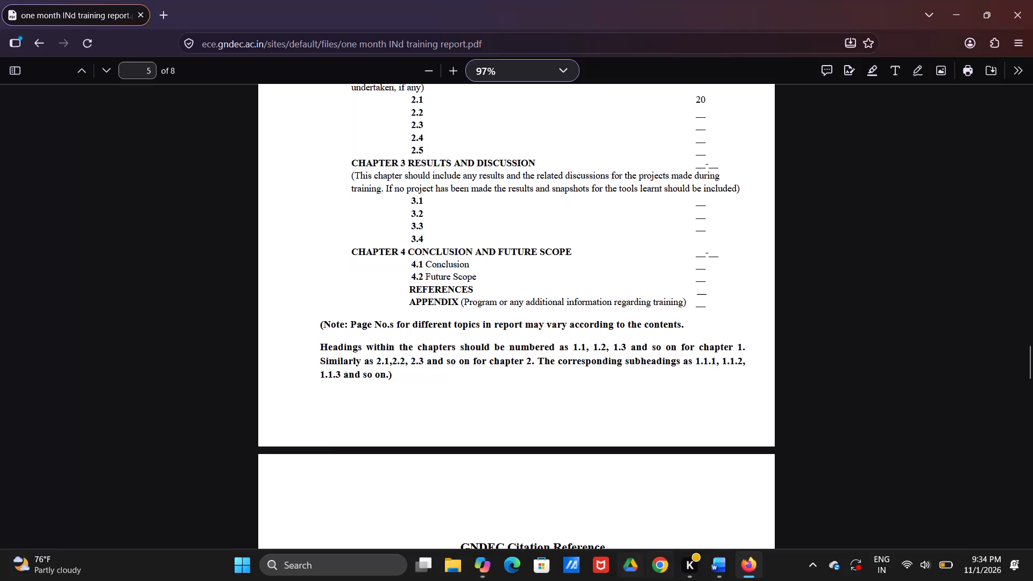
# Switch to the TR-103 CMOS training report open in Word.
pyautogui.click(713, 526)
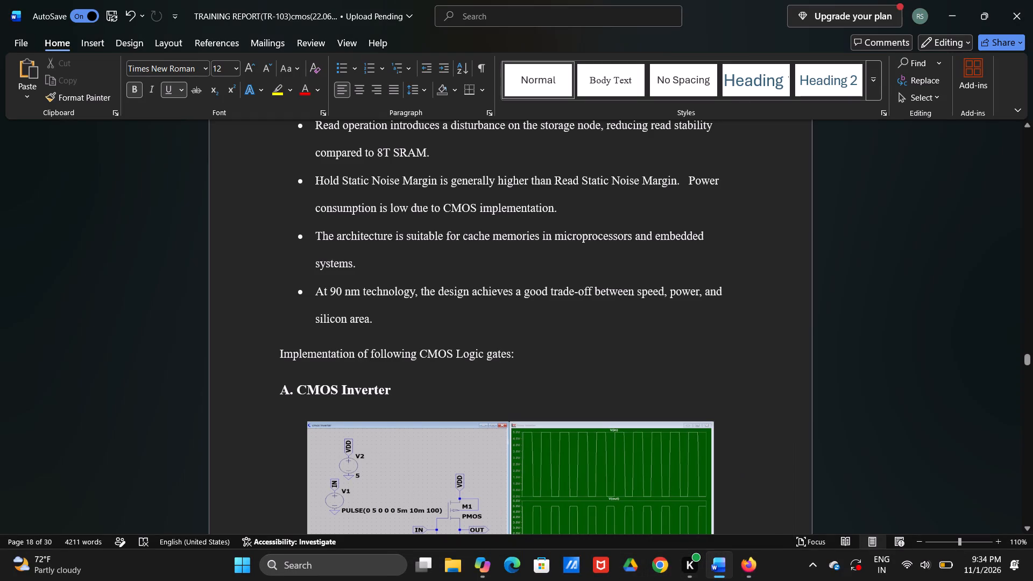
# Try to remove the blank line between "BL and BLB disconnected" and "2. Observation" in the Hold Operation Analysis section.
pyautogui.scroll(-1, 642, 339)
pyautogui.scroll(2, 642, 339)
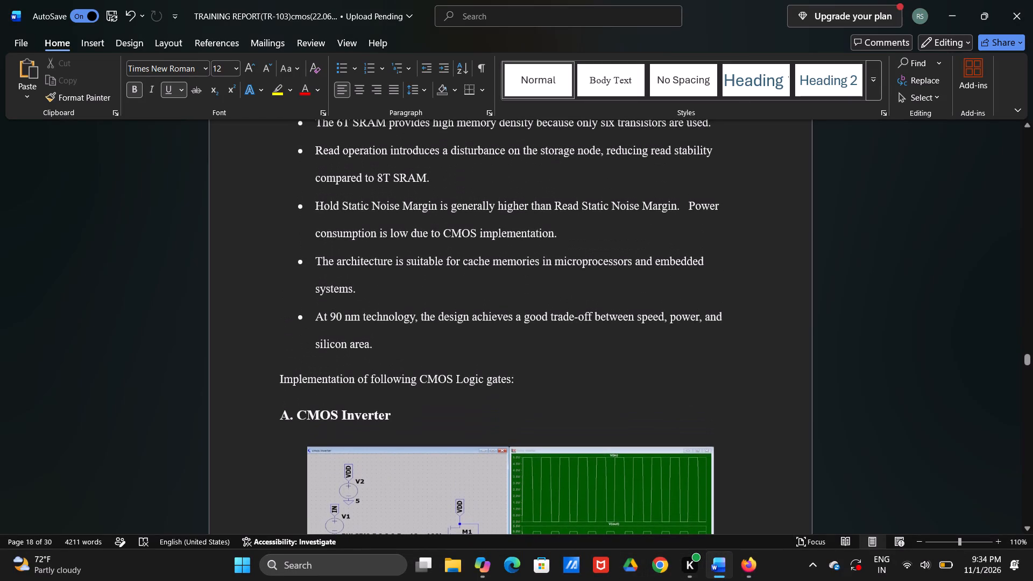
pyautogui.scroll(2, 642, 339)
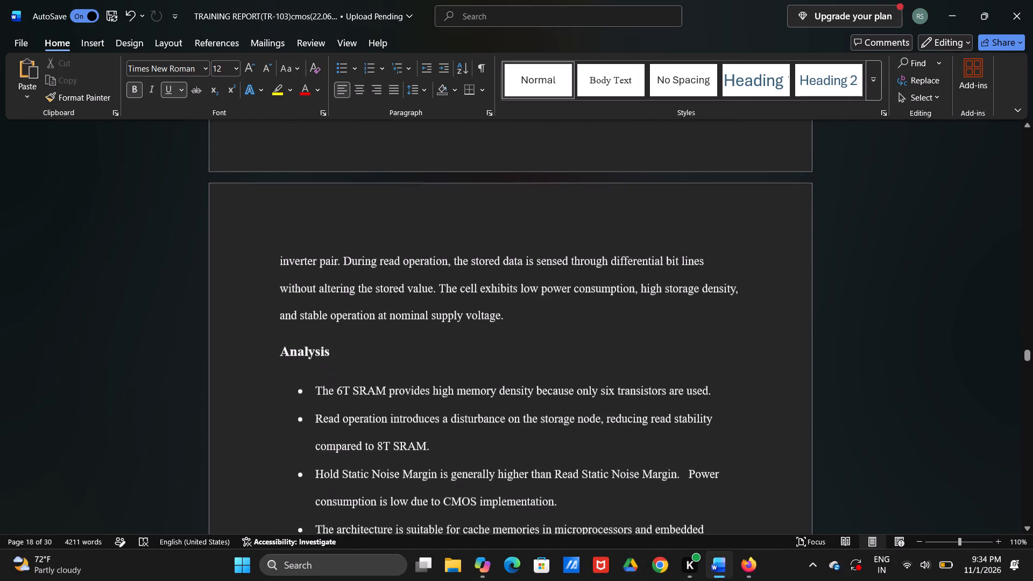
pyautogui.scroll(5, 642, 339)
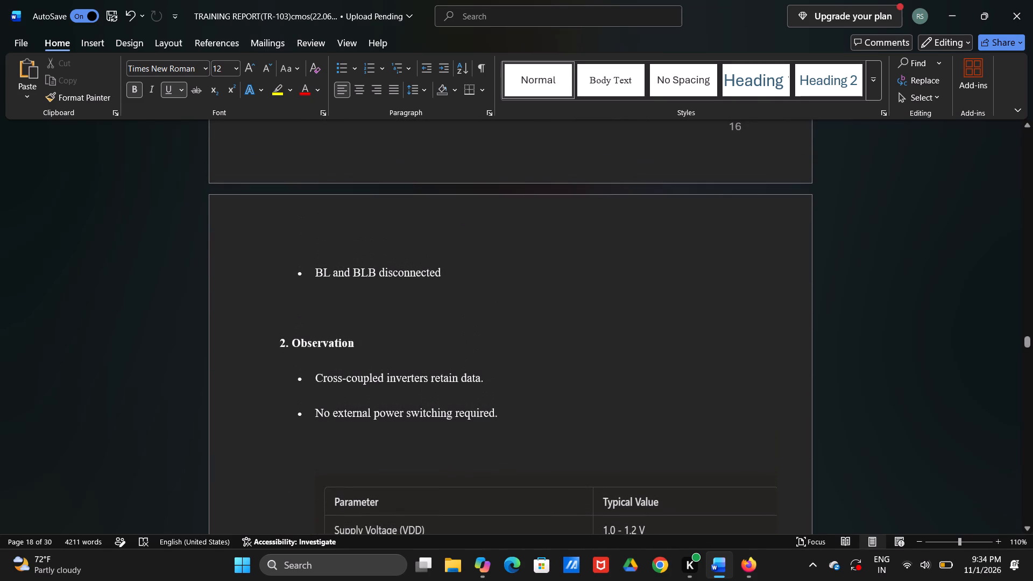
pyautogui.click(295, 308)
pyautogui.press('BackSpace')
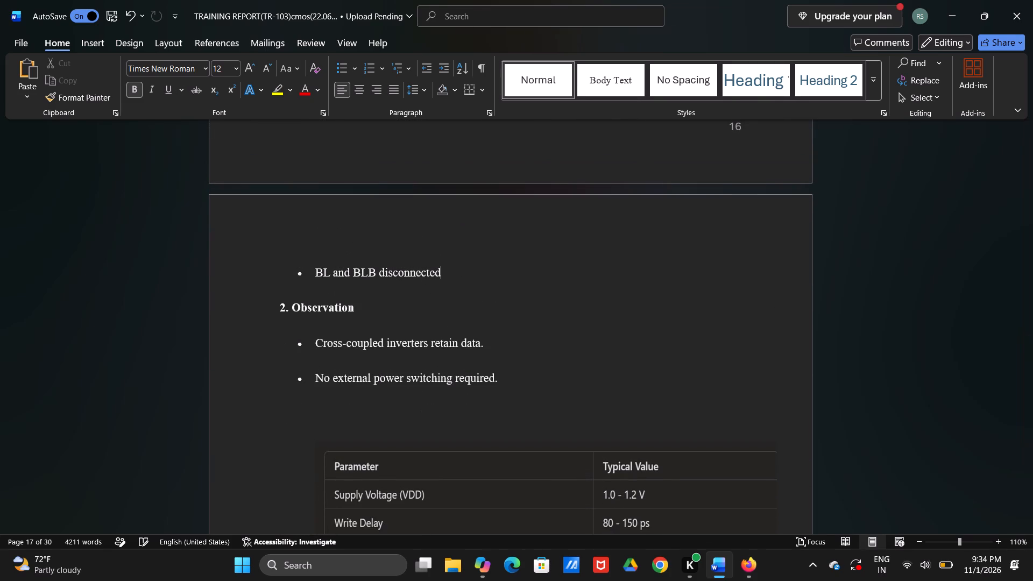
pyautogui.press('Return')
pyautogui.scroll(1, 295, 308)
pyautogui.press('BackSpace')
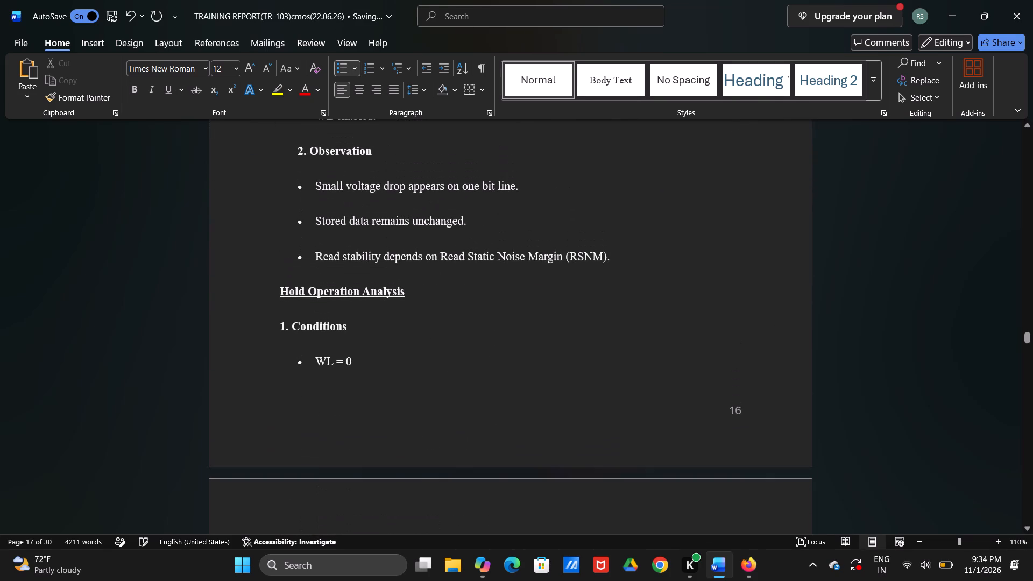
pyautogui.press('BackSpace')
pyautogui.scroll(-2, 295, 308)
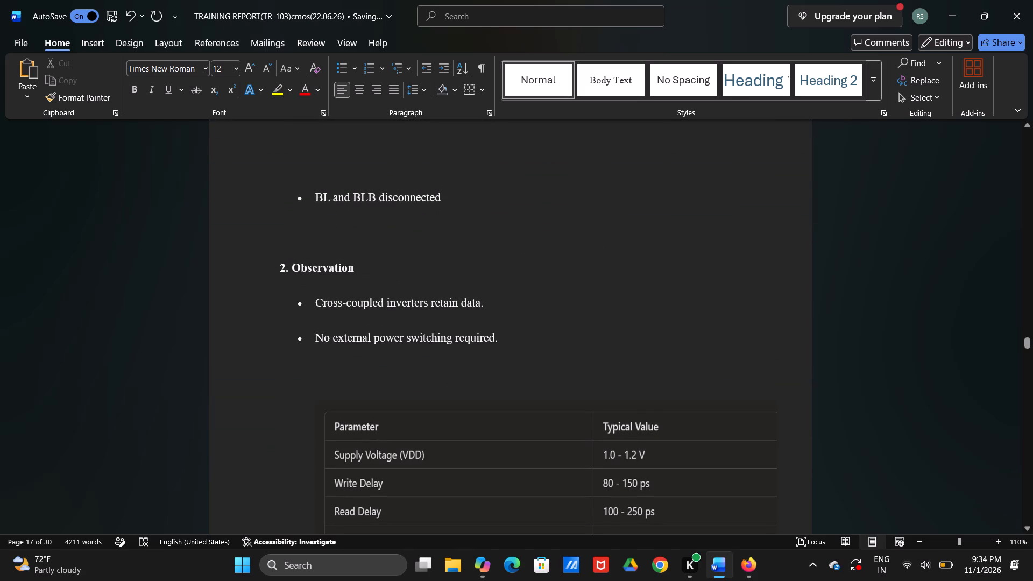
# Look back through the report's pages from the Hold Operation Analysis section to the start of Chapter 1: Introduction.
pyautogui.scroll(3, 295, 308)
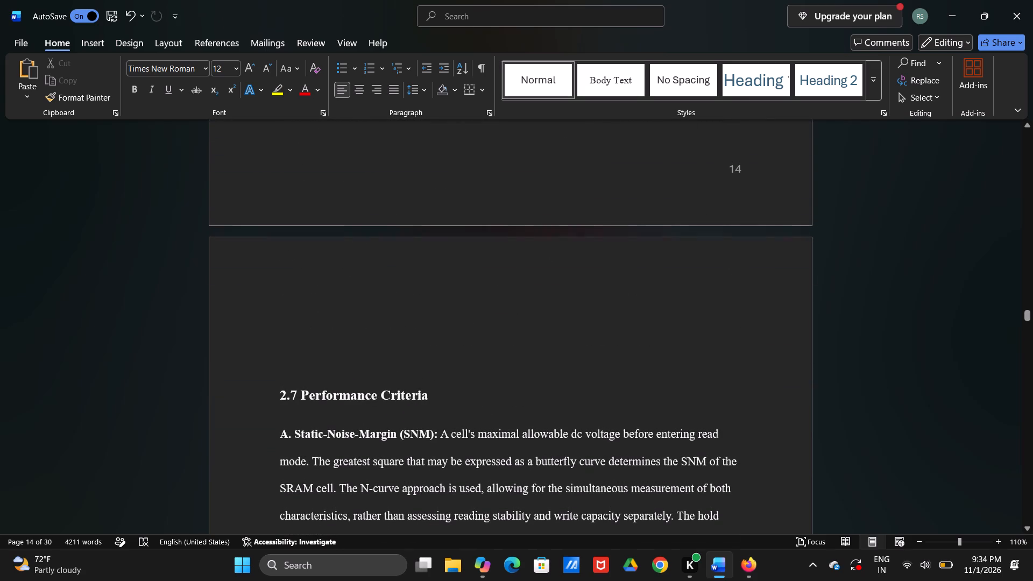
pyautogui.scroll(1, 295, 308)
pyautogui.scroll(-1, 295, 308)
pyautogui.scroll(3, 295, 308)
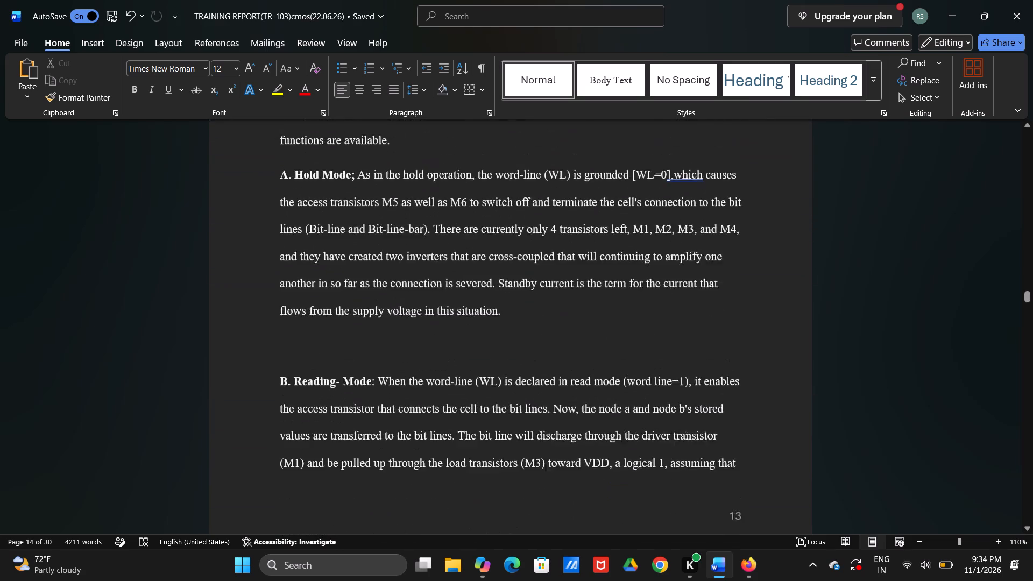
pyautogui.scroll(6, 295, 308)
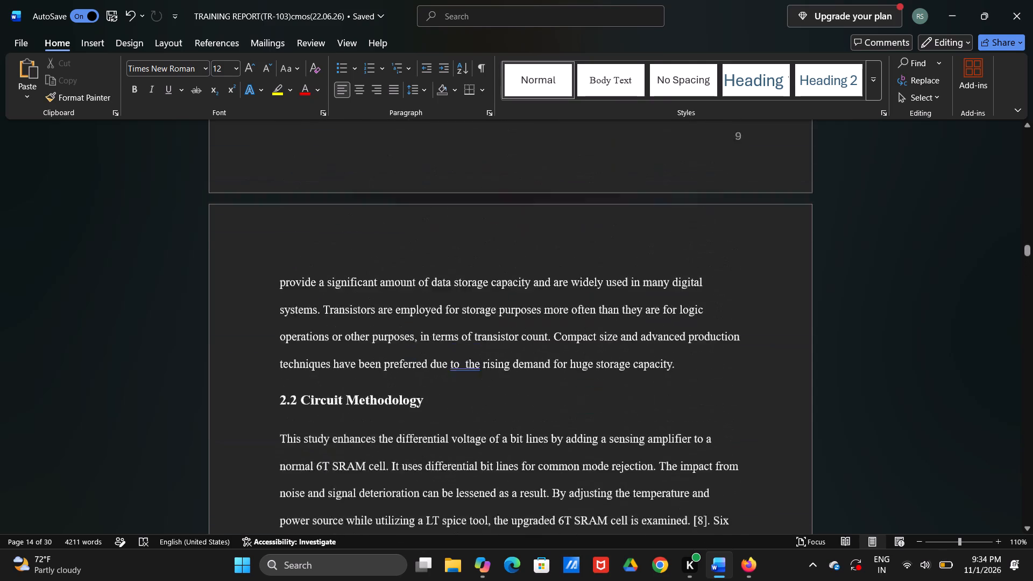
pyautogui.scroll(5, 295, 308)
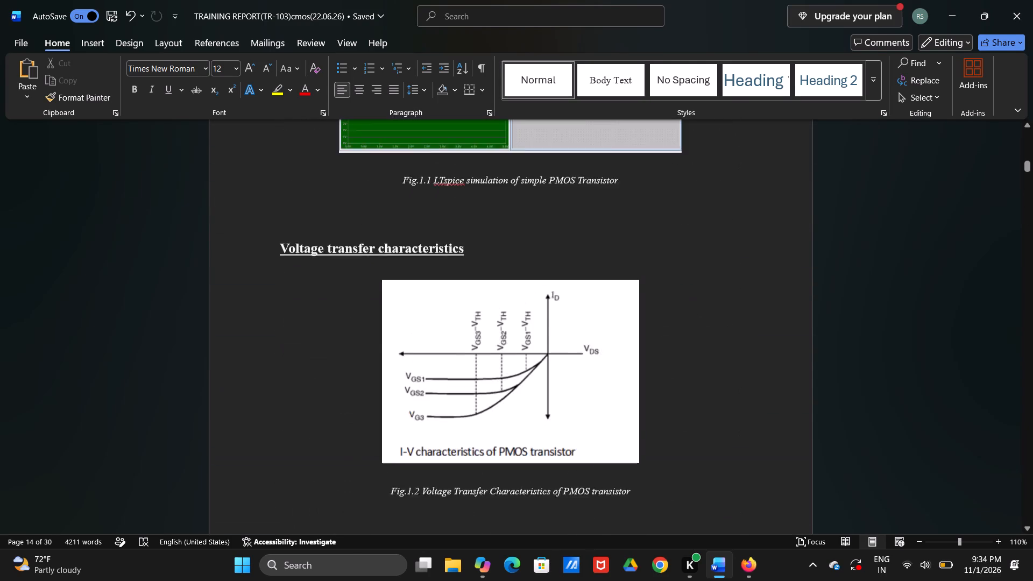
pyautogui.scroll(1, 295, 308)
pyautogui.scroll(-1, 295, 308)
pyautogui.scroll(2, 295, 308)
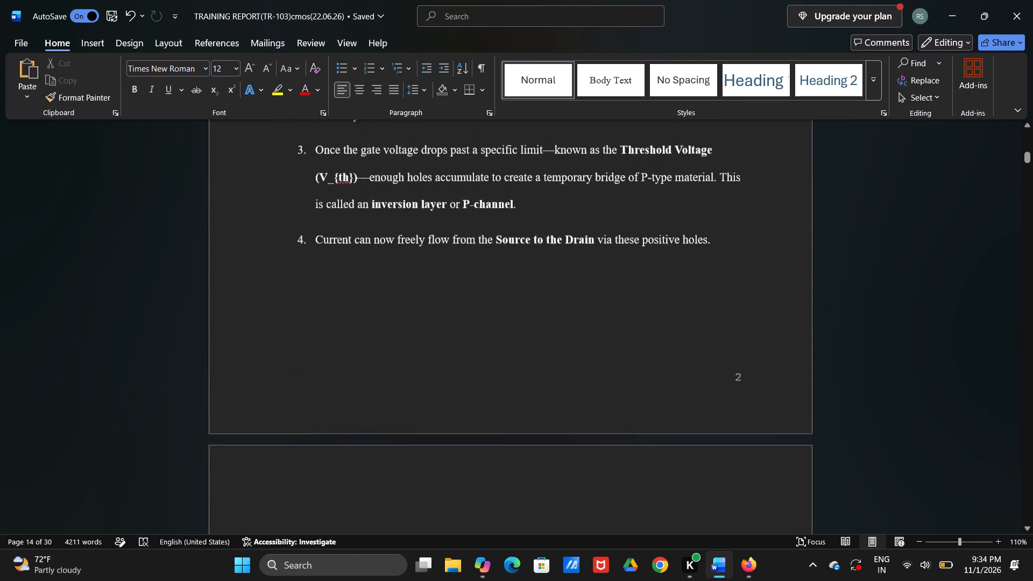
pyautogui.scroll(3, 295, 308)
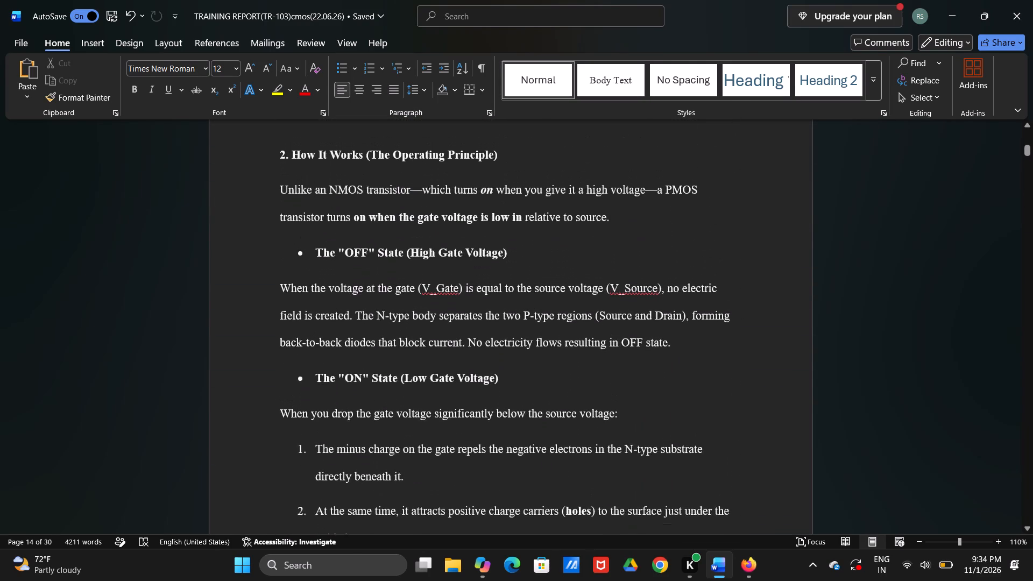
pyautogui.scroll(3, 295, 308)
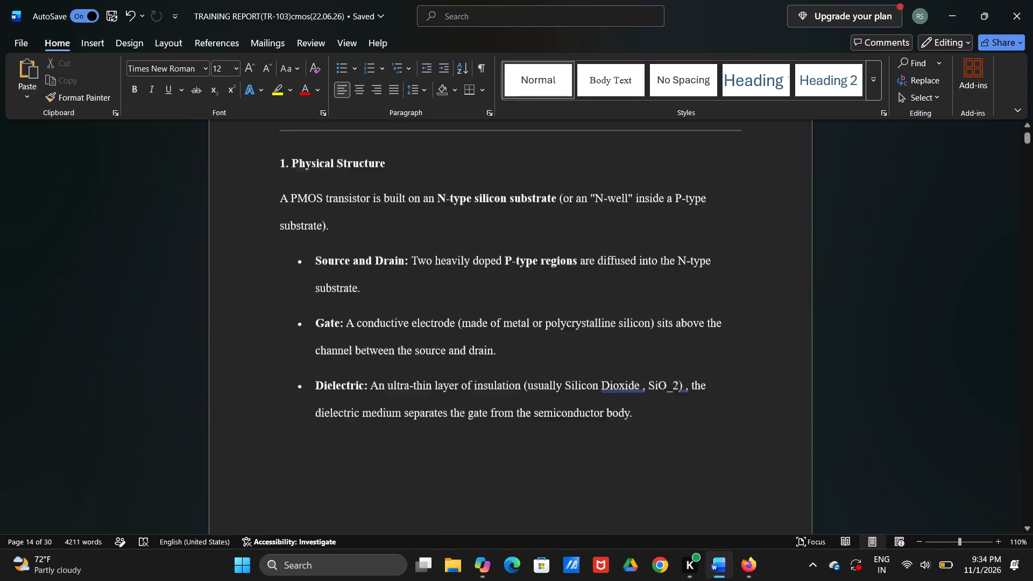
pyautogui.scroll(2, 295, 308)
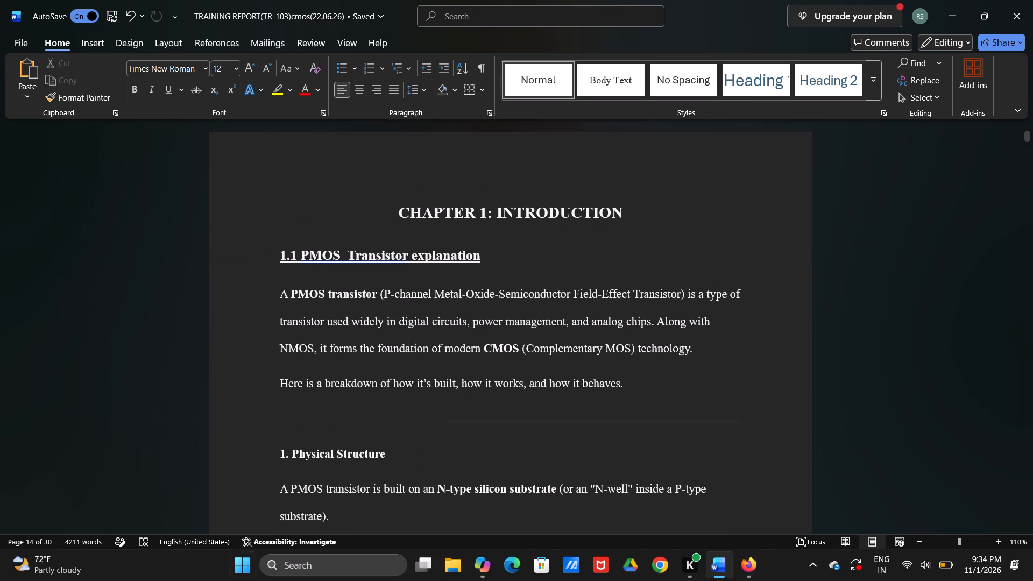
# Examine page 1 of Chapter 1, covering the PMOS transistor explanation and its Physical Structure section.
pyautogui.scroll(-6, 409, 325)
pyautogui.scroll(1, 392, 314)
pyautogui.scroll(-1, 392, 314)
pyautogui.scroll(1, 392, 314)
pyautogui.scroll(-1, 392, 314)
pyautogui.scroll(1, 392, 314)
pyautogui.scroll(-3, 392, 314)
pyautogui.scroll(1, 392, 314)
pyautogui.scroll(-1, 392, 314)
pyautogui.scroll(1, 392, 314)
pyautogui.scroll(-1, 392, 314)
pyautogui.scroll(1, 392, 314)
pyautogui.scroll(-1, 392, 314)
pyautogui.scroll(1, 392, 314)
pyautogui.scroll(-1, 392, 314)
pyautogui.scroll(1, 392, 314)
pyautogui.scroll(-1, 392, 314)
pyautogui.scroll(1, 392, 314)
pyautogui.scroll(-1, 392, 314)
pyautogui.scroll(1, 392, 314)
pyautogui.scroll(-2, 392, 314)
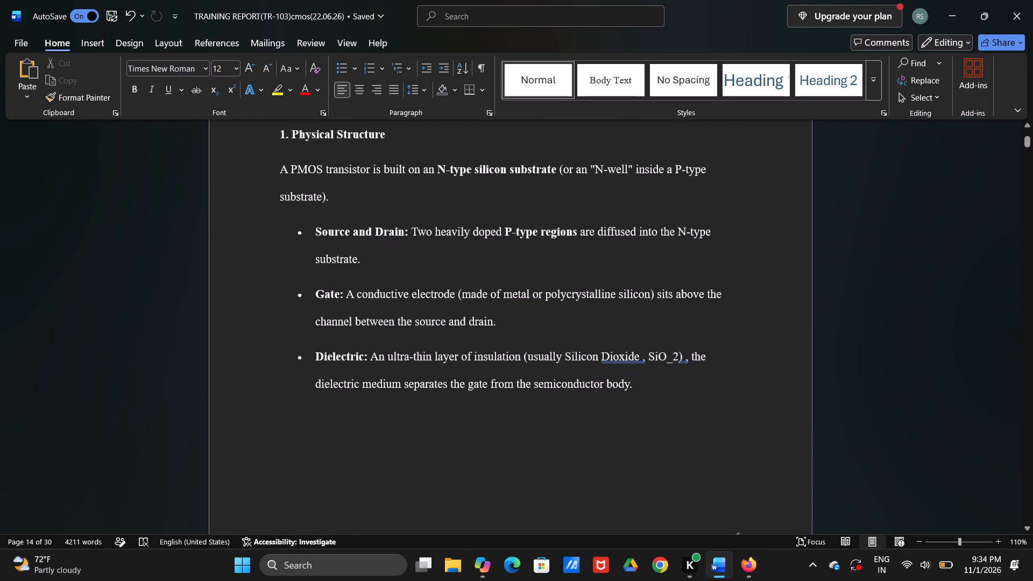
pyautogui.scroll(-1, 322, 307)
pyautogui.scroll(1, 322, 308)
pyautogui.scroll(-2, 323, 308)
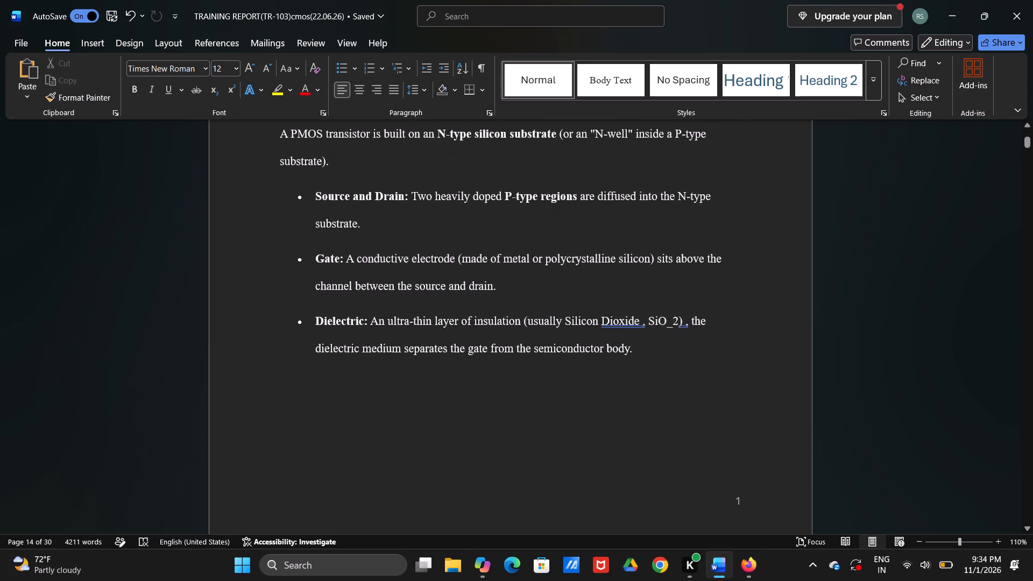
pyautogui.scroll(-1, 323, 308)
pyautogui.scroll(1, 323, 309)
pyautogui.scroll(-1, 323, 309)
pyautogui.scroll(1, 323, 309)
pyautogui.scroll(-1, 323, 309)
pyautogui.scroll(1, 323, 309)
pyautogui.scroll(-3, 323, 309)
pyautogui.scroll(1, 323, 309)
pyautogui.scroll(-4, 323, 309)
pyautogui.scroll(1, 323, 309)
pyautogui.scroll(-1, 323, 309)
pyautogui.scroll(1, 323, 309)
pyautogui.scroll(-3, 323, 309)
pyautogui.scroll(1, 323, 309)
pyautogui.scroll(-1, 323, 309)
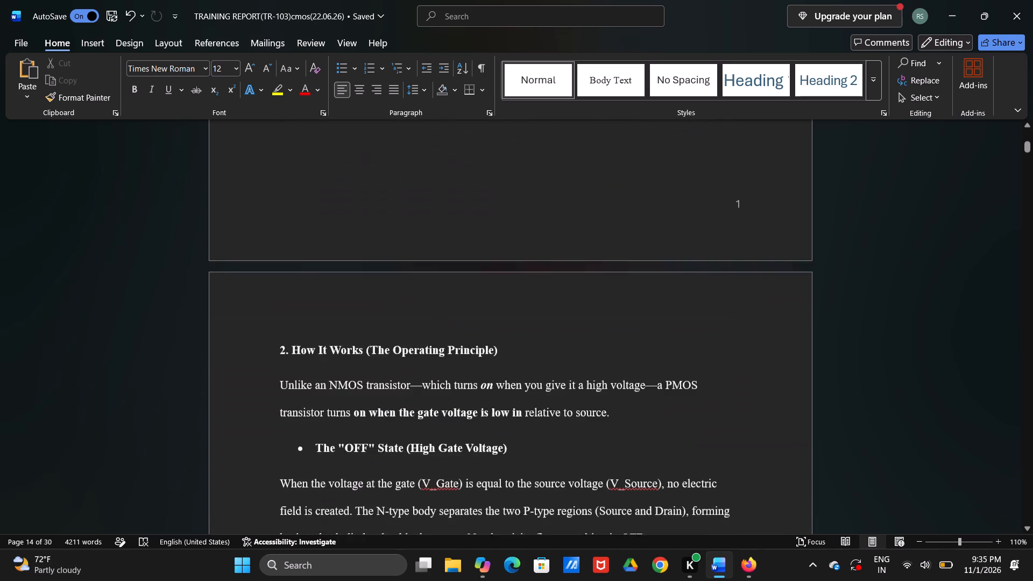
# Examine page 2, covering the PMOS operating principle with its OFF and ON states, up to the Diagrams heading.
pyautogui.scroll(-2, 323, 309)
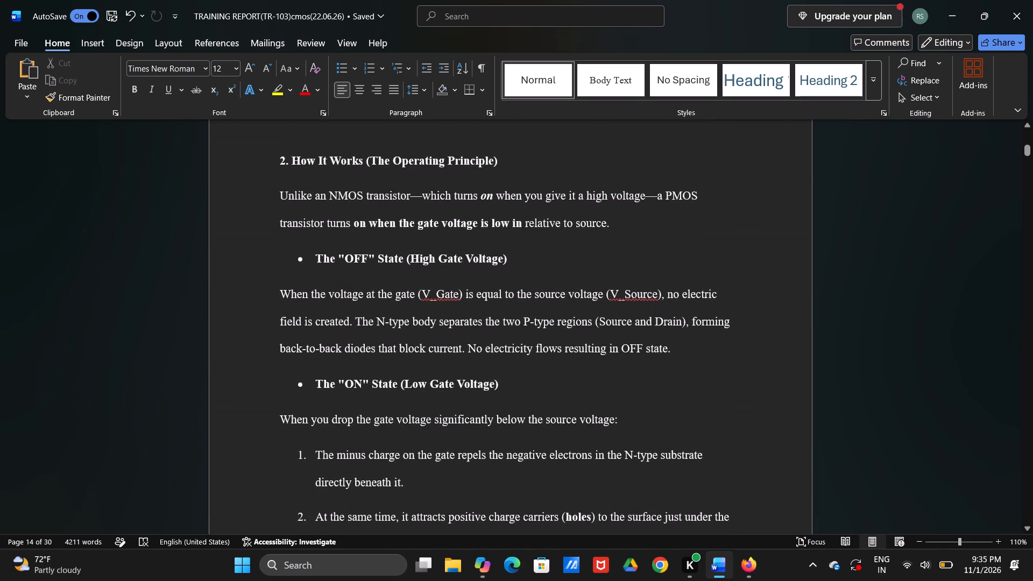
pyautogui.scroll(1, 338, 316)
pyautogui.scroll(-1, 338, 317)
pyautogui.scroll(1, 338, 318)
pyautogui.scroll(-3, 337, 318)
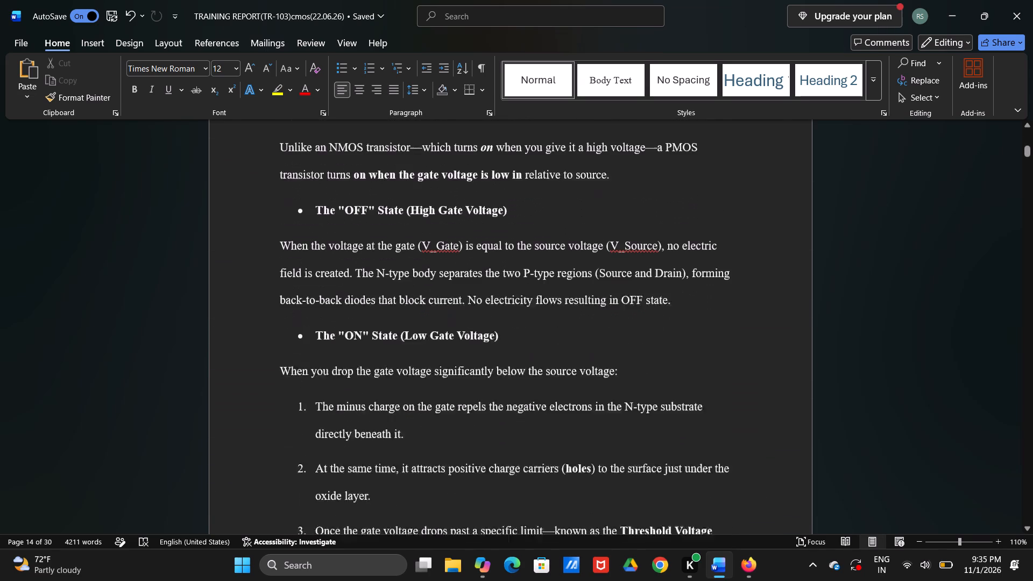
pyautogui.scroll(1, 344, 341)
pyautogui.scroll(-6, 344, 341)
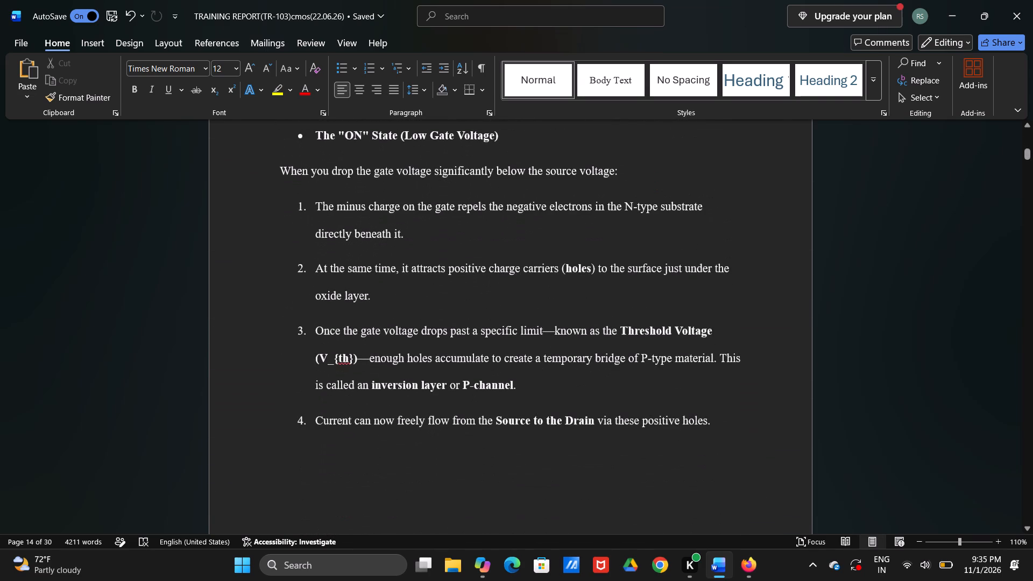
pyautogui.scroll(-2, 344, 341)
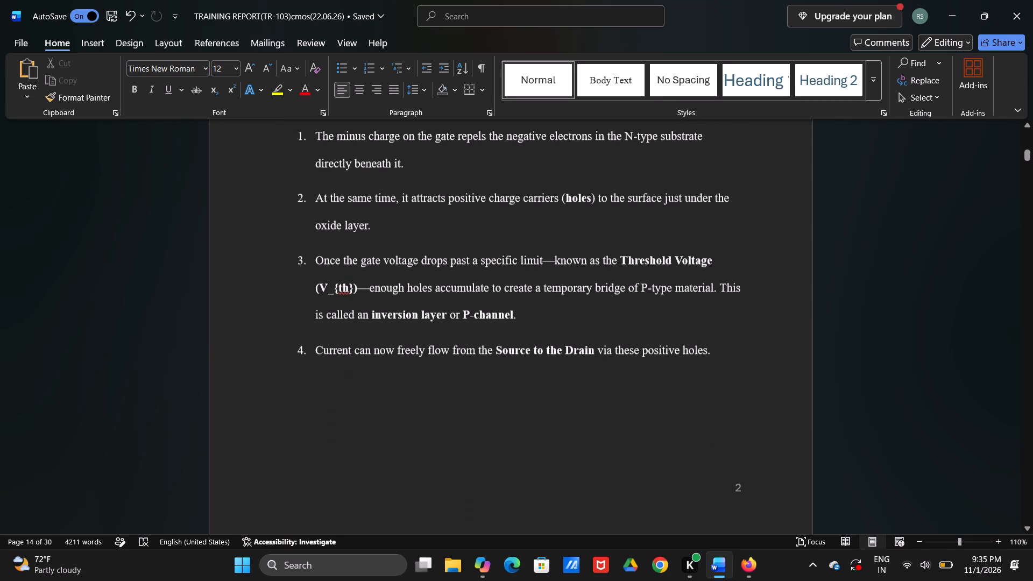
pyautogui.scroll(2, 344, 341)
pyautogui.scroll(-1, 344, 341)
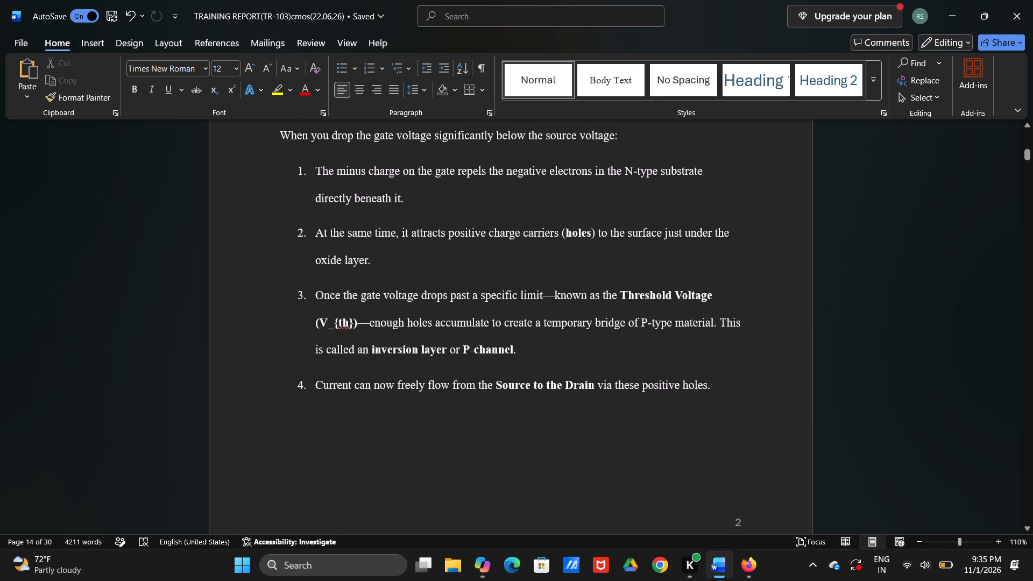
pyautogui.scroll(-2, 344, 341)
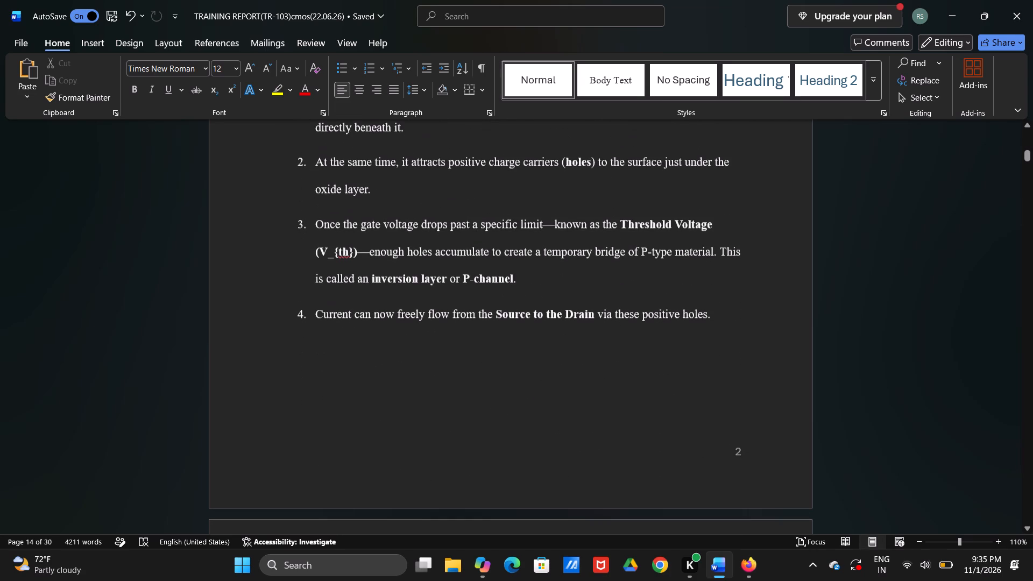
pyautogui.scroll(-2, 344, 341)
pyautogui.scroll(3, 344, 341)
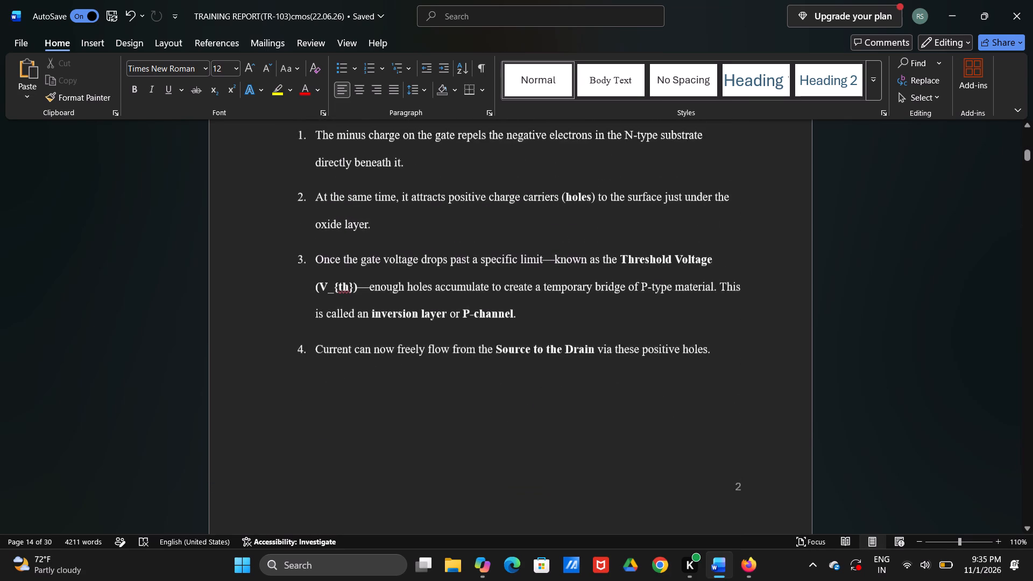
pyautogui.scroll(-5, 344, 341)
pyautogui.scroll(3, 344, 341)
pyautogui.scroll(-3, 344, 341)
pyautogui.scroll(1, 344, 341)
pyautogui.scroll(-1, 344, 341)
pyautogui.scroll(1, 344, 341)
pyautogui.scroll(-3, 344, 341)
pyautogui.scroll(1, 344, 341)
pyautogui.scroll(-1, 344, 341)
pyautogui.scroll(1, 344, 341)
pyautogui.scroll(-1, 344, 341)
pyautogui.scroll(2, 344, 341)
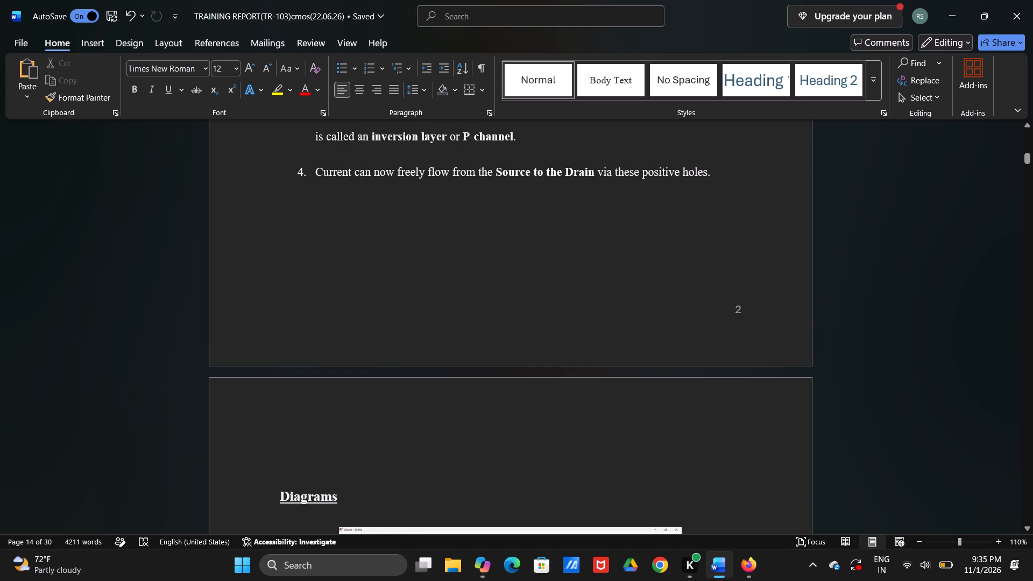
pyautogui.scroll(1, 217, 369)
pyautogui.scroll(-1, 217, 369)
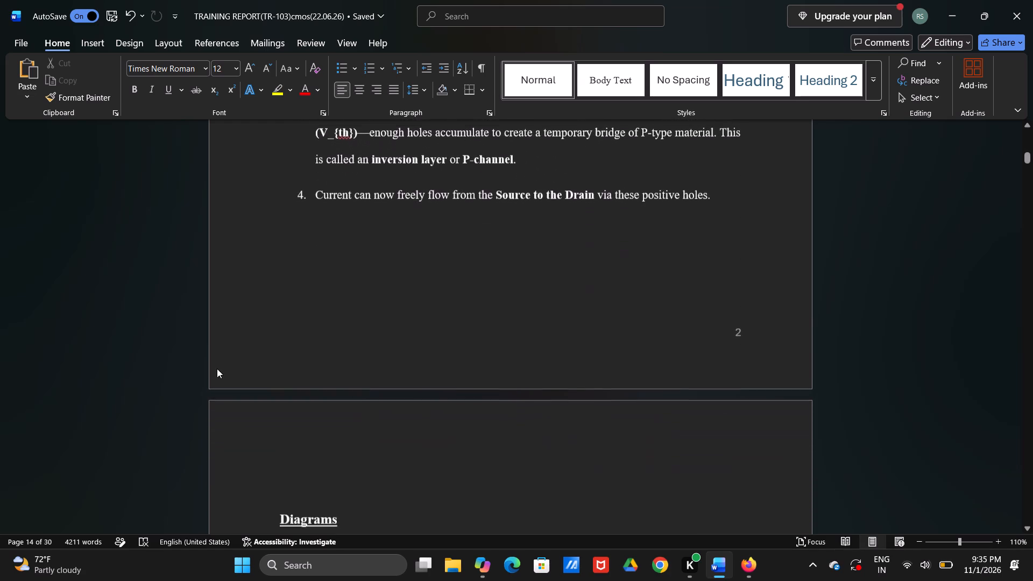
pyautogui.scroll(2, 217, 369)
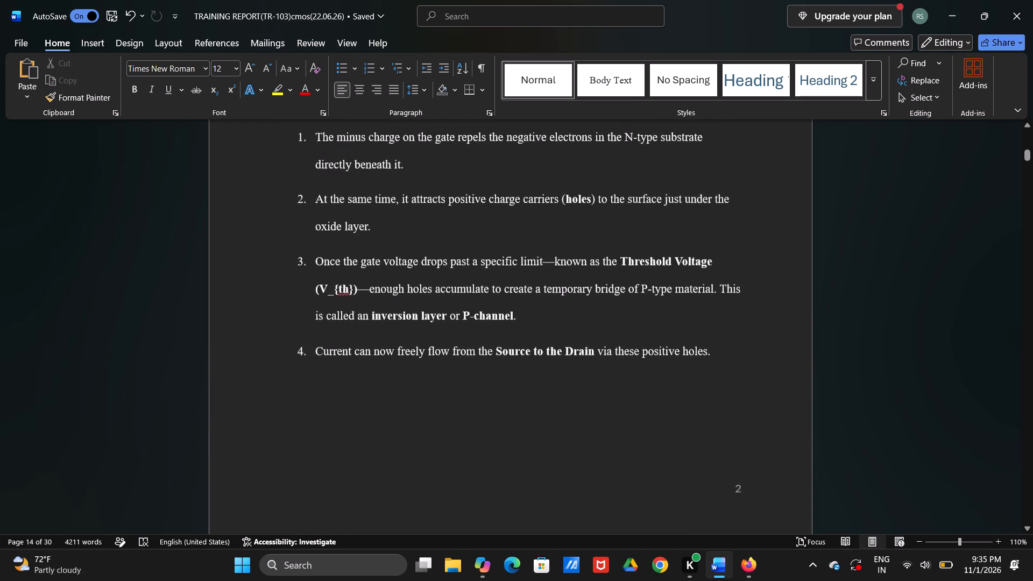
pyautogui.scroll(-2, 217, 369)
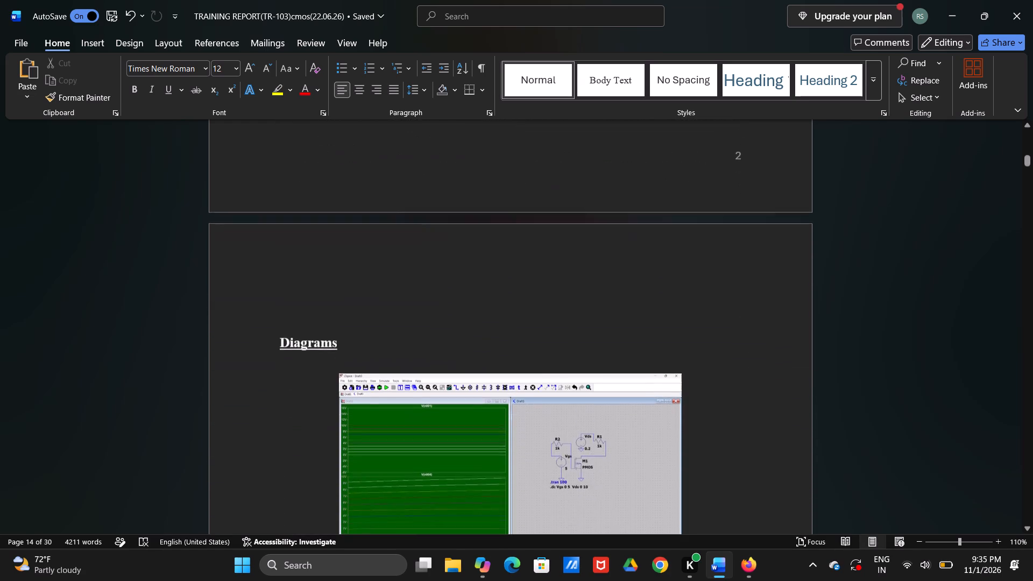
# Examine the PMOS diagrams, the voltage transfer characteristics and the CMOS "Complementary" Duo section in Chapter 1.
pyautogui.scroll(-2, 217, 369)
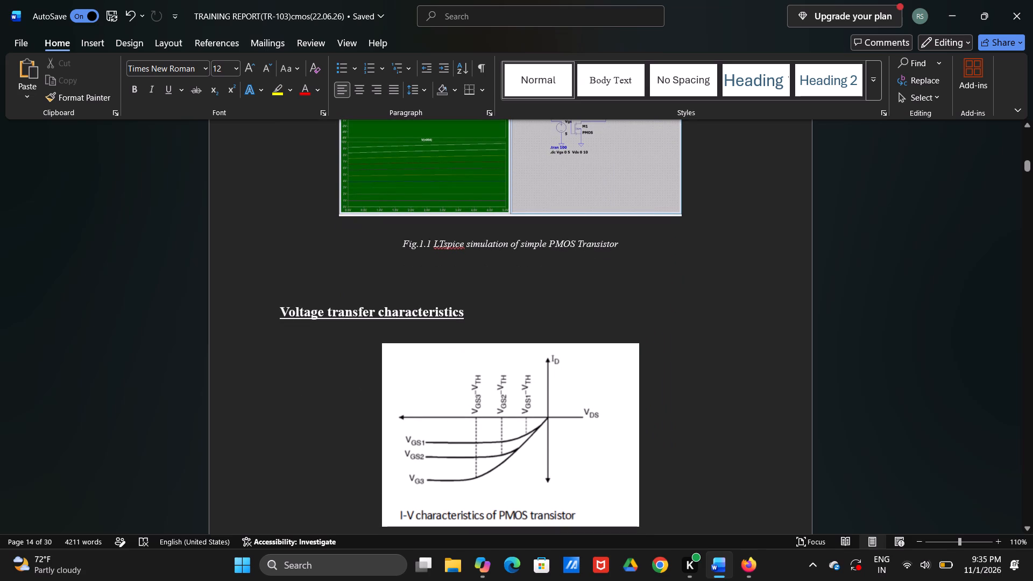
pyautogui.scroll(3, 217, 369)
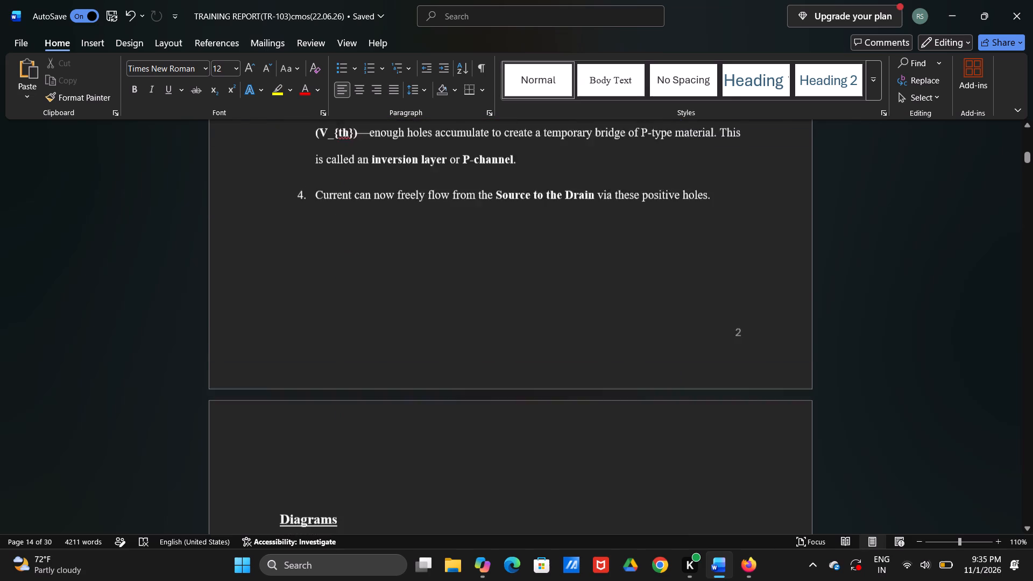
pyautogui.scroll(-3, 217, 369)
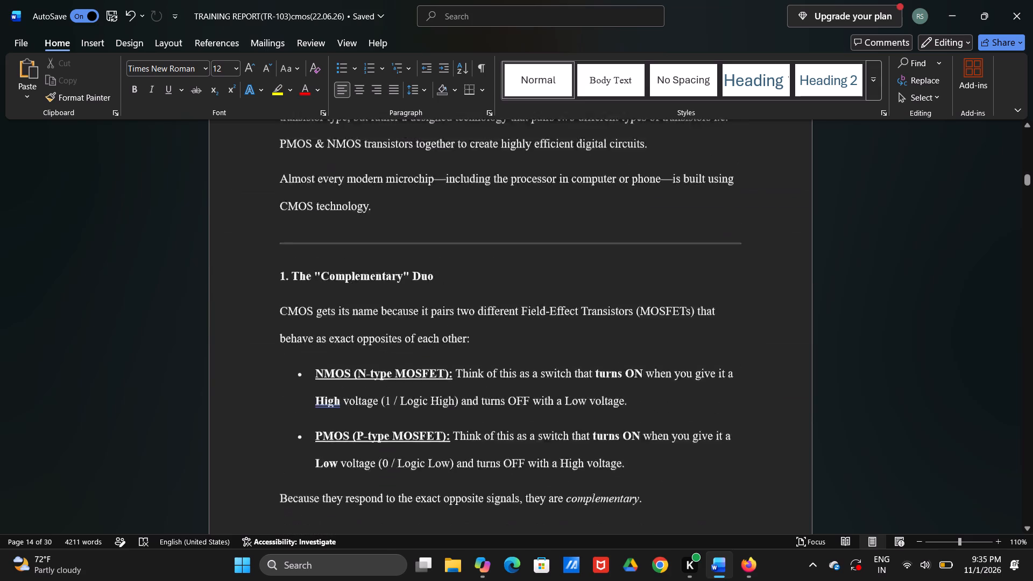
pyautogui.scroll(2, 217, 369)
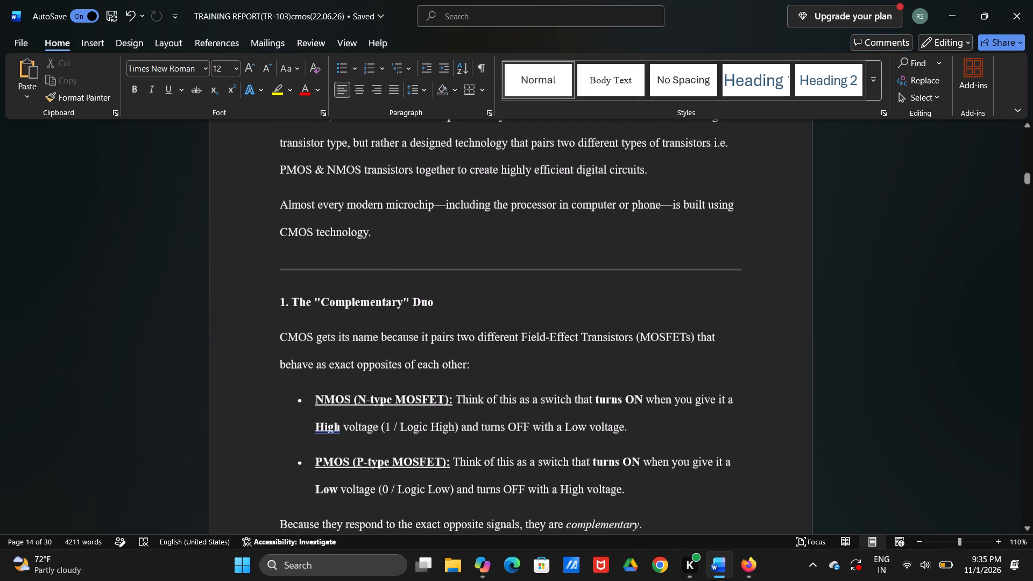
pyautogui.scroll(1, 217, 369)
pyautogui.scroll(-1, 217, 369)
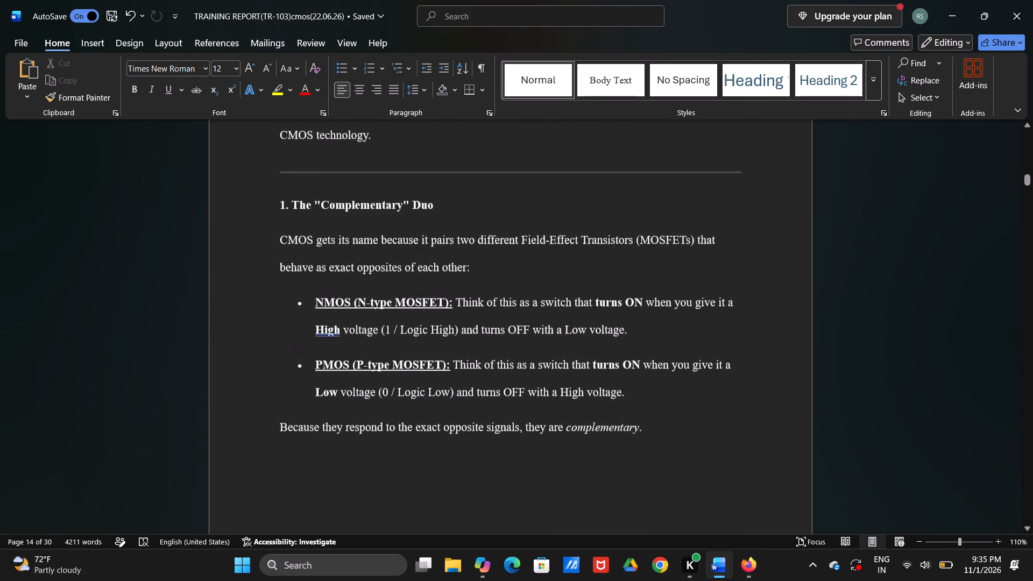
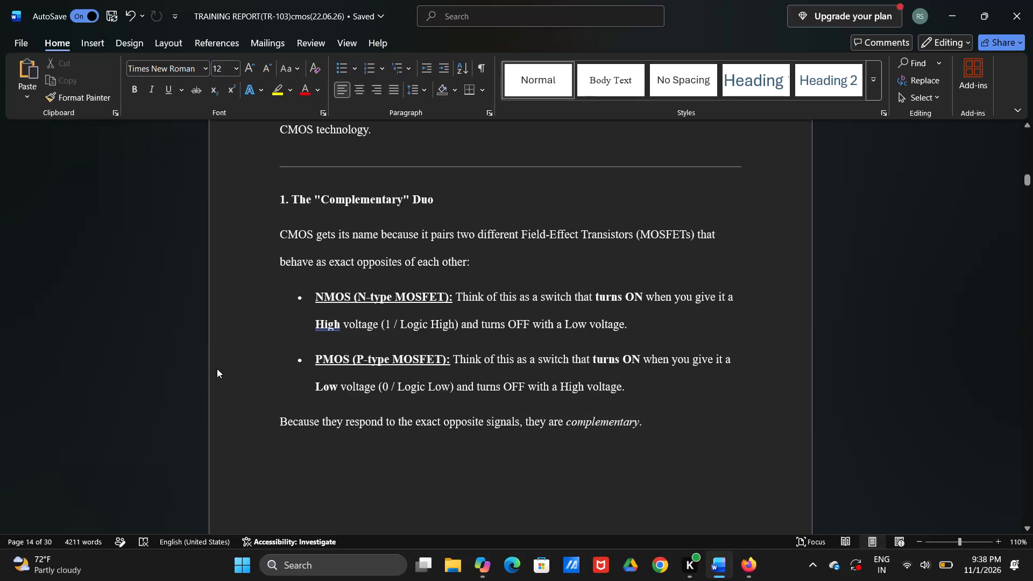
# Remove the extra empty lines above the heading "2. How it Works (The Inverter Example)", across the break between pages 4 and 5.
pyautogui.scroll(-1, 217, 369)
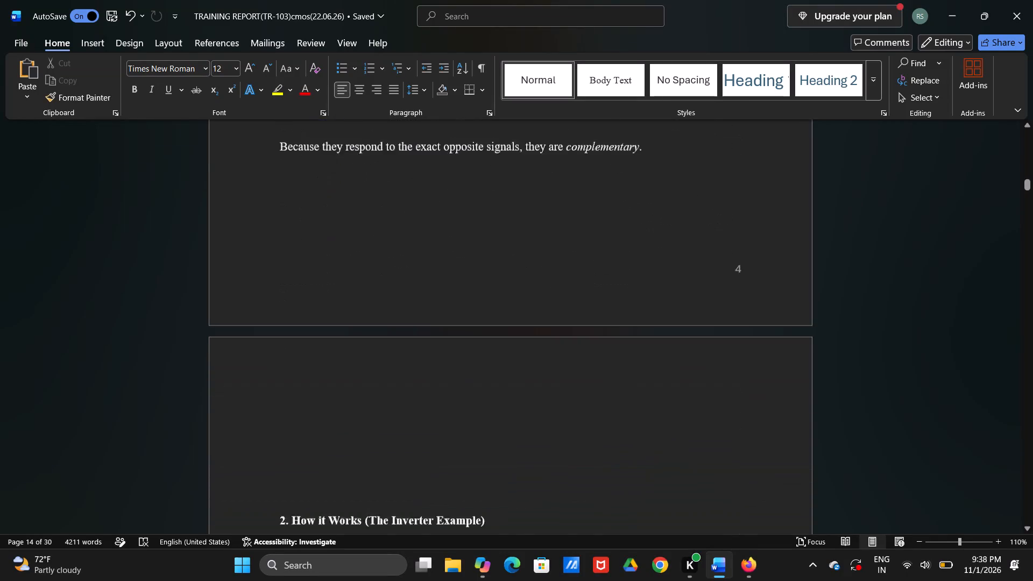
pyautogui.scroll(-1, 217, 369)
pyautogui.click(303, 194)
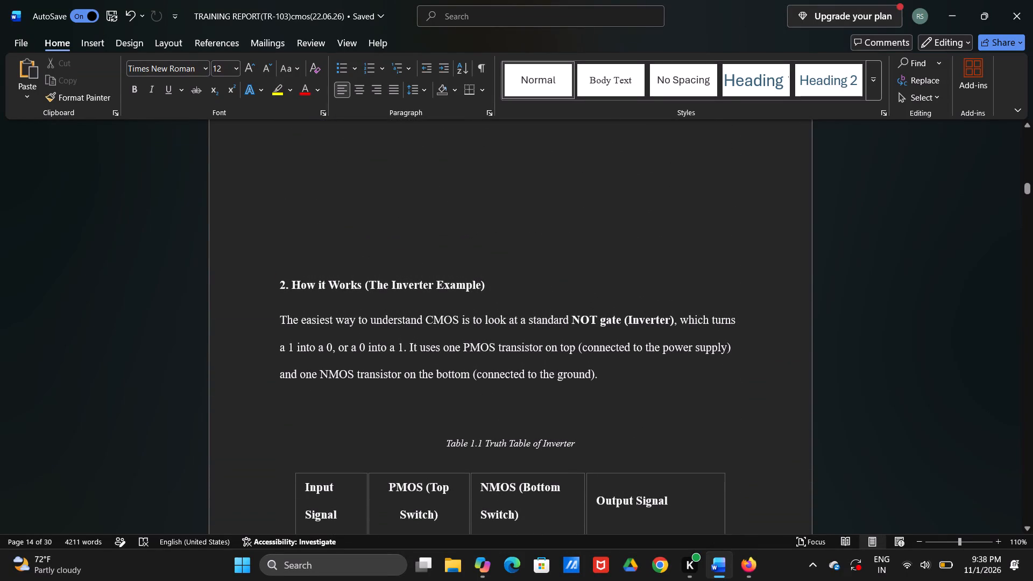
pyautogui.click(298, 235)
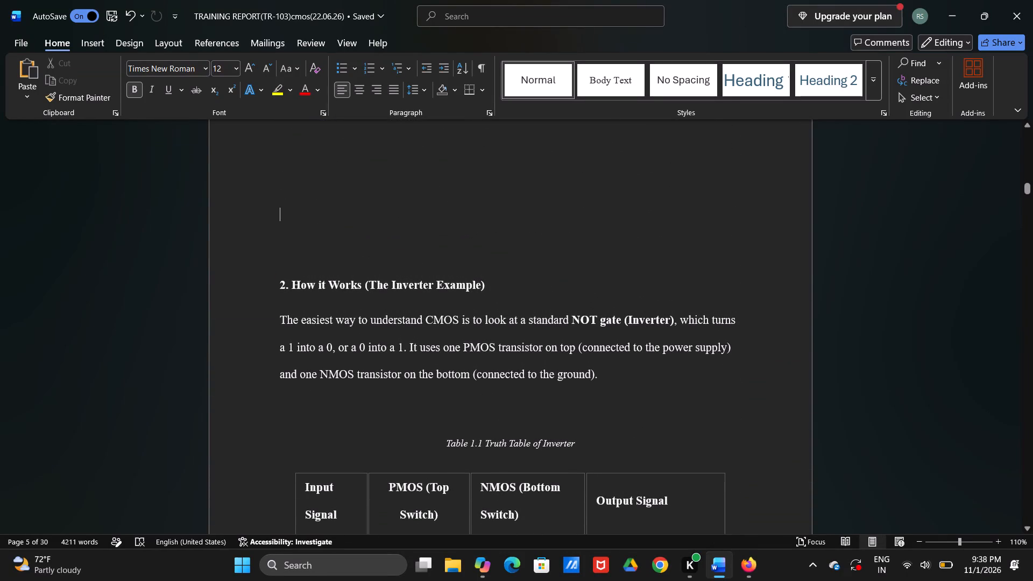
pyautogui.press('BackSpace')
pyautogui.press('BackSpace')
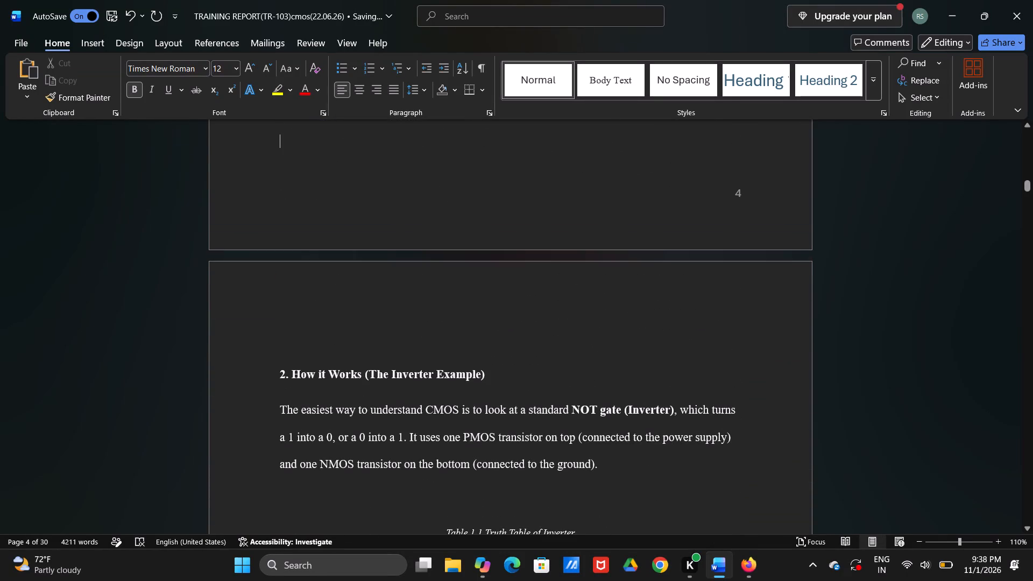
pyautogui.click(297, 313)
pyautogui.press('BackSpace')
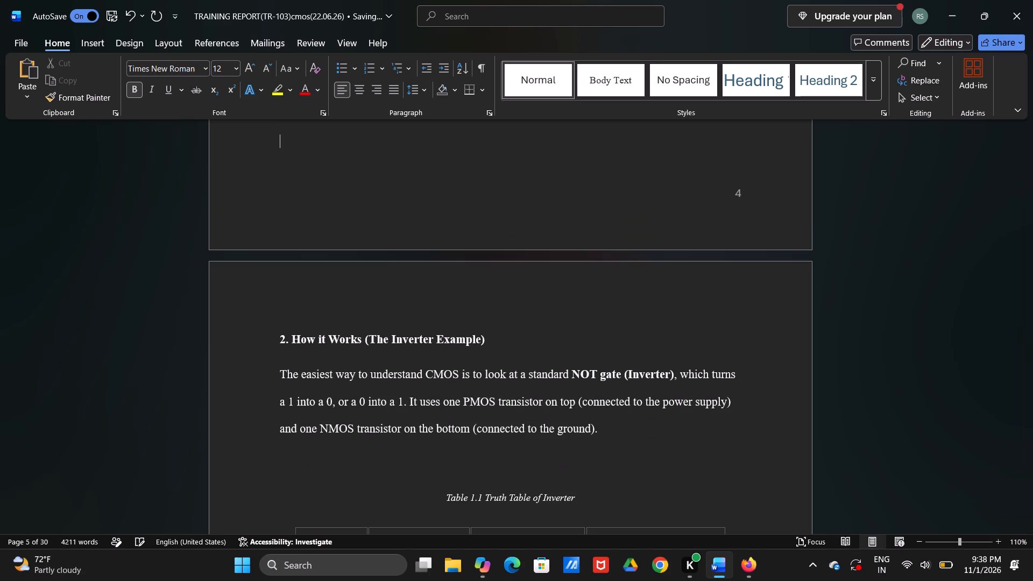
pyautogui.scroll(2, 289, 406)
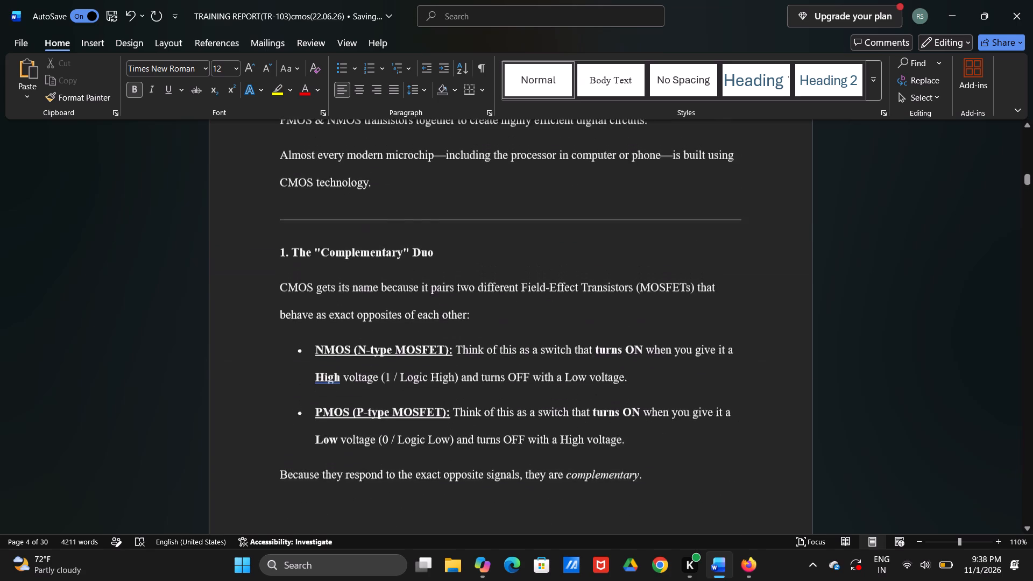
pyautogui.scroll(-1, 289, 460)
pyautogui.press('BackSpace')
pyautogui.press('Return')
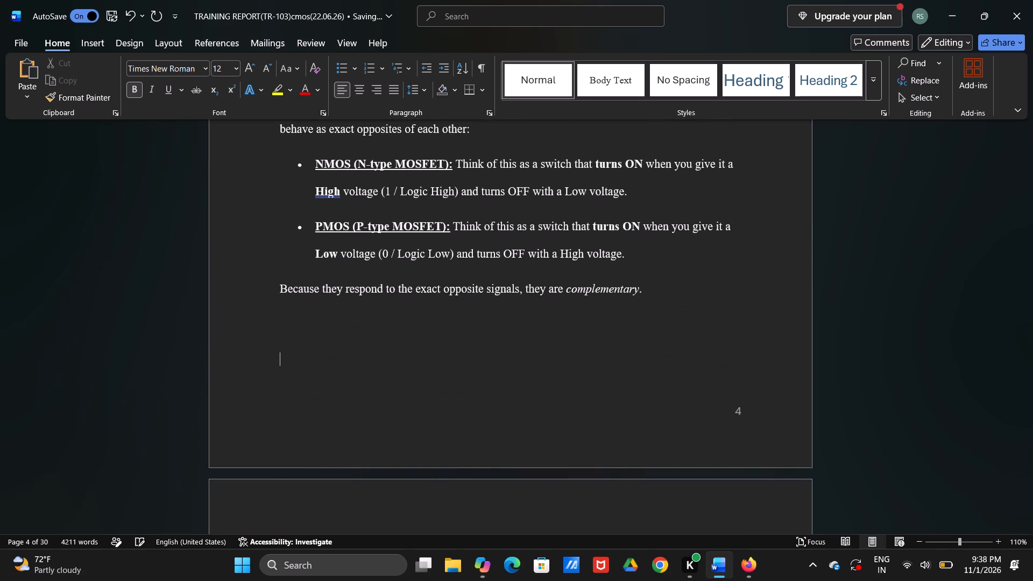
# Examine page 1 of Chapter 1, from the PMOS transistor explanation to the blank space below the Physical Structure bullets.
pyautogui.scroll(5, 289, 460)
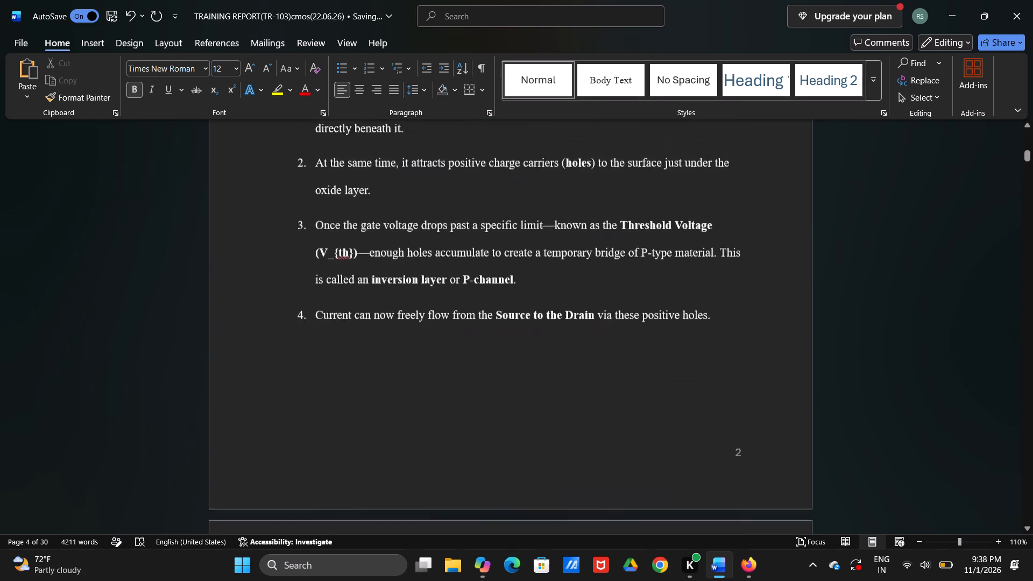
pyautogui.scroll(4, 289, 460)
pyautogui.scroll(-1, 289, 460)
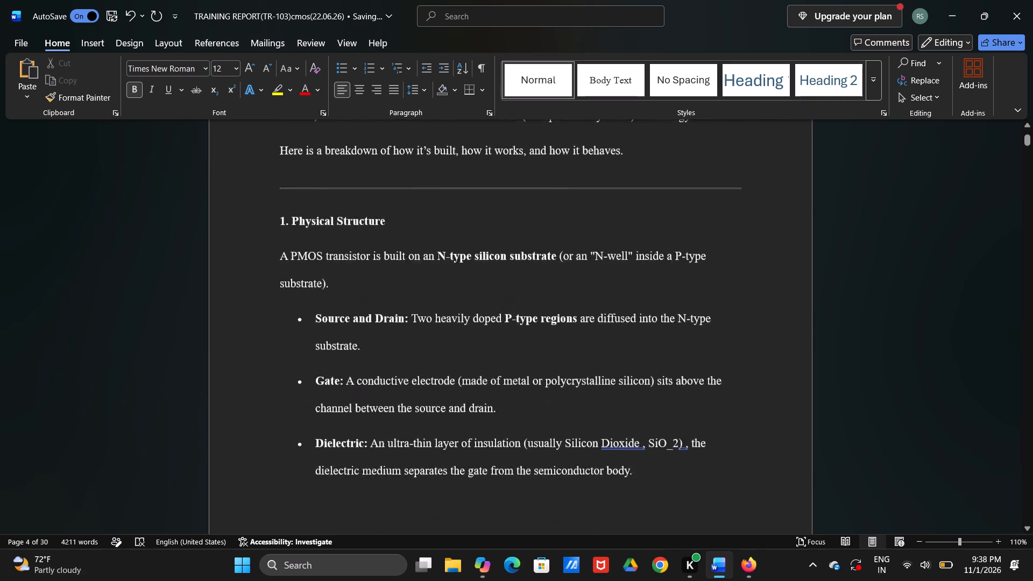
pyautogui.scroll(-1, 289, 460)
pyautogui.scroll(1, 289, 460)
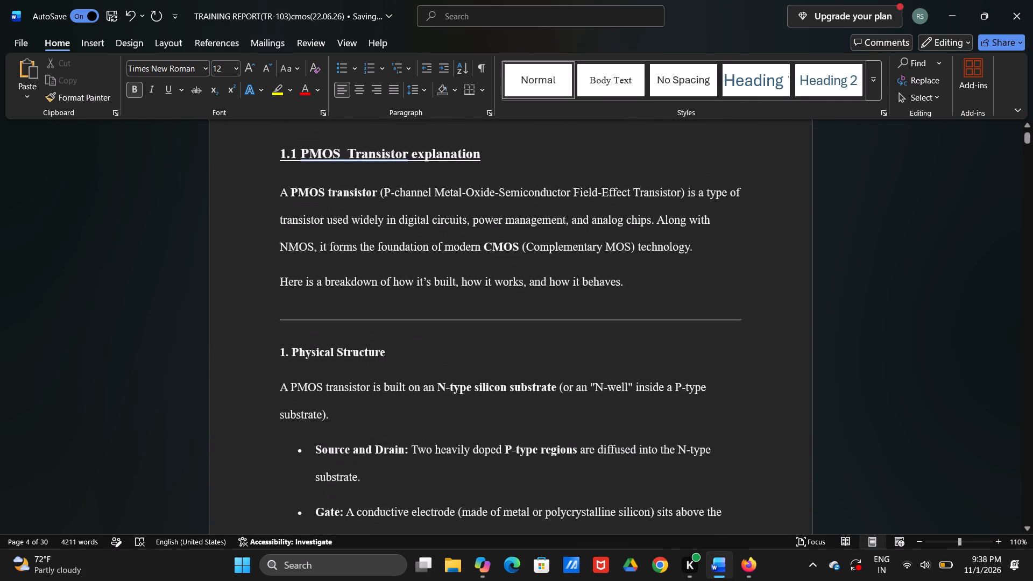
pyautogui.scroll(-1, 289, 460)
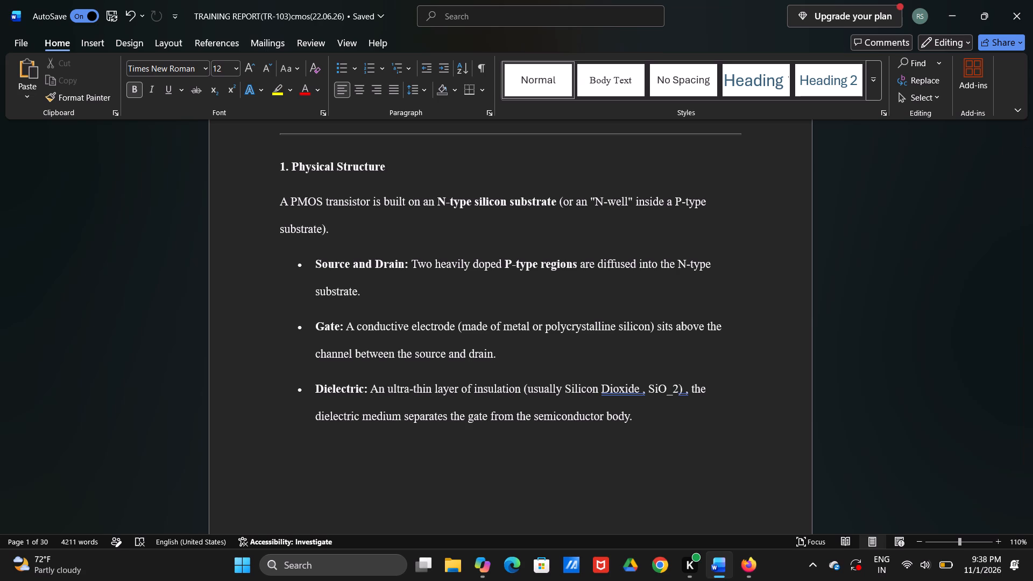
pyautogui.scroll(-1, 289, 460)
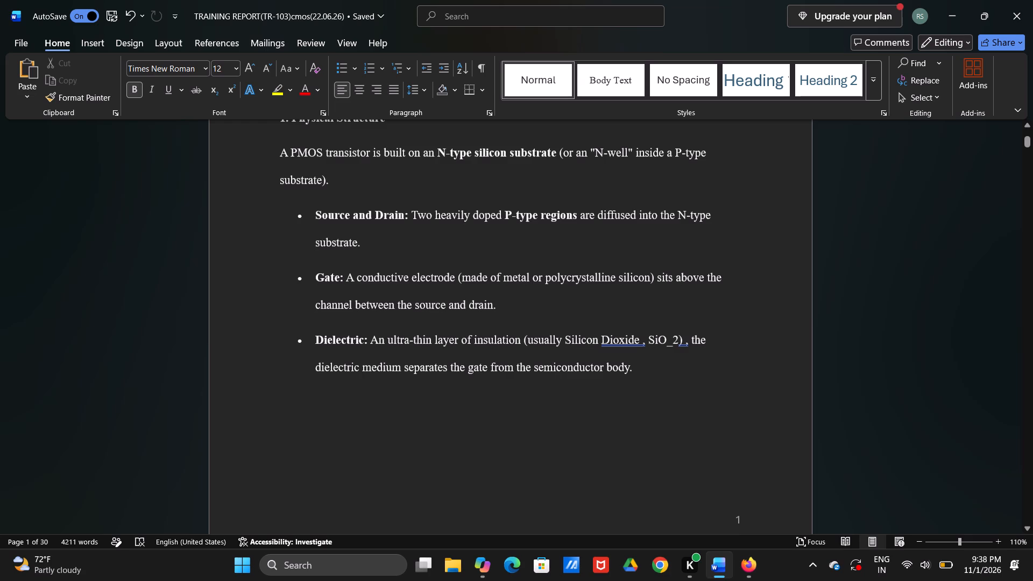
pyautogui.click(289, 460)
# Examine the transition from page 1 to page 2 and the PMOS operating principle with its OFF and ON states.
pyautogui.scroll(-2, 289, 460)
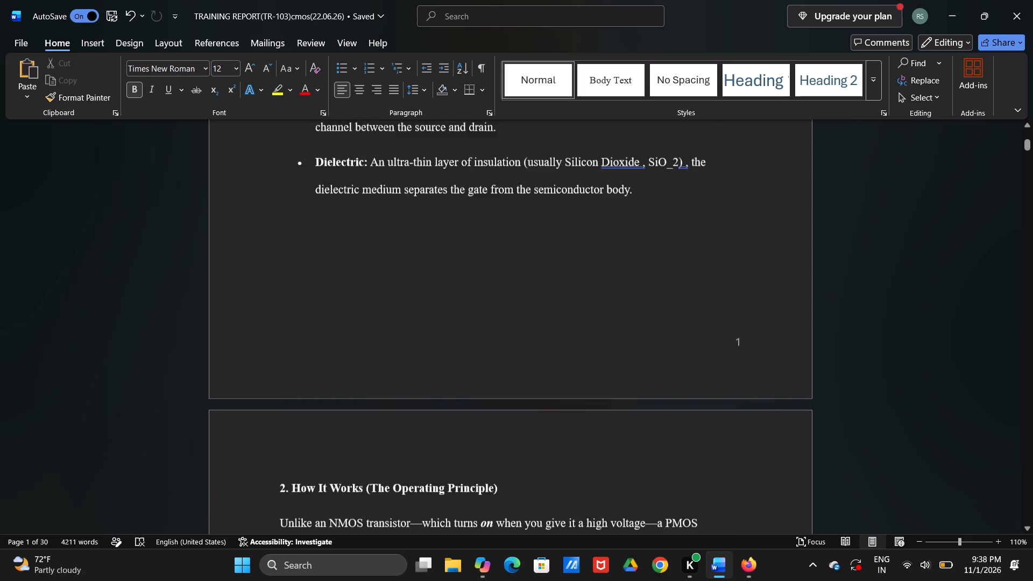
pyautogui.scroll(-2, 289, 460)
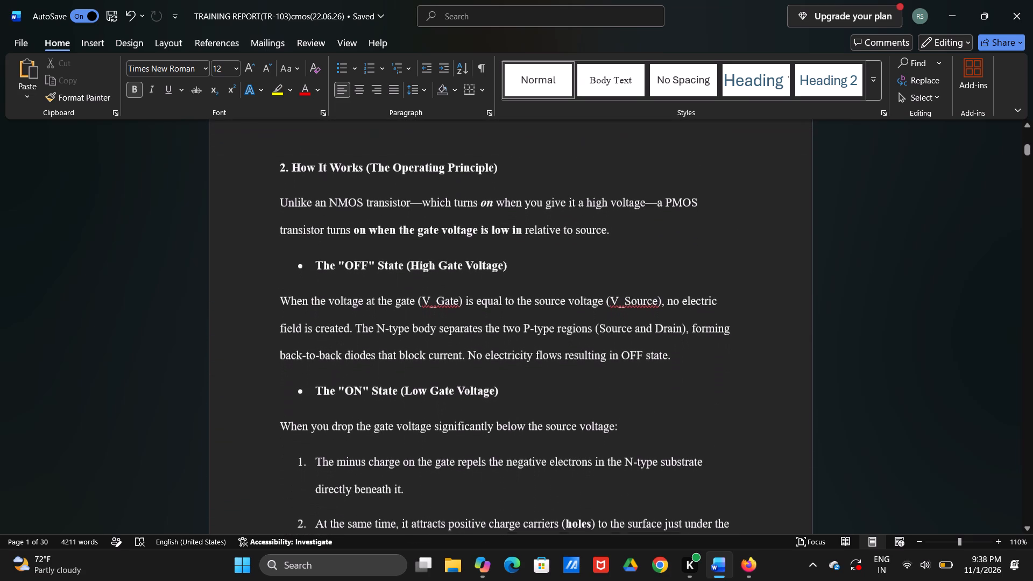
pyautogui.scroll(-1, 289, 460)
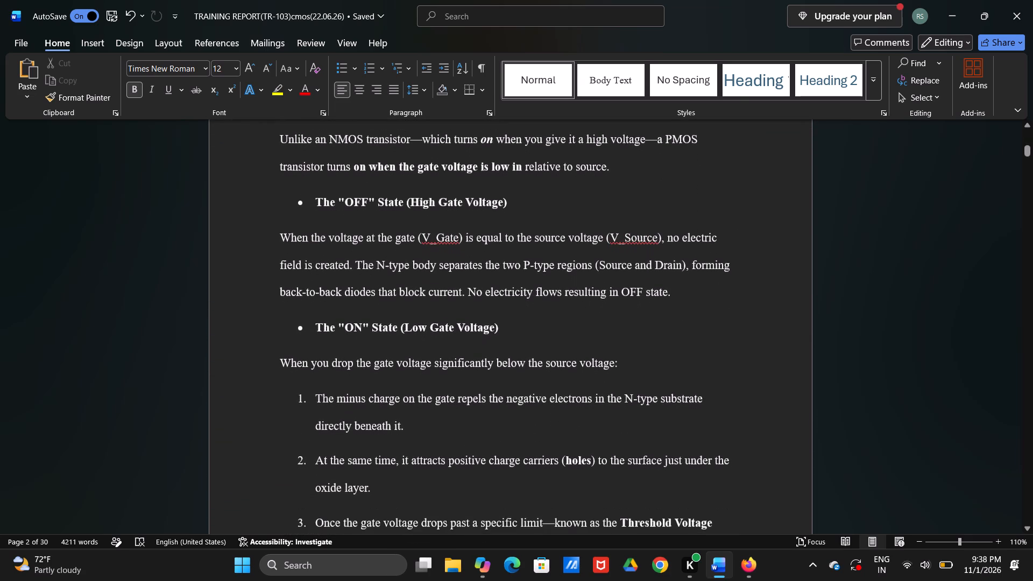
pyautogui.scroll(3, 289, 460)
pyautogui.scroll(-1, 289, 460)
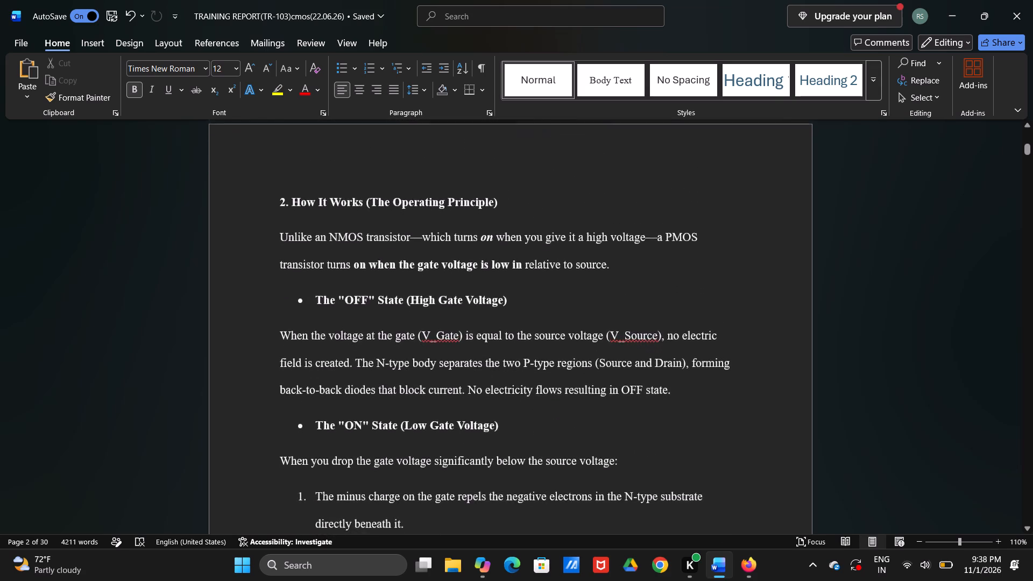
pyautogui.scroll(-1, 289, 460)
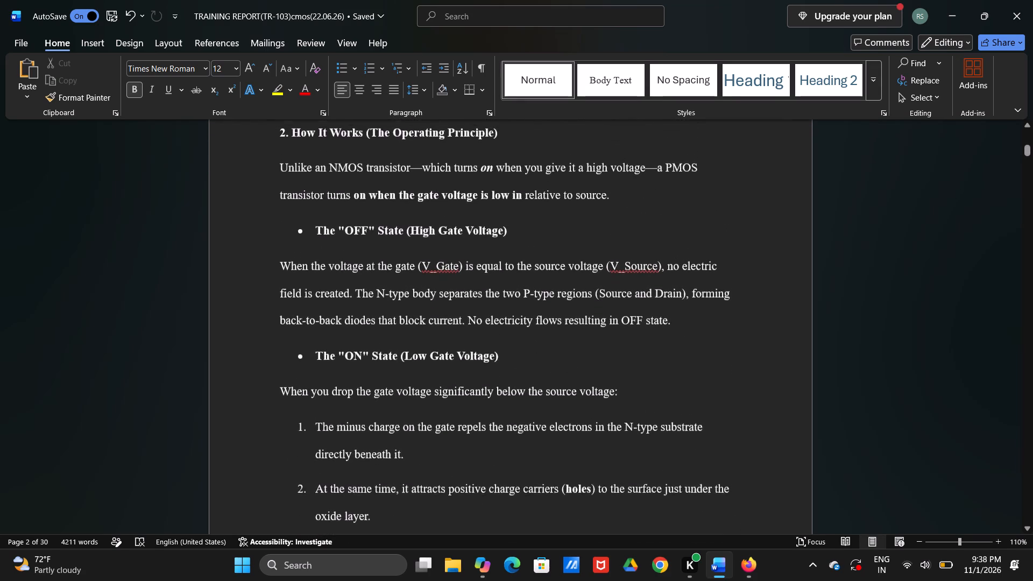
pyautogui.scroll(-1, 289, 460)
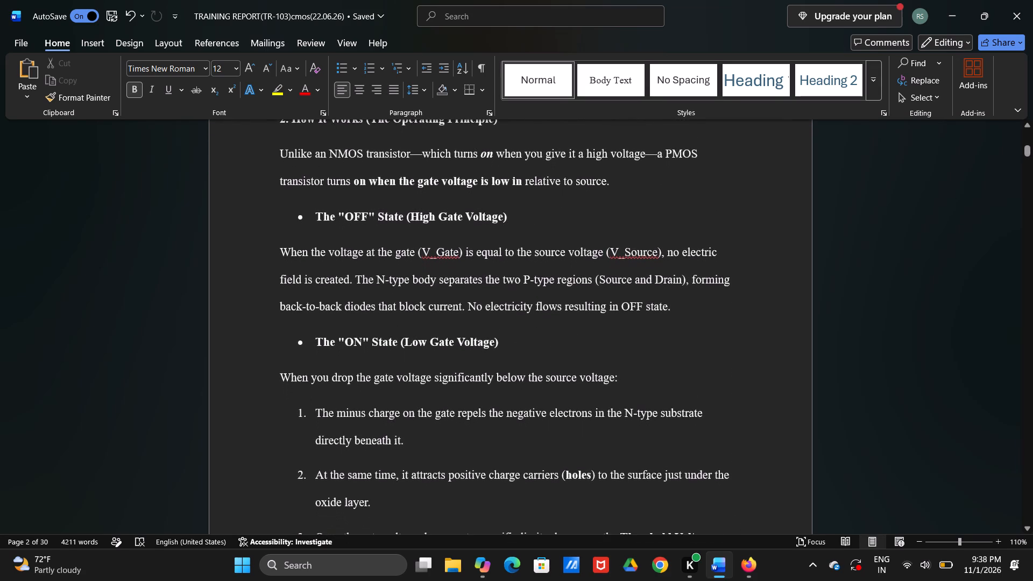
pyautogui.scroll(-3, 289, 460)
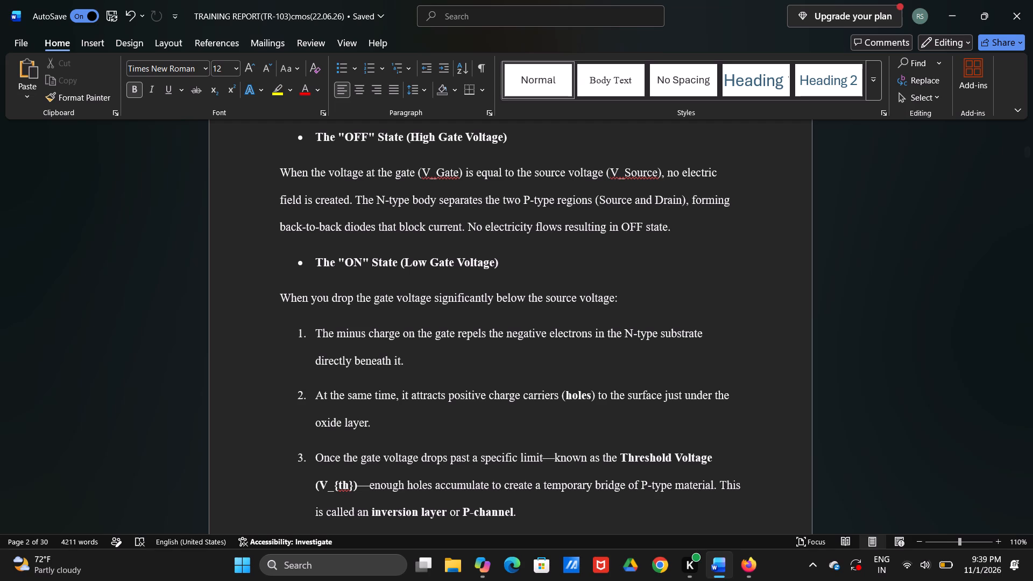
# Examine the voltage transfer characteristics figure, the CMOS transistor explanation and the page break before the inverter example.
pyautogui.scroll(-6, 291, 479)
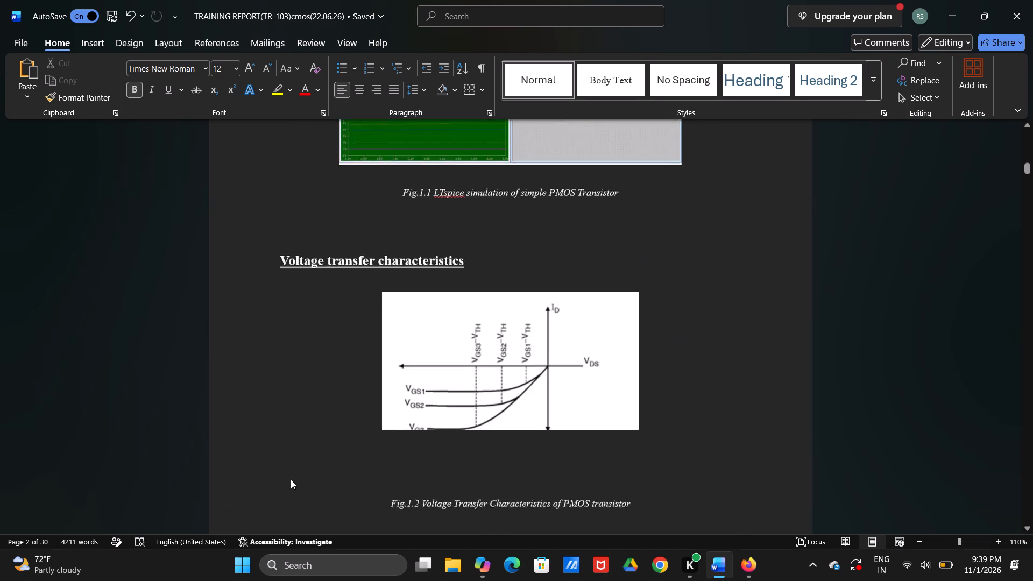
pyautogui.scroll(-2, 291, 479)
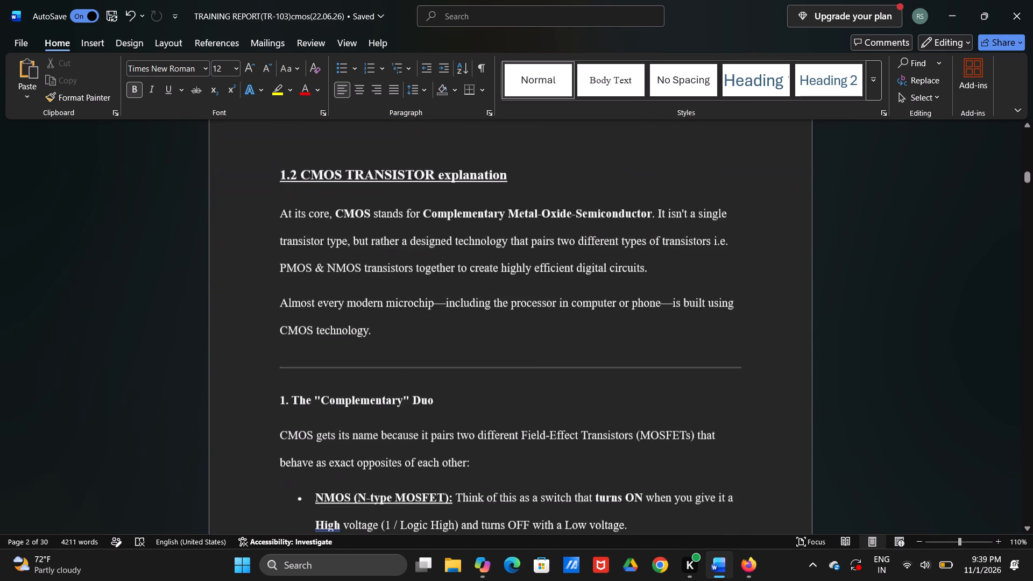
pyautogui.scroll(-2, 291, 479)
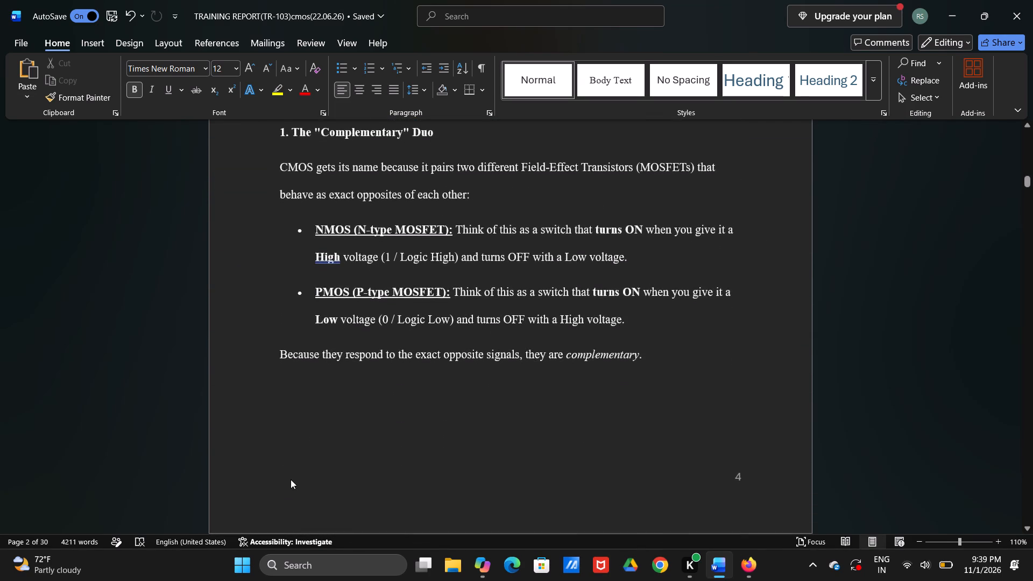
pyautogui.scroll(-3, 291, 479)
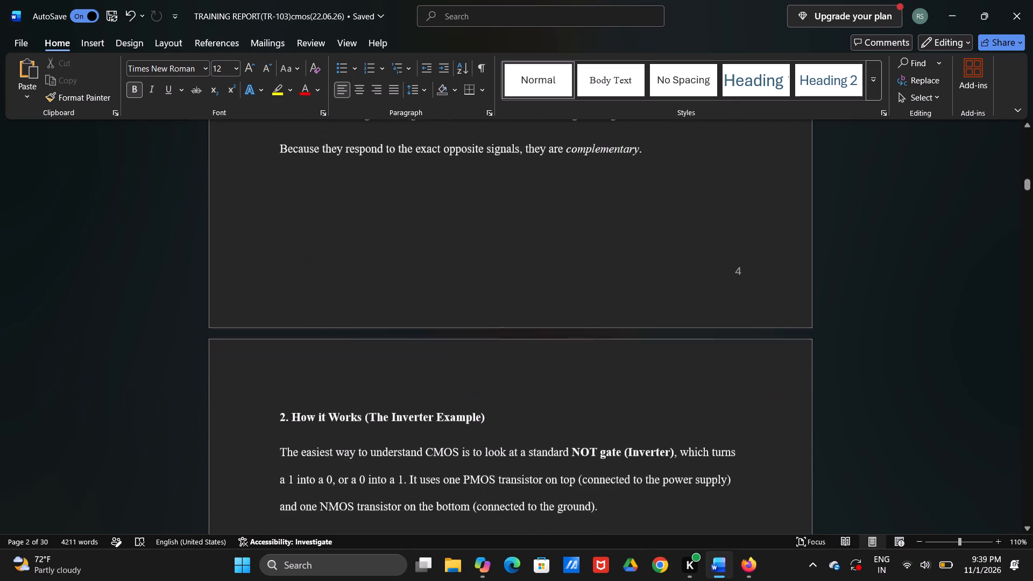
pyautogui.scroll(-1, 291, 479)
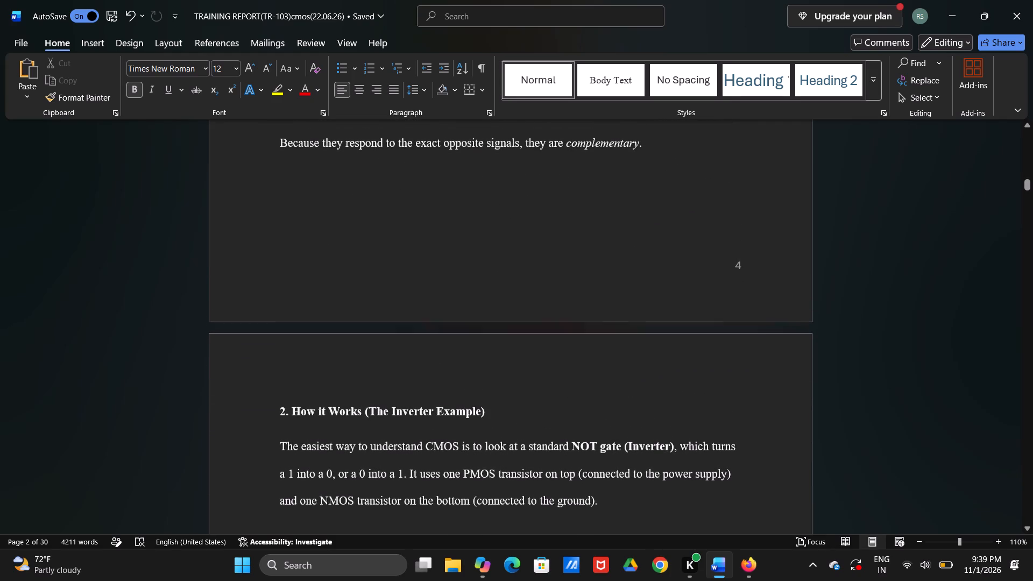
# Examine the inverter example on page 5 and the layout of Table 1.1, Truth Table of Inverter.
pyautogui.scroll(-1, 291, 479)
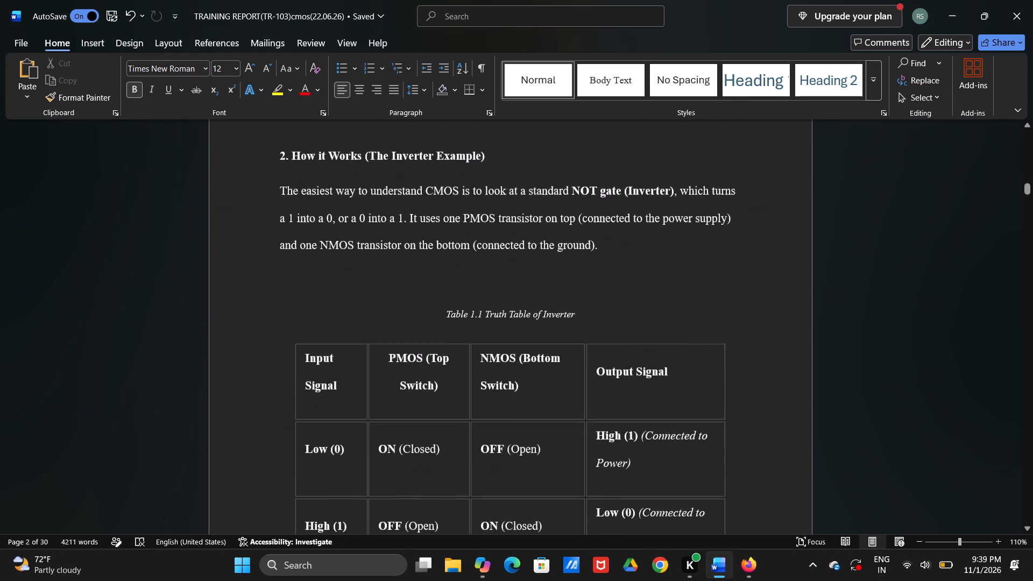
pyautogui.scroll(-1, 291, 479)
pyautogui.scroll(1, 291, 479)
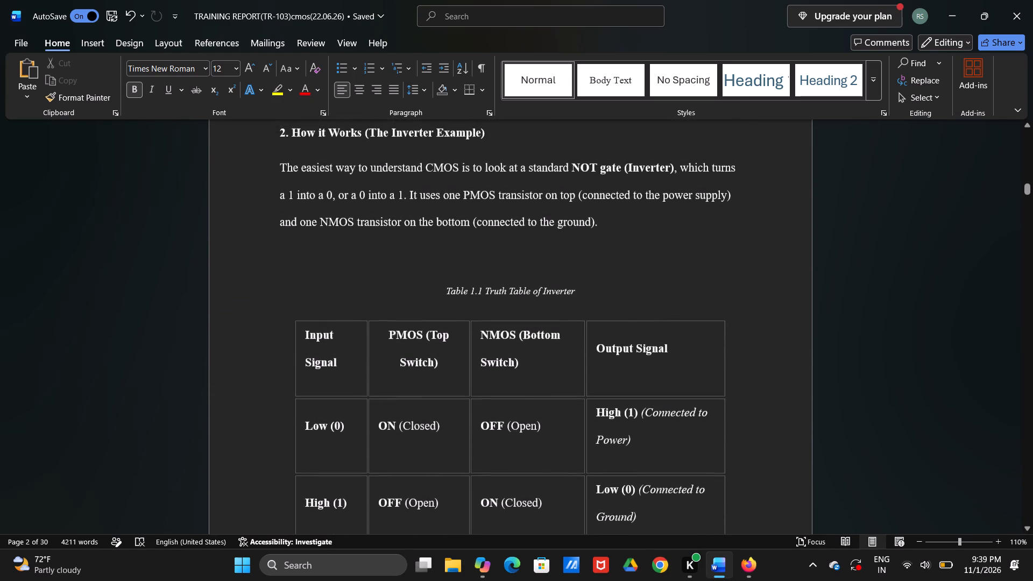
pyautogui.scroll(-2, 291, 479)
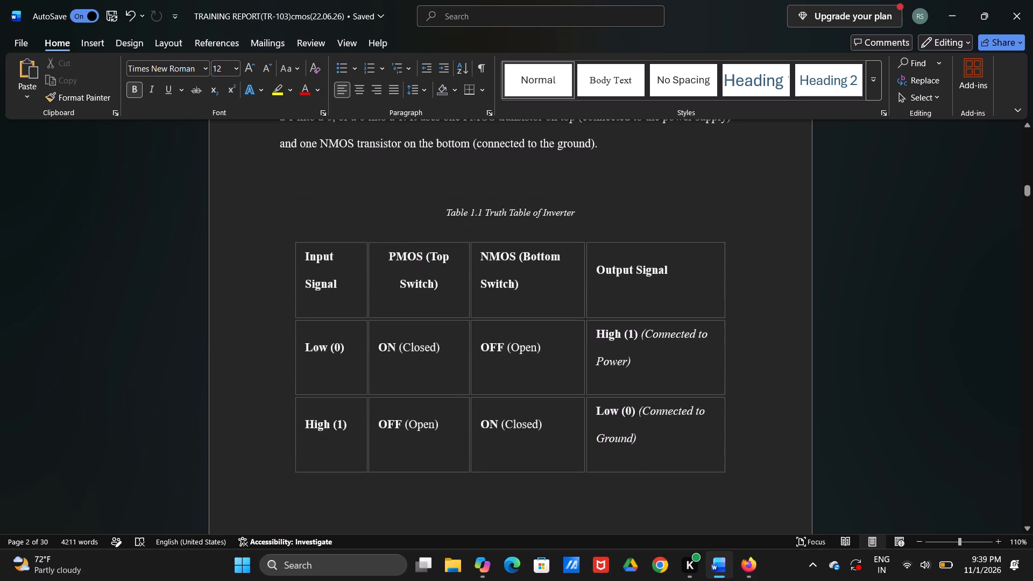
pyautogui.scroll(1, 291, 479)
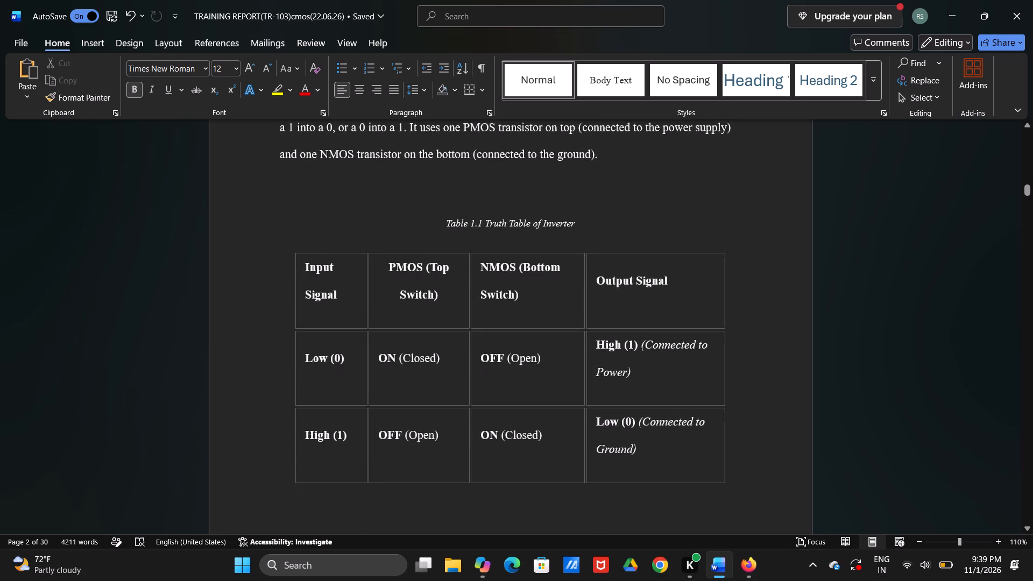
pyautogui.scroll(-3, 291, 479)
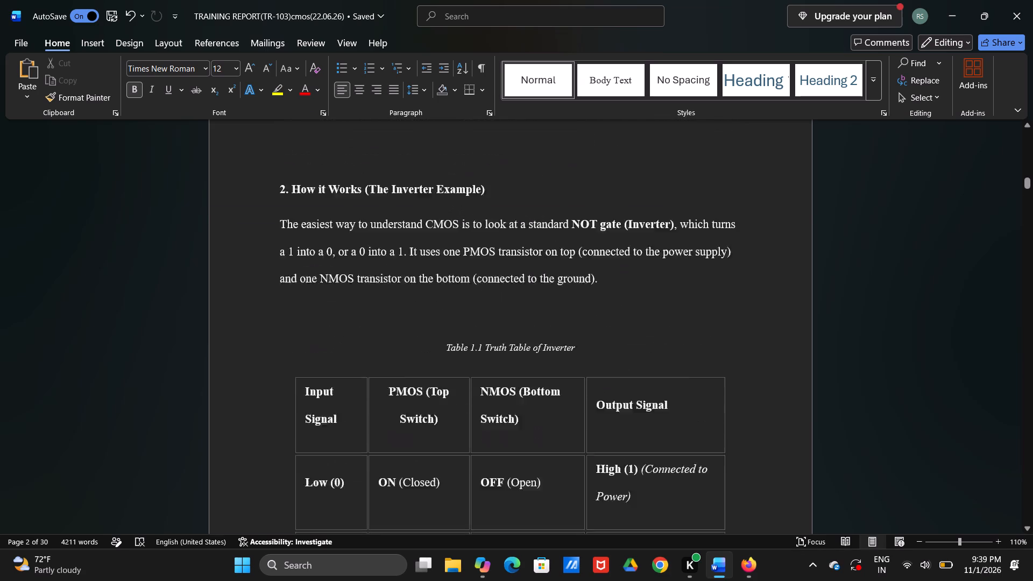
# Recheck the pages from the PMOS Diagrams heading through the CMOS "Complementary" Duo section to the inverter truth table.
pyautogui.scroll(-3, 291, 479)
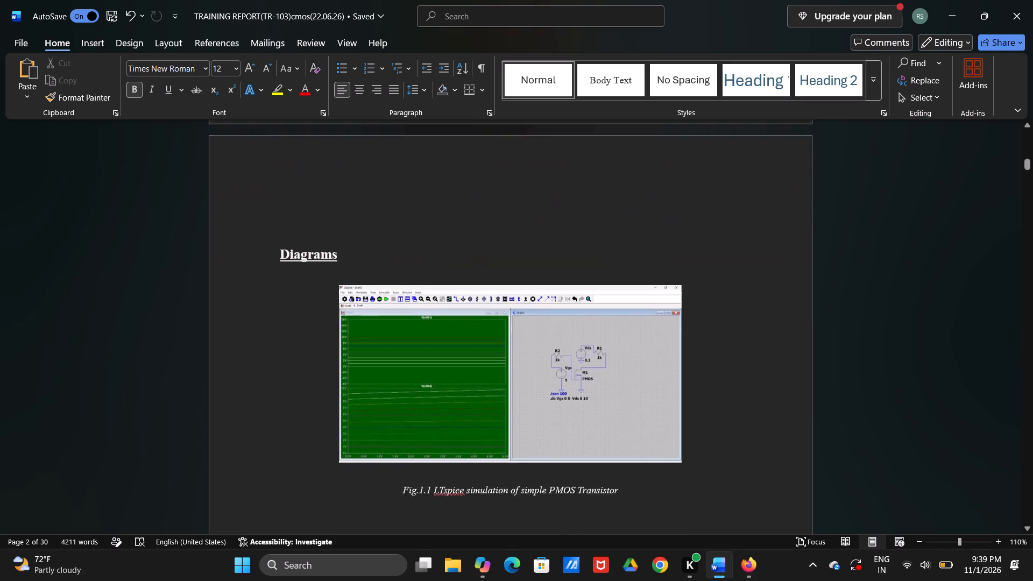
pyautogui.scroll(-4, 291, 479)
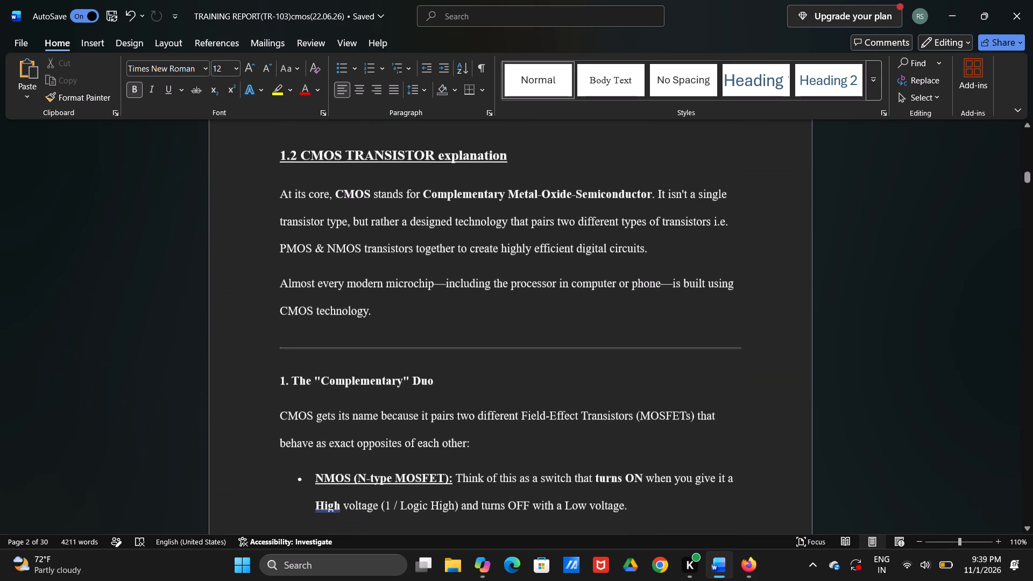
pyautogui.scroll(-1, 291, 479)
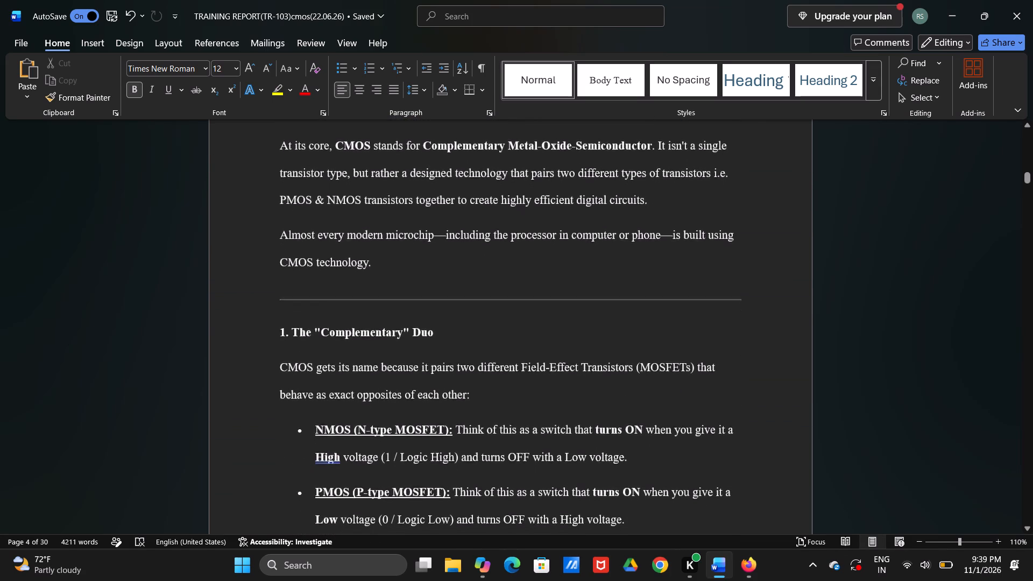
pyautogui.scroll(-2, 291, 479)
pyautogui.scroll(1, 291, 479)
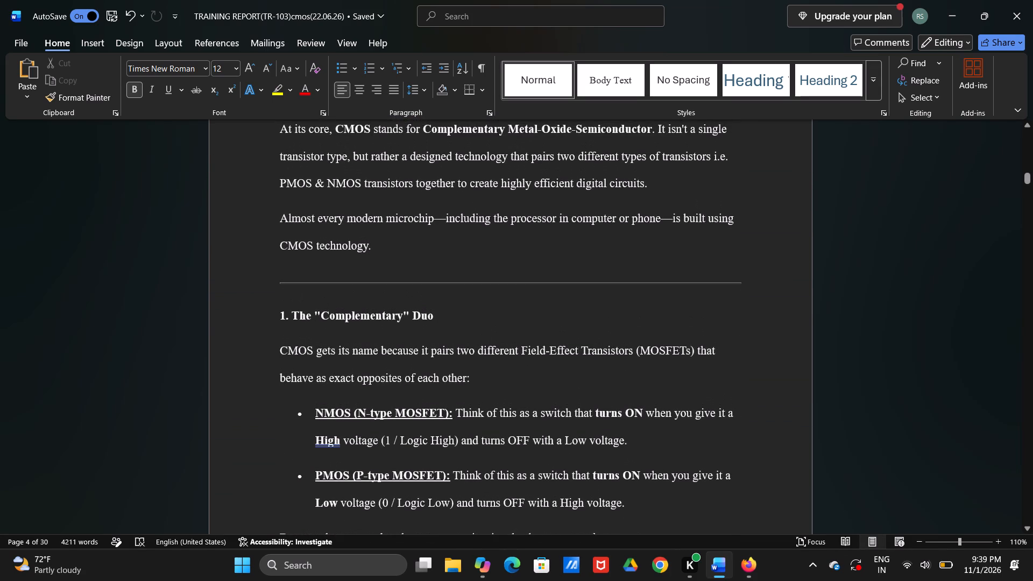
pyautogui.scroll(-1, 291, 479)
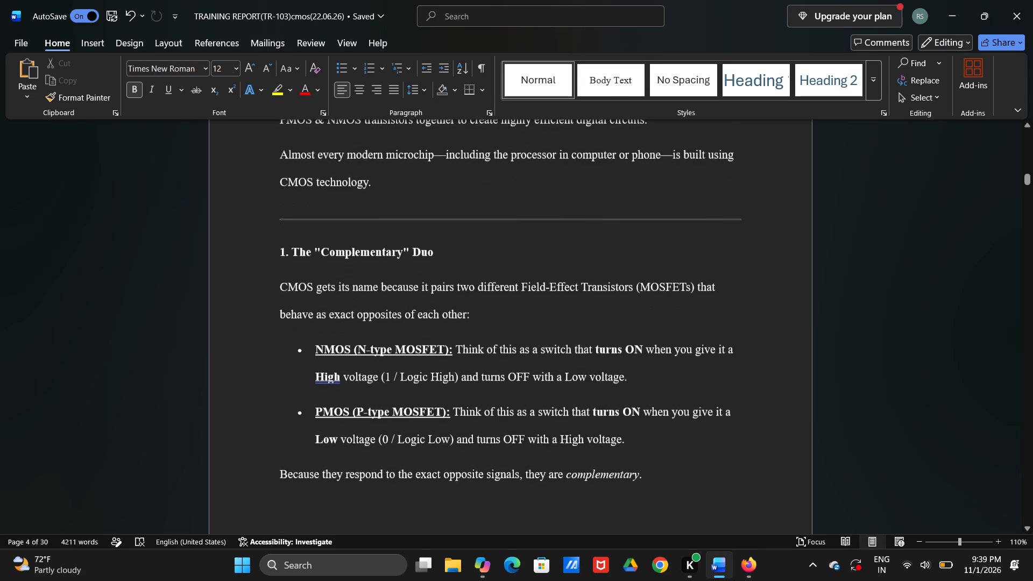
pyautogui.scroll(-2, 291, 479)
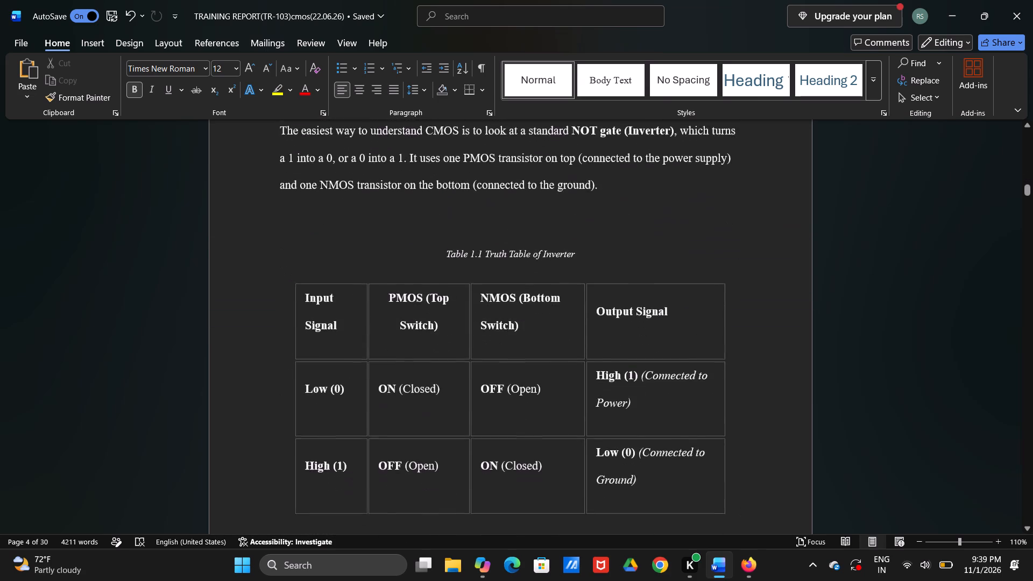
# Reduce the gap above the line "CMOS solved this beautifully" in section 3 to a single blank line.
pyautogui.scroll(-2, 291, 479)
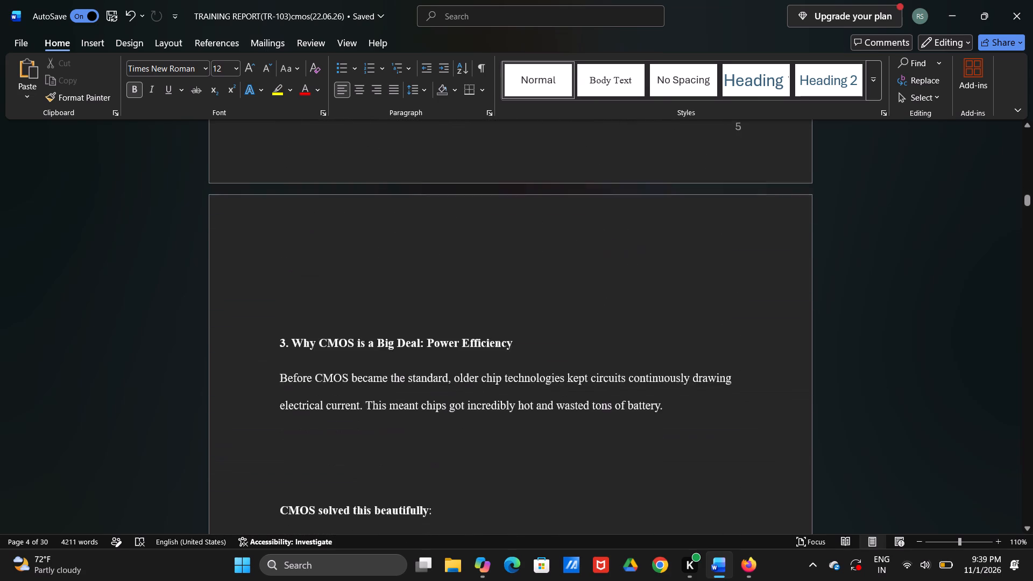
pyautogui.scroll(-2, 291, 479)
pyautogui.click(270, 329)
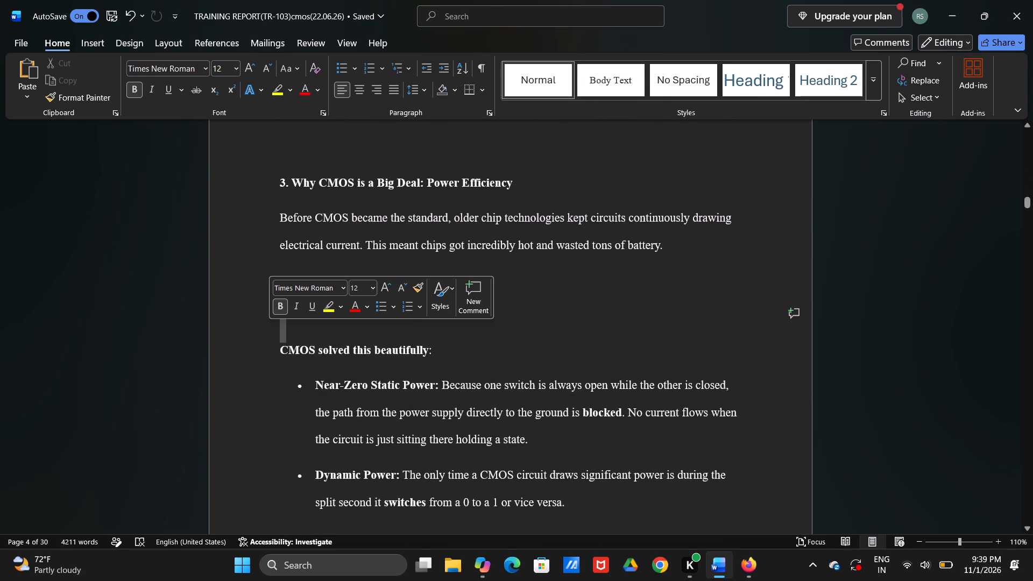
pyautogui.click(270, 329)
pyautogui.press('BackSpace')
pyautogui.press('BackSpace')
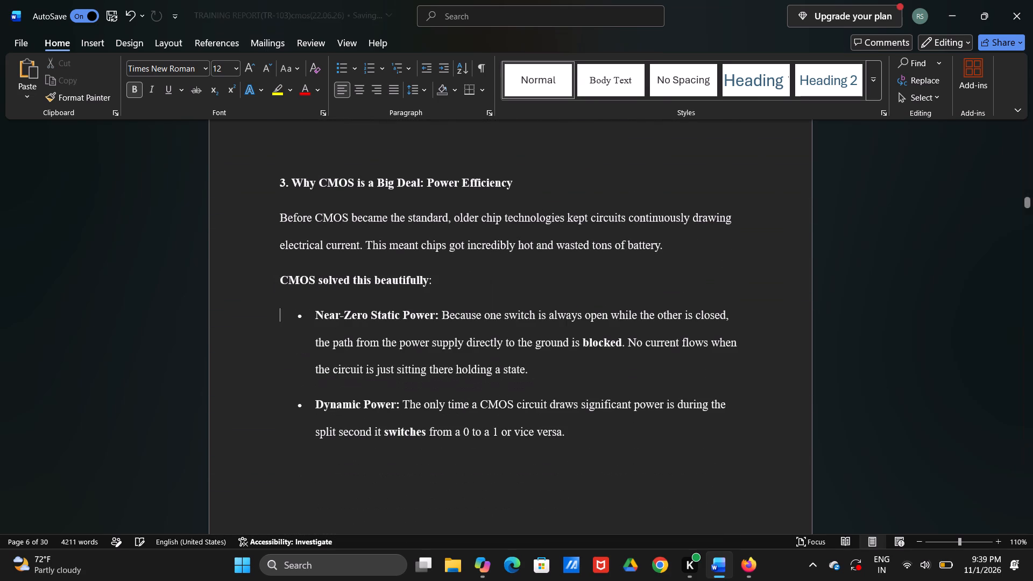
pyautogui.press('Return')
# Delete the surplus blank lines between the Dynamic Power bullet and the DIAGRAM heading on page 6, leaving one.
pyautogui.scroll(-1, 270, 329)
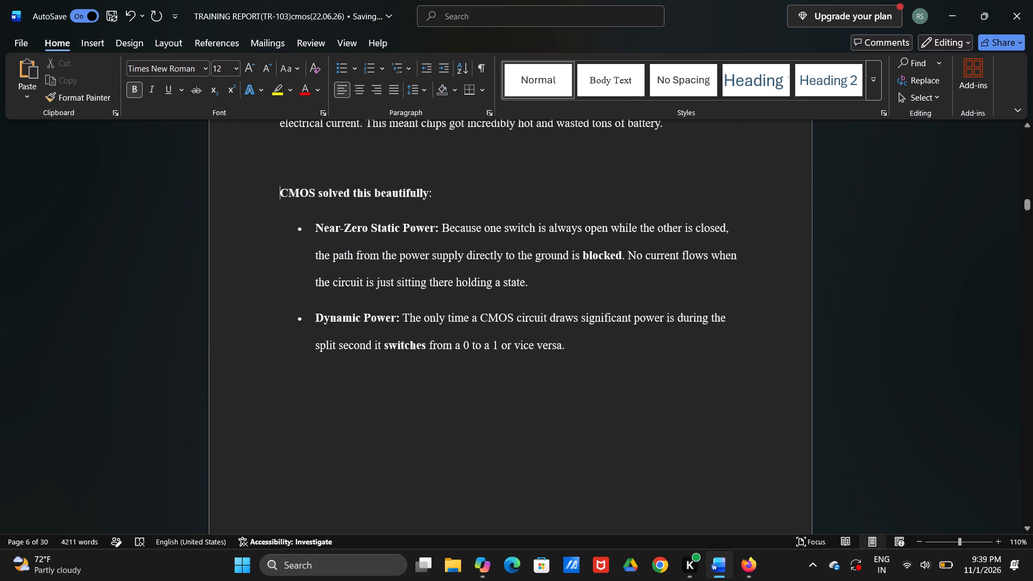
pyautogui.scroll(-2, 270, 329)
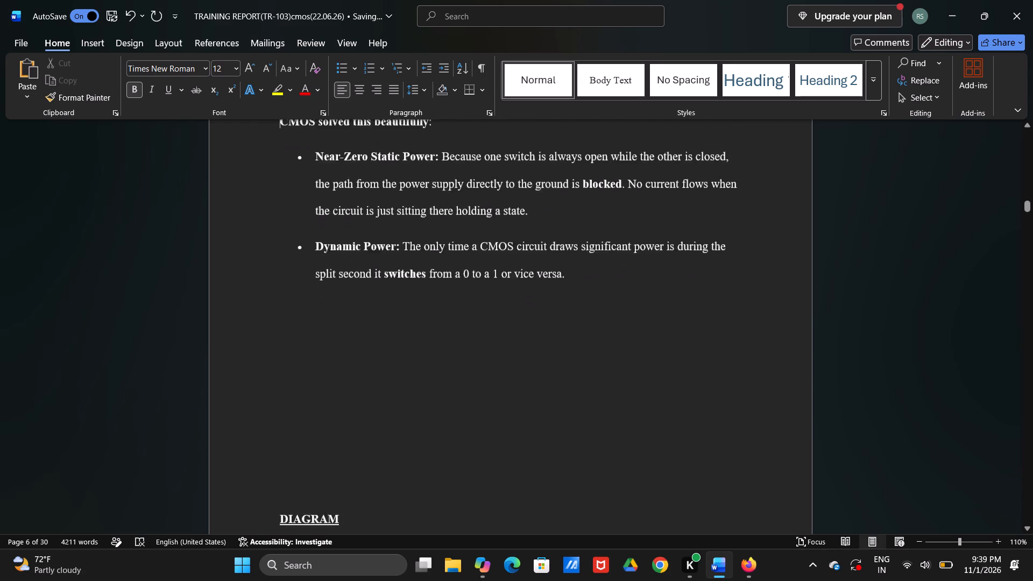
pyautogui.scroll(-1, 270, 329)
pyautogui.click(273, 375)
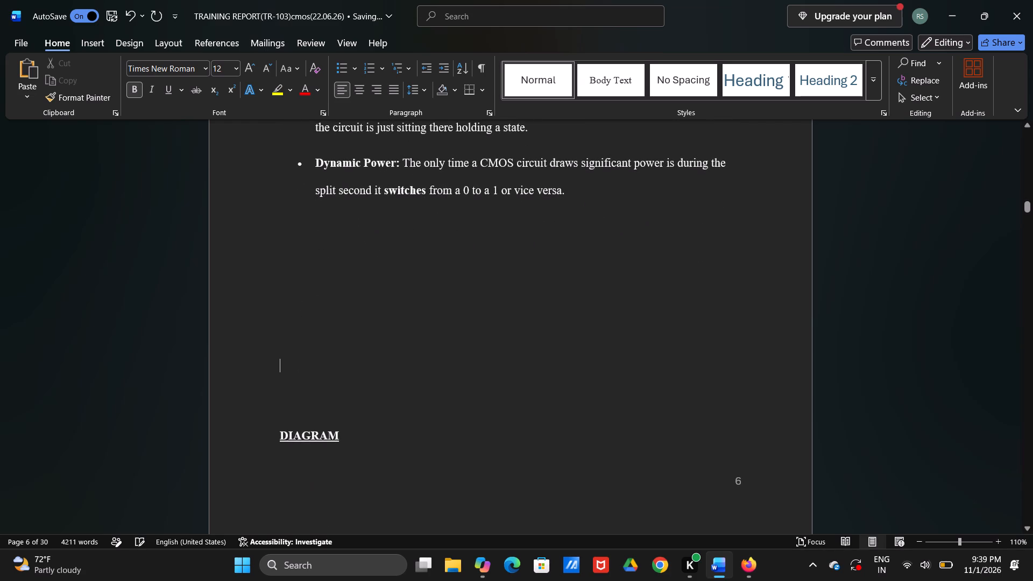
pyautogui.press('BackSpace')
pyautogui.press('BackSpace')
pyautogui.press('BackSpace')
pyautogui.press('BackSpace')
pyautogui.press('BackSpace')
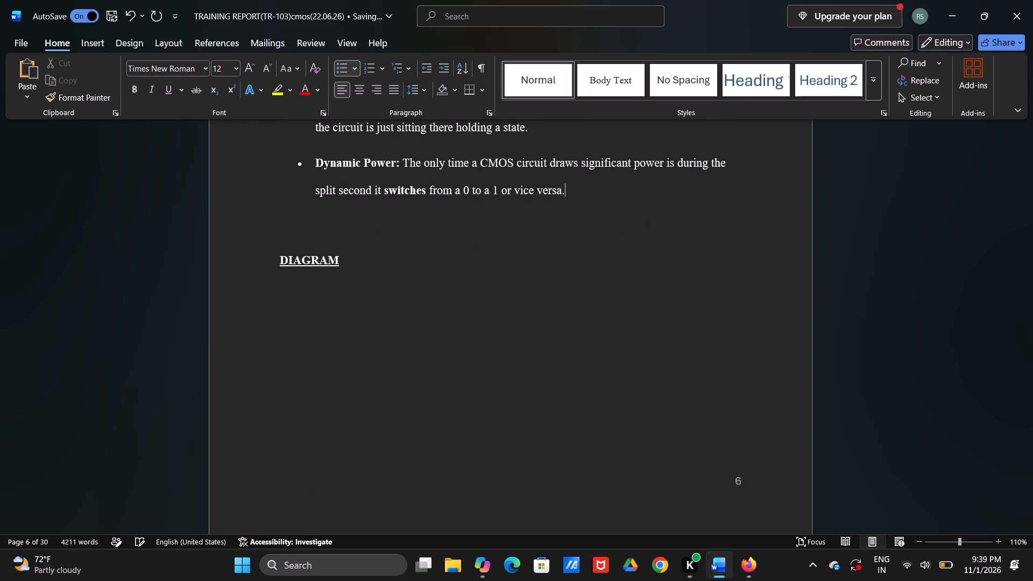
pyautogui.press('BackSpace')
pyautogui.press('.')
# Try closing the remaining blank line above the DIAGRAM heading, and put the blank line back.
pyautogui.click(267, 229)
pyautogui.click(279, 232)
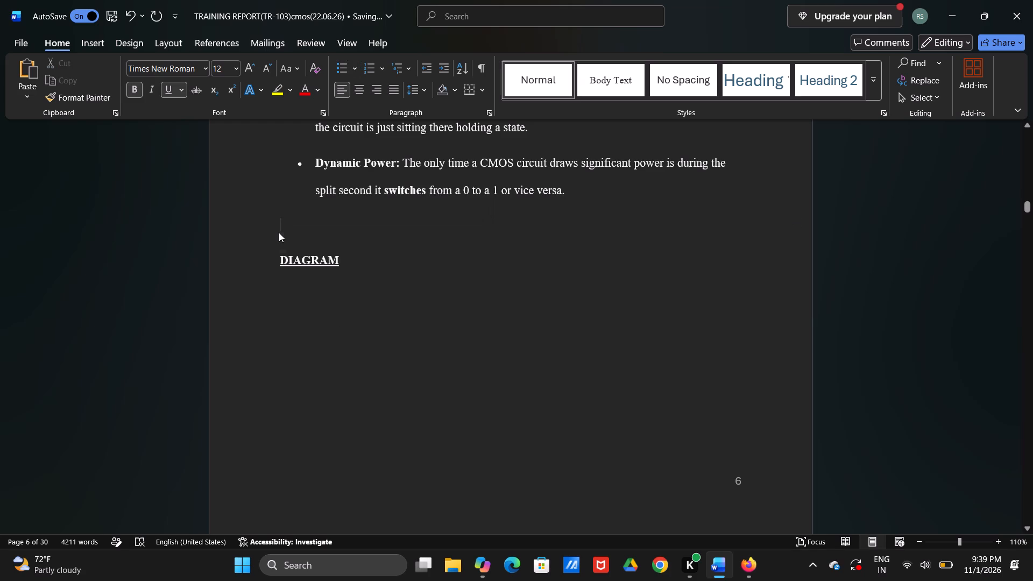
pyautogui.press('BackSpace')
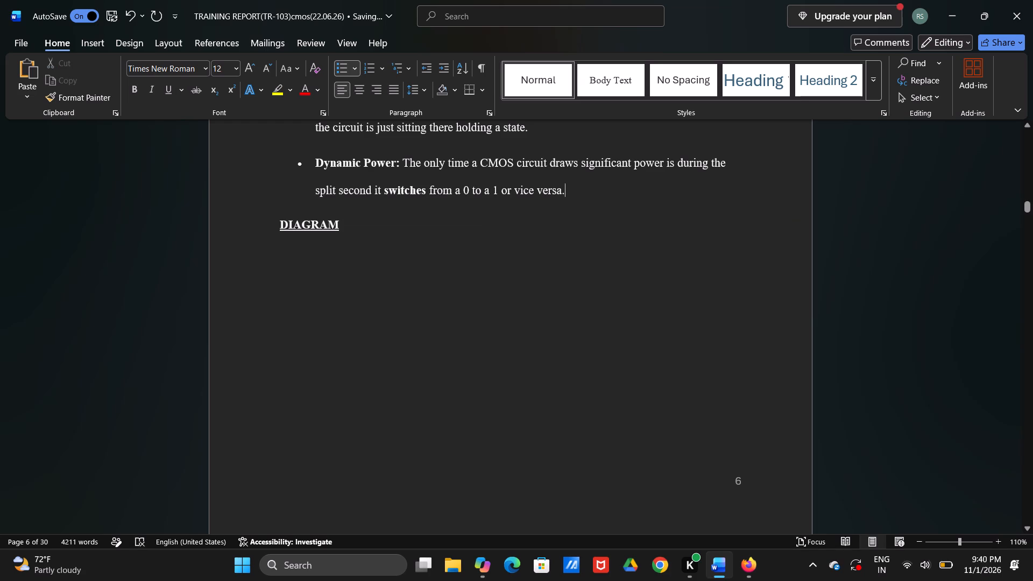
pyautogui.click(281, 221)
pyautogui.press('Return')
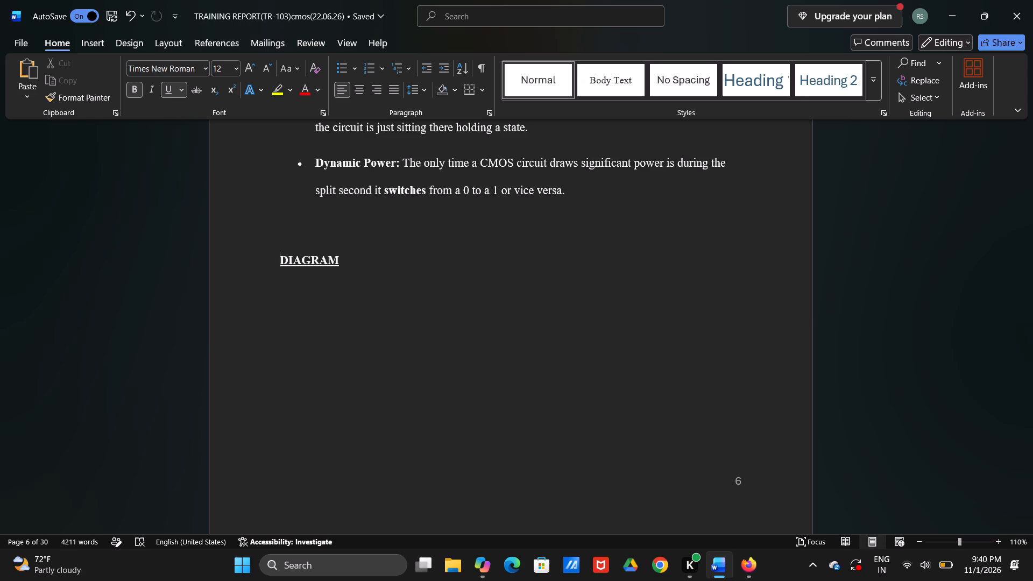
# Shrink the Basic Structure of CMOS picture proportionally so it fits below the DIAGRAM heading on page 6.
pyautogui.scroll(-2, 281, 221)
pyautogui.scroll(1, 281, 221)
pyautogui.scroll(-1, 281, 221)
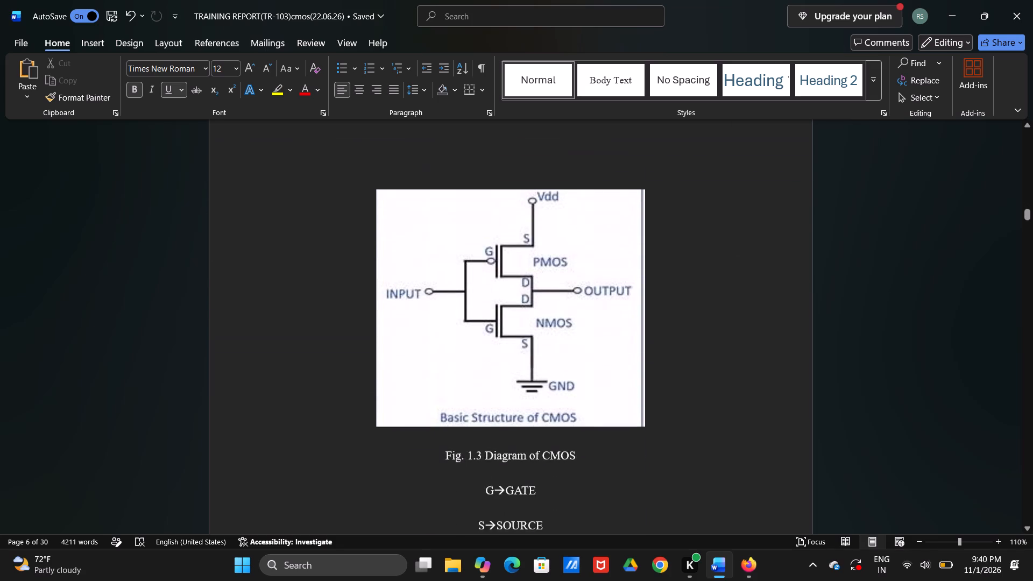
pyautogui.click(401, 247)
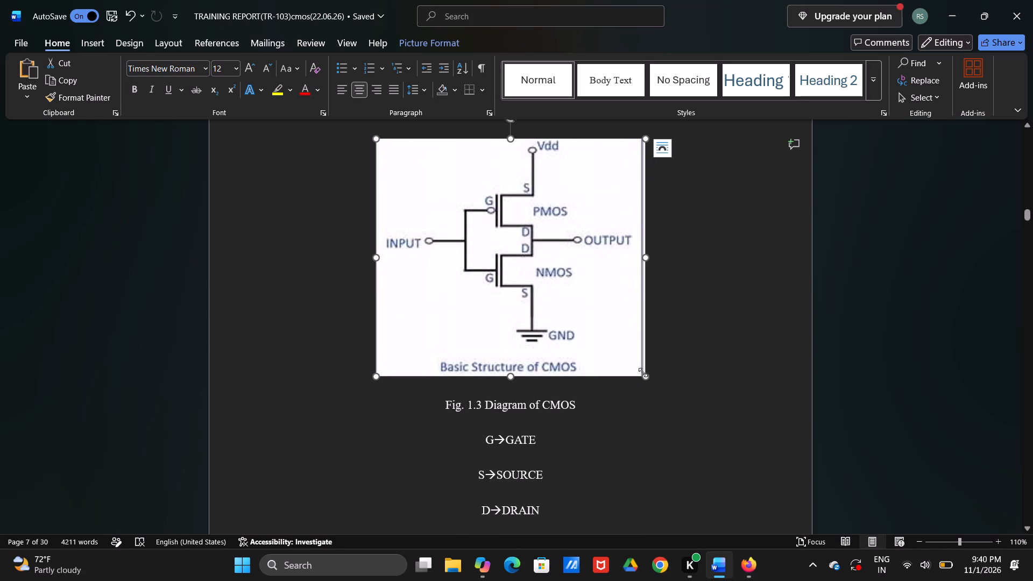
pyautogui.moveTo(645, 380); pyautogui.dragTo(556, 286)
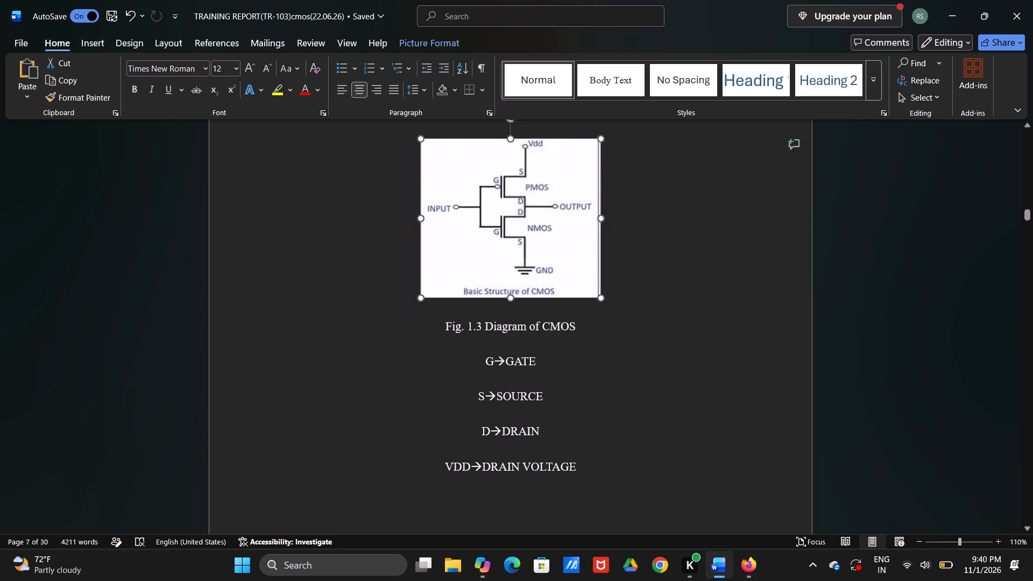
pyautogui.moveTo(556, 286); pyautogui.dragTo(529, 247)
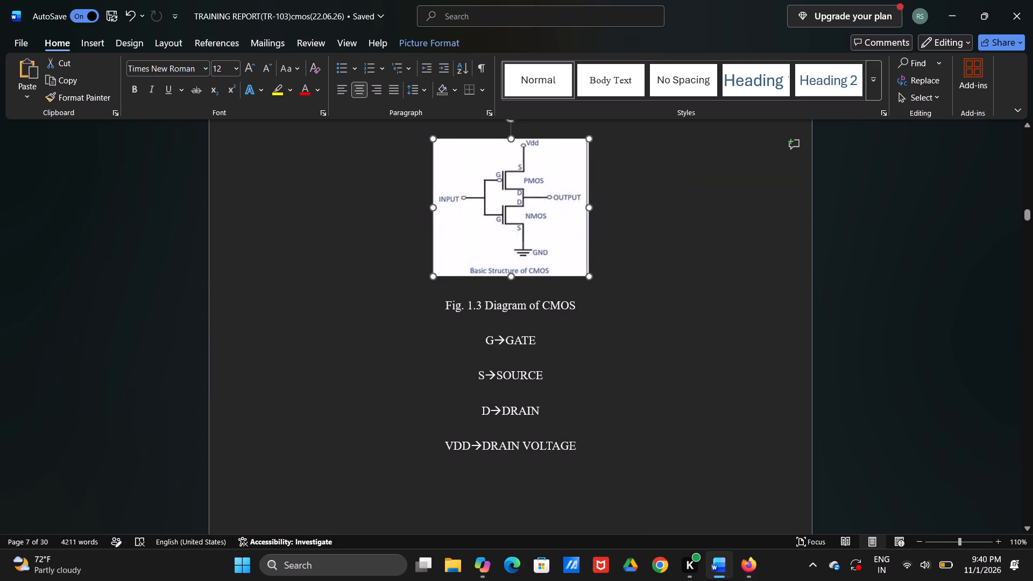
pyautogui.moveTo(529, 247); pyautogui.dragTo(527, 244)
# Delete the blank line between the Dynamic Power bullet and the DIAGRAM heading.
pyautogui.scroll(2, 555, 286)
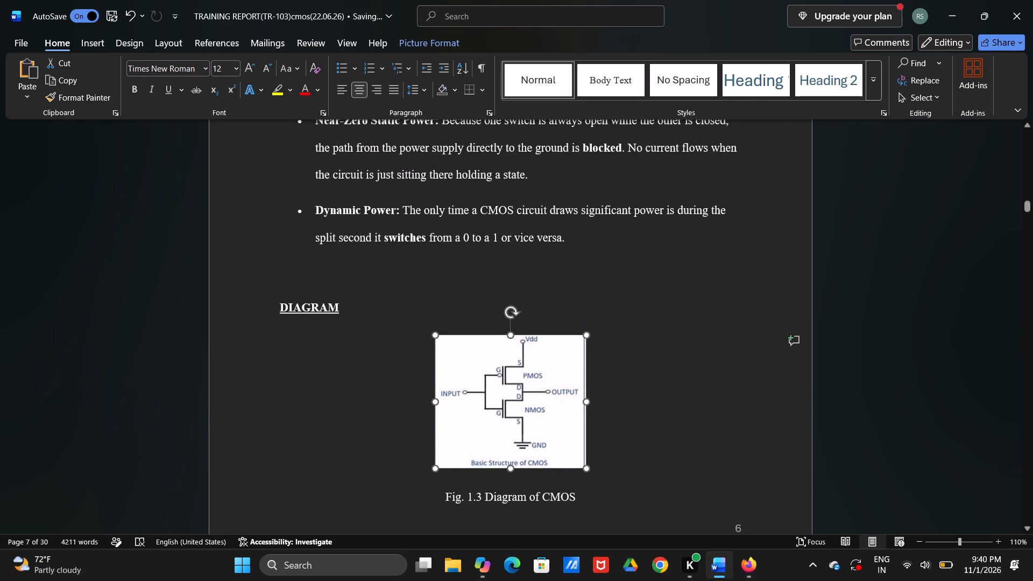
pyautogui.click(319, 287)
pyautogui.press('BackSpace')
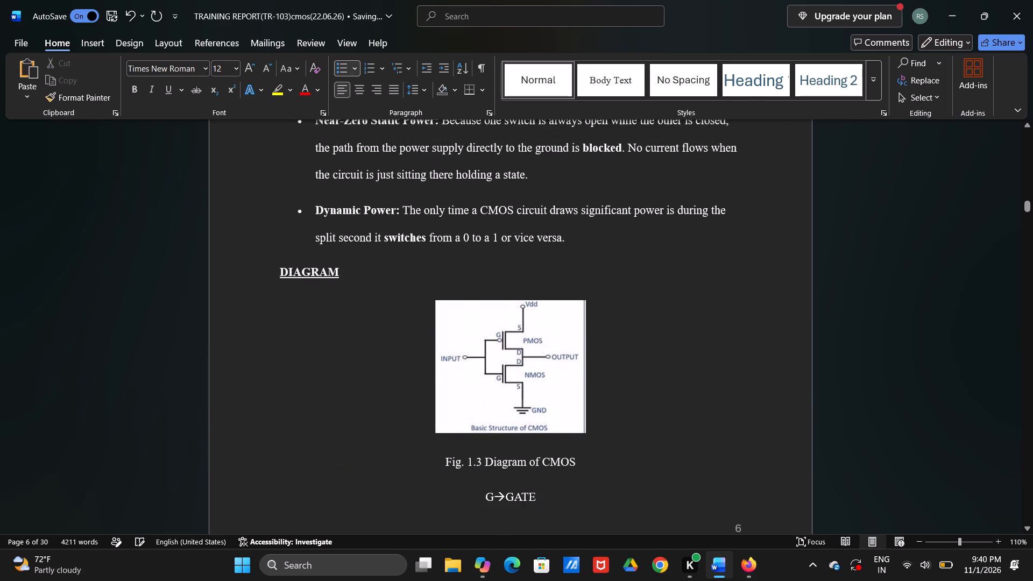
# Stretch the Basic Structure of CMOS picture vertically, keeping its width, so the G→GATE line moves to page 7.
pyautogui.click(611, 411)
pyautogui.scroll(-1, 611, 411)
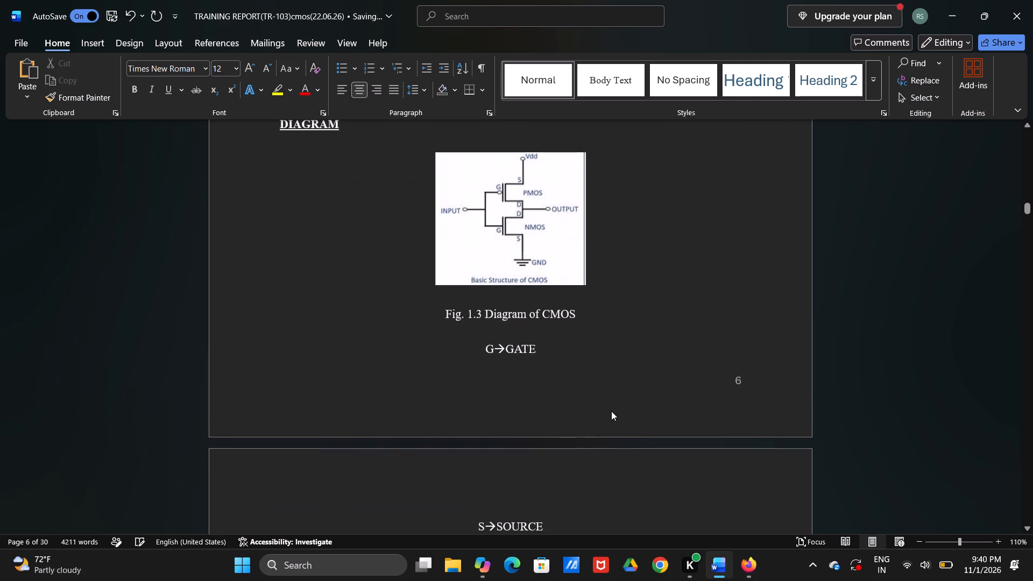
pyautogui.click(545, 237)
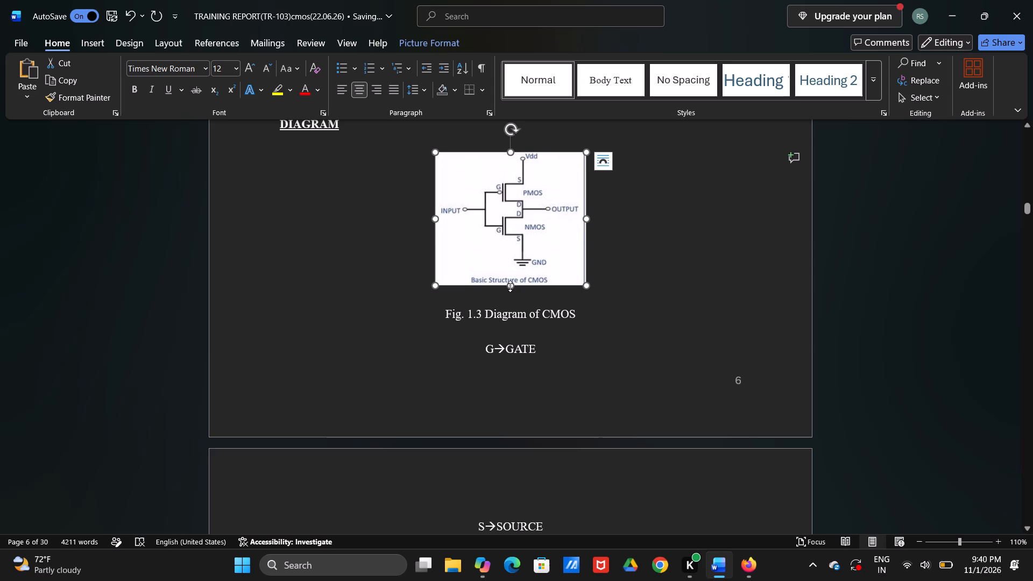
pyautogui.moveTo(510, 286); pyautogui.dragTo(518, 318)
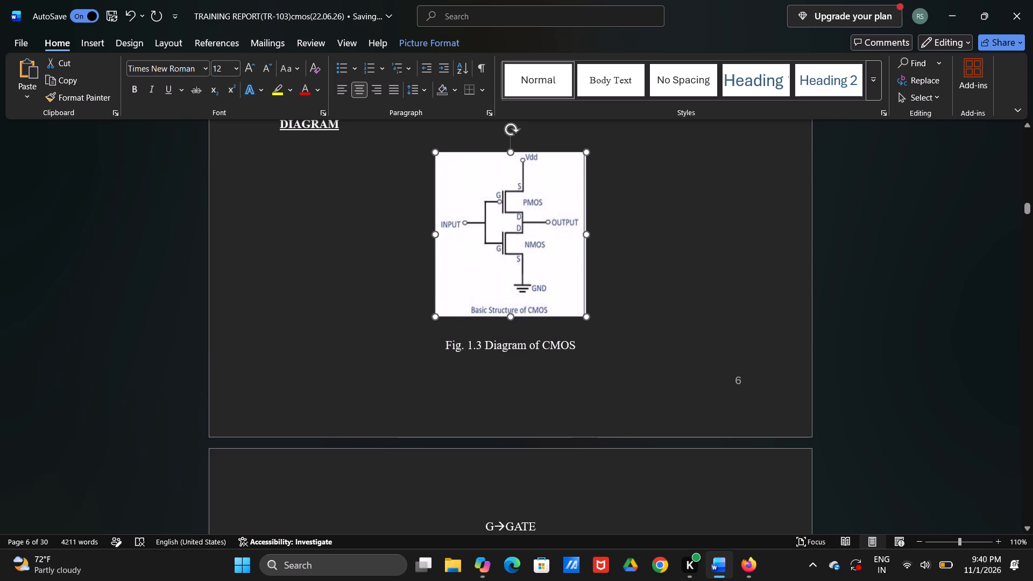
pyautogui.moveTo(518, 318); pyautogui.dragTo(518, 318)
pyautogui.click(626, 331)
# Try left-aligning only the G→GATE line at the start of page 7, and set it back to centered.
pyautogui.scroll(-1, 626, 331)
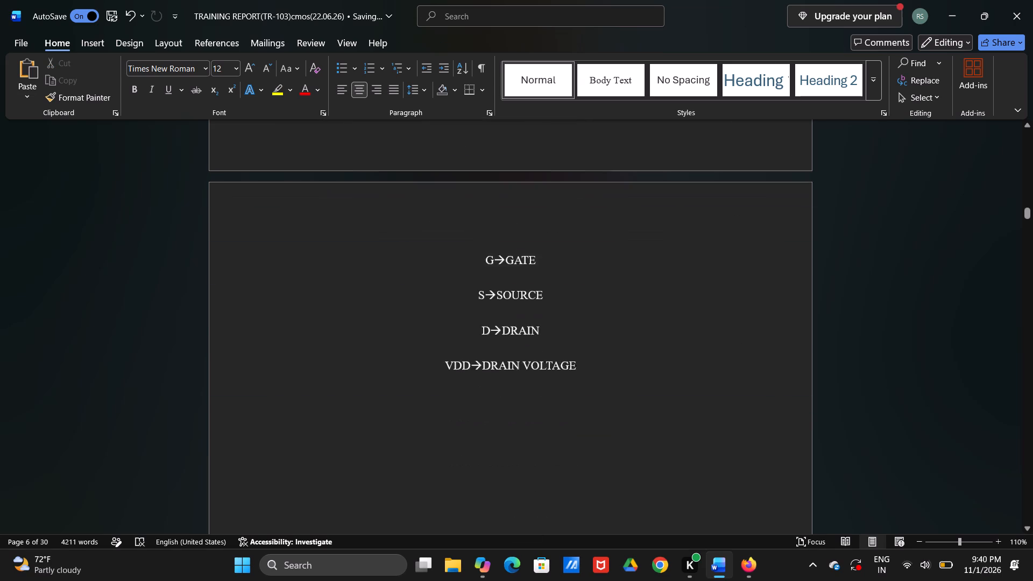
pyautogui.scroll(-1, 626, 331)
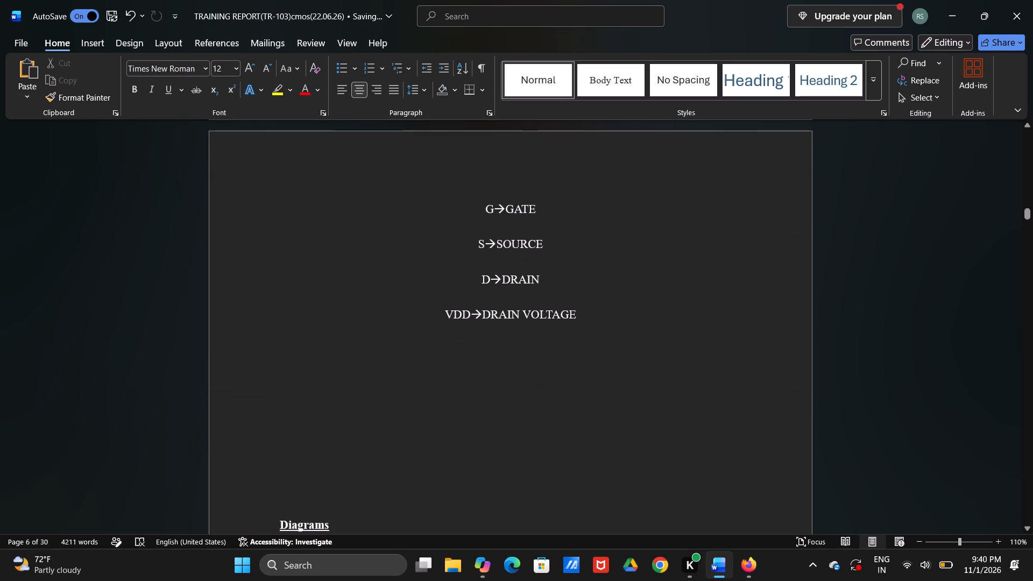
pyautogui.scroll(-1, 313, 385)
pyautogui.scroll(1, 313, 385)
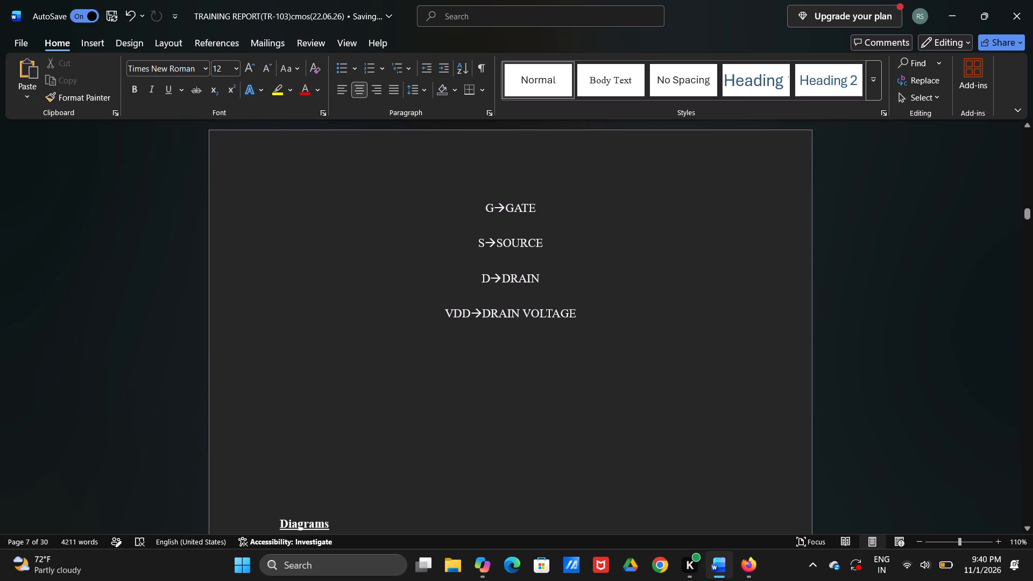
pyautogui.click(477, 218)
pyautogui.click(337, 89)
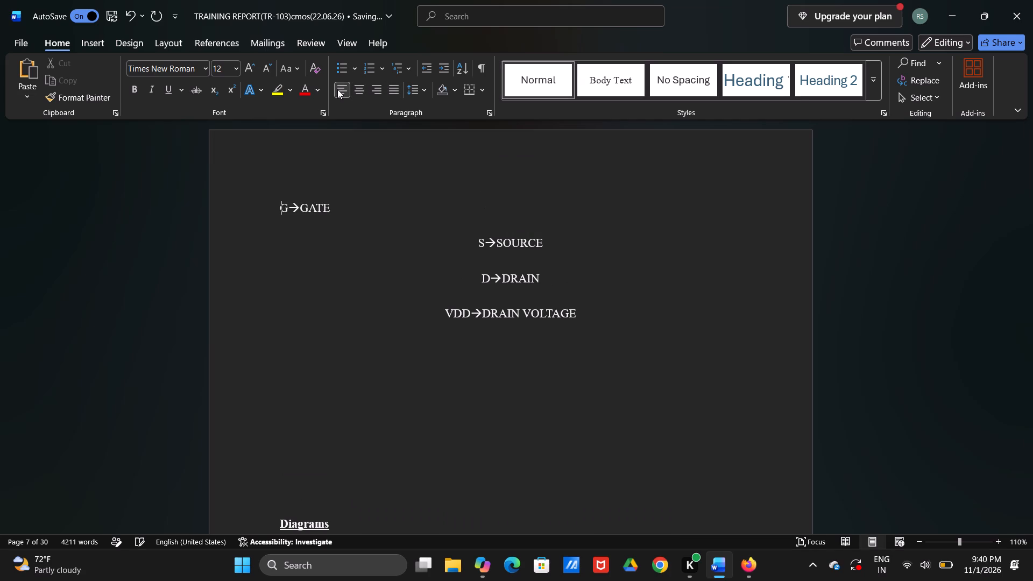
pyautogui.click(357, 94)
# Left-align the four legend lines from G→GATE to VDD→DRAIN VOLTAGE.
pyautogui.moveTo(466, 201); pyautogui.dragTo(588, 327)
pyautogui.click(349, 82)
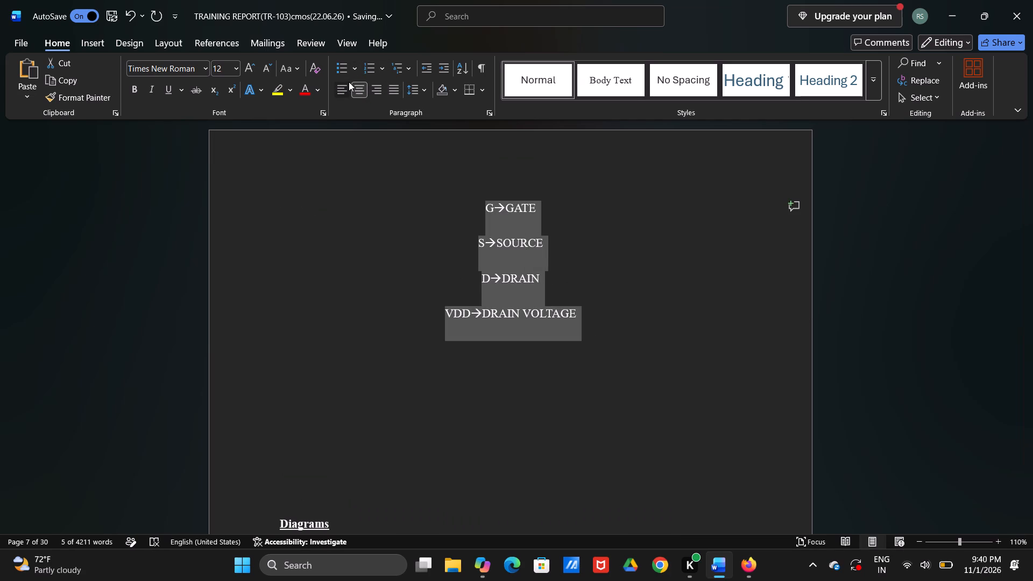
pyautogui.click(385, 217)
# Delete all the blank lines between VDD→DRAIN VOLTAGE and the Diagrams heading on page 7.
pyautogui.scroll(-1, 385, 217)
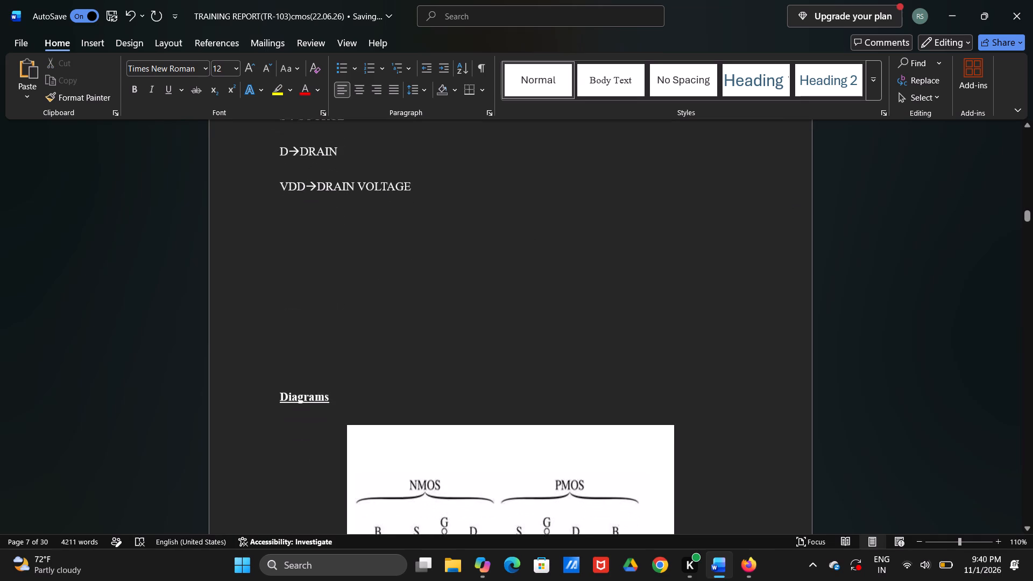
pyautogui.click(296, 363)
pyautogui.press('=')
pyautogui.press('BackSpace')
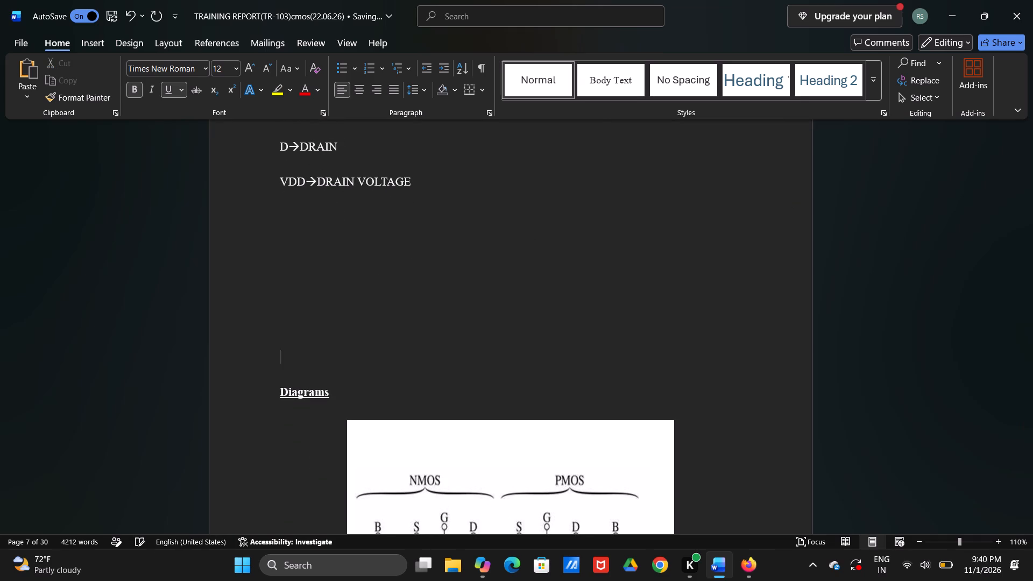
pyautogui.press('BackSpace')
pyautogui.press('BackSpace')
pyautogui.press('BackSpace')
pyautogui.press('BackSpace')
pyautogui.press('BackSpace')
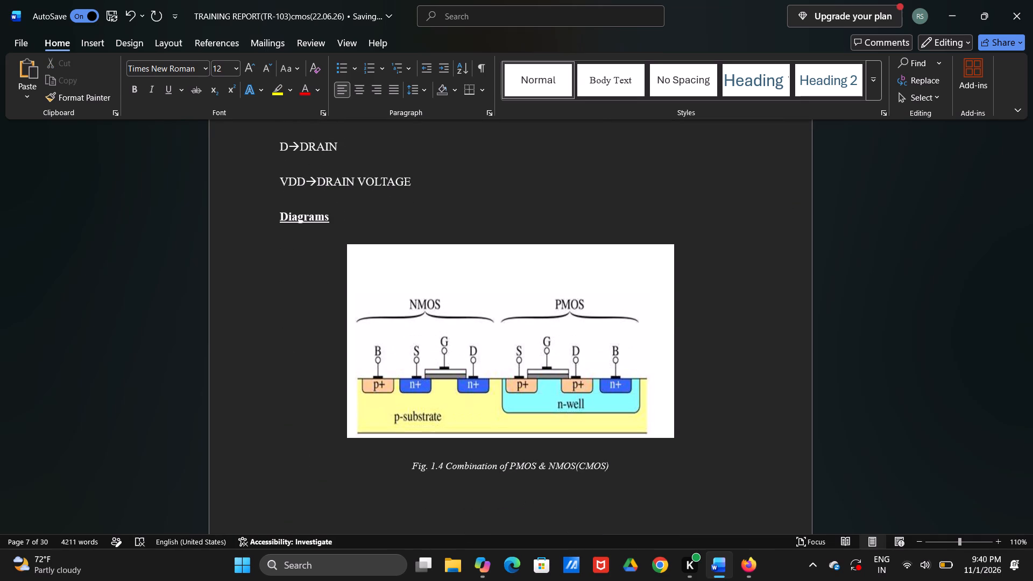
# Shrink the Fig. 1.4 picture of combined PMOS and NMOS slightly, keeping its proportions.
pyautogui.scroll(-3, 296, 363)
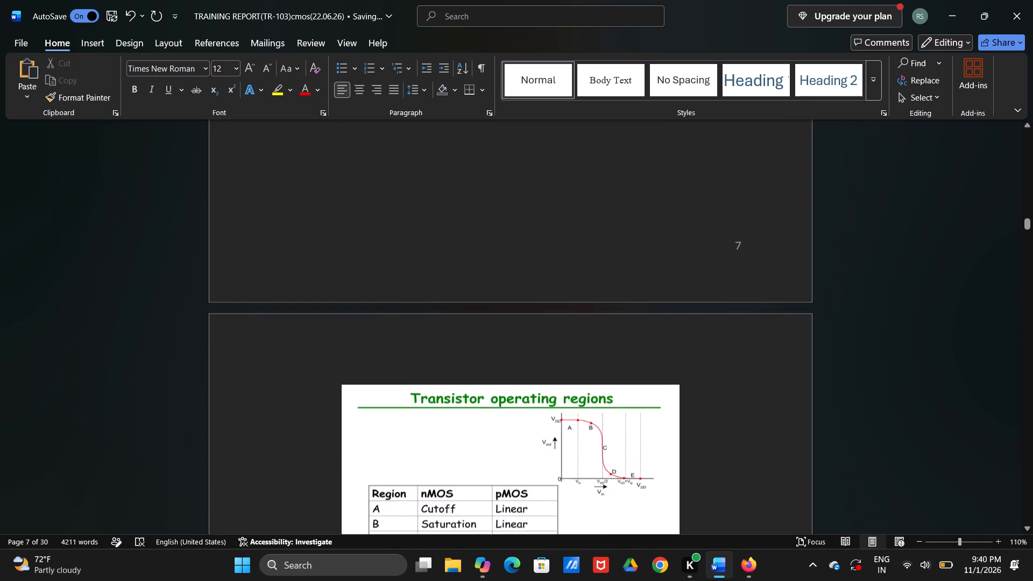
pyautogui.scroll(-1, 296, 363)
pyautogui.scroll(3, 296, 363)
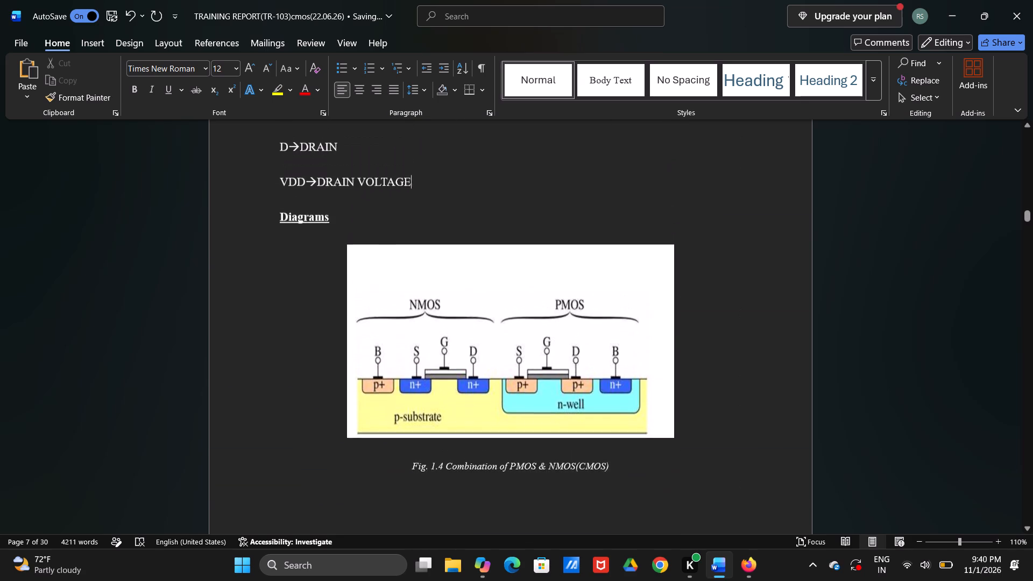
pyautogui.click(512, 402)
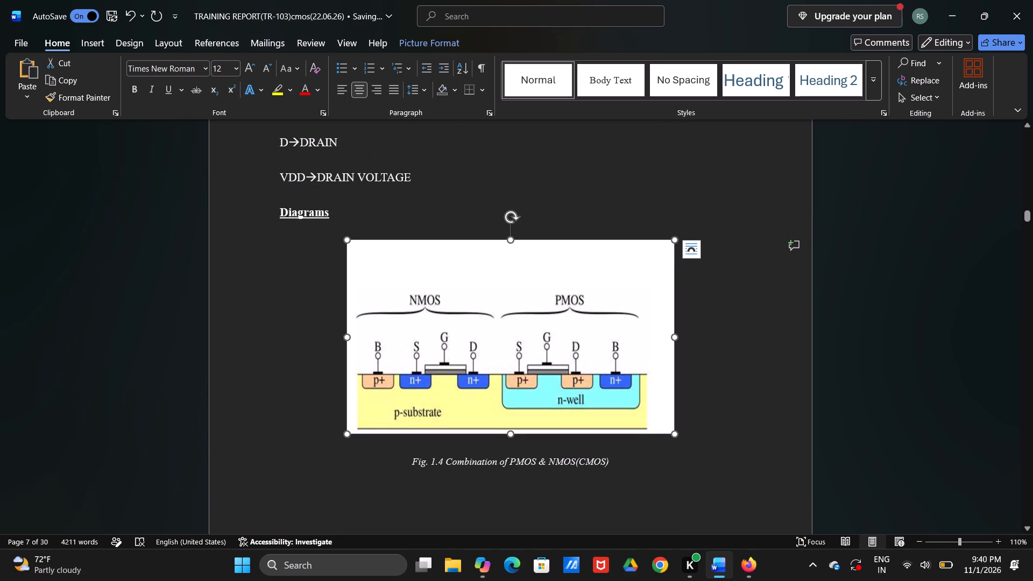
pyautogui.moveTo(677, 432); pyautogui.dragTo(634, 409)
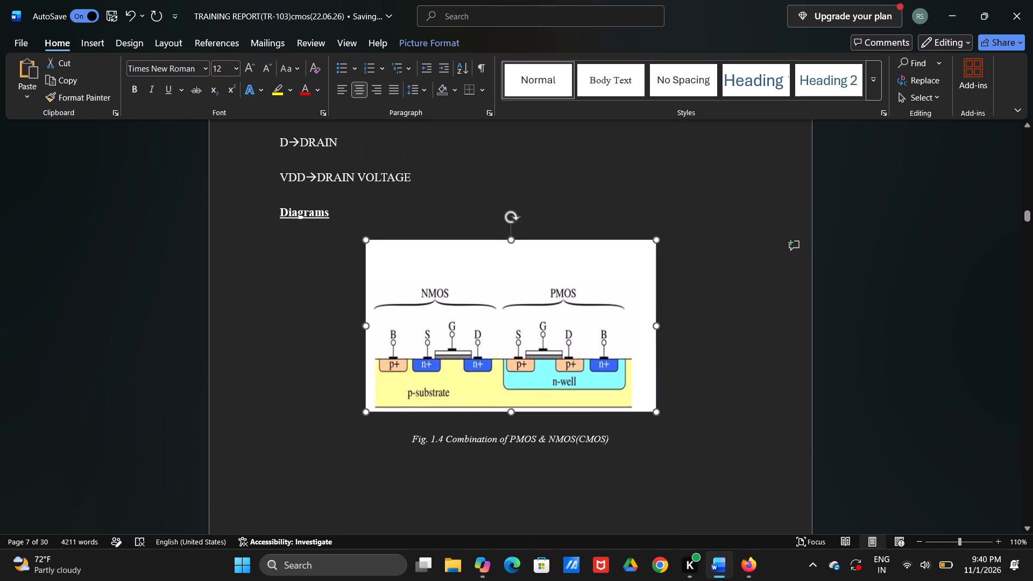
pyautogui.moveTo(634, 409); pyautogui.dragTo(633, 408)
pyautogui.click(678, 454)
# Shrink the Fig. 1.5 Transistor operating regions picture, keeping its proportions, until it fits with its caption on page 7.
pyautogui.scroll(-2, 678, 454)
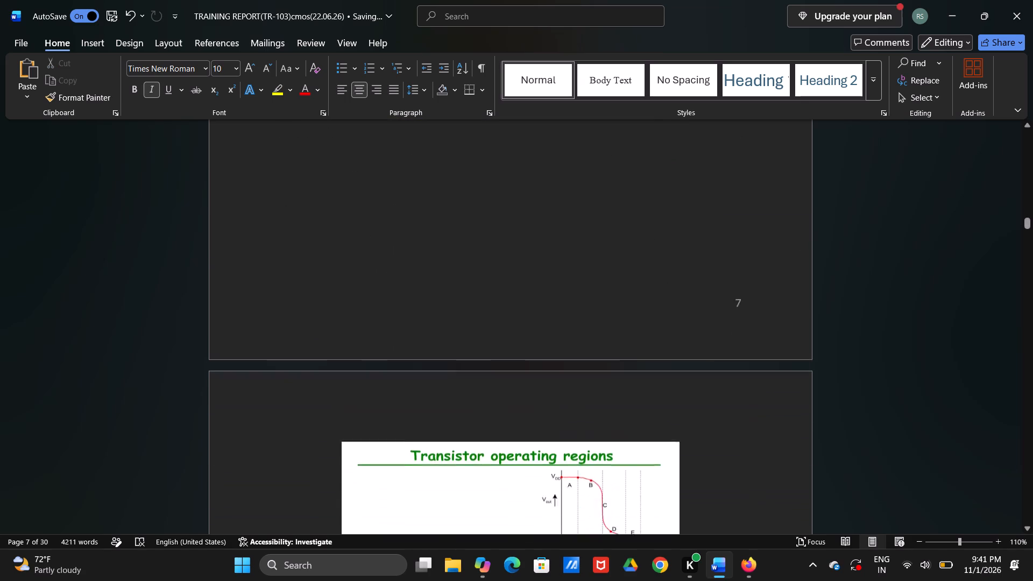
pyautogui.scroll(-1, 678, 454)
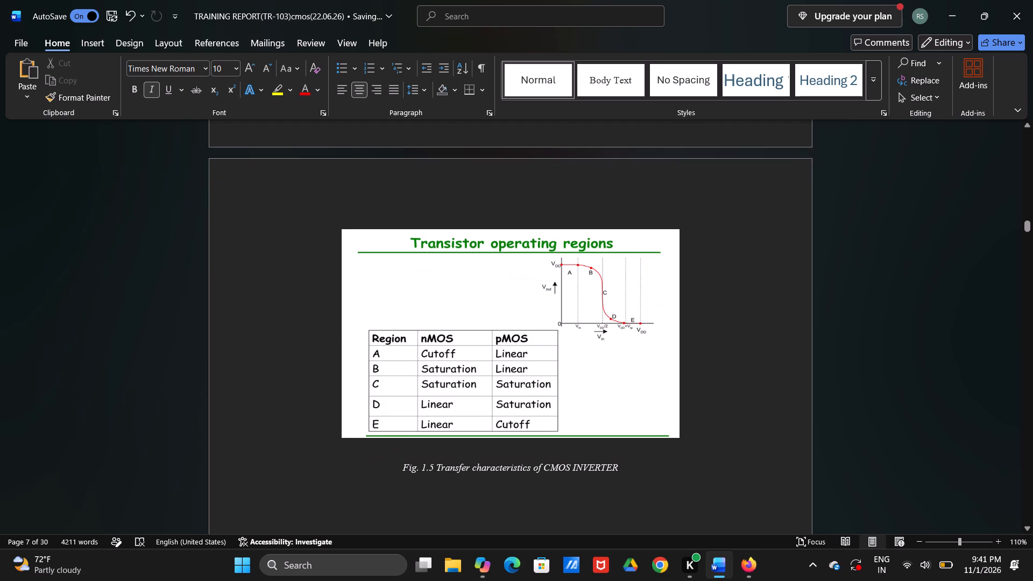
pyautogui.click(492, 344)
pyautogui.moveTo(681, 439); pyautogui.dragTo(627, 348)
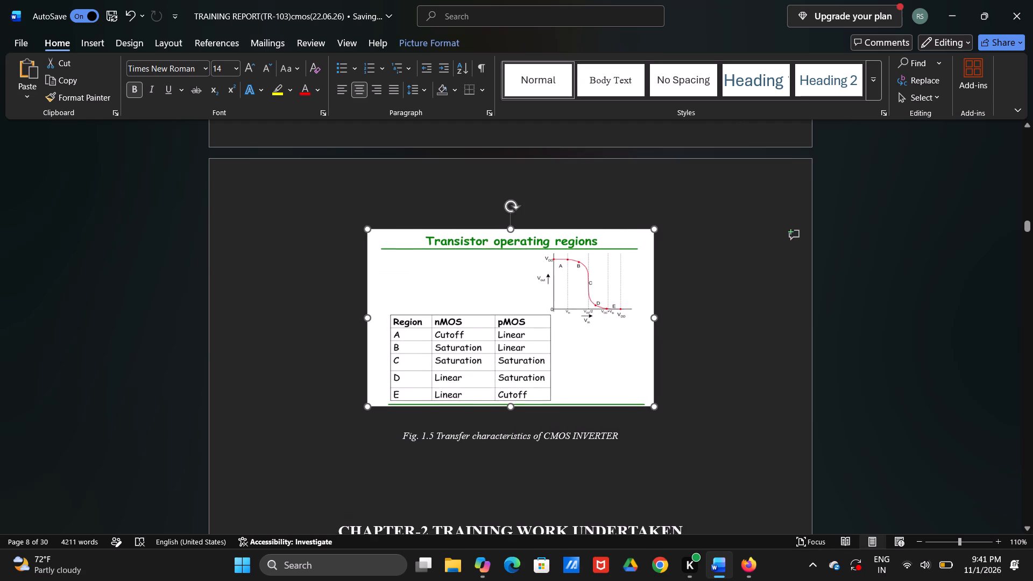
pyautogui.moveTo(627, 348); pyautogui.dragTo(599, 327)
pyautogui.scroll(-1, 636, 392)
pyautogui.scroll(2, 636, 392)
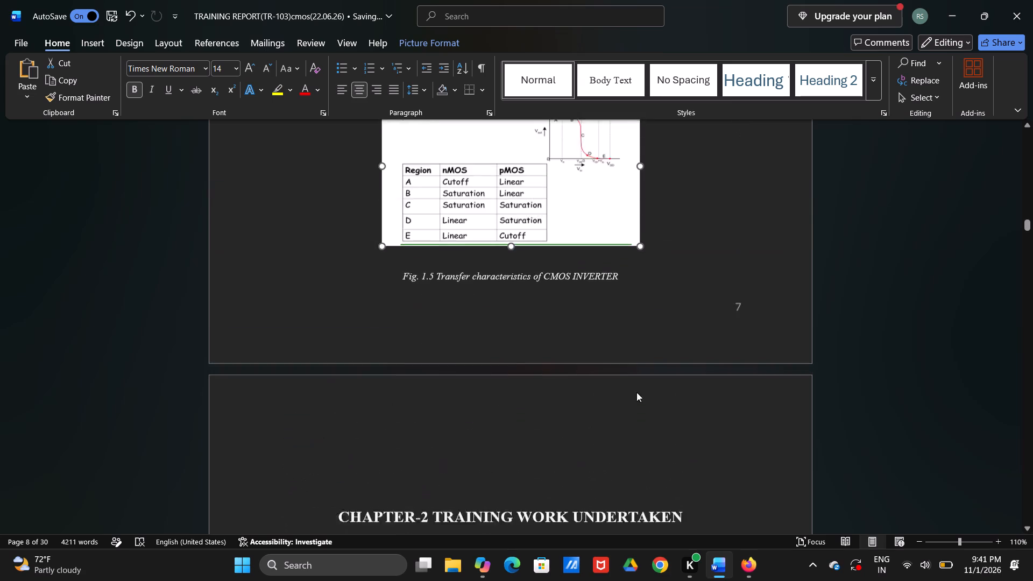
# Enlarge Table 1.1, the inverter truth table on page 5, making it slightly wider and taller.
pyautogui.scroll(3, 636, 392)
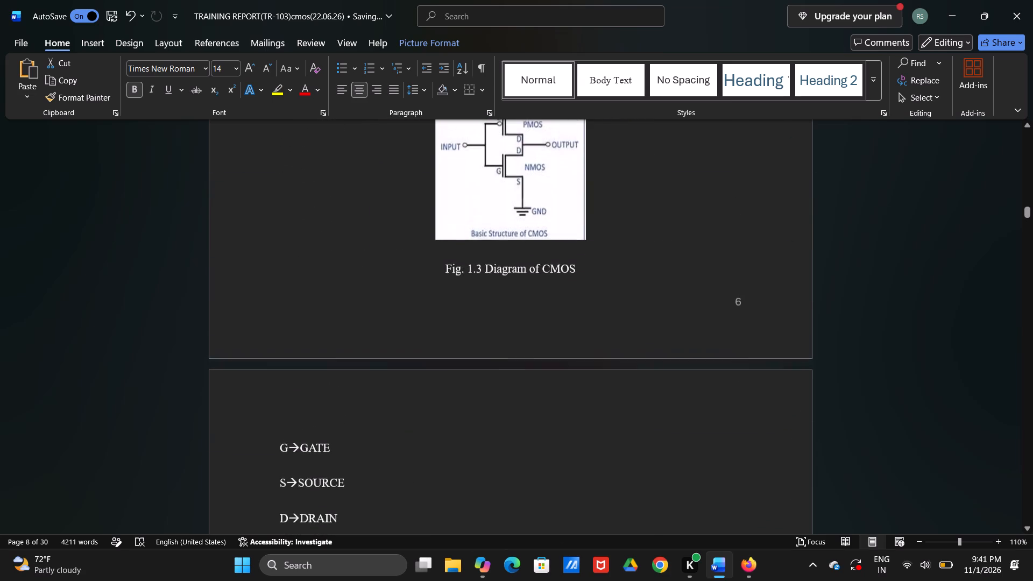
pyautogui.scroll(3, 636, 392)
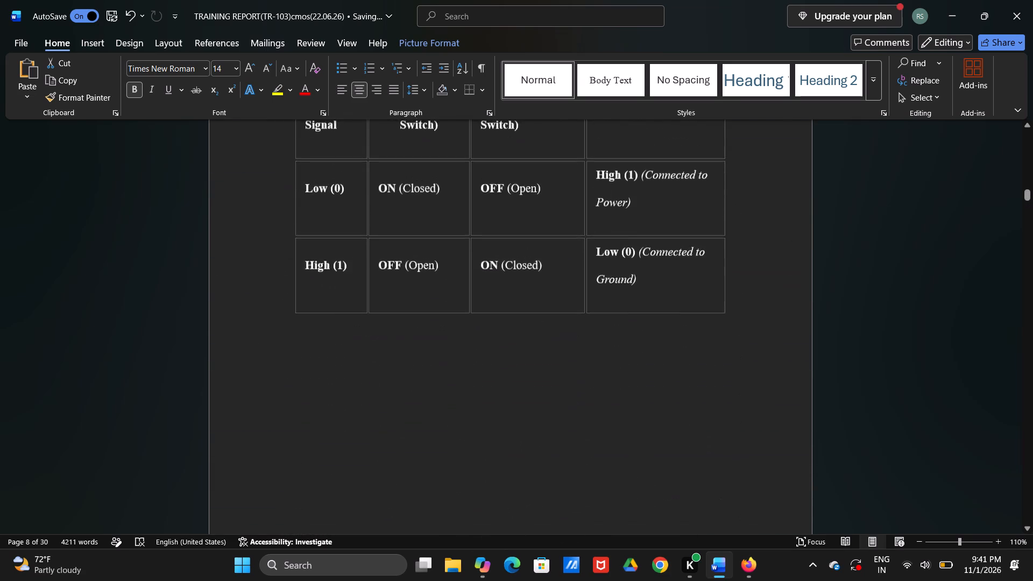
pyautogui.scroll(1, 636, 392)
pyautogui.scroll(-1, 636, 392)
pyautogui.scroll(2, 636, 392)
pyautogui.scroll(-1, 636, 392)
pyautogui.scroll(1, 636, 392)
pyautogui.scroll(-1, 602, 462)
pyautogui.click(585, 378)
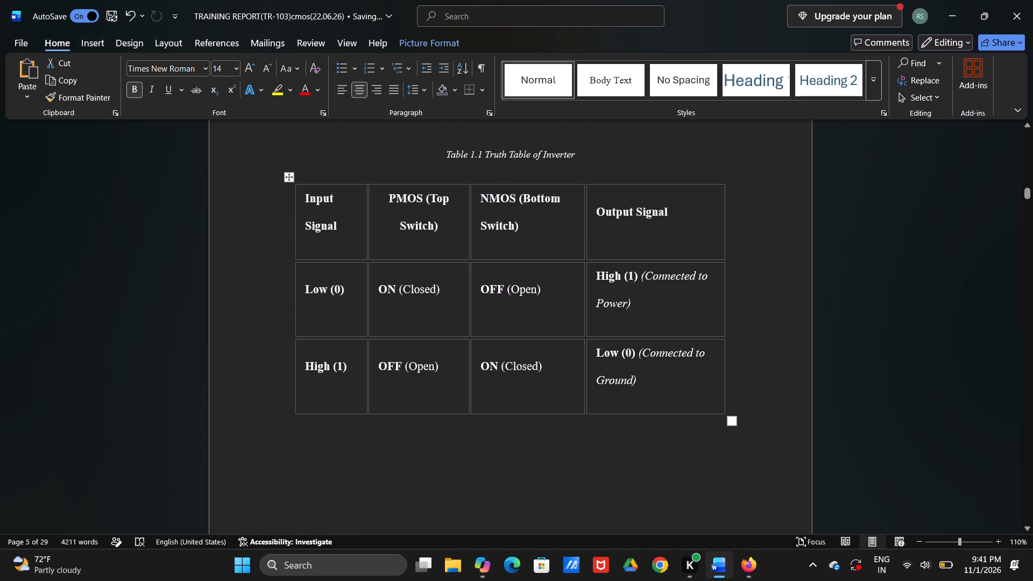
pyautogui.moveTo(734, 422); pyautogui.dragTo(730, 506)
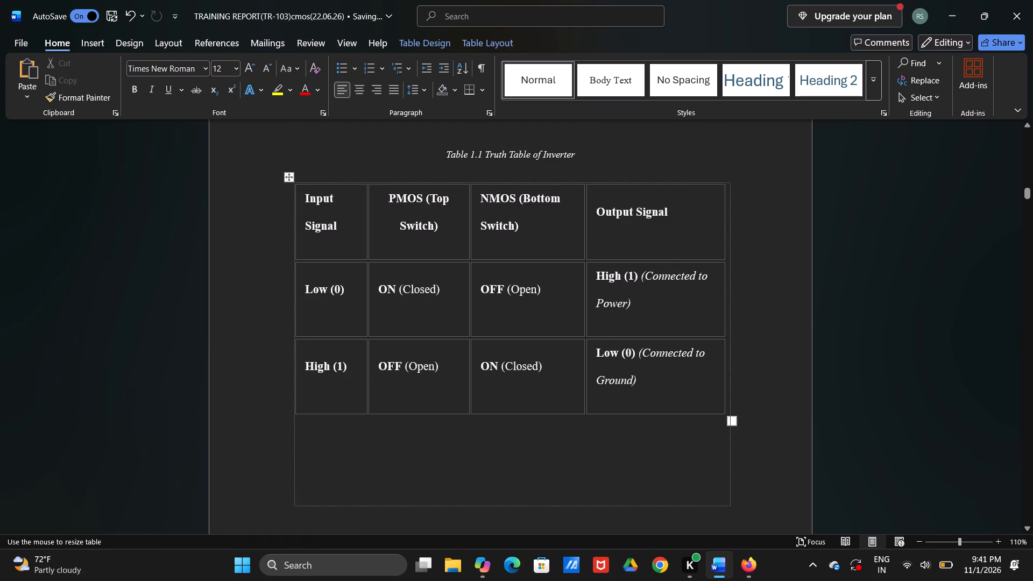
pyautogui.moveTo(730, 506); pyautogui.dragTo(732, 511)
pyautogui.scroll(-1, 723, 474)
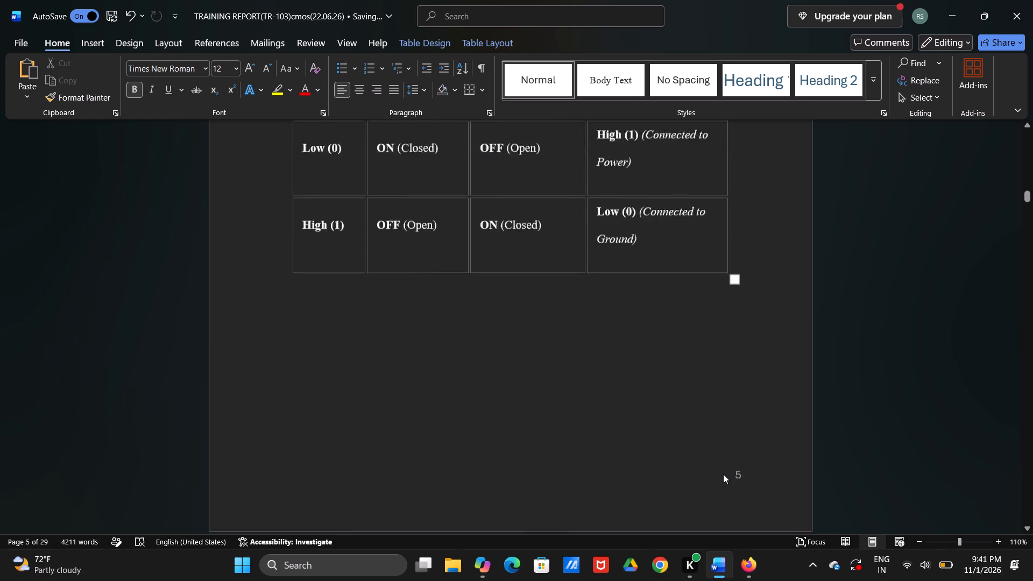
pyautogui.scroll(1, 723, 474)
pyautogui.scroll(-1, 723, 474)
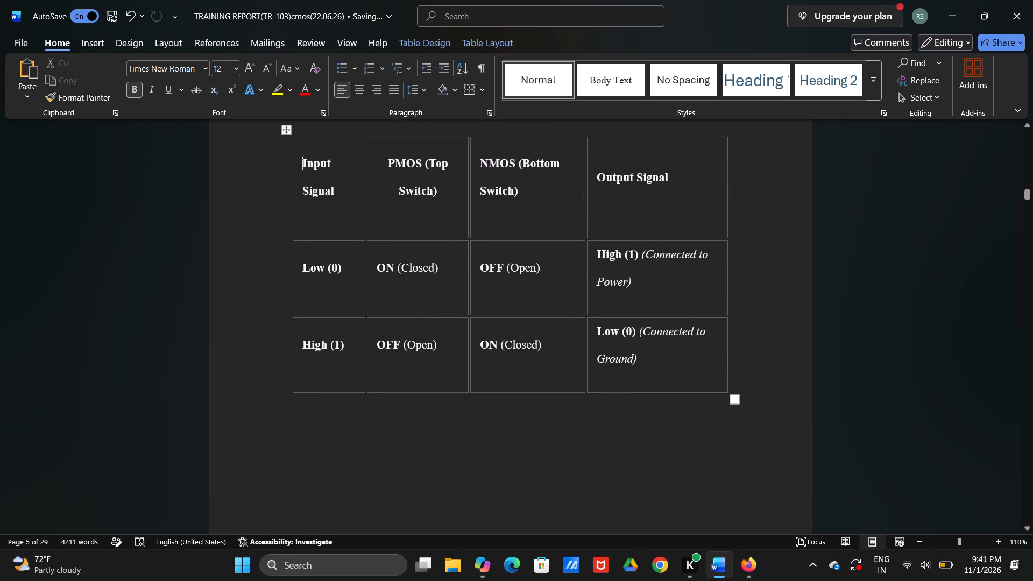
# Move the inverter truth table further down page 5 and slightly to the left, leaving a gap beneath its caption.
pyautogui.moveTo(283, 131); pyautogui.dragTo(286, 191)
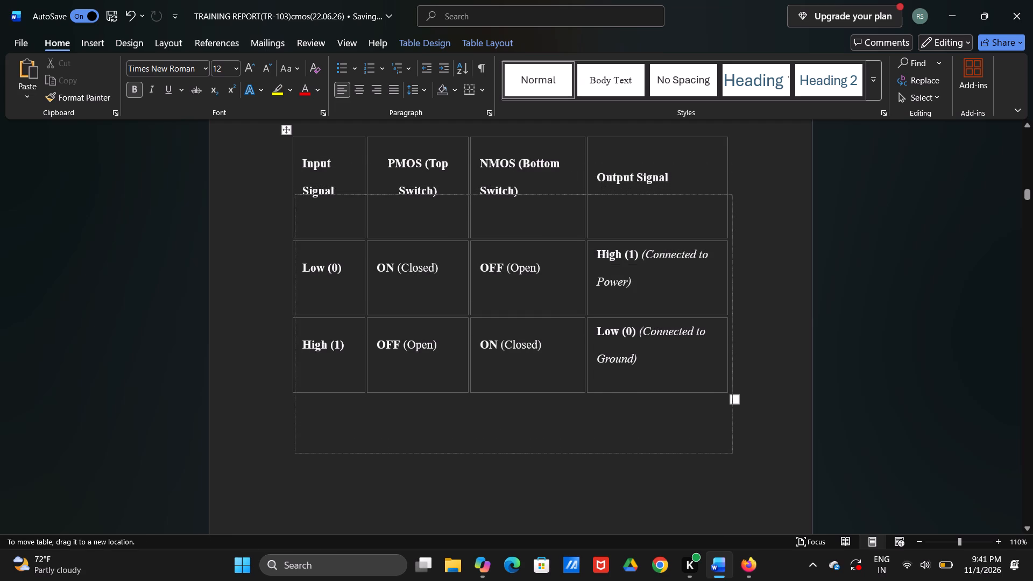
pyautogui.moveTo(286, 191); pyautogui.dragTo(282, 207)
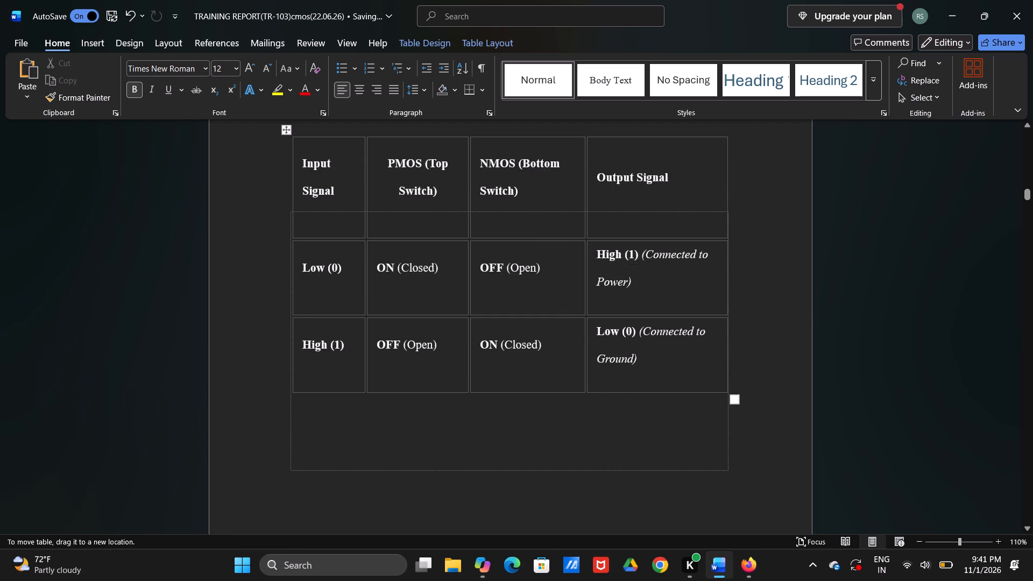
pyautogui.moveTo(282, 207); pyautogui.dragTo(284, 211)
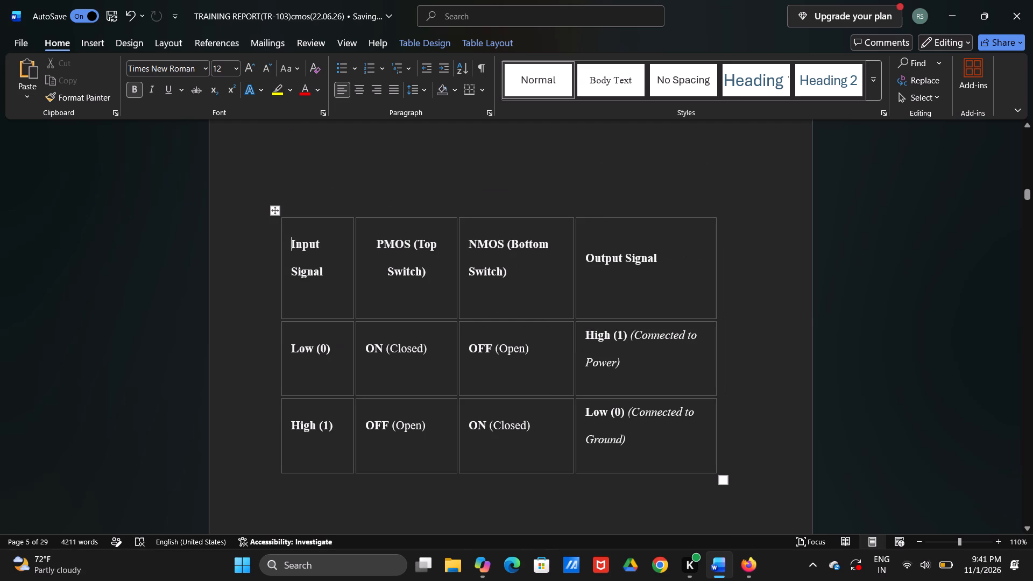
# Insert three blank lines before the Table 1.1 Truth Table of Inverter caption to bring it down to the table.
pyautogui.scroll(1, 475, 197)
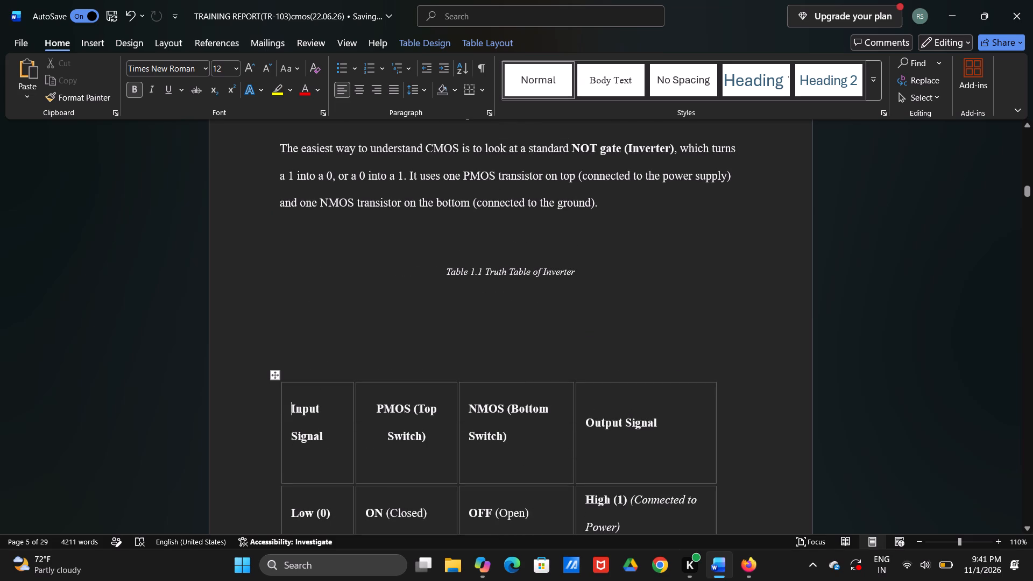
pyautogui.click(440, 275)
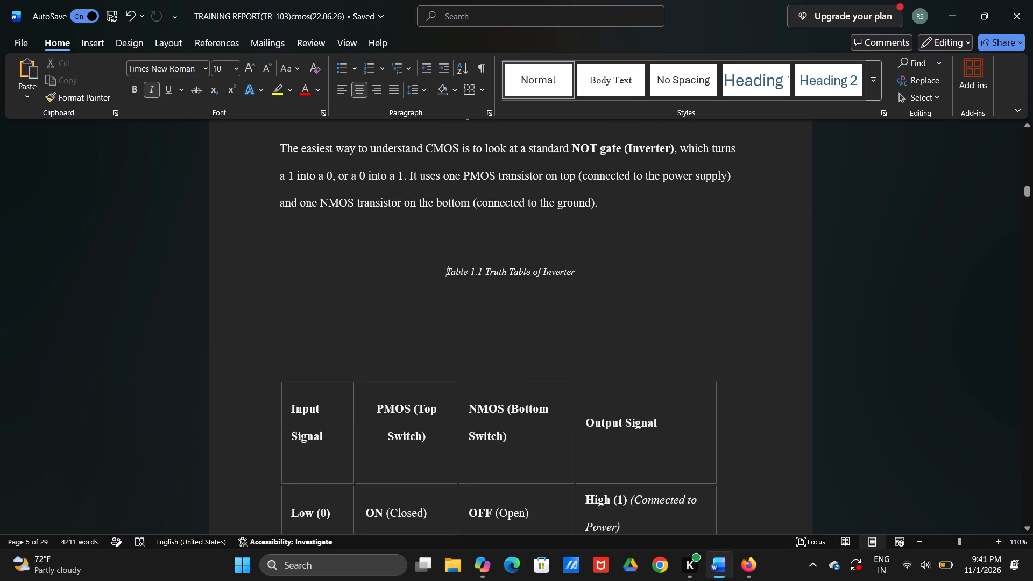
pyautogui.press('Return')
pyautogui.press('Return')
pyautogui.press('Return')
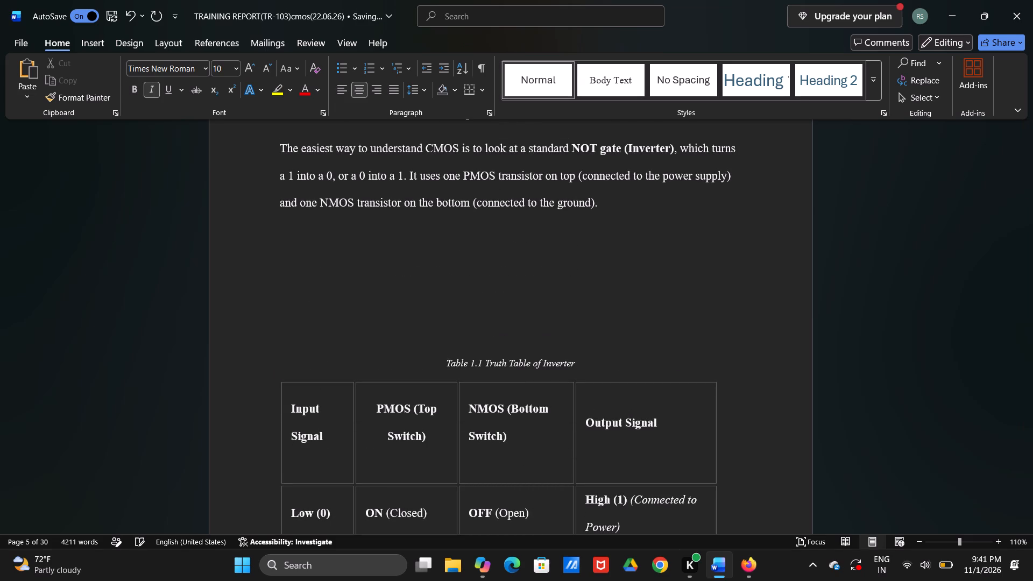
# Insert a single paragraph break before "a 1 into a 0" in the inverter explanation on page 5.
pyautogui.scroll(-1, 555, 272)
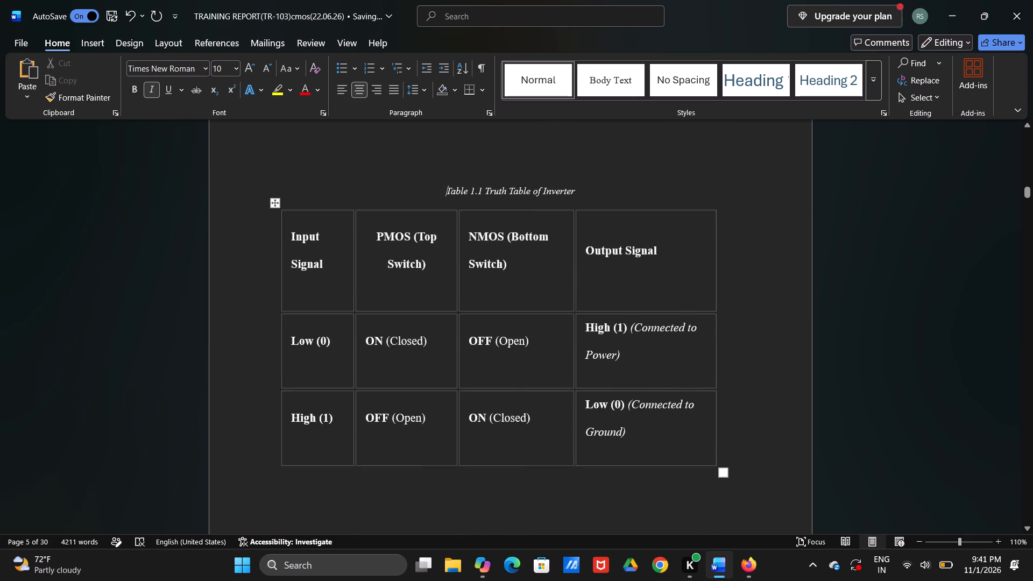
pyautogui.scroll(-2, 555, 272)
pyautogui.scroll(1, 555, 272)
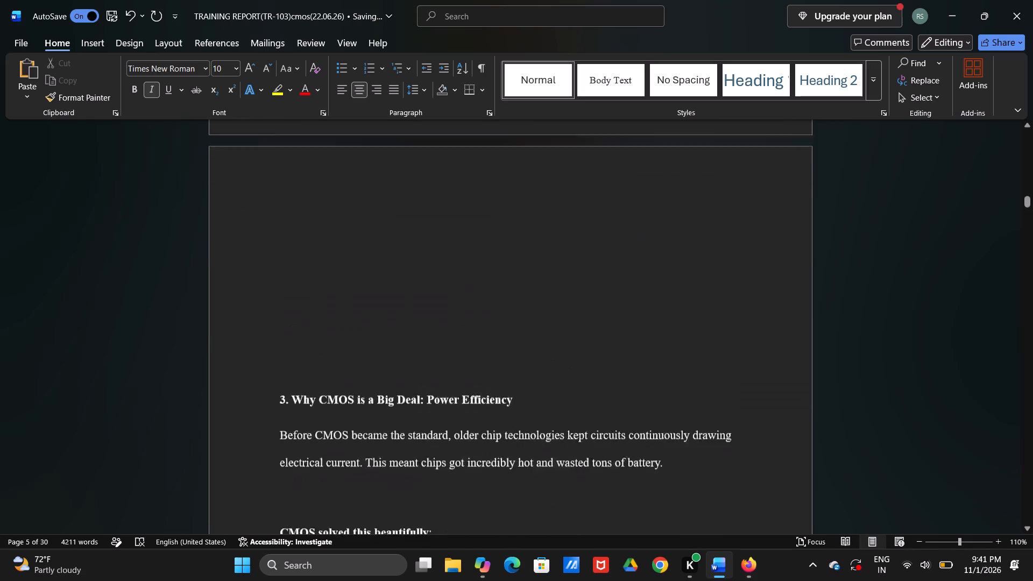
pyautogui.scroll(2, 555, 272)
pyautogui.scroll(-1, 555, 272)
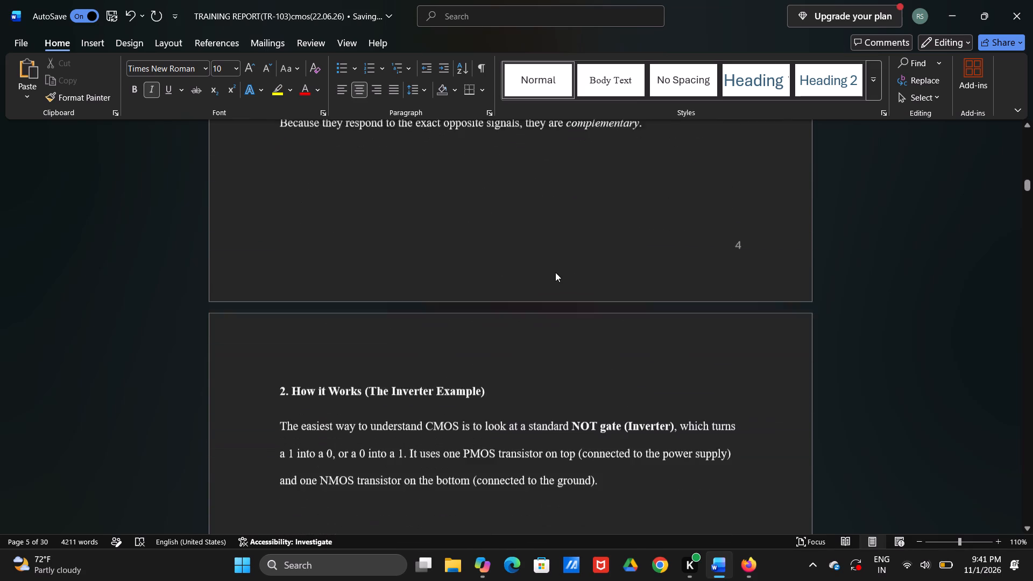
pyautogui.scroll(-1, 555, 272)
pyautogui.click(449, 351)
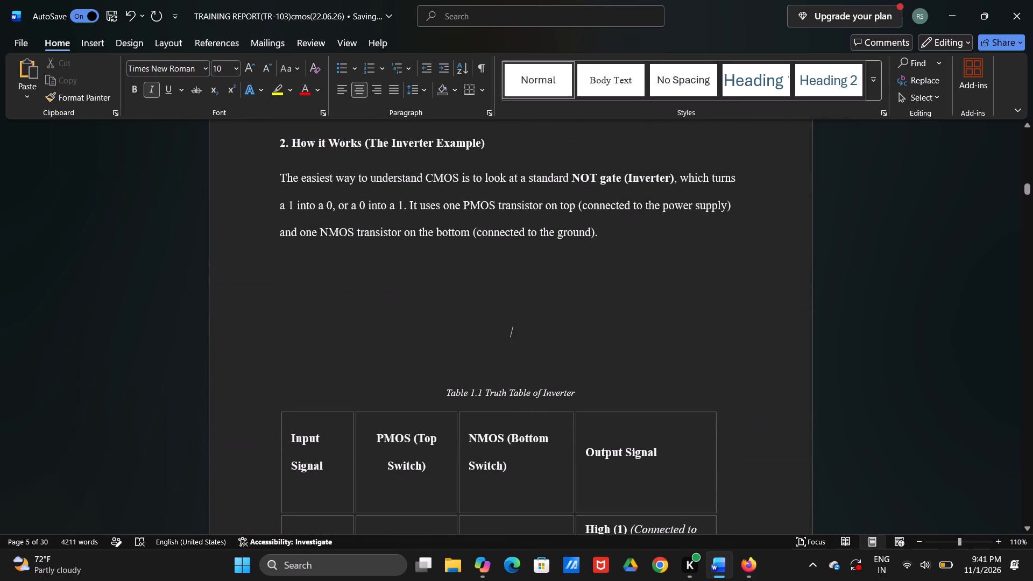
pyautogui.click(273, 204)
pyautogui.press('Return')
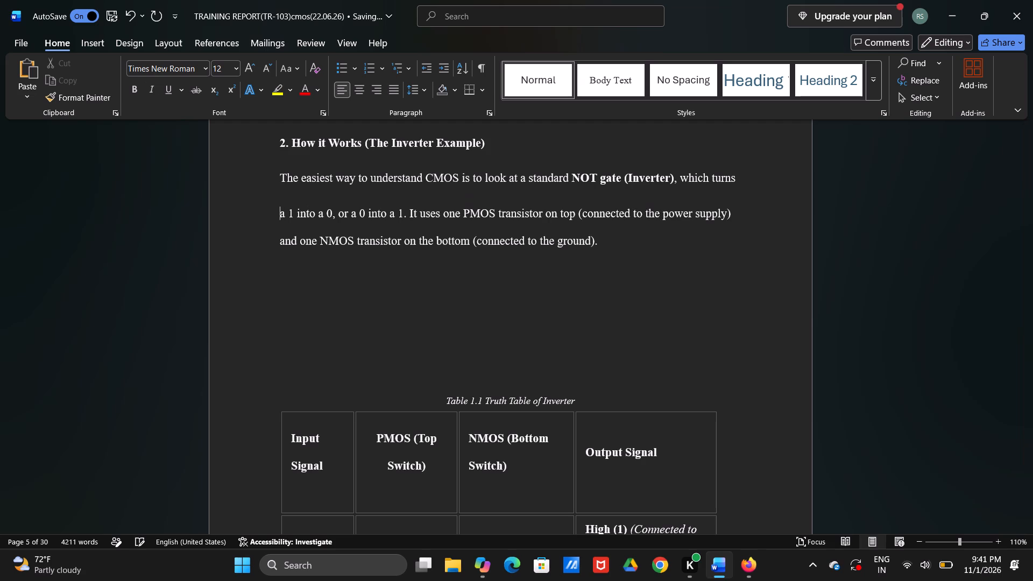
pyautogui.press('Return')
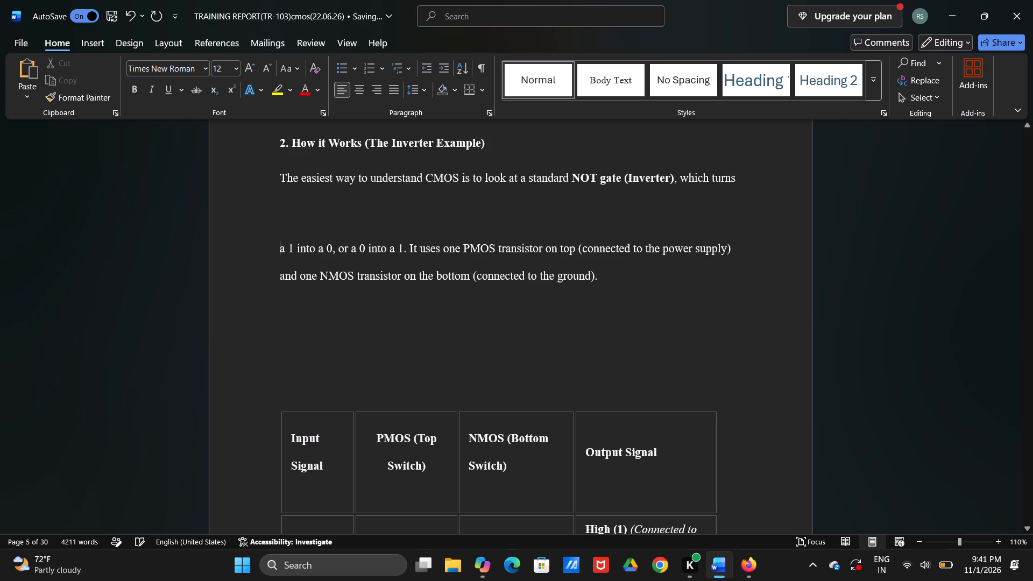
pyautogui.press('BackSpace')
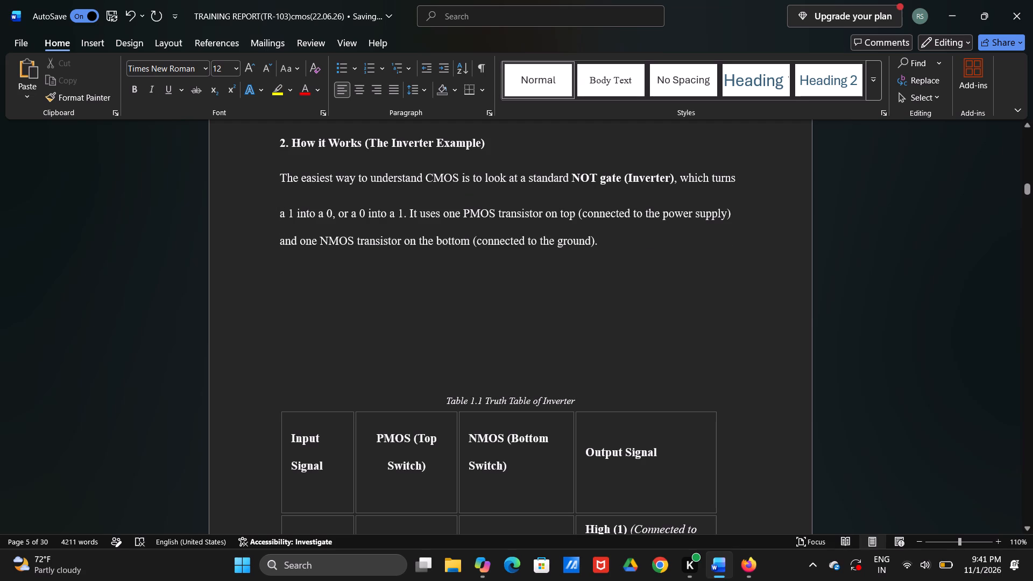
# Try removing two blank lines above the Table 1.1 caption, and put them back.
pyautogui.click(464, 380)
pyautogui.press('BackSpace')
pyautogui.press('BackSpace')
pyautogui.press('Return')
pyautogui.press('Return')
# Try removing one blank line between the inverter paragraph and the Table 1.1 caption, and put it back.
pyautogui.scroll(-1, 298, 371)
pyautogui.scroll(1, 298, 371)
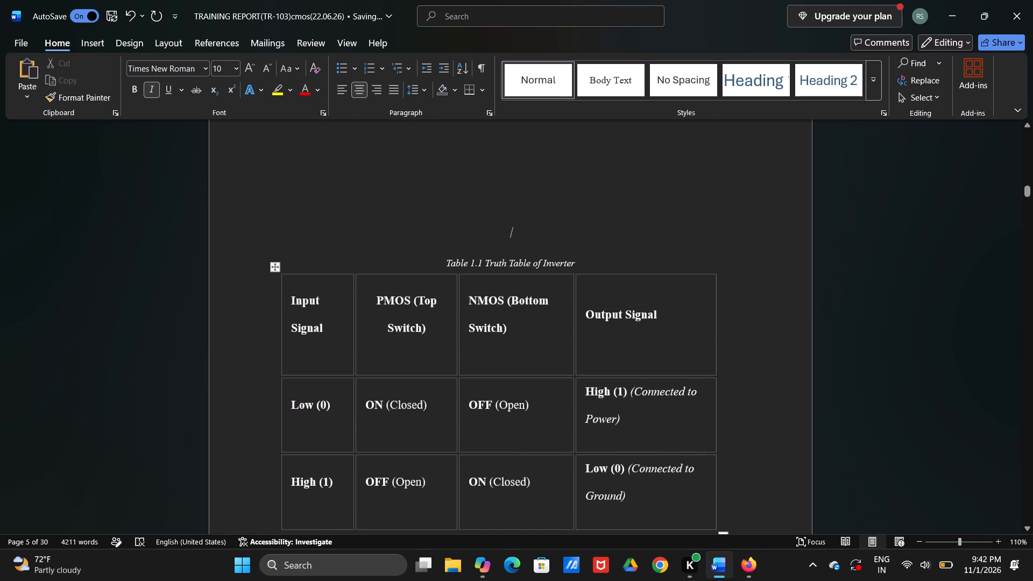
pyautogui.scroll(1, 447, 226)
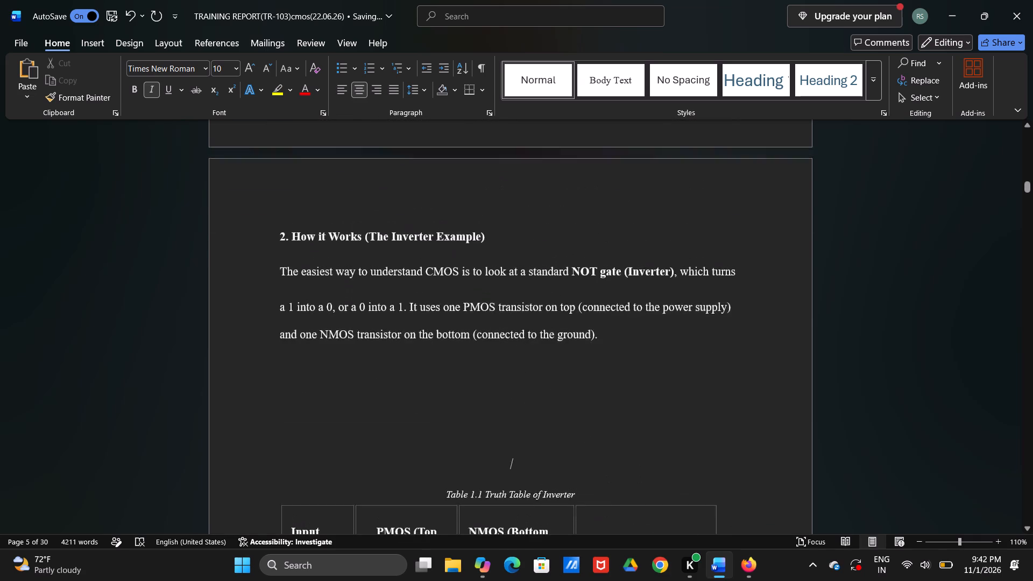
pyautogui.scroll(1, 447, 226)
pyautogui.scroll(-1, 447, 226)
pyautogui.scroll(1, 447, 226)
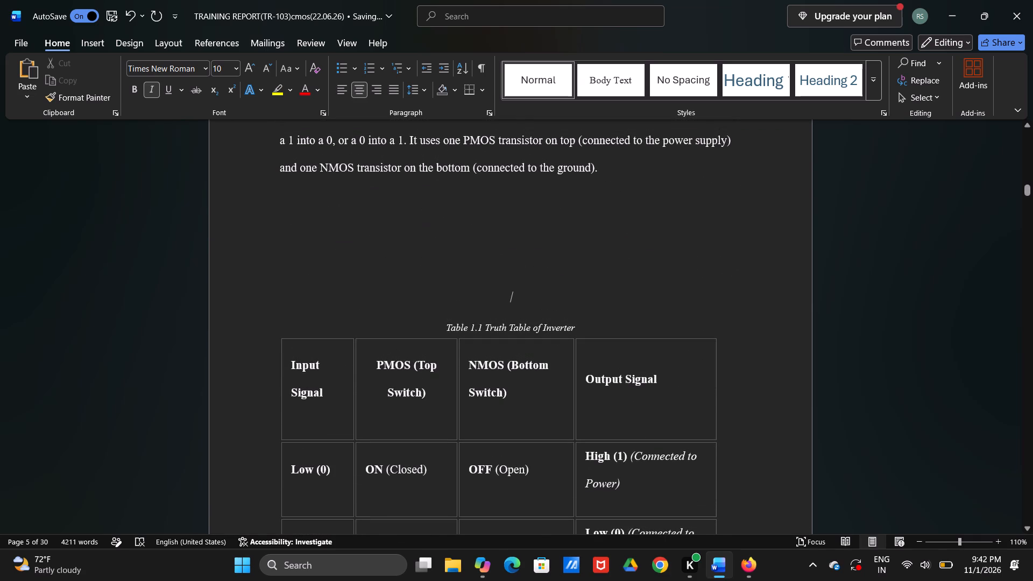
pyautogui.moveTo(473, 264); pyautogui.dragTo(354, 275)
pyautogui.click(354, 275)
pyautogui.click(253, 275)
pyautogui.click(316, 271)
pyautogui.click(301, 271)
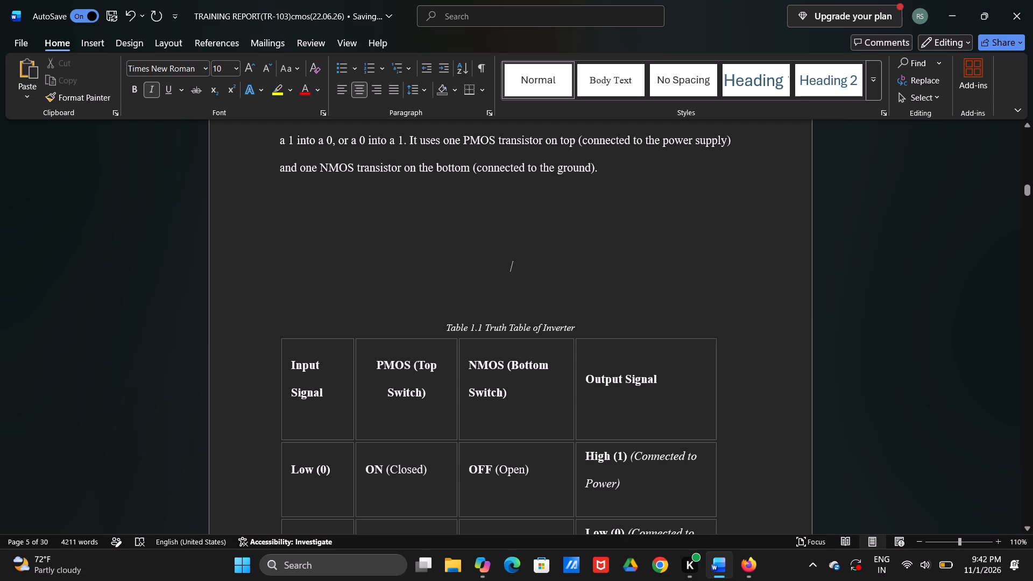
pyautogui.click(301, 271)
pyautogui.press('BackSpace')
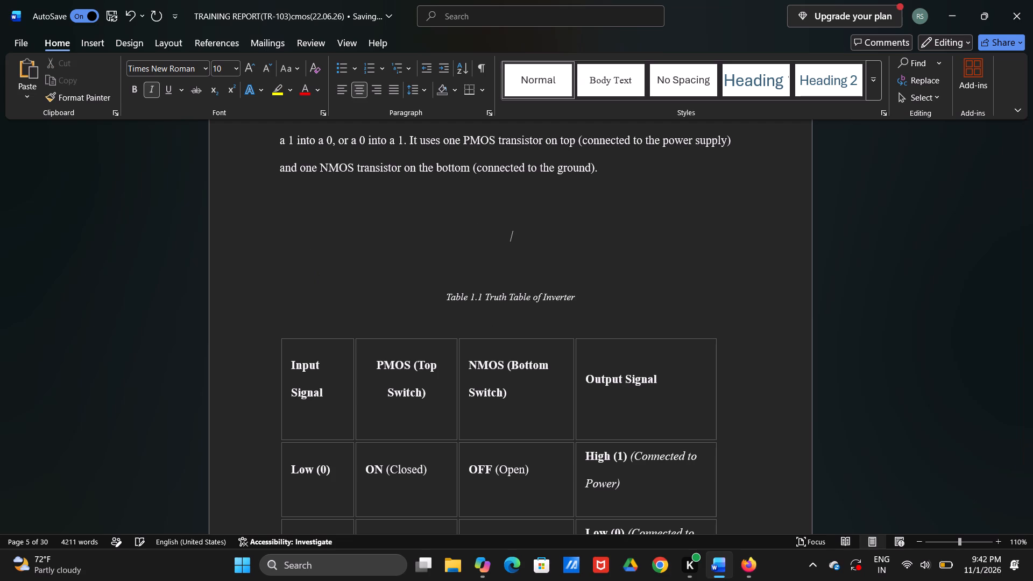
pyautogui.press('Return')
# Move the inverter truth table up to just below the paragraph ending "(connected to the ground).".
pyautogui.scroll(-1, 393, 269)
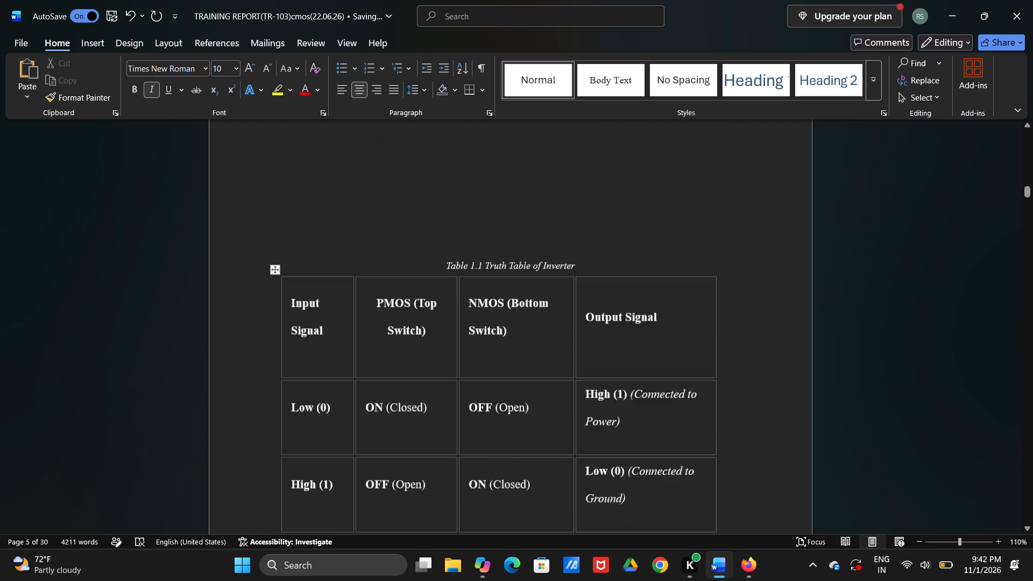
pyautogui.scroll(-1, 393, 269)
pyautogui.scroll(1, 393, 269)
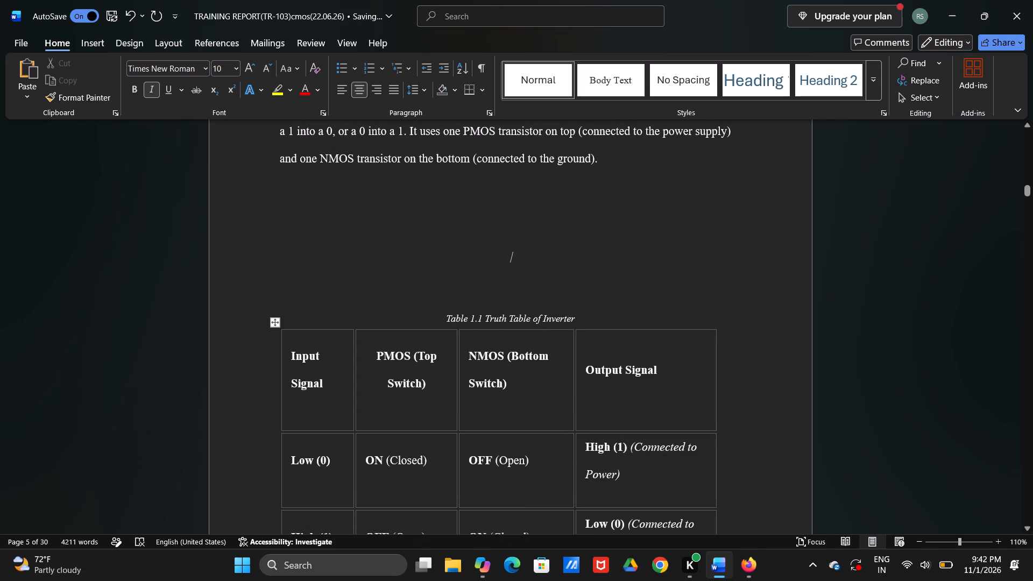
pyautogui.moveTo(274, 324); pyautogui.dragTo(272, 259)
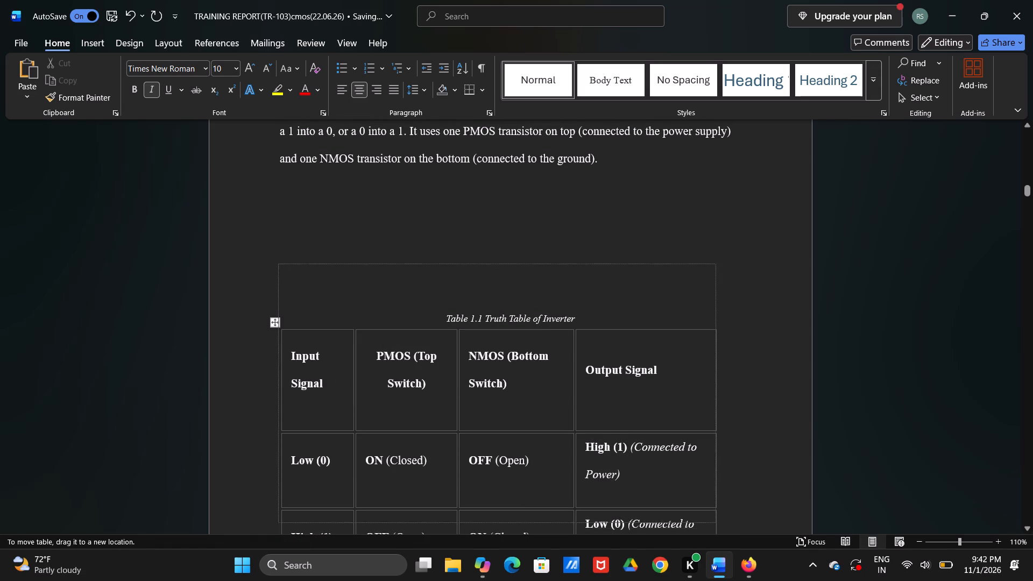
pyautogui.moveTo(272, 259); pyautogui.dragTo(271, 206)
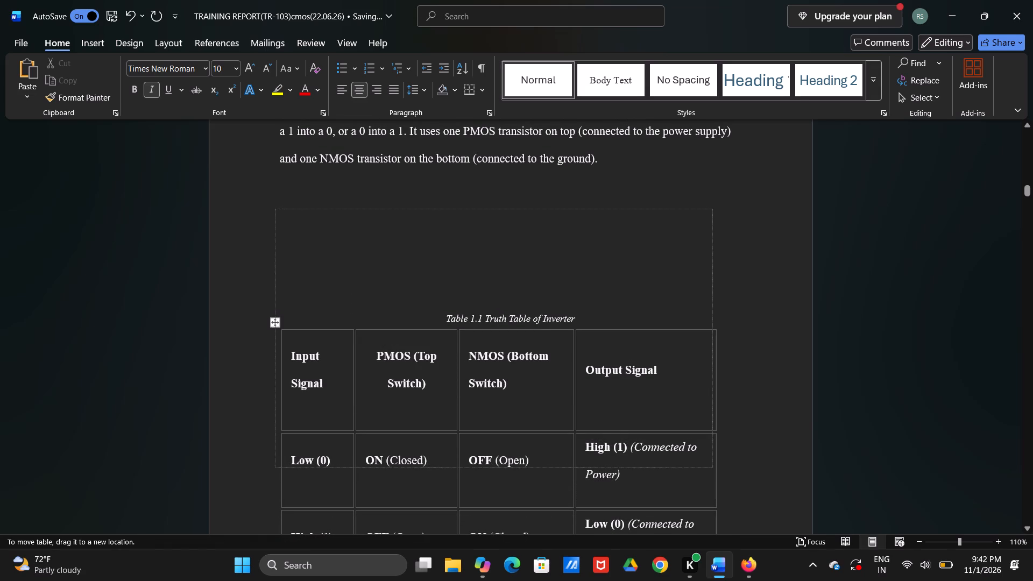
pyautogui.moveTo(271, 206); pyautogui.dragTo(277, 205)
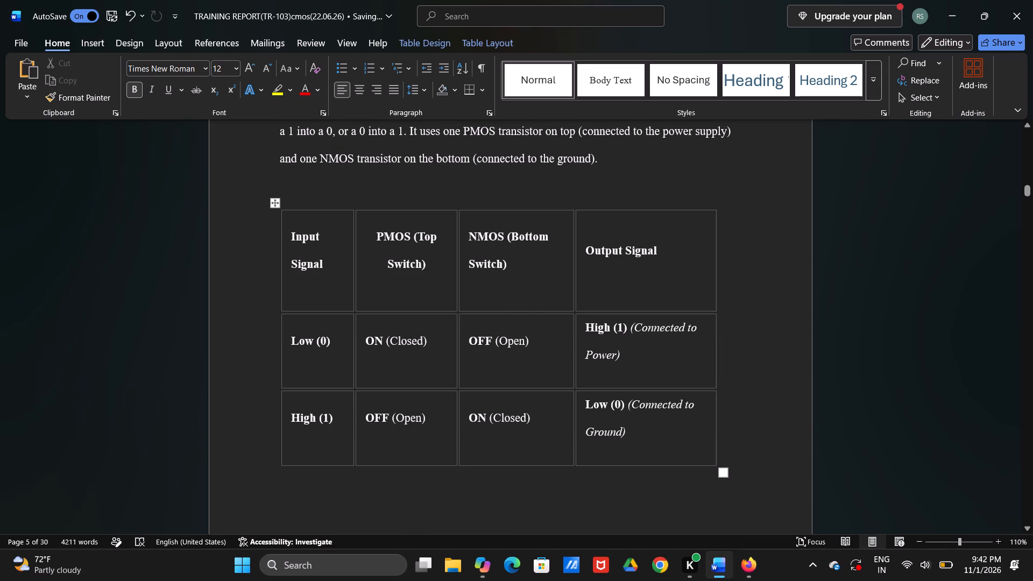
# Undo the last move of the inverter truth table.
pyautogui.hotkey('ctrl', 'z')
# Remove the blank lines above the Table 1.1 caption, bringing it directly below the paragraph ending "(connected to the ground).".
pyautogui.click(444, 314)
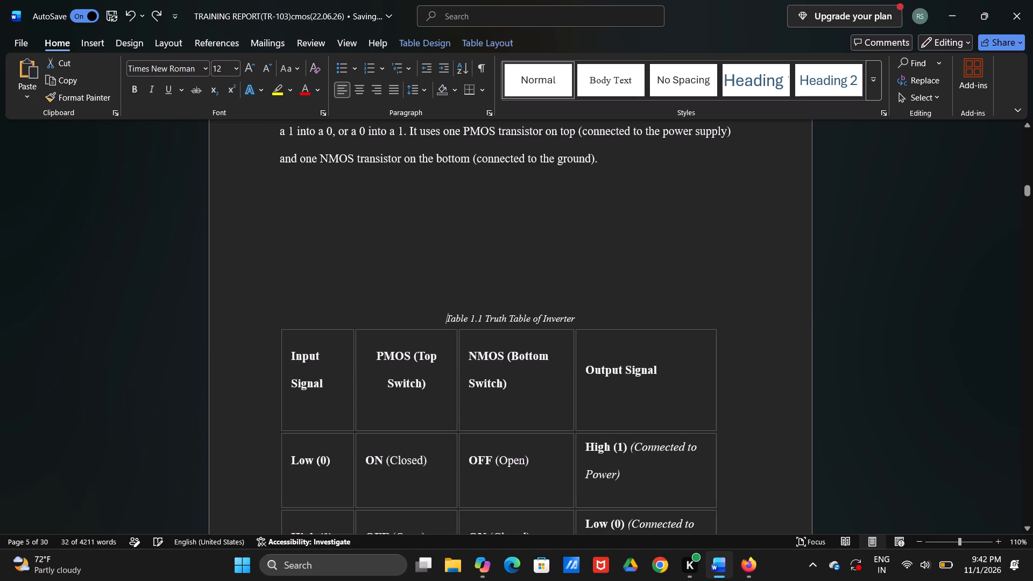
pyautogui.press('BackSpace')
pyautogui.press('BackSpace')
pyautogui.press('BackSpace')
pyautogui.press('BackSpace')
pyautogui.press('BackSpace')
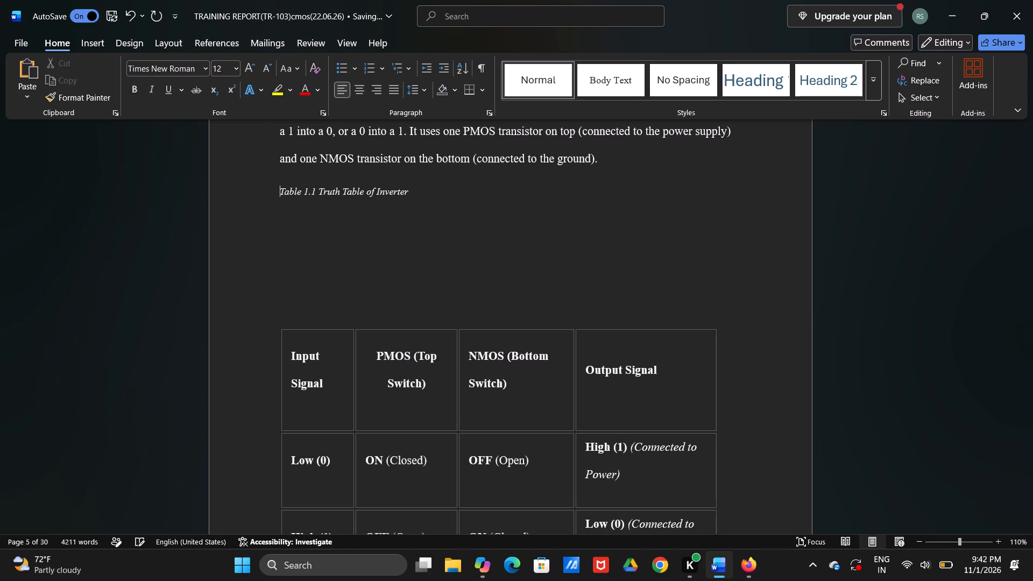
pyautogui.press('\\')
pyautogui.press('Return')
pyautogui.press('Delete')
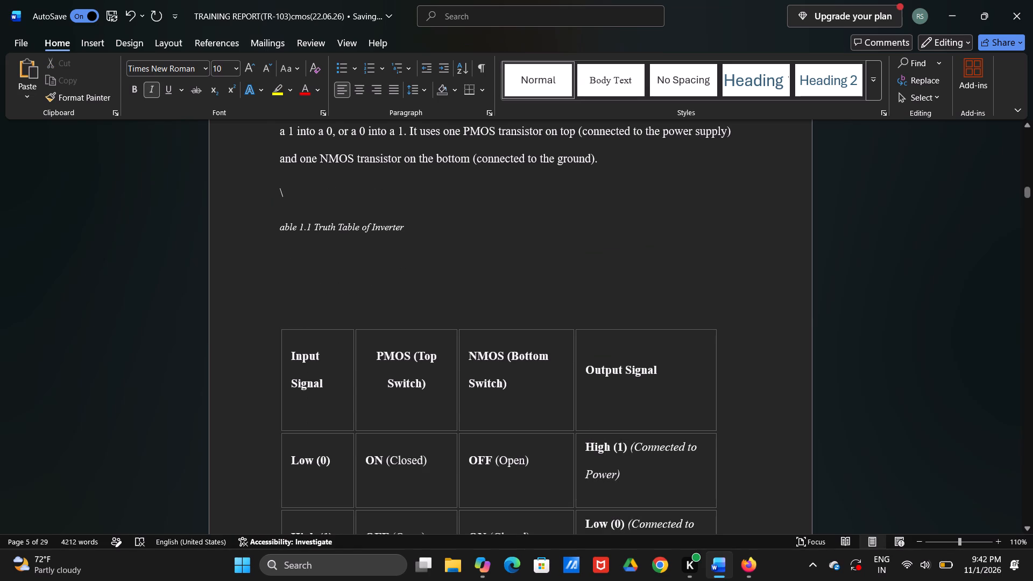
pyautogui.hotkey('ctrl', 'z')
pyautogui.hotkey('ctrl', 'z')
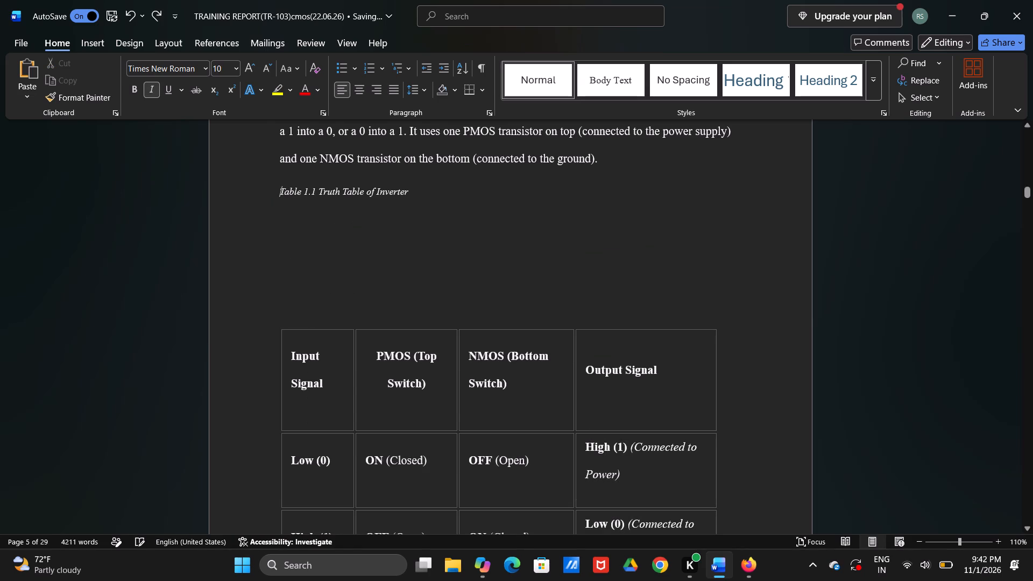
# Add one blank line above the "Table 1.1 Truth Table of Inverter" caption and center the caption.
pyautogui.press('Return')
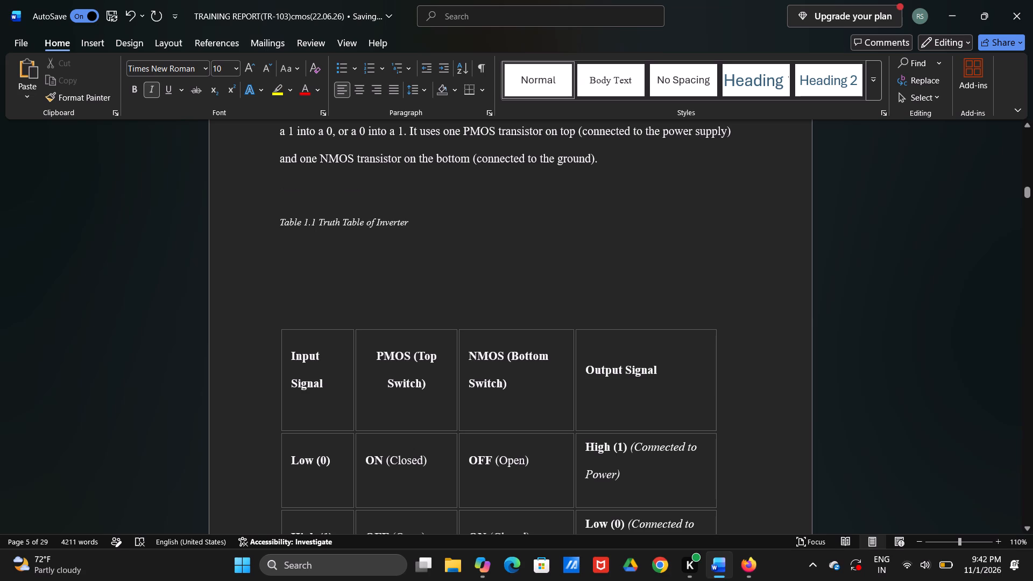
pyautogui.click(357, 84)
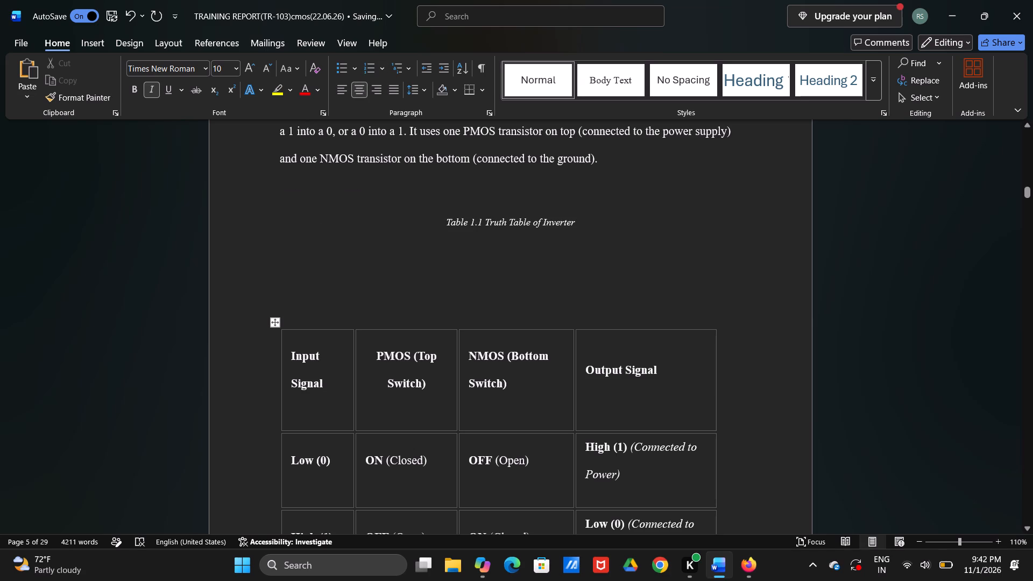
# Remove blank lines between the Table 1.1 caption and the inverter truth table.
pyautogui.moveTo(300, 328); pyautogui.dragTo(292, 299)
pyautogui.click(292, 299)
pyautogui.press('BackSpace')
pyautogui.press('BackSpace')
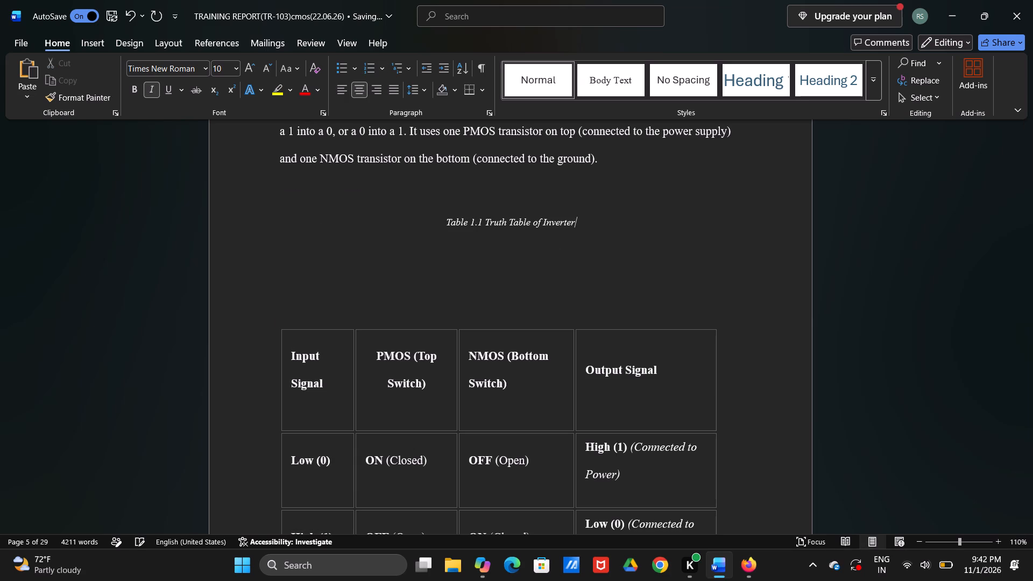
pyautogui.click(276, 297)
pyautogui.press('BackSpace')
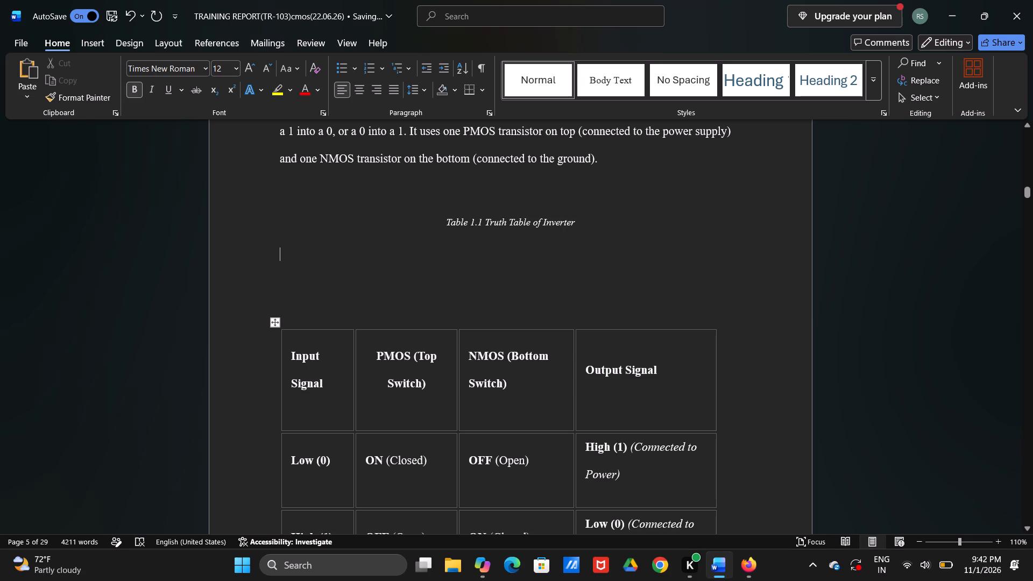
# Move the inverter truth table up to just below the Table 1.1 caption.
pyautogui.moveTo(275, 325); pyautogui.dragTo(275, 260)
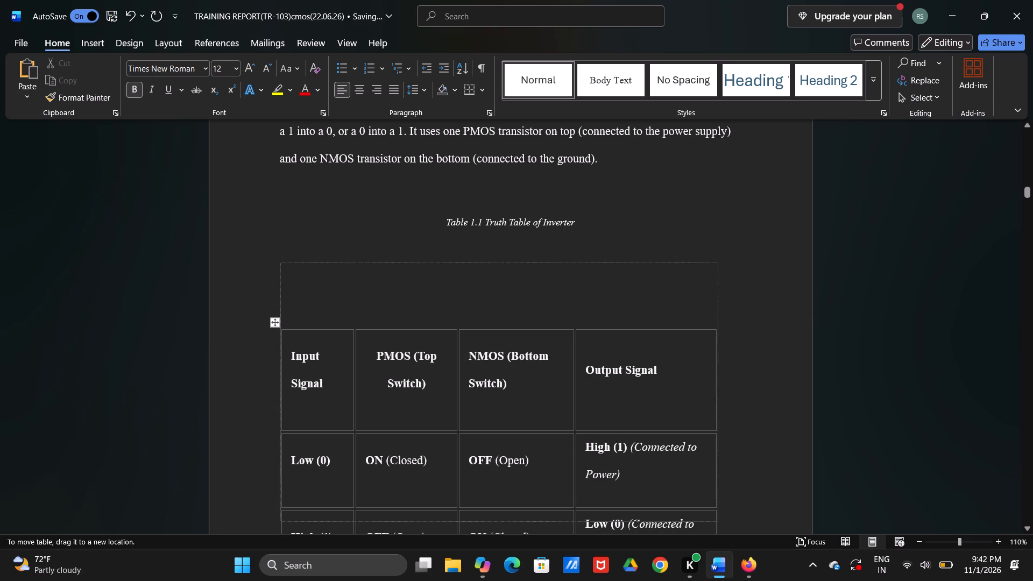
pyautogui.moveTo(275, 260); pyautogui.dragTo(275, 259)
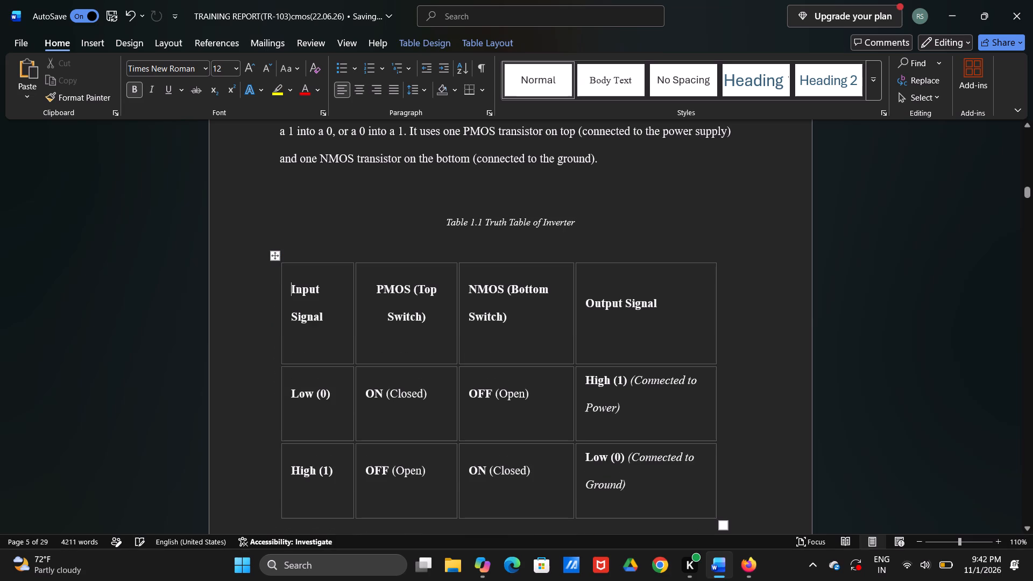
# Reduce the gap between the inverter truth table and the heading "3. Why CMOS is a Big Deal: Power Efficiency" to a single blank line.
pyautogui.click(733, 394)
pyautogui.scroll(-1, 733, 394)
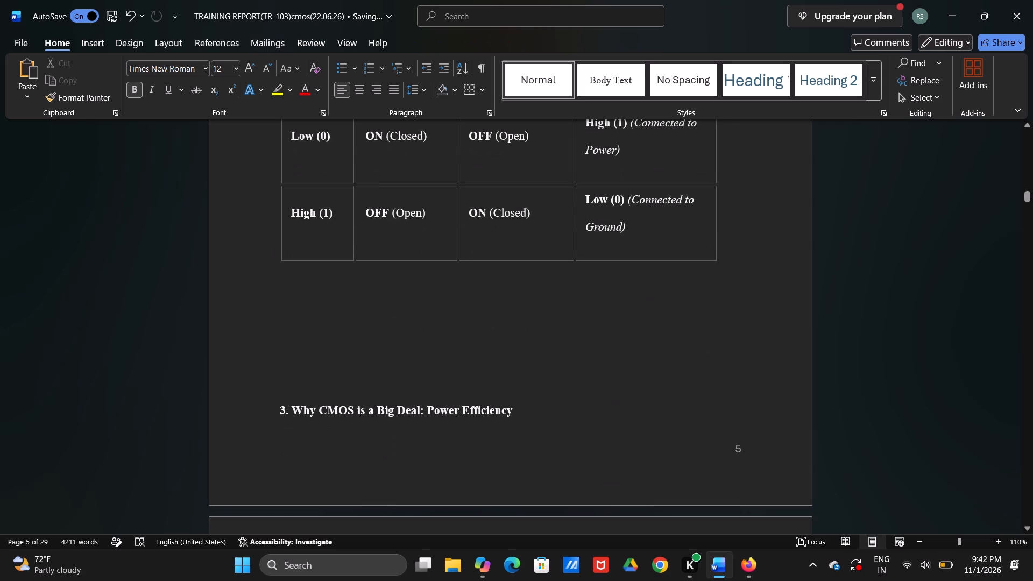
pyautogui.click(275, 328)
pyautogui.click(283, 372)
pyautogui.click(283, 382)
pyautogui.press('BackSpace')
pyautogui.press('BackSpace')
pyautogui.press('BackSpace')
pyautogui.press('BackSpace')
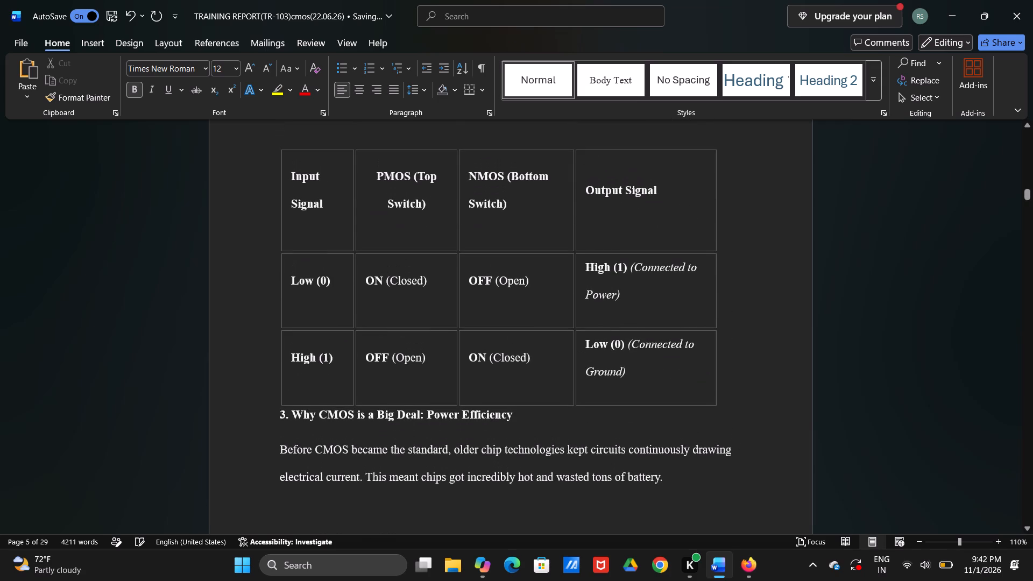
pyautogui.press('Return')
pyautogui.press('Return')
pyautogui.press('BackSpace')
# Insert a paragraph break before the "Diagrams" heading at the end of page 6.
pyautogui.scroll(-1, 283, 382)
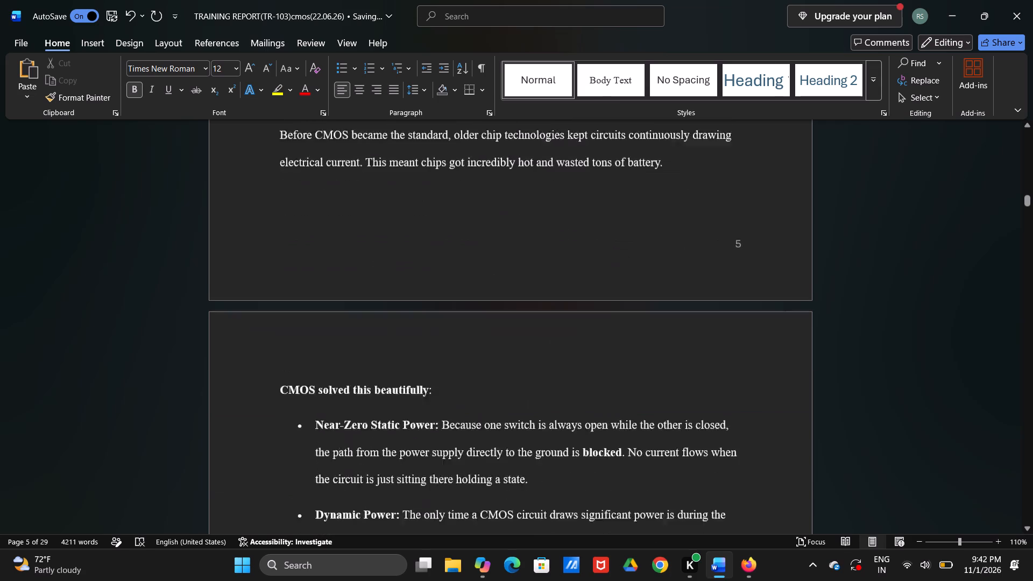
pyautogui.scroll(-1, 283, 382)
pyautogui.scroll(1, 283, 382)
pyautogui.scroll(-1, 283, 382)
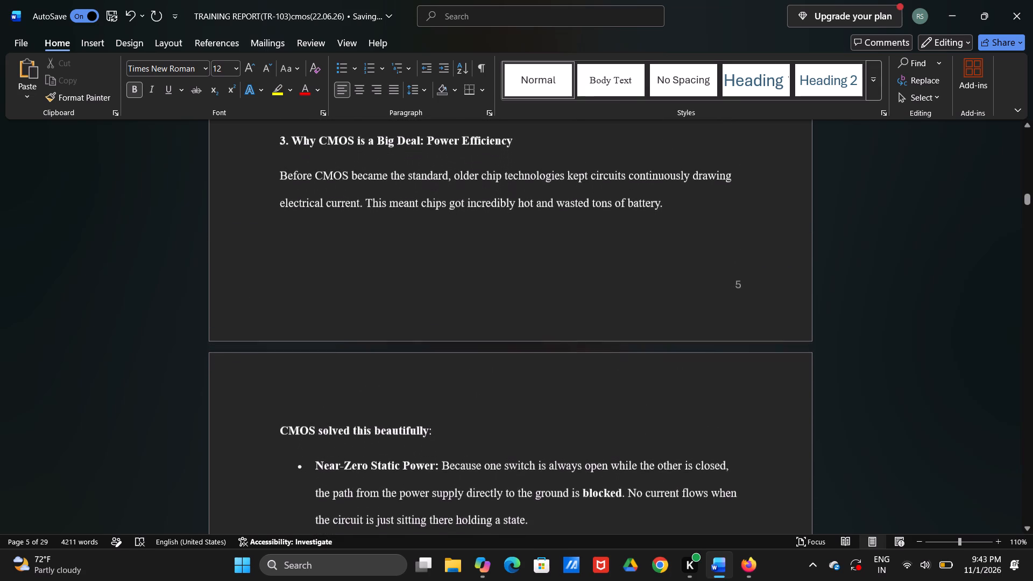
pyautogui.scroll(-2, 283, 382)
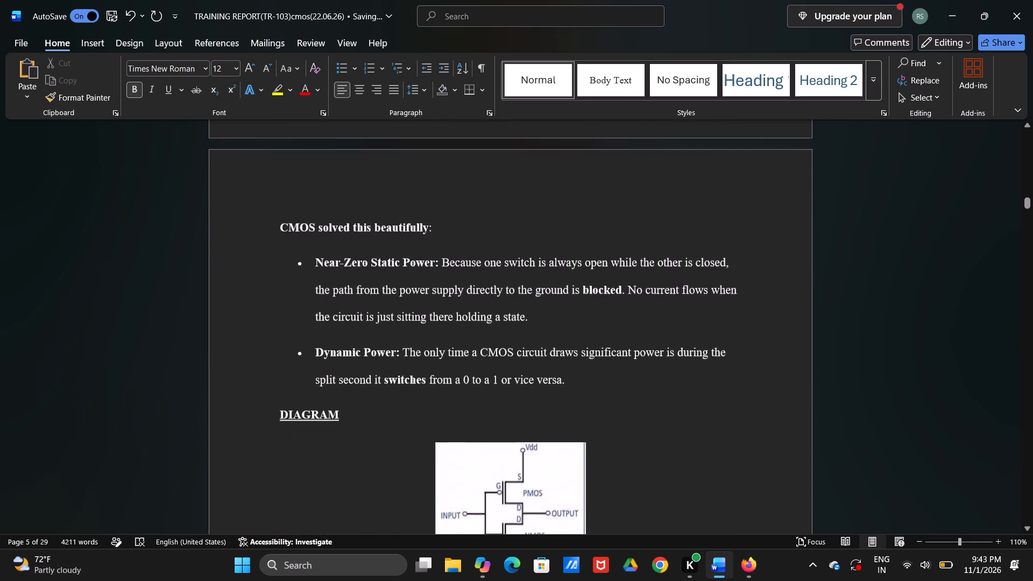
pyautogui.scroll(-2, 283, 382)
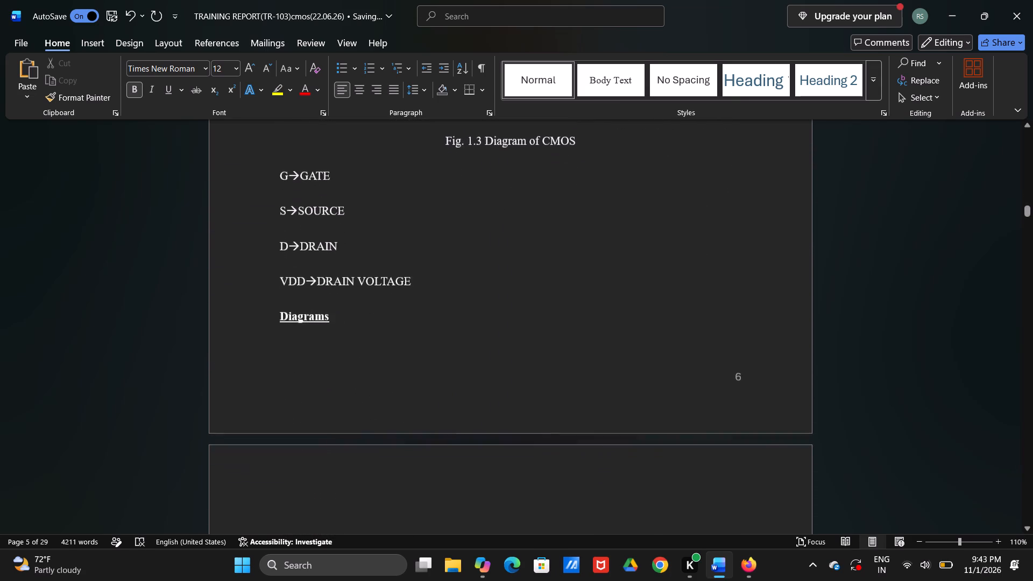
pyautogui.click(281, 324)
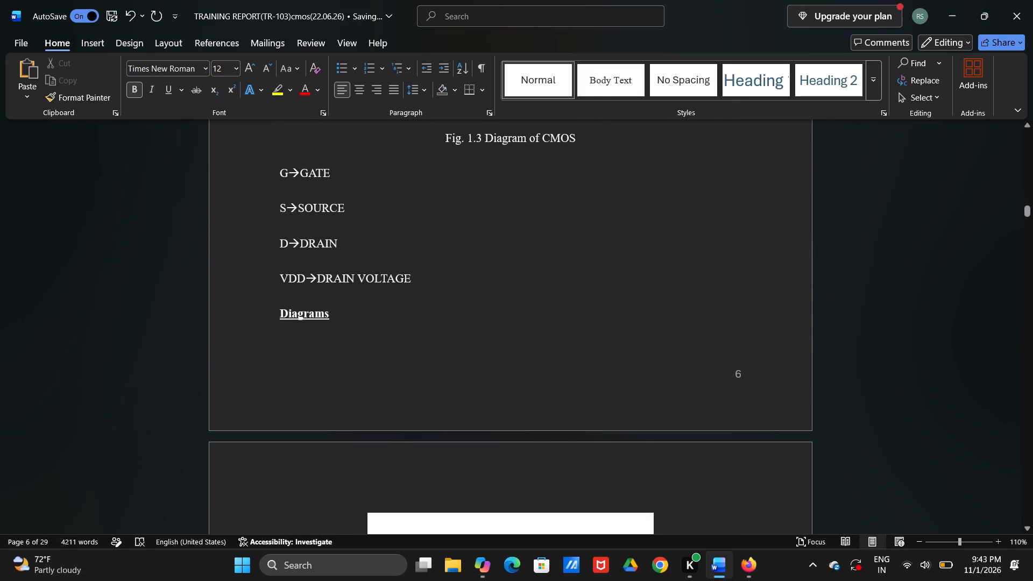
pyautogui.press('Return')
# Insert blank paragraphs before the "CHAPTER-2 TRAINING WORK UNDERTAKEN" heading so that it starts at the top of page 8.
pyautogui.scroll(-4, 281, 324)
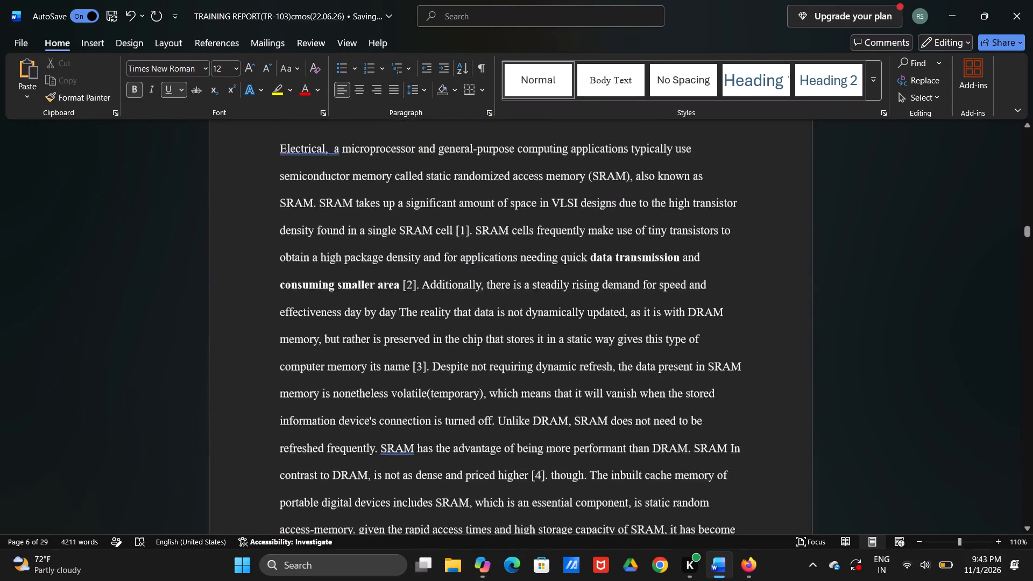
pyautogui.scroll(1, 281, 324)
pyautogui.click(333, 232)
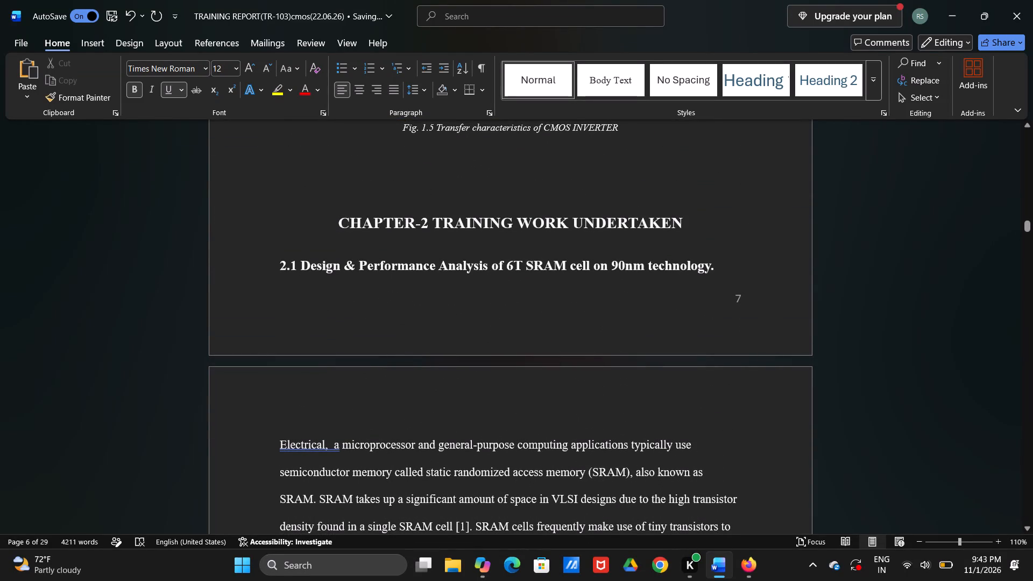
pyautogui.press('Return')
pyautogui.scroll(-1, 333, 232)
pyautogui.hotkey('shift', 'Return')
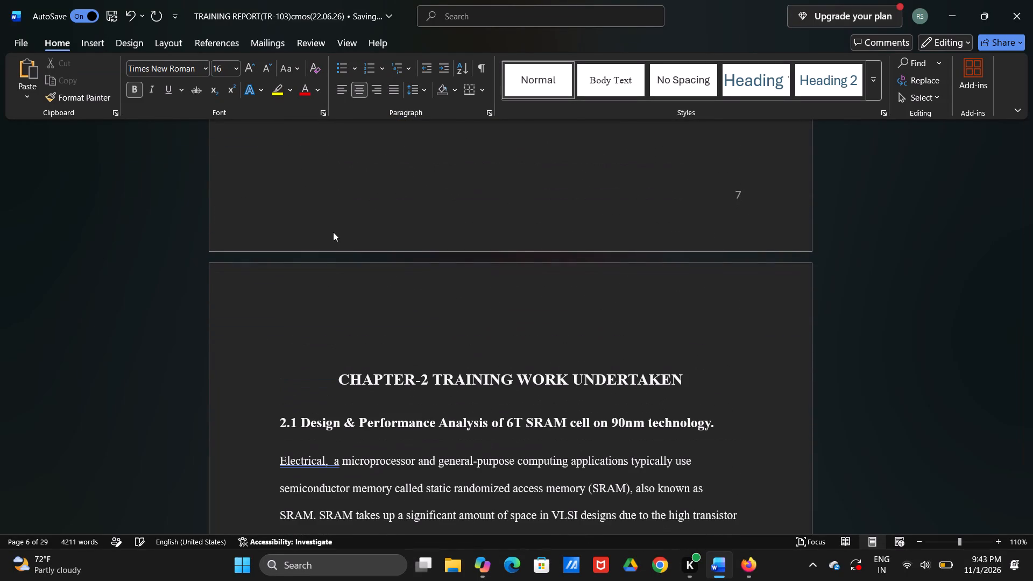
pyautogui.press('BackSpace')
pyautogui.press('Return')
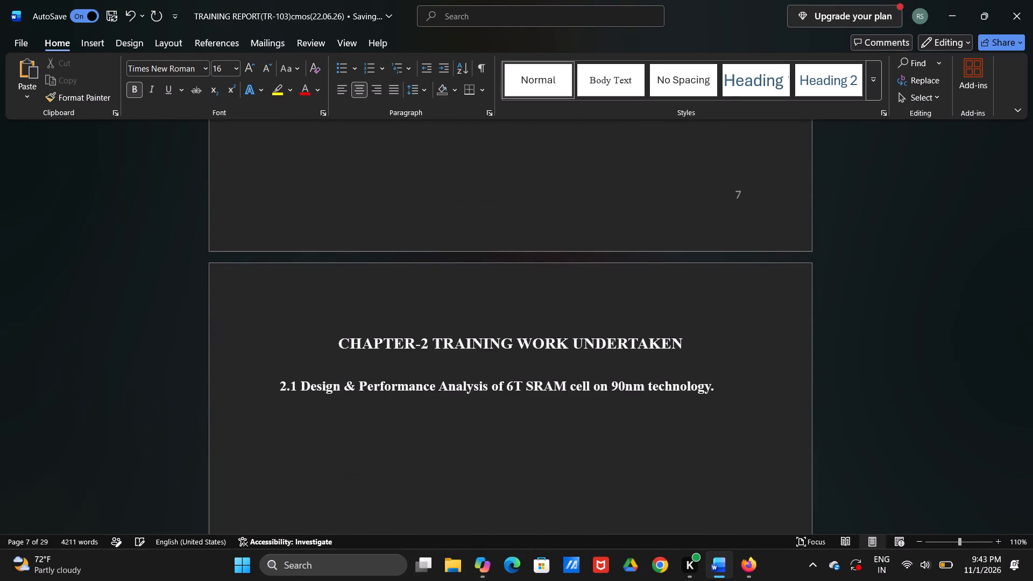
# Review the layout of section 2.1 on page 8 and on to the 2.2 Circuit Methodology section.
pyautogui.scroll(-1, 333, 232)
pyautogui.scroll(1, 333, 232)
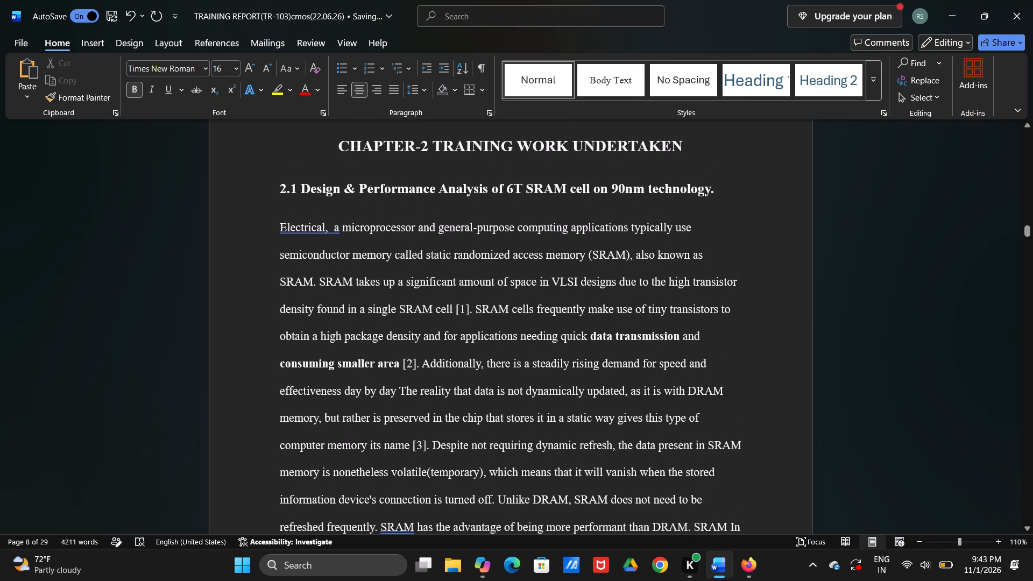
pyautogui.scroll(-2, 314, 243)
pyautogui.scroll(1, 314, 243)
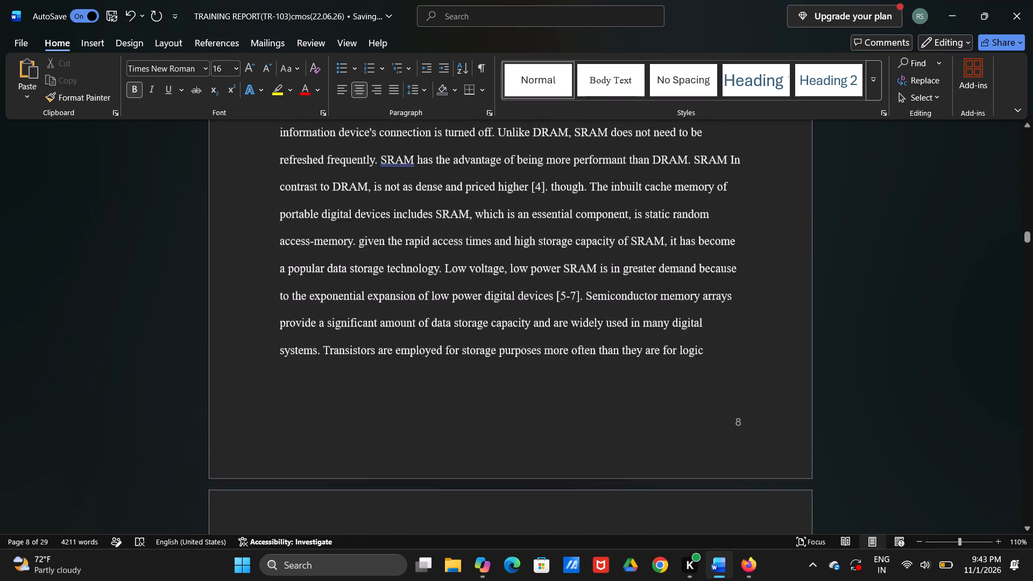
pyautogui.scroll(2, 314, 243)
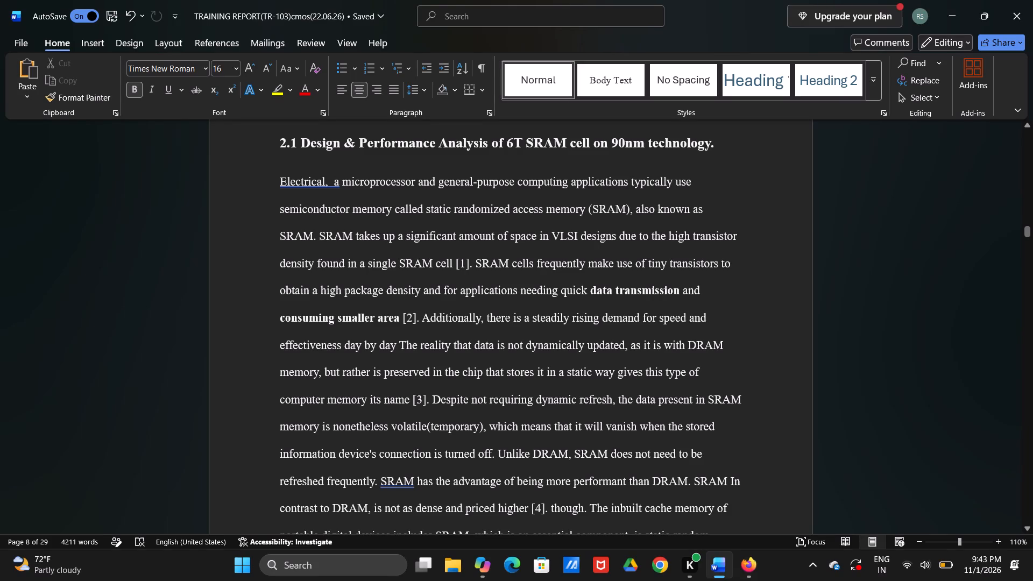
pyautogui.scroll(-1, 434, 376)
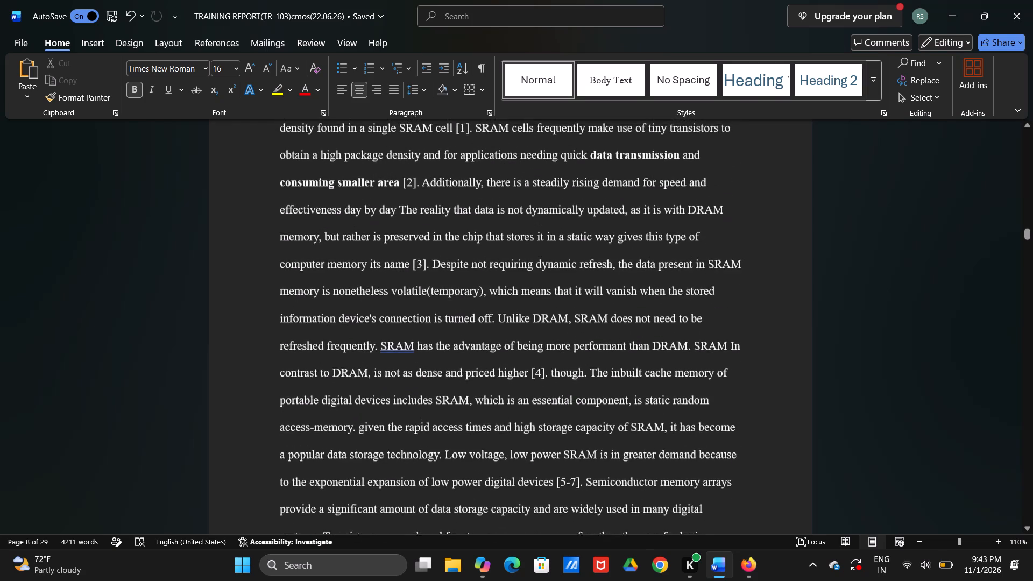
pyautogui.scroll(-1, 434, 376)
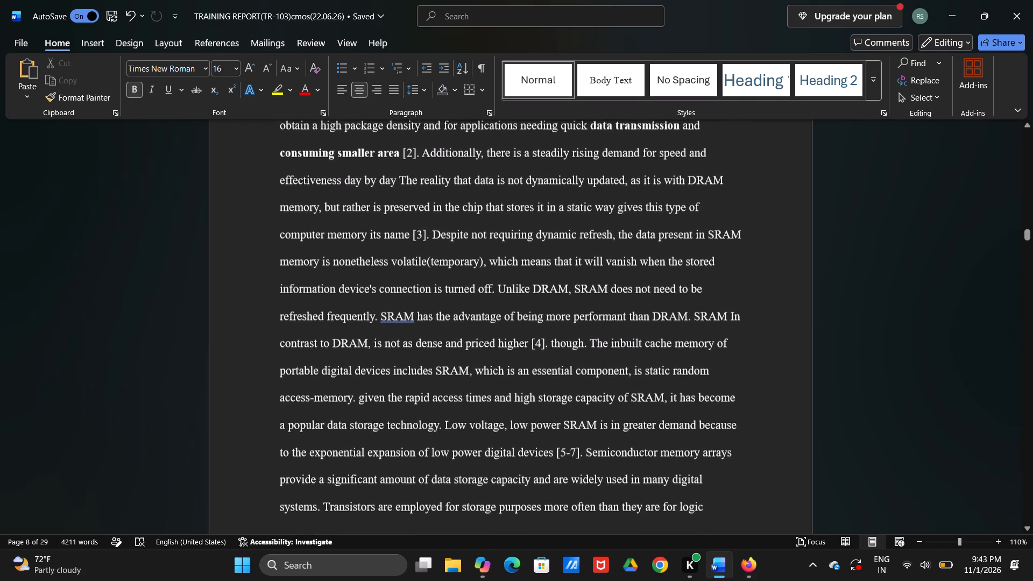
pyautogui.scroll(-1, 434, 376)
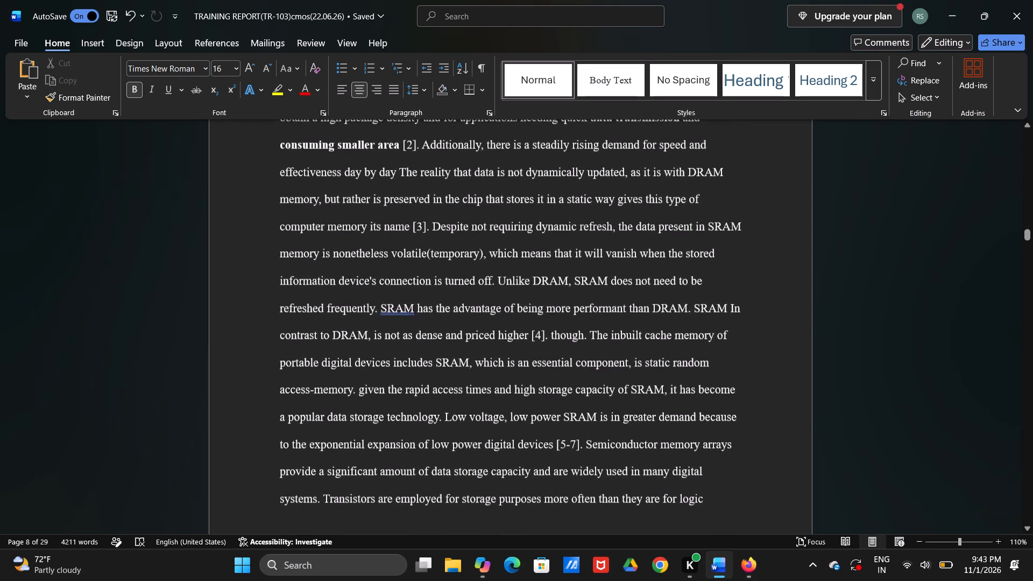
pyautogui.scroll(1, 434, 376)
pyautogui.scroll(-2, 434, 376)
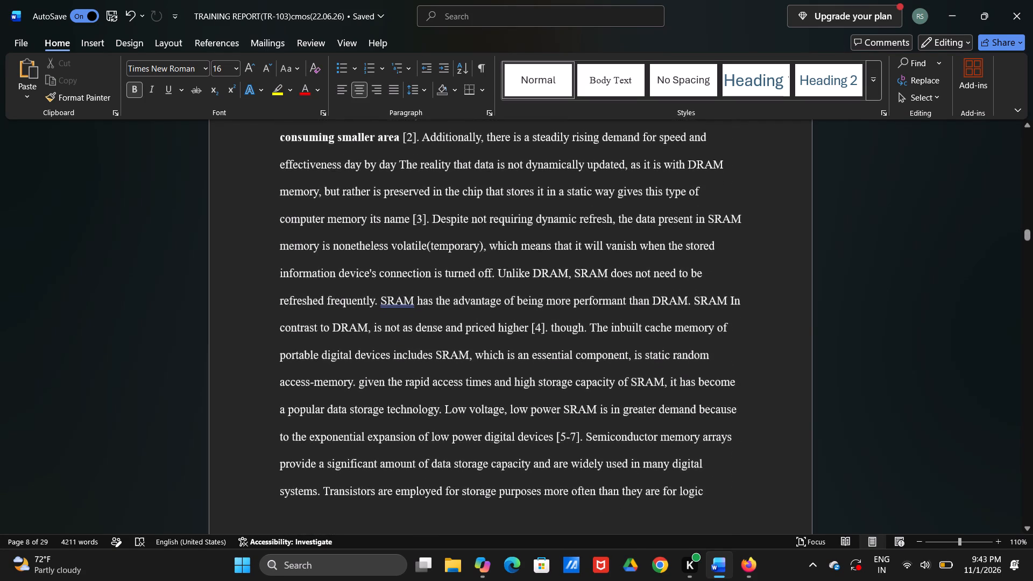
pyautogui.scroll(-1, 434, 376)
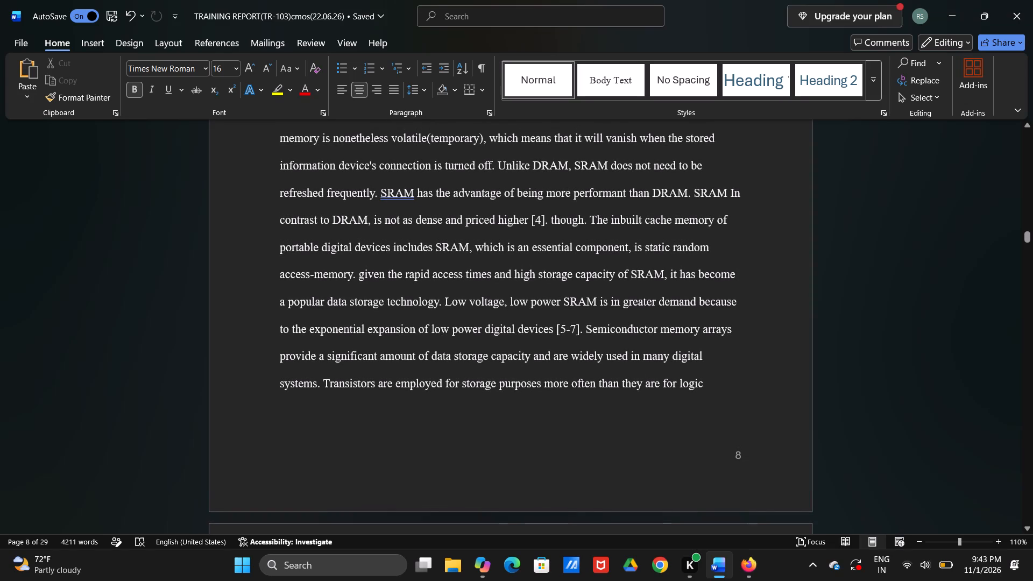
pyautogui.scroll(-1, 434, 376)
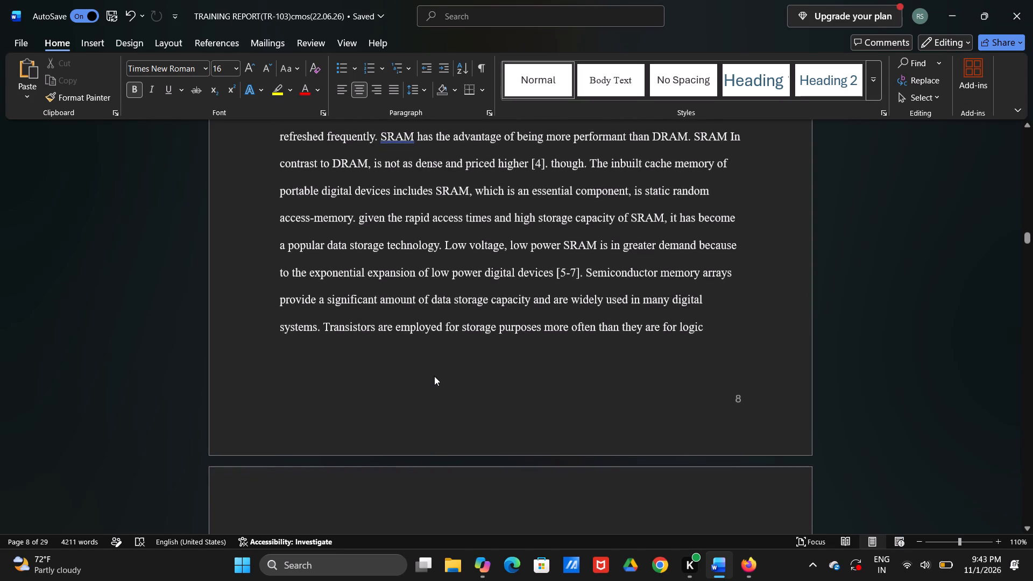
pyautogui.scroll(-1, 434, 376)
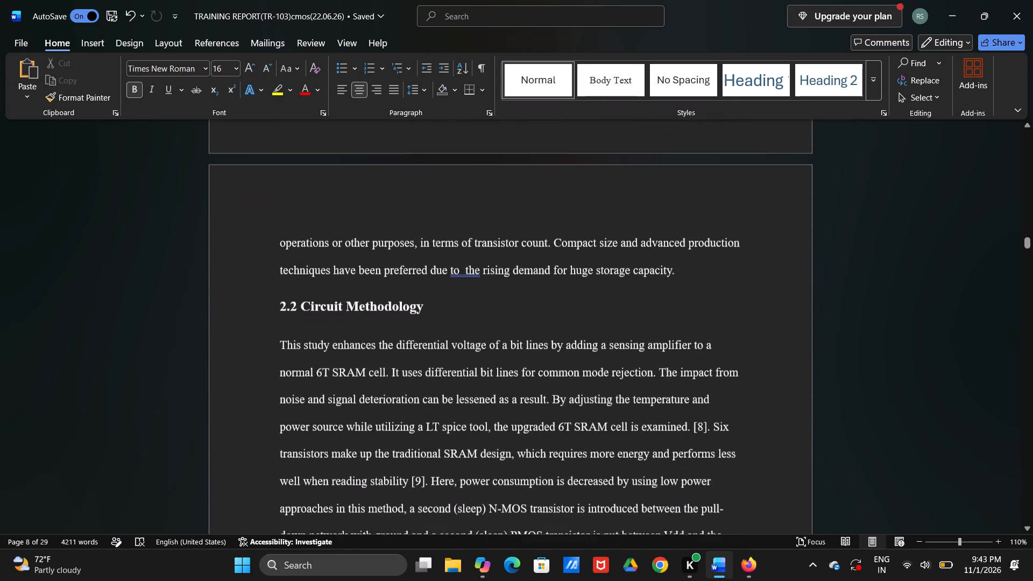
# Review the text and page layout of section 2.2 Circuit Methodology through to the "2.3 6T SRAM Cell" heading.
pyautogui.scroll(-1, 434, 376)
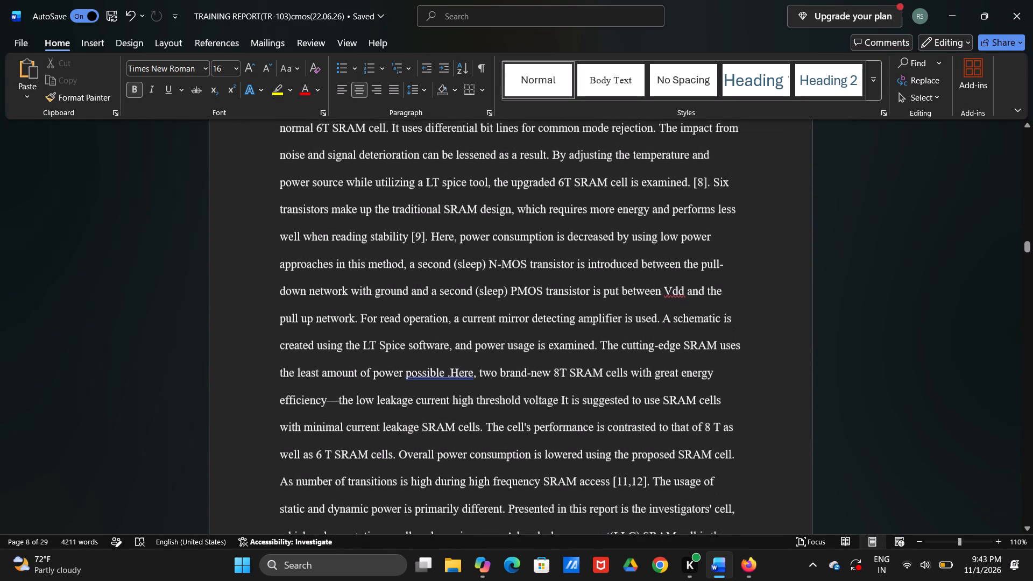
pyautogui.scroll(1, 434, 376)
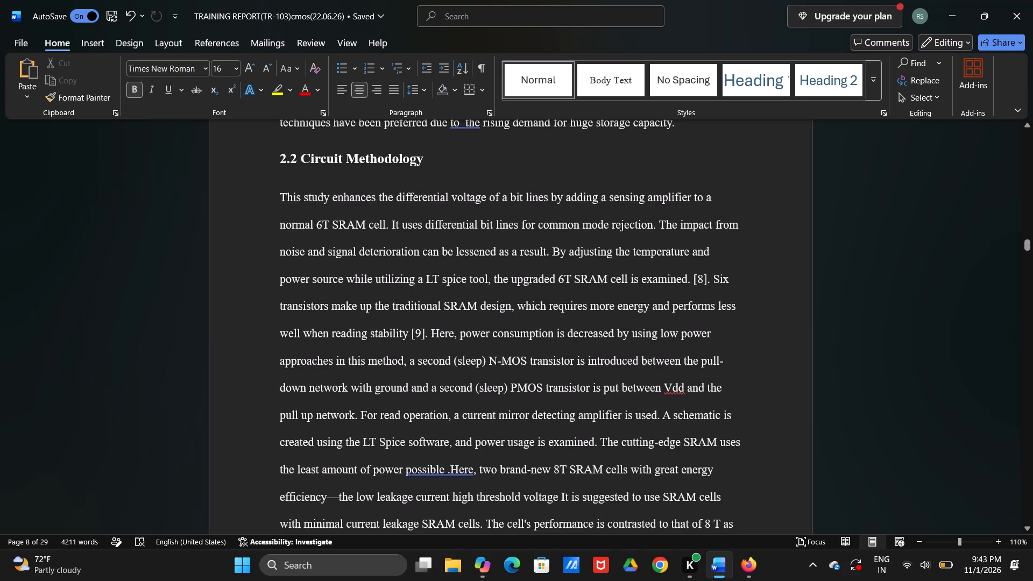
pyautogui.scroll(-1, 434, 376)
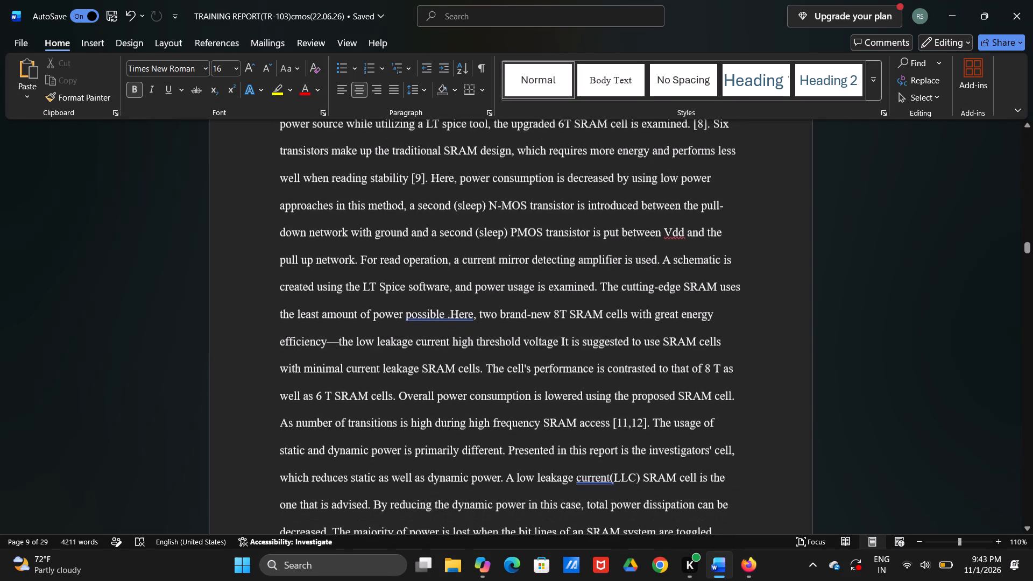
pyautogui.scroll(-3, 434, 376)
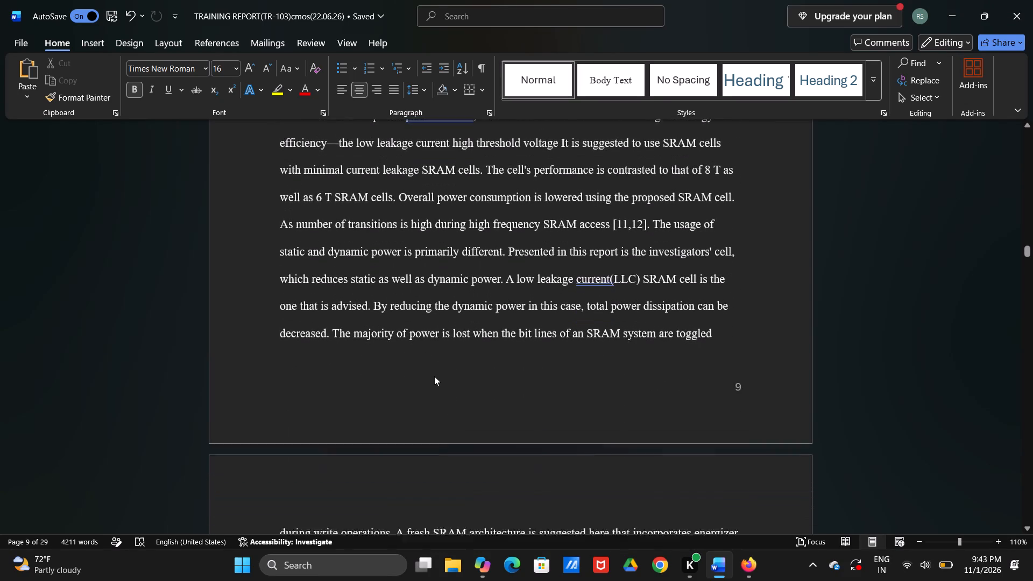
pyautogui.scroll(-2, 434, 376)
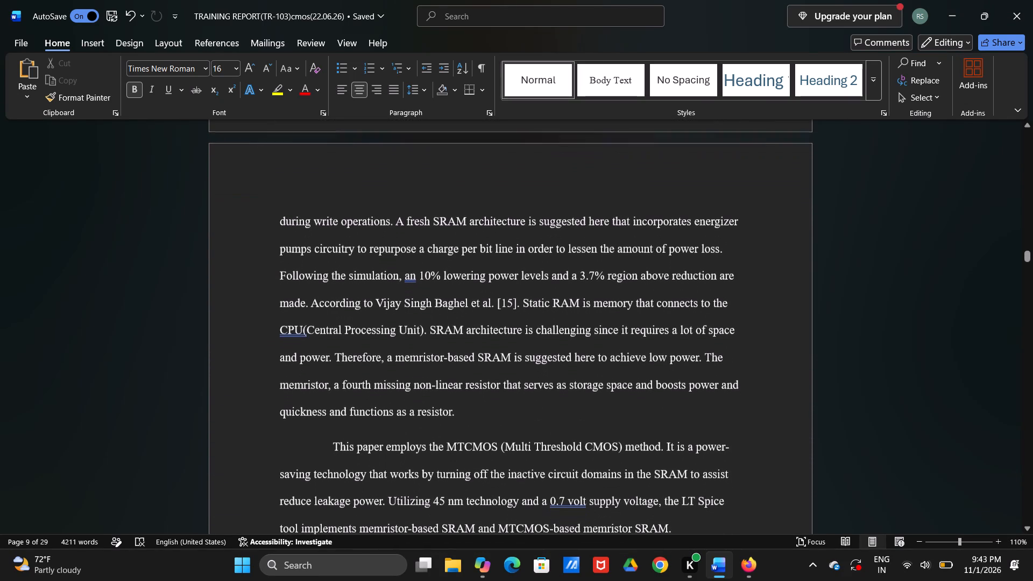
pyautogui.scroll(1, 434, 376)
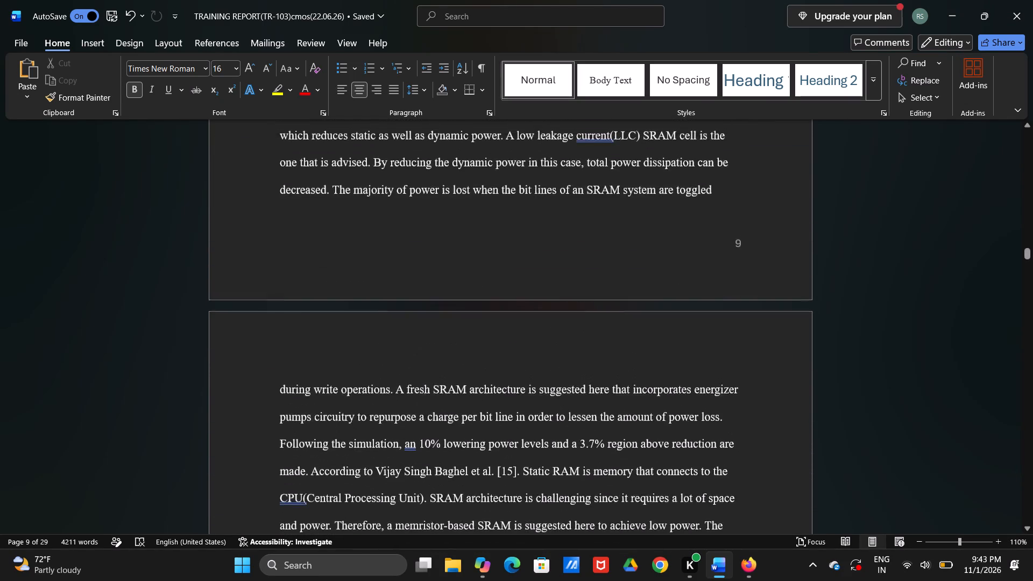
pyautogui.scroll(1, 434, 376)
pyautogui.scroll(-1, 434, 376)
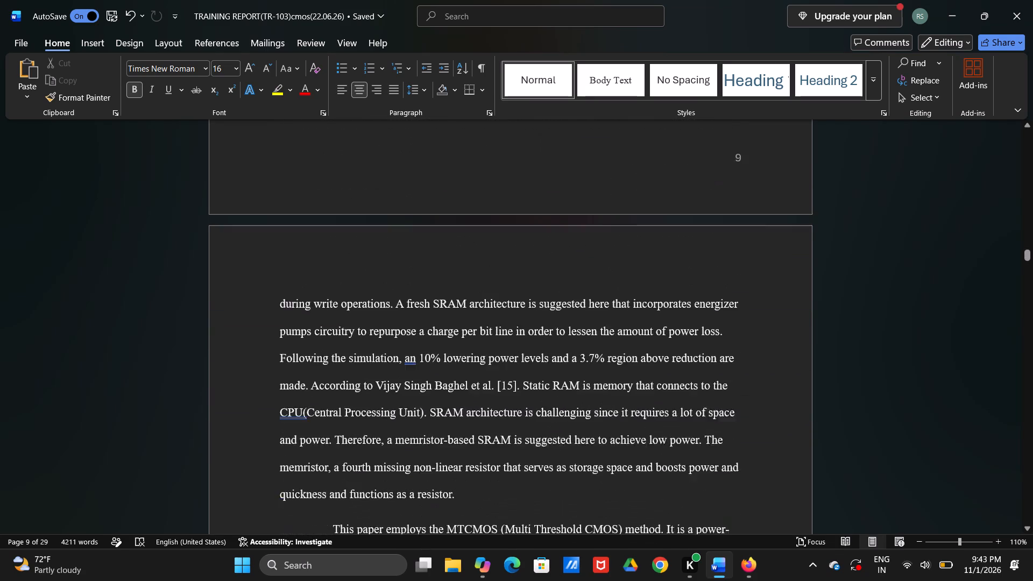
pyautogui.scroll(-3, 434, 376)
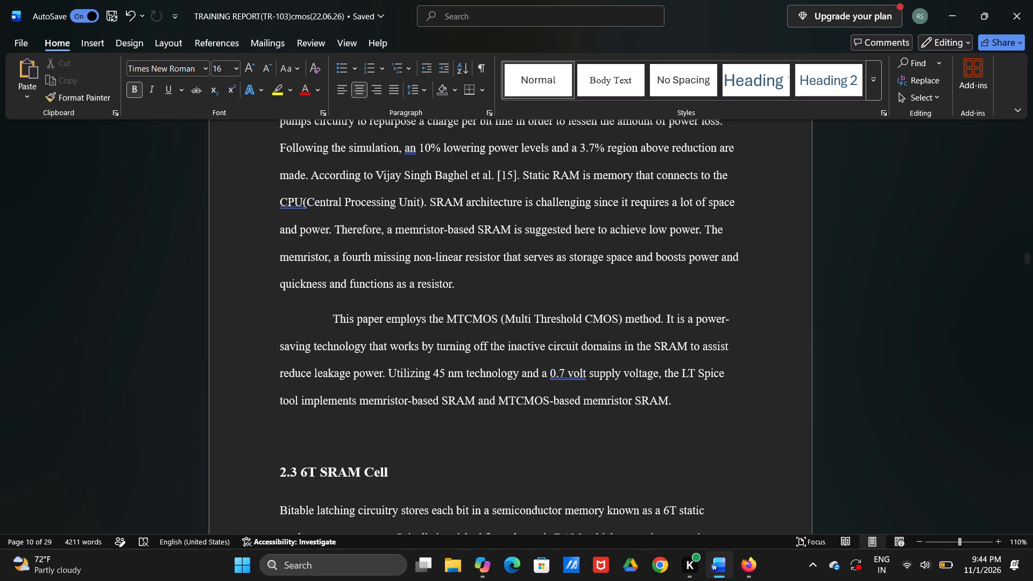
pyautogui.scroll(-1, 485, 387)
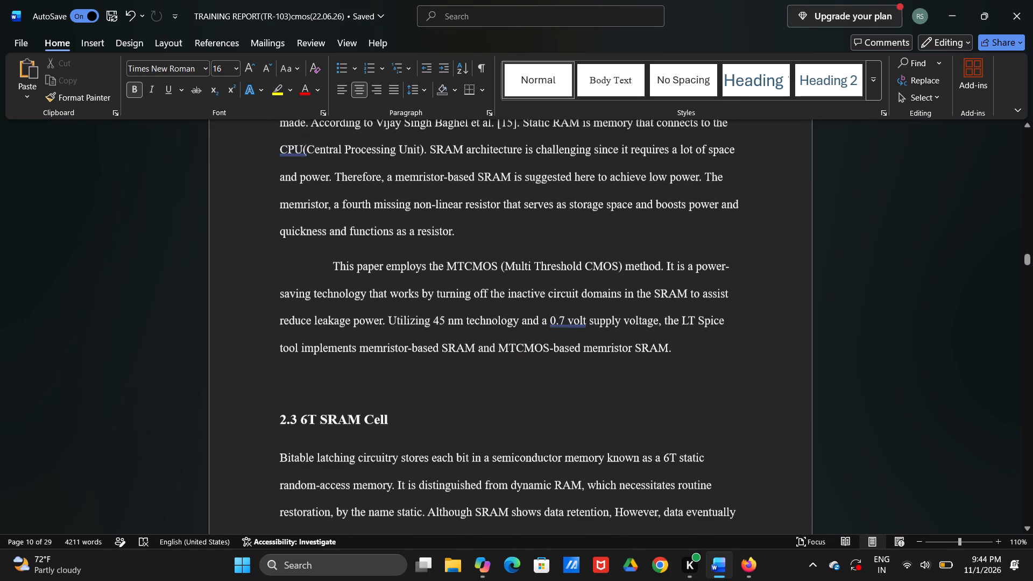
pyautogui.scroll(-1, 485, 387)
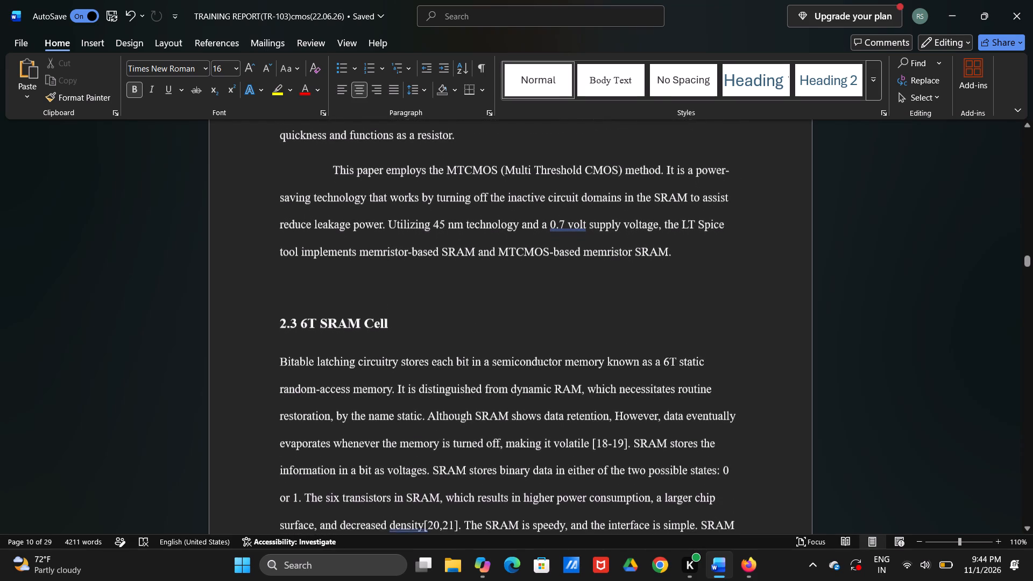
# Replace "paper" with "report" in the sentence starting "This paper employs the MTCMOS" at the end of section 2.2.
pyautogui.scroll(1, 485, 387)
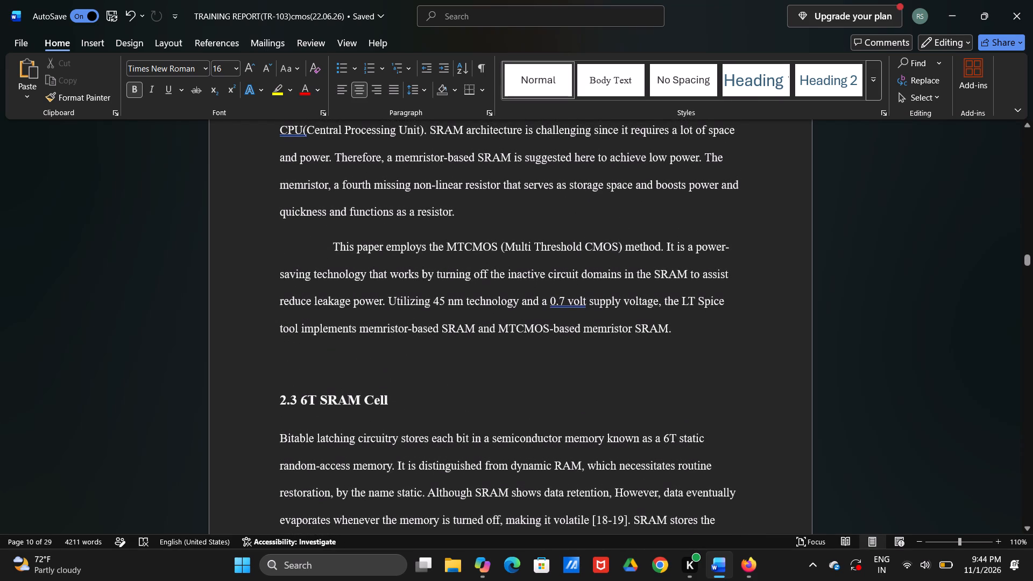
pyautogui.click(381, 245)
pyautogui.press('=')
pyautogui.press('BackSpace')
pyautogui.press('BackSpace')
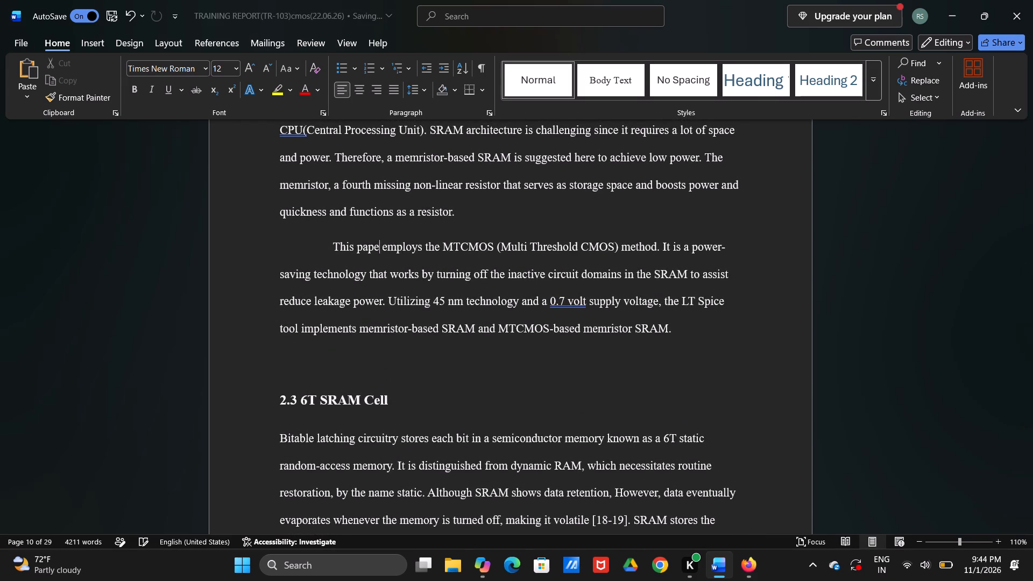
pyautogui.press('BackSpace')
pyautogui.press('BackSpace')
pyautogui.press('BackSpace')
pyautogui.press('BackSpace')
pyautogui.write('report')
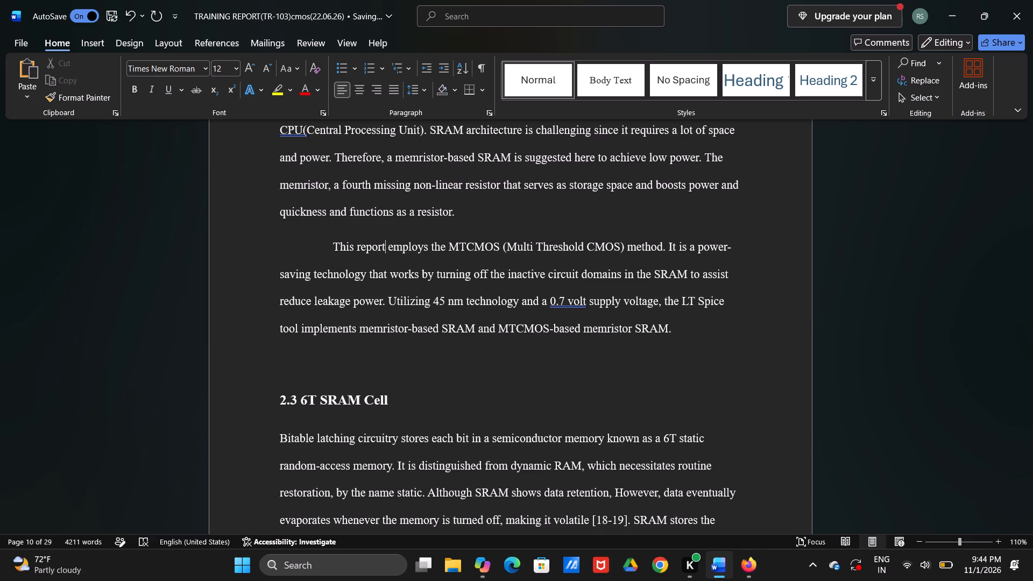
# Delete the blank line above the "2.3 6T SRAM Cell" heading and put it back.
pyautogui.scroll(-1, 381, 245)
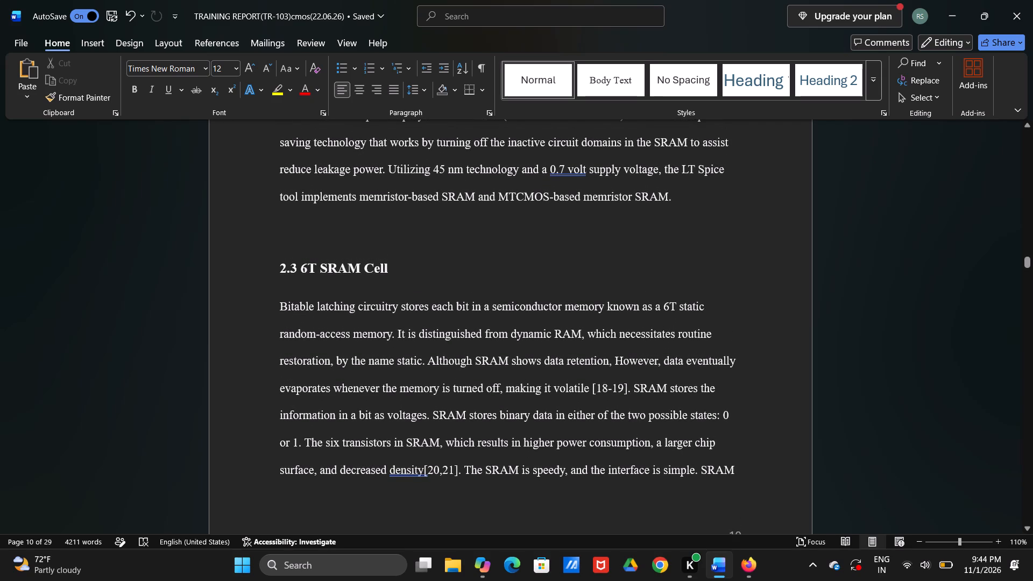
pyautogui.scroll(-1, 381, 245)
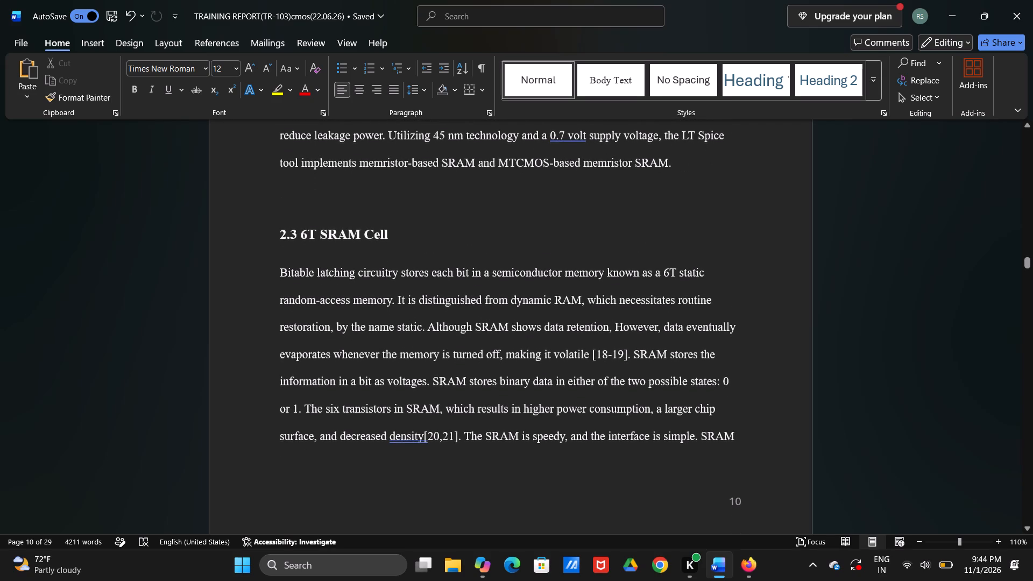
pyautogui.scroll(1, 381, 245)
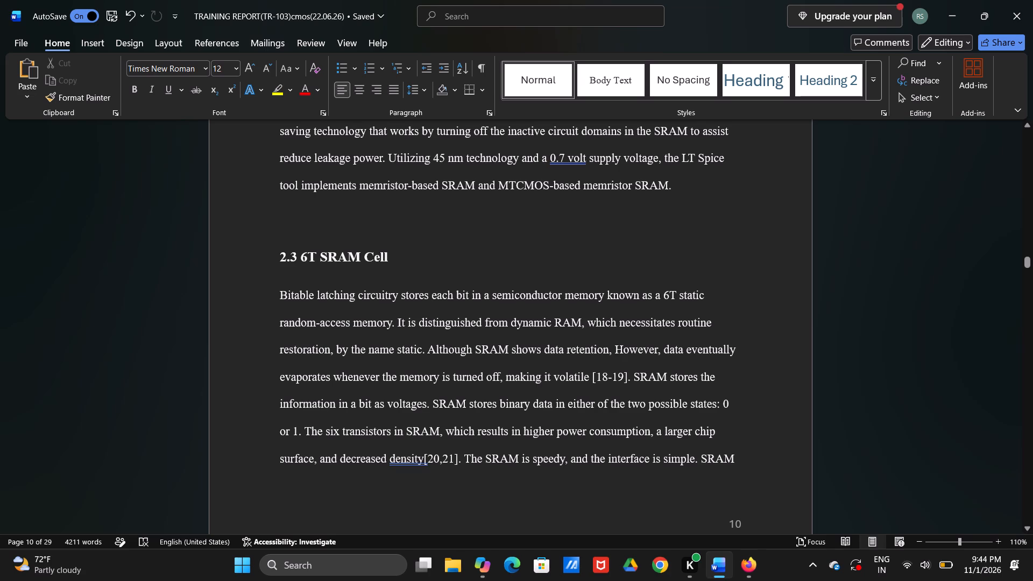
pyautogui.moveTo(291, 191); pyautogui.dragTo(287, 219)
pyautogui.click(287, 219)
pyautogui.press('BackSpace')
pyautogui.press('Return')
# Review the layout from section 2.3 through section 2.4 and its 6T SRAM cell figure to the section 2.5 heading.
pyautogui.scroll(-1, 287, 219)
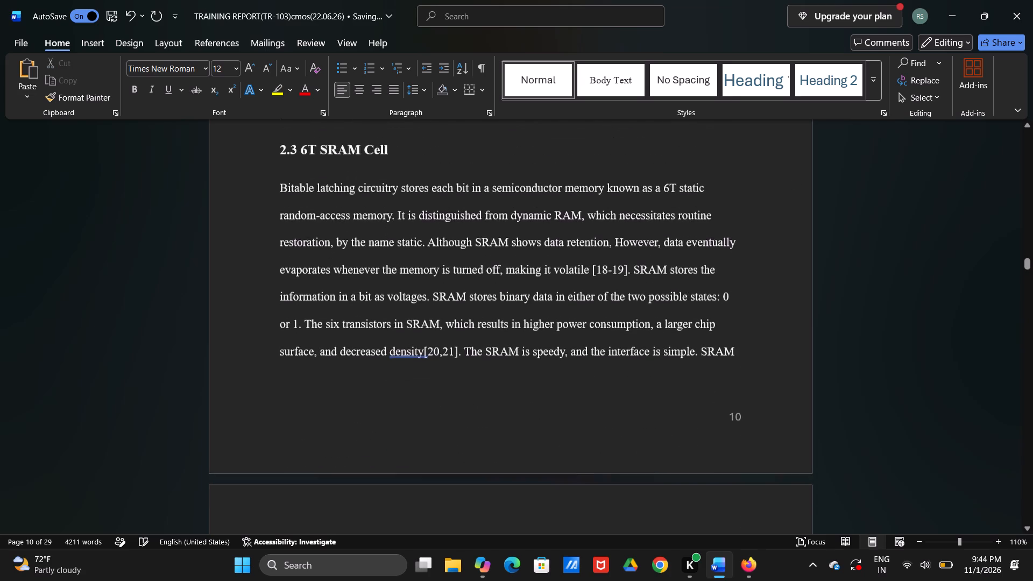
pyautogui.scroll(-1, 287, 219)
pyautogui.scroll(1, 287, 219)
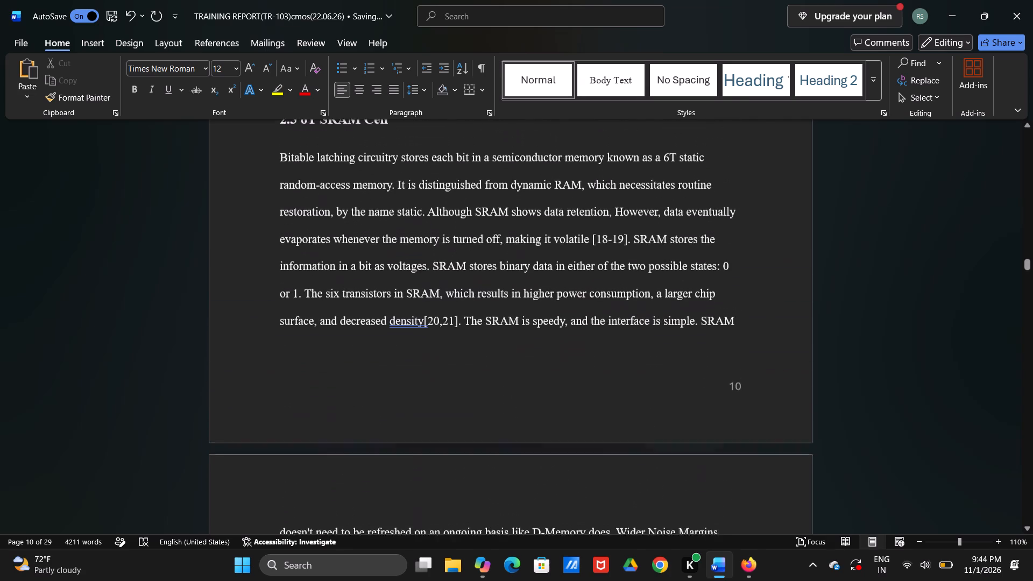
pyautogui.scroll(-1, 287, 219)
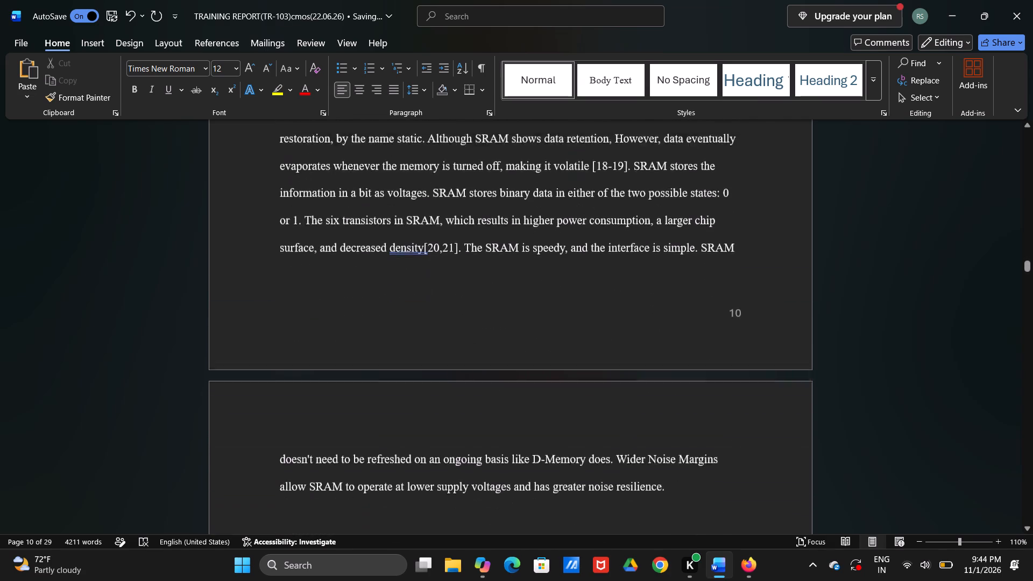
pyautogui.scroll(-2, 287, 219)
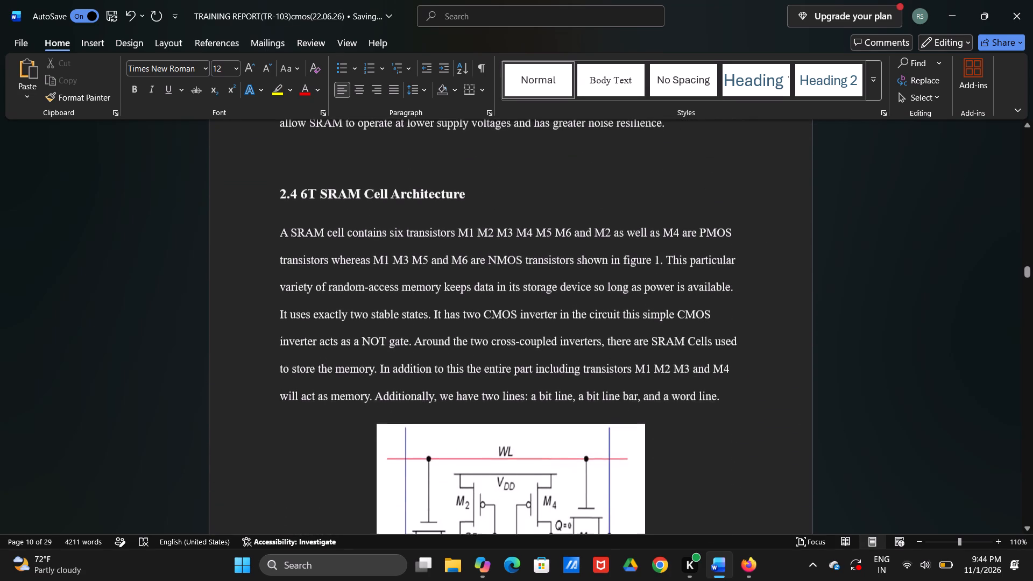
pyautogui.scroll(-2, 287, 219)
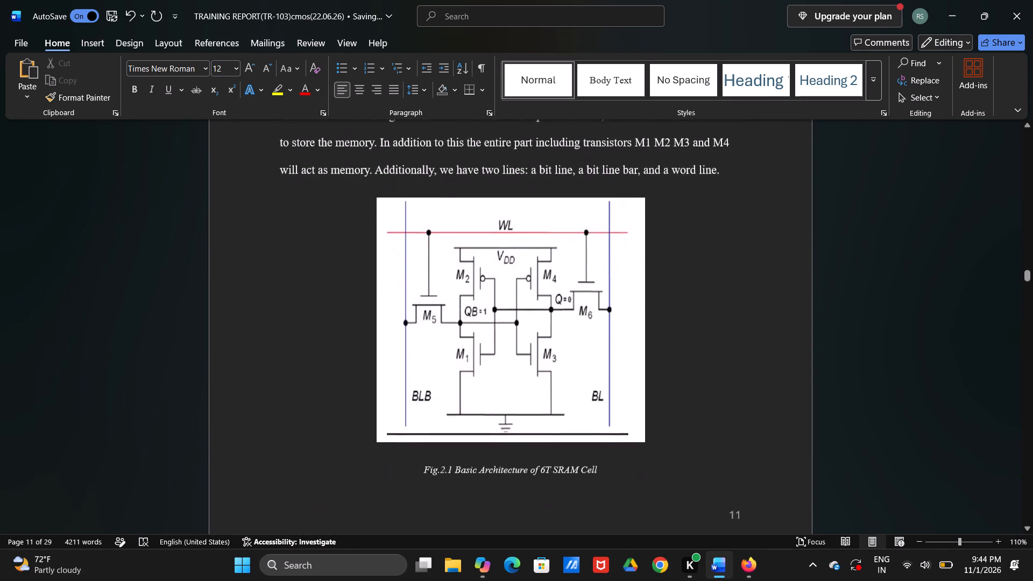
pyautogui.scroll(-2, 287, 219)
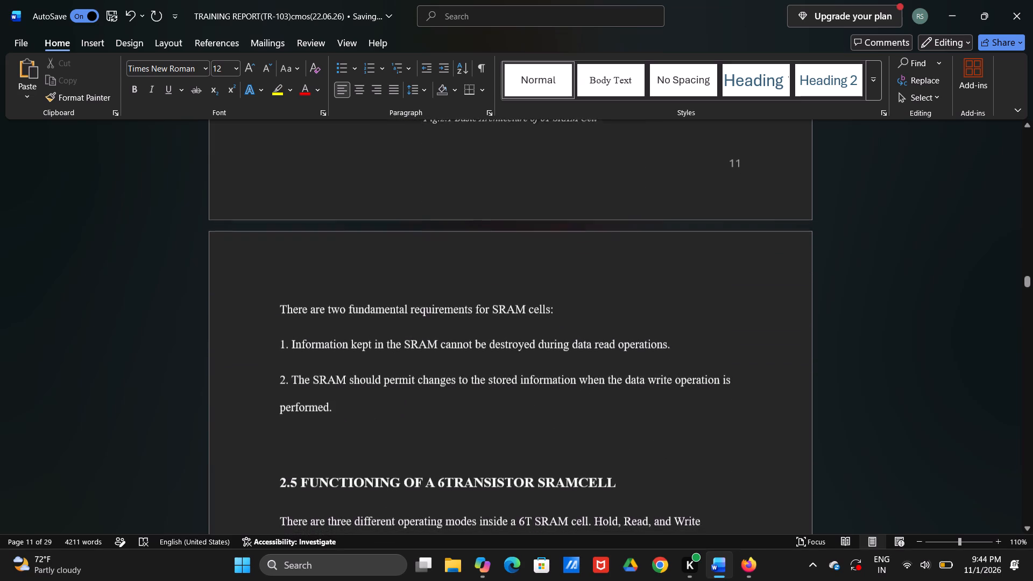
pyautogui.scroll(-1, 287, 219)
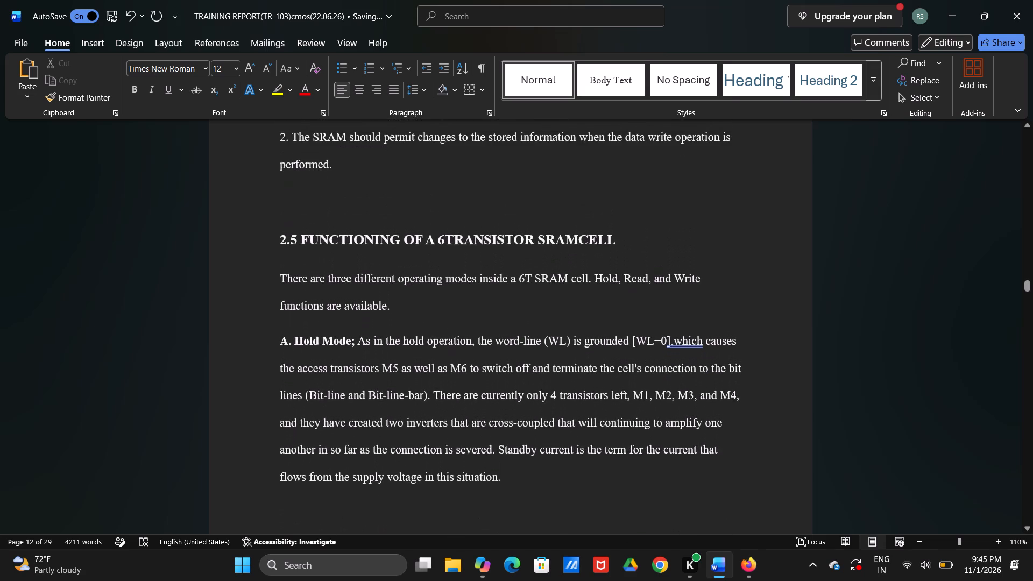
# Insert the missing space in the section 2.5 heading so that "SRAMCELL" reads "SRAM CELL".
pyautogui.scroll(-1, 287, 219)
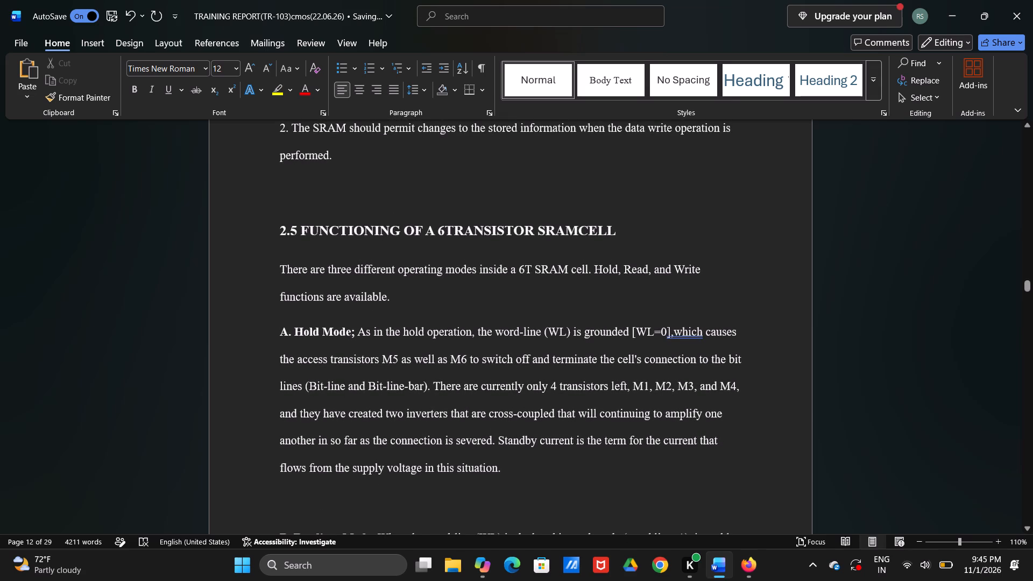
pyautogui.scroll(-1, 287, 219)
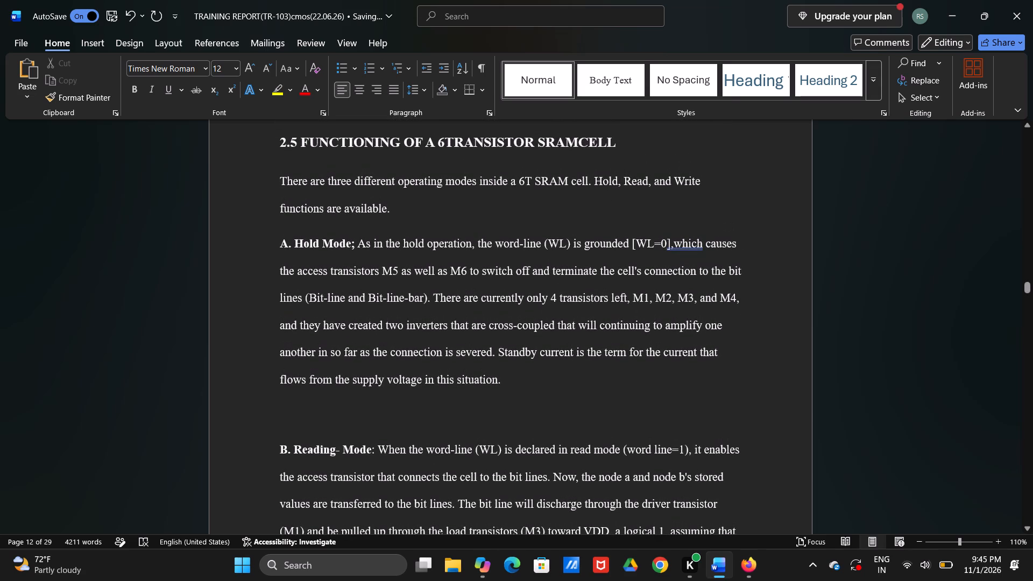
pyautogui.click(581, 143)
pyautogui.press('space')
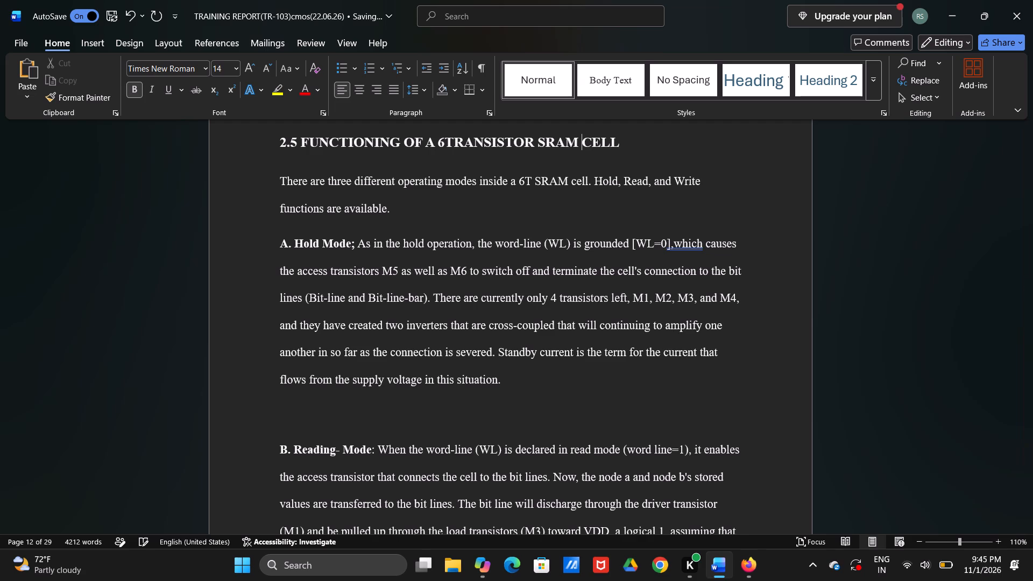
# Review the pages from the section 2.5 operating modes through Performance Criteria to the write and read operation analyses at 90nm technology.
pyautogui.scroll(-2, 581, 143)
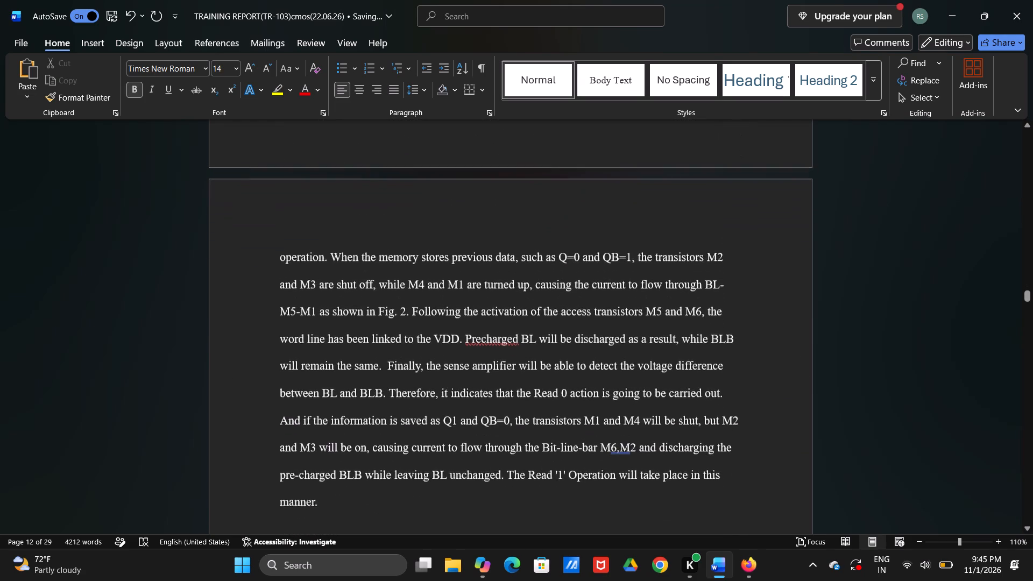
pyautogui.scroll(-3, 581, 143)
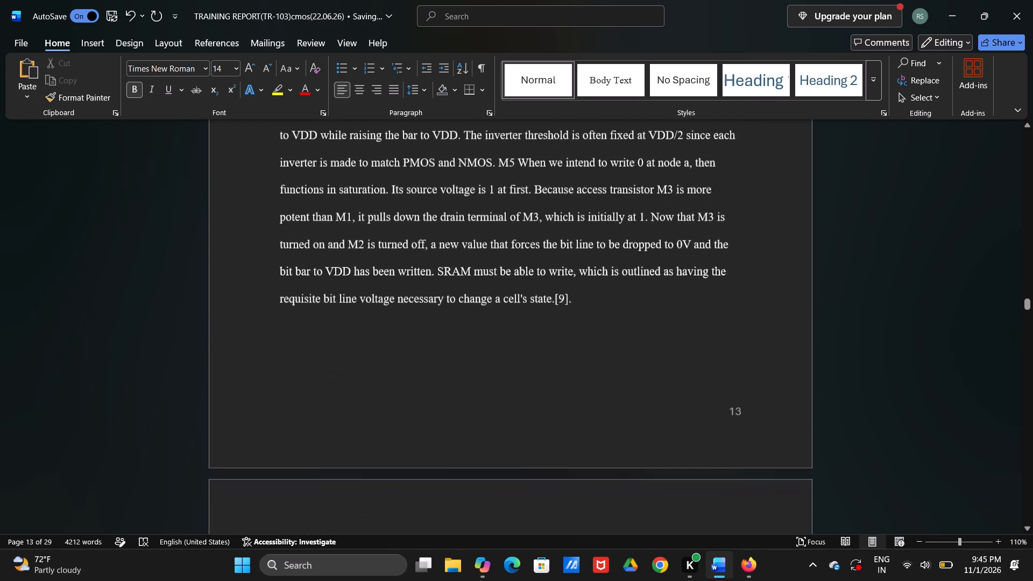
pyautogui.scroll(-1, 581, 143)
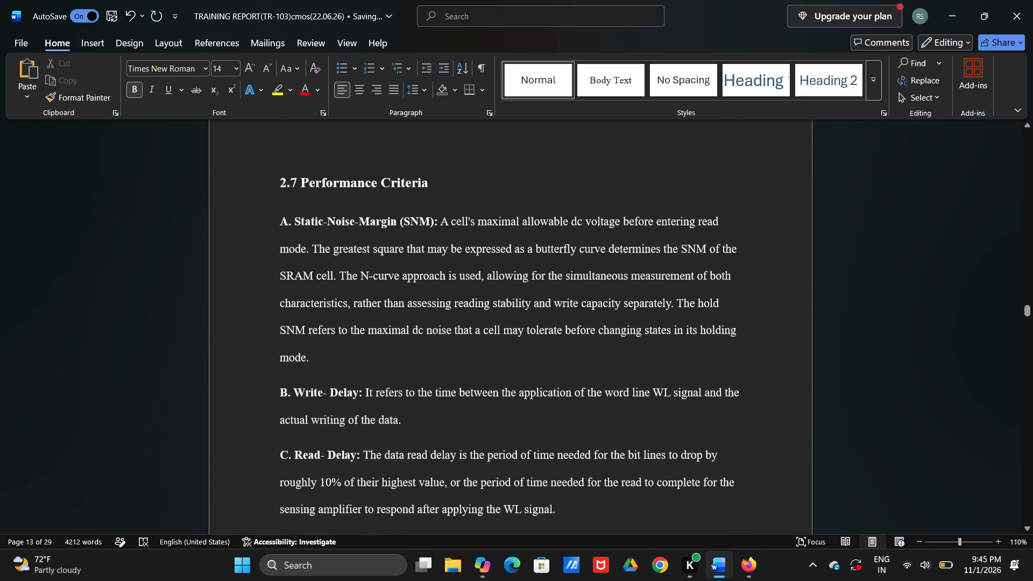
pyautogui.scroll(-1, 581, 143)
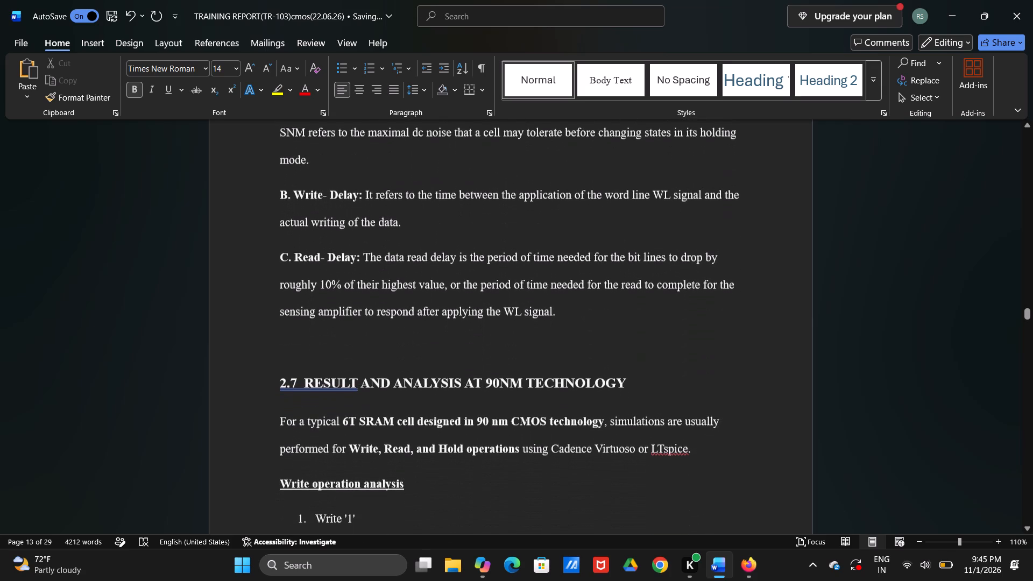
pyautogui.scroll(-2, 581, 143)
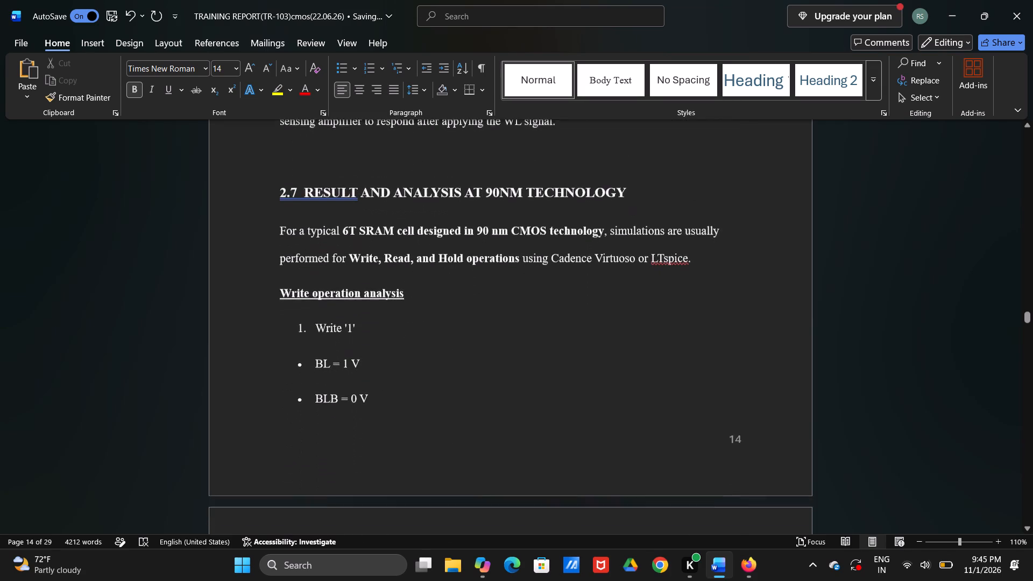
pyautogui.scroll(-1, 581, 143)
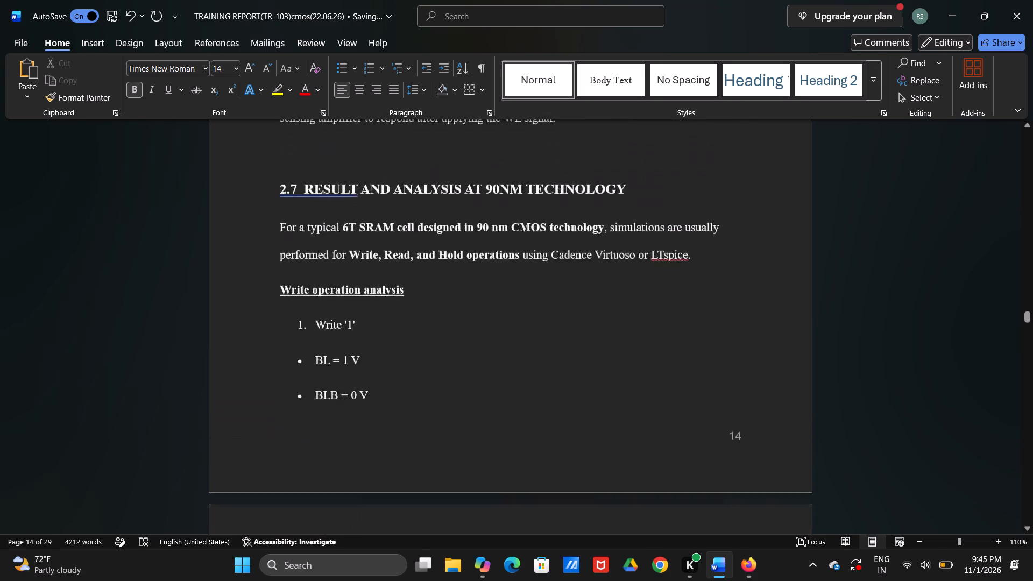
pyautogui.scroll(-1, 581, 143)
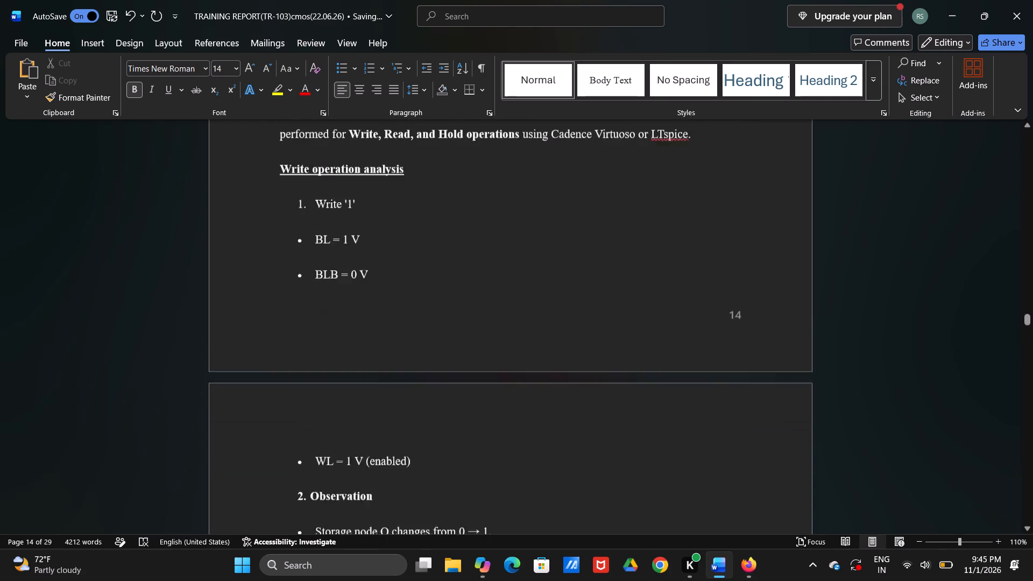
pyautogui.scroll(-3, 581, 143)
pyautogui.scroll(1, 581, 143)
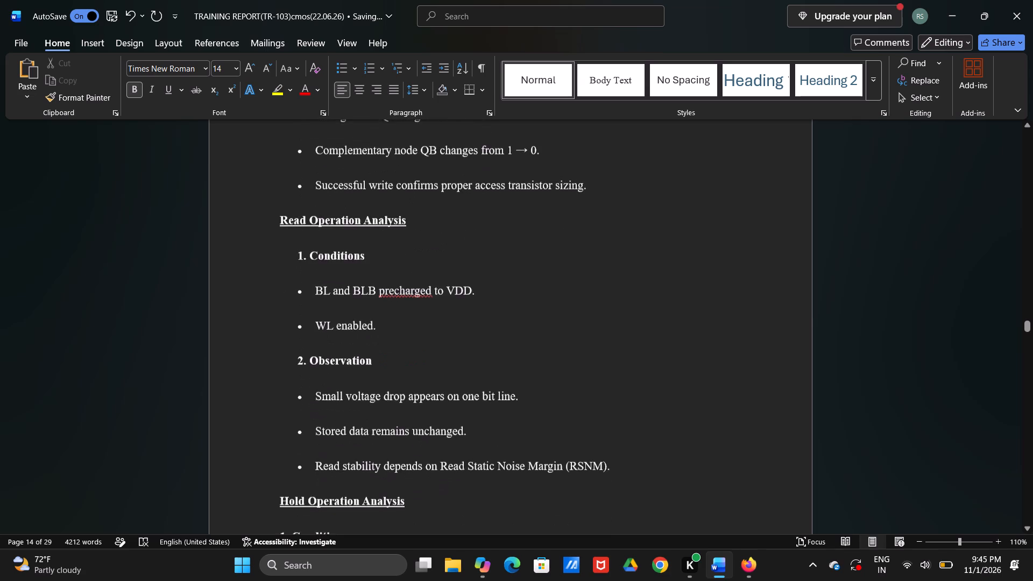
# Move the performance parameters table picture up into the blank line below "No external power switching required." in the Hold Operation observations.
pyautogui.scroll(-2, 581, 143)
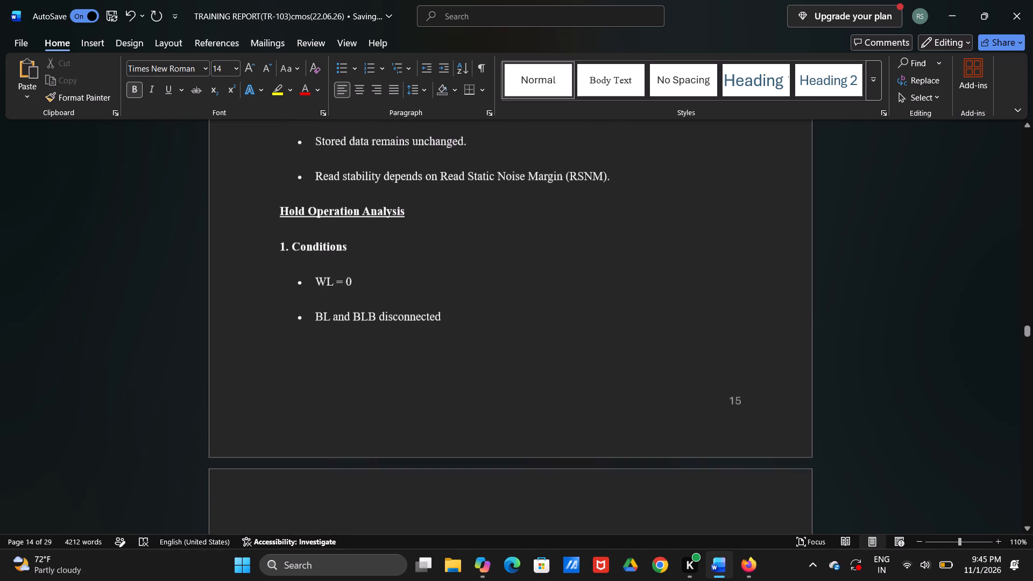
pyautogui.scroll(-2, 581, 143)
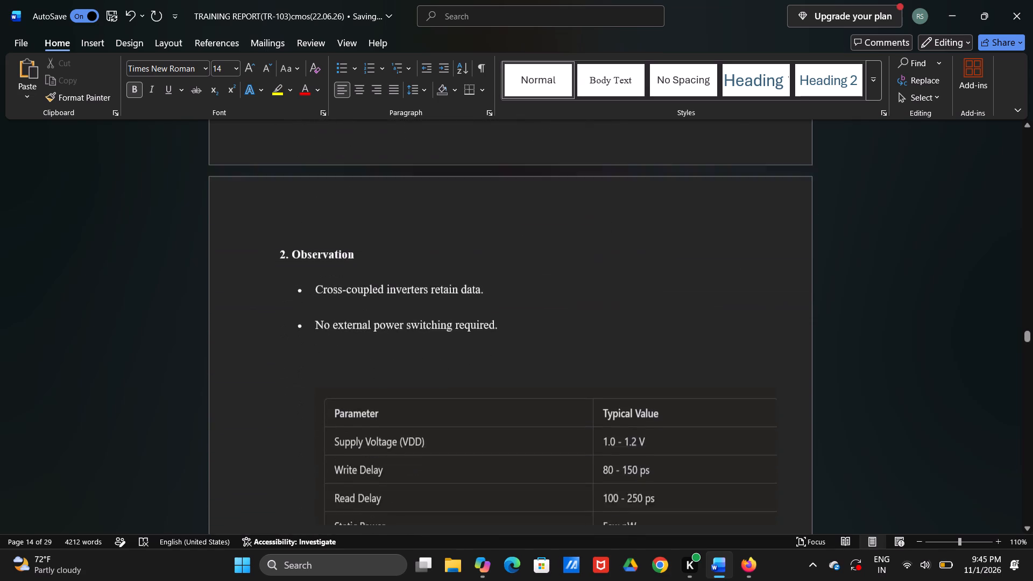
pyautogui.scroll(-1, 581, 143)
pyautogui.scroll(1, 581, 143)
pyautogui.doubleClick(513, 324)
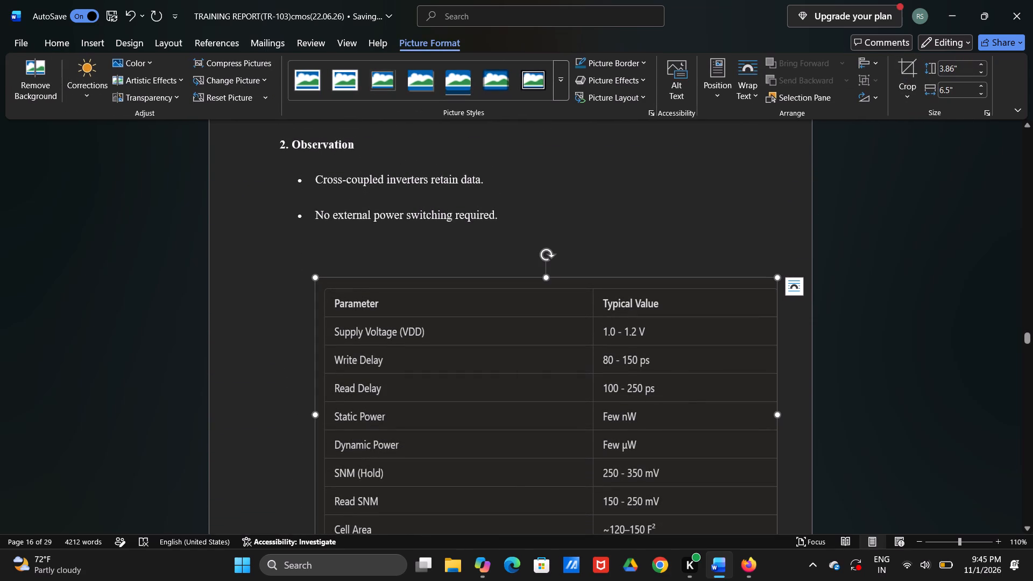
pyautogui.moveTo(467, 279); pyautogui.dragTo(464, 267, button='right')
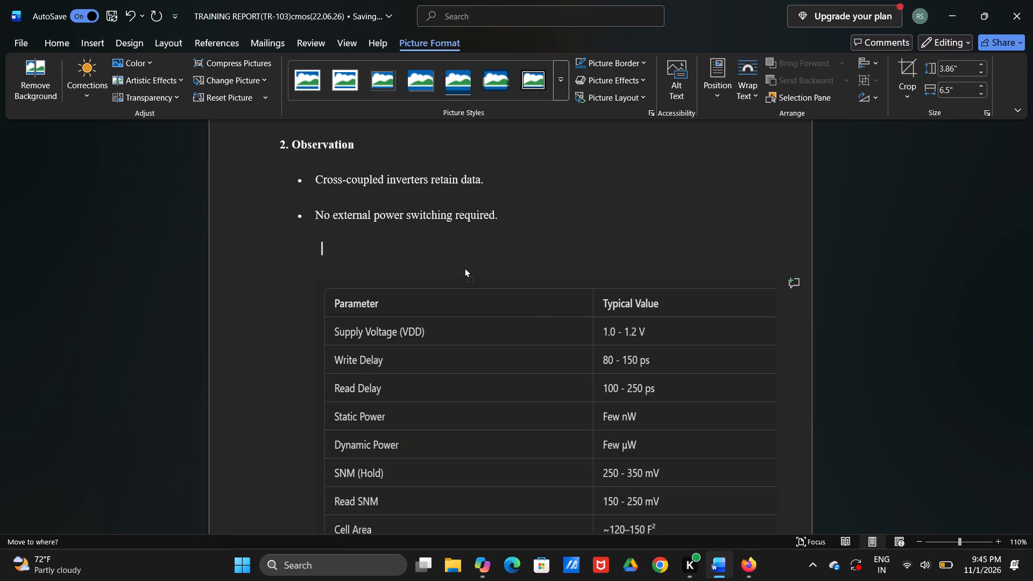
pyautogui.moveTo(464, 267); pyautogui.dragTo(464, 266, button='right')
pyautogui.click(490, 277)
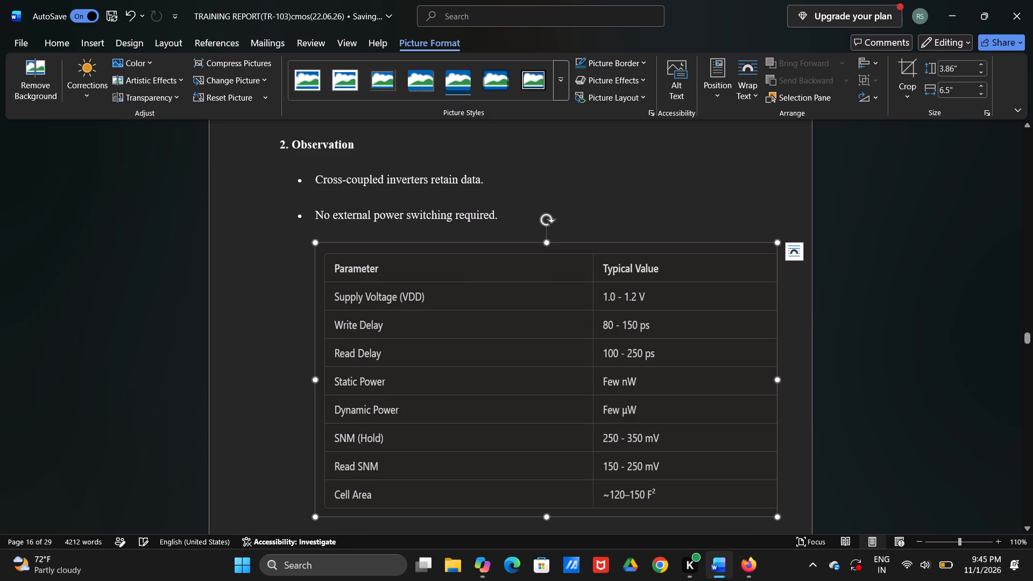
# Delete the blank line between the performance parameters picture and its "Fig: 2.2 Performance Parameters" caption, keeping the caption centred.
pyautogui.scroll(-1, 599, 305)
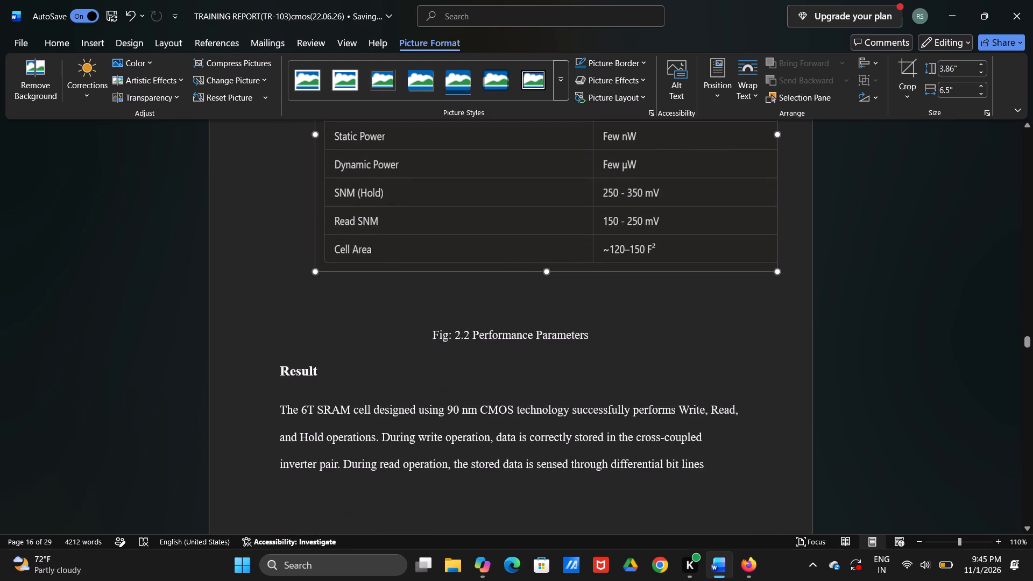
pyautogui.click(434, 324)
pyautogui.click(435, 312)
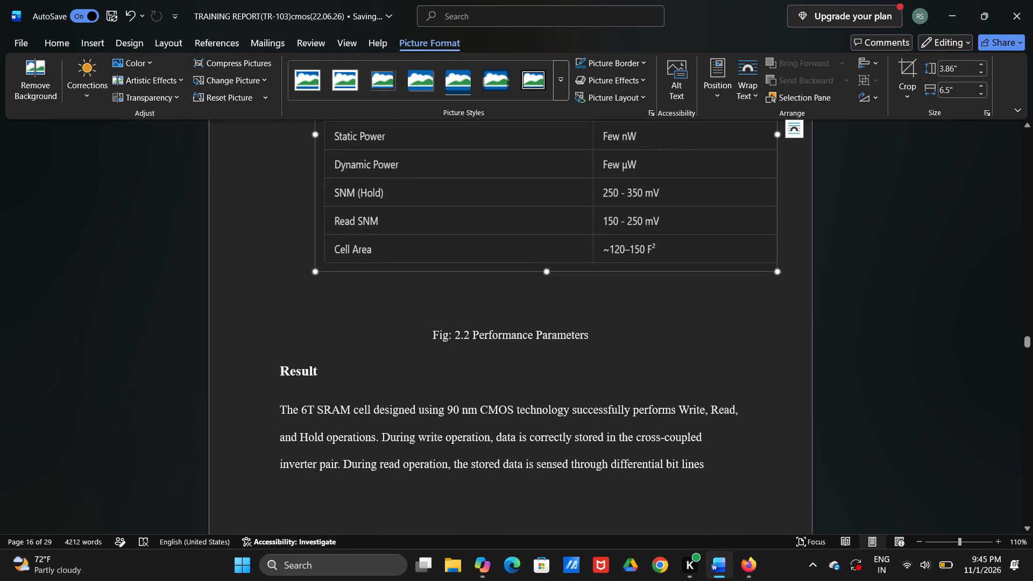
pyautogui.click(435, 312)
pyautogui.click(431, 328)
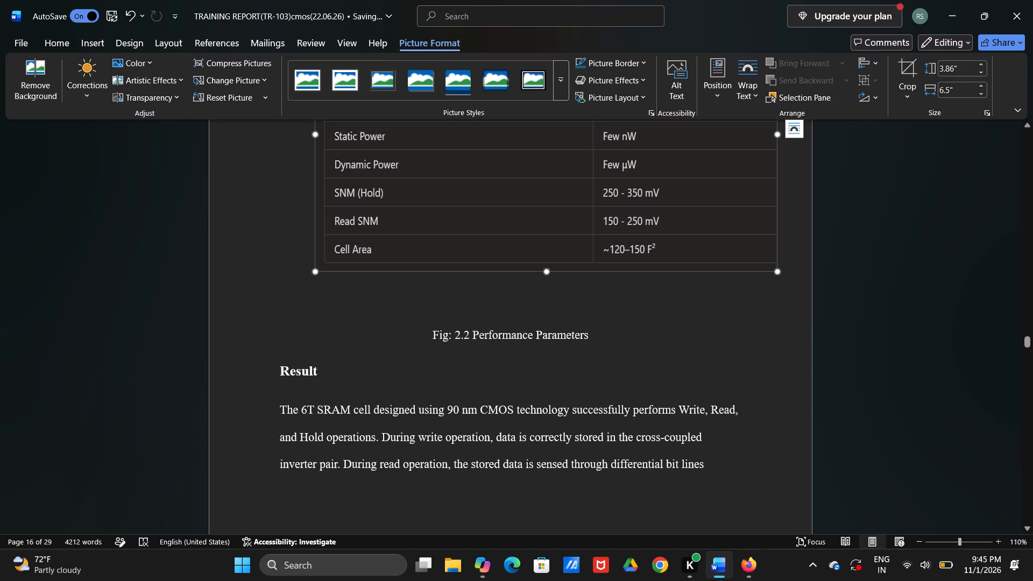
pyautogui.click(432, 332)
pyautogui.moveTo(432, 332); pyautogui.dragTo(436, 345)
pyautogui.click(436, 345)
pyautogui.click(435, 329)
pyautogui.click(450, 337)
pyautogui.click(396, 330)
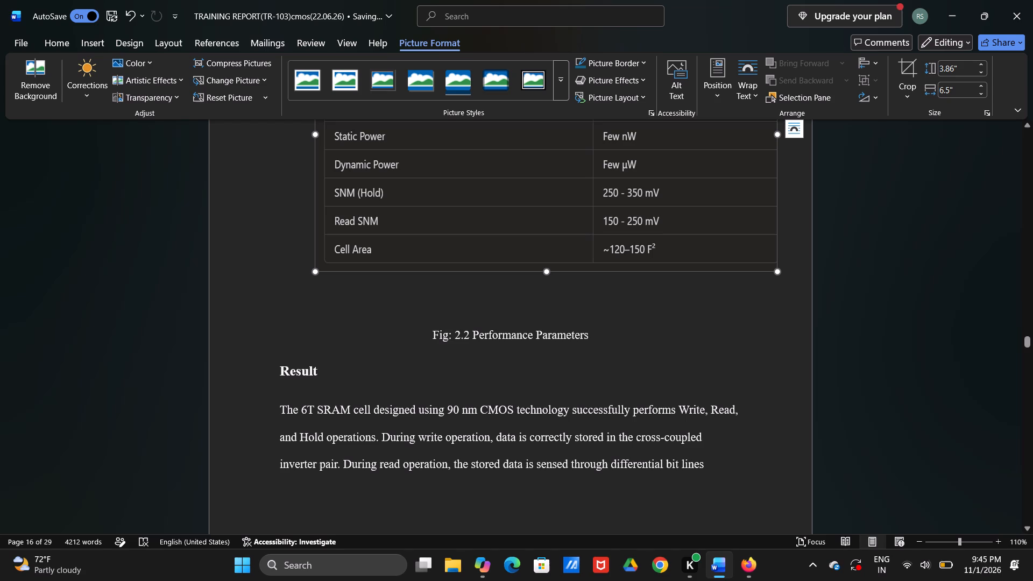
pyautogui.click(396, 330)
pyautogui.doubleClick(475, 337)
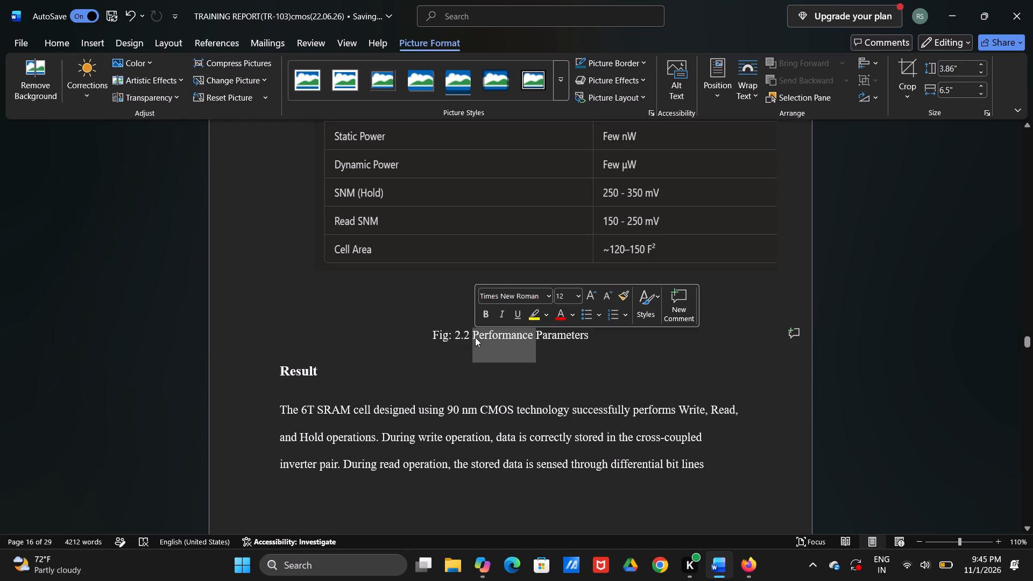
pyautogui.click(475, 337)
pyautogui.click(431, 330)
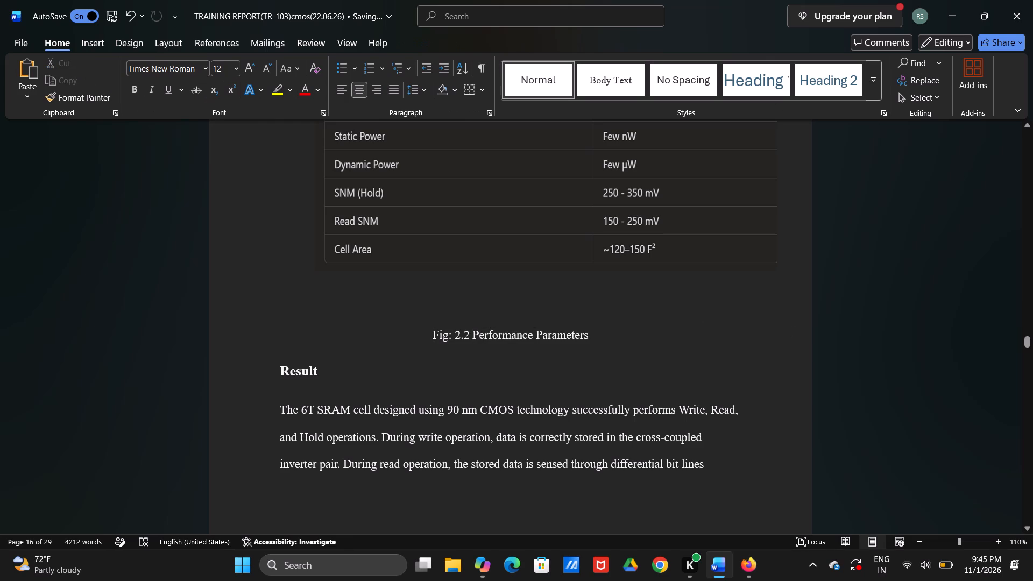
pyautogui.press('BackSpace')
pyautogui.press('BackSpace')
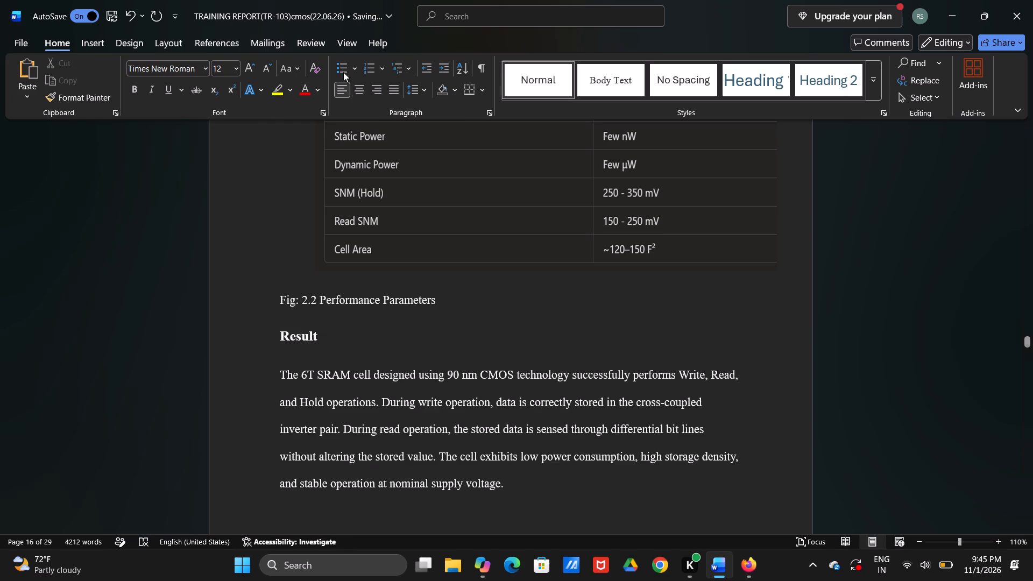
pyautogui.click(356, 90)
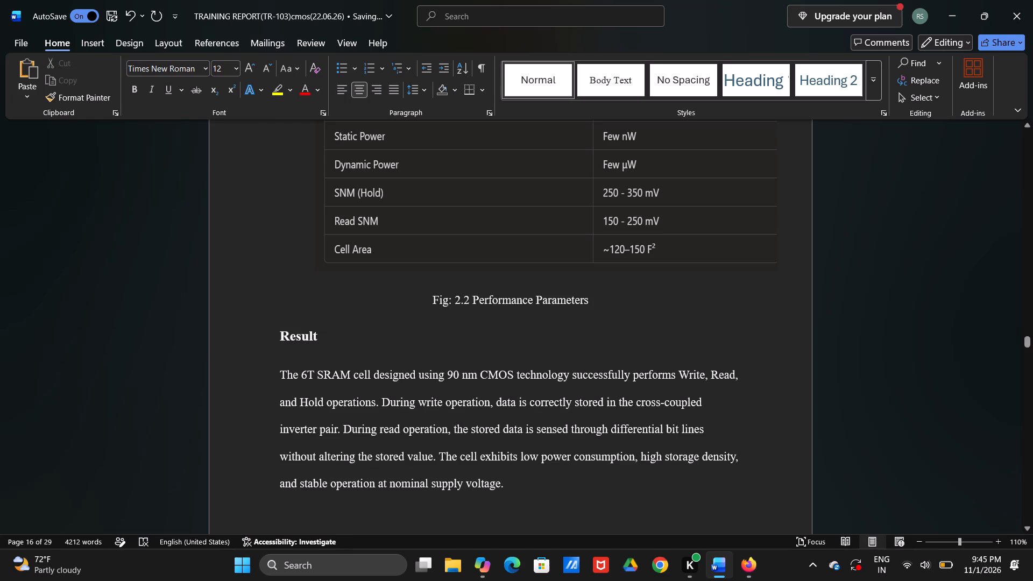
# Format the "Fig: 2.2 Performance Parameters" caption as italic, size 10.
pyautogui.moveTo(436, 299); pyautogui.dragTo(590, 313)
pyautogui.hotkey('ctrl', 'i')
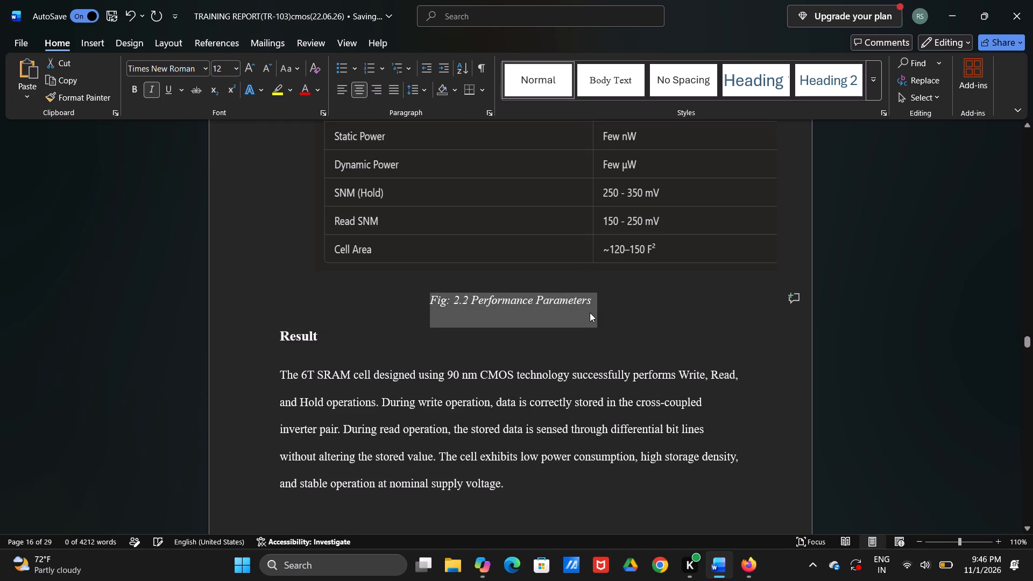
pyautogui.hotkey('ctrl', 'shift', '.')
pyautogui.hotkey('ctrl', 'shift', ',')
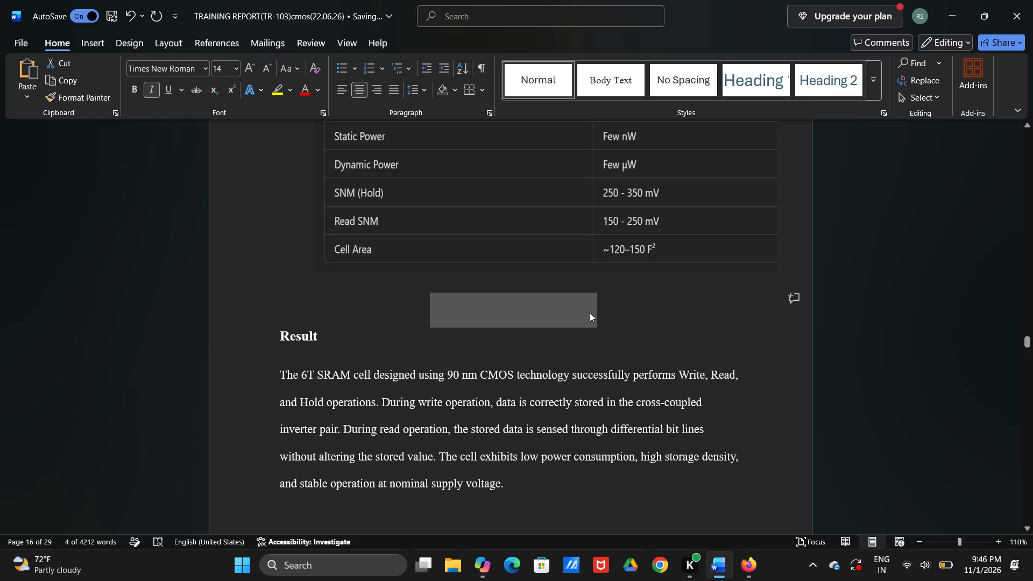
pyautogui.hotkey('ctrl', 'shift', ',')
pyautogui.hotkey('ctrl', 'shift', ',')
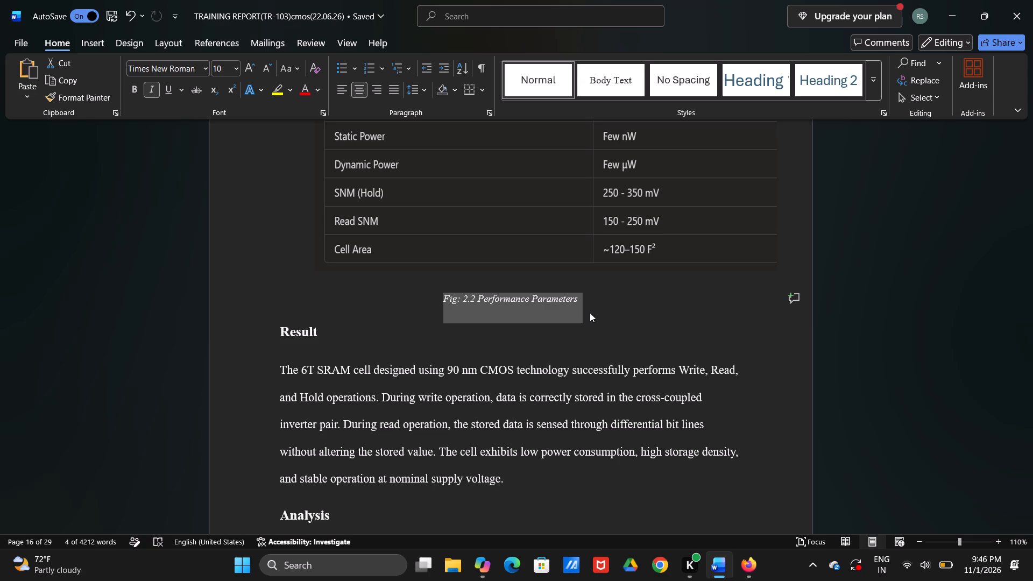
# Insert a blank line before the "Analysis" heading to push it onto the page with its bullet points.
pyautogui.scroll(-1, 590, 313)
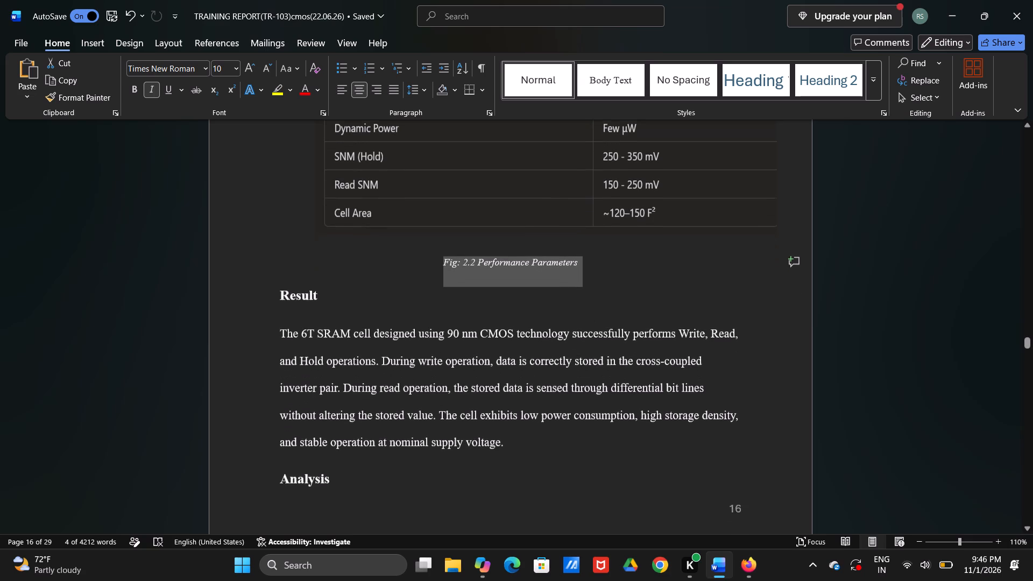
pyautogui.scroll(-1, 590, 313)
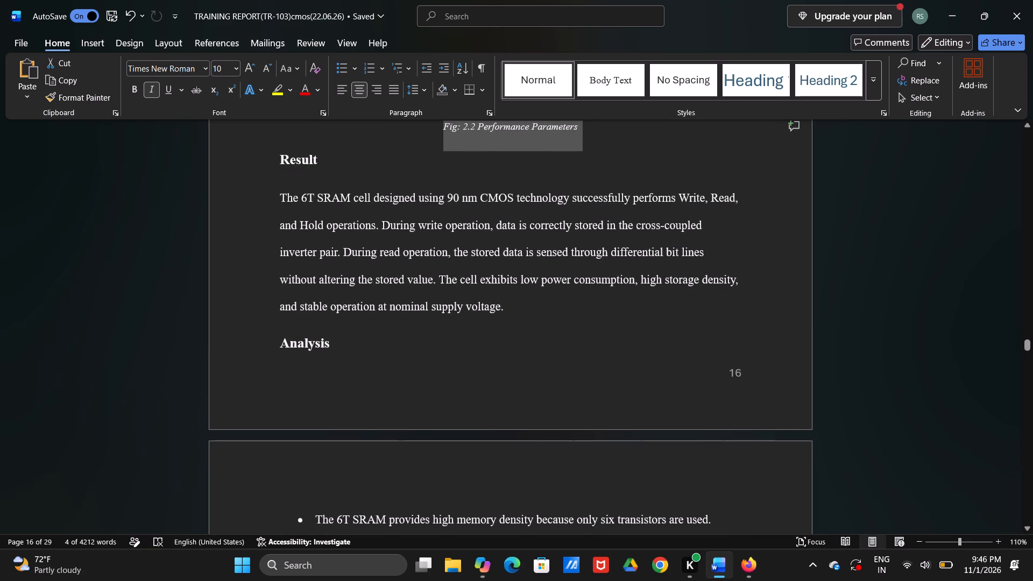
pyautogui.click(280, 342)
pyautogui.press('Return')
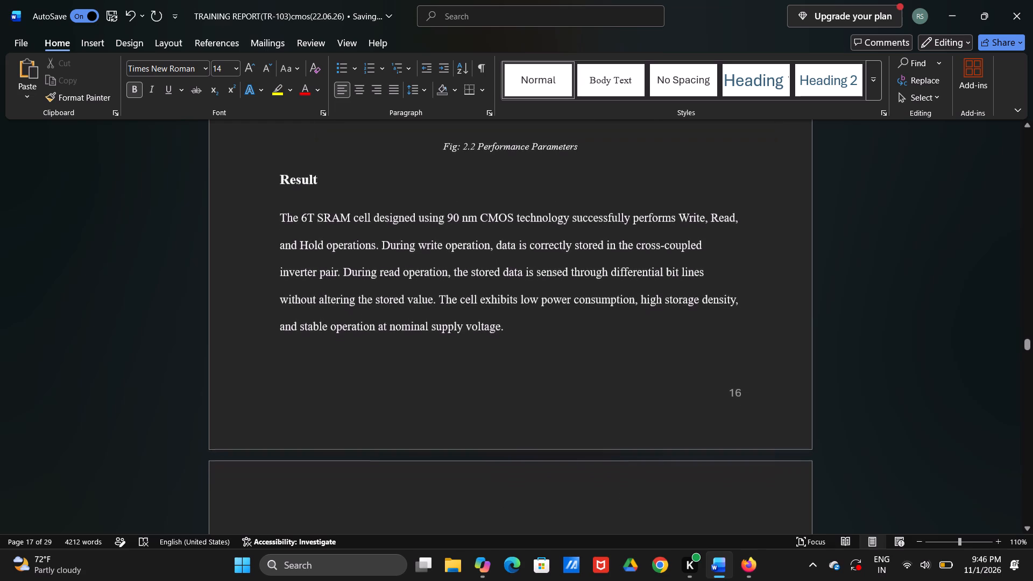
# Make the line "Implementation of following CMOS Logic gates:" above the CMOS Inverter heading bold.
pyautogui.scroll(-2, 280, 342)
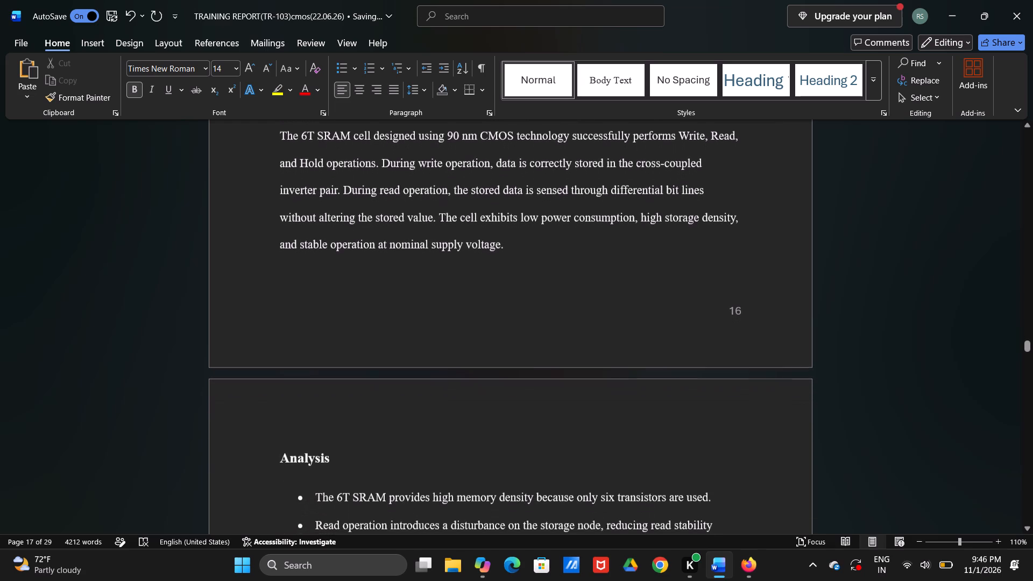
pyautogui.scroll(-1, 280, 342)
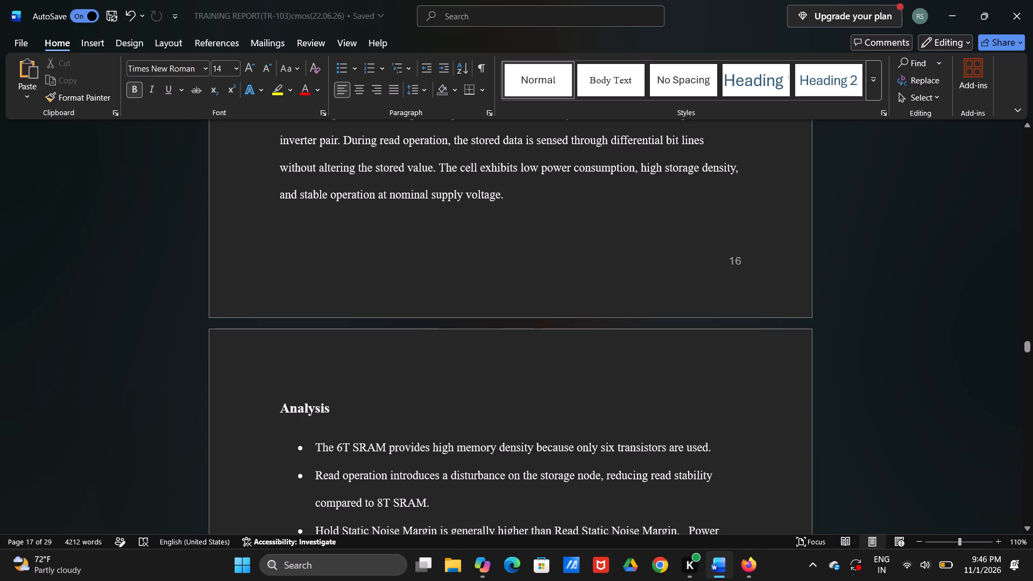
pyautogui.scroll(-2, 324, 375)
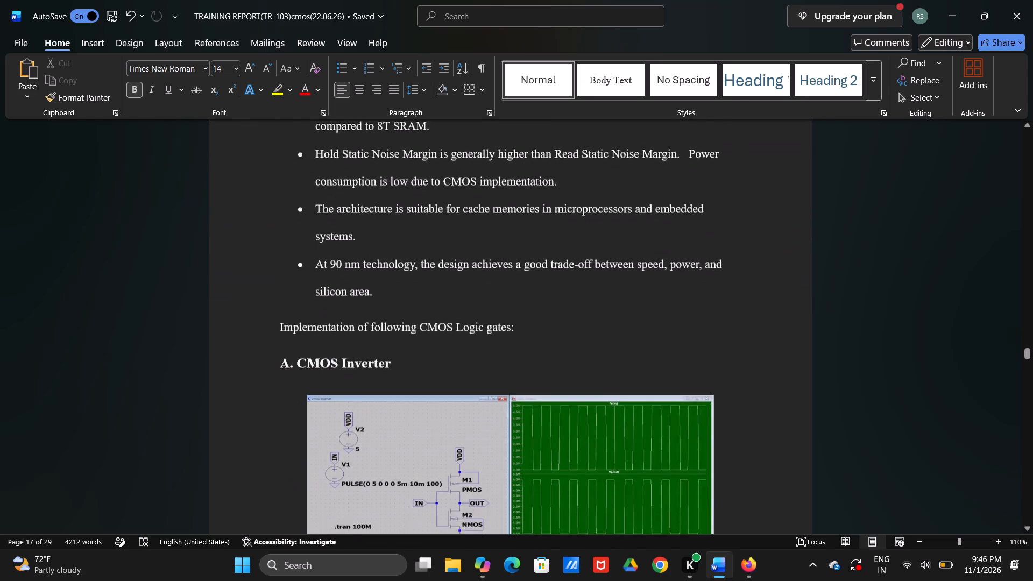
pyautogui.scroll(-1, 324, 375)
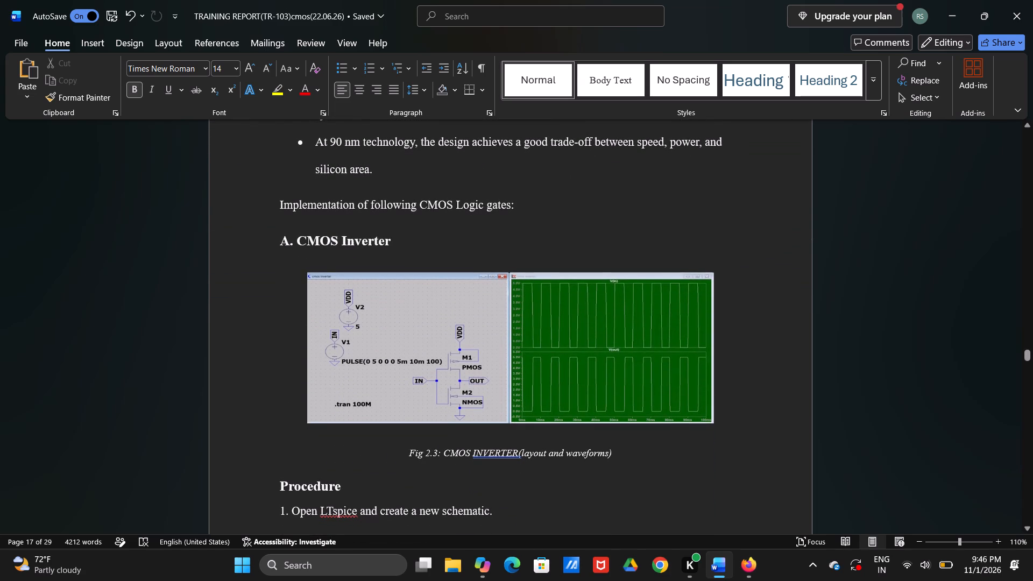
pyautogui.moveTo(277, 207); pyautogui.dragTo(551, 210)
pyautogui.hotkey('ctrl', 'b')
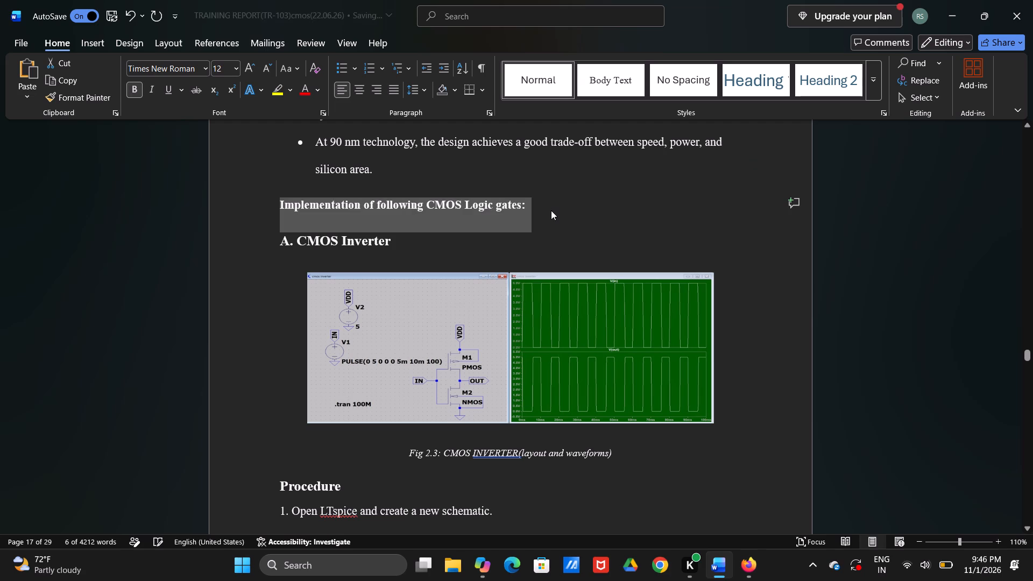
pyautogui.click(478, 267)
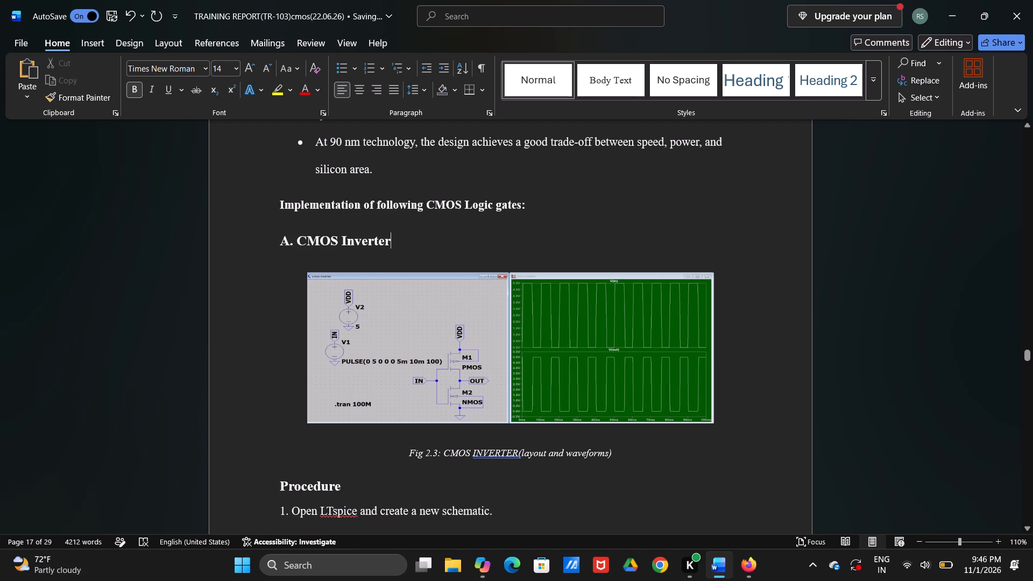
# Insert two blank lines before the CMOS Inverter's "Procedure" heading to push the procedure onto the next page.
pyautogui.scroll(-2, 464, 287)
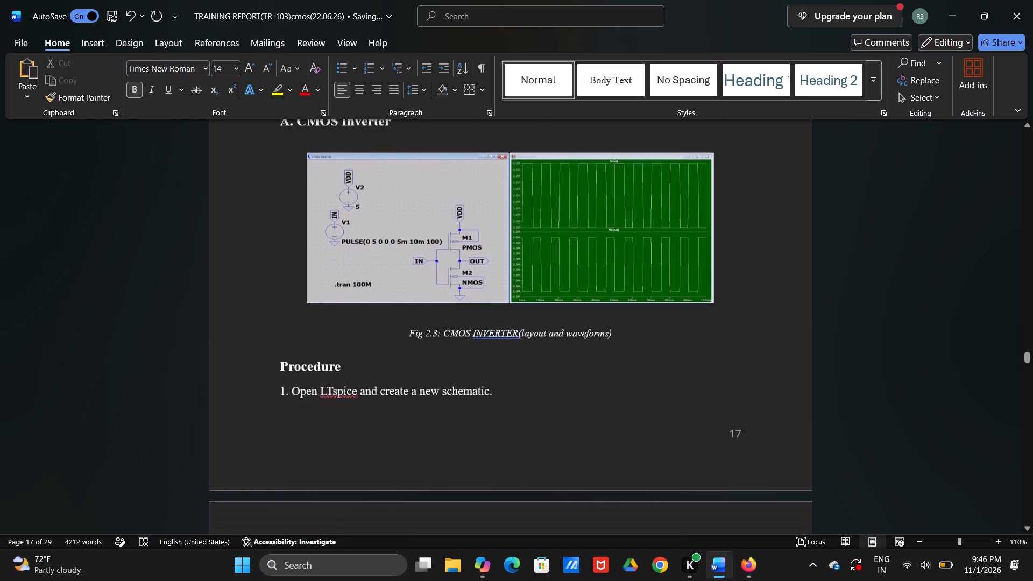
pyautogui.click(282, 327)
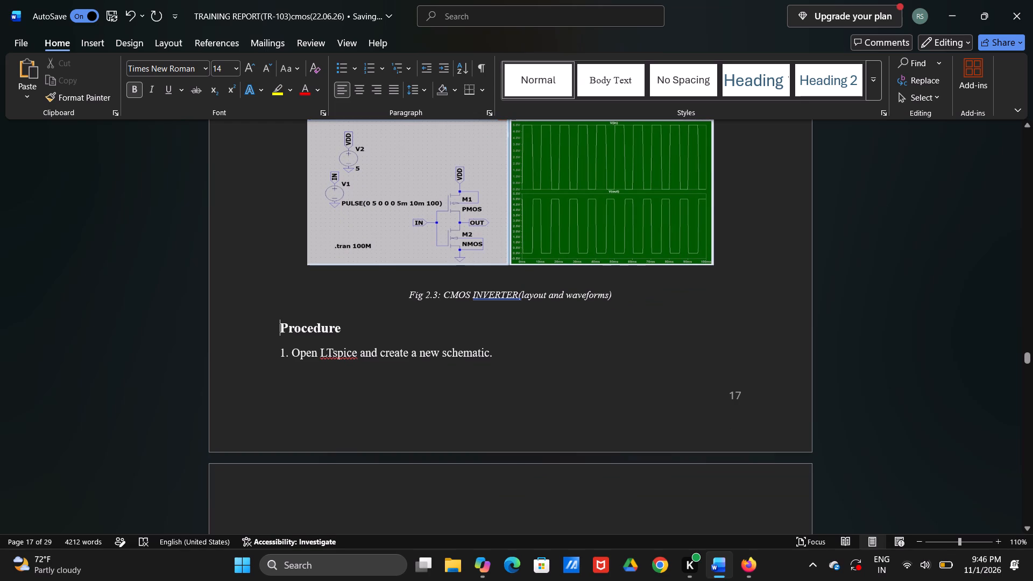
pyautogui.press('Return')
pyautogui.press('Return')
pyautogui.scroll(1, 282, 327)
pyautogui.scroll(-1, 282, 327)
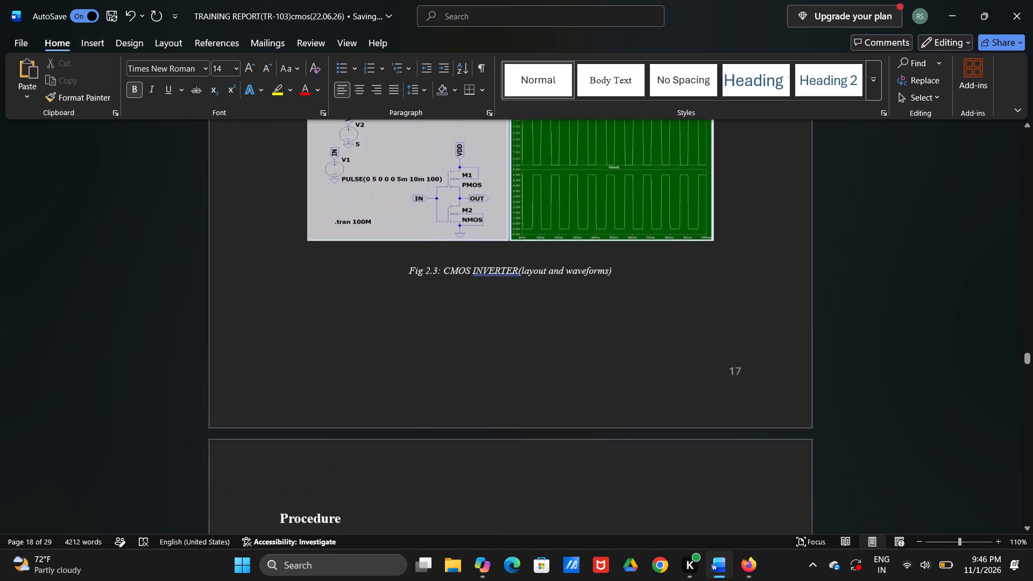
# Insert the missing space in the "B.CMOS NAND GATE" heading so that it reads "B. CMOS NAND GATE".
pyautogui.scroll(-2, 282, 327)
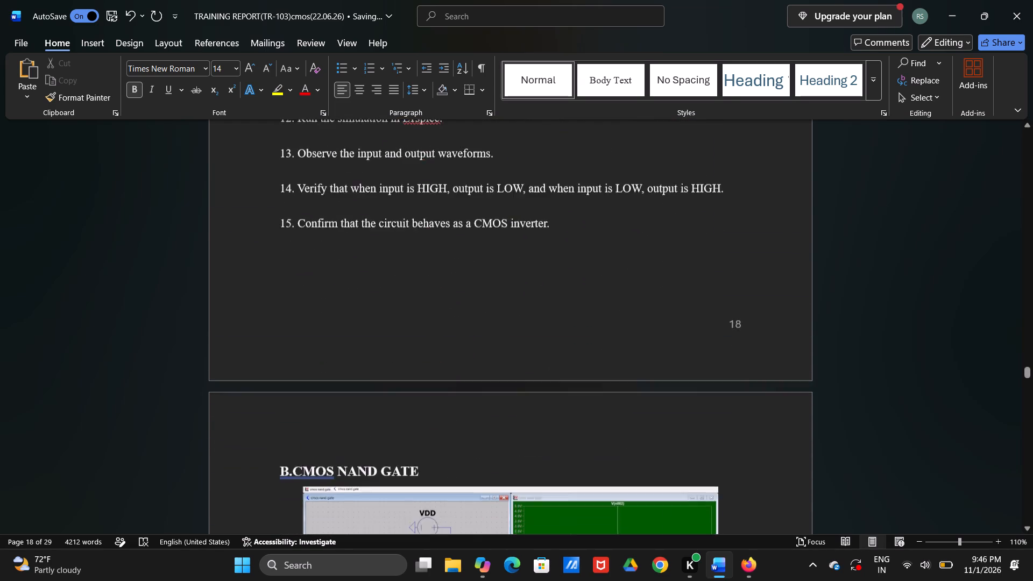
pyautogui.scroll(-2, 282, 327)
pyautogui.scroll(1, 282, 327)
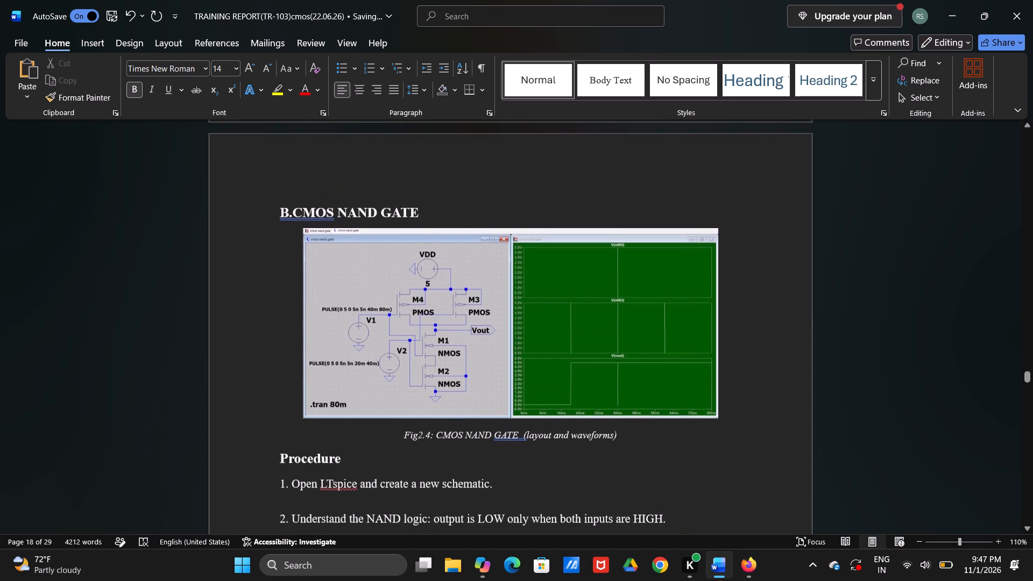
pyautogui.click(298, 211)
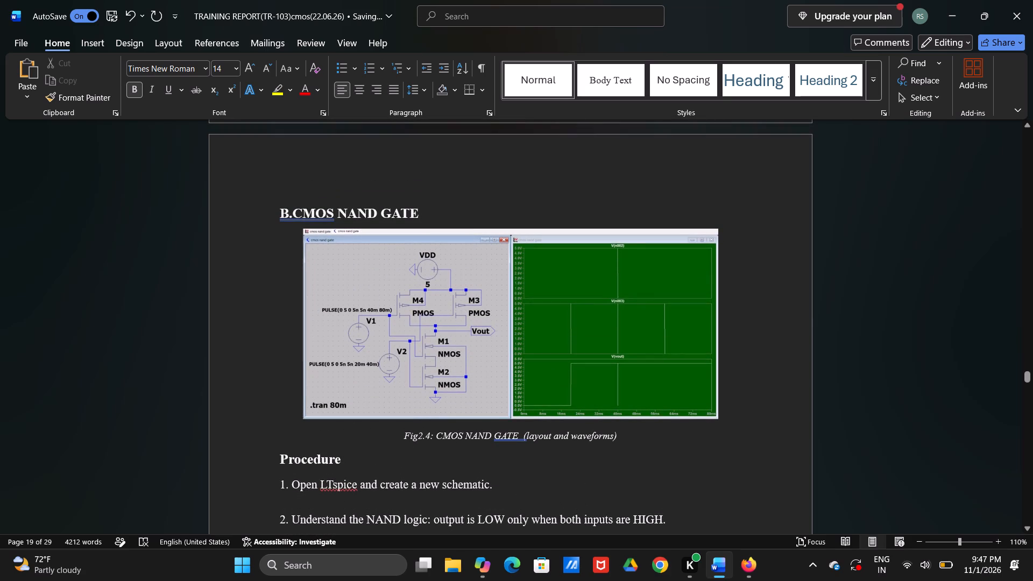
pyautogui.click(294, 211)
pyautogui.press('space')
# Insert a blank line before the "C. CMOS NOR GATE" heading to separate it from the NAND gate procedure.
pyautogui.scroll(-2, 294, 211)
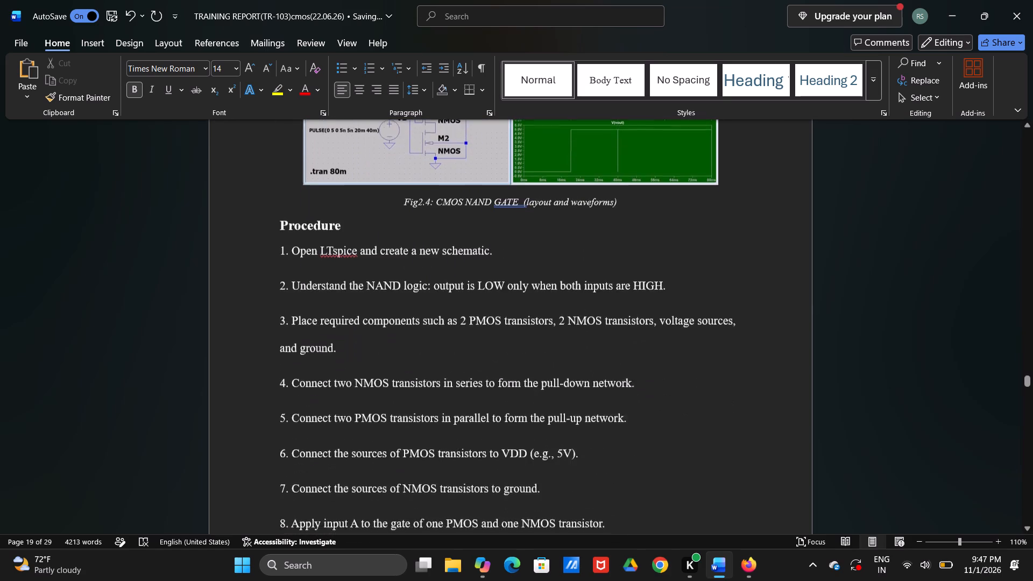
pyautogui.scroll(-3, 294, 211)
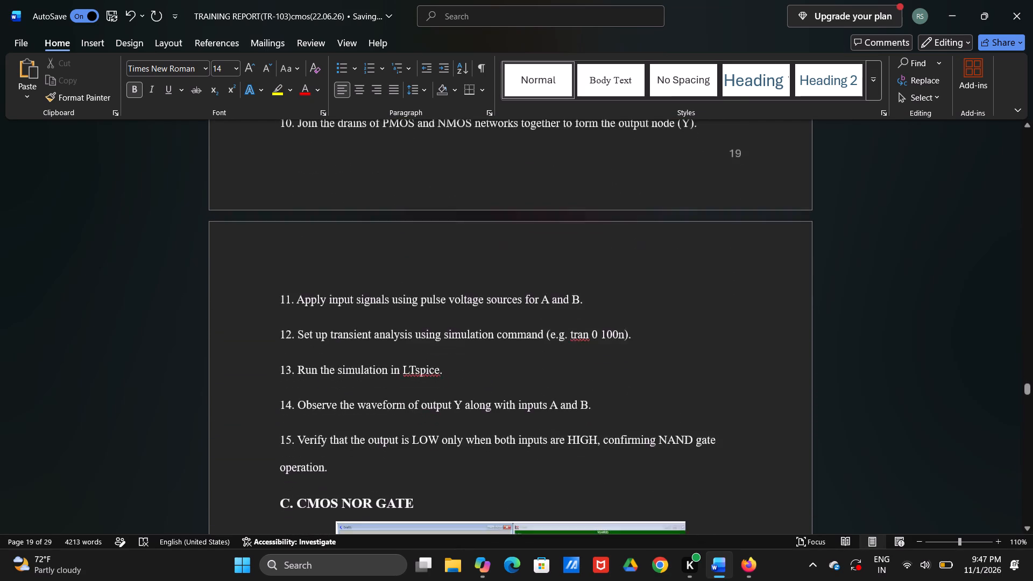
pyautogui.scroll(-1, 294, 211)
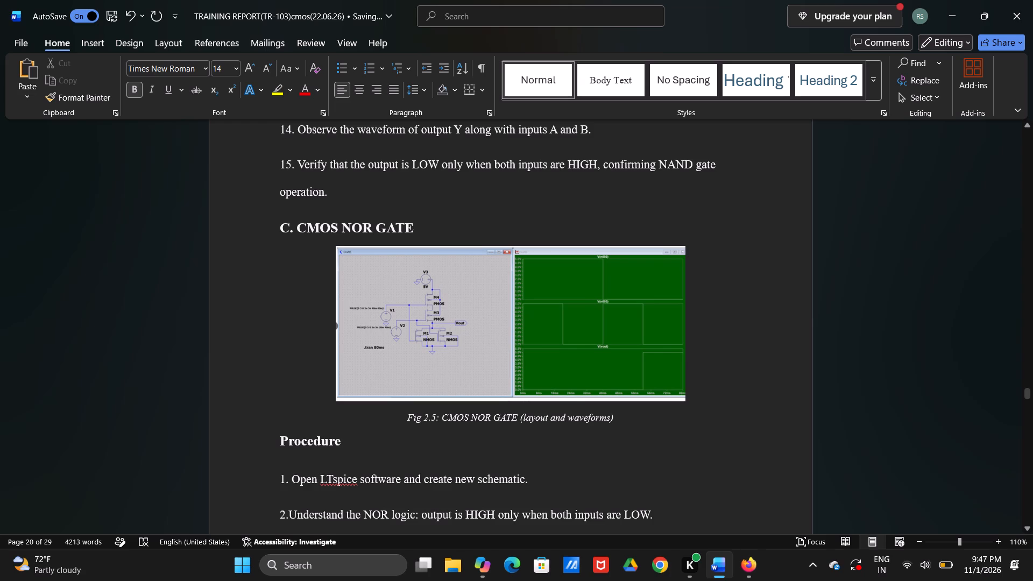
pyautogui.click(276, 232)
pyautogui.press('Return')
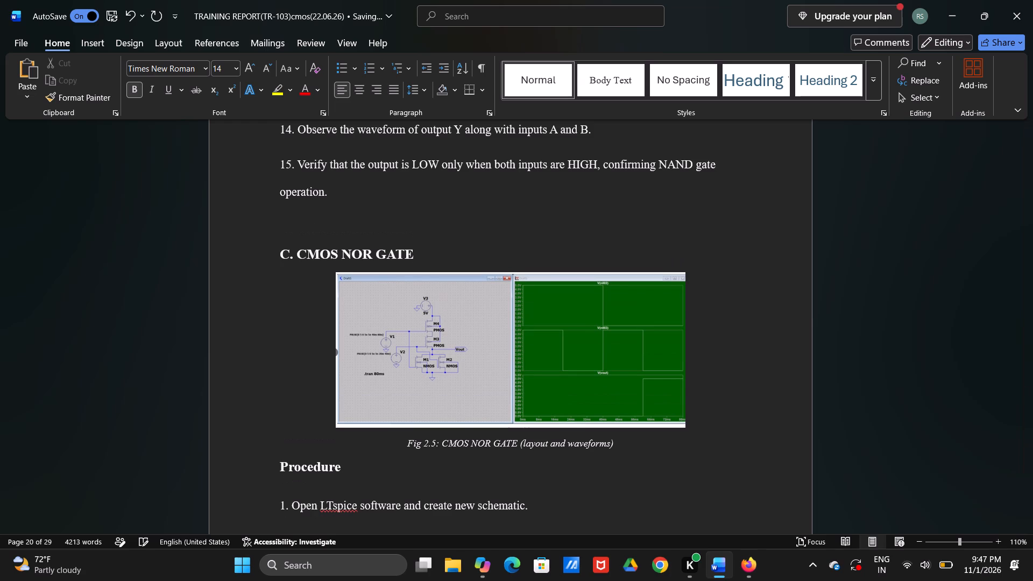
# Review the CMOS NOR gate figure, caption and numbered procedure for layout across the page break.
pyautogui.scroll(-1, 313, 254)
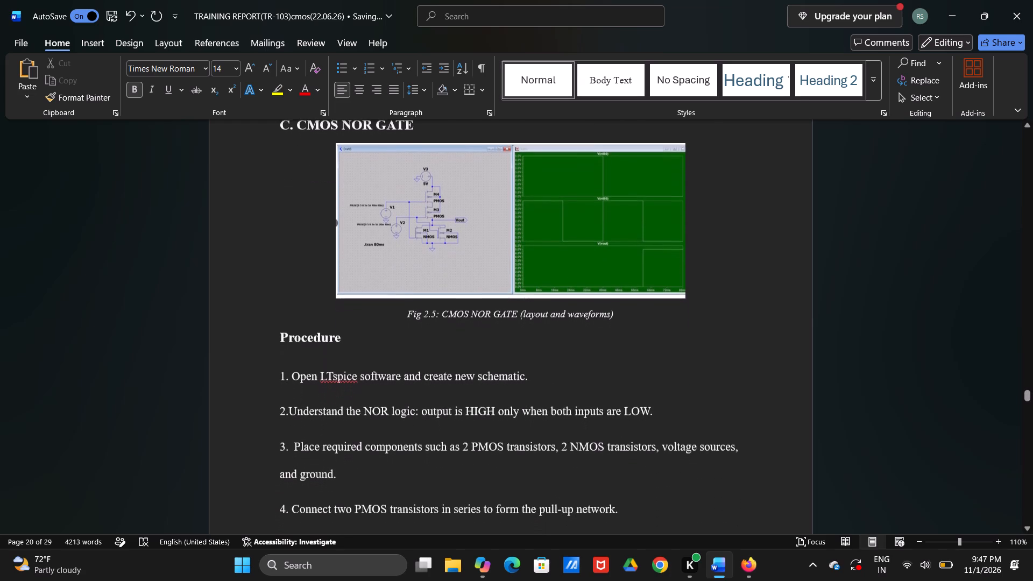
pyautogui.scroll(-2, 313, 254)
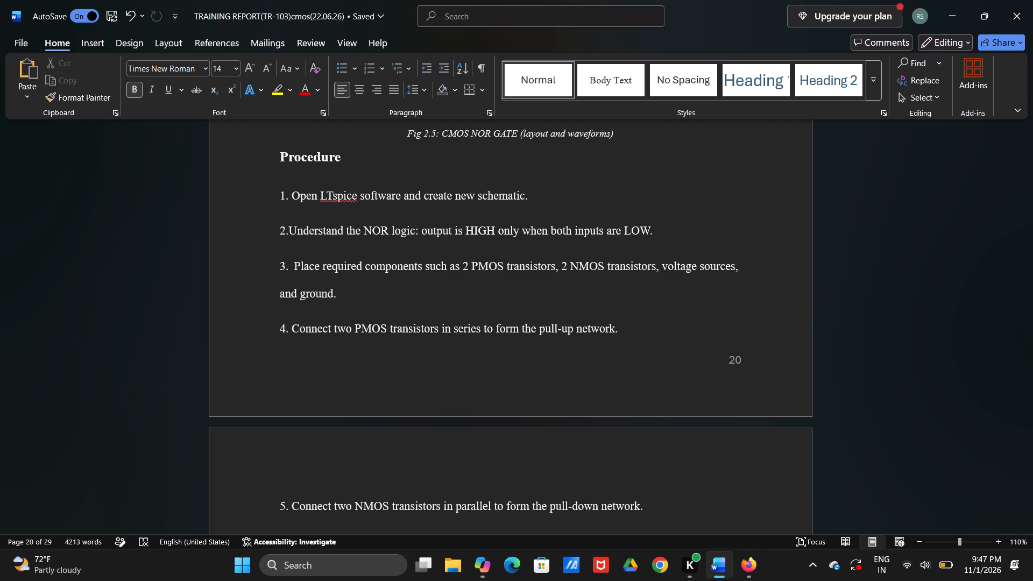
pyautogui.scroll(-2, 313, 254)
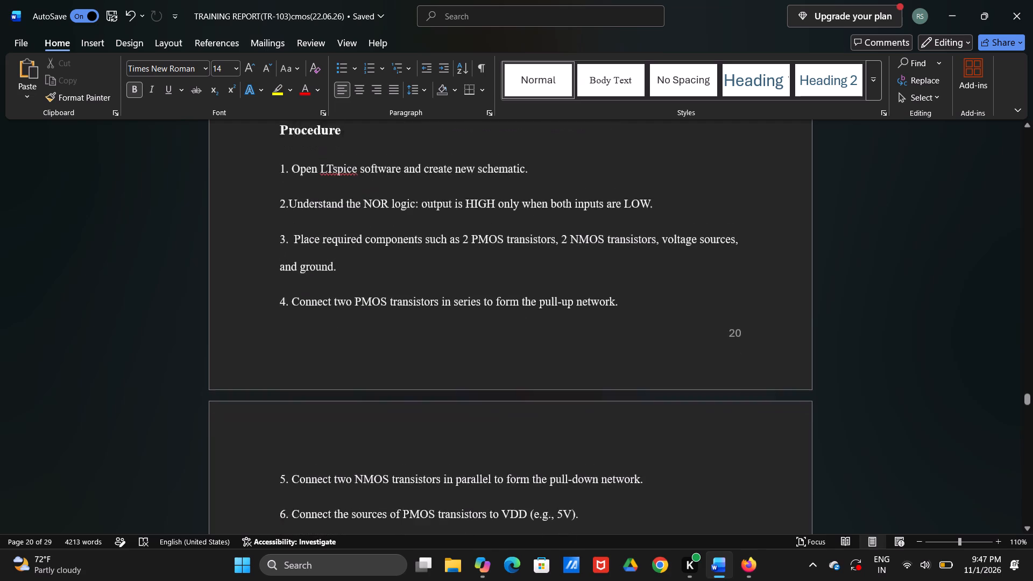
pyautogui.scroll(-1, 313, 254)
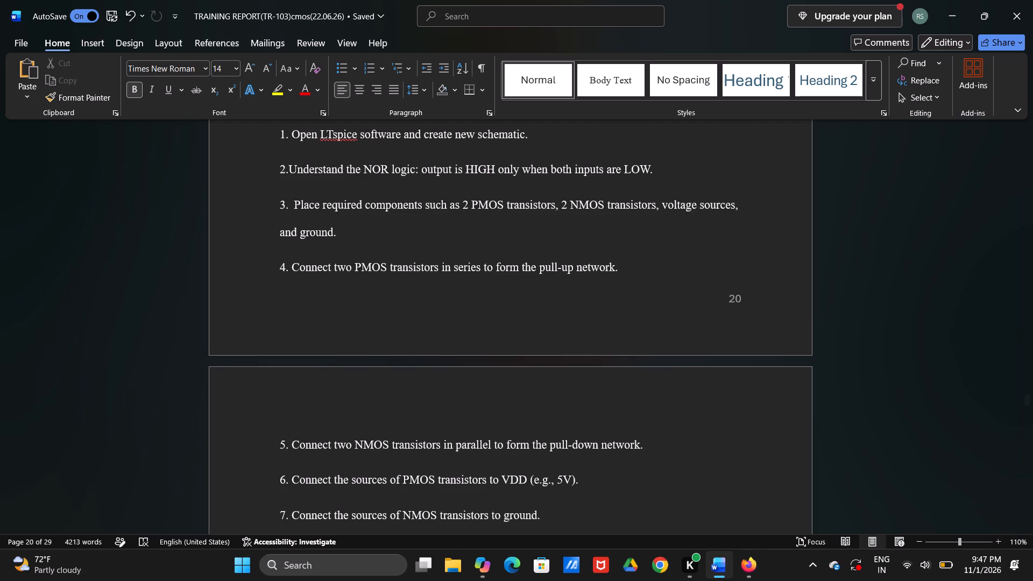
pyautogui.scroll(-1, 313, 254)
pyautogui.scroll(1, 313, 254)
pyautogui.scroll(-1, 313, 254)
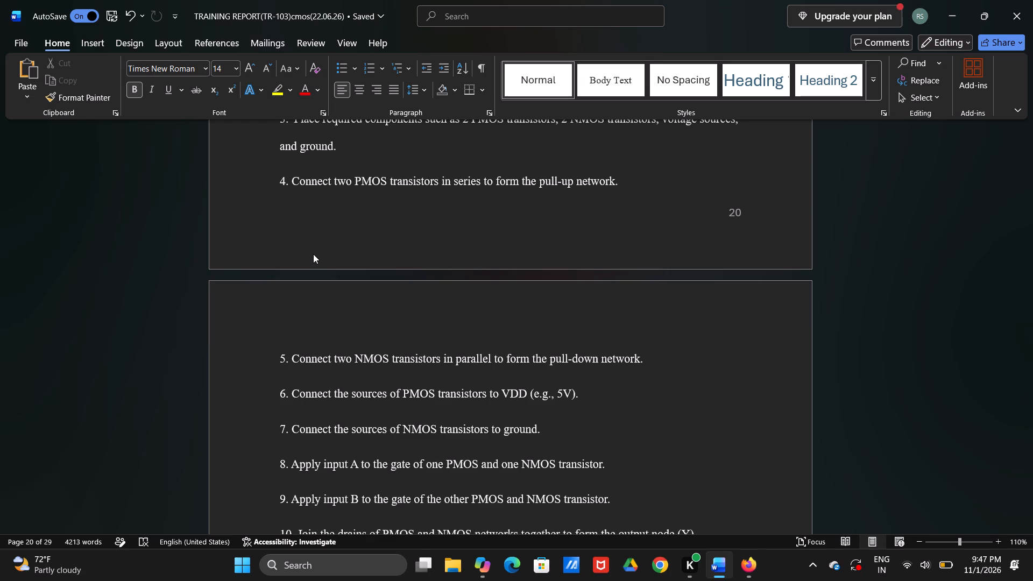
pyautogui.scroll(-1, 313, 254)
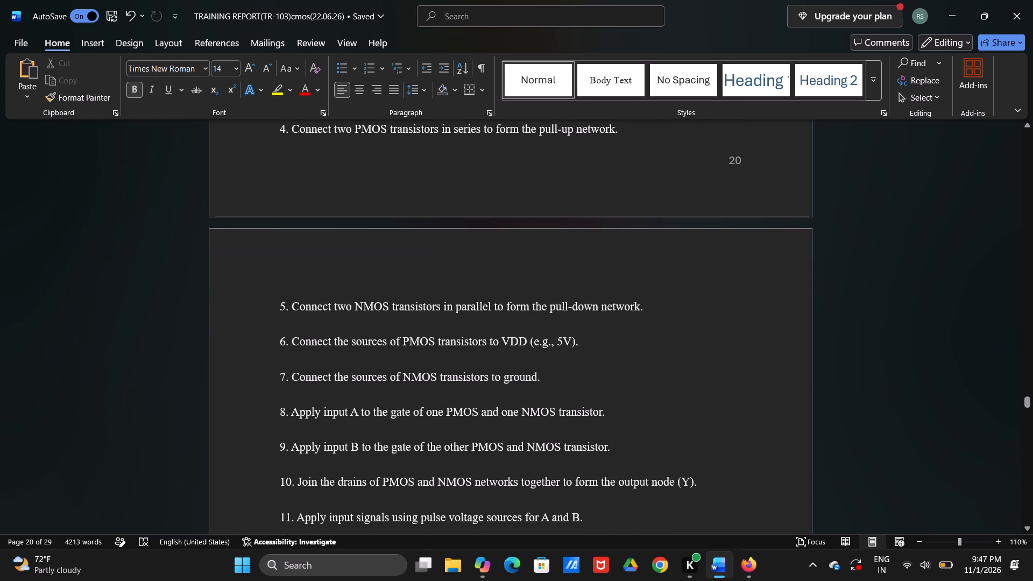
pyautogui.scroll(-1, 313, 254)
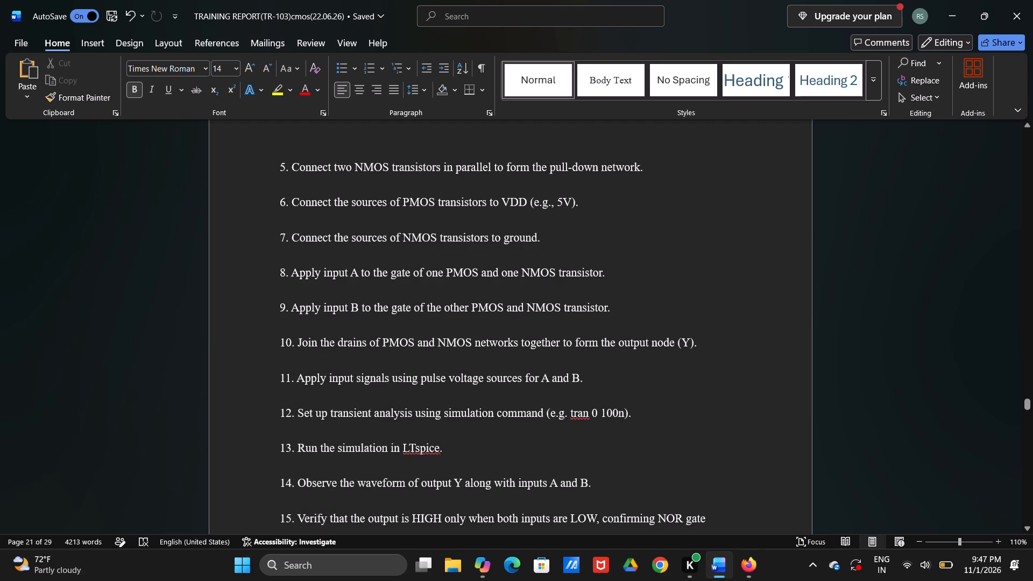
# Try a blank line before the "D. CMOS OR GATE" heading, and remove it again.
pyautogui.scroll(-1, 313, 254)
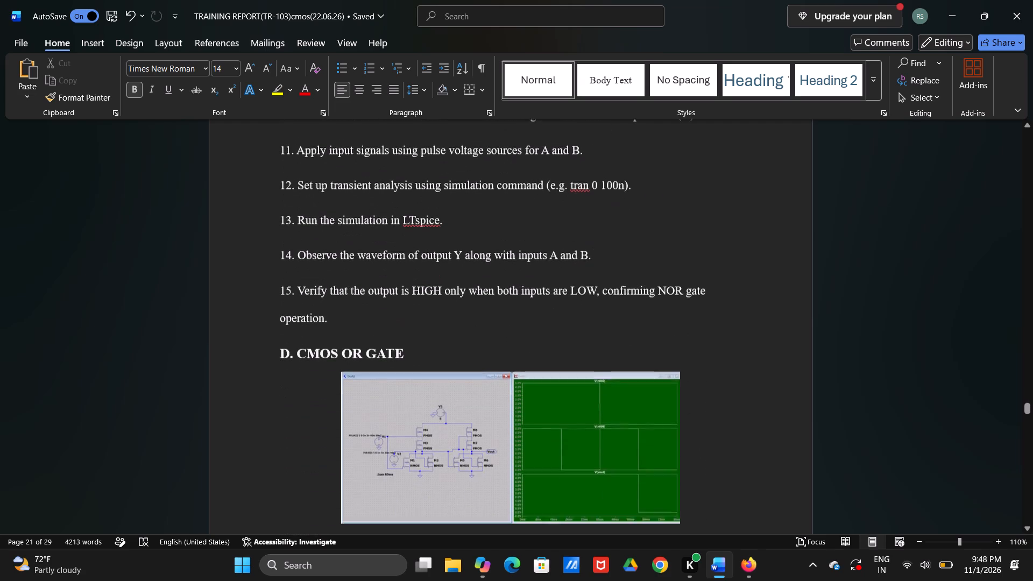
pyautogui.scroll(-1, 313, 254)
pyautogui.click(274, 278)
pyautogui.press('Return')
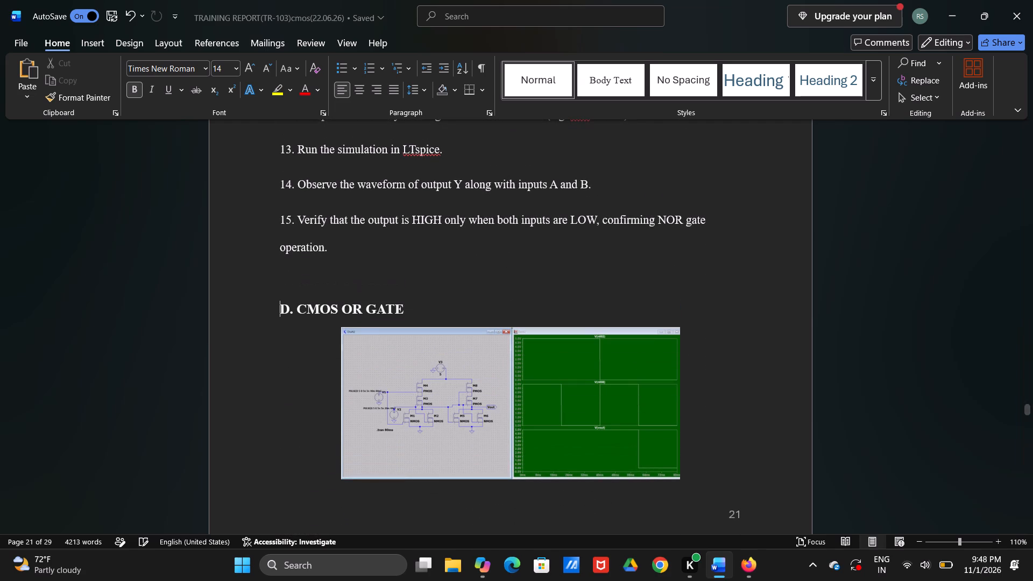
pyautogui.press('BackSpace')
# Review the CMOS OR gate figure, caption and procedure for page placement, through to the "E. CMOS AND GATE" heading.
pyautogui.scroll(-1, 274, 278)
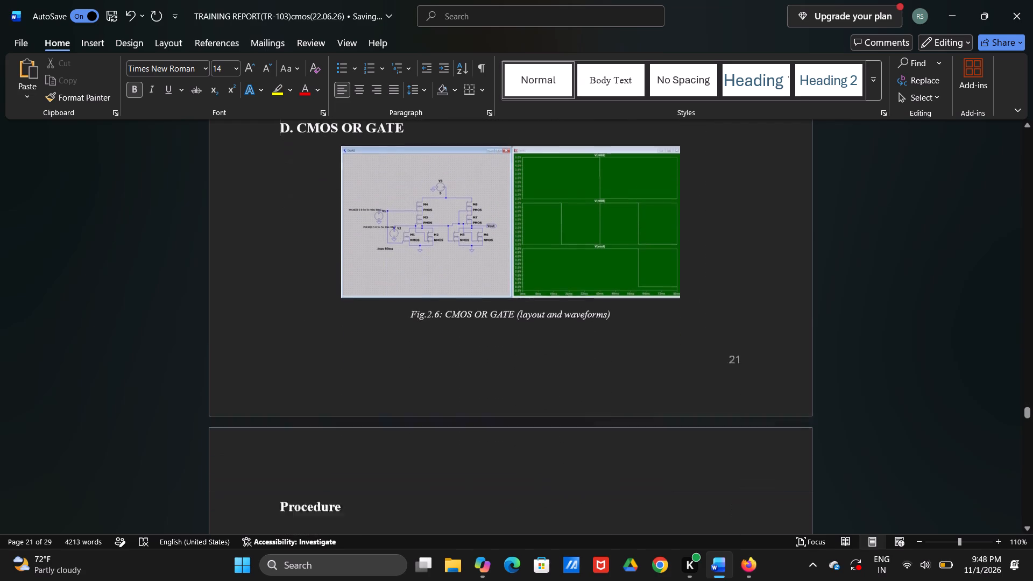
pyautogui.scroll(-2, 274, 278)
pyautogui.scroll(1, 274, 278)
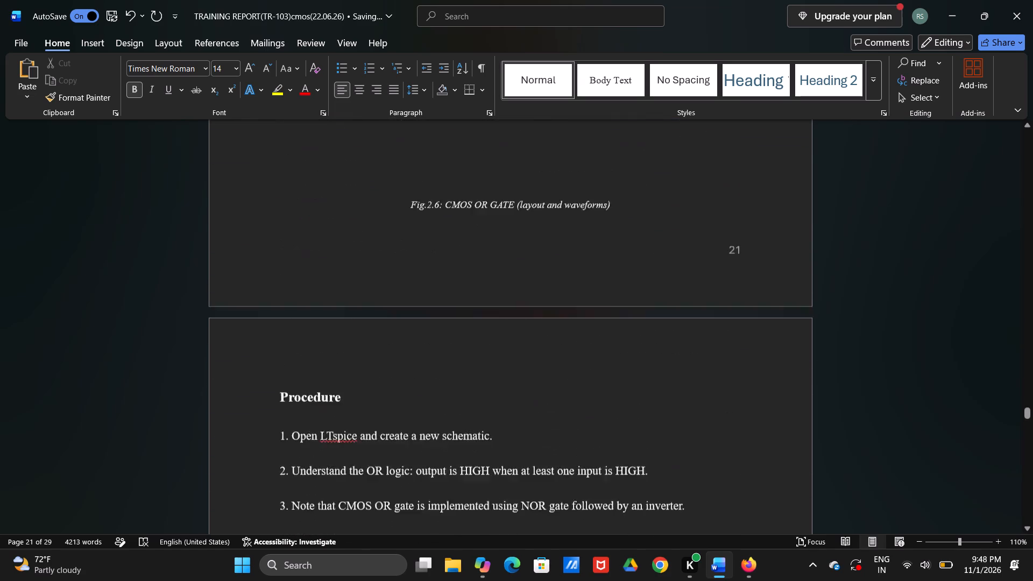
pyautogui.scroll(1, 274, 278)
pyautogui.scroll(-1, 274, 278)
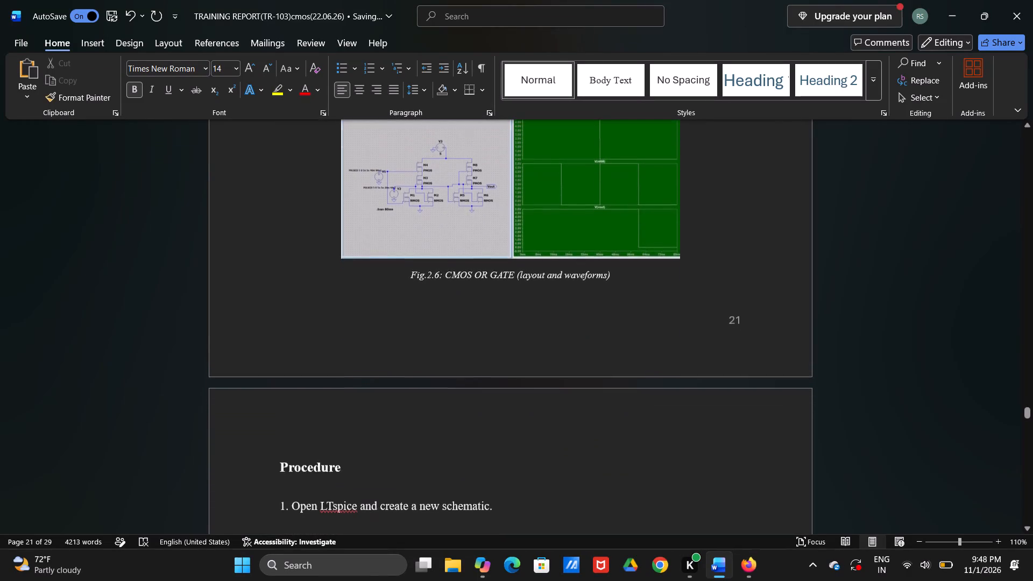
pyautogui.scroll(-1, 274, 278)
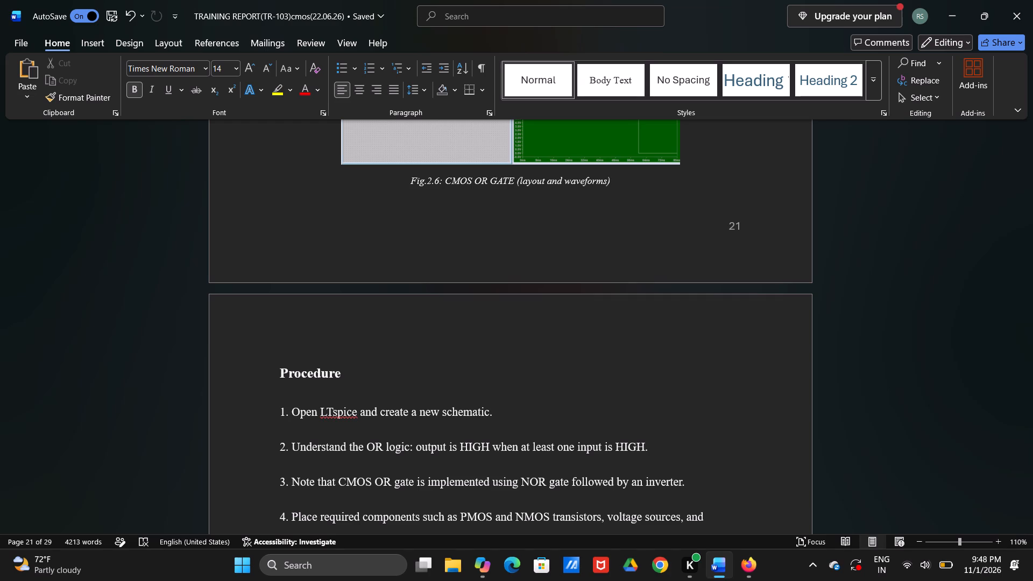
pyautogui.scroll(-4, 274, 278)
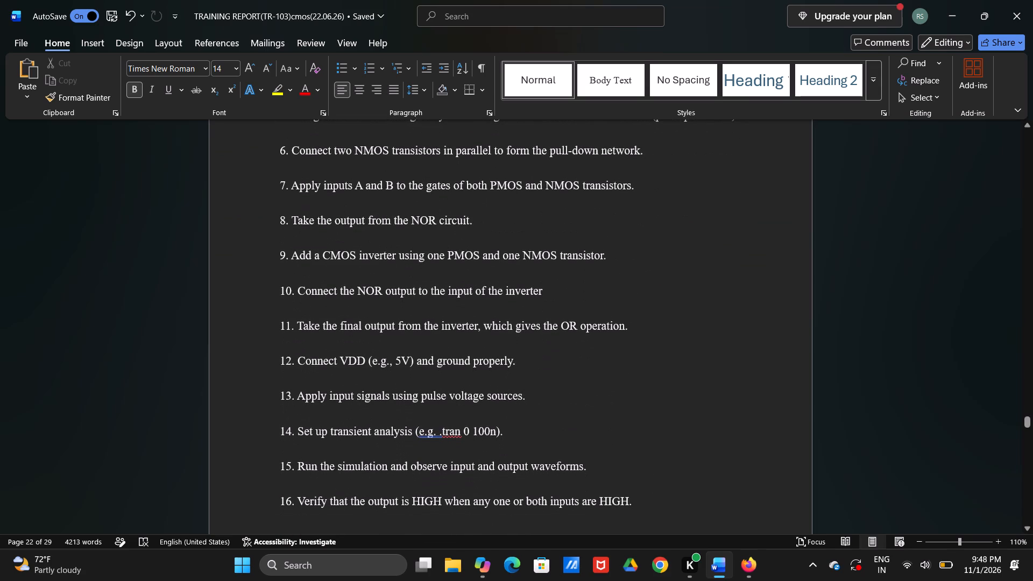
pyautogui.scroll(-1, 274, 278)
pyautogui.scroll(1, 274, 278)
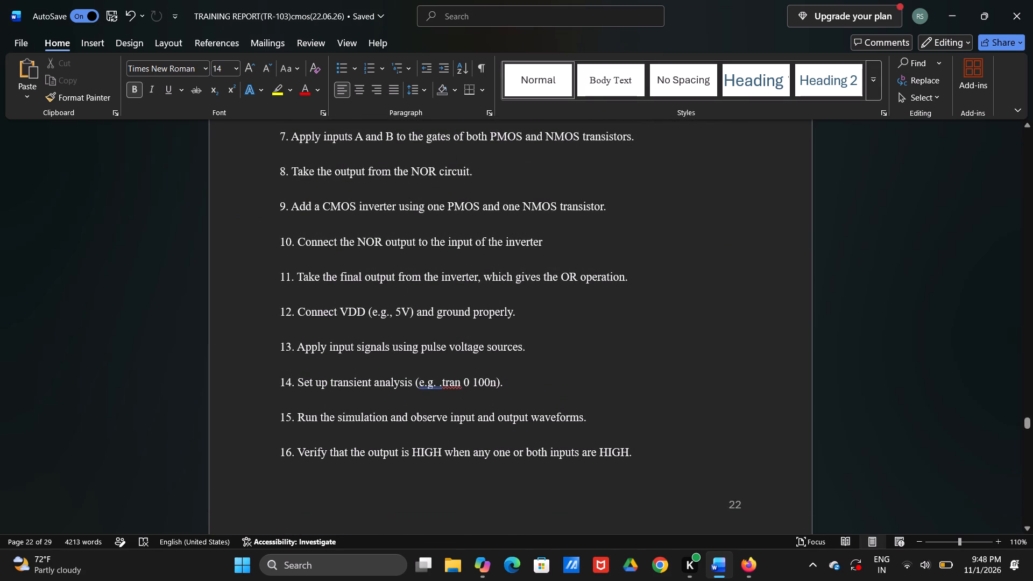
pyautogui.scroll(2, 274, 278)
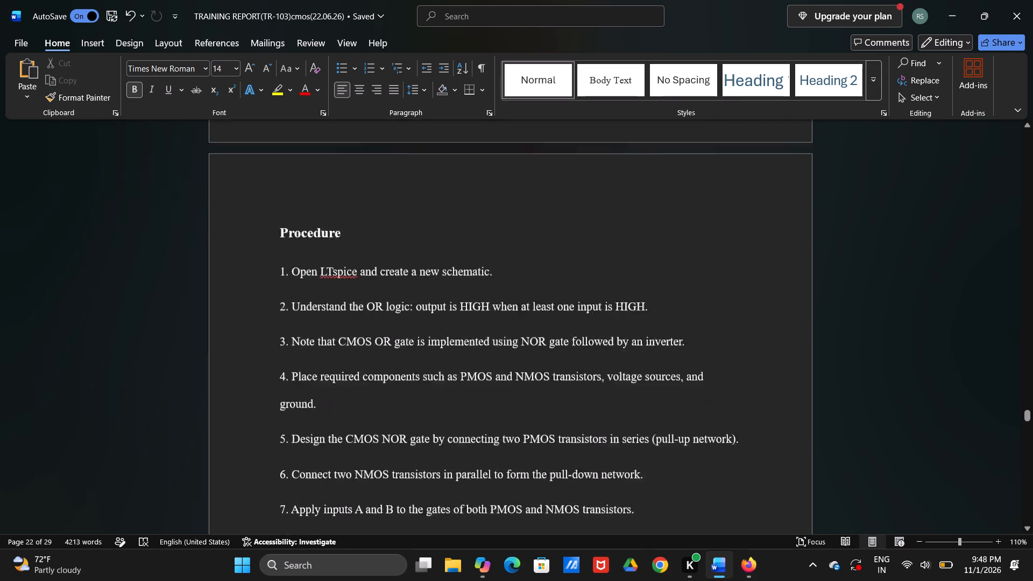
pyautogui.scroll(2, 274, 278)
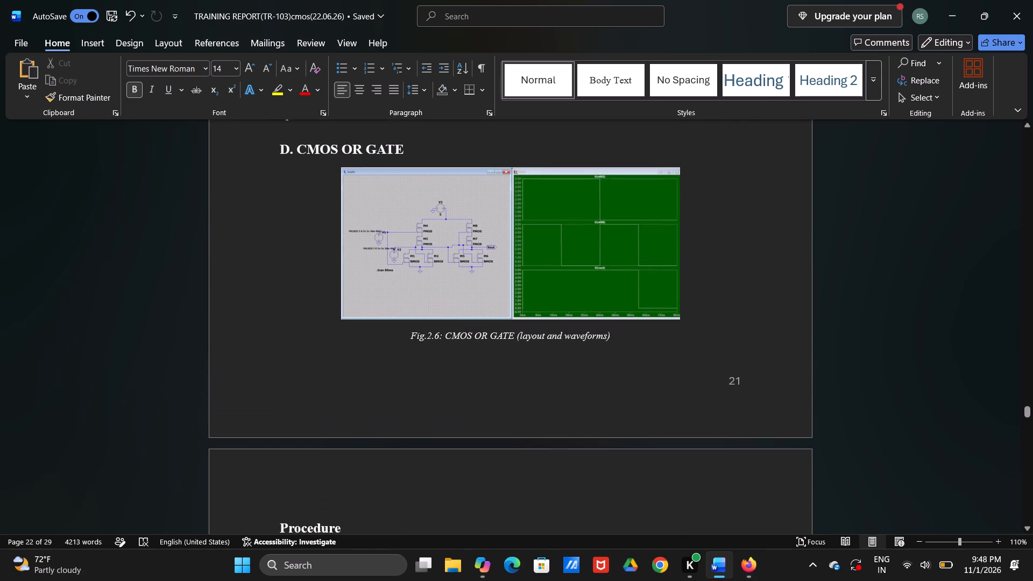
pyautogui.scroll(-2, 274, 278)
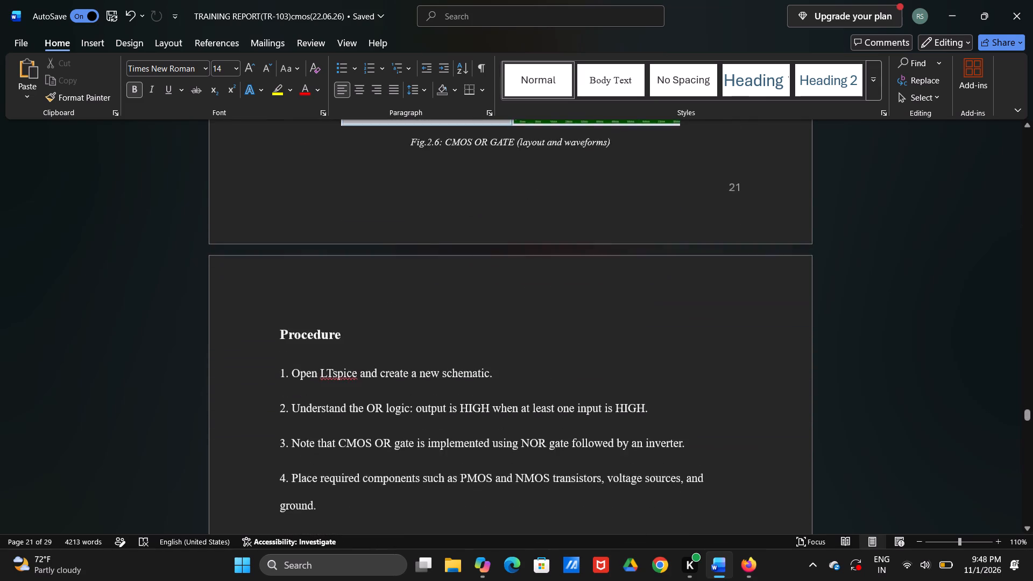
pyautogui.scroll(-3, 274, 278)
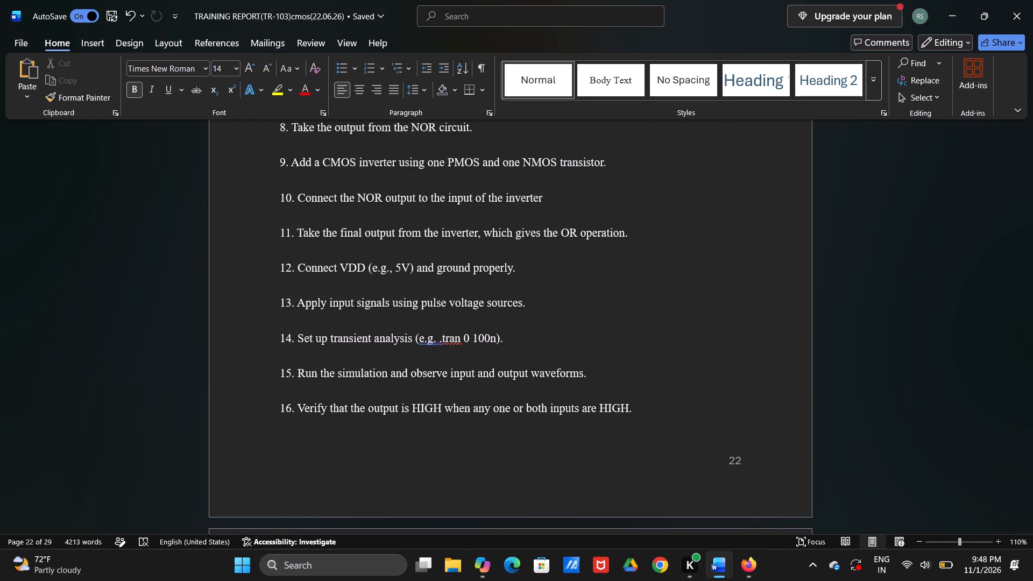
pyautogui.scroll(-1, 274, 278)
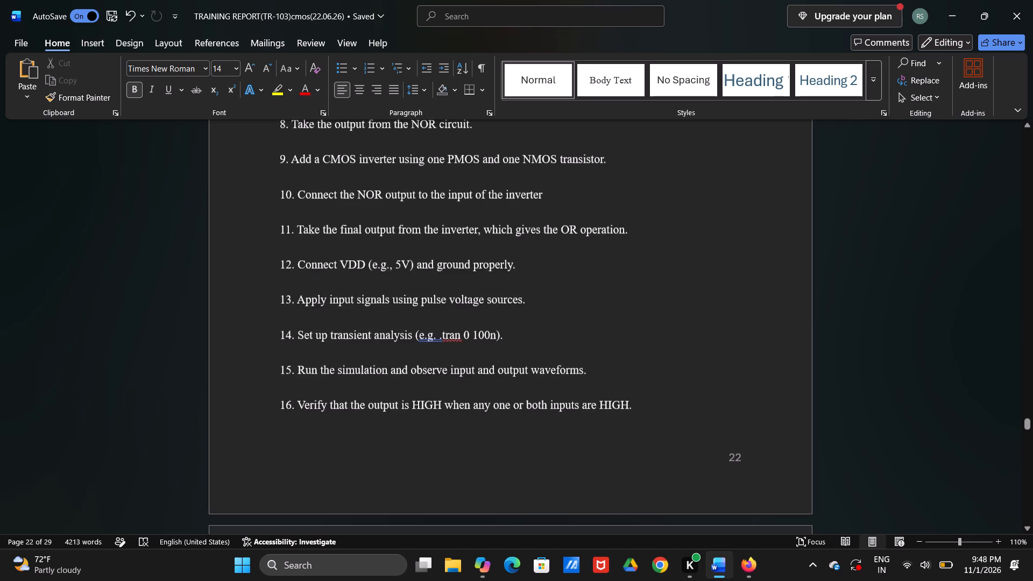
pyautogui.scroll(-2, 274, 278)
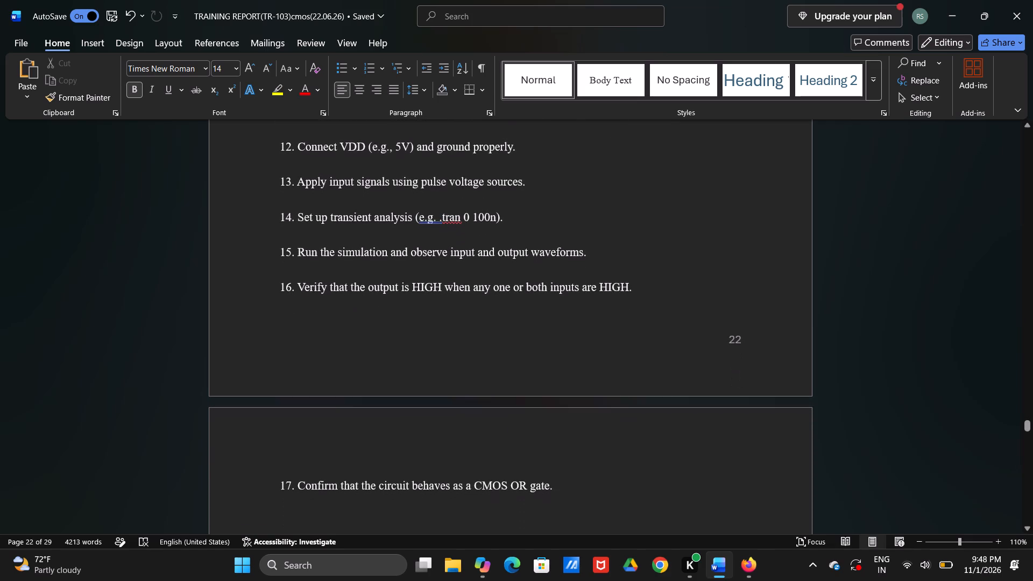
pyautogui.scroll(-1, 274, 278)
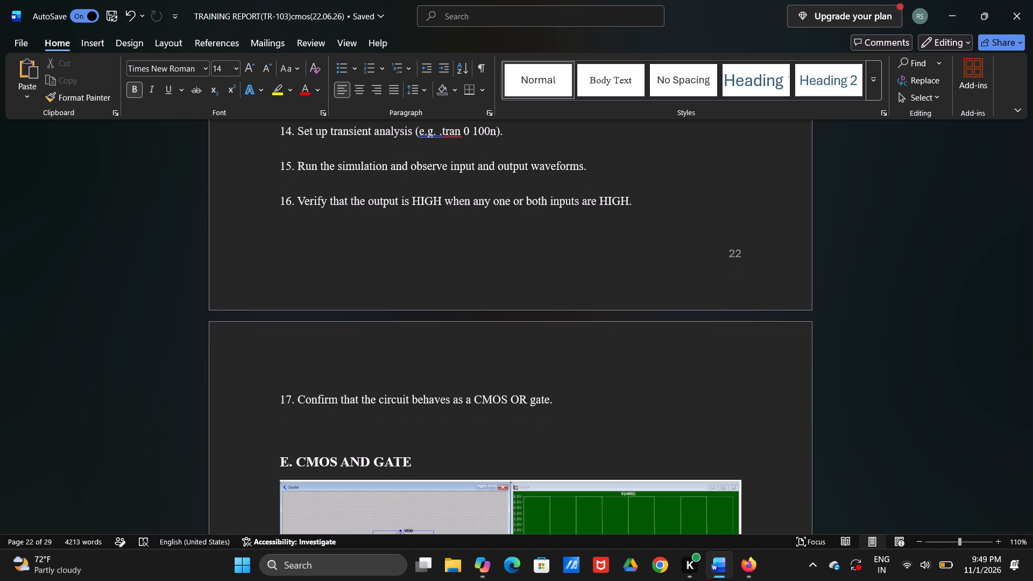
pyautogui.scroll(-1, 274, 278)
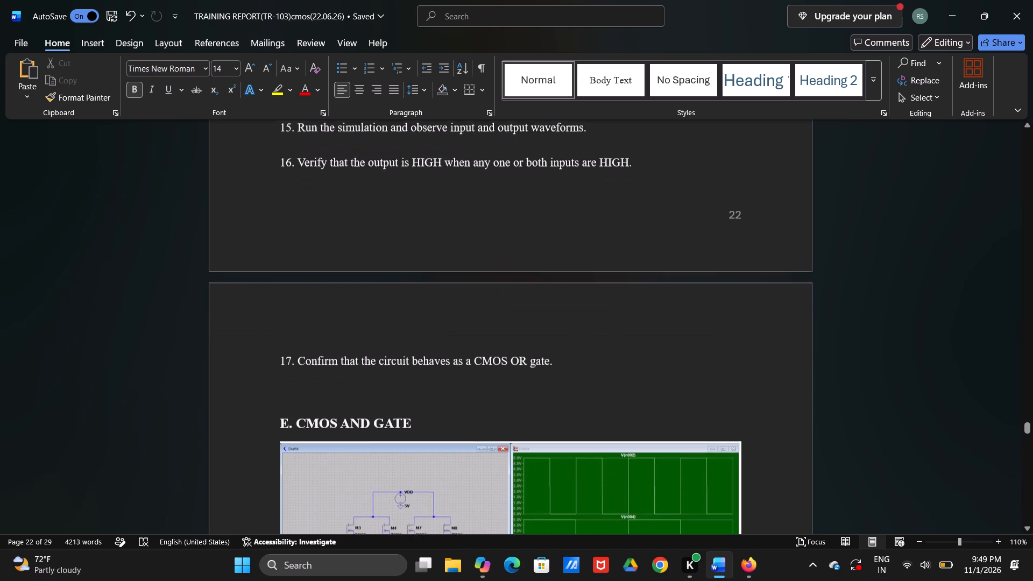
# Insert a blank line before the "F. CMOS HALF ADDER" heading, after the AND gate procedure.
pyautogui.scroll(-2, 274, 278)
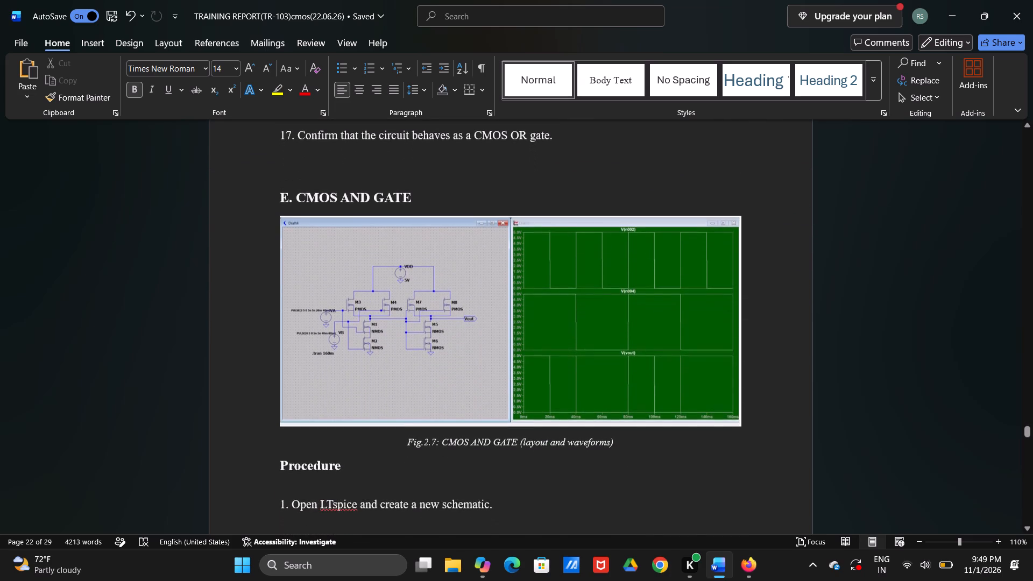
pyautogui.scroll(-1, 274, 278)
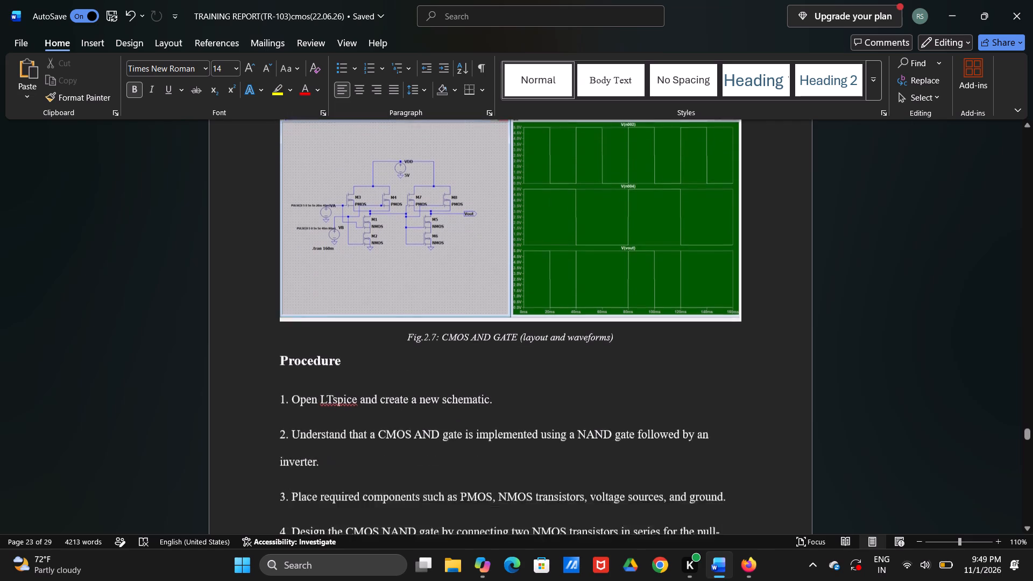
pyautogui.scroll(-4, 274, 278)
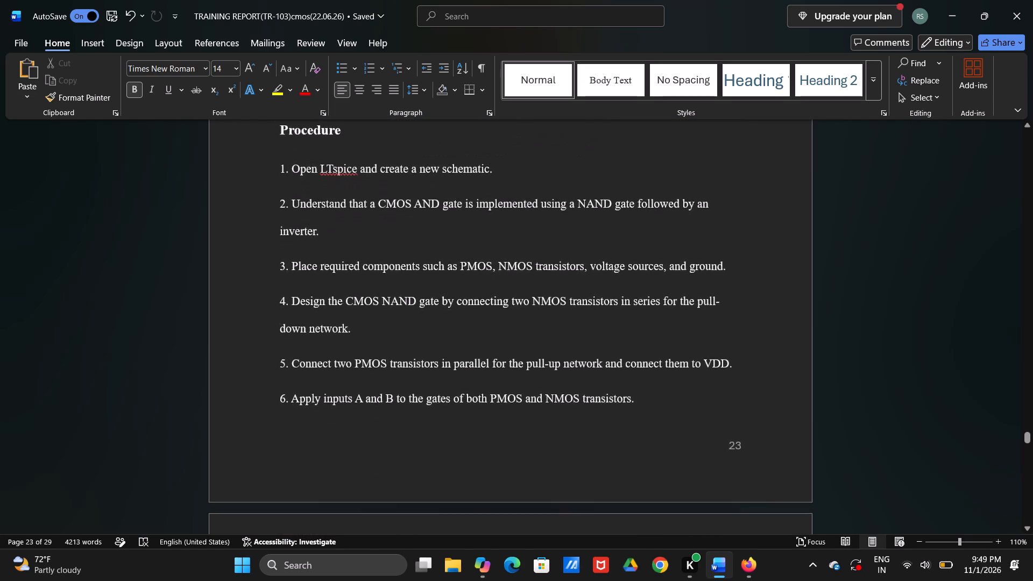
pyautogui.scroll(-2, 274, 278)
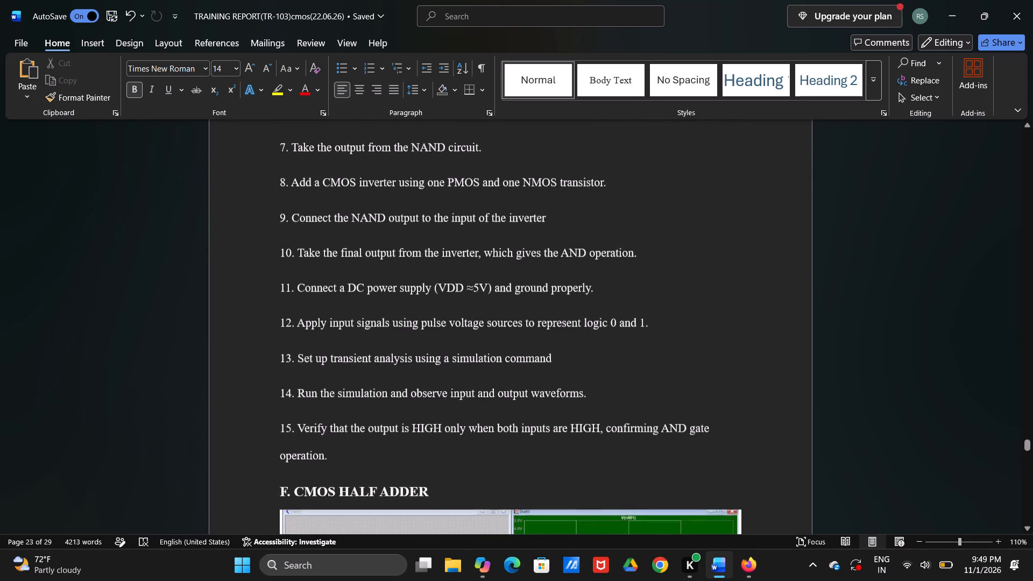
pyautogui.scroll(-2, 274, 278)
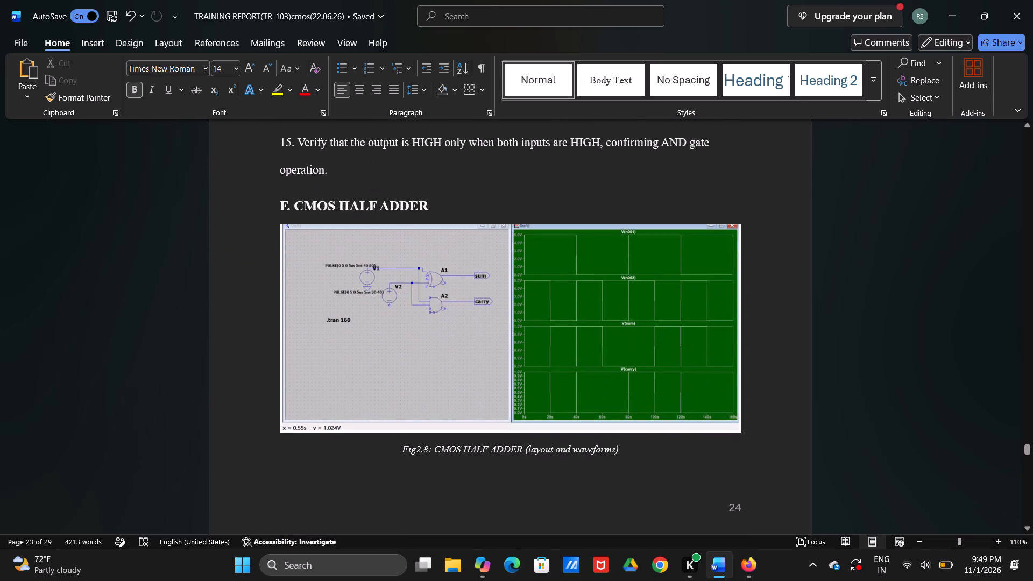
pyautogui.click(277, 194)
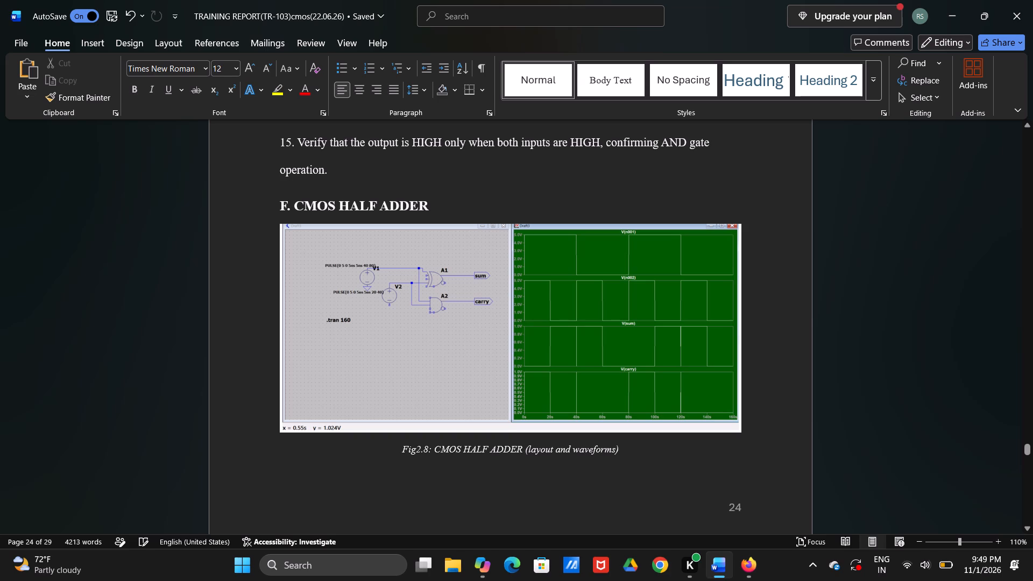
pyautogui.click(277, 203)
pyautogui.press('Return')
pyautogui.scroll(-1, 277, 203)
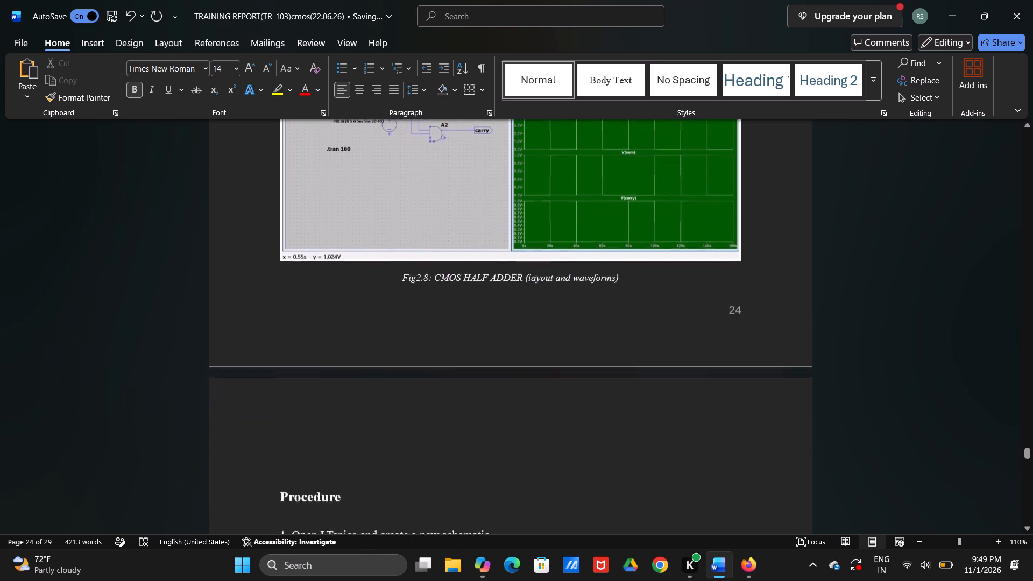
# Delete the blank line above the "Procedure" heading that follows the CMOS half adder figure caption.
pyautogui.scroll(-1, 277, 203)
pyautogui.click(299, 364)
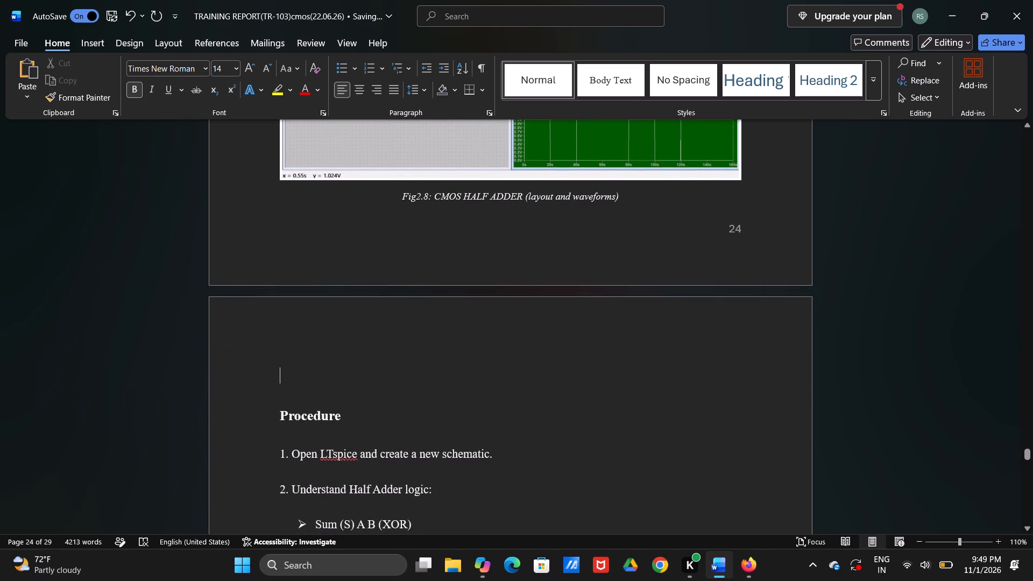
pyautogui.press('BackSpace')
# Delete the blank lines above the "CHAPTER 3: RESULTS & DISCUSSIONS" heading to move it up to the start of its page.
pyautogui.scroll(-1, 298, 415)
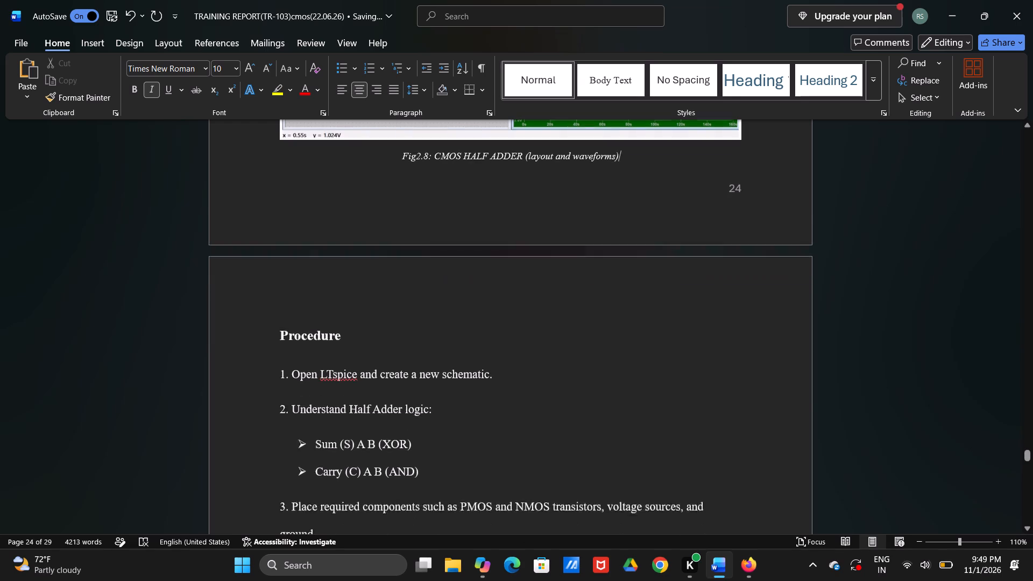
pyautogui.scroll(-3, 298, 415)
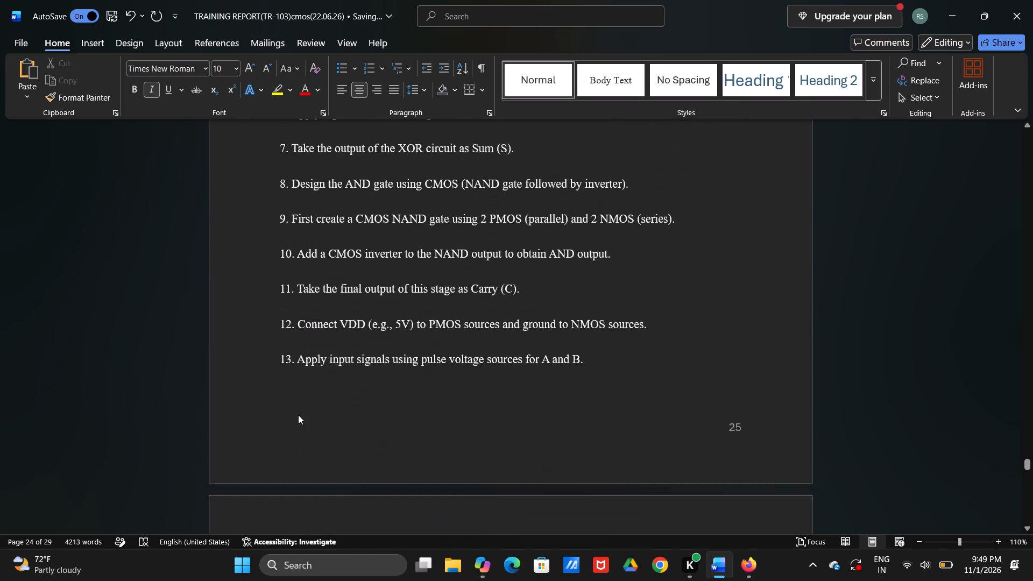
pyautogui.scroll(-3, 298, 415)
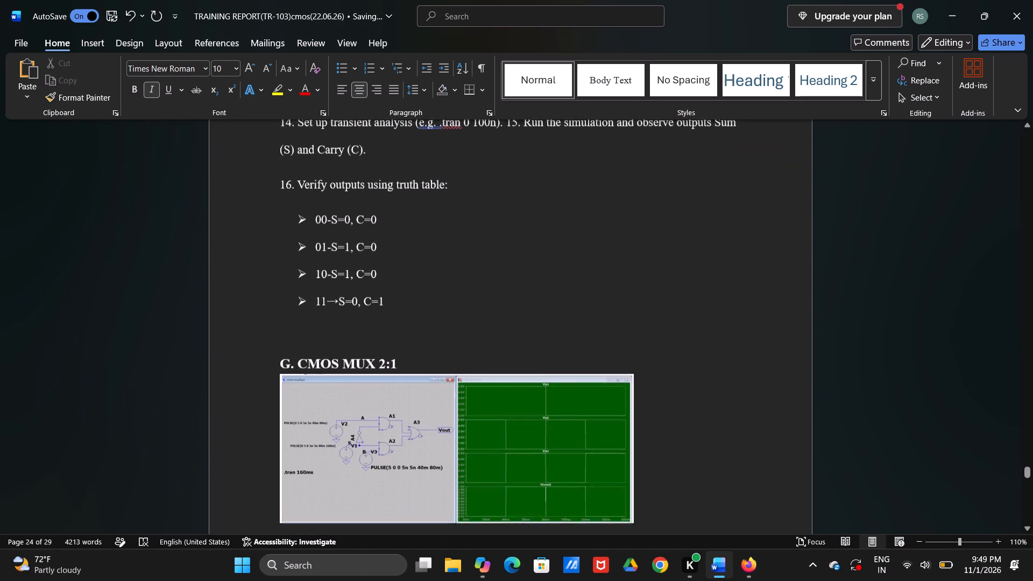
pyautogui.scroll(-3, 298, 415)
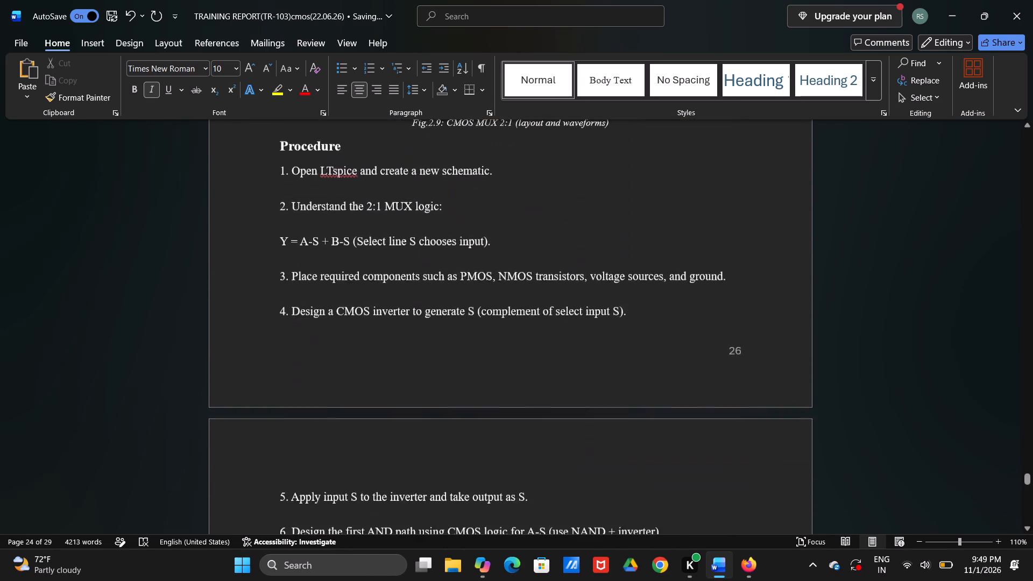
pyautogui.scroll(-2, 298, 415)
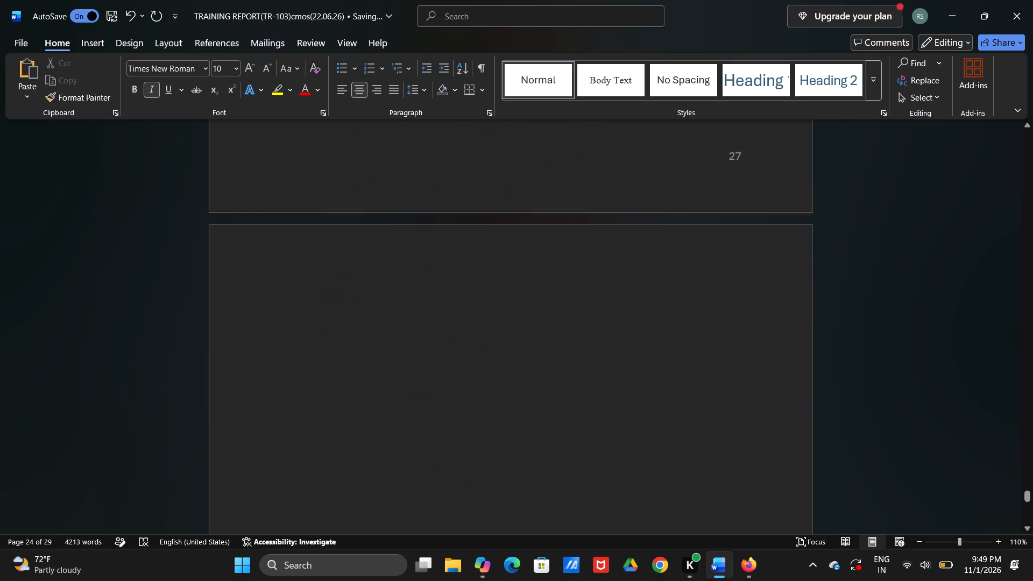
pyautogui.scroll(-2, 298, 415)
pyautogui.click(362, 369)
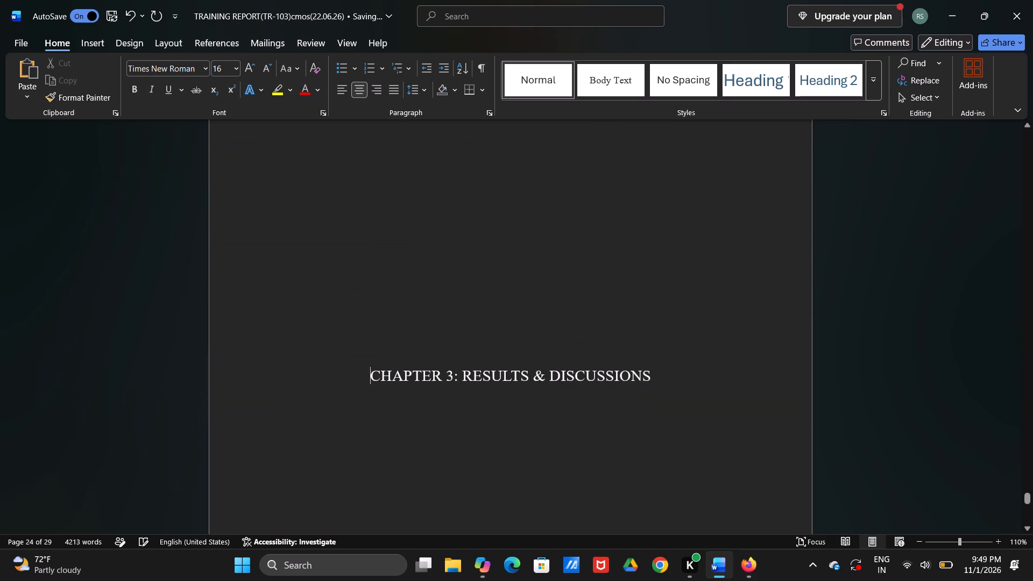
pyautogui.press('BackSpace')
pyautogui.press('BackSpace')
pyautogui.press('BackSpace')
pyautogui.press('BackSpace')
pyautogui.press('BackSpace')
pyautogui.press('BackSpace')
pyautogui.press('BackSpace')
pyautogui.press('BackSpace')
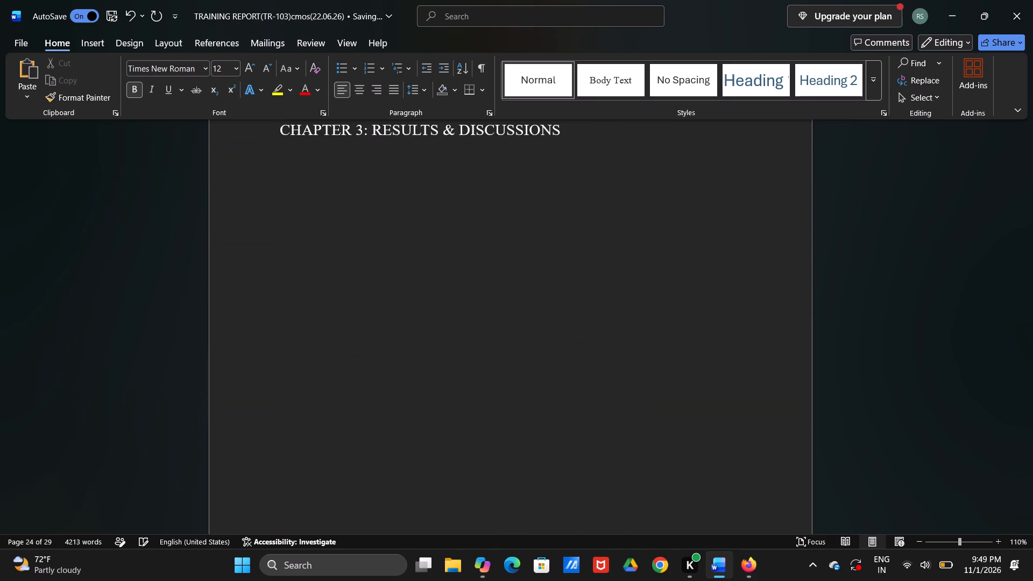
# Center the "CHAPTER 3: RESULTS & DISCUSSIONS" heading horizontally on the page.
pyautogui.scroll(2, 362, 369)
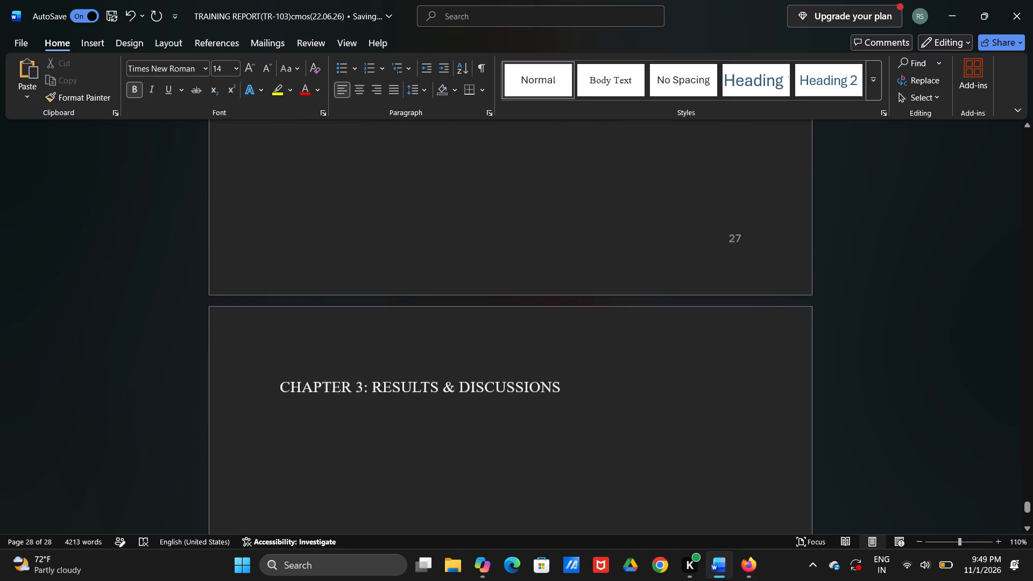
pyautogui.scroll(1, 362, 369)
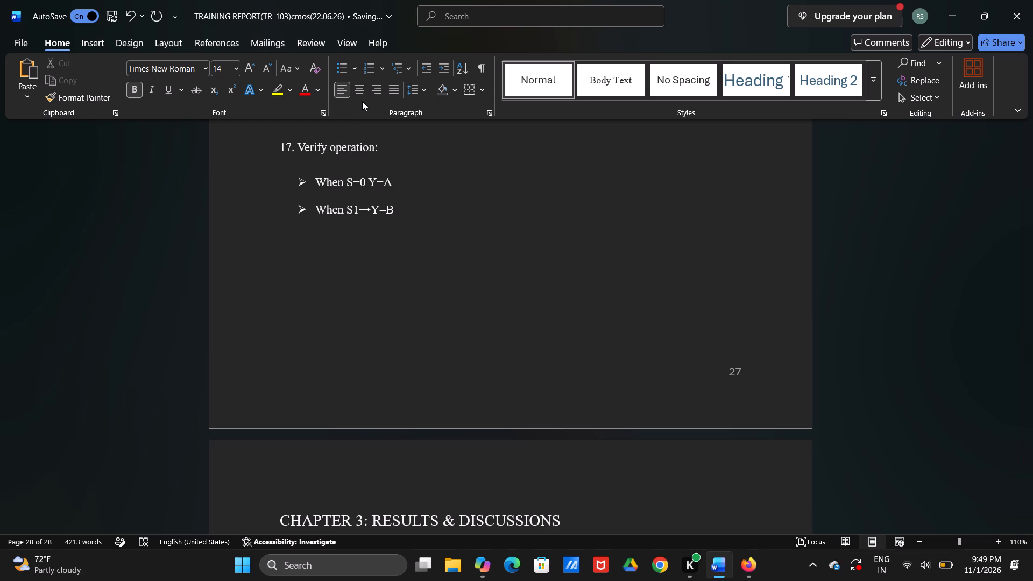
pyautogui.moveTo(362, 101); pyautogui.dragTo(360, 95)
pyautogui.click(360, 95)
pyautogui.click(667, 552)
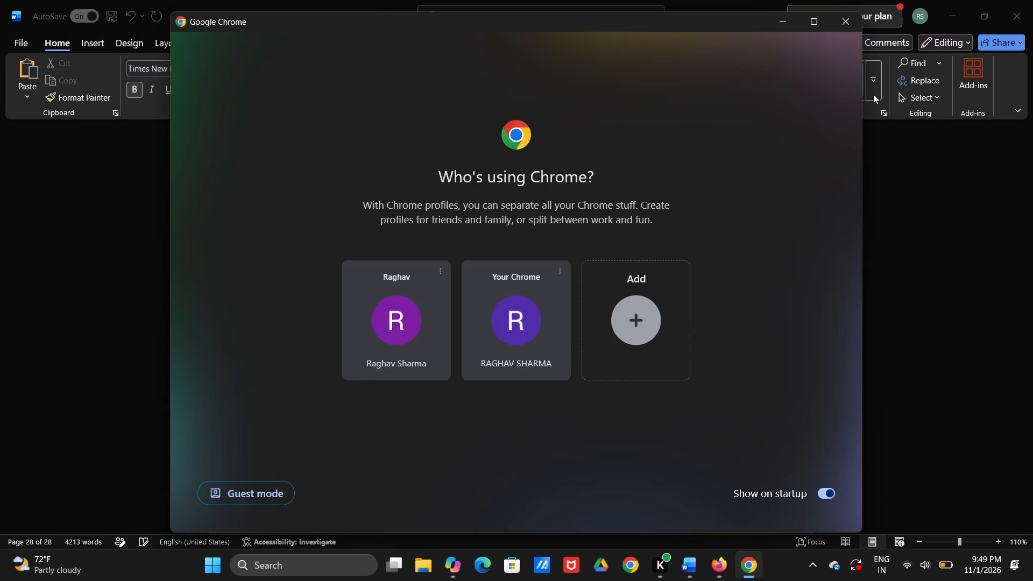
pyautogui.click(846, 20)
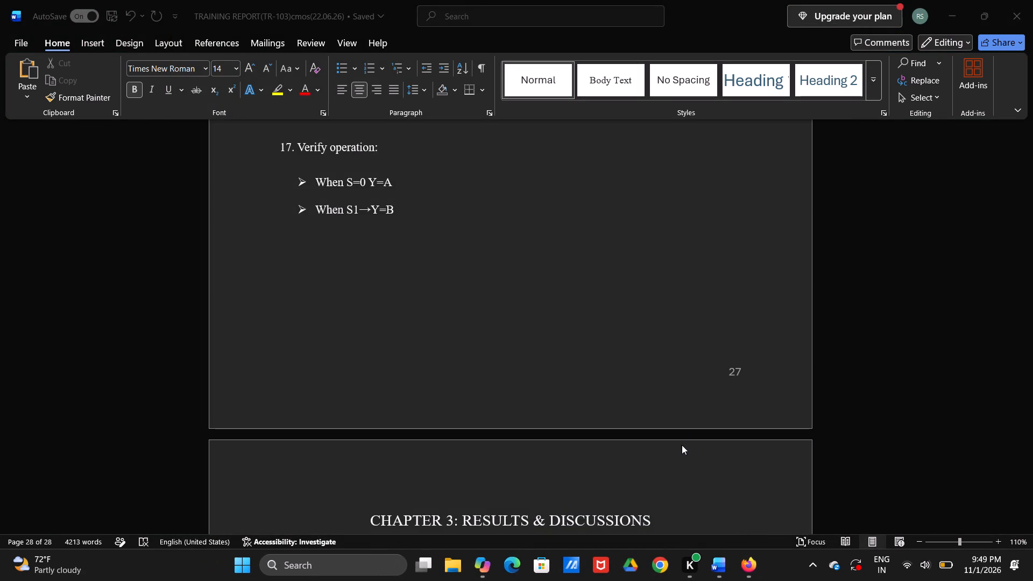
# Add a new line after the "CHAPTER 3: RESULTS & DISCUSSIONS" heading.
pyautogui.click(678, 500)
pyautogui.click(671, 512)
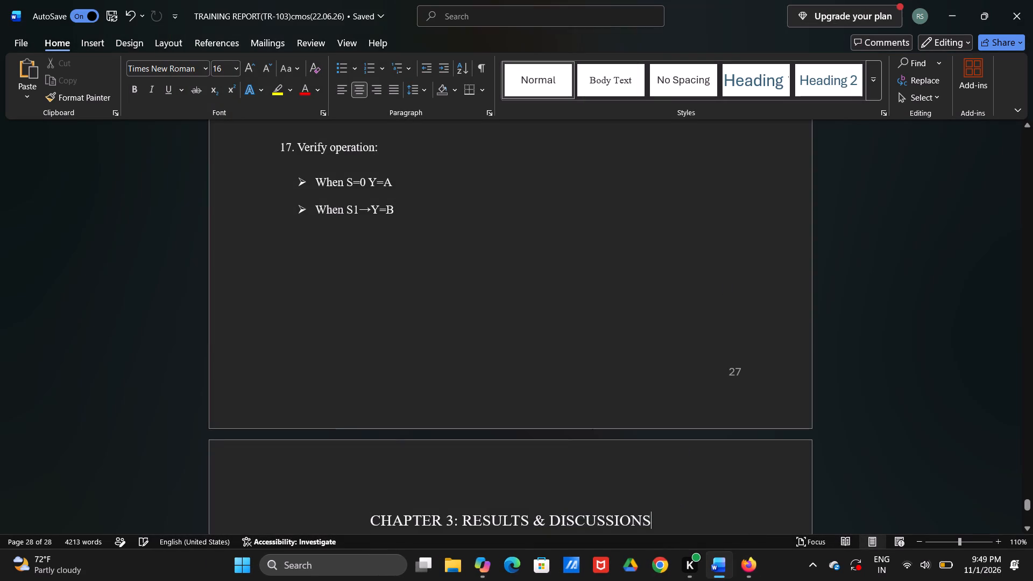
pyautogui.press('Return')
pyautogui.scroll(-2, 671, 512)
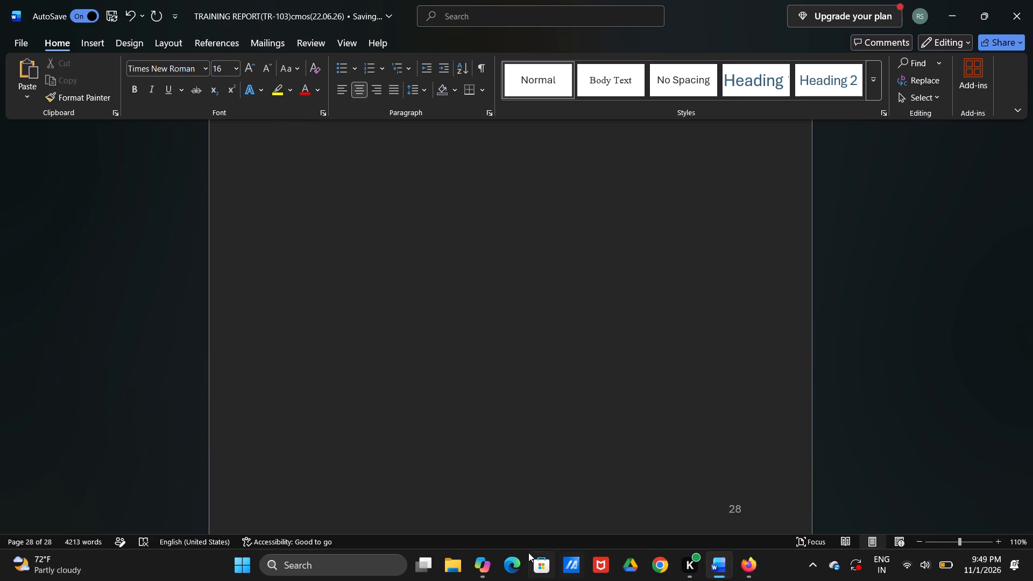
# Search Windows for "what" and launch the best match.
pyautogui.write('what')
pyautogui.press('Return')
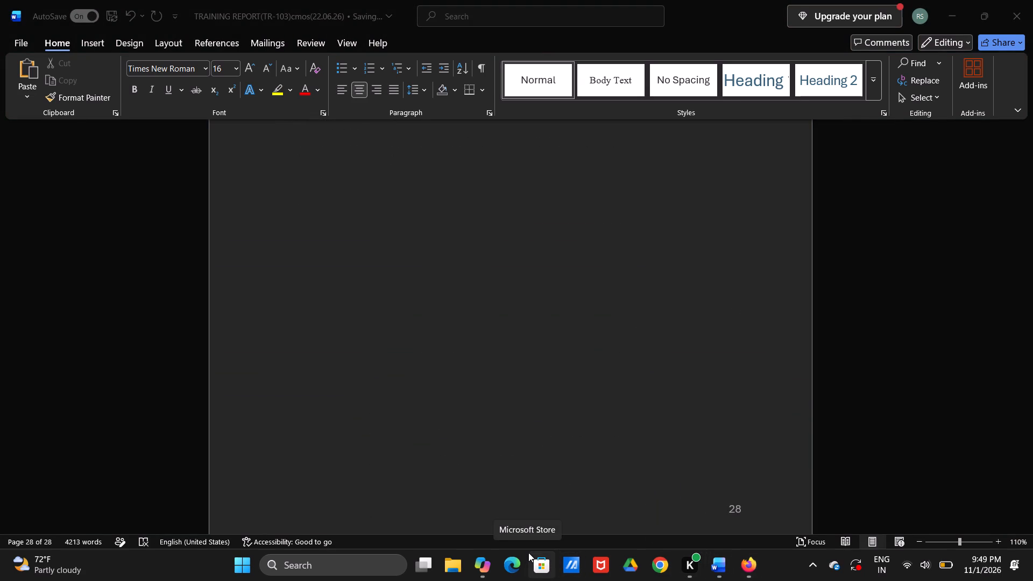
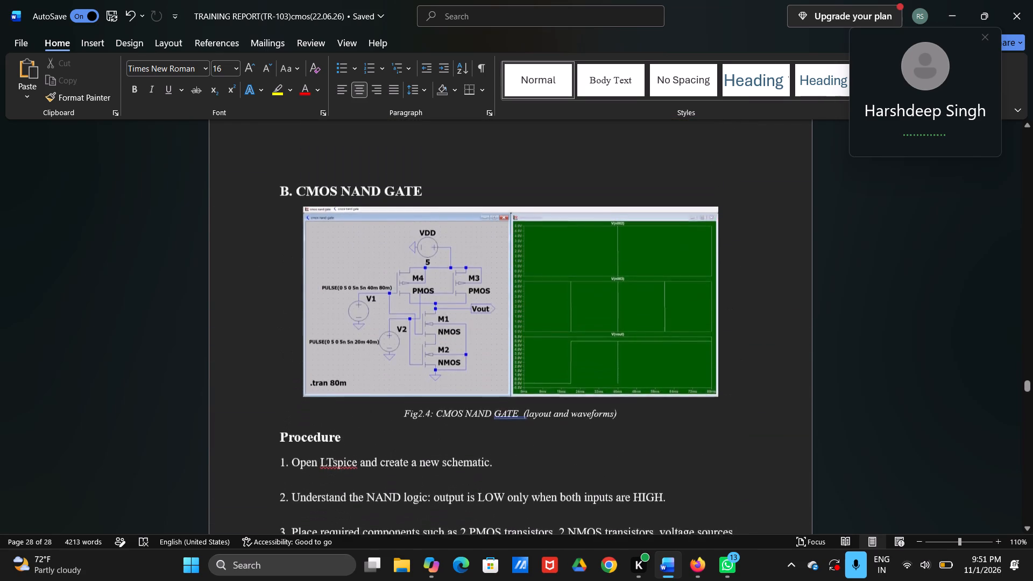
# Review the layout of the Chapter 2 pages from the CMOS NAND gate section back to 2.3 6T SRAM Cell and forward again.
pyautogui.scroll(2, 624, 150)
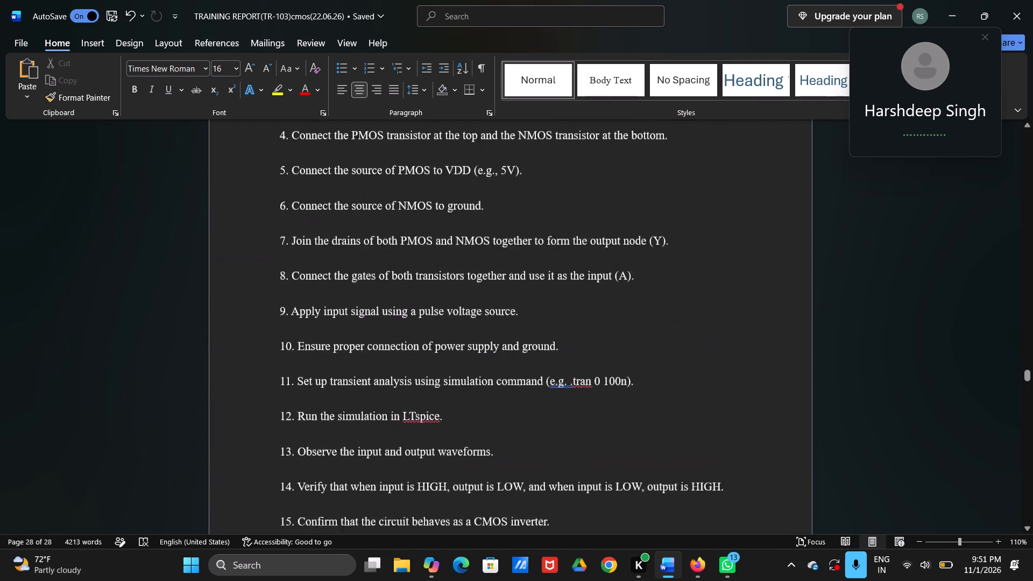
pyautogui.scroll(4, 624, 150)
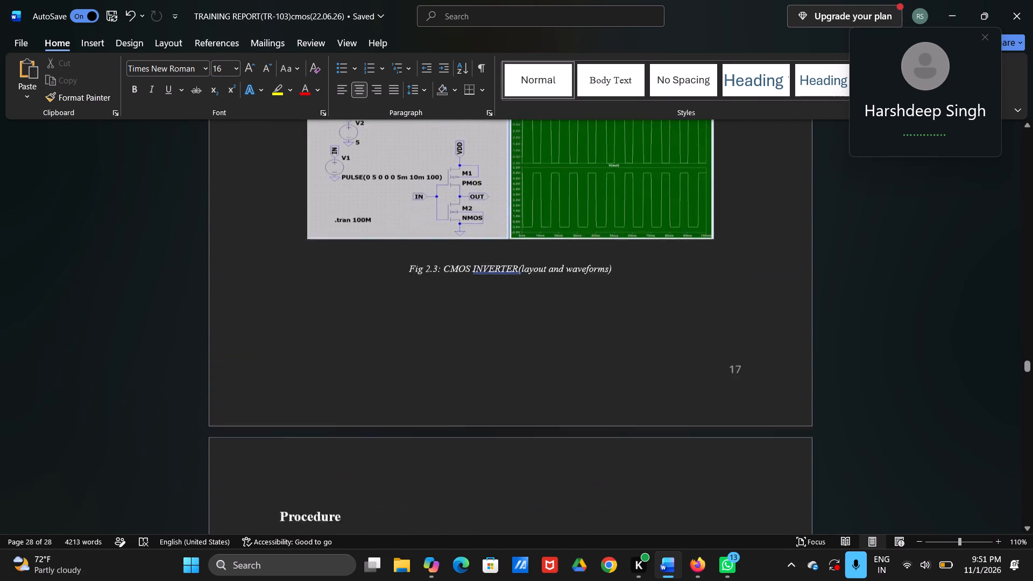
pyautogui.scroll(5, 624, 150)
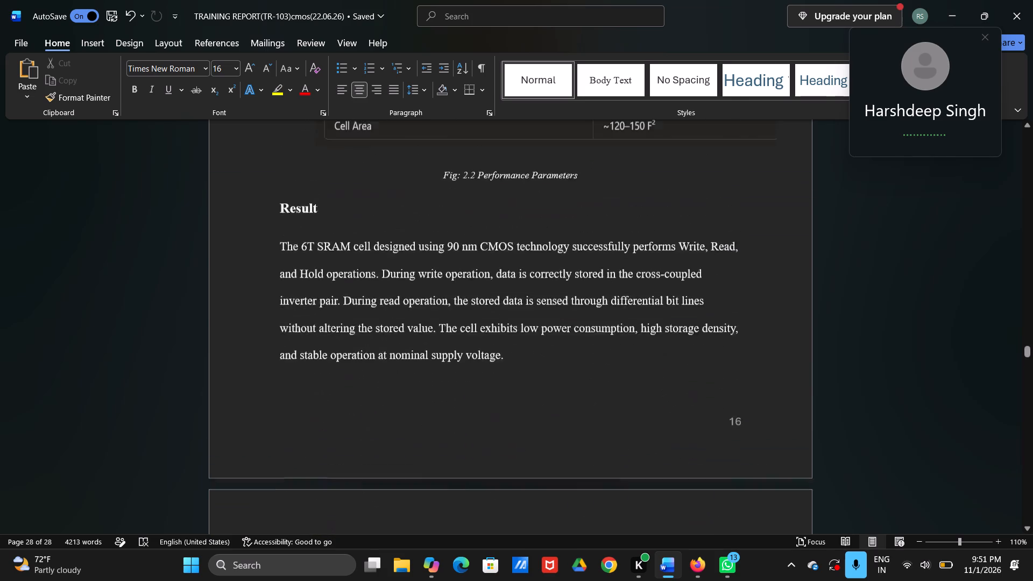
pyautogui.scroll(5, 624, 150)
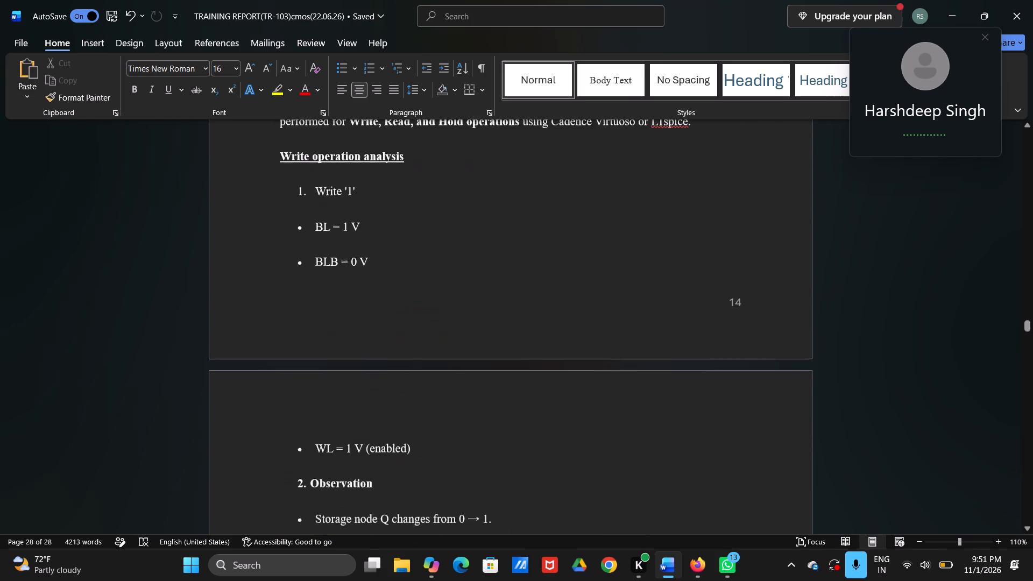
pyautogui.scroll(2, 624, 150)
pyautogui.scroll(-1, 624, 150)
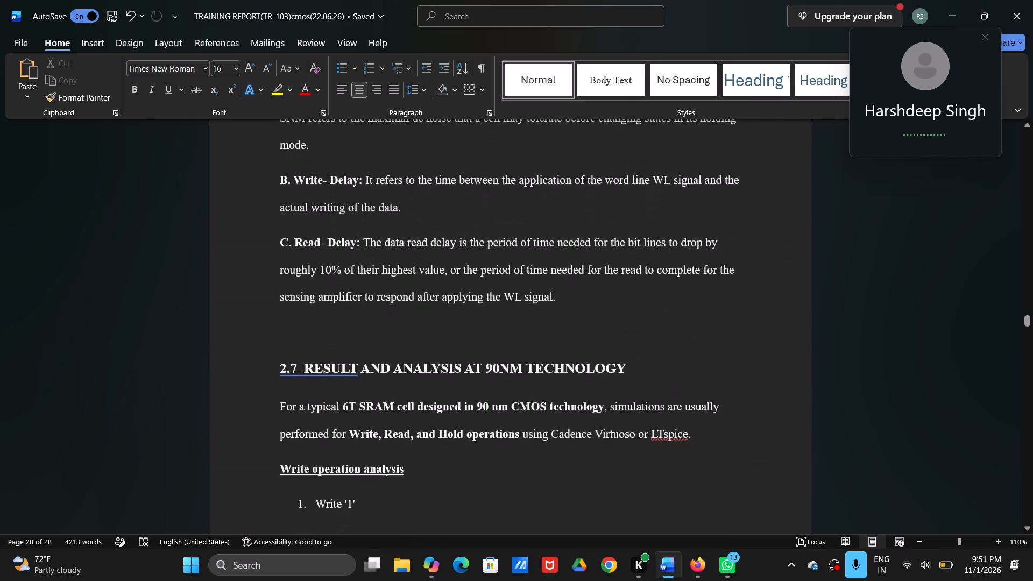
pyautogui.scroll(3, 624, 150)
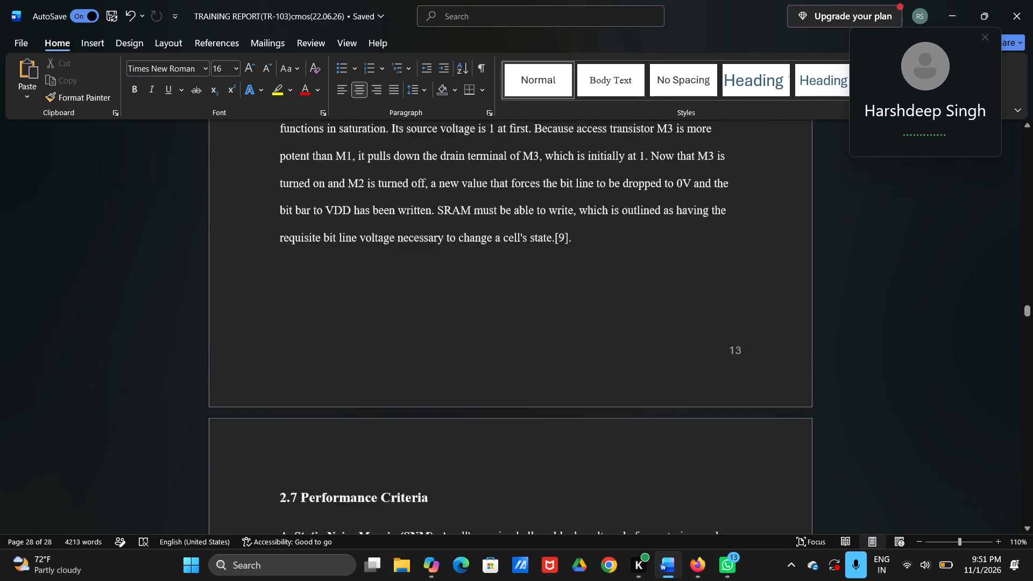
pyautogui.scroll(3, 624, 150)
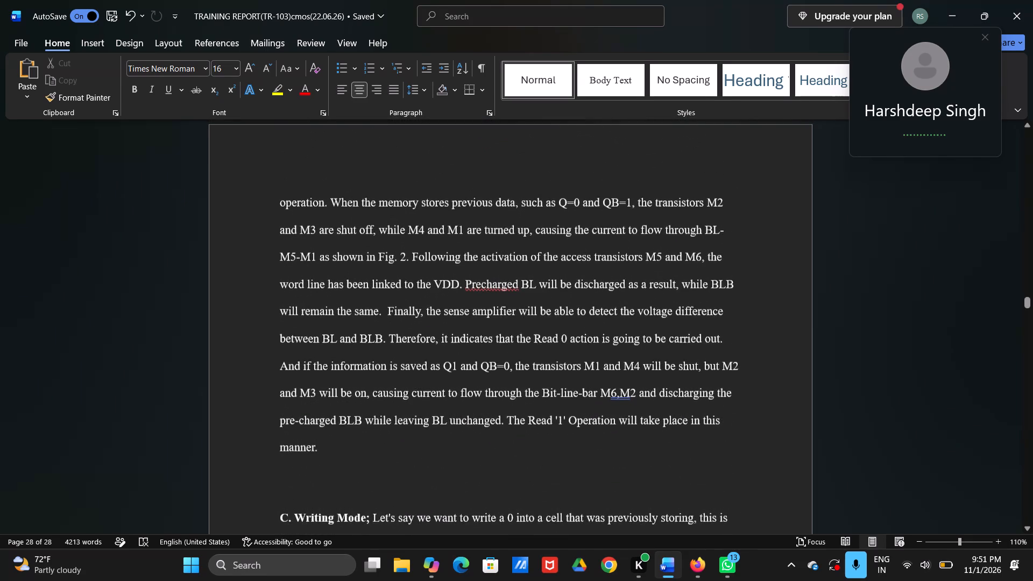
pyautogui.scroll(2, 624, 150)
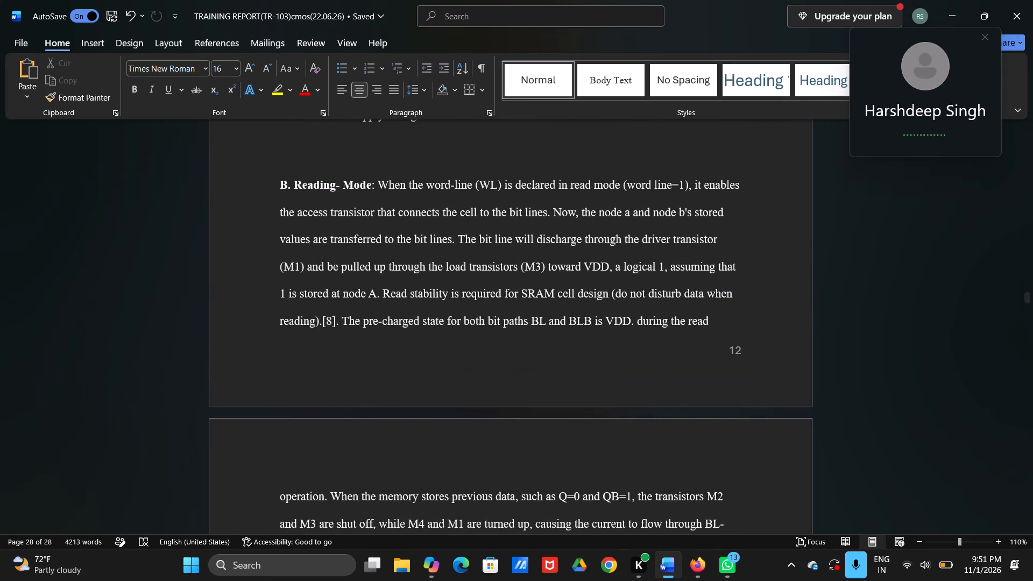
pyautogui.scroll(2, 555, 164)
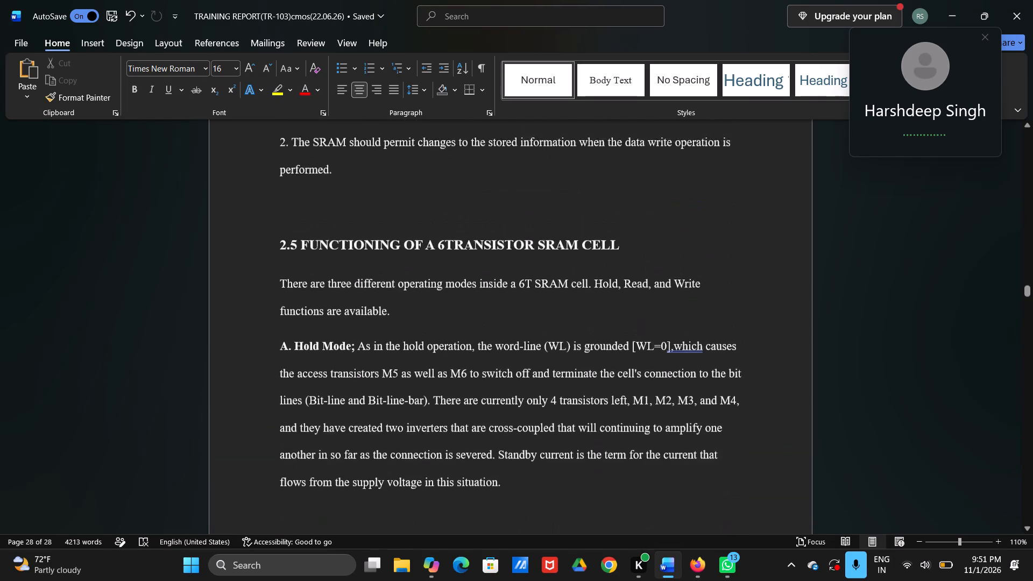
pyautogui.scroll(4, 555, 164)
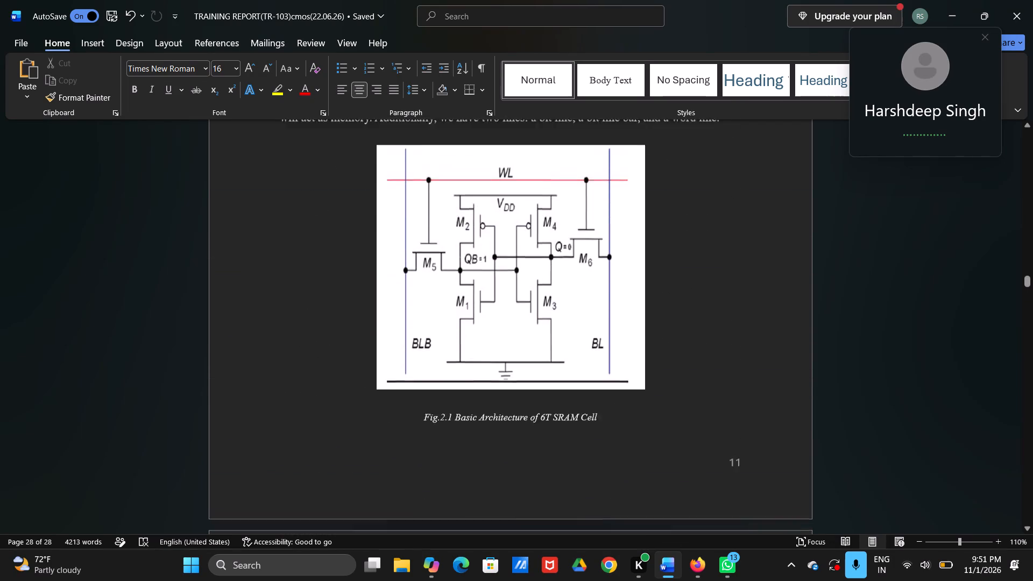
pyautogui.scroll(3, 555, 164)
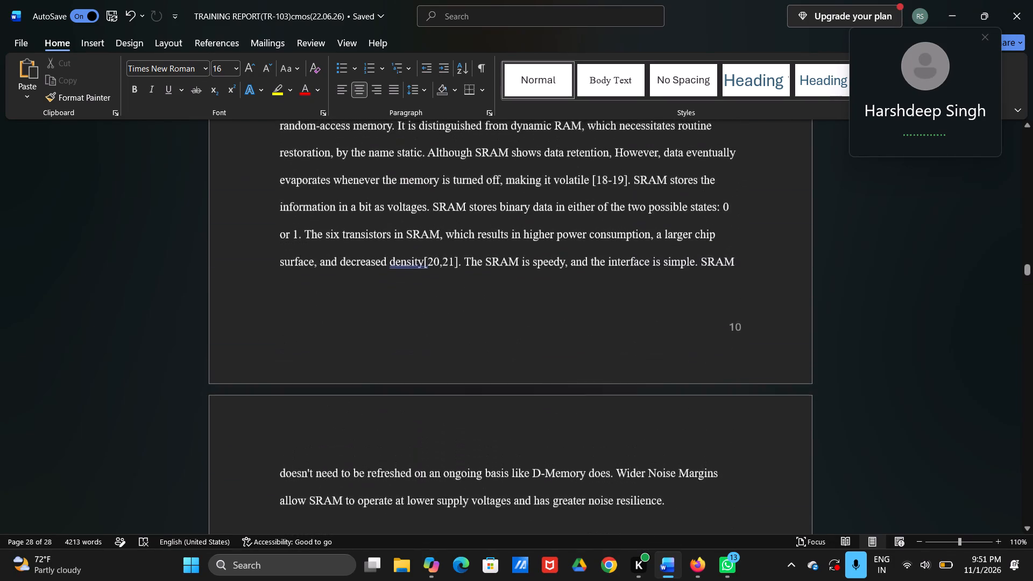
pyautogui.scroll(3, 555, 164)
pyautogui.scroll(-1, 555, 164)
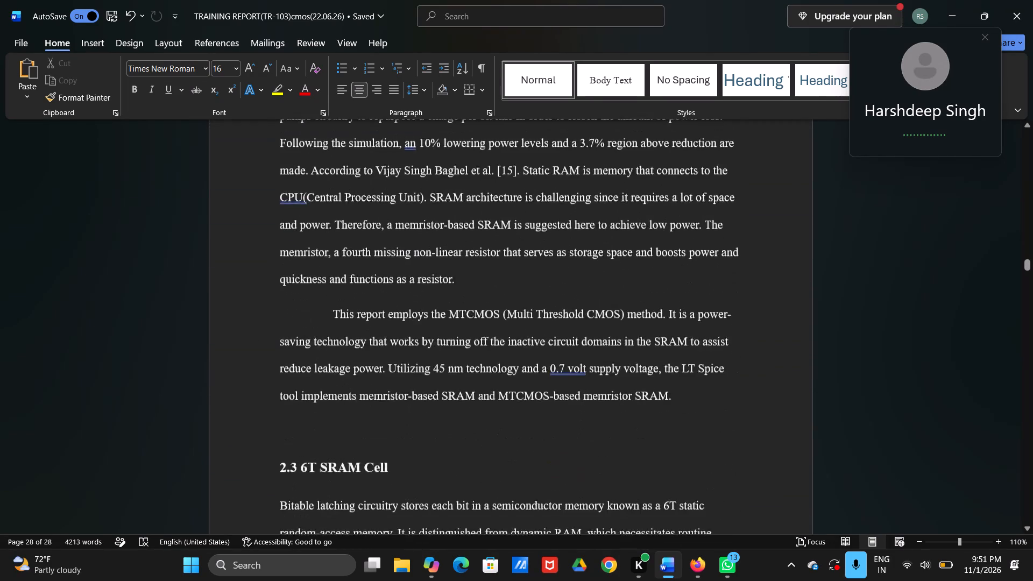
pyautogui.scroll(-4, 555, 164)
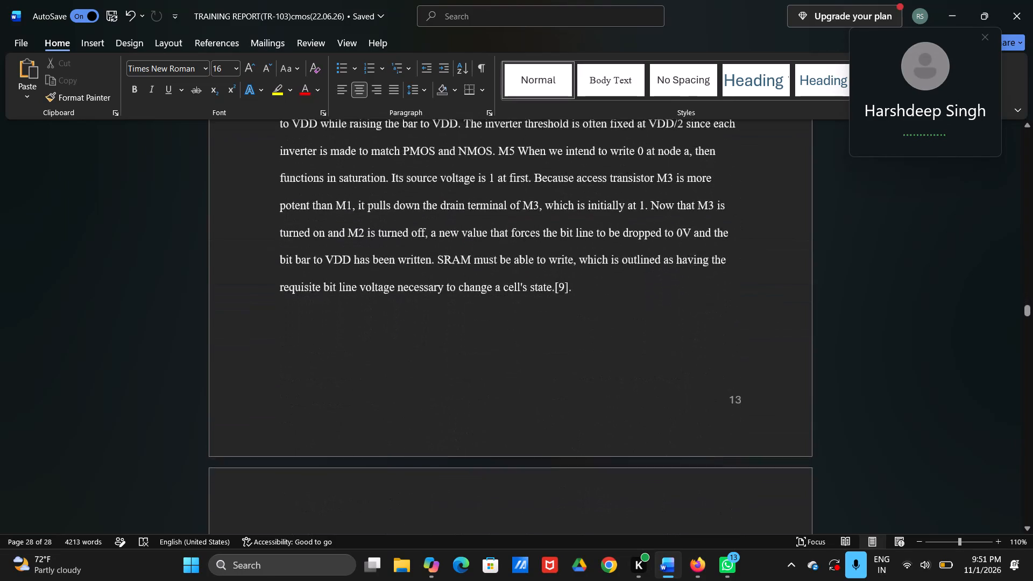
pyautogui.scroll(-5, 555, 164)
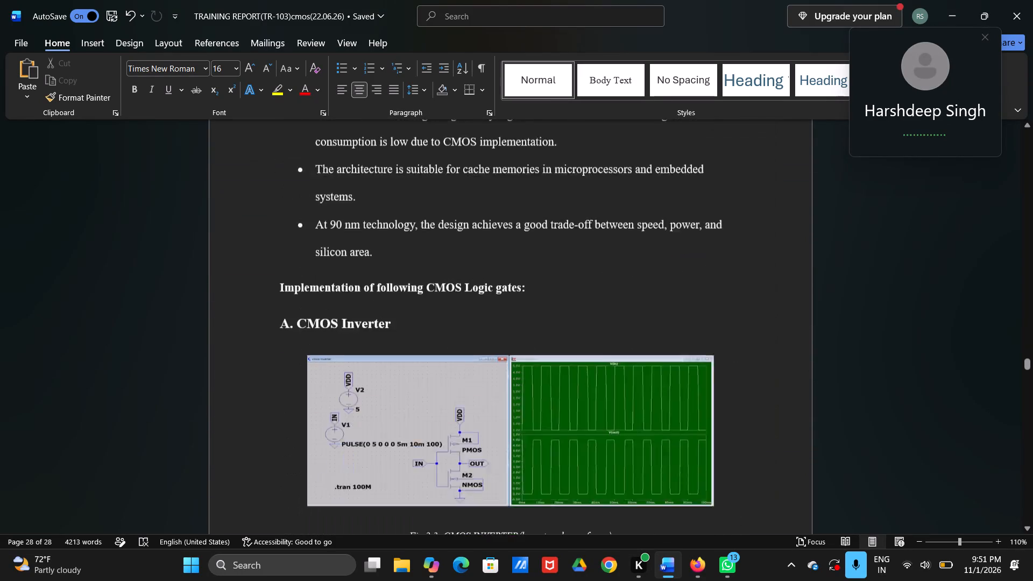
pyautogui.scroll(-3, 555, 164)
pyautogui.scroll(-1, 678, 157)
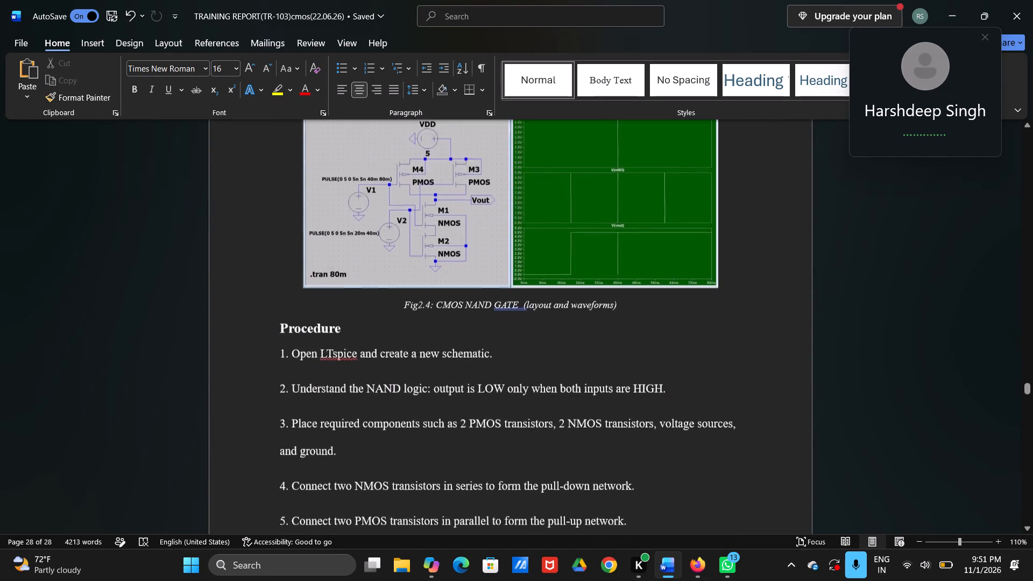
pyautogui.scroll(-1, 678, 157)
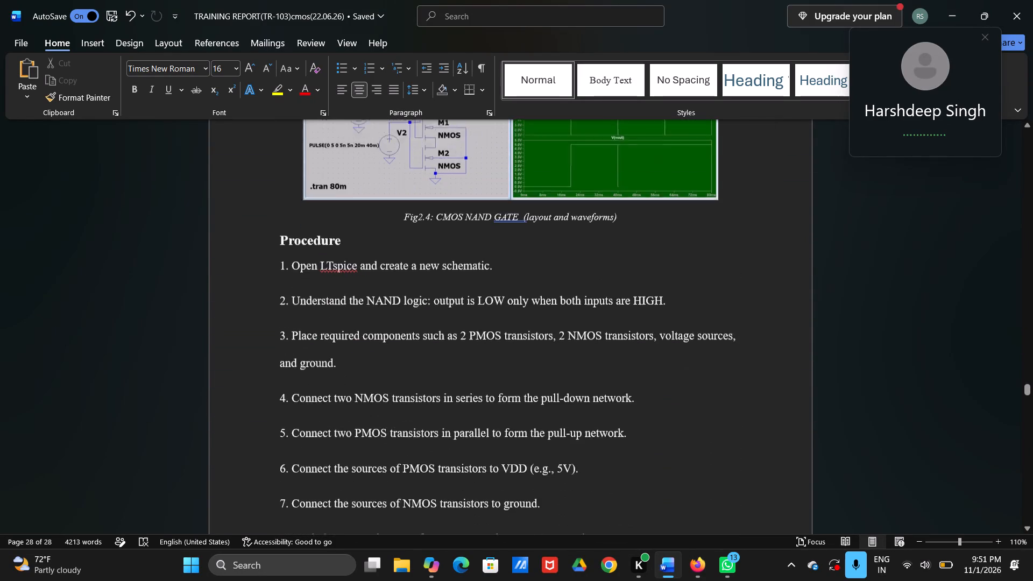
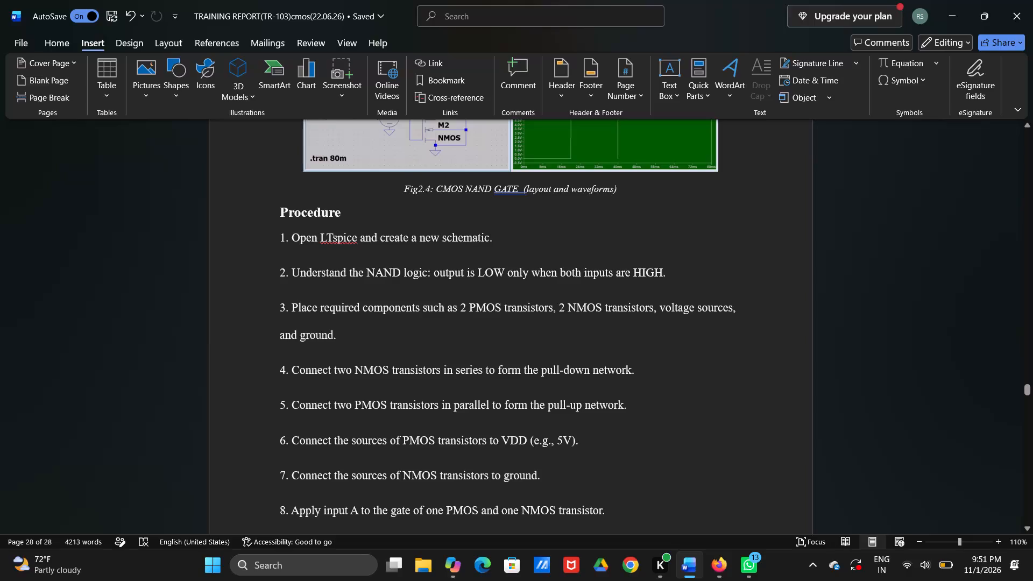
# Review the Chapter 2 pages from the CMOS NAND gate section back to 2.5 Functioning of a 6Transistor SRAM Cell.
pyautogui.scroll(-1, 700, 186)
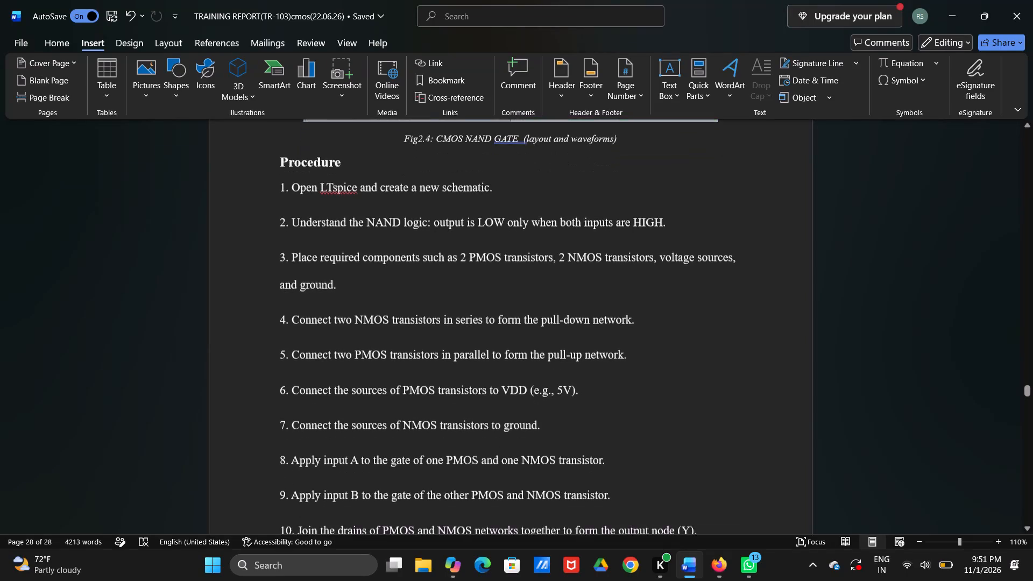
pyautogui.scroll(3, 692, 168)
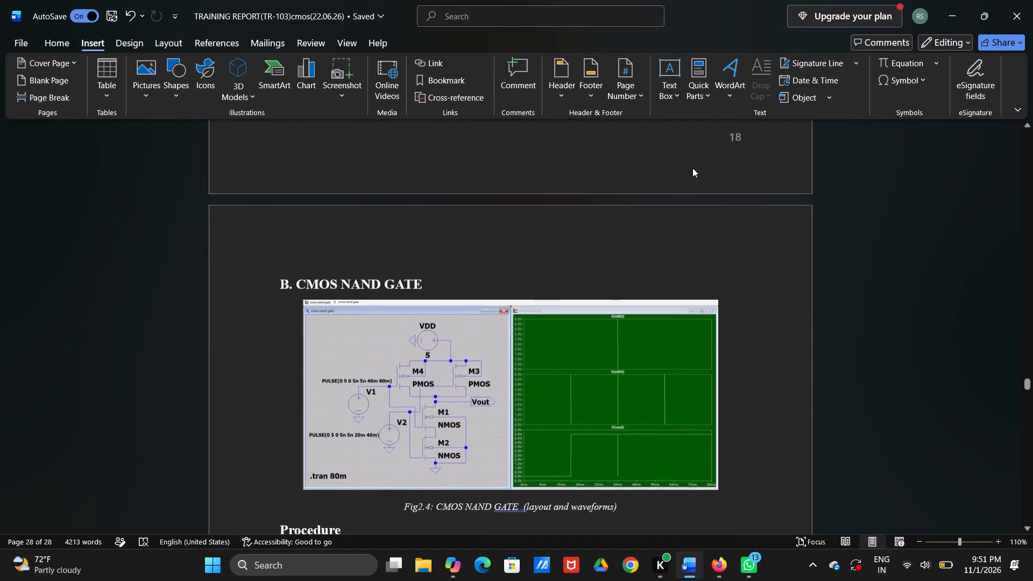
pyautogui.scroll(3, 692, 168)
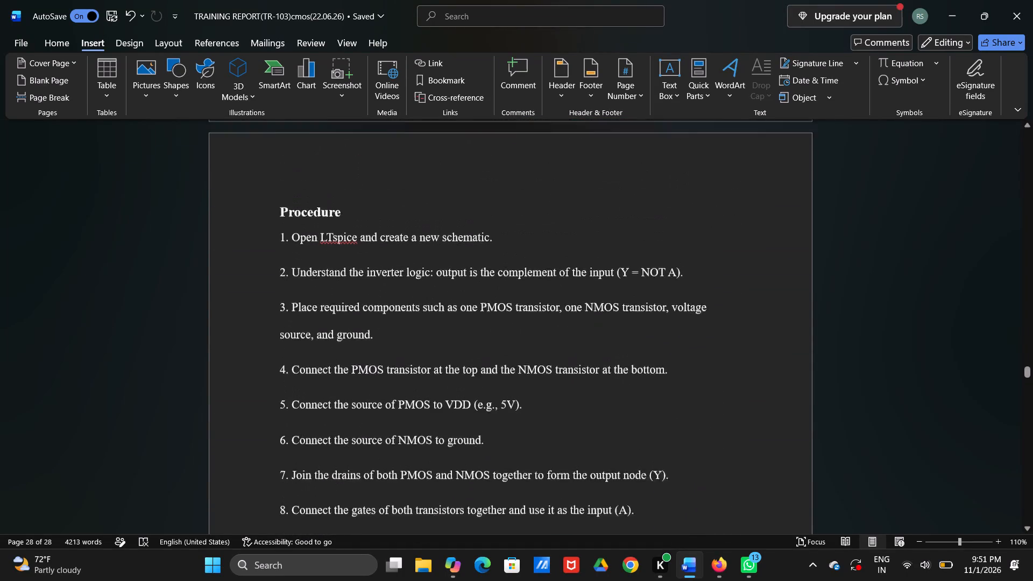
pyautogui.scroll(3, 692, 168)
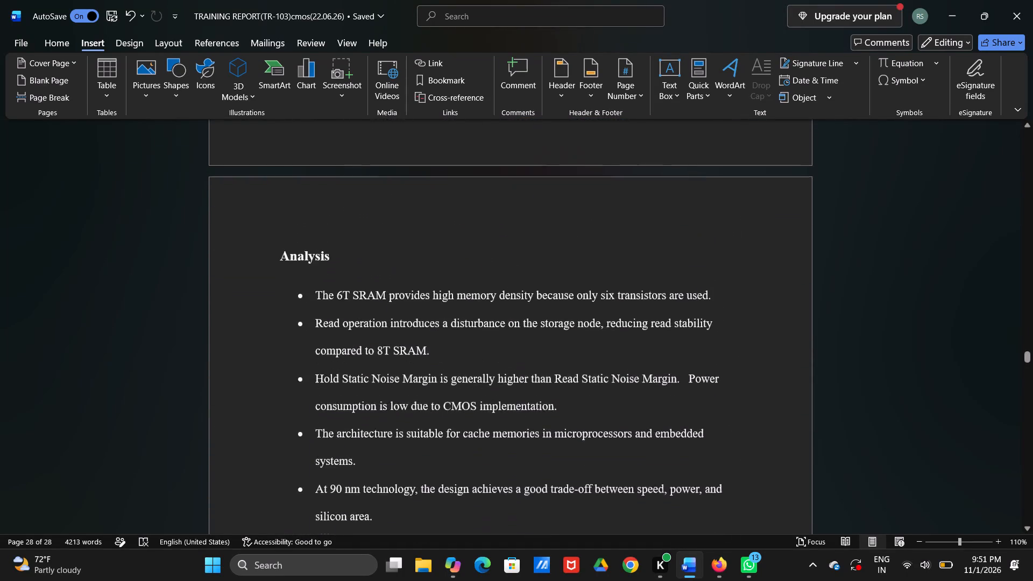
pyautogui.scroll(3, 692, 168)
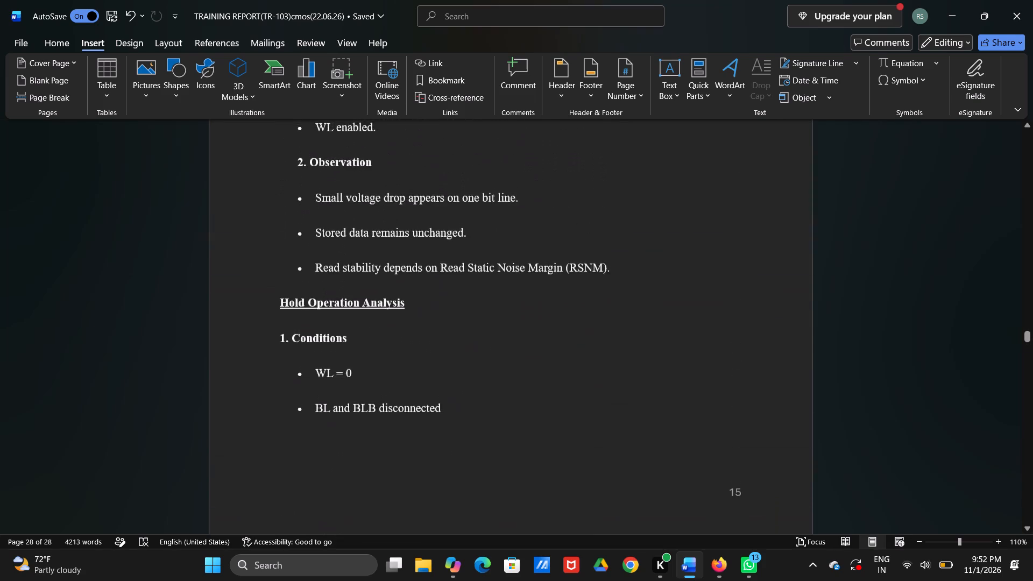
pyautogui.scroll(3, 692, 168)
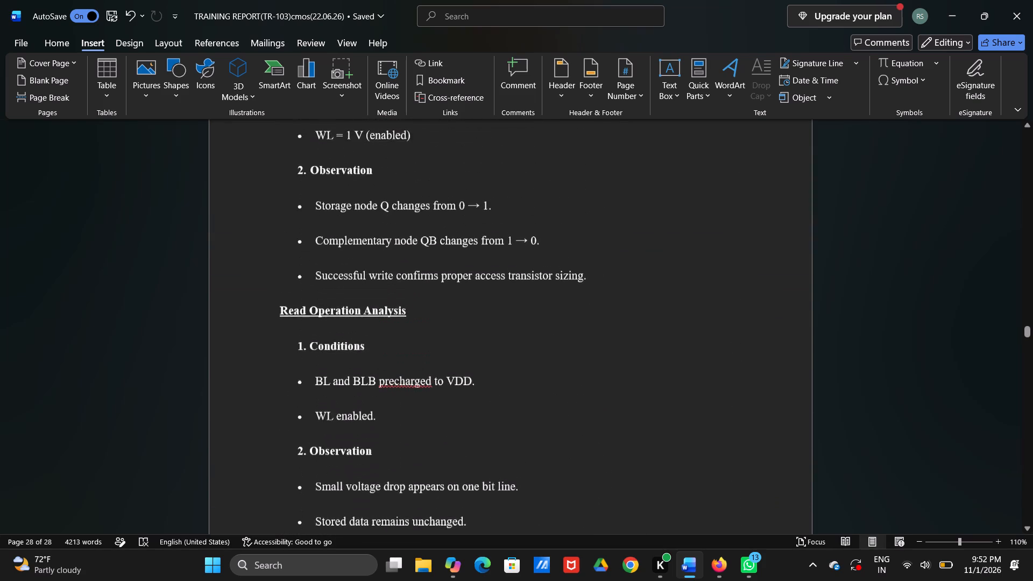
pyautogui.scroll(3, 692, 168)
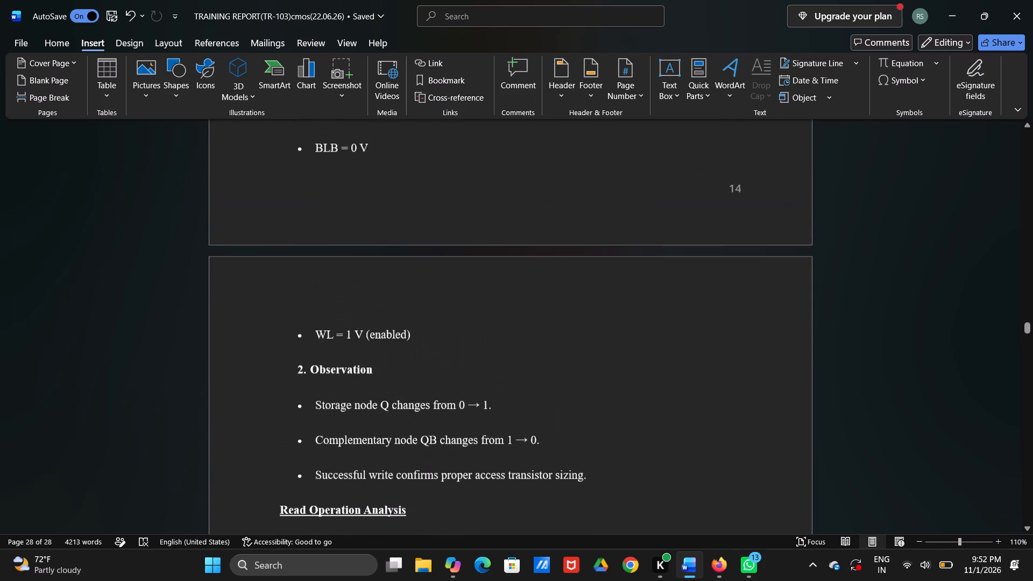
pyautogui.scroll(2, 692, 168)
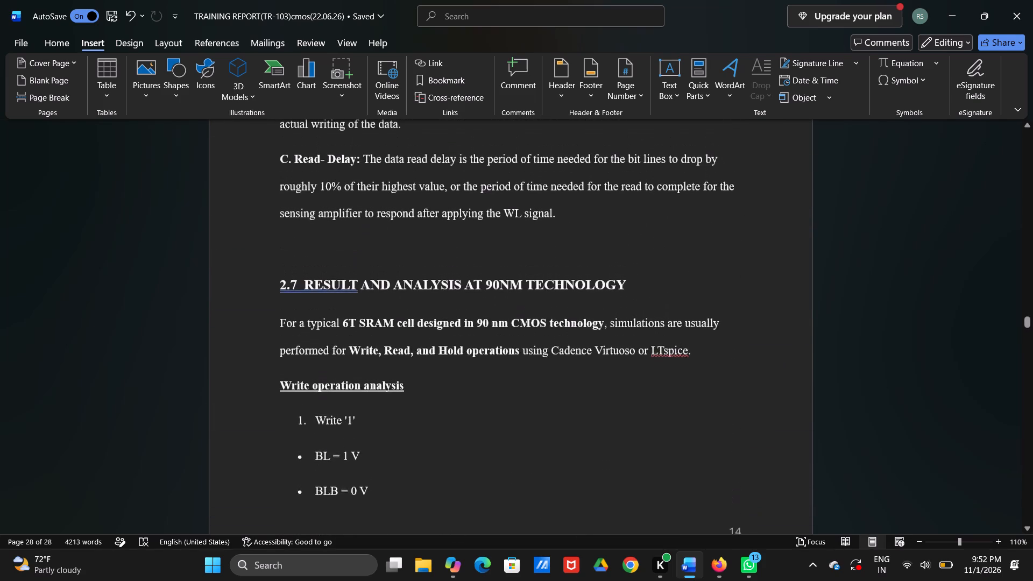
pyautogui.scroll(2, 692, 168)
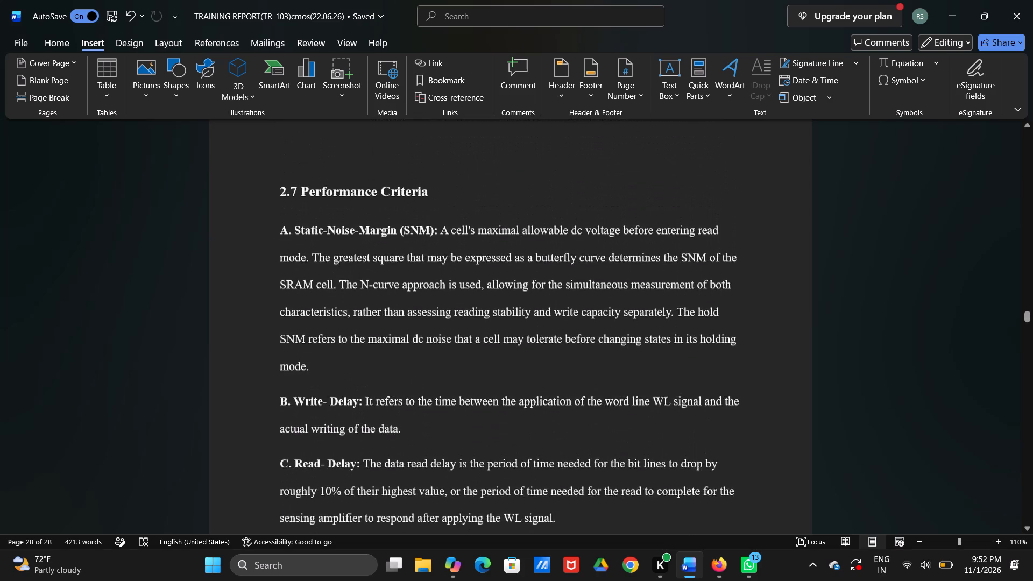
pyautogui.scroll(1, 692, 168)
pyautogui.scroll(-1, 692, 168)
pyautogui.scroll(1, 692, 168)
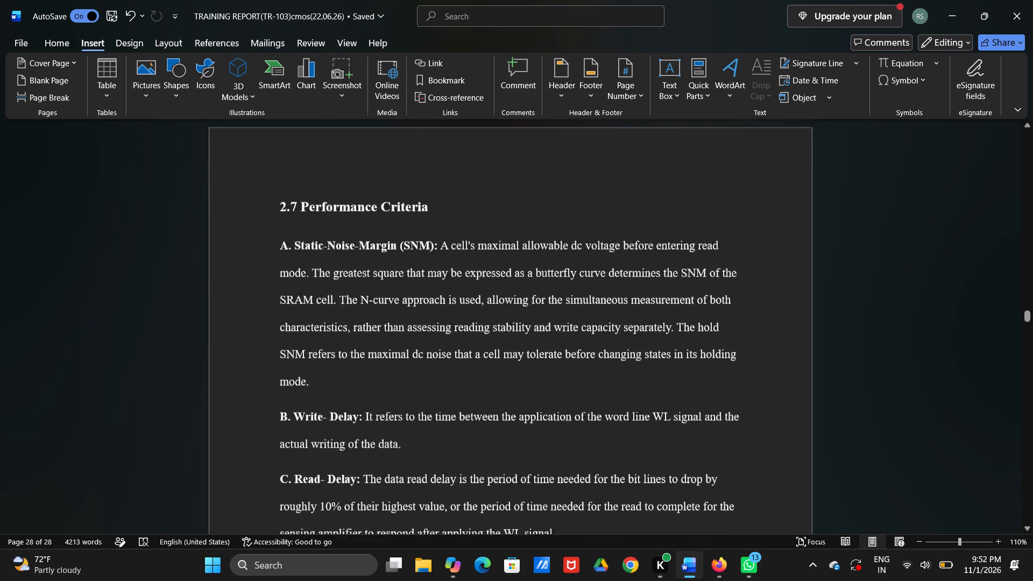
pyautogui.scroll(2, 692, 168)
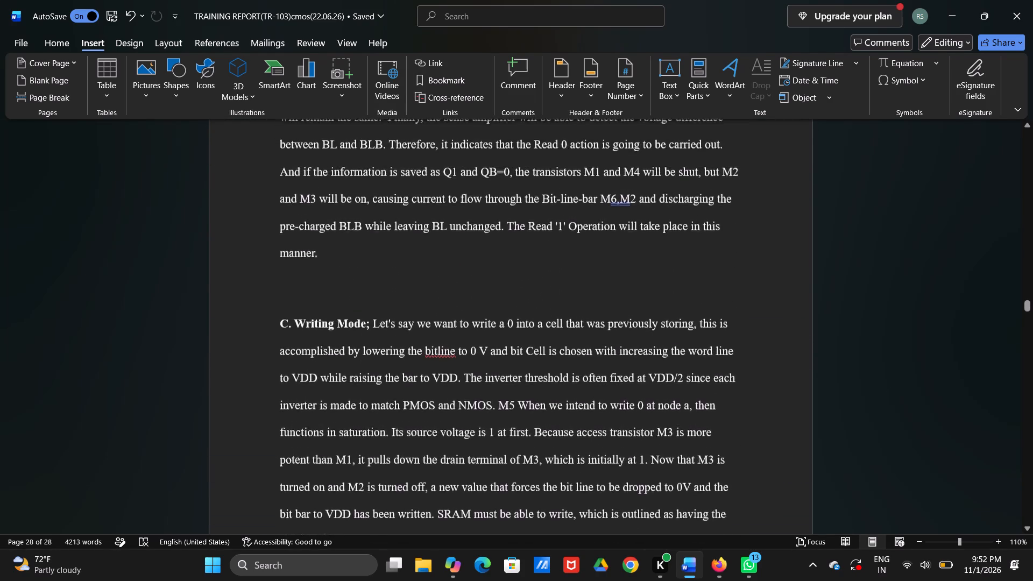
pyautogui.scroll(2, 692, 168)
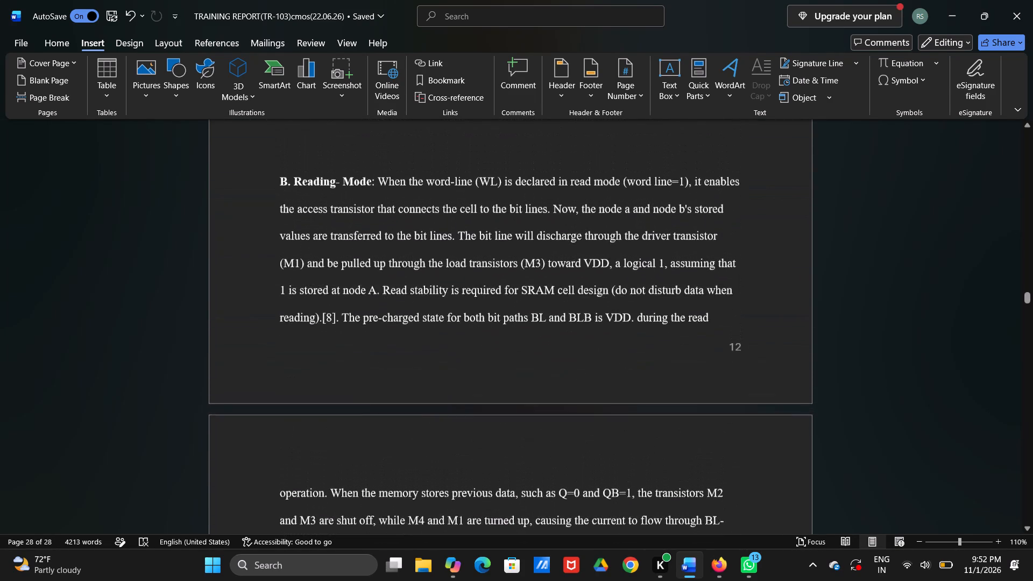
pyautogui.scroll(3, 692, 168)
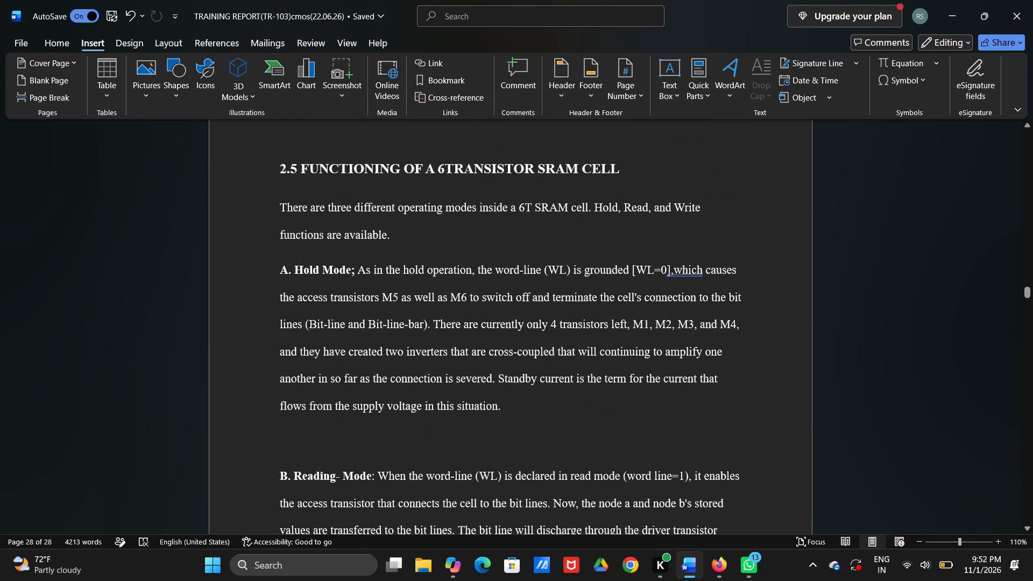
# Replace the semicolon after the "A. Hold Mode" label in section 2.5 with a colon.
pyautogui.click(692, 168)
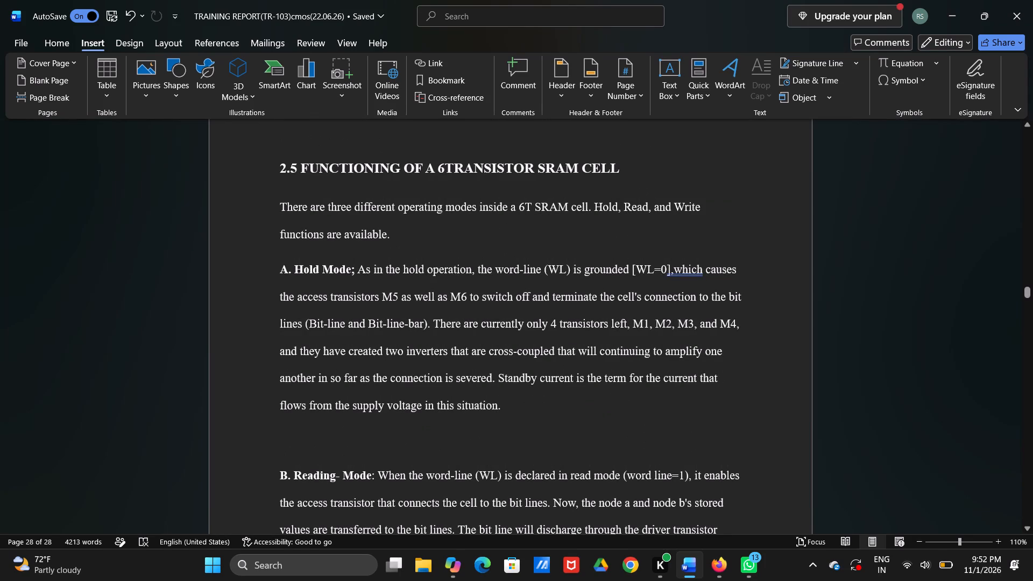
pyautogui.click(355, 270)
pyautogui.press('BackSpace')
pyautogui.hotkey('shift', ':')
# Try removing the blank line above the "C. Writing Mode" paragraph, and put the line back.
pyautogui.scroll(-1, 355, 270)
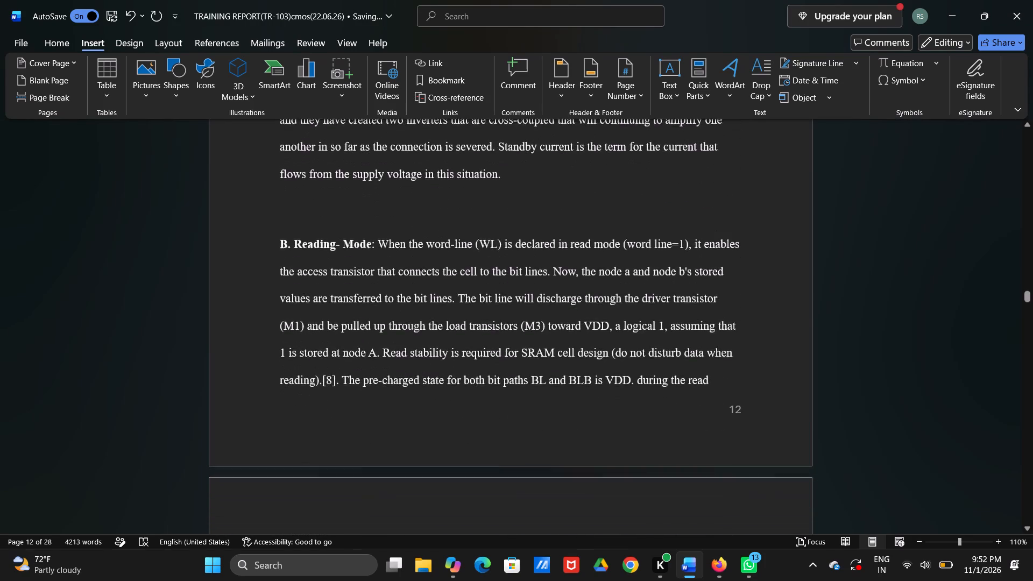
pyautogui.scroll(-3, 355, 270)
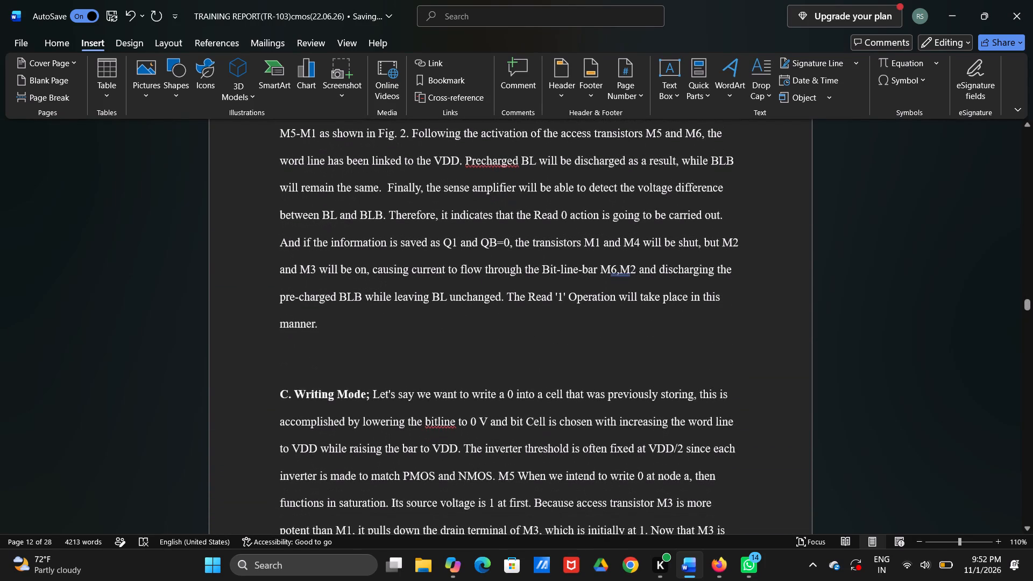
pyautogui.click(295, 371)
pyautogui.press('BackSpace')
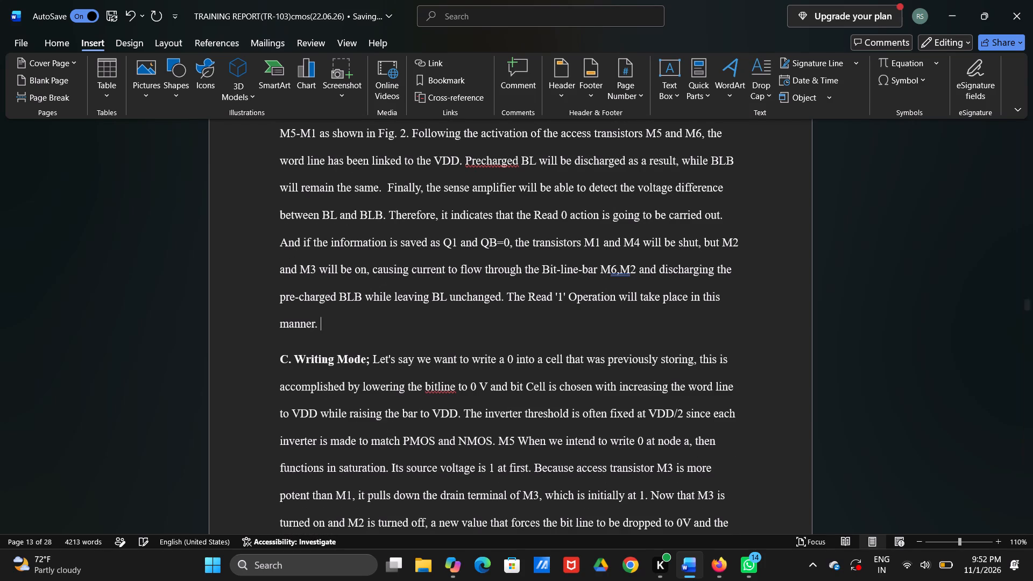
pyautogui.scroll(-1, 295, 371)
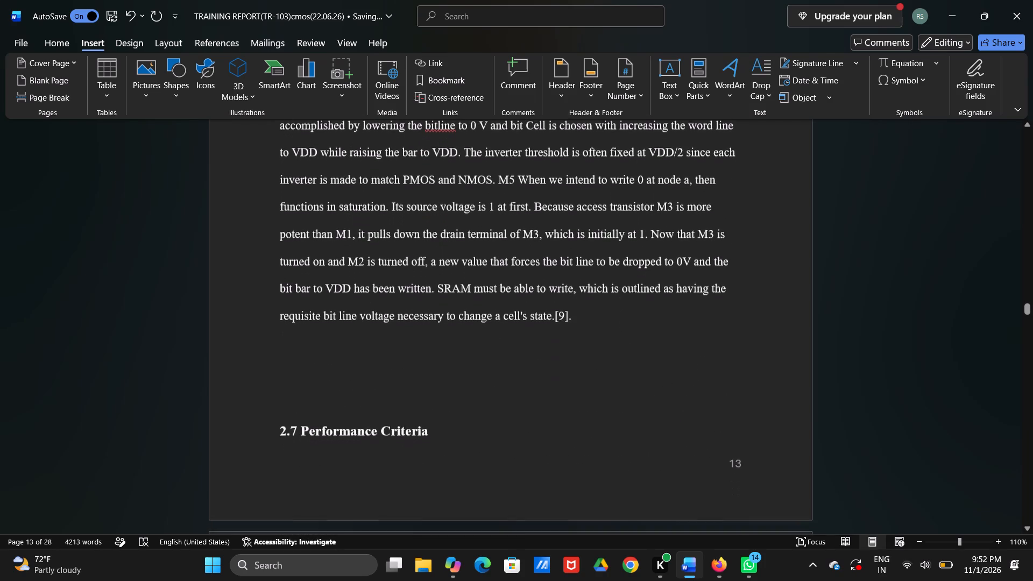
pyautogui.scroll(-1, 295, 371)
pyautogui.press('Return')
# Replace the semicolon after the "C. Writing Mode" label with a colon.
pyautogui.scroll(1, 295, 371)
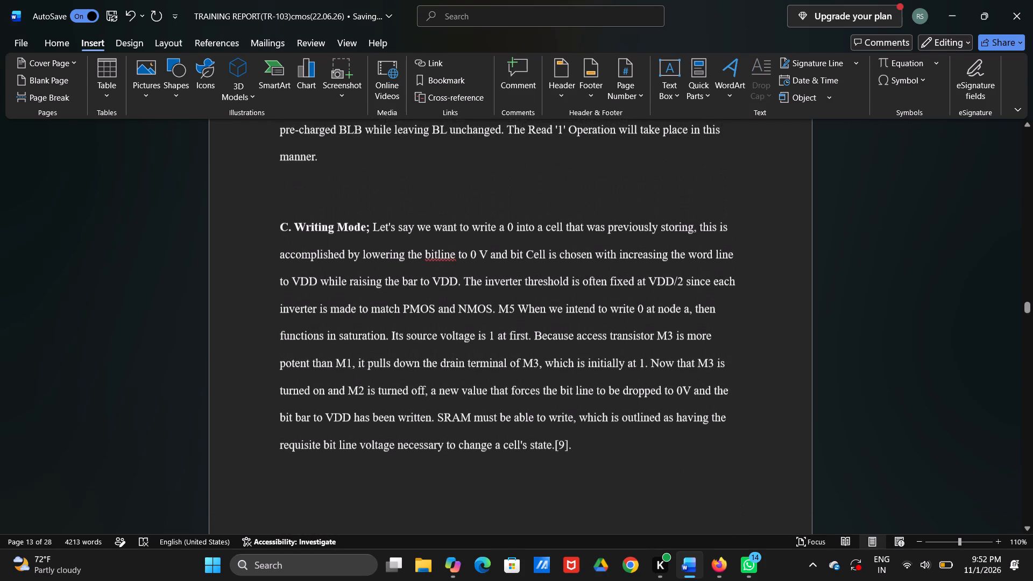
pyautogui.scroll(2, 319, 345)
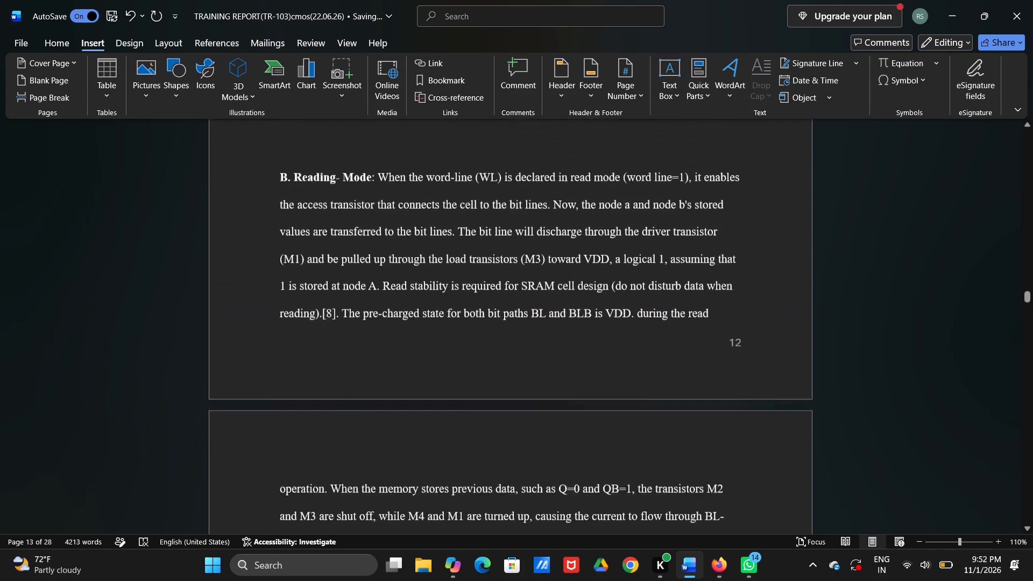
pyautogui.scroll(-2, 320, 296)
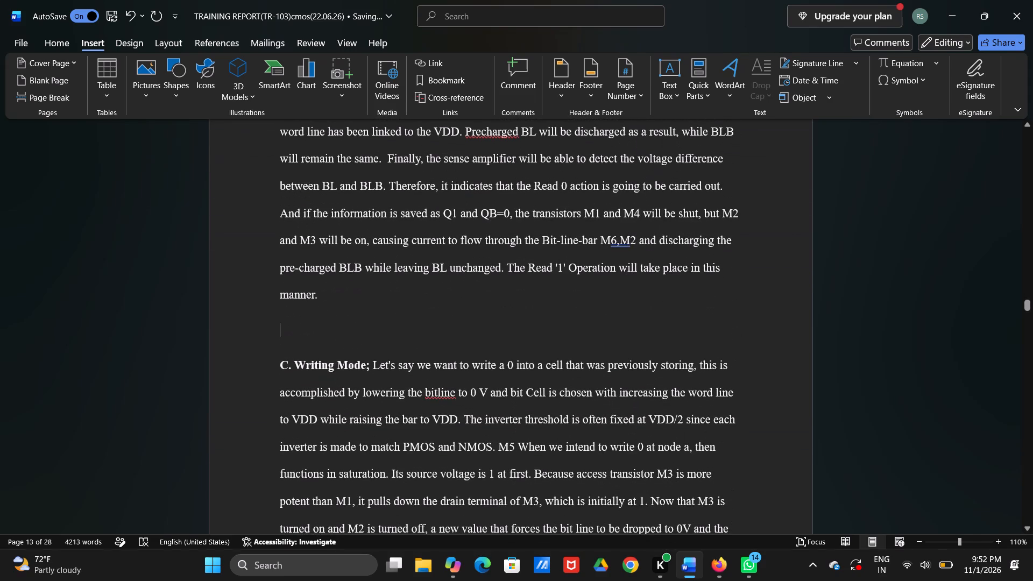
pyautogui.doubleClick(367, 372)
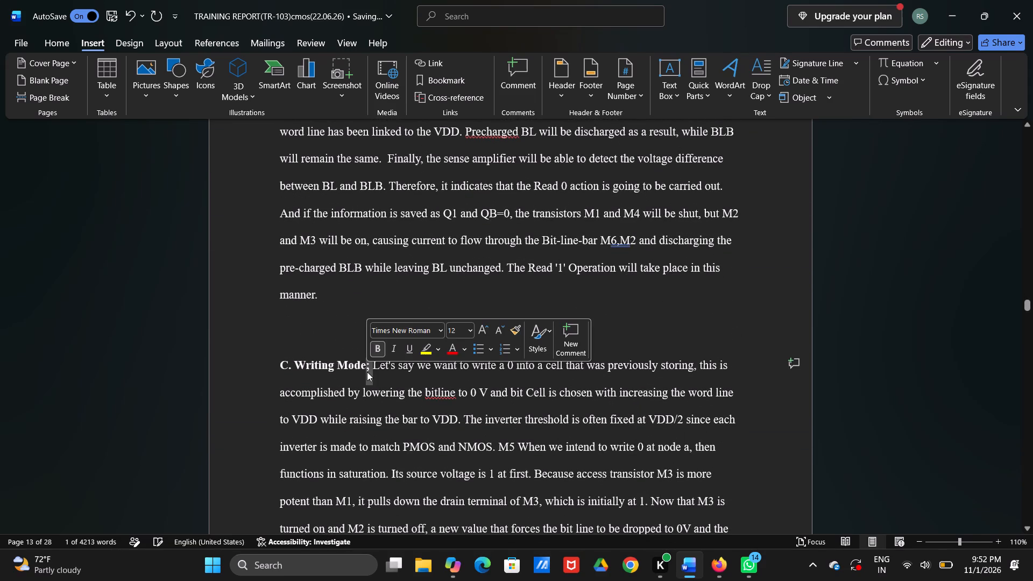
pyautogui.hotkey('shift', ':')
# Review the pages from the end of the Writing Mode paragraph through the CMOS gate sections to the Chapter 3 heading.
pyautogui.scroll(-2, 367, 372)
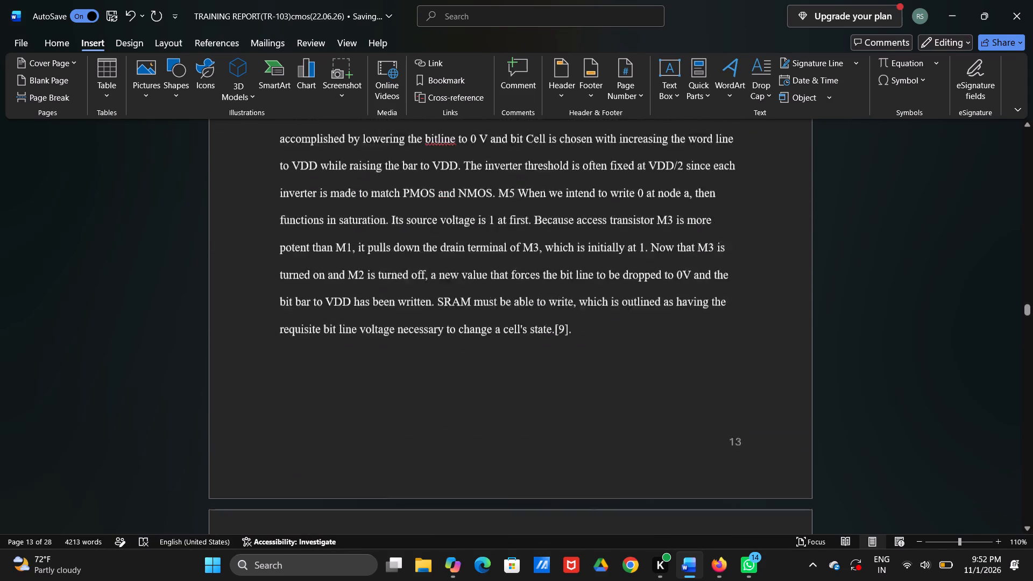
pyautogui.scroll(-3, 367, 372)
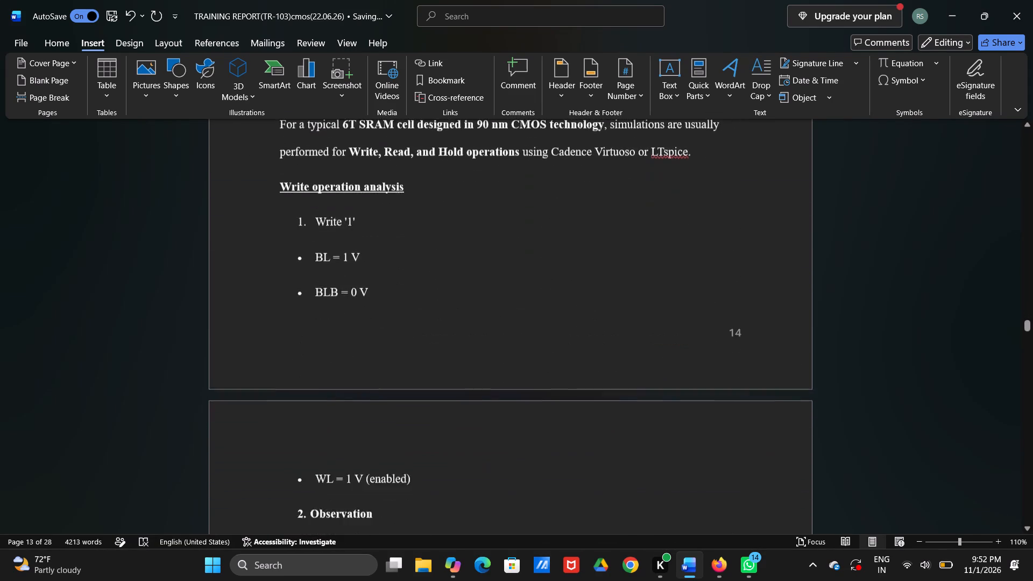
pyautogui.scroll(-1, 367, 372)
pyautogui.scroll(2, 367, 372)
pyautogui.scroll(-3, 367, 372)
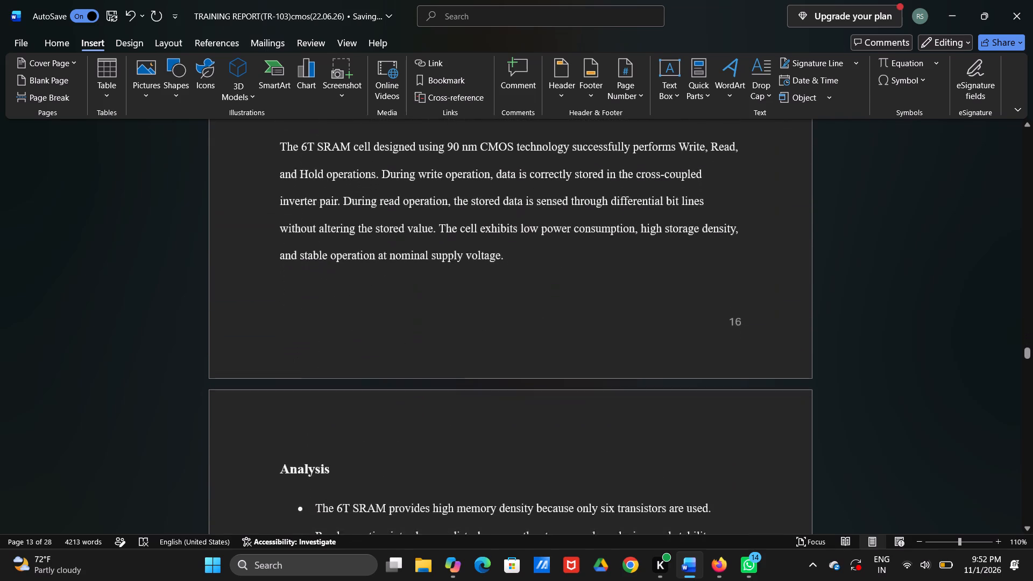
pyautogui.scroll(-3, 367, 372)
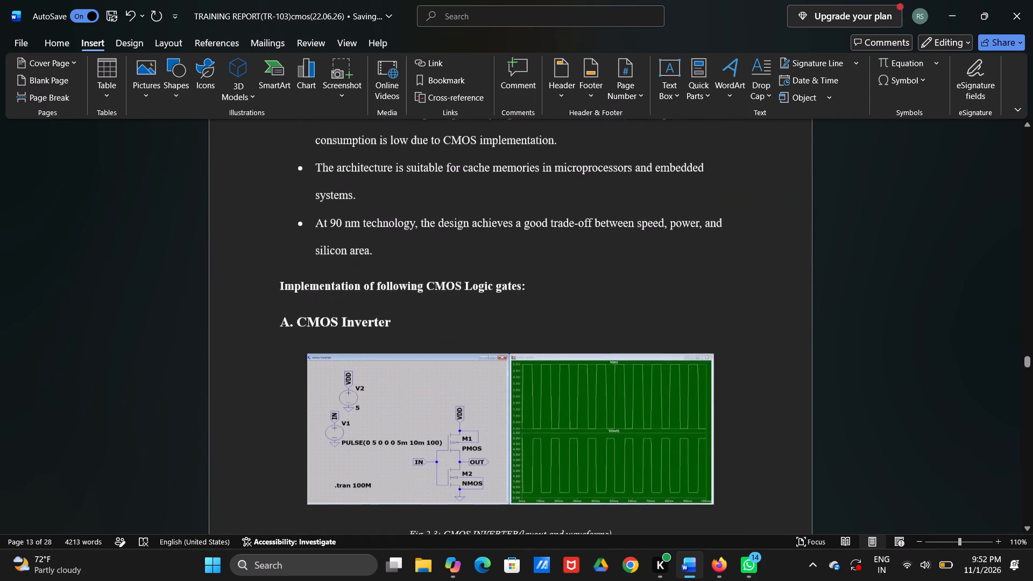
pyautogui.scroll(-4, 367, 372)
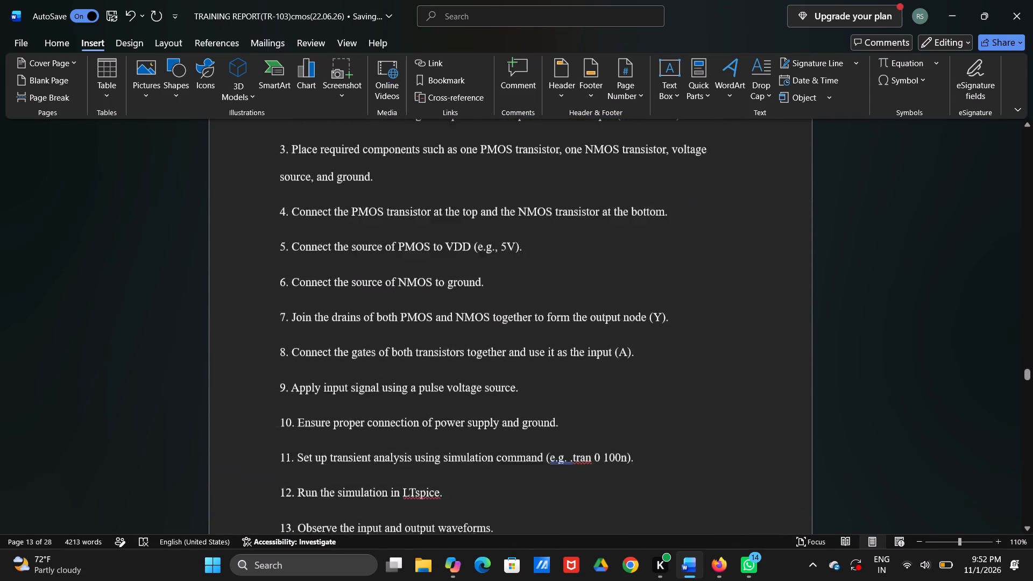
pyautogui.scroll(-3, 367, 372)
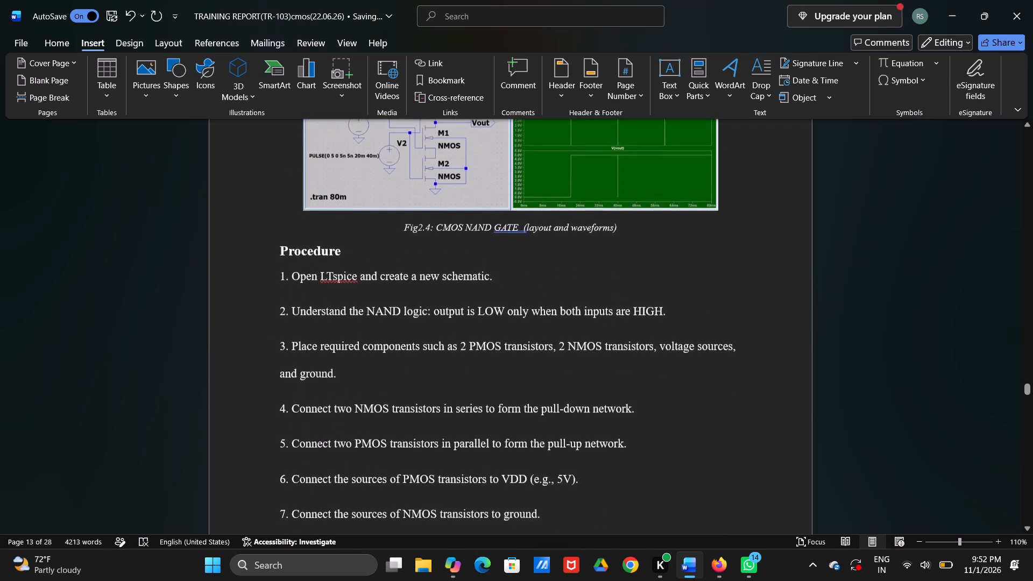
pyautogui.scroll(-4, 367, 372)
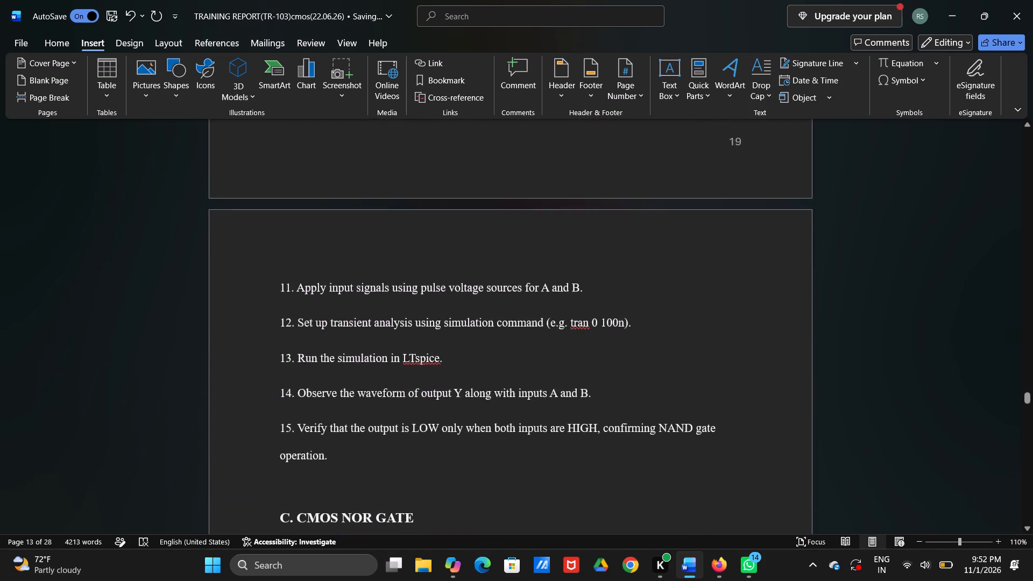
pyautogui.scroll(1, 367, 372)
pyautogui.scroll(-2, 367, 372)
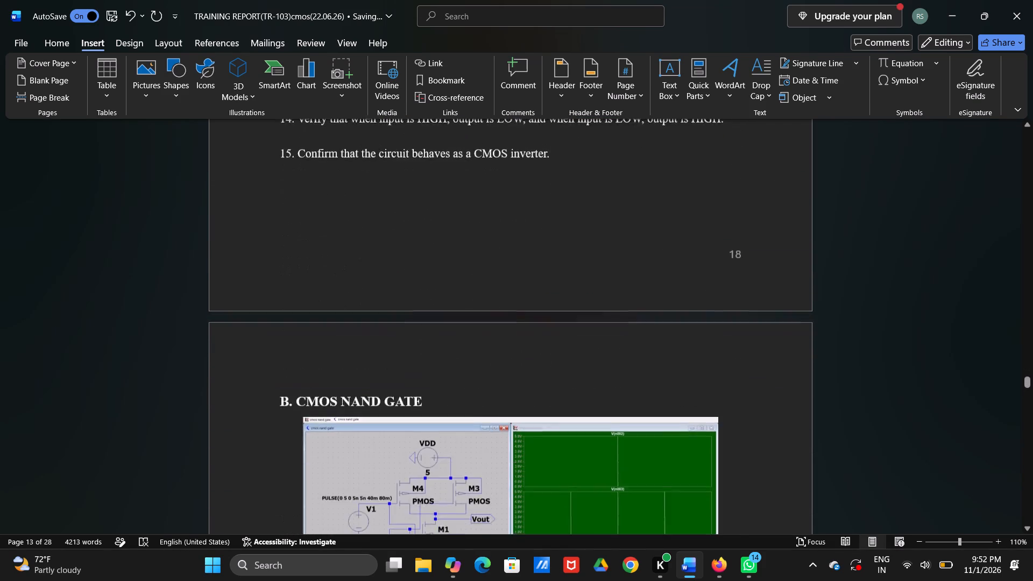
pyautogui.scroll(-5, 367, 372)
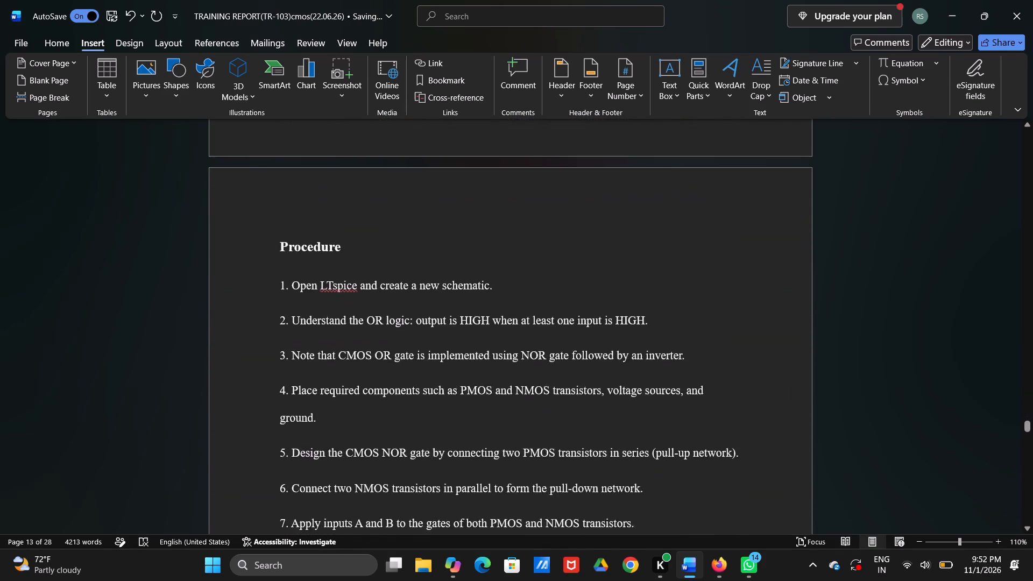
pyautogui.scroll(-3, 367, 372)
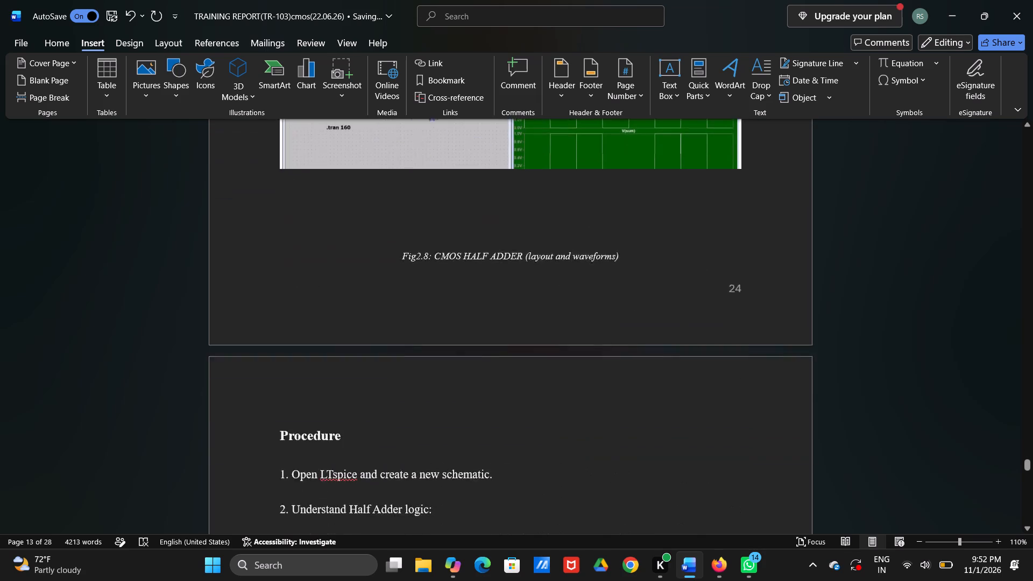
pyautogui.scroll(-4, 367, 372)
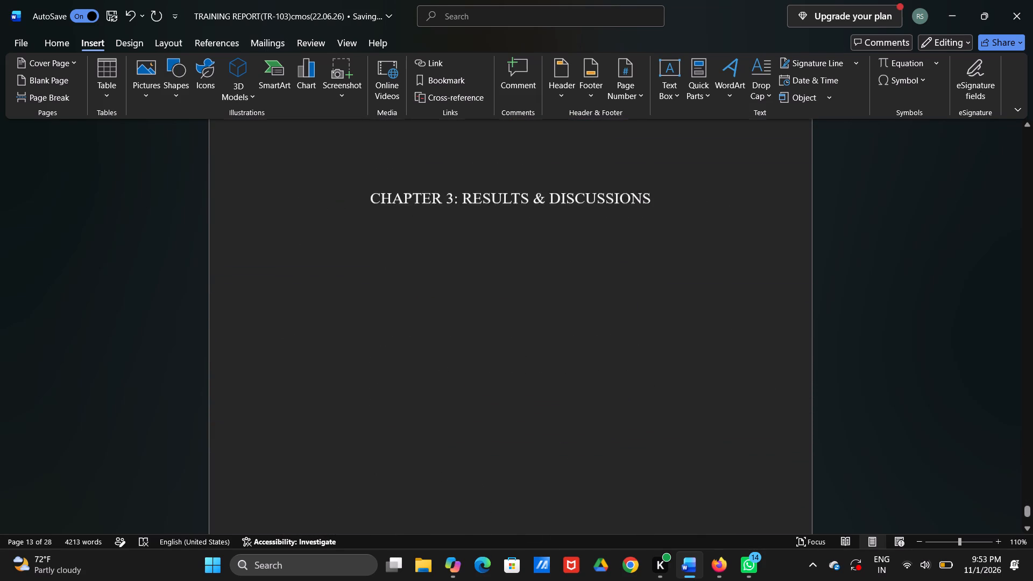
# Left-align the empty line directly below the "CHAPTER 3: RESULTS & DISCUSSIONS" heading.
pyautogui.click(439, 294)
pyautogui.moveTo(429, 223); pyautogui.dragTo(313, 208)
pyautogui.click(313, 208)
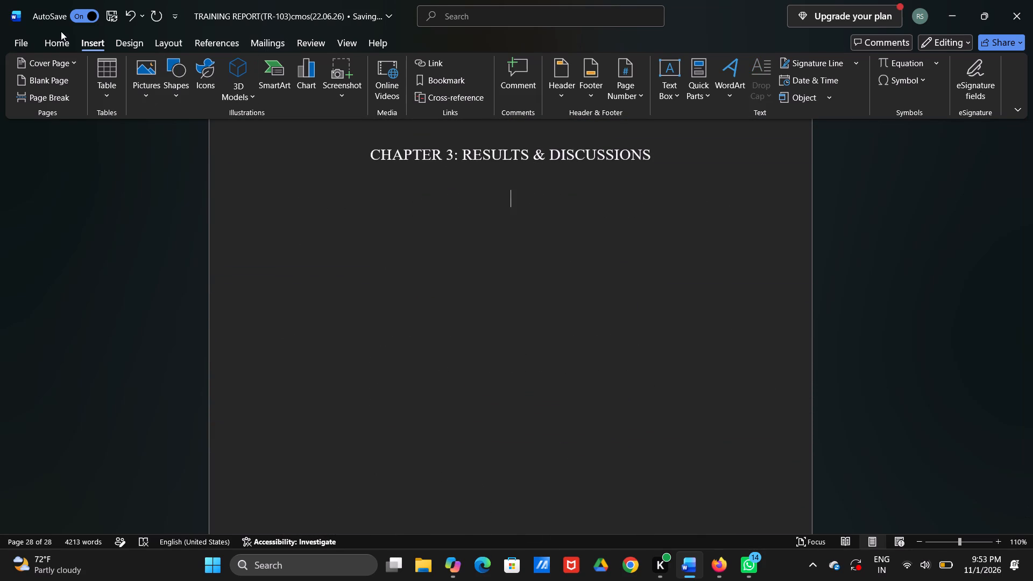
pyautogui.moveTo(61, 31); pyautogui.dragTo(69, 47)
pyautogui.click(69, 47)
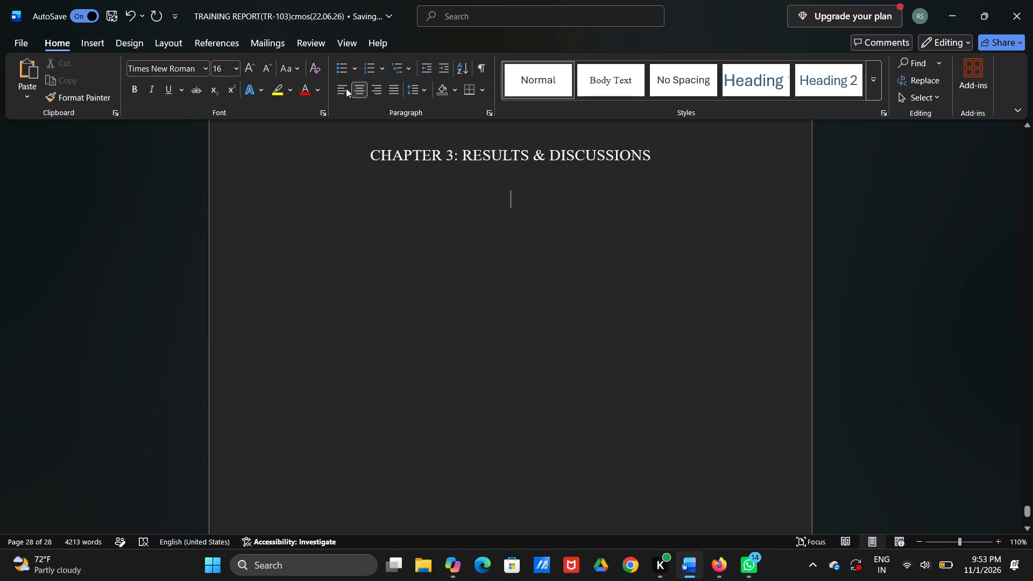
pyautogui.click(346, 88)
# Make the "CHAPTER 3: RESULTS & DISCUSSIONS" heading bold and return to the empty line below it.
pyautogui.click(418, 144)
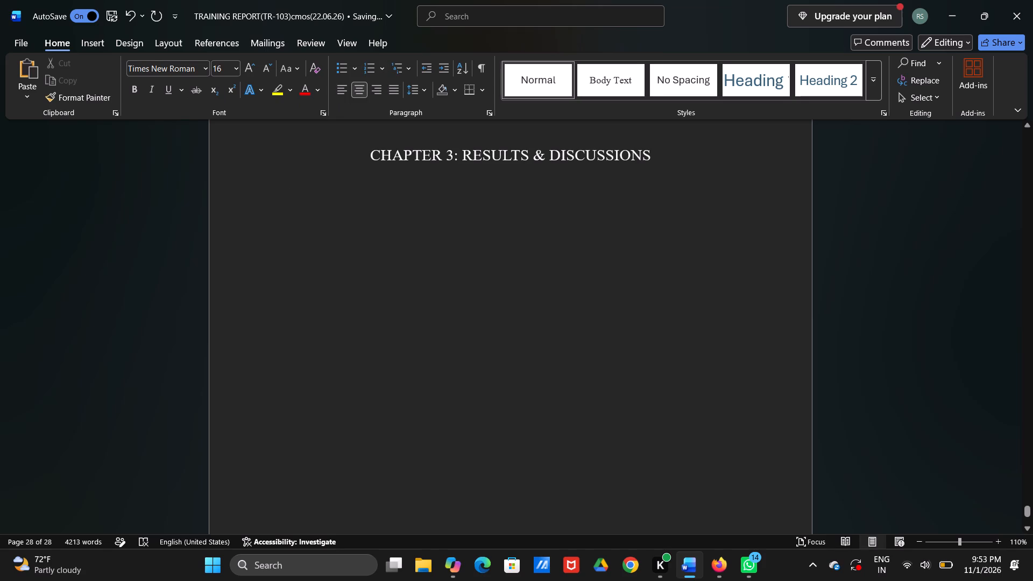
pyautogui.click(372, 151)
pyautogui.hotkey('ctrl', 'b')
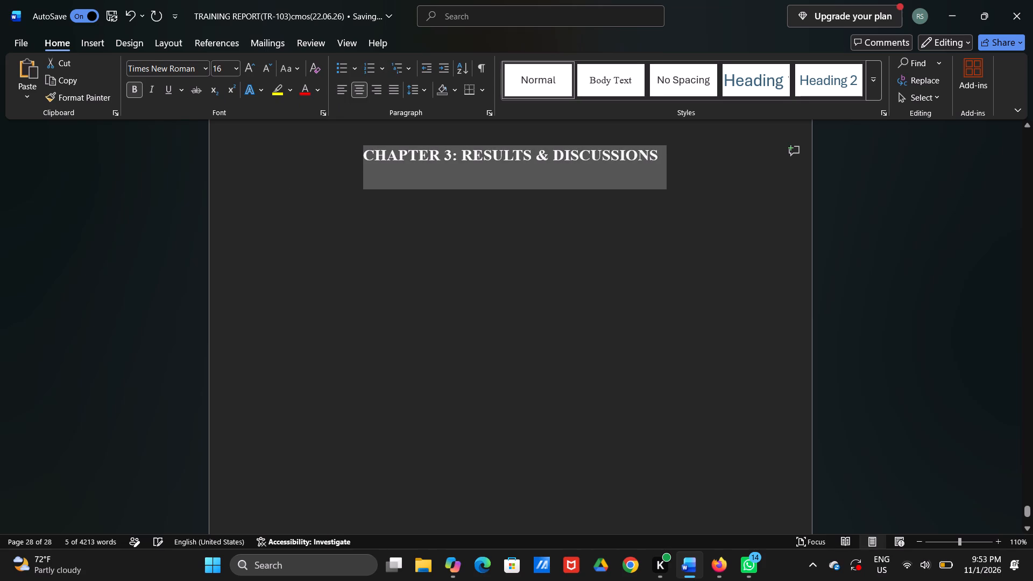
pyautogui.click(362, 175)
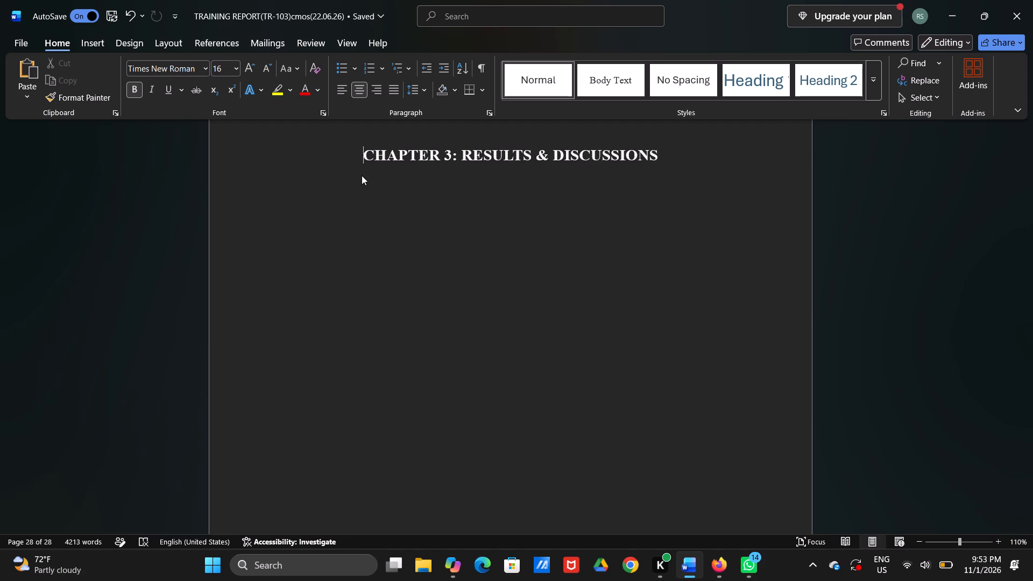
pyautogui.press('Down')
# Switch to Firefox and check the training report format PDF for the Chapter 3 content requirements.
pyautogui.click(723, 451)
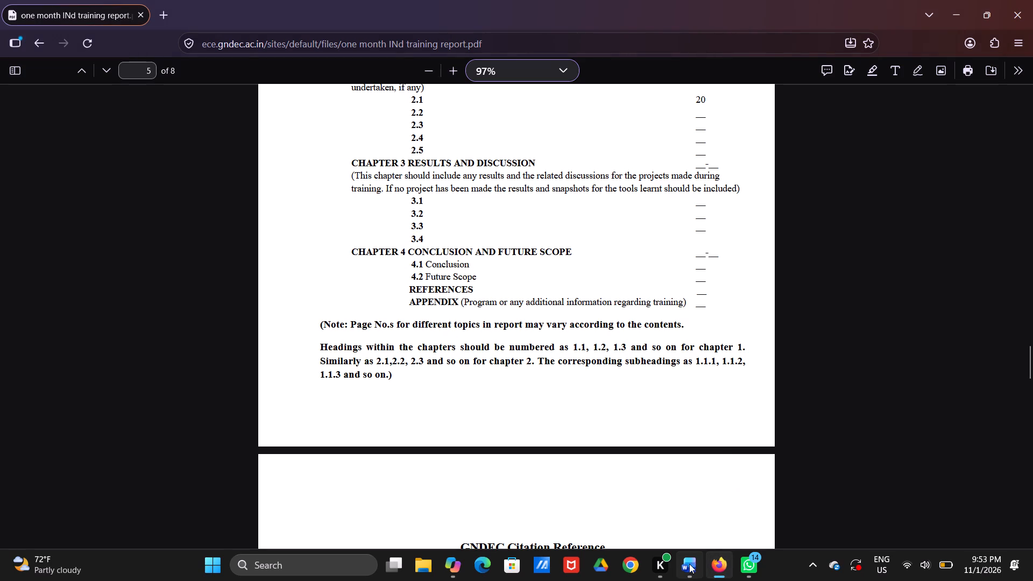
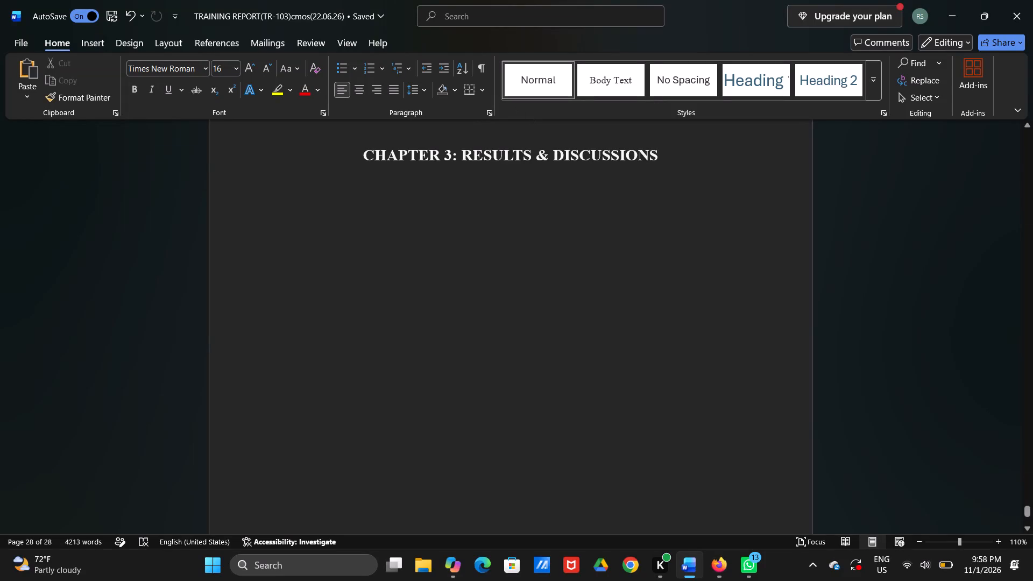
# Paste the copied results and discussion text on the empty line below the "CHAPTER 3: RESULTS & DISCUSSIONS" heading.
pyautogui.hotkey('ctrl', 'v')
# Delete the redundant "RESULTS AND DISCUSSION" line and the empty line with it, directly below the Chapter 3 heading.
pyautogui.scroll(3, 430, 205)
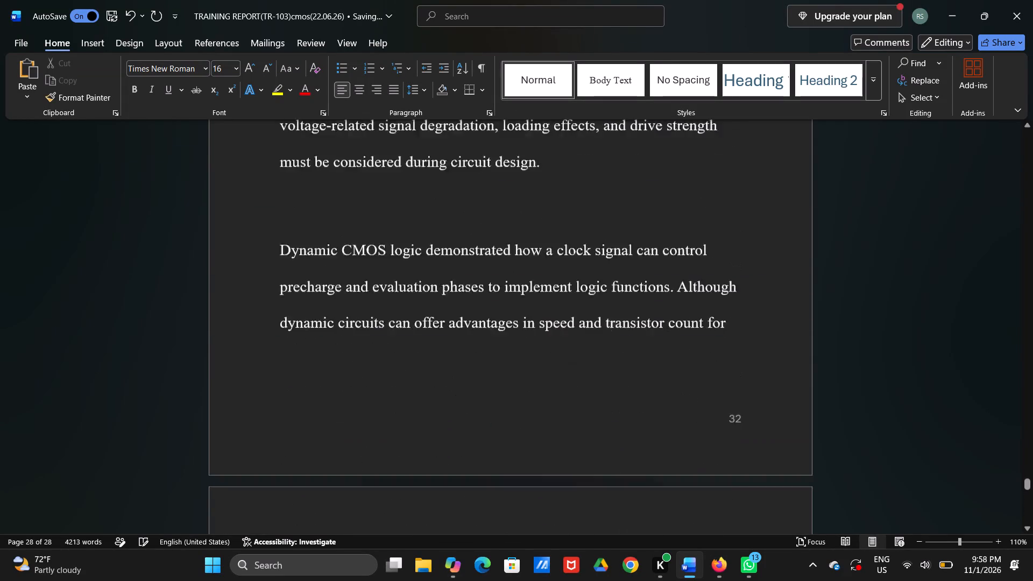
pyautogui.scroll(5, 430, 205)
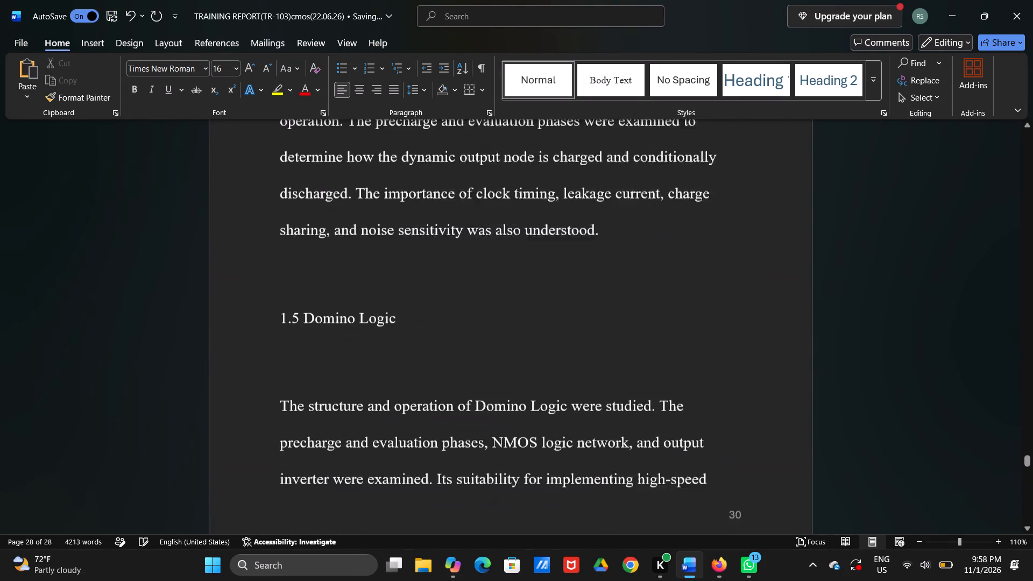
pyautogui.scroll(4, 430, 205)
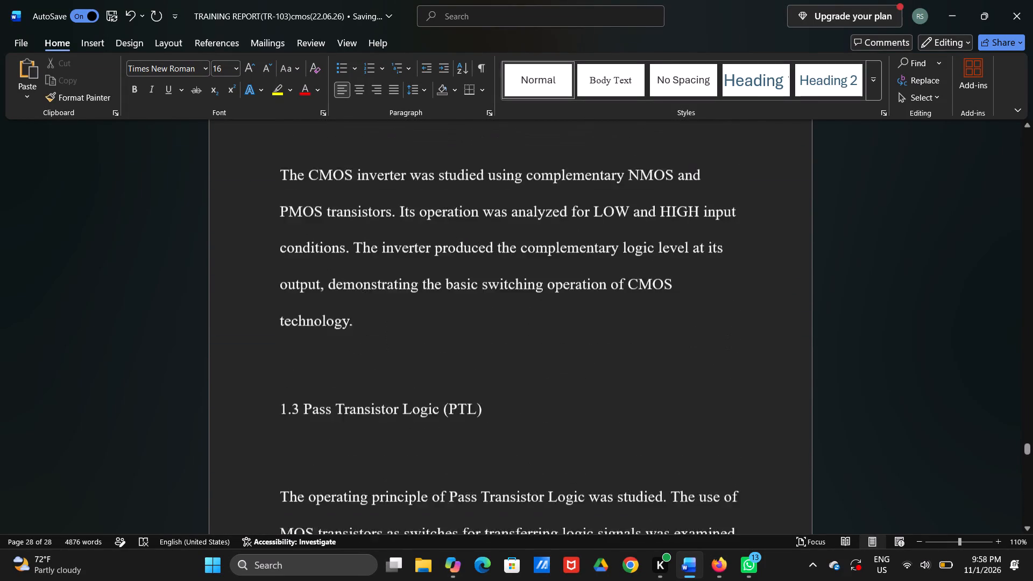
pyautogui.scroll(4, 430, 205)
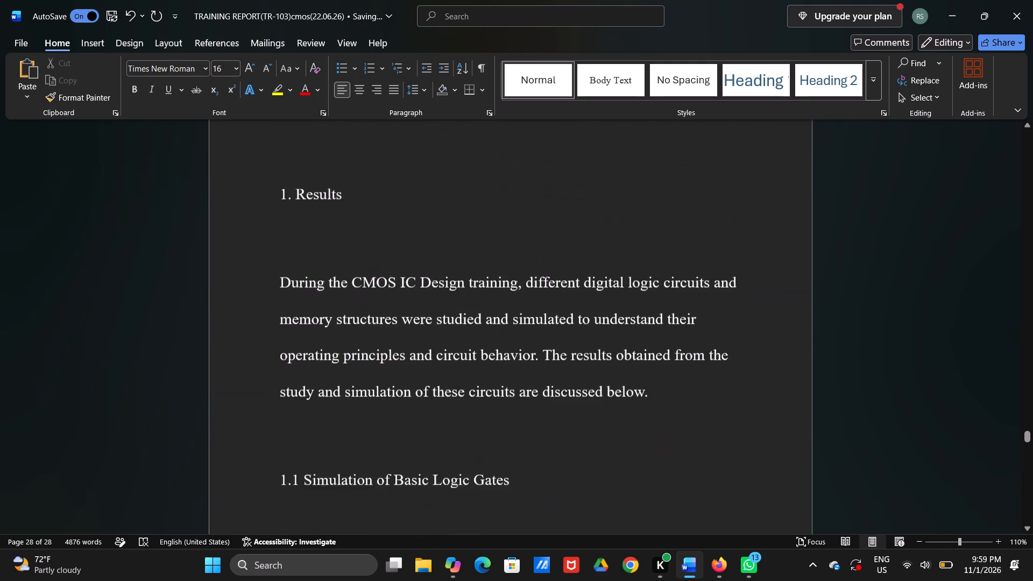
pyautogui.scroll(-1, 430, 205)
pyautogui.scroll(1, 430, 205)
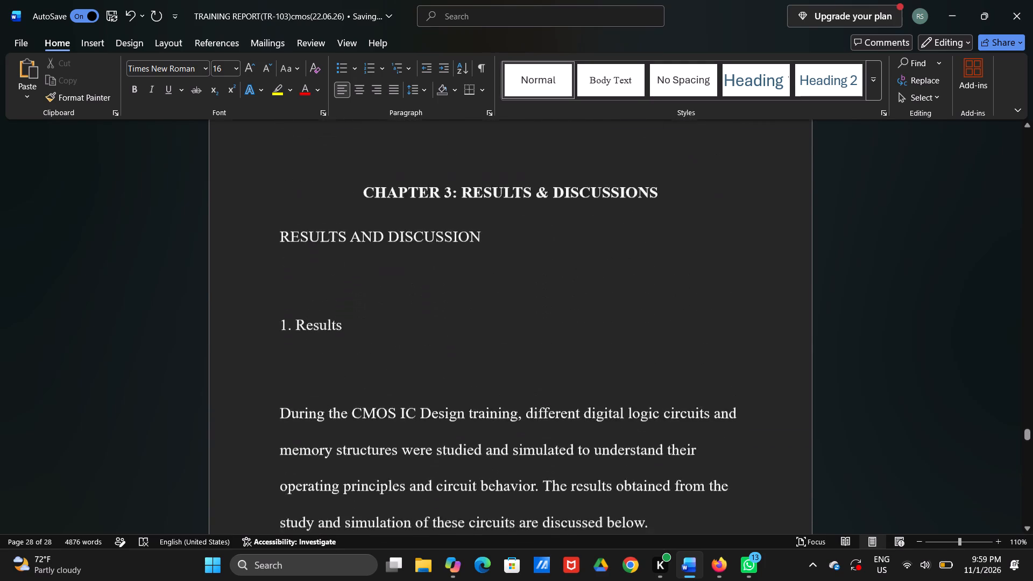
pyautogui.scroll(1, 430, 205)
pyautogui.moveTo(487, 331); pyautogui.dragTo(278, 334)
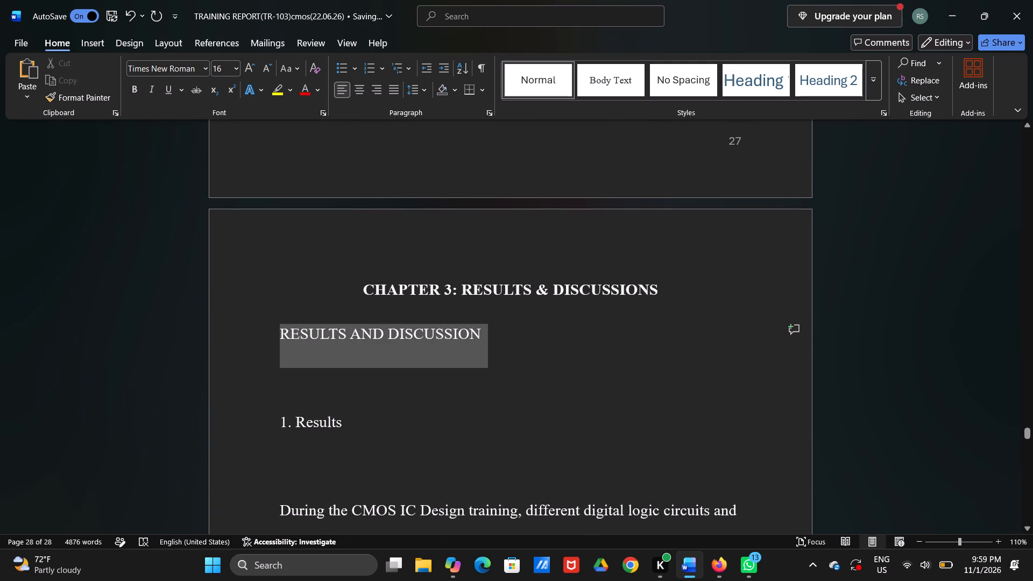
pyautogui.moveTo(278, 334); pyautogui.dragTo(236, 341)
pyautogui.press('BackSpace')
pyautogui.press('BackSpace')
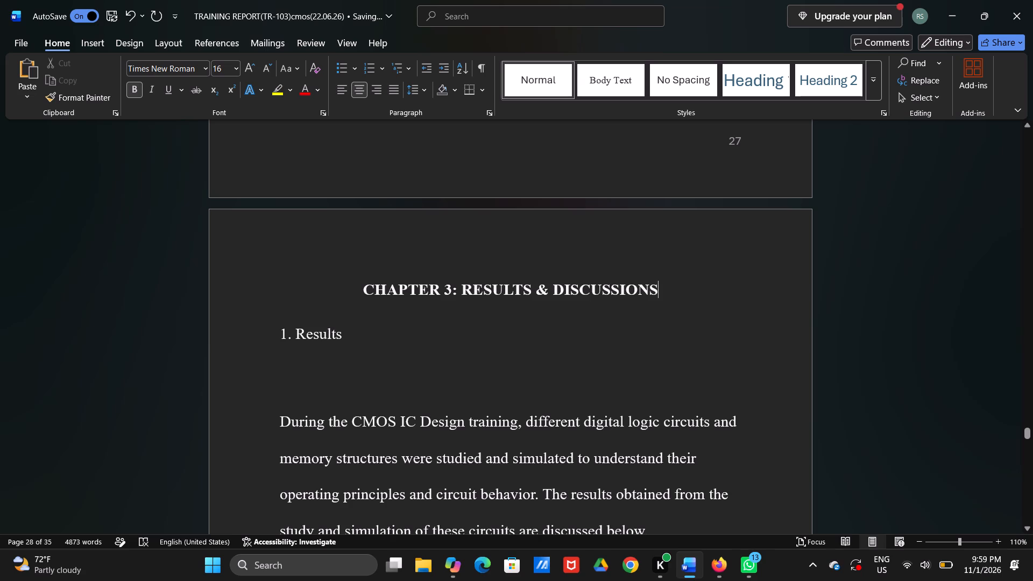
# Make the "1. Results" heading at the start of Chapter 3 bold.
pyautogui.moveTo(354, 337); pyautogui.dragTo(273, 327)
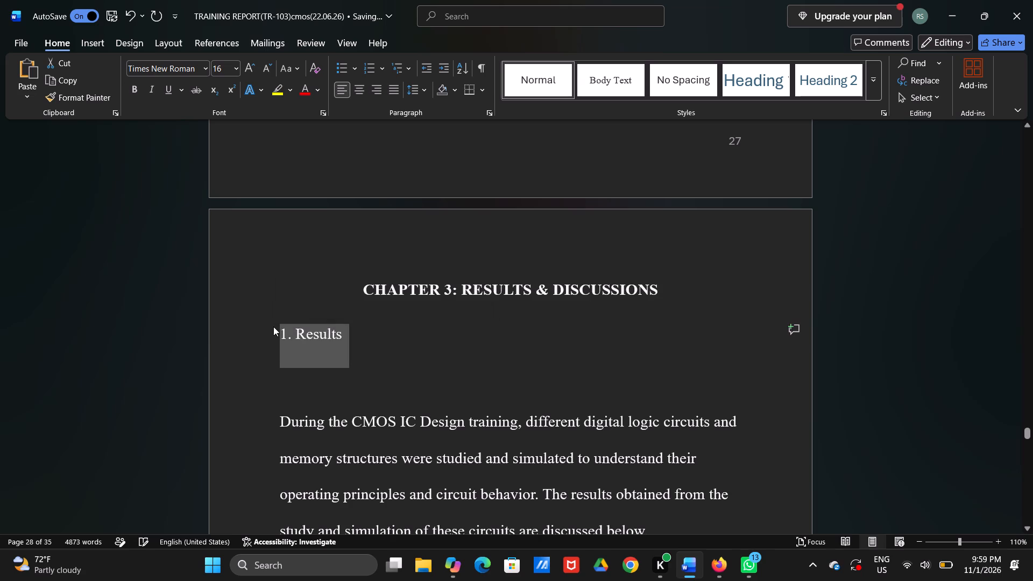
pyautogui.hotkey('ctrl', 'b')
# Switch to Firefox with the one-month training report format PDF.
pyautogui.hotkey('alt', 'Tab')
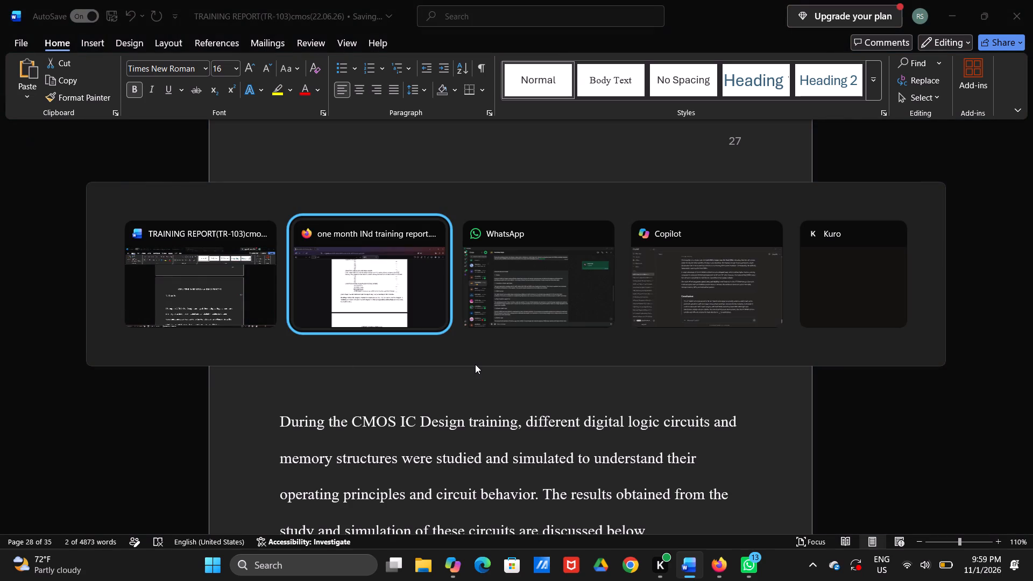
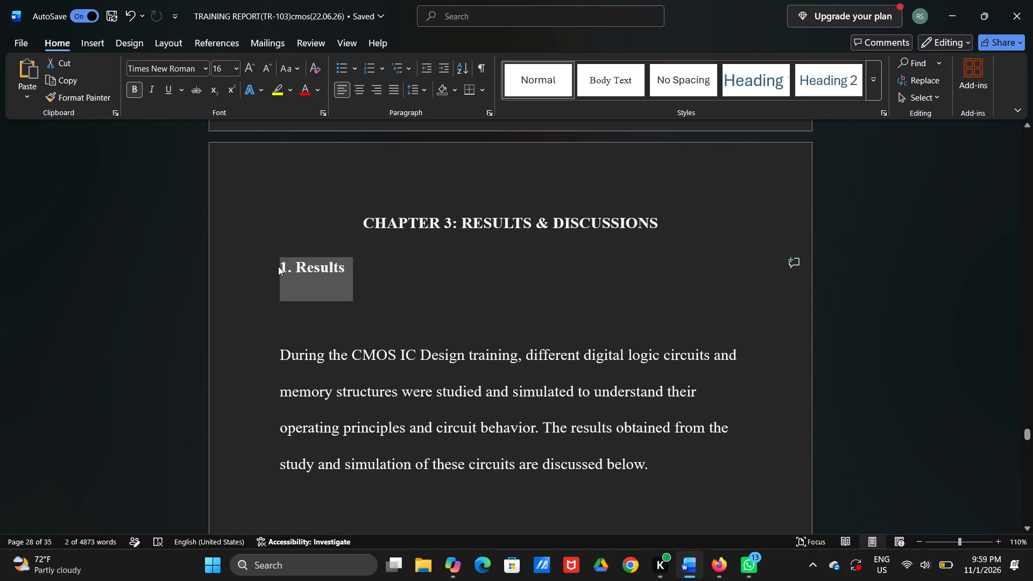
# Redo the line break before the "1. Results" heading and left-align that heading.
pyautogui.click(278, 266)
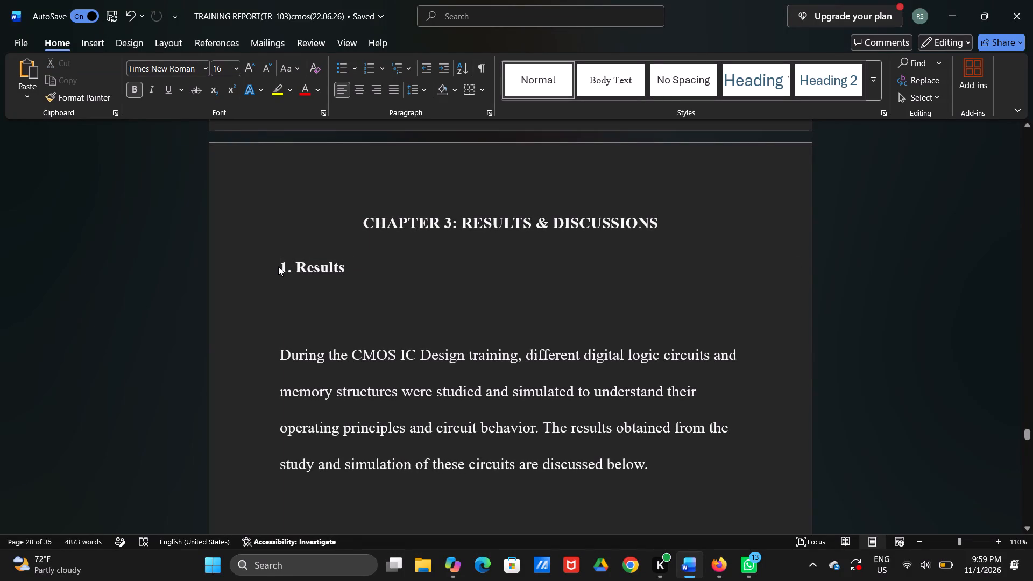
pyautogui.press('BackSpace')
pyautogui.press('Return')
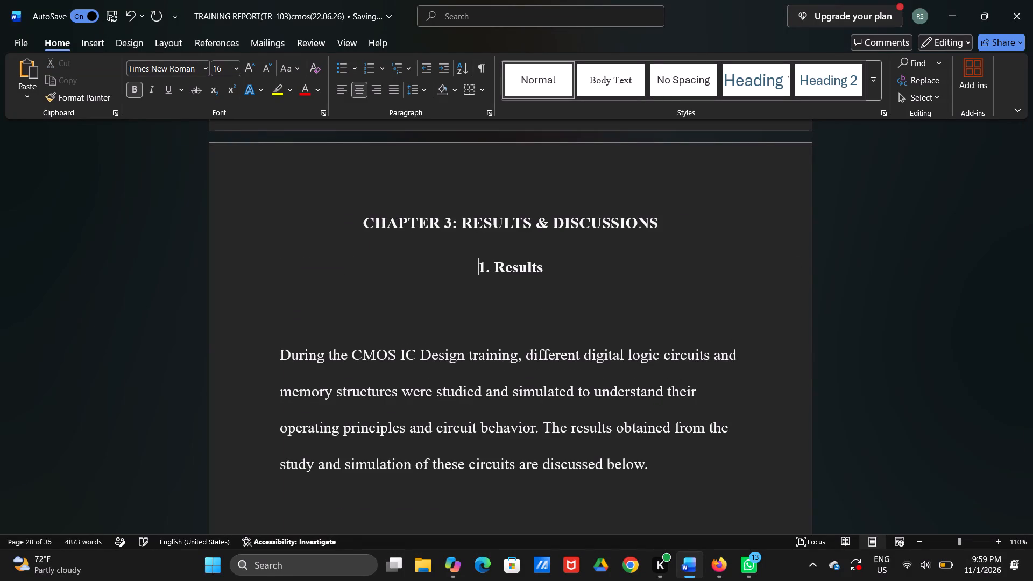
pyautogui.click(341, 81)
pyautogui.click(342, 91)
# Delete the empty line between the "1. Results" heading and the introductory paragraph starting "During the CMOS IC Design training".
pyautogui.click(280, 308)
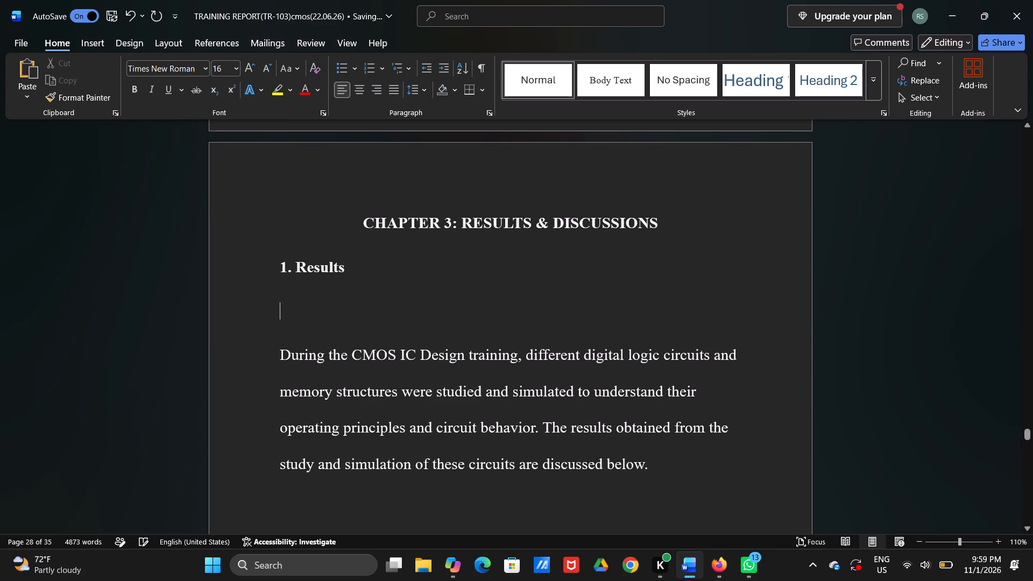
pyautogui.click(277, 334)
pyautogui.press('BackSpace')
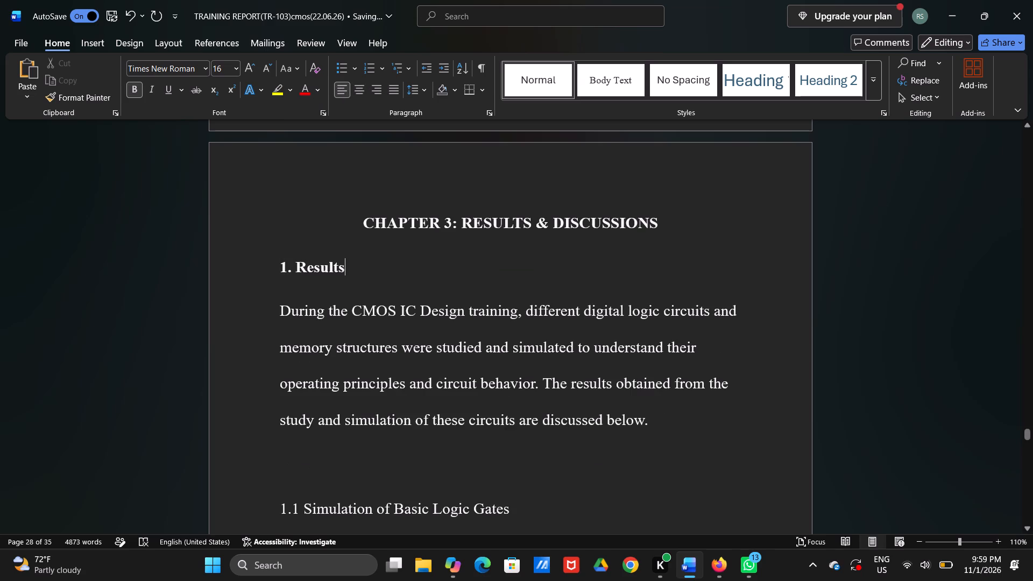
pyautogui.moveTo(267, 308); pyautogui.dragTo(282, 313)
pyautogui.click(282, 313)
pyautogui.press('BackSpace')
pyautogui.press('Return')
# Reduce all Chapter 3 text below the "1. Results" heading, through the final paragraph ending in "fabrication.", to 12 pt.
pyautogui.scroll(-2, 282, 313)
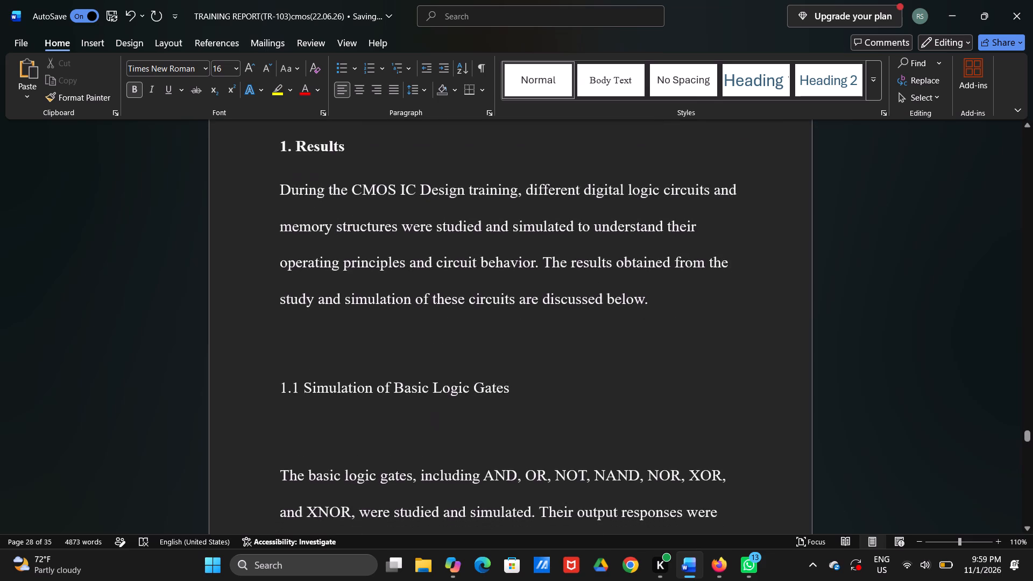
pyautogui.scroll(-1, 282, 313)
pyautogui.scroll(1, 314, 301)
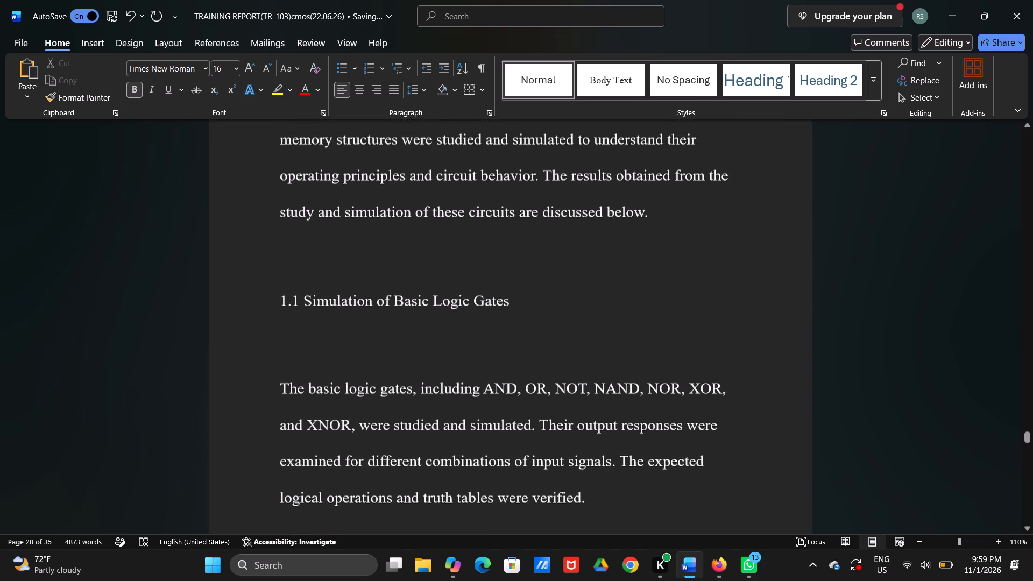
pyautogui.scroll(1, 314, 301)
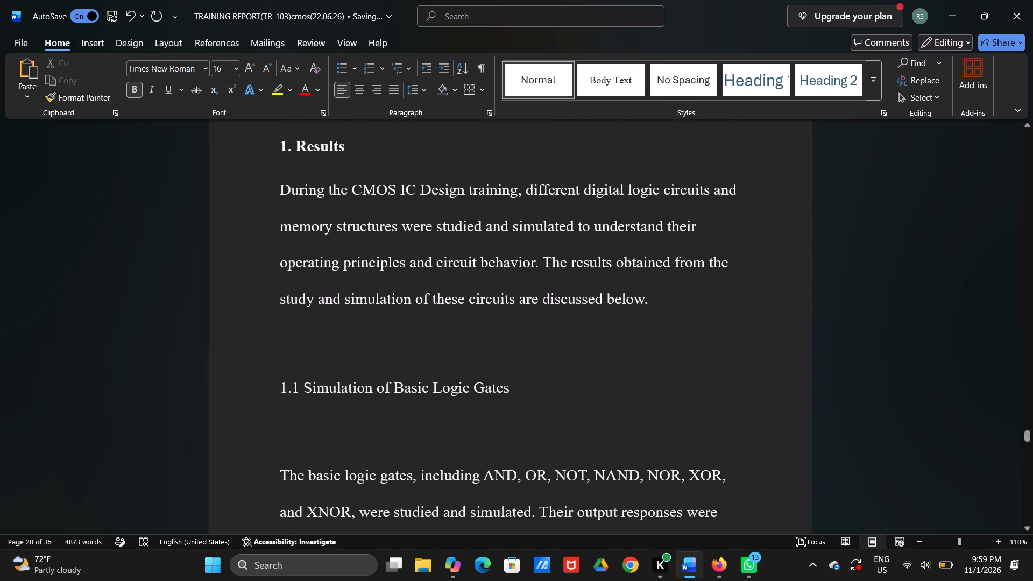
pyautogui.moveTo(280, 188); pyautogui.dragTo(681, 516)
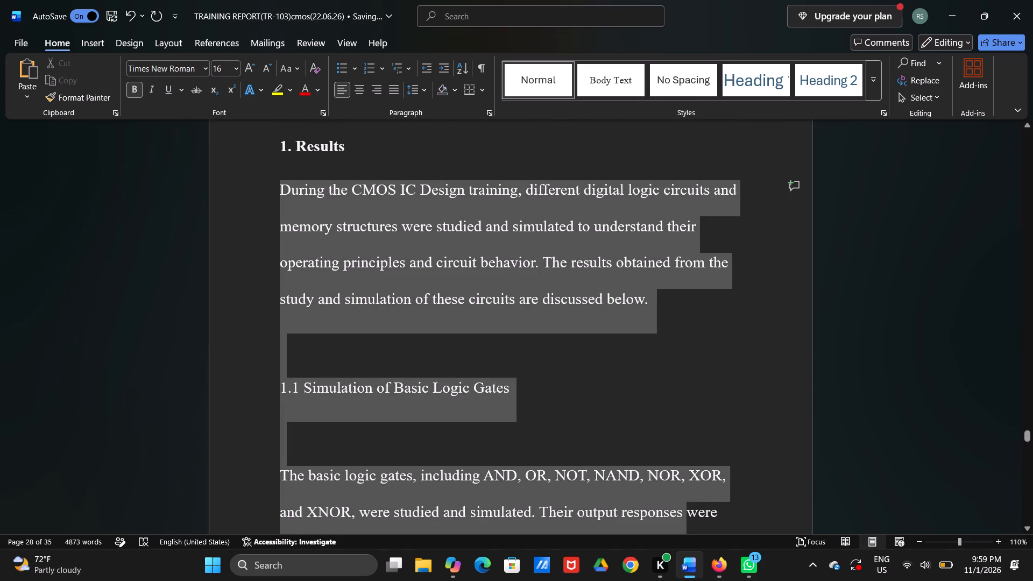
pyautogui.moveTo(681, 516); pyautogui.dragTo(716, 580)
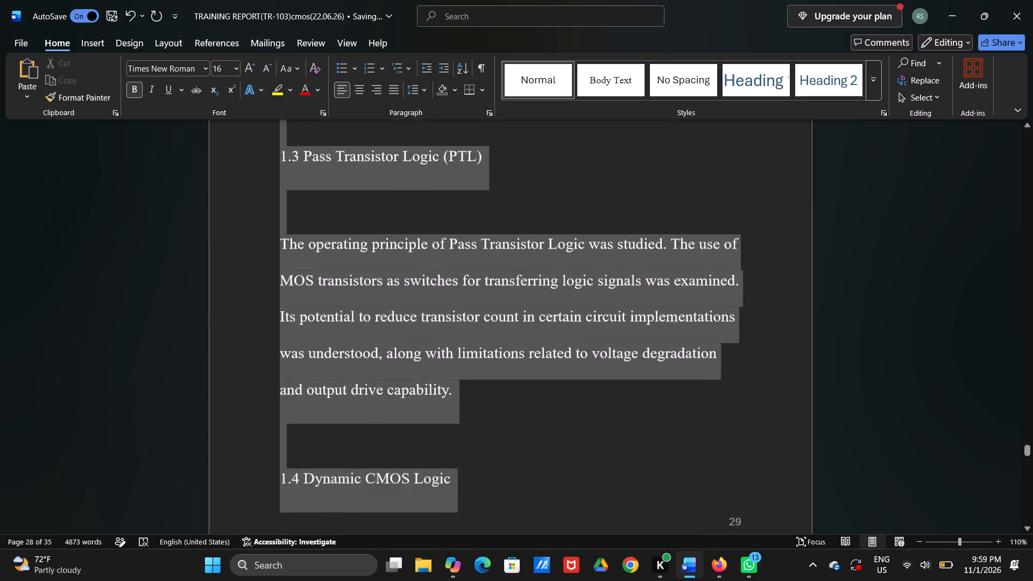
pyautogui.moveTo(716, 580); pyautogui.dragTo(623, 528)
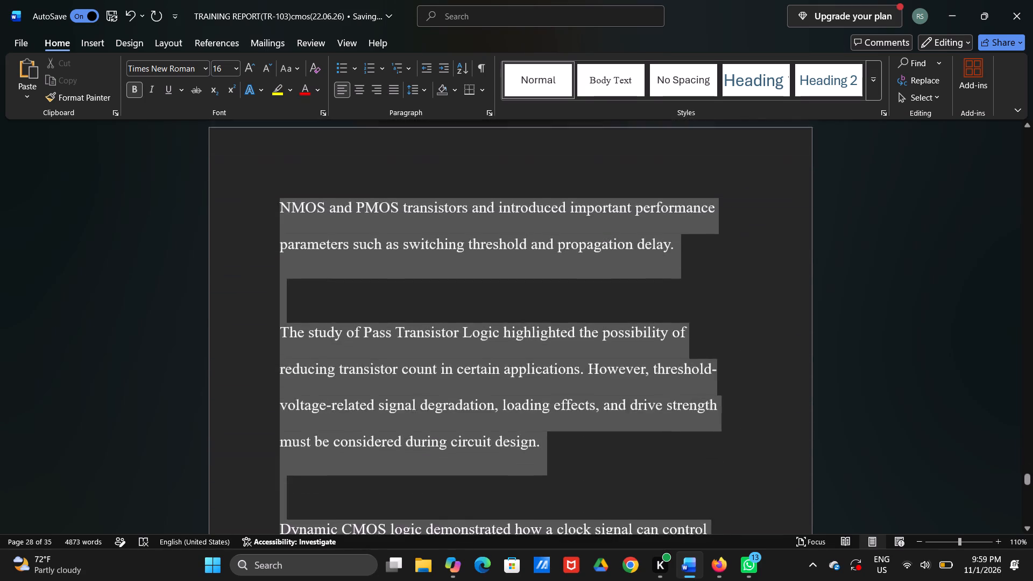
pyautogui.moveTo(623, 528); pyautogui.dragTo(588, 516)
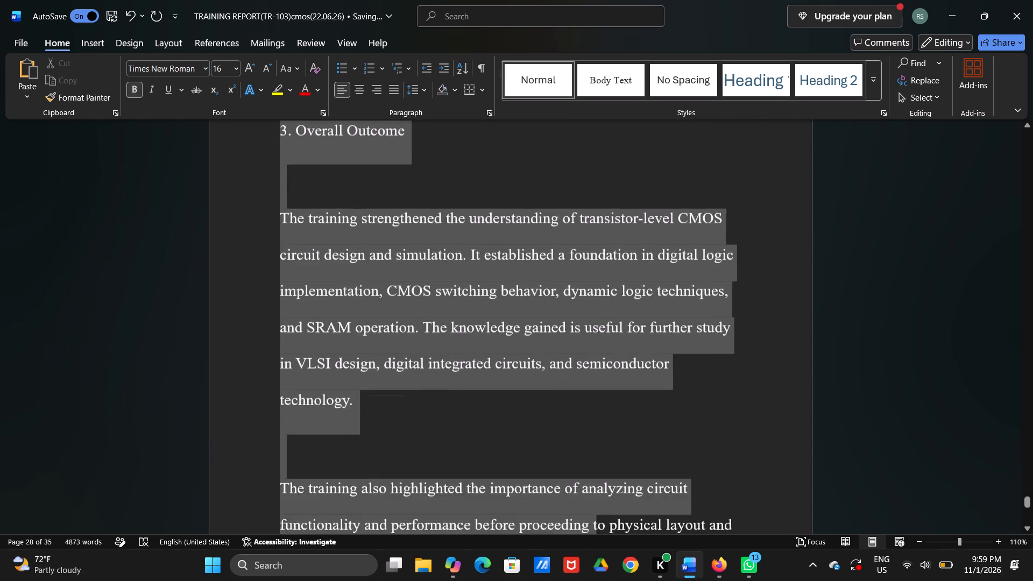
pyautogui.moveTo(588, 516); pyautogui.dragTo(516, 315)
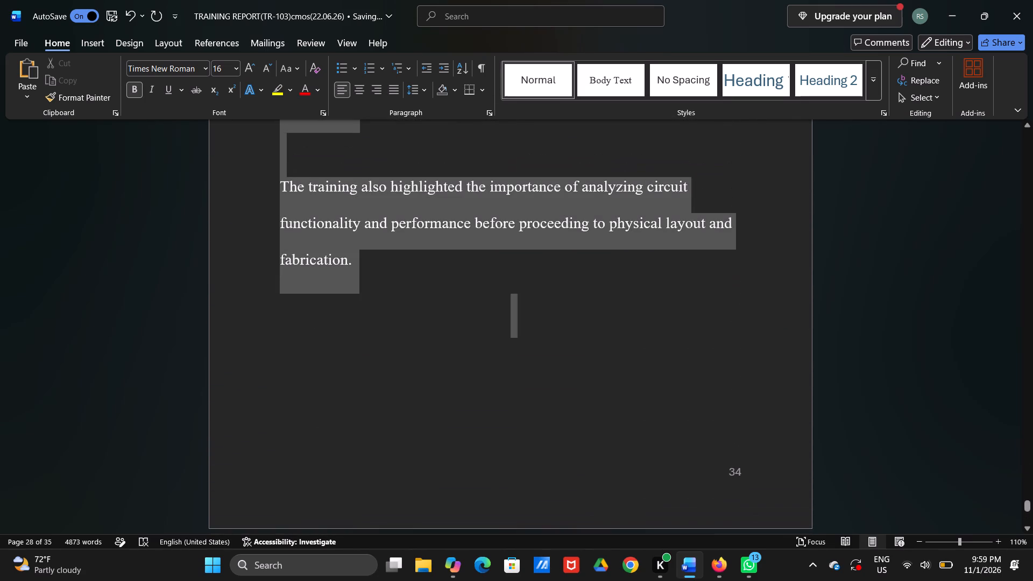
pyautogui.moveTo(516, 315); pyautogui.dragTo(457, 303)
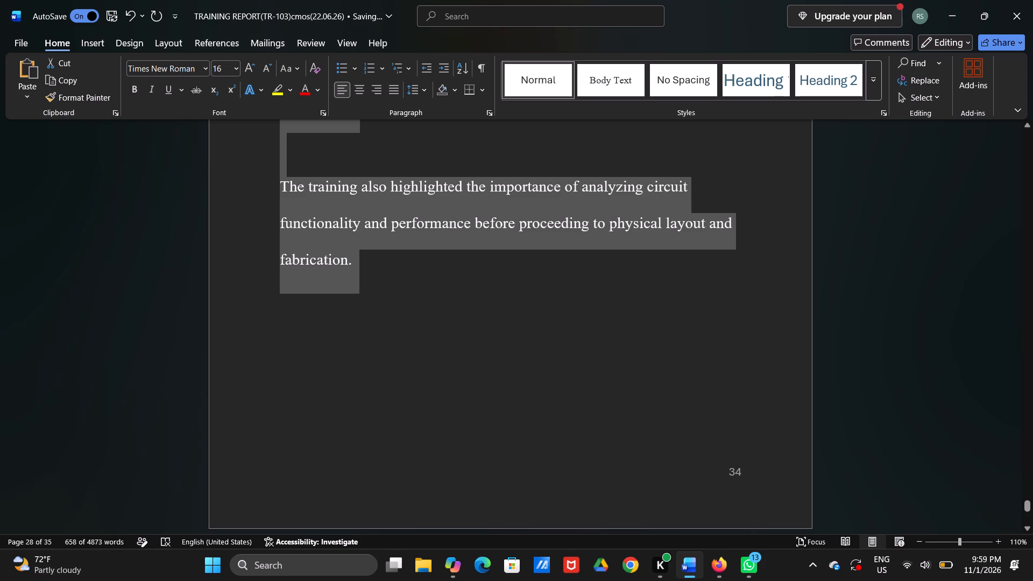
pyautogui.hotkey('ctrl', 'shift', ',')
pyautogui.hotkey('ctrl', 'shift', ',')
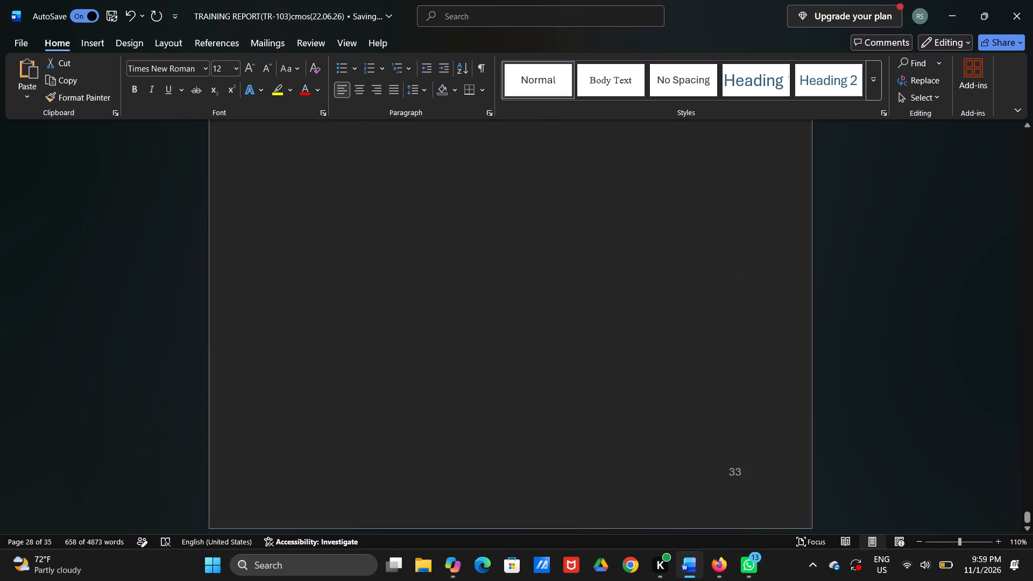
# Renumber the "1.1 Simulation of Basic Logic Gates" heading as 3.1.
pyautogui.scroll(5, 457, 303)
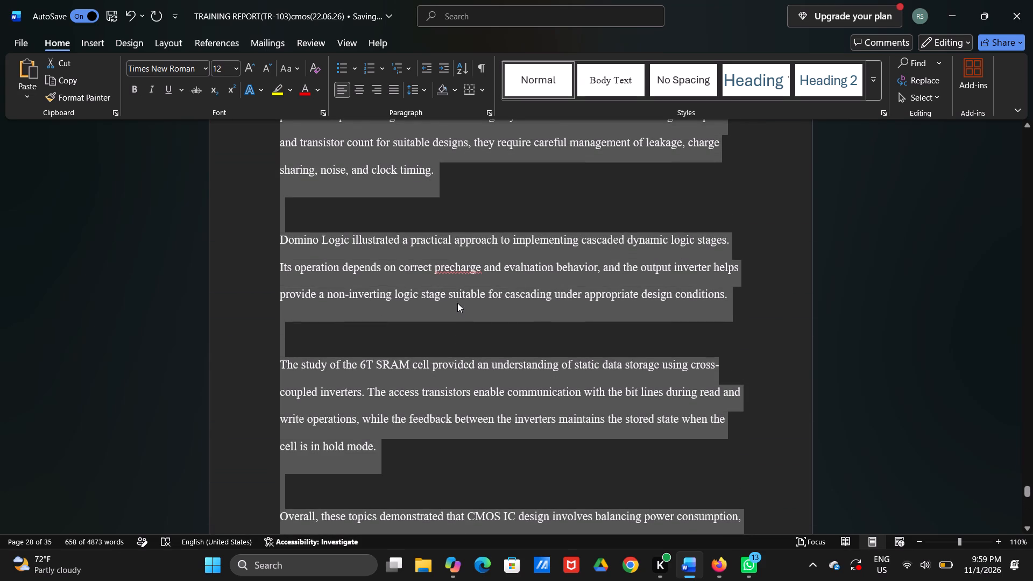
pyautogui.scroll(3, 457, 303)
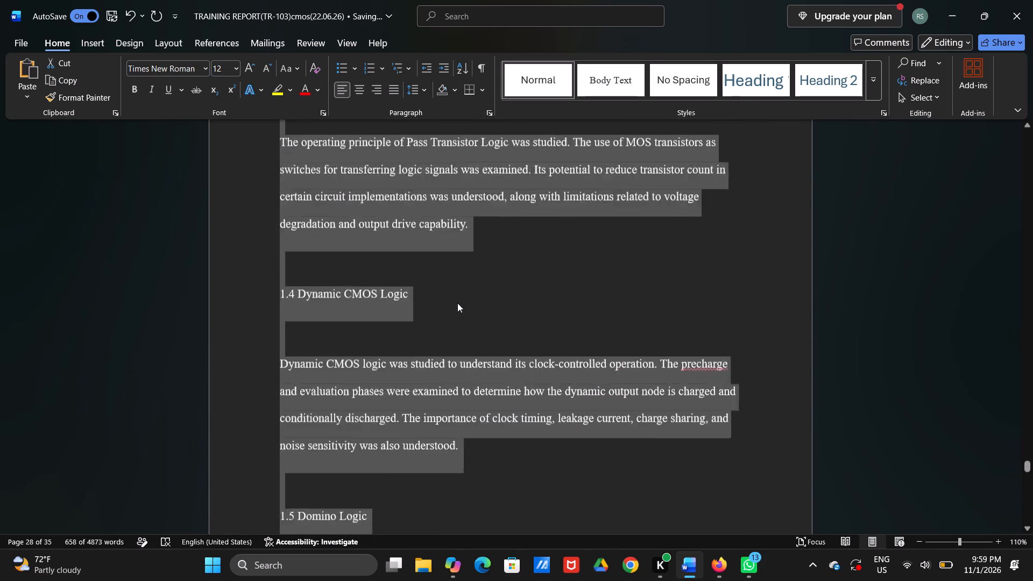
pyautogui.scroll(2, 457, 303)
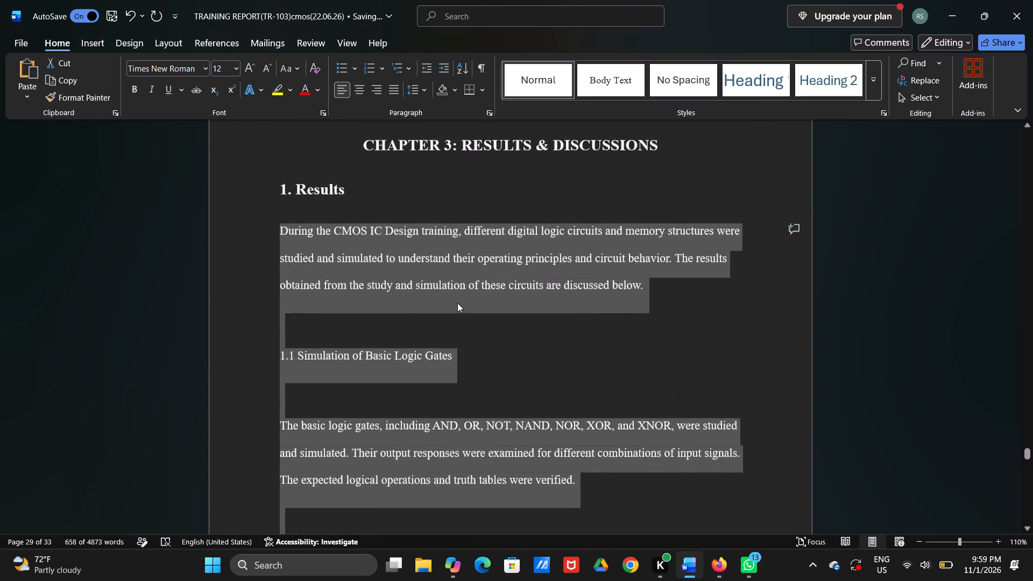
pyautogui.click(367, 301)
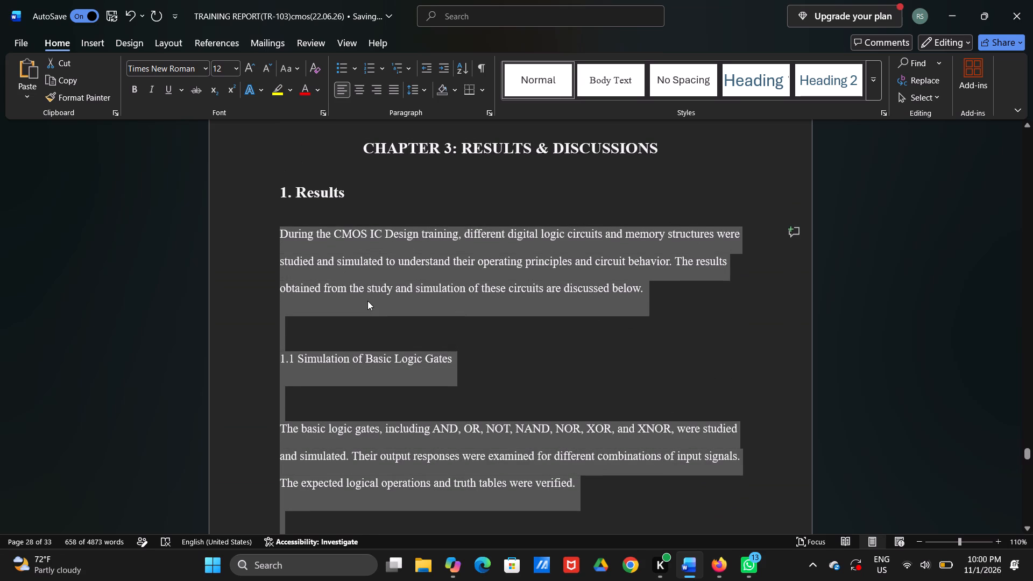
pyautogui.click(282, 354)
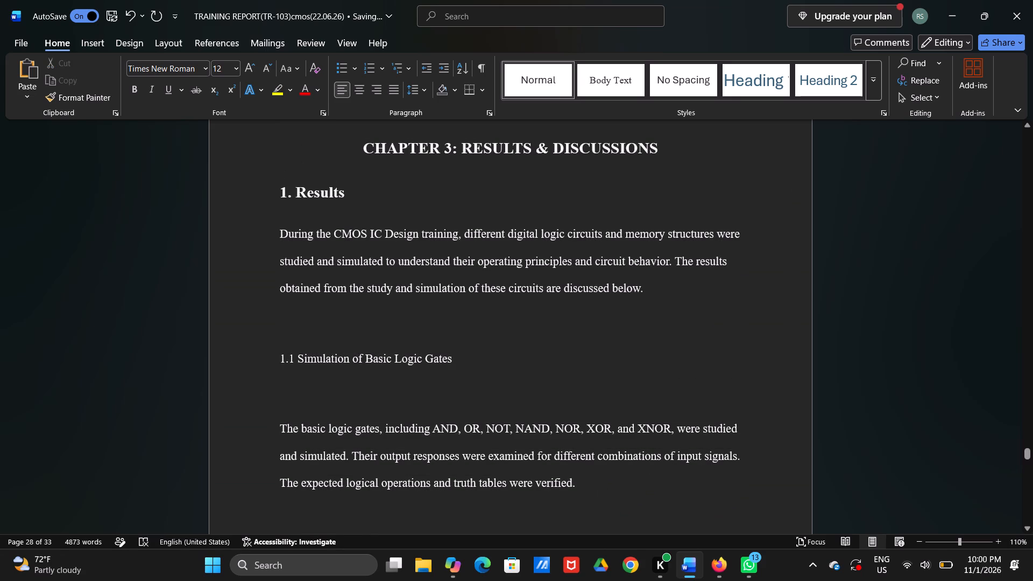
pyautogui.click(283, 364)
pyautogui.press('BackSpace')
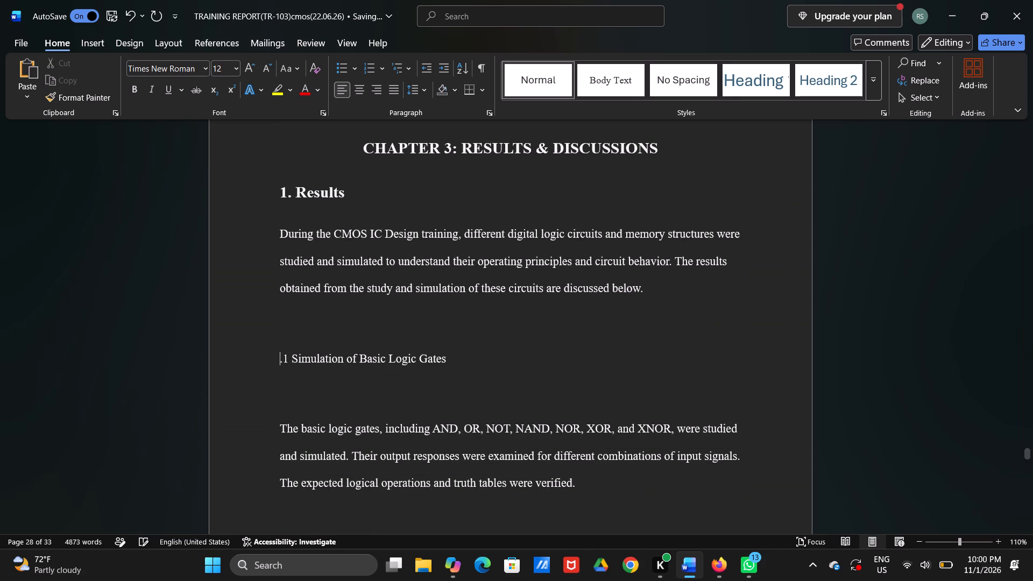
pyautogui.press('3')
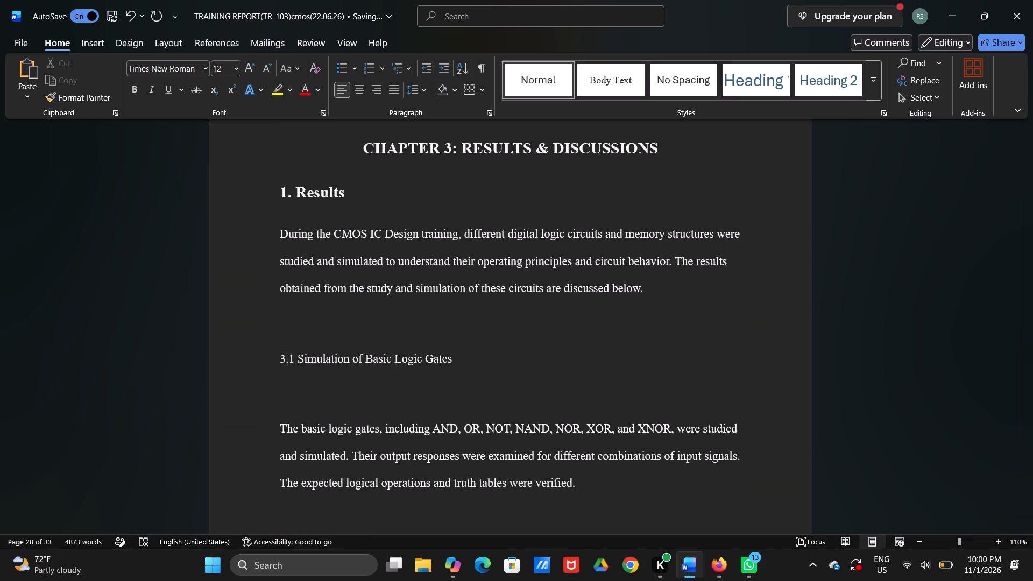
# Delete the empty line above the "3.1 Simulation of Basic Logic Gates" heading.
pyautogui.click(279, 362)
pyautogui.press('BackSpace')
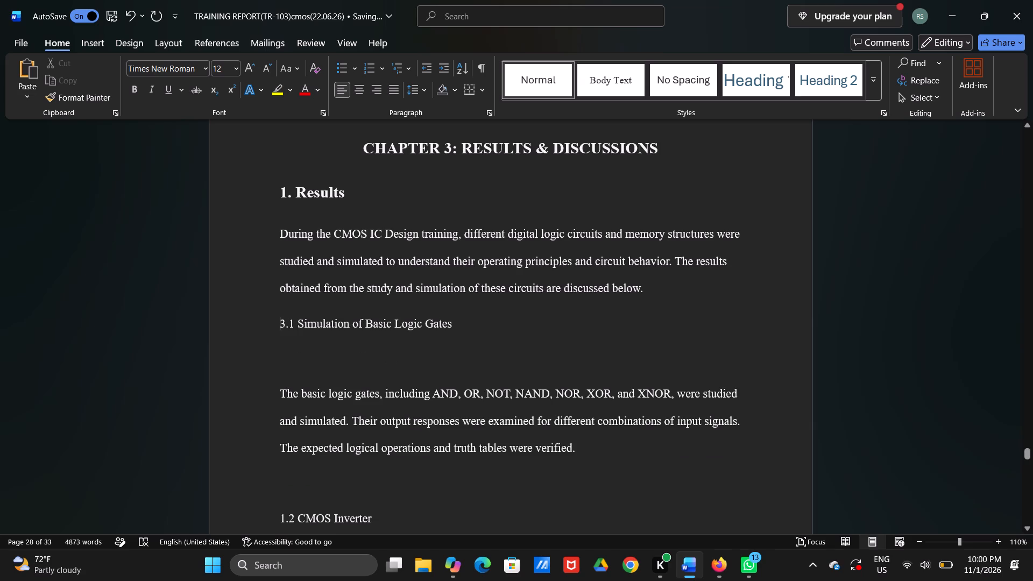
# After checking the report format PDF in Firefox, make the "3.1 Simulation of Basic Logic Gates" heading in Word bold and 14 pt.
pyautogui.hotkey('alt', 'Tab')
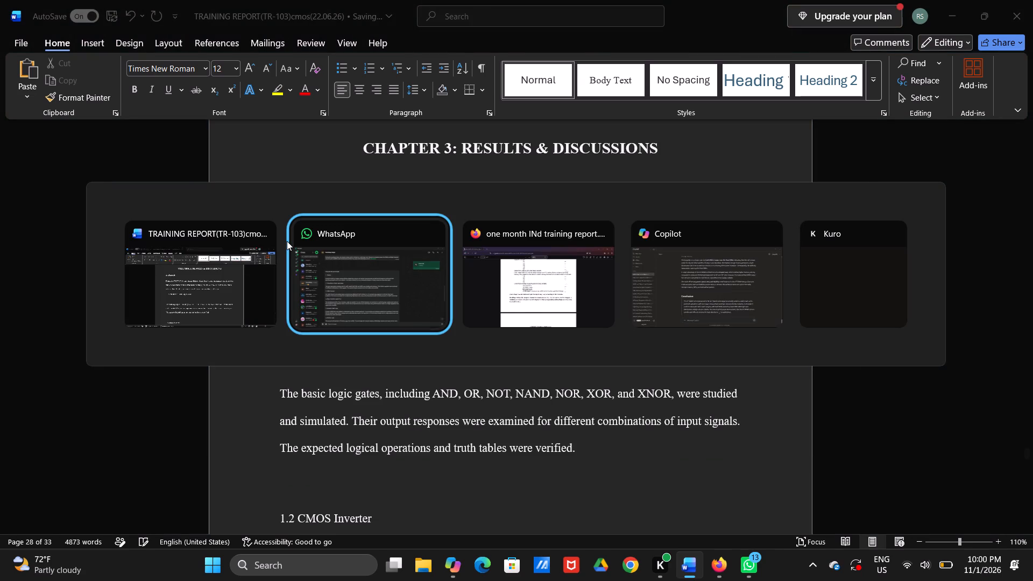
pyautogui.hotkey('alt', 'Tab')
pyautogui.hotkey('alt', 'Tab')
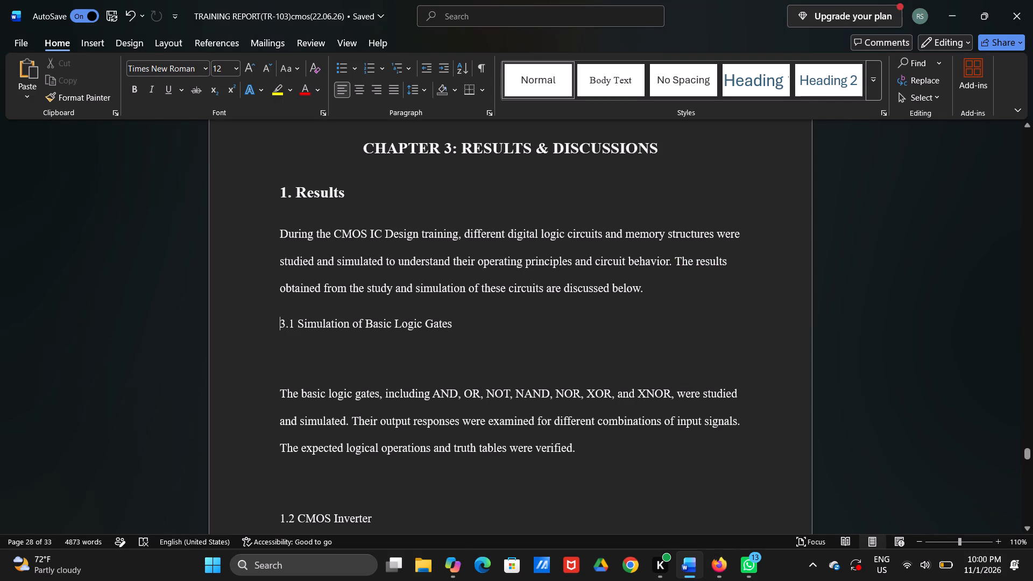
pyautogui.moveTo(280, 321); pyautogui.dragTo(497, 351)
pyautogui.hotkey('ctrl', 'b')
pyautogui.hotkey('ctrl', 'shift', '.')
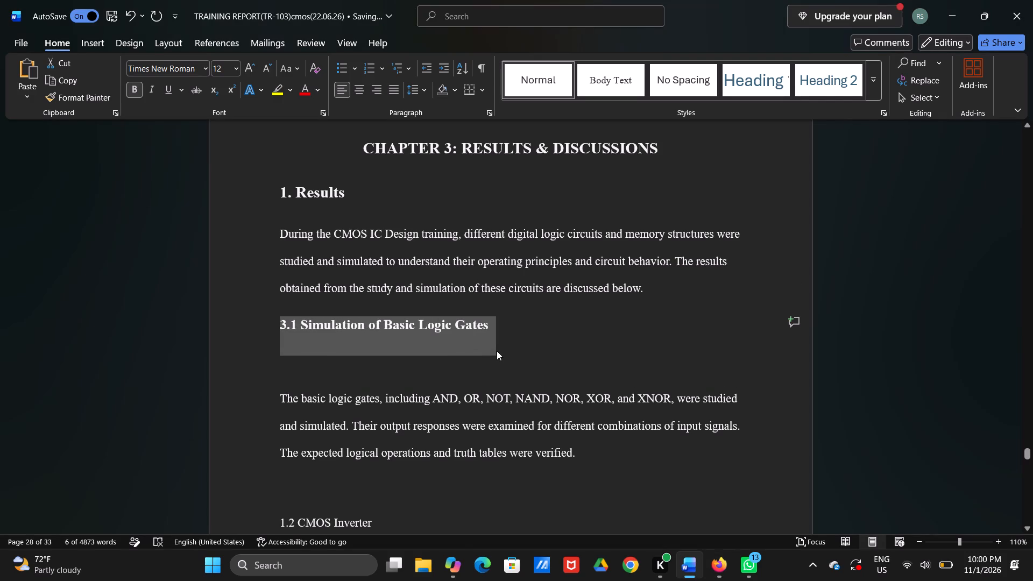
# Delete the empty line between the "3.1 Simulation of Basic Logic Gates" heading and its paragraph.
pyautogui.scroll(-1, 497, 351)
pyautogui.scroll(1, 497, 351)
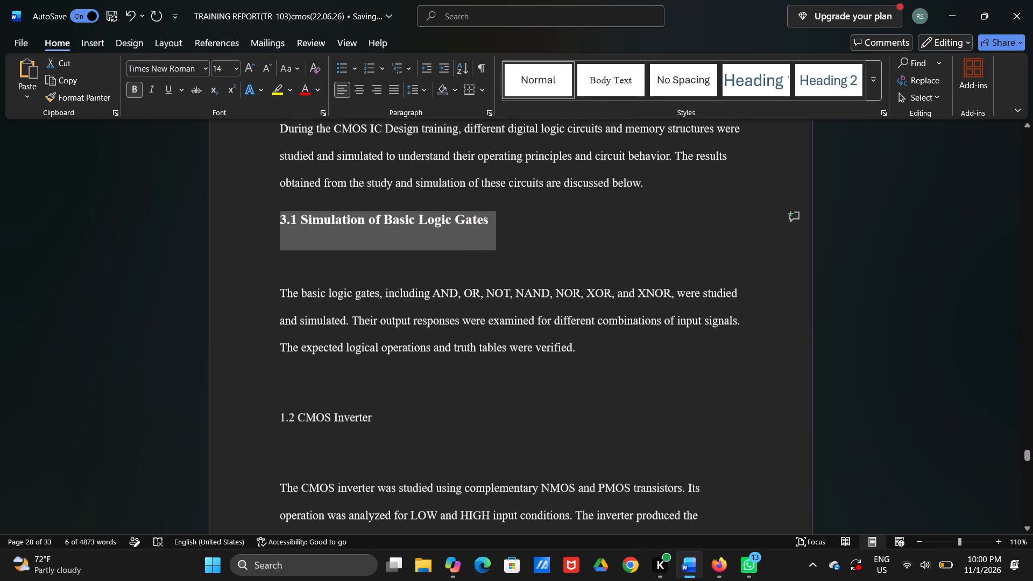
pyautogui.click(272, 283)
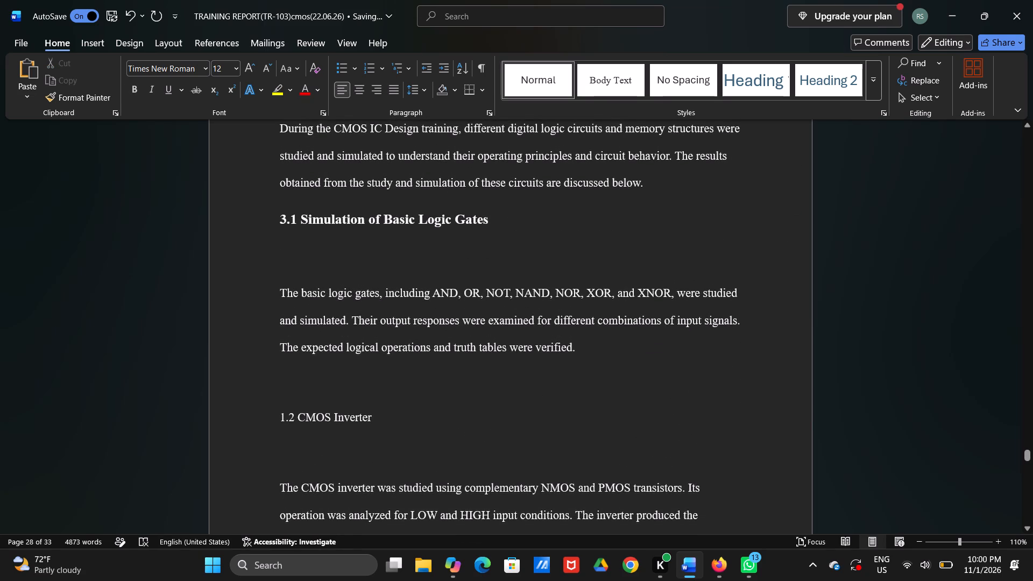
pyautogui.click(277, 292)
pyautogui.press('BackSpace')
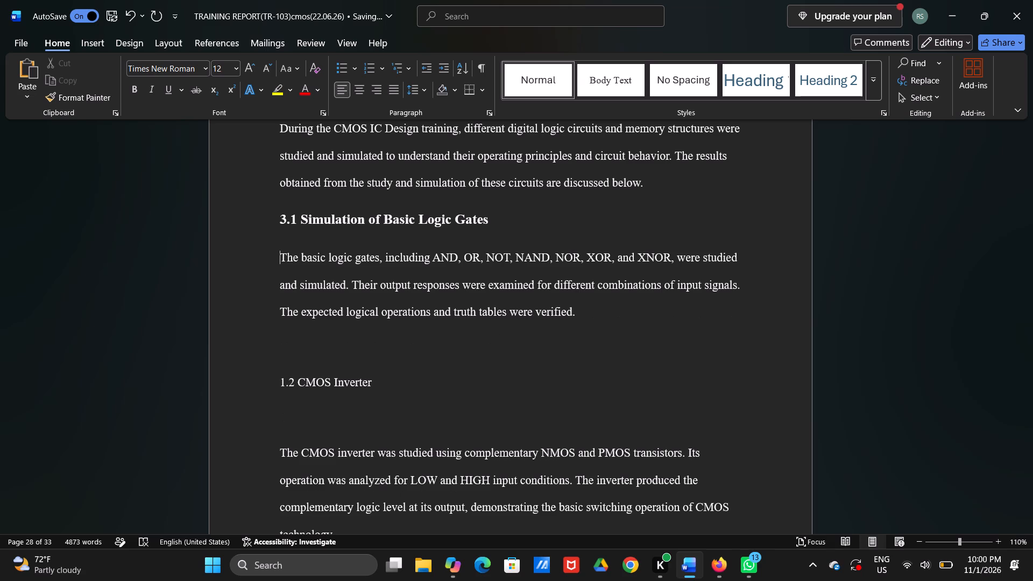
# Renumber the "1.2 CMOS Inverter" heading as 3.2.
pyautogui.scroll(-1, 277, 292)
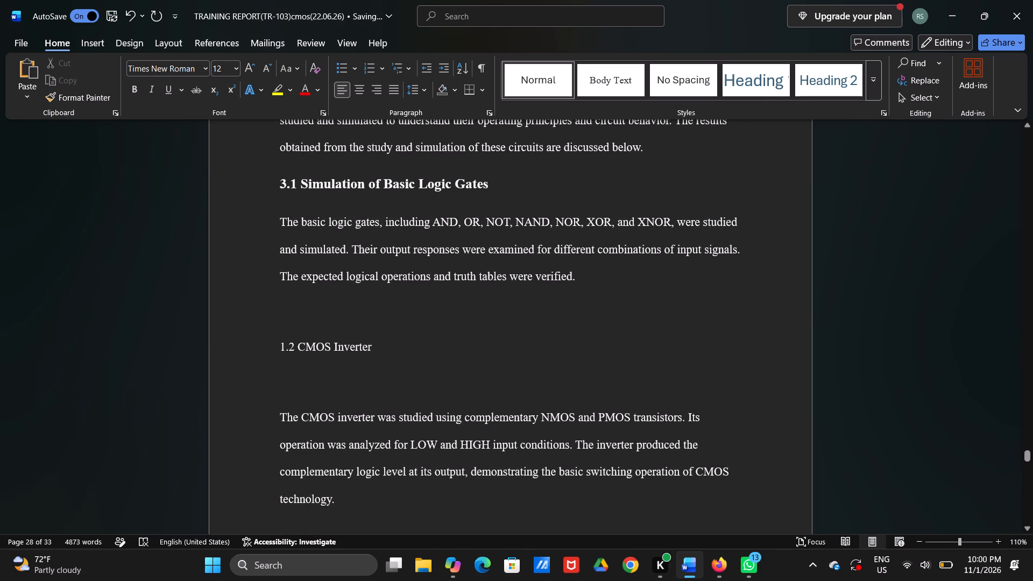
pyautogui.click(274, 337)
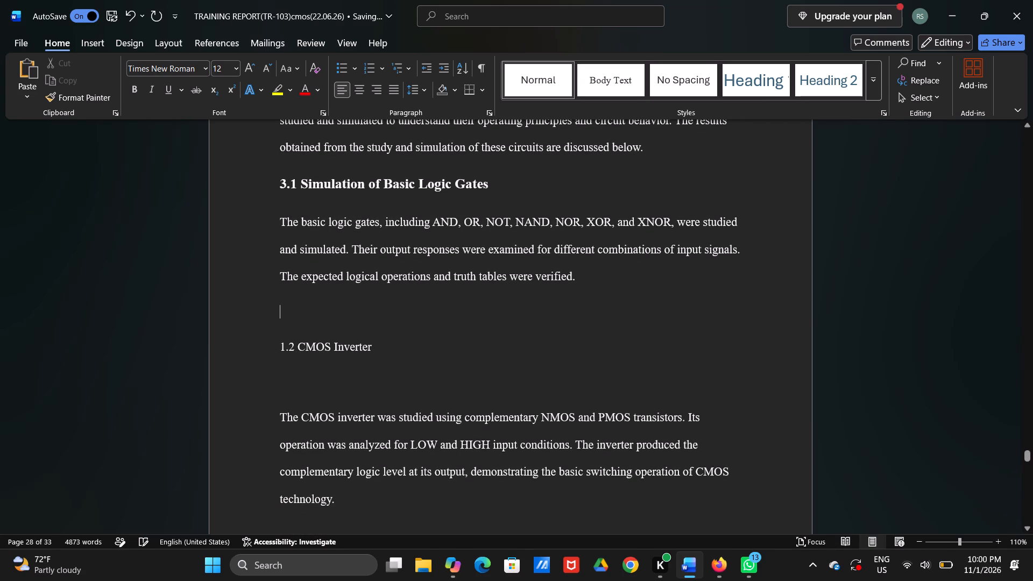
pyautogui.click(284, 341)
pyautogui.press('BackSpace')
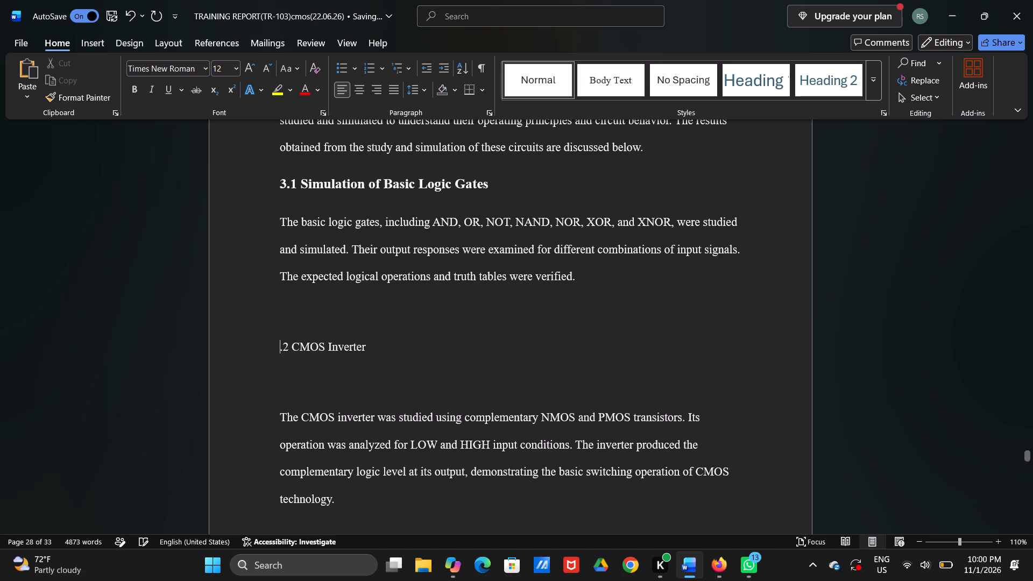
pyautogui.press('3')
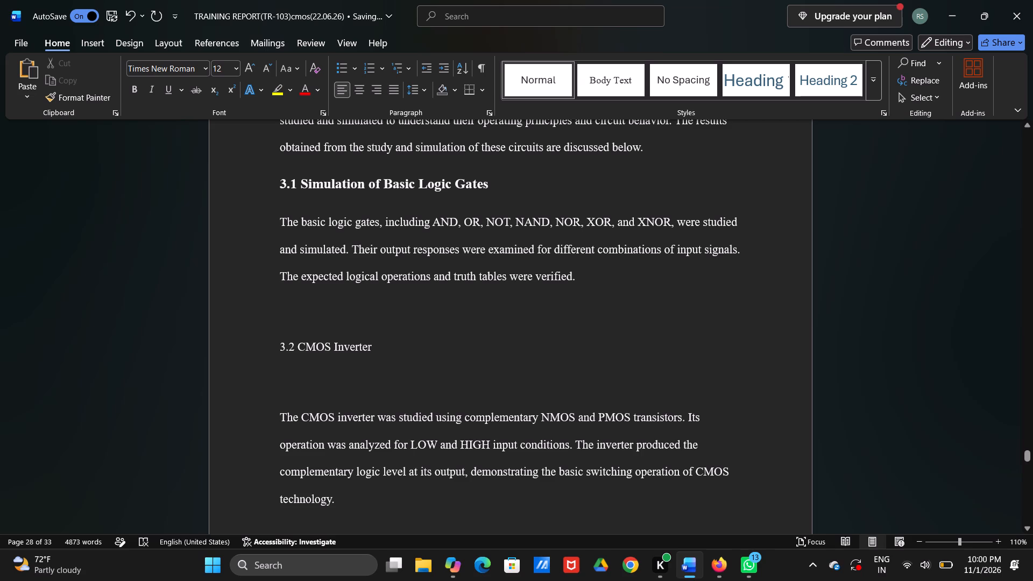
# Make the "3.2 CMOS Inverter" heading bold.
pyautogui.keyDown('ctrl'); pyautogui.click(281, 345); pyautogui.keyUp('ctrl')
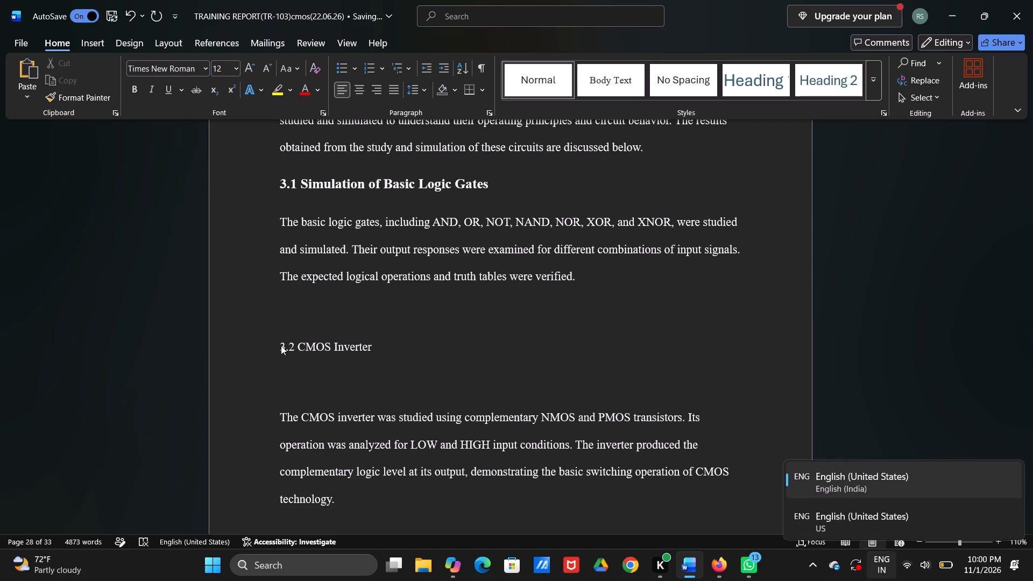
pyautogui.click(268, 345)
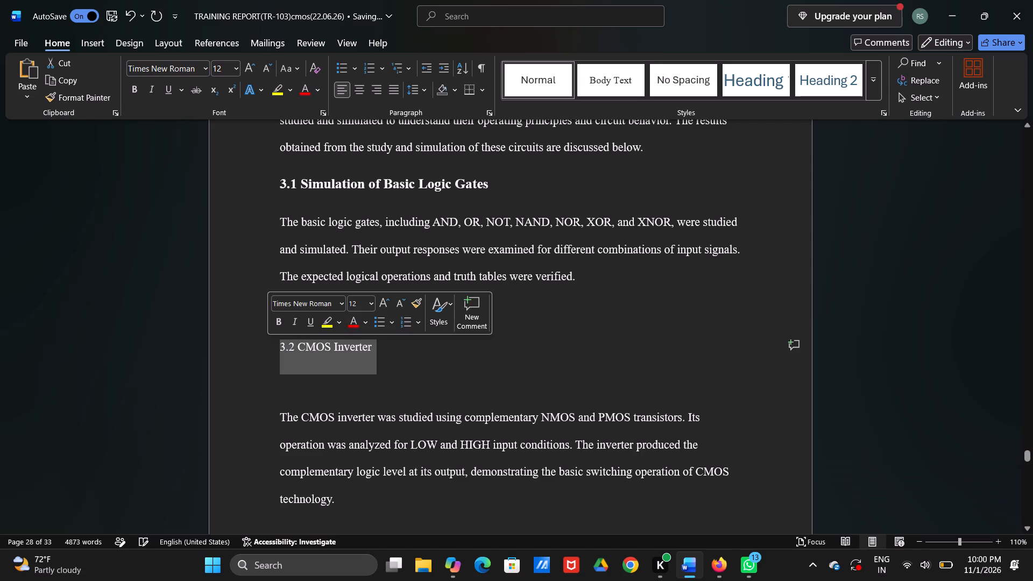
pyautogui.click(272, 347)
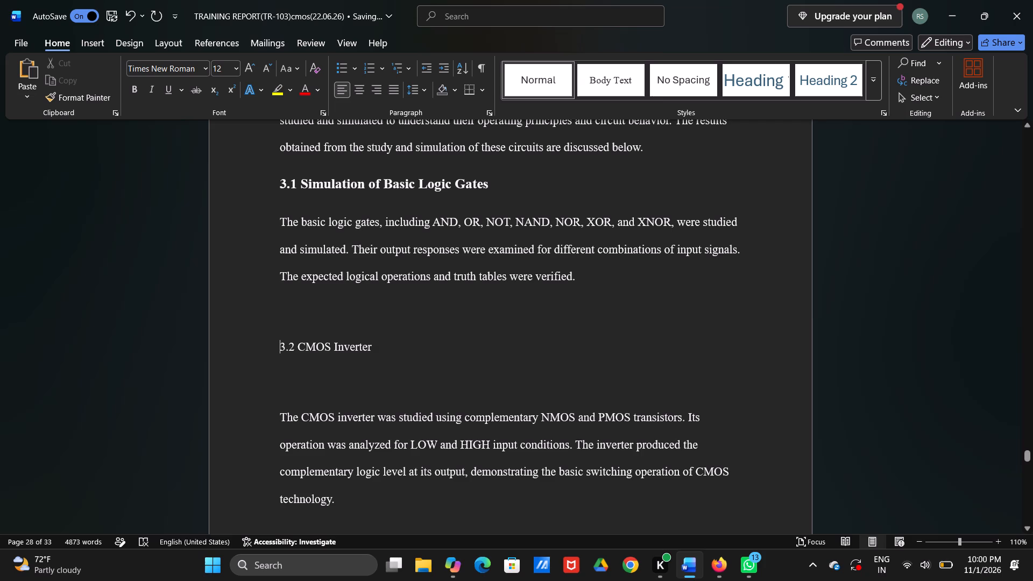
pyautogui.hotkey('ctrl', 'shift', 'Right')
pyautogui.hotkey('ctrl', 'shift', 'Right')
pyautogui.hotkey('ctrl', 'shift', 'Right')
pyautogui.hotkey('ctrl', 'shift', 'Right')
pyautogui.hotkey('ctrl', 'shift', 'Right')
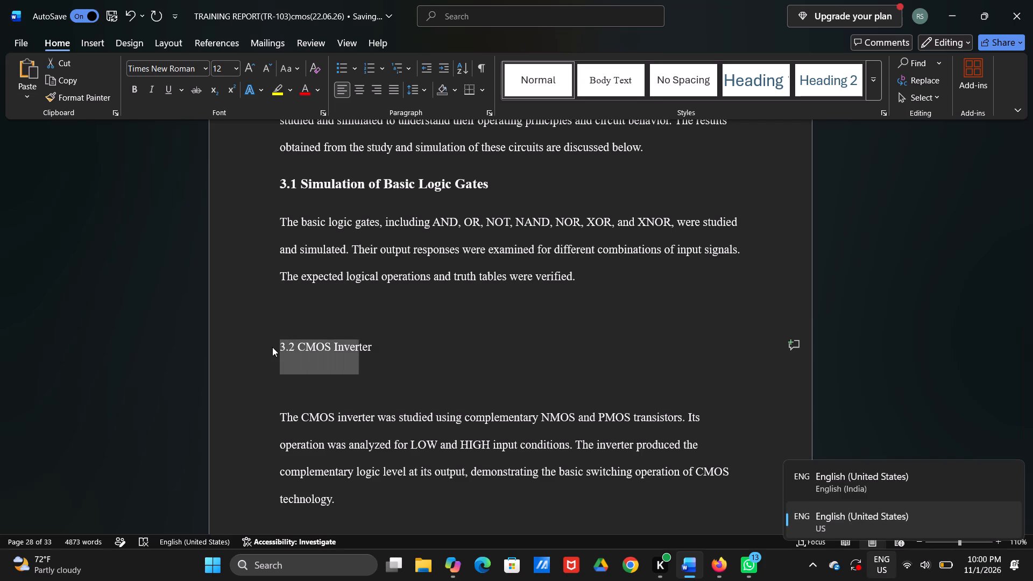
pyautogui.hotkey('ctrl', 'b')
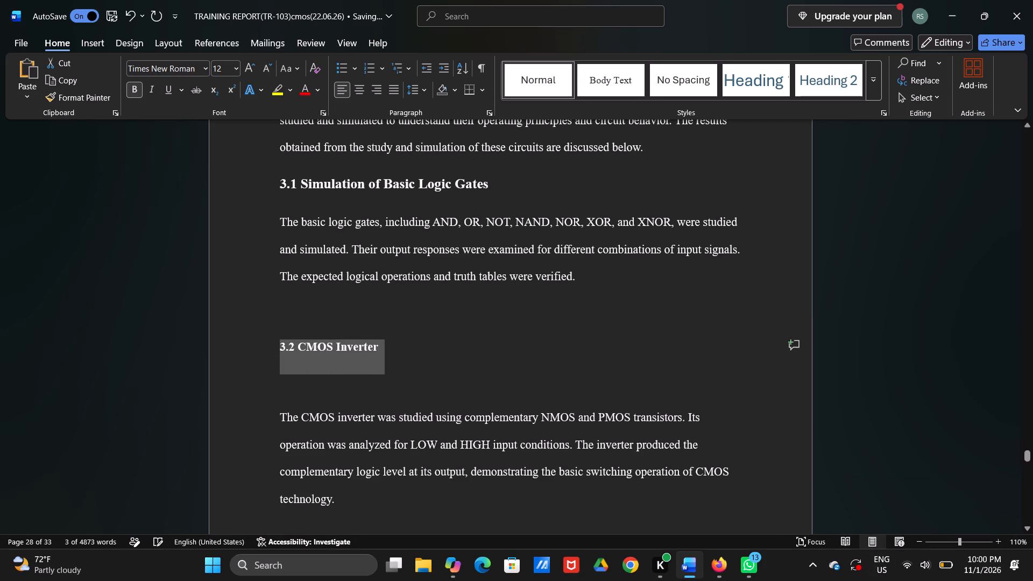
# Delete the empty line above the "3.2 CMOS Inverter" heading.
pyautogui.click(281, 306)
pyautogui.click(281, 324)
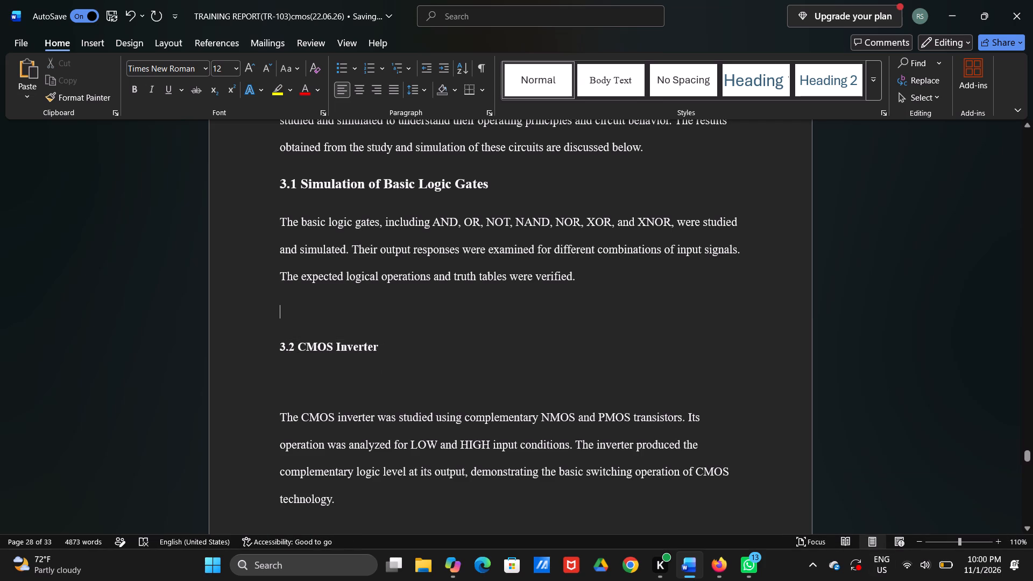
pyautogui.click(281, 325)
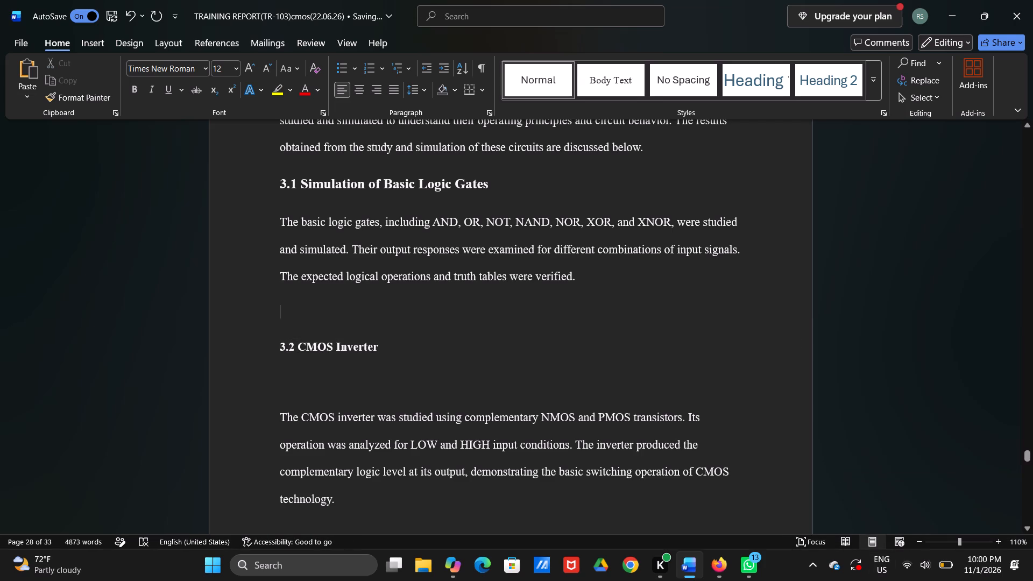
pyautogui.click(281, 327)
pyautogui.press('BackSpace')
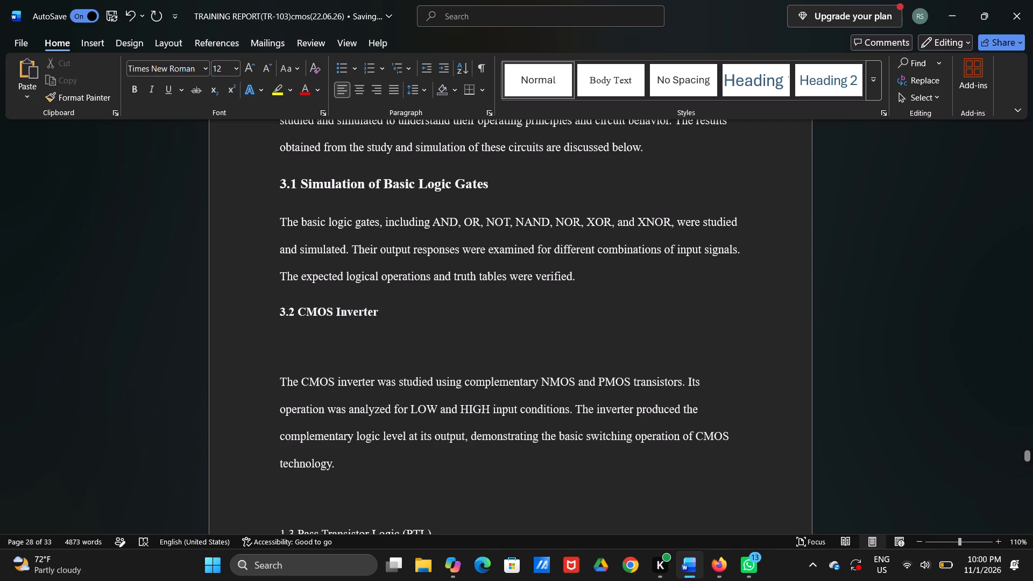
# Increase the "3.2 CMOS Inverter" heading's font size to 14 pt.
pyautogui.scroll(-1, 278, 356)
pyautogui.scroll(1, 278, 356)
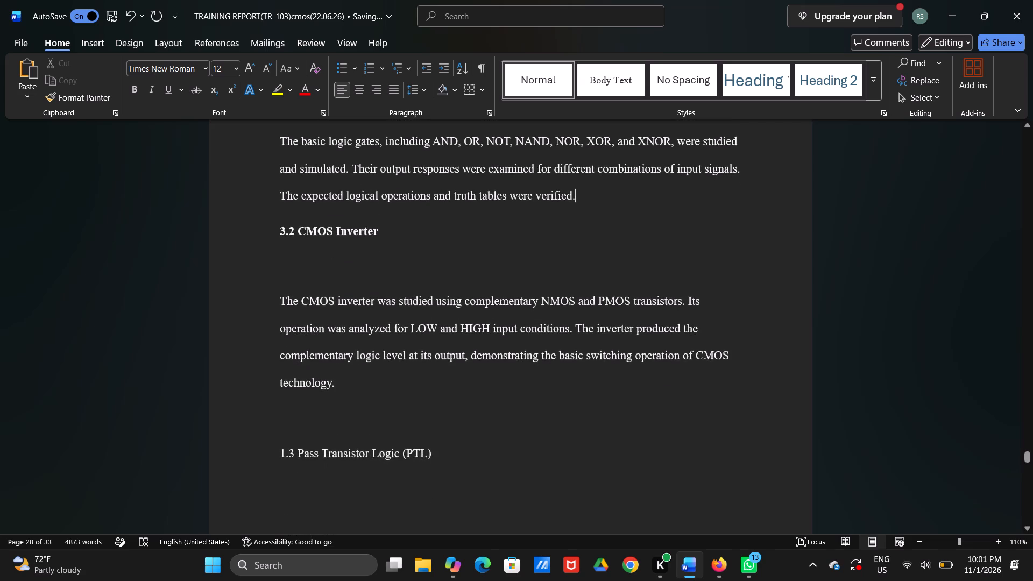
pyautogui.scroll(1, 278, 356)
pyautogui.moveTo(282, 240); pyautogui.dragTo(429, 253)
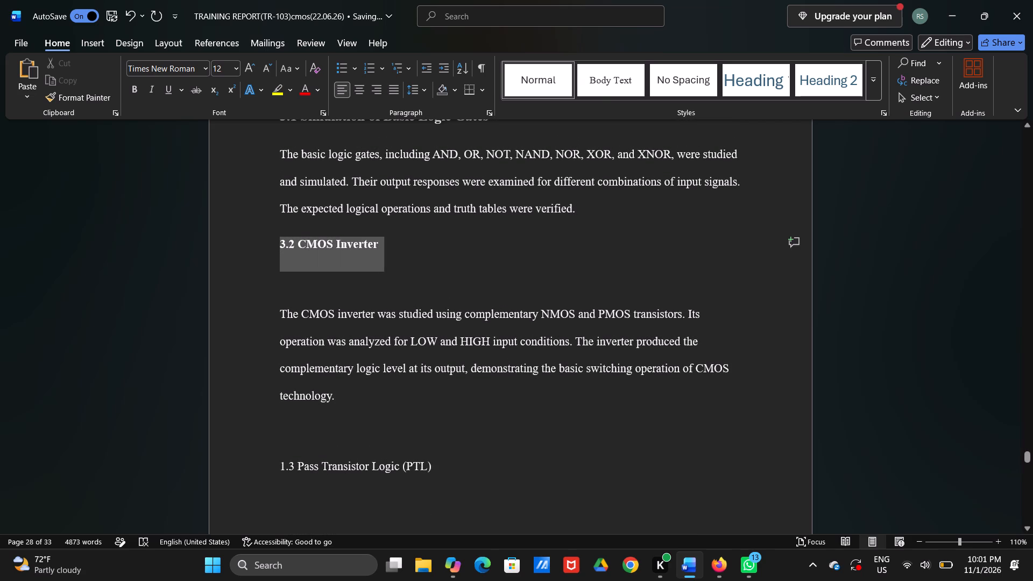
pyautogui.moveTo(429, 253); pyautogui.dragTo(430, 254)
pyautogui.keyDown('ctrl'); pyautogui.scroll(1, 430, 254); pyautogui.keyUp('ctrl')
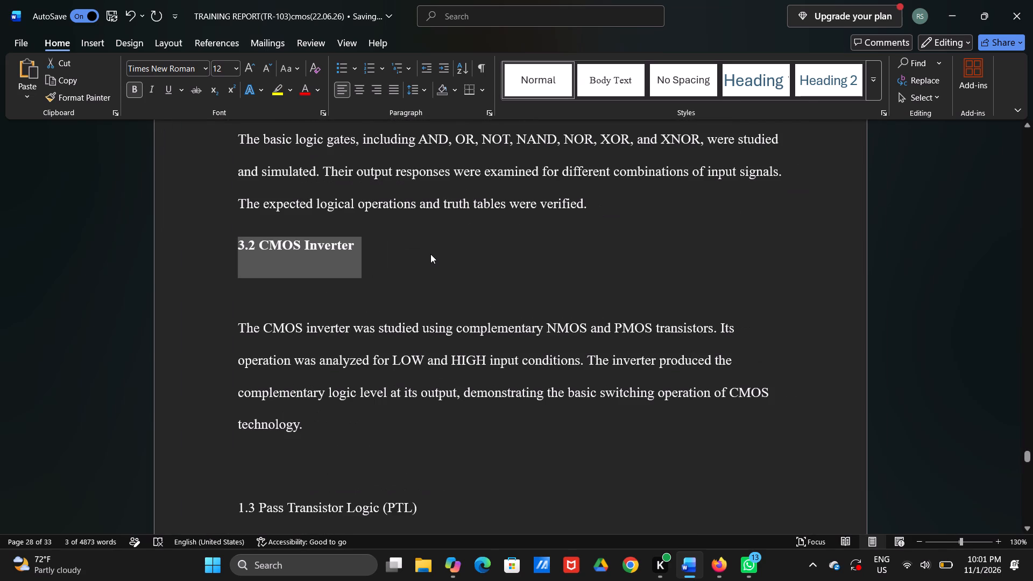
pyautogui.keyDown('ctrl'); pyautogui.scroll(-2, 430, 254); pyautogui.keyUp('ctrl')
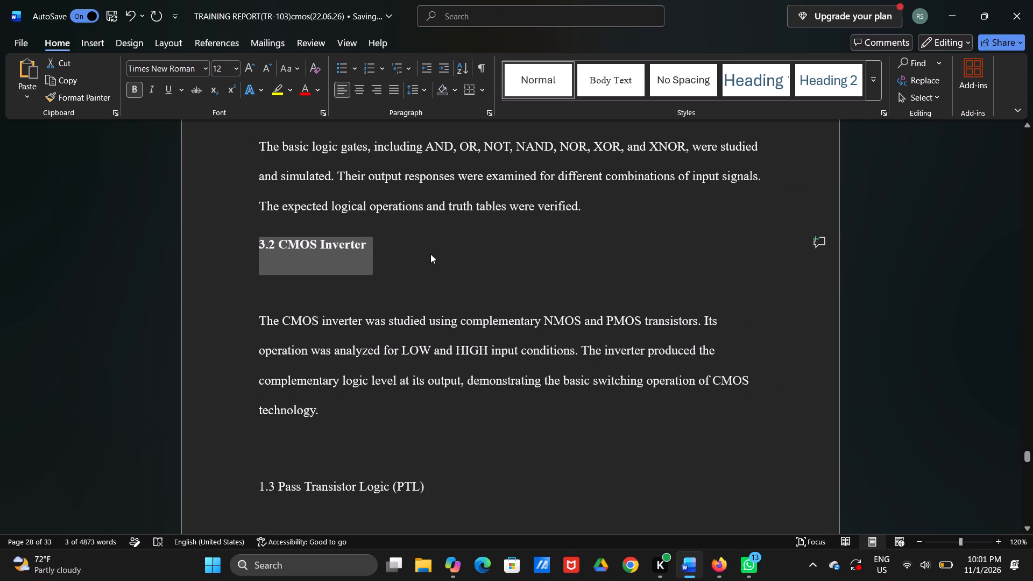
pyautogui.scroll(1, 430, 254)
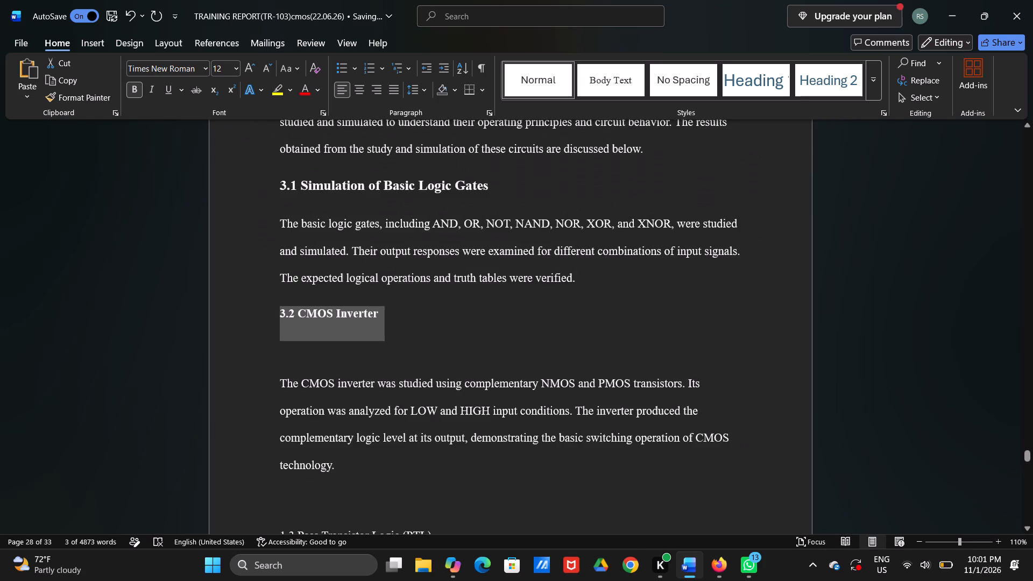
pyautogui.scroll(1, 430, 254)
pyautogui.hotkey('ctrl', 'shift', '.')
# Delete the empty line between the "3.2 CMOS Inverter" heading and its paragraph.
pyautogui.scroll(-1, 329, 340)
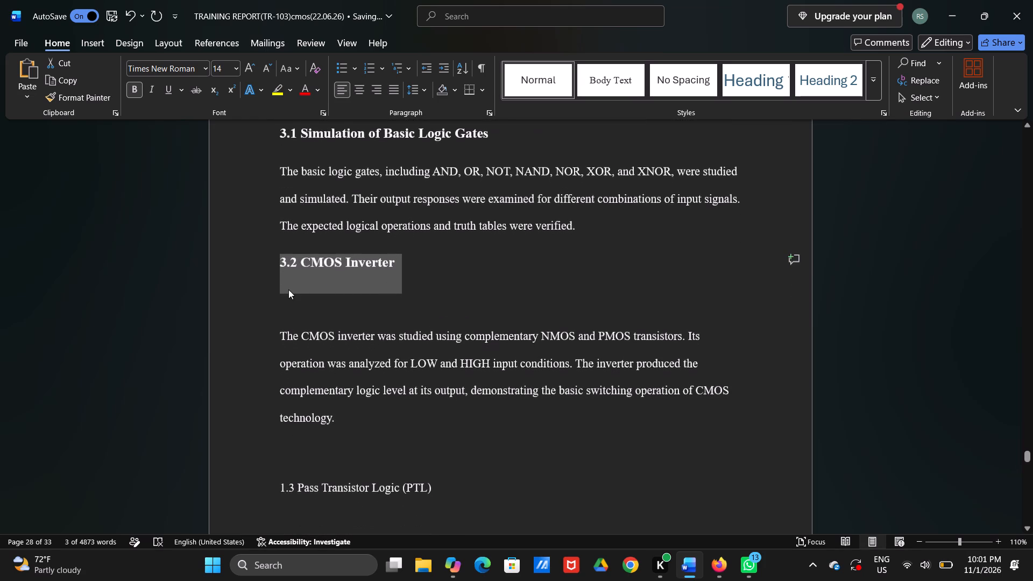
pyautogui.click(288, 326)
pyautogui.press('BackSpace')
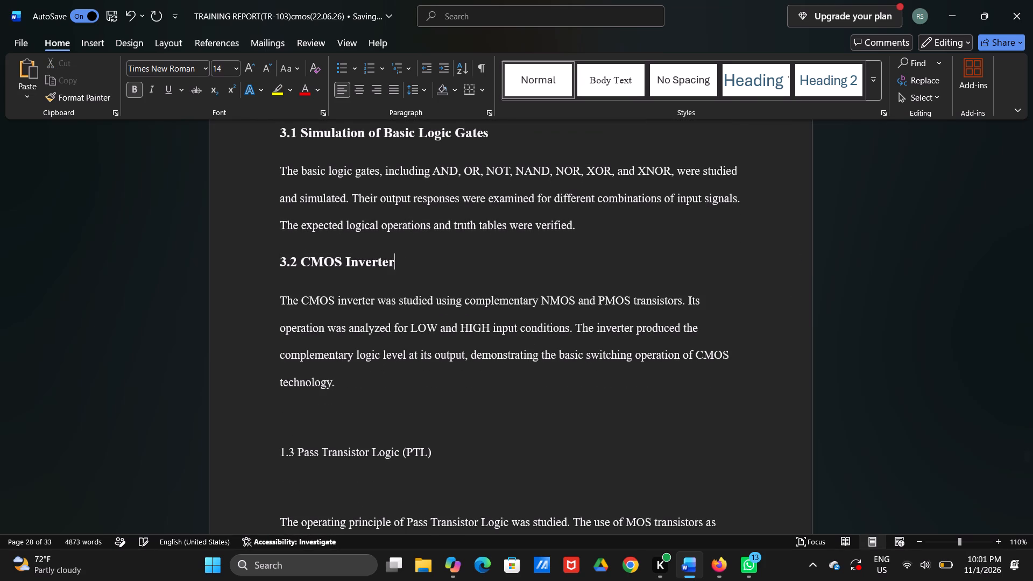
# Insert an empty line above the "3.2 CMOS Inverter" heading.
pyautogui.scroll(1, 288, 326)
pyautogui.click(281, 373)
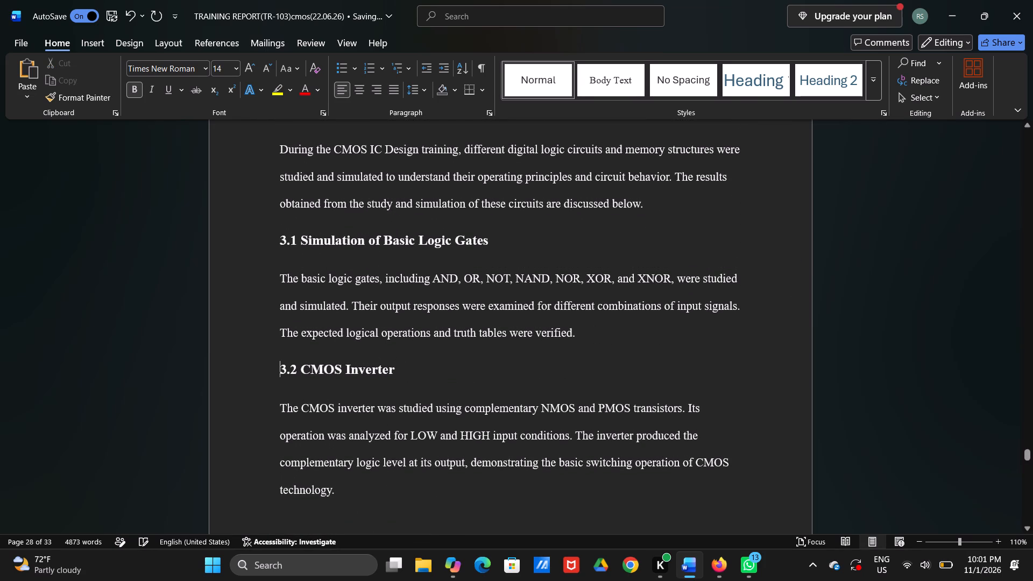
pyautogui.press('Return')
# Renumber the "1.3 Pass Transistor Logic (PTL)" heading as 3.3.
pyautogui.scroll(-2, 281, 373)
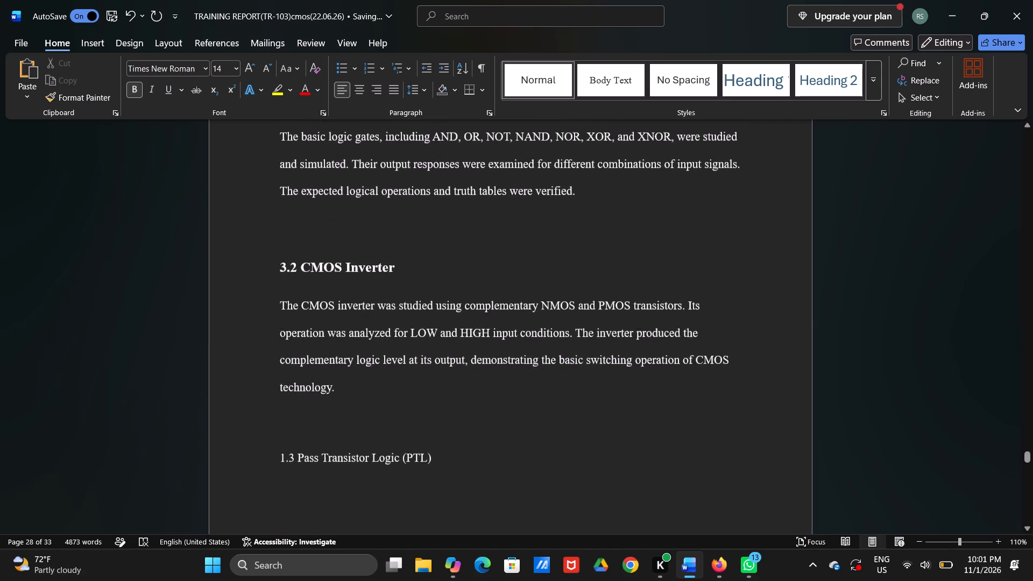
pyautogui.scroll(-1, 281, 373)
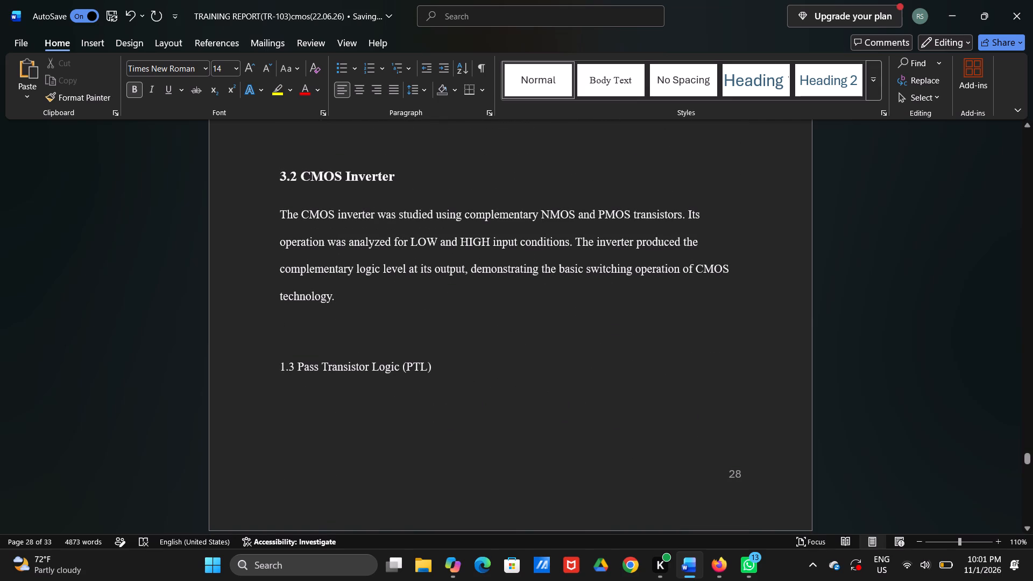
pyautogui.moveTo(287, 369); pyautogui.dragTo(274, 369)
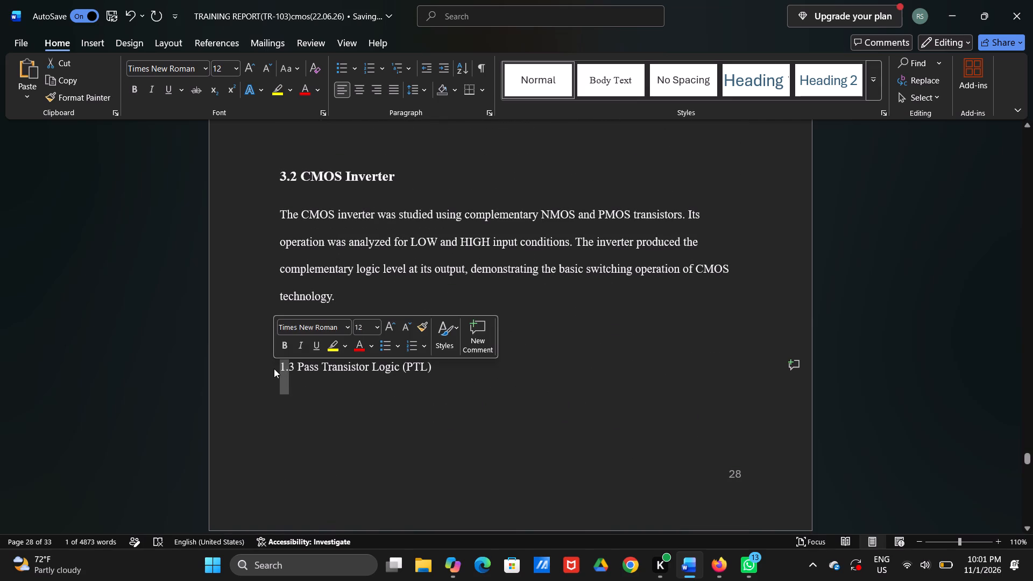
pyautogui.press('Left')
pyautogui.press('Right')
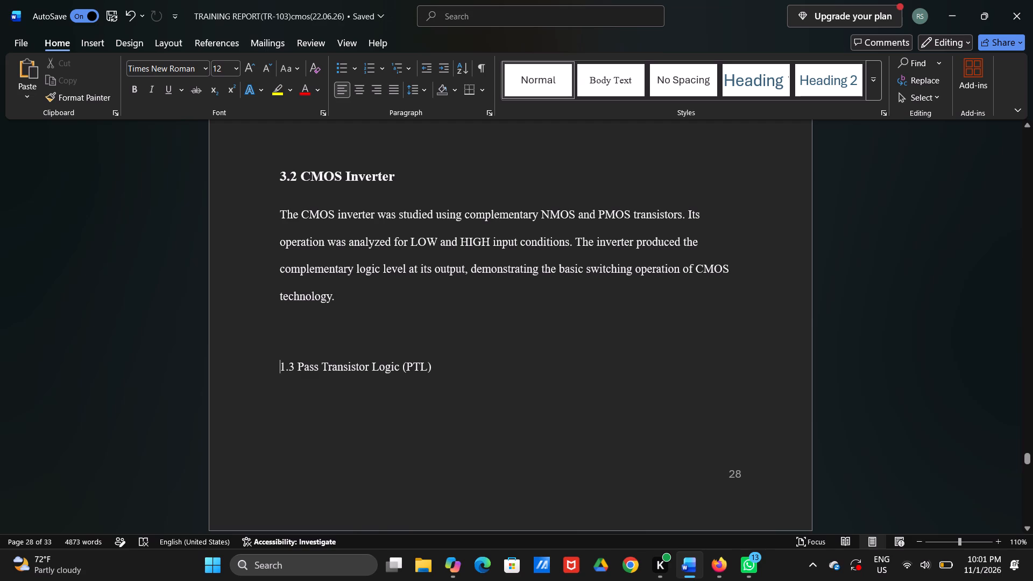
pyautogui.press('BackSpace')
pyautogui.press('3')
# Make the "3.3 Pass Transistor Logic (PTL)" heading bold and 14 pt.
pyautogui.moveTo(281, 370); pyautogui.dragTo(373, 382)
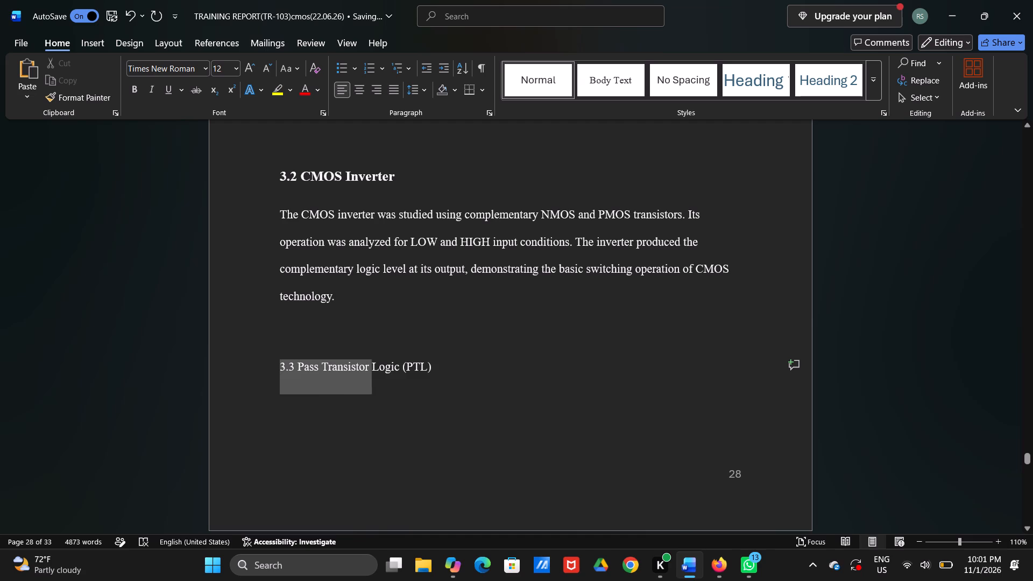
pyautogui.moveTo(373, 382); pyautogui.dragTo(447, 380)
pyautogui.keyDown('ctrl'); pyautogui.click(447, 380); pyautogui.keyUp('ctrl')
pyautogui.hotkey('ctrl', 'b')
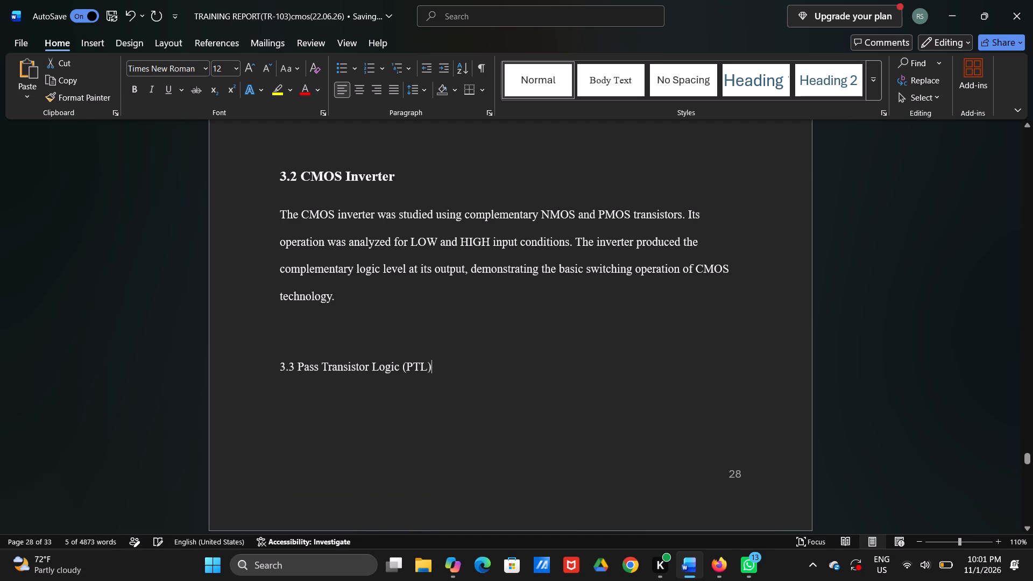
pyautogui.moveTo(437, 364); pyautogui.dragTo(254, 351)
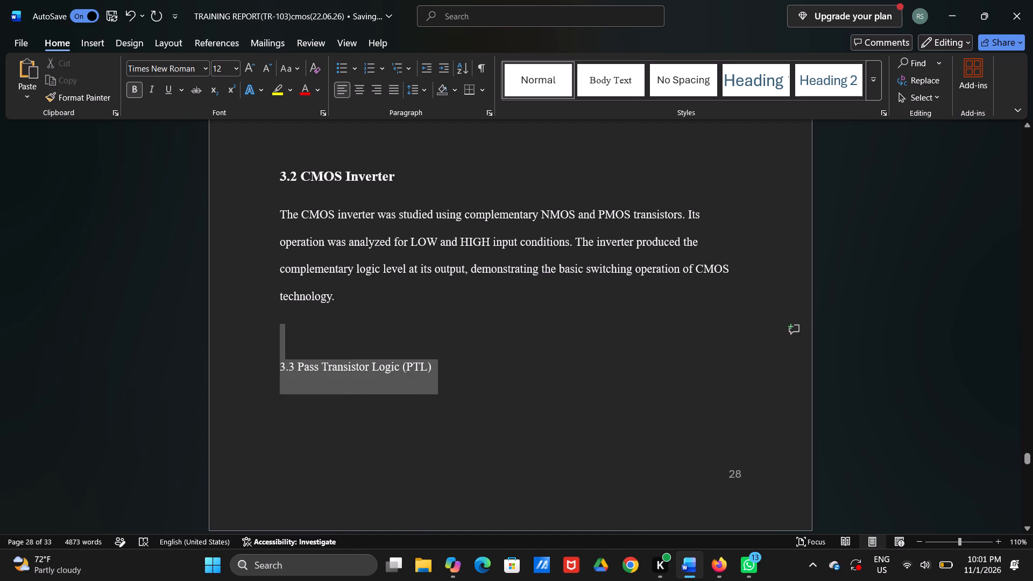
pyautogui.moveTo(254, 351); pyautogui.dragTo(264, 369)
pyautogui.hotkey('ctrl', 'b')
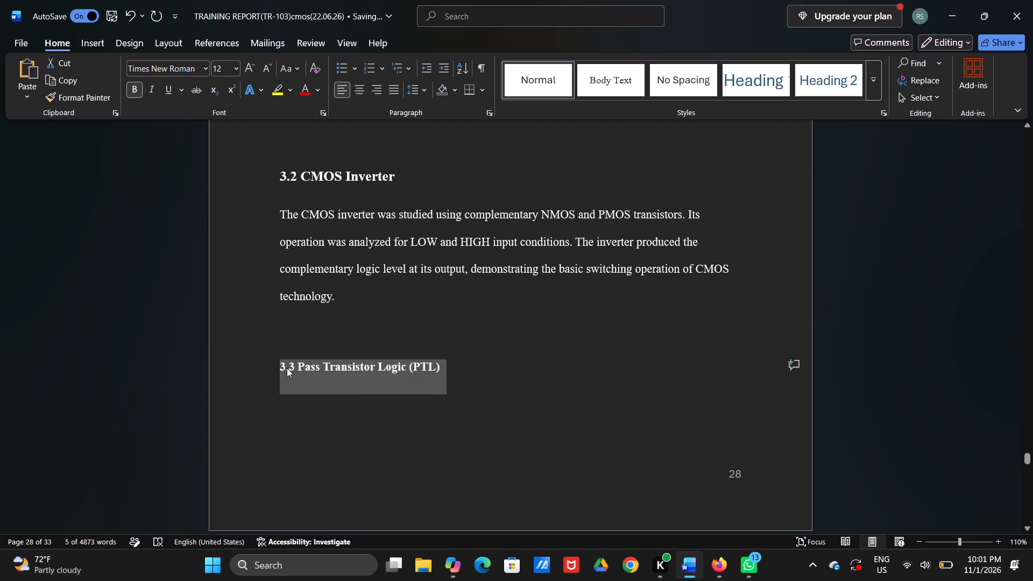
pyautogui.hotkey('ctrl', 'shift', '.')
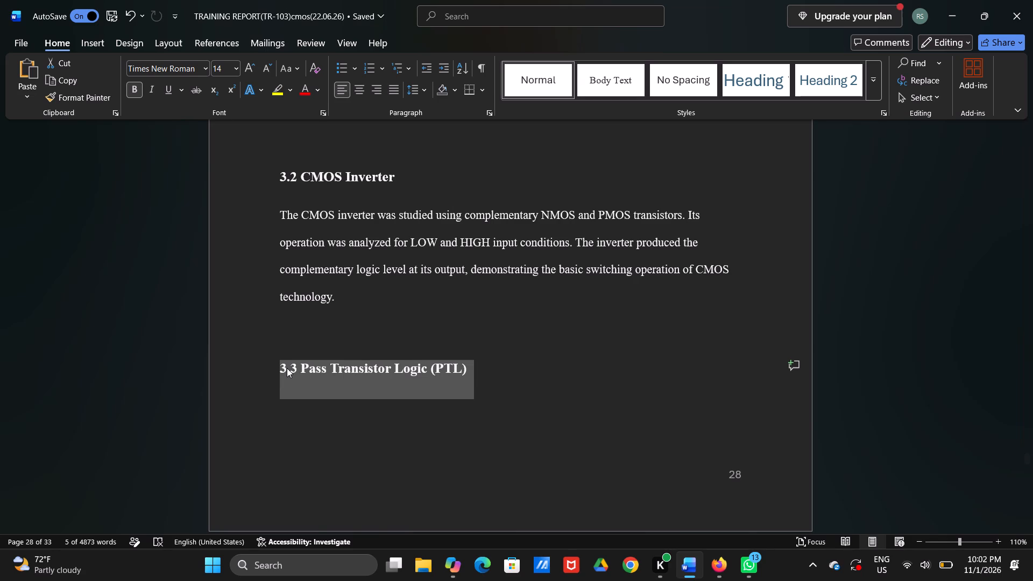
# Replace the empty line above the "3.2 CMOS Inverter" heading with a new 12 pt empty line.
pyautogui.scroll(2, 179, 342)
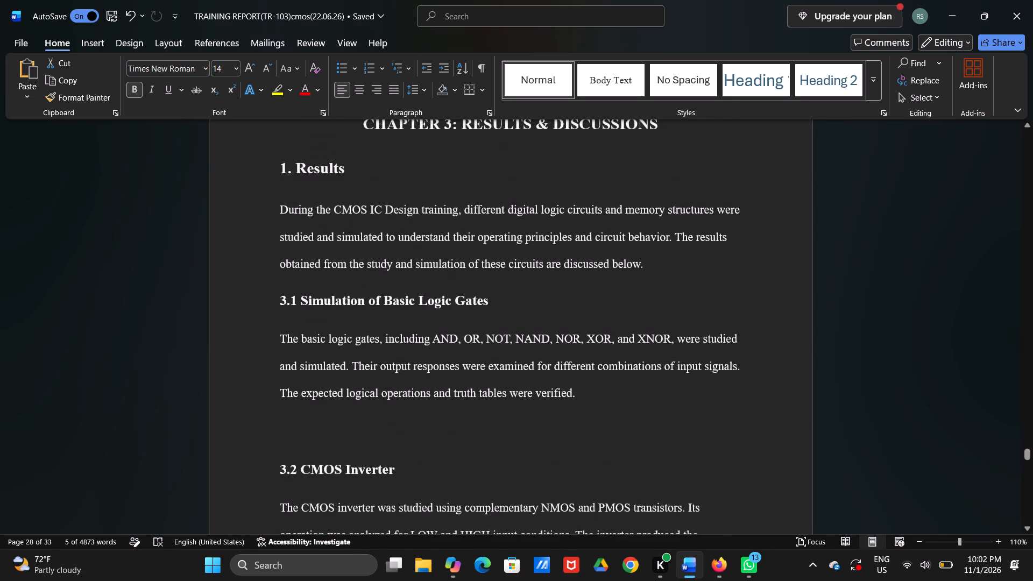
pyautogui.scroll(-1, 179, 342)
pyautogui.scroll(1, 179, 342)
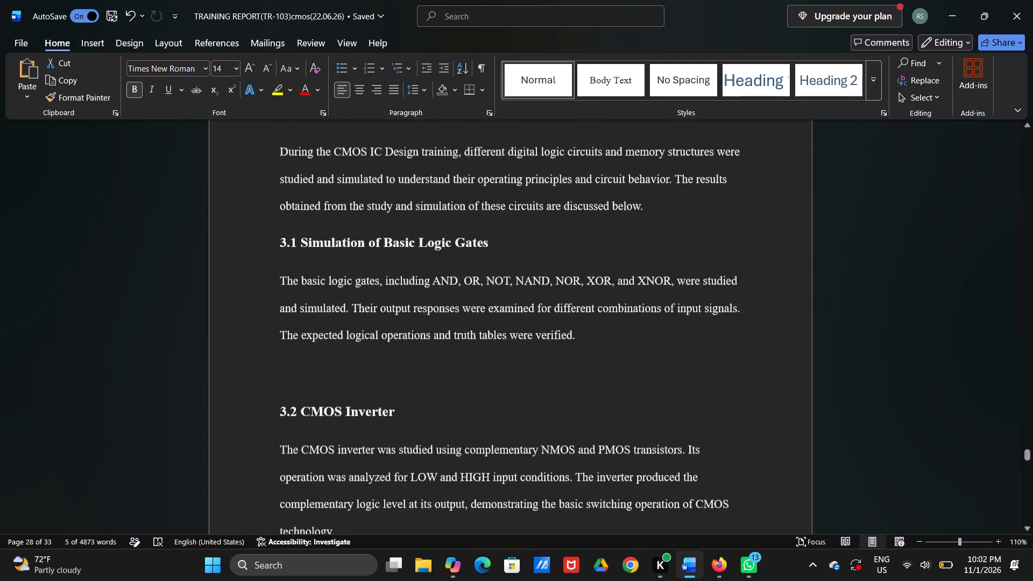
pyautogui.scroll(-1, 179, 342)
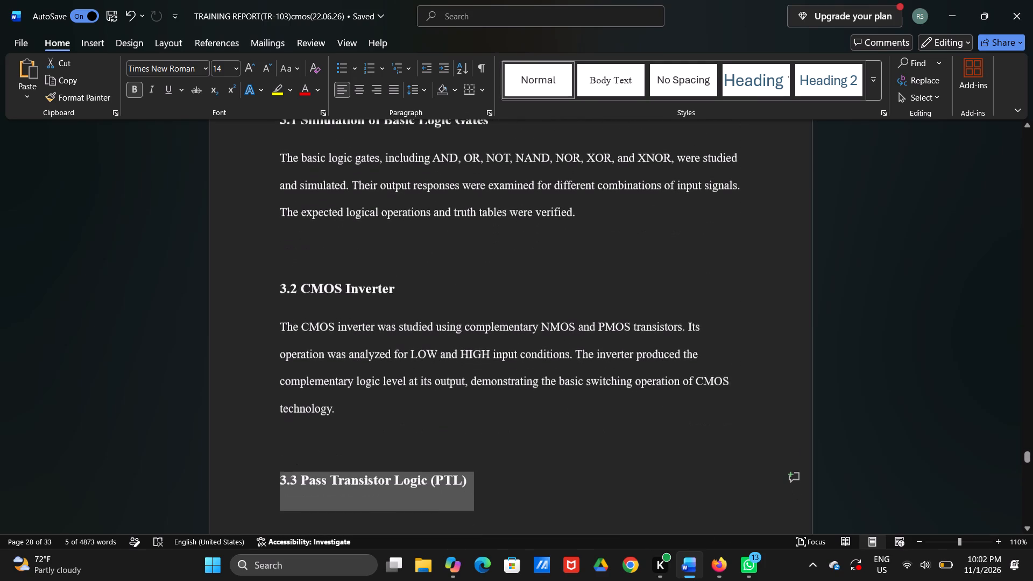
pyautogui.click(281, 265)
pyautogui.press('BackSpace')
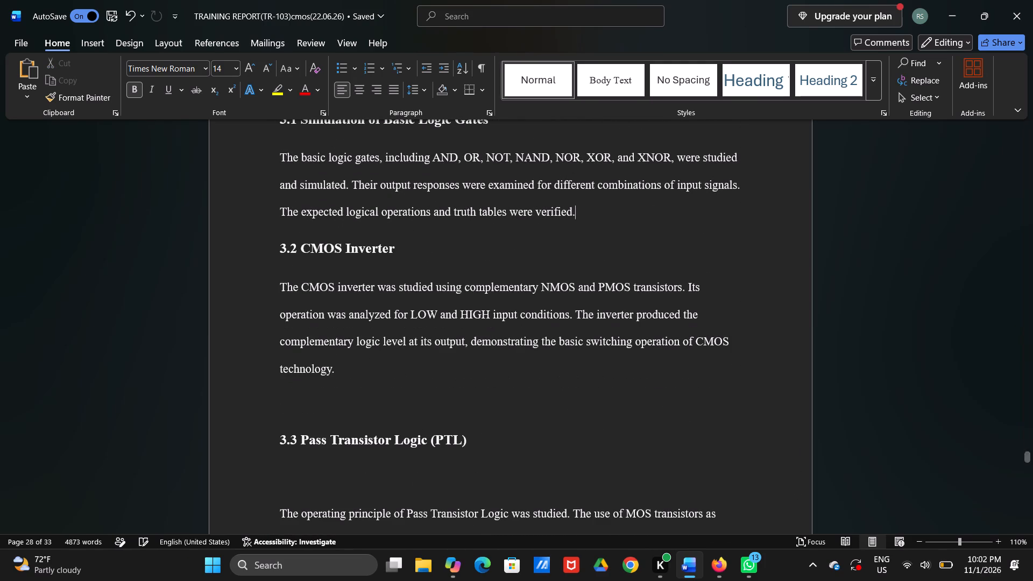
pyautogui.press('Return')
# Delete the empty line above the "3.3 Pass Transistor Logic (PTL)" heading.
pyautogui.scroll(-1, 281, 265)
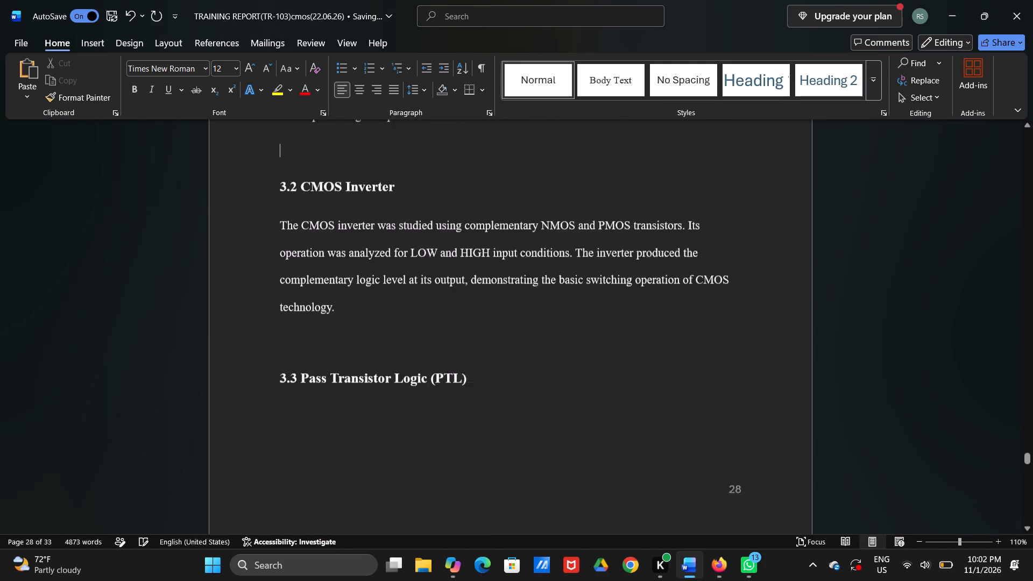
pyautogui.click(294, 366)
pyautogui.doubleClick(286, 364)
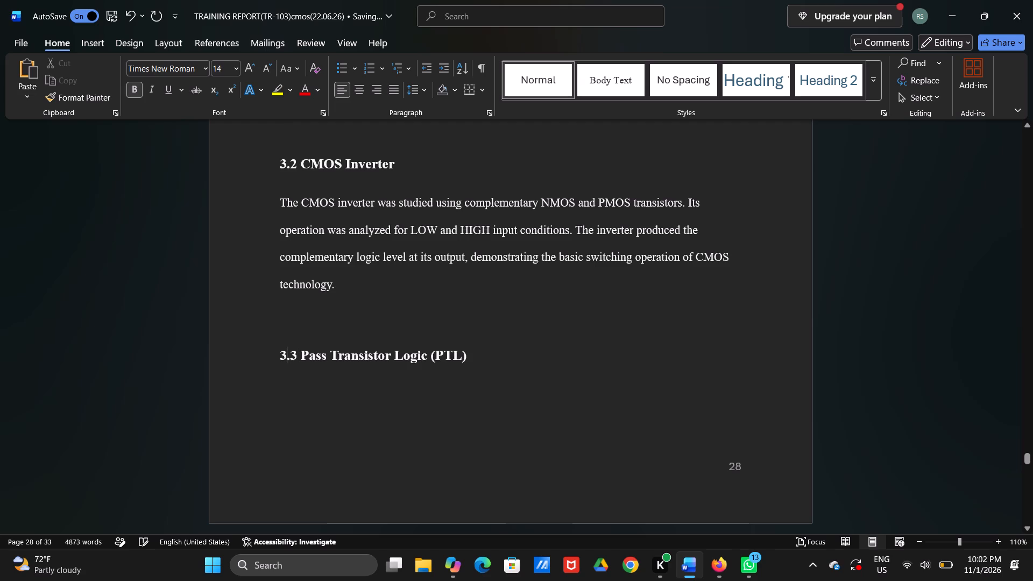
pyautogui.click(279, 360)
pyautogui.click(279, 360)
pyautogui.moveTo(279, 360); pyautogui.dragTo(489, 359)
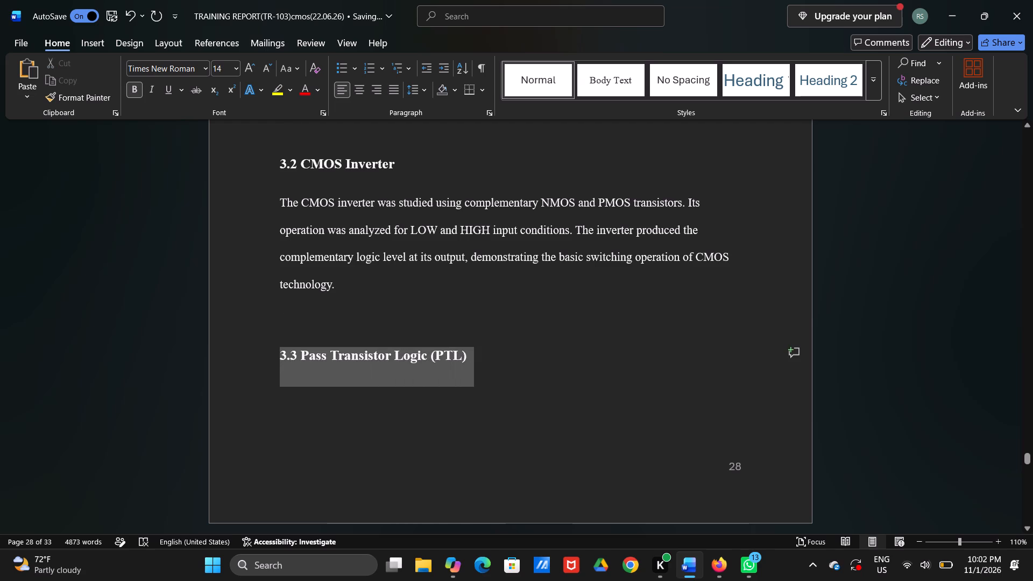
pyautogui.moveTo(489, 359); pyautogui.dragTo(486, 362)
pyautogui.click(486, 362)
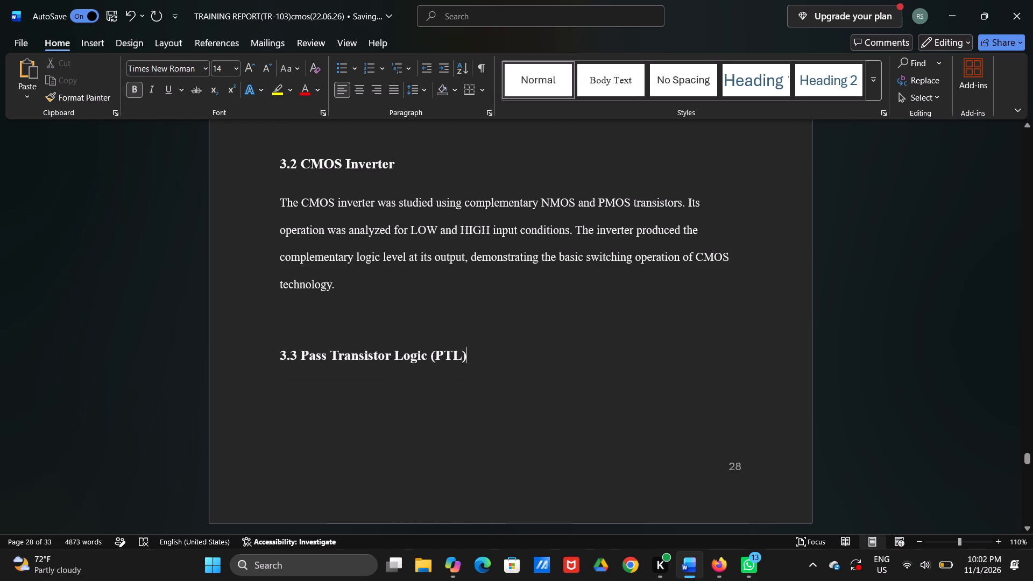
pyautogui.click(282, 358)
pyautogui.press('BackSpace')
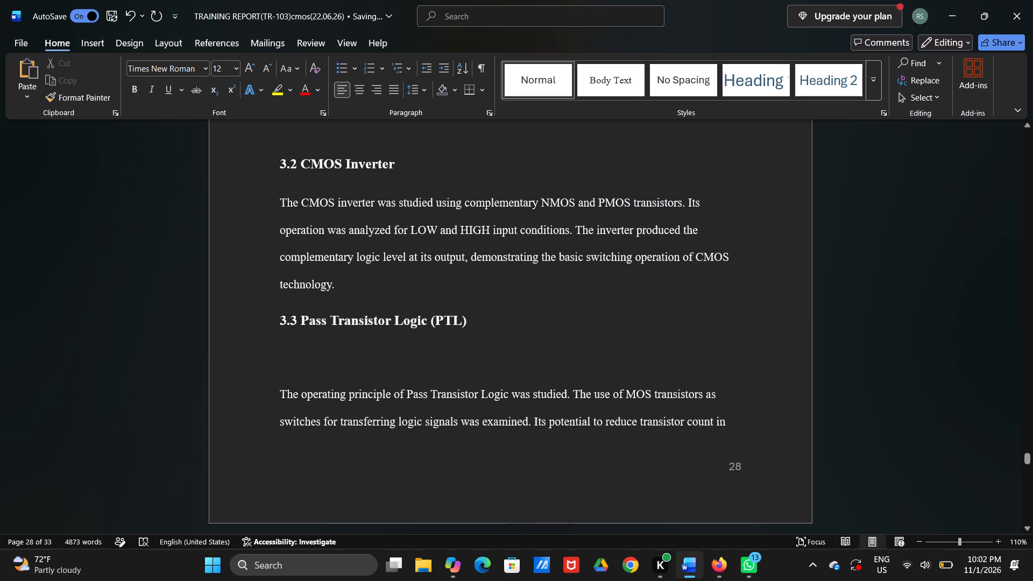
# Remove the empty line between the "3.3 Pass Transistor Logic (PTL)" heading and its body paragraph.
pyautogui.click(289, 380)
pyautogui.press('BackSpace')
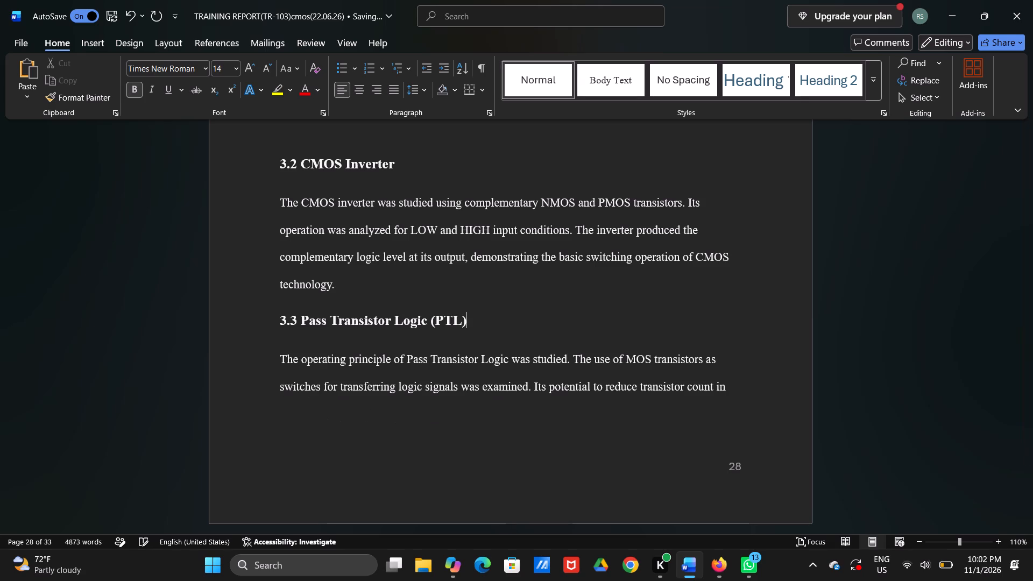
# Insert a new empty line above the "3.3 Pass Transistor Logic (PTL)" heading.
pyautogui.click(277, 314)
pyautogui.press('Return')
# Renumber the "1.4 Dynamic CMOS Logic" heading as 3.4.
pyautogui.scroll(-2, 331, 329)
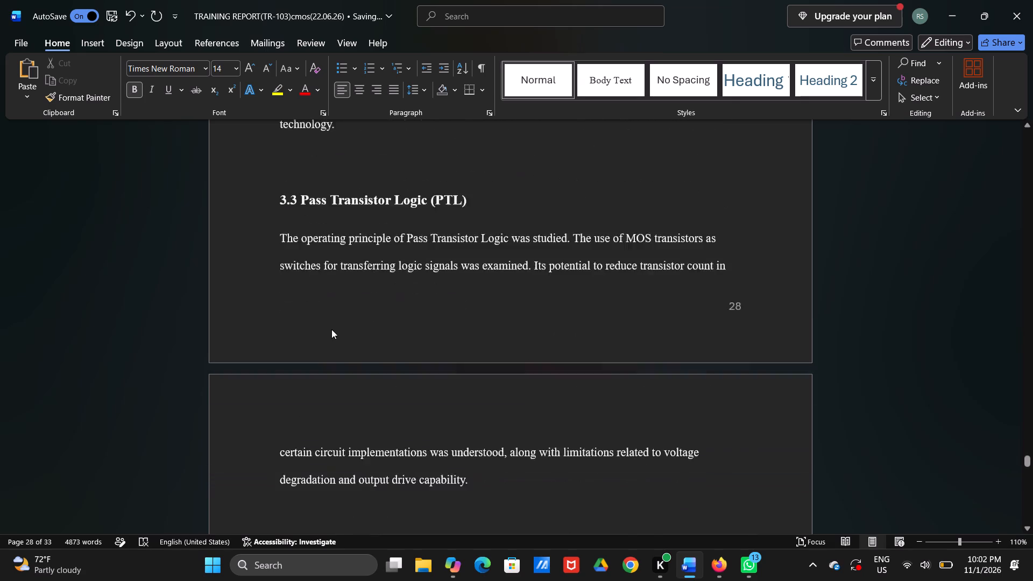
pyautogui.scroll(-1, 331, 329)
pyautogui.click(337, 288)
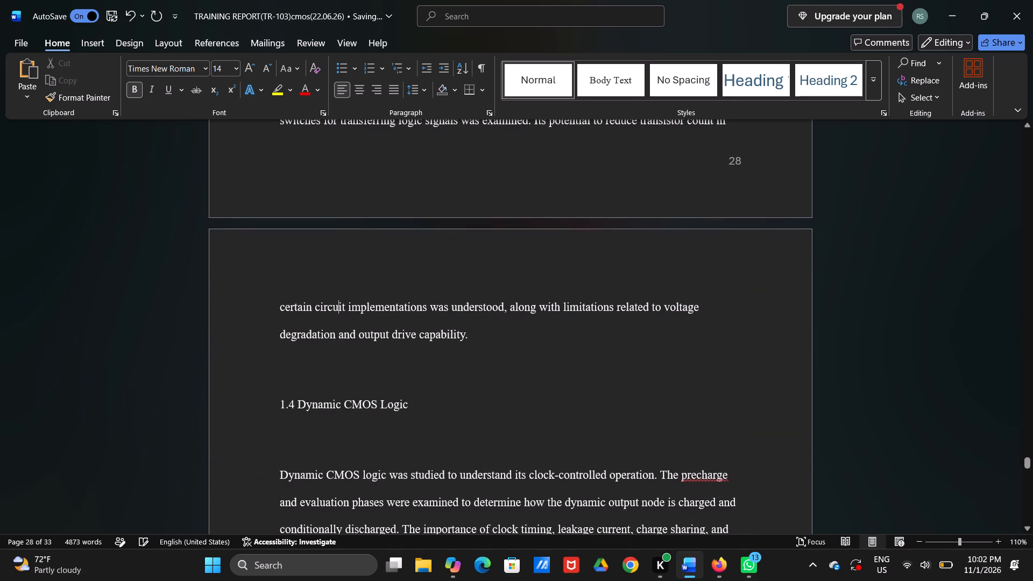
pyautogui.click(341, 294)
pyautogui.moveTo(285, 400); pyautogui.dragTo(277, 401)
pyautogui.moveTo(280, 404); pyautogui.dragTo(264, 400)
pyautogui.moveTo(264, 400); pyautogui.dragTo(286, 406)
pyautogui.press('3')
# Switch to Windows search and look up "what".
pyautogui.write('what')
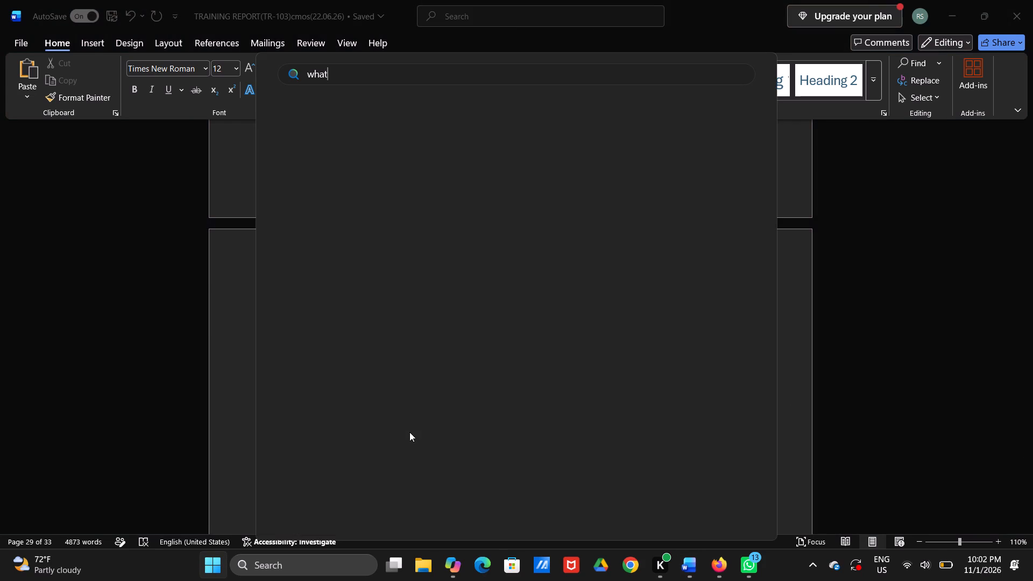
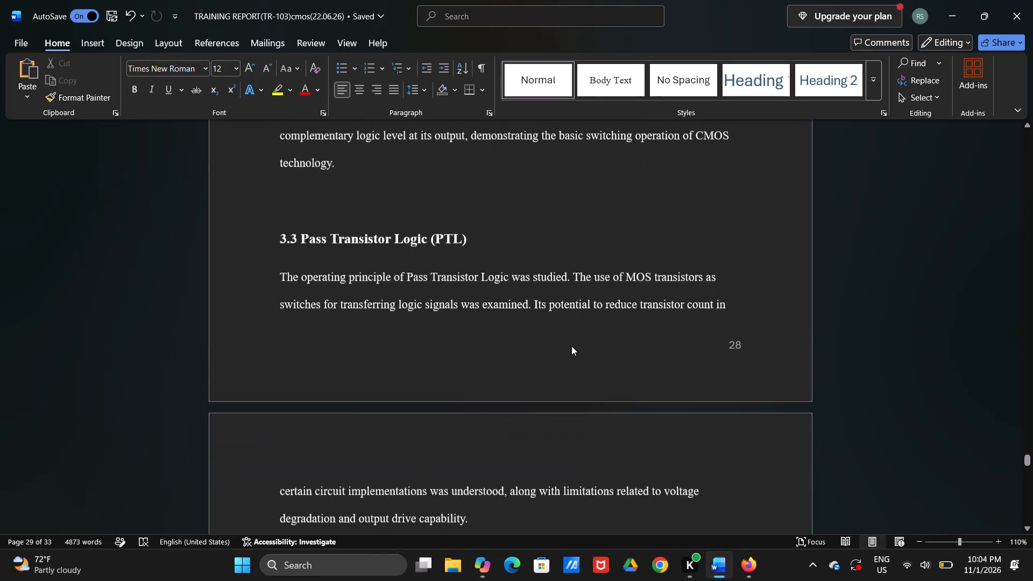
# Replace the empty line above the "3.3 Pass Transistor Logic (PTL)" heading with a fresh one.
pyautogui.click(286, 214)
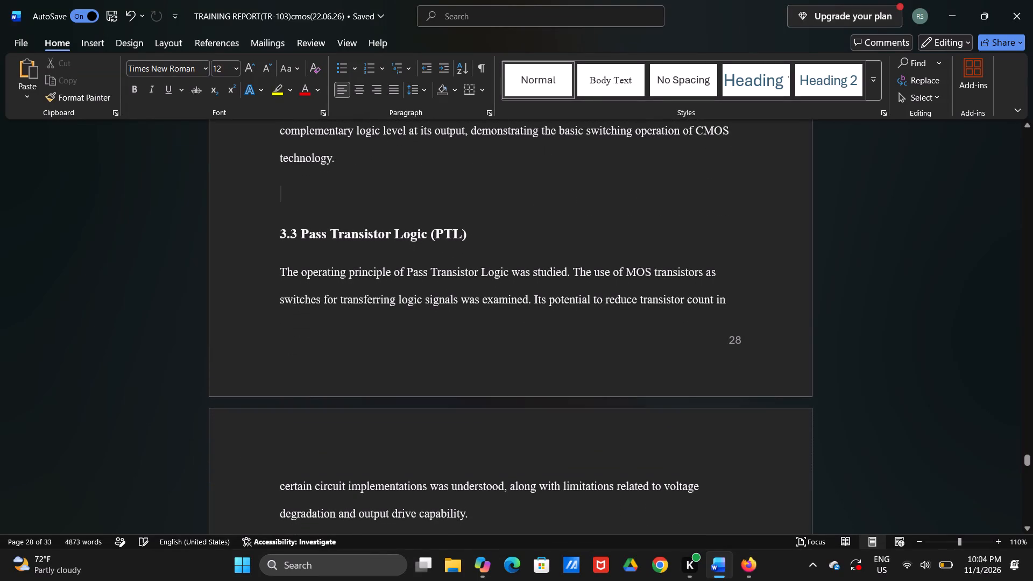
pyautogui.press('BackSpace')
pyautogui.press('Return')
# Format the "3.4 Dynamic CMOS Logic" heading as bold at 14 pt.
pyautogui.scroll(-1, 286, 214)
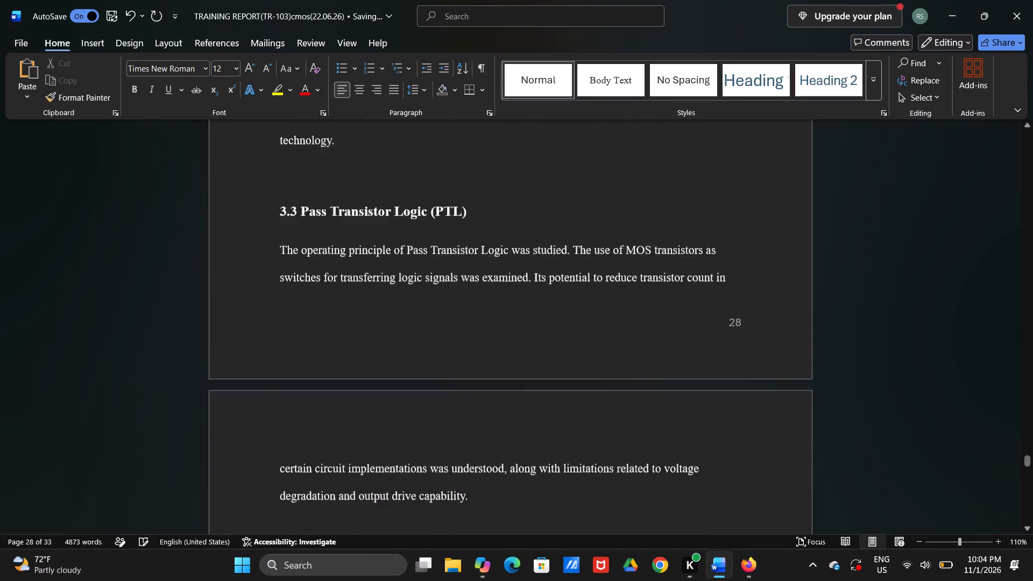
pyautogui.scroll(-1, 286, 214)
pyautogui.moveTo(280, 263); pyautogui.dragTo(432, 271)
pyautogui.hotkey('ctrl', 'b')
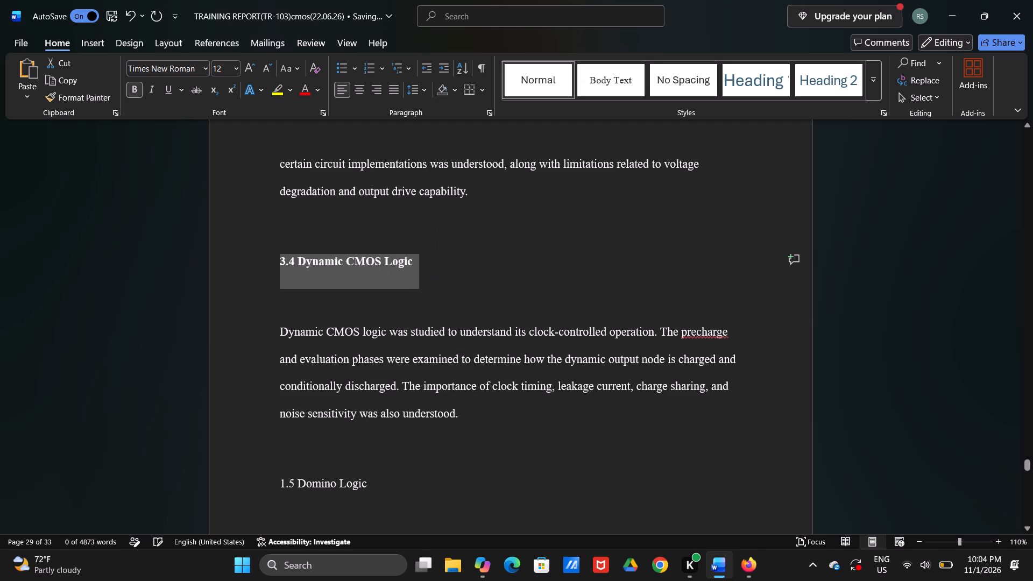
pyautogui.click(252, 65)
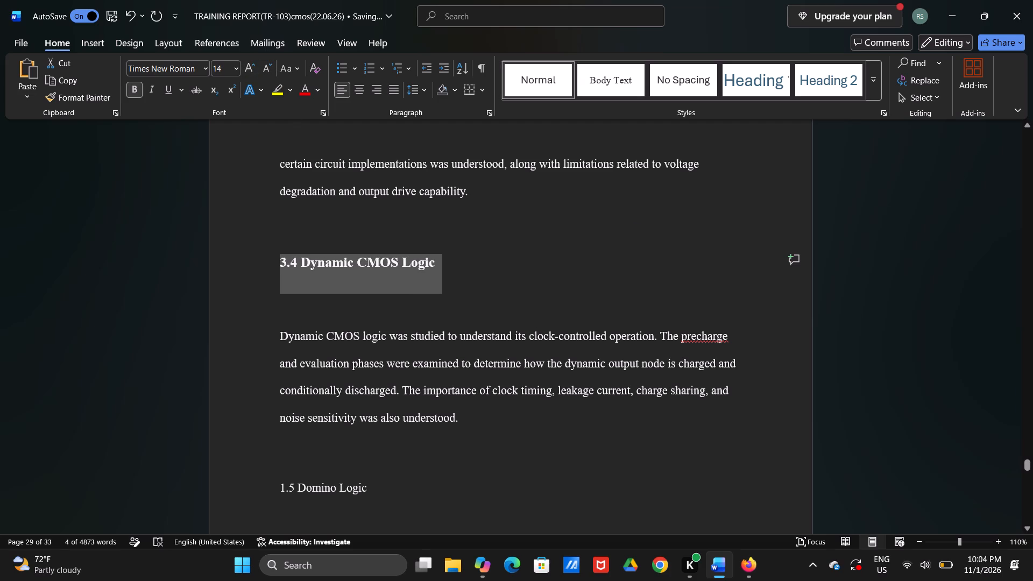
# Replace the empty line above the "3.4 Dynamic CMOS Logic" heading with a fresh one.
pyautogui.click(289, 244)
pyautogui.press('BackSpace')
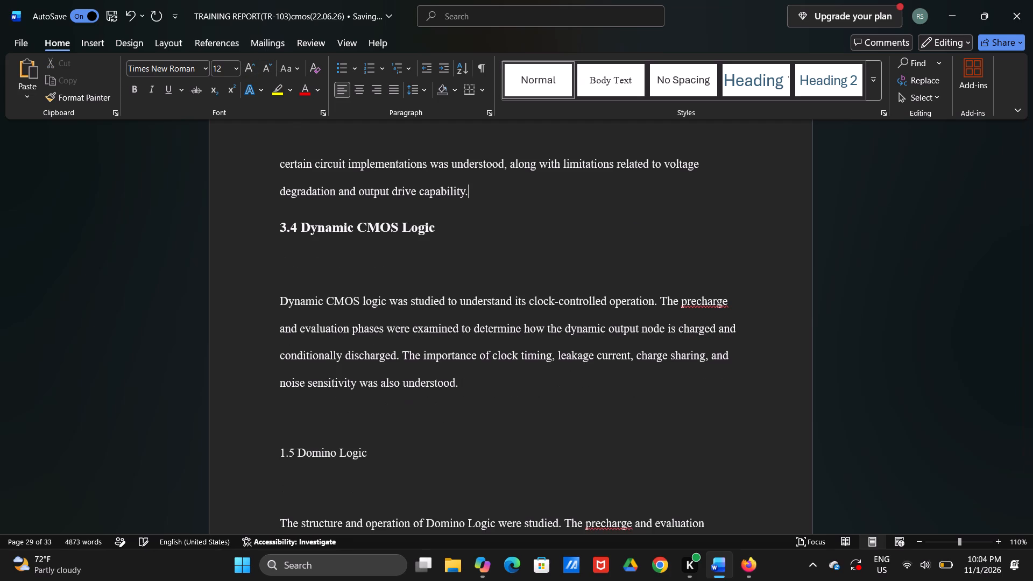
pyautogui.press('Return')
# Remove the empty line between the "3.4 Dynamic CMOS Logic" heading and its body paragraph.
pyautogui.scroll(-1, 289, 244)
pyautogui.click(286, 318)
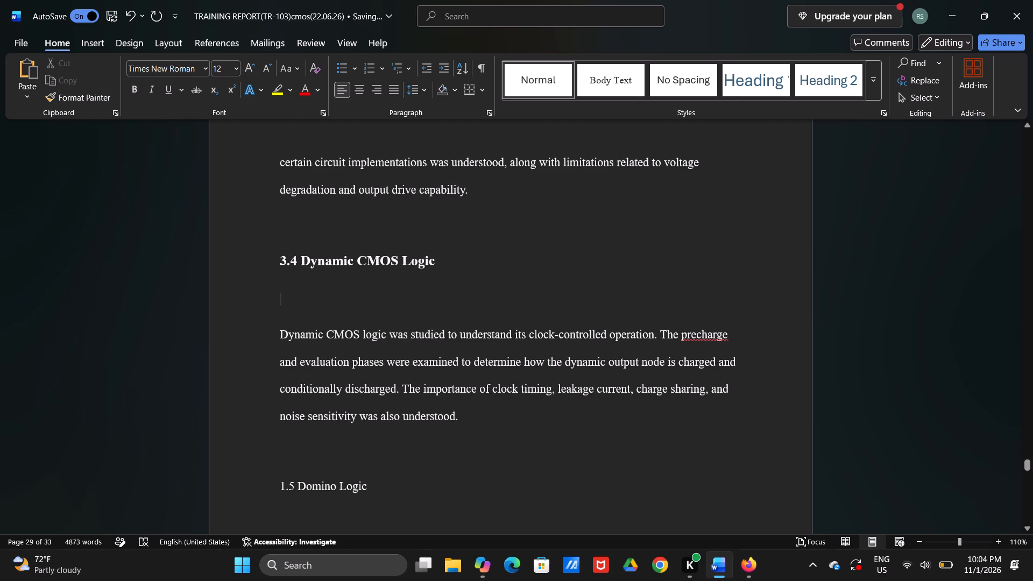
pyautogui.press('BackSpace')
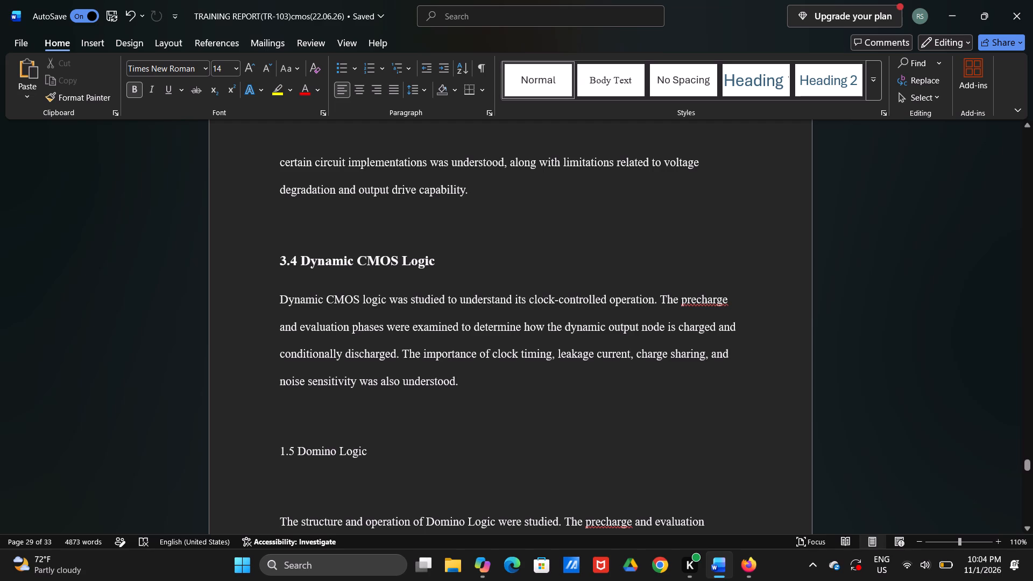
# Renumber the "1.5 Domino Logic" heading as 3.5 and format it as bold at 14 pt.
pyautogui.moveTo(284, 452); pyautogui.dragTo(262, 448)
pyautogui.press('3')
pyautogui.moveTo(280, 455); pyautogui.dragTo(375, 462)
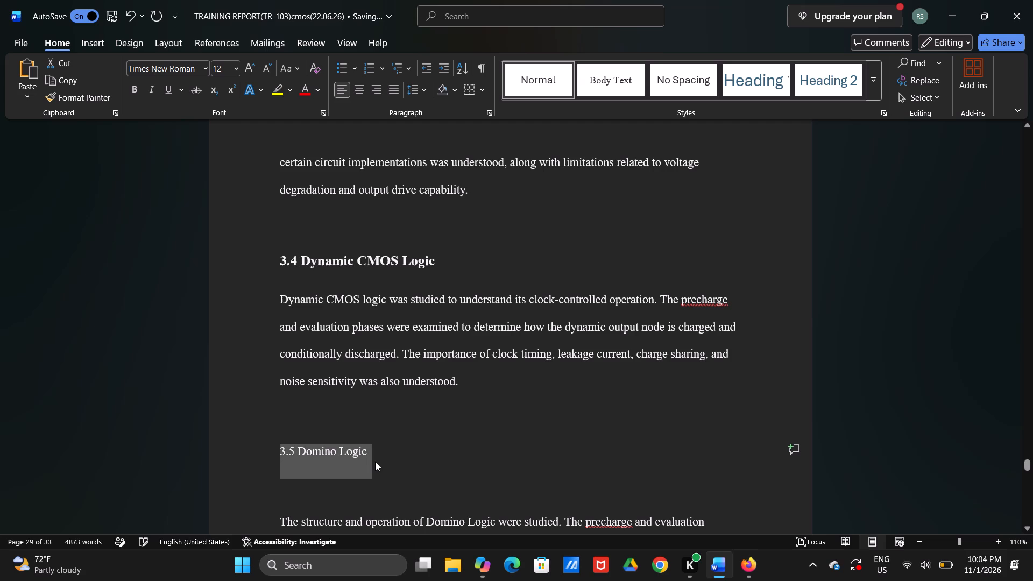
pyautogui.hotkey('ctrl', 'b')
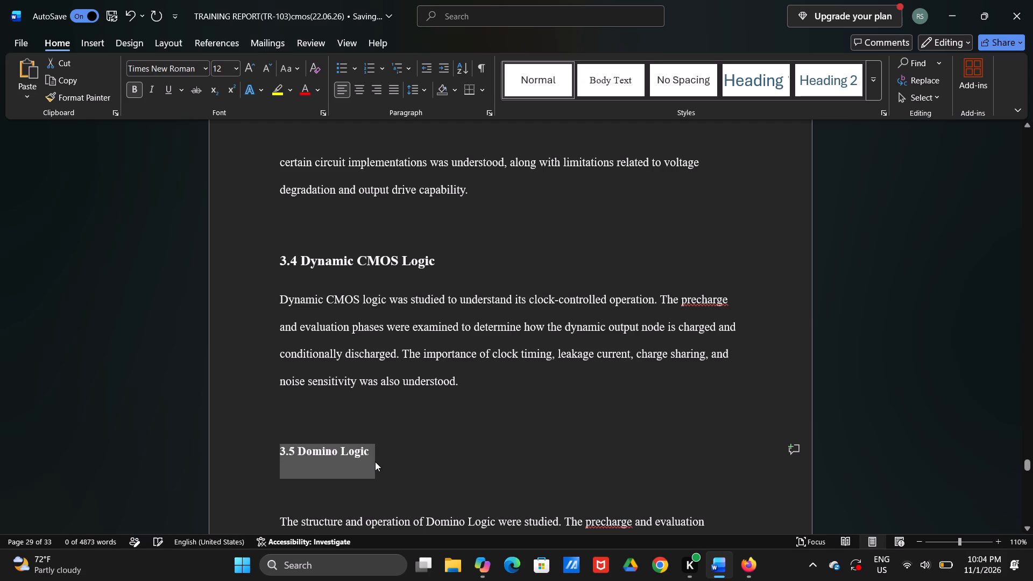
pyautogui.hotkey('ctrl', 'shift', '.')
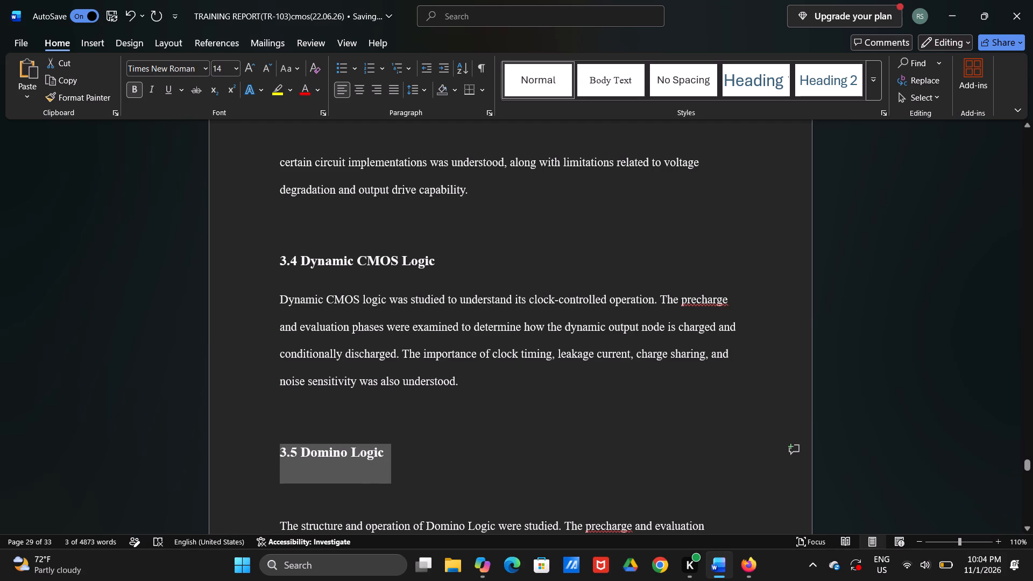
# Replace the empty line above the "3.5 Domino Logic" heading with a fresh one.
pyautogui.click(272, 429)
pyautogui.click(273, 441)
pyautogui.press('BackSpace')
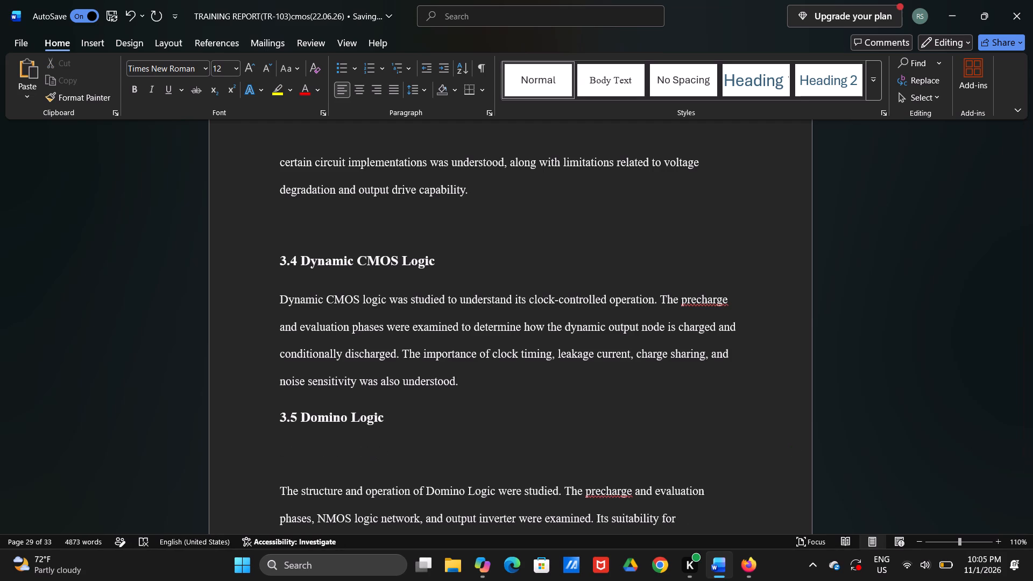
pyautogui.press('Return')
# Renumber the "1.6 6T SRAM Cell" heading as 3.6 and format it as bold at 14 pt.
pyautogui.scroll(1, 273, 441)
pyautogui.scroll(-1, 273, 441)
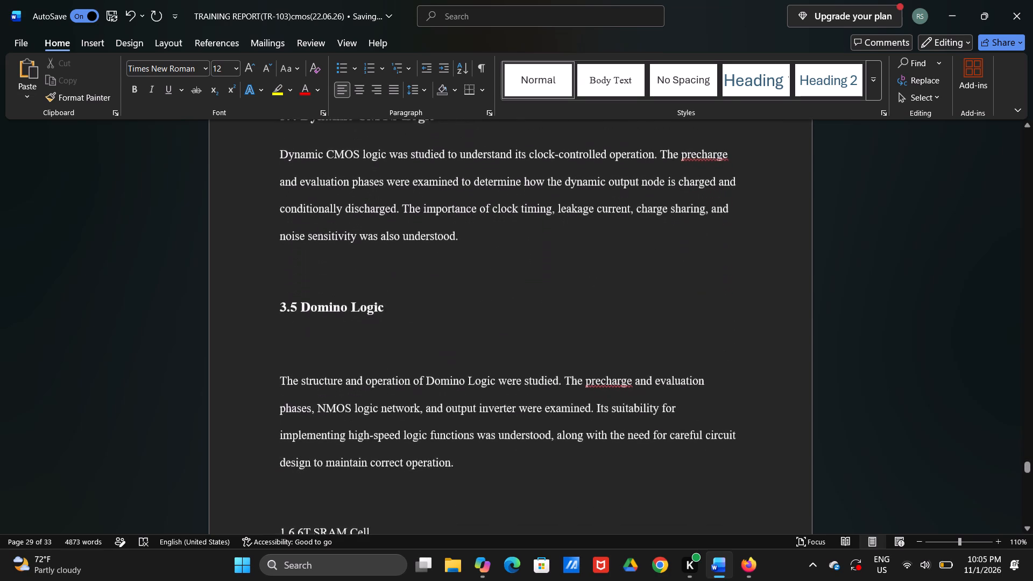
pyautogui.scroll(-2, 273, 441)
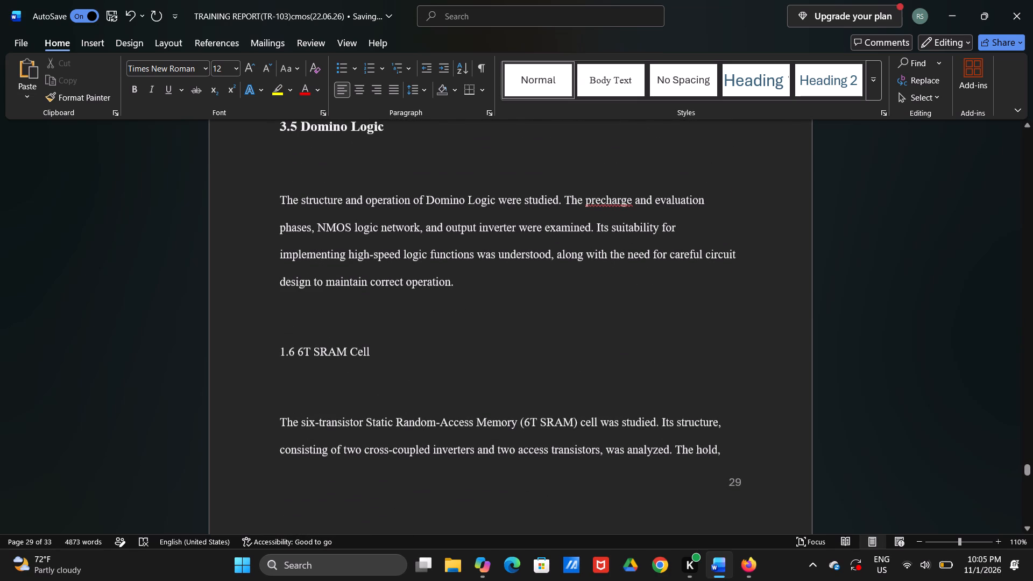
pyautogui.moveTo(284, 354); pyautogui.dragTo(273, 350)
pyautogui.press('3')
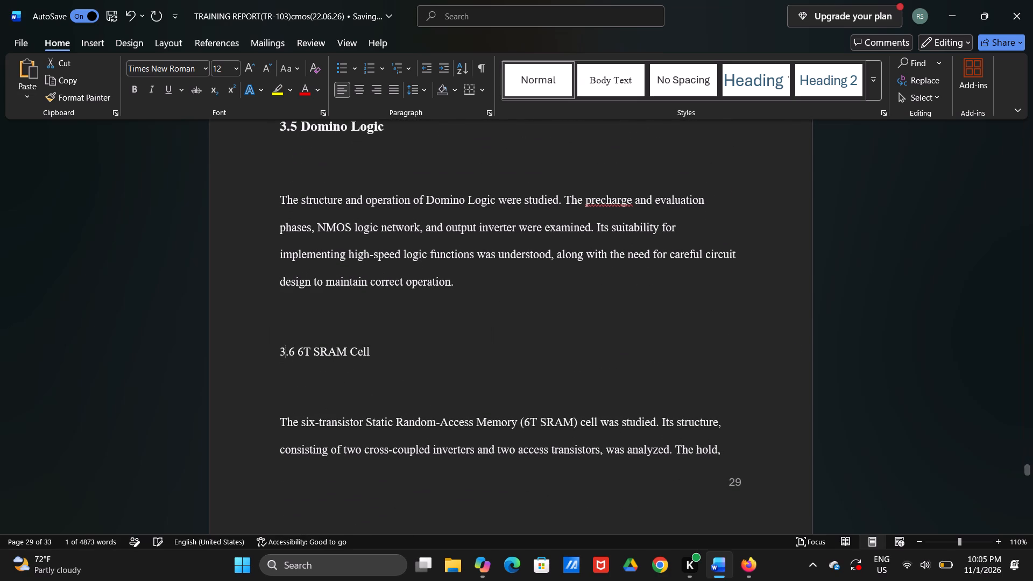
pyautogui.click(281, 350)
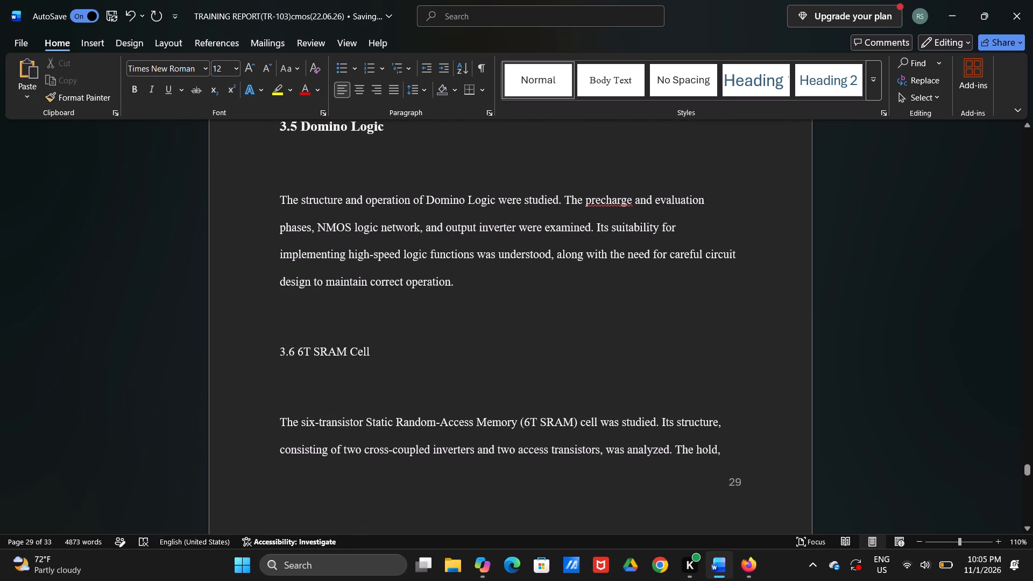
pyautogui.hotkey('ctrl', 'shift', 'Right')
pyautogui.hotkey('ctrl', 'shift', 'Right')
pyautogui.hotkey('ctrl', 'shift', 'Right')
pyautogui.hotkey('ctrl', 'shift', 'Right')
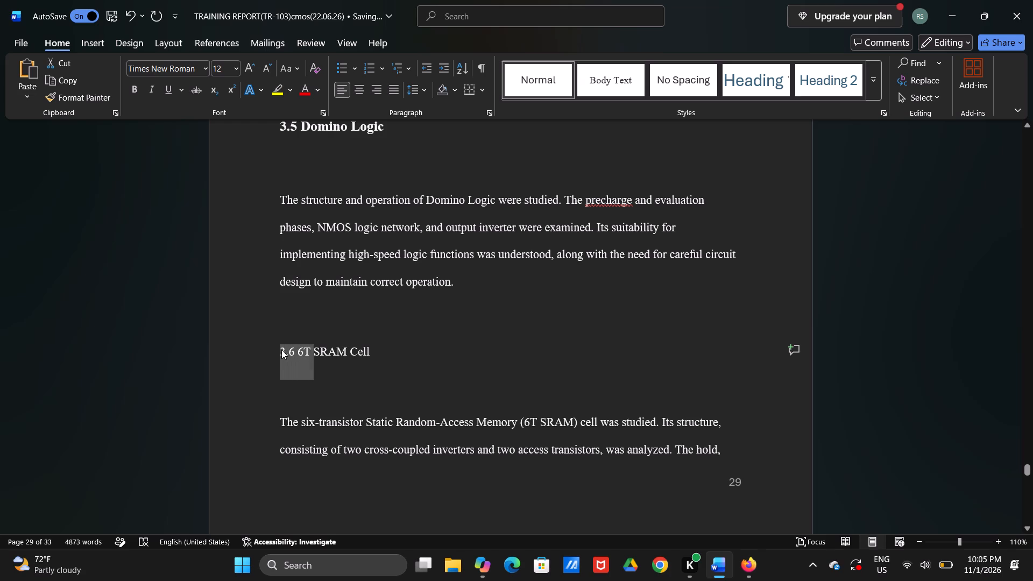
pyautogui.hotkey('ctrl', 'shift', 'Right')
pyautogui.hotkey('ctrl', 'shift', 'Right')
pyautogui.hotkey('ctrl', 'b')
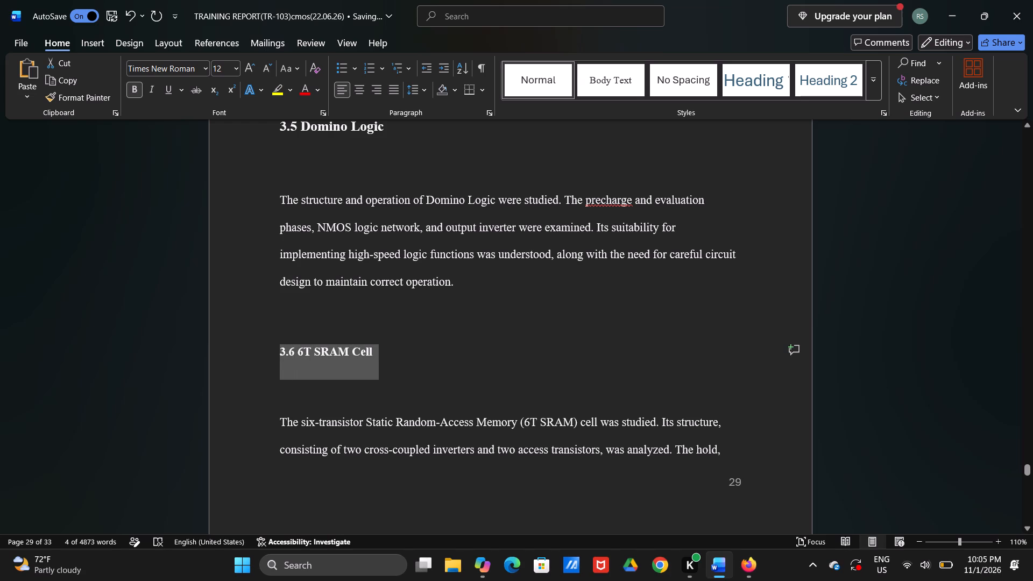
pyautogui.click(246, 65)
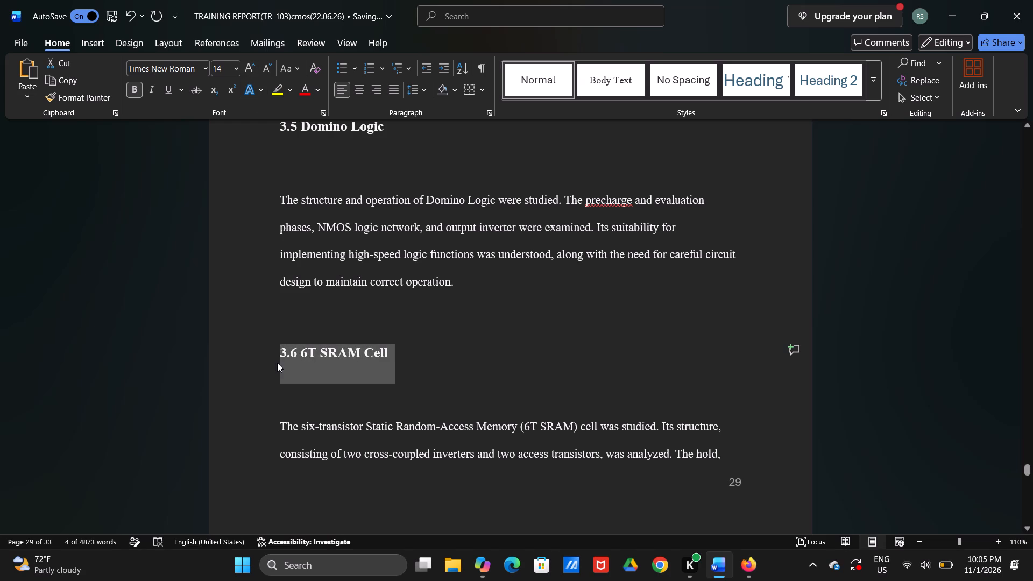
# Remove the empty line between the "3.6 6T SRAM Cell" heading and its body paragraph.
pyautogui.rightClick(285, 390)
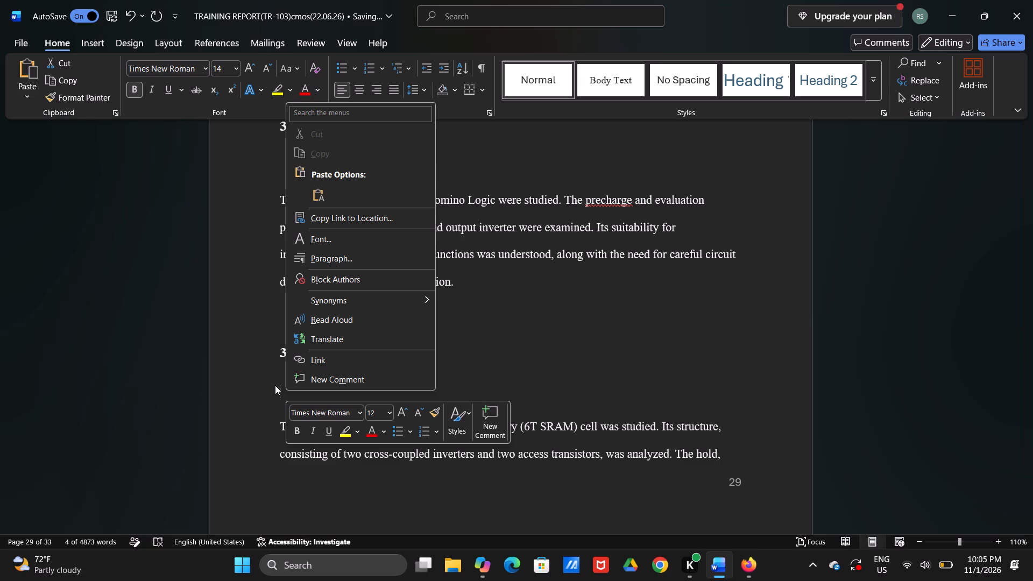
pyautogui.press('BackSpace')
pyautogui.click(275, 385)
pyautogui.press('BackSpace')
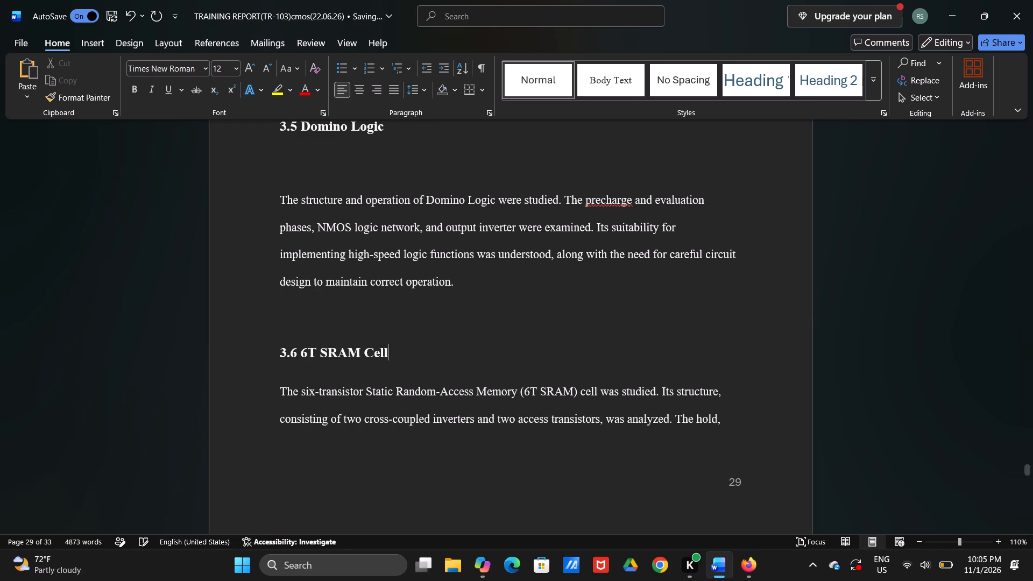
# Check the spacing of the earlier 3.x sections and remove the empty line between the "3.5 Domino Logic" heading and its body paragraph.
pyautogui.scroll(1, 275, 385)
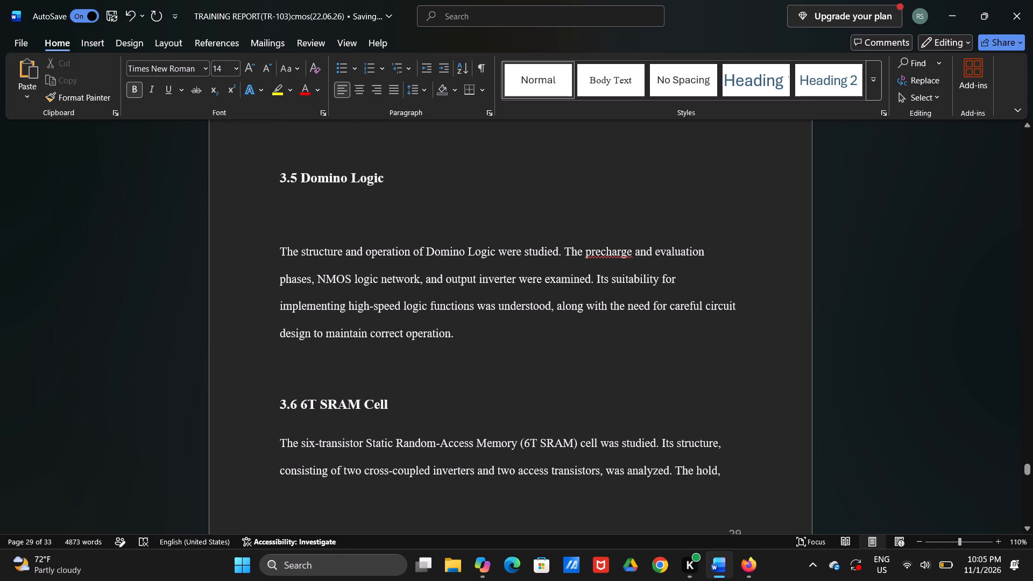
pyautogui.scroll(2, 282, 211)
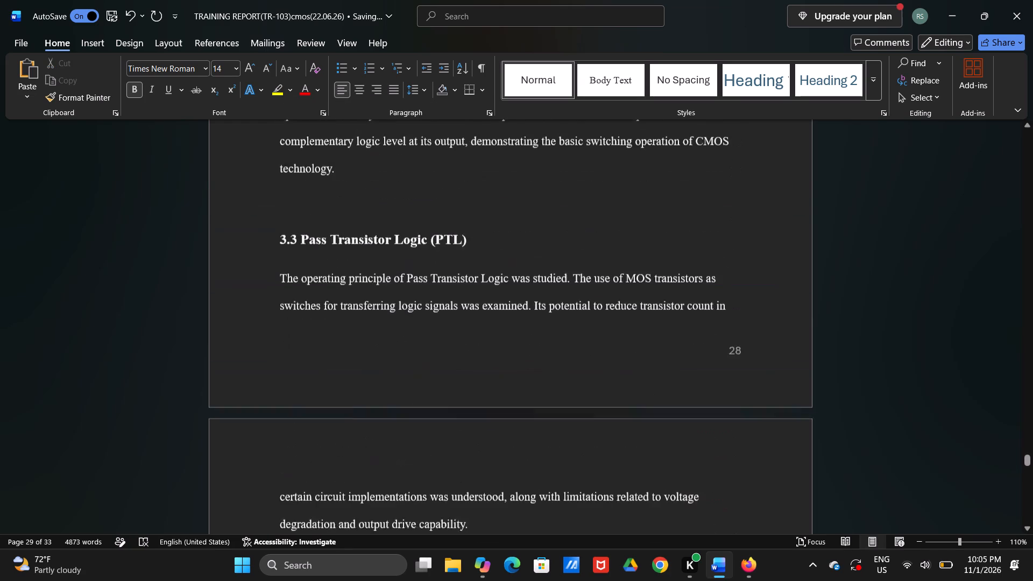
pyautogui.scroll(2, 282, 211)
pyautogui.scroll(-1, 282, 211)
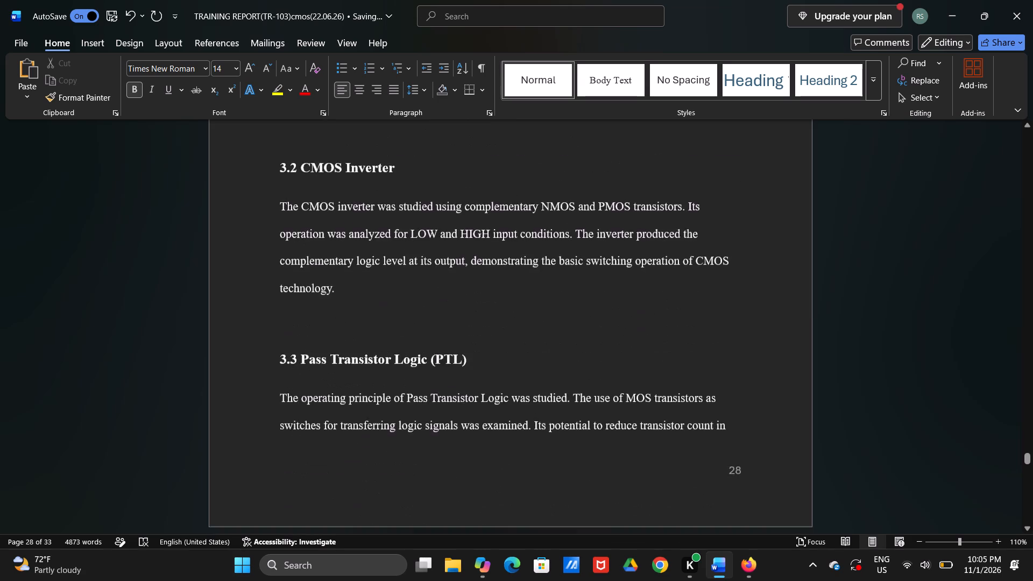
pyautogui.scroll(1, 282, 211)
pyautogui.click(294, 286)
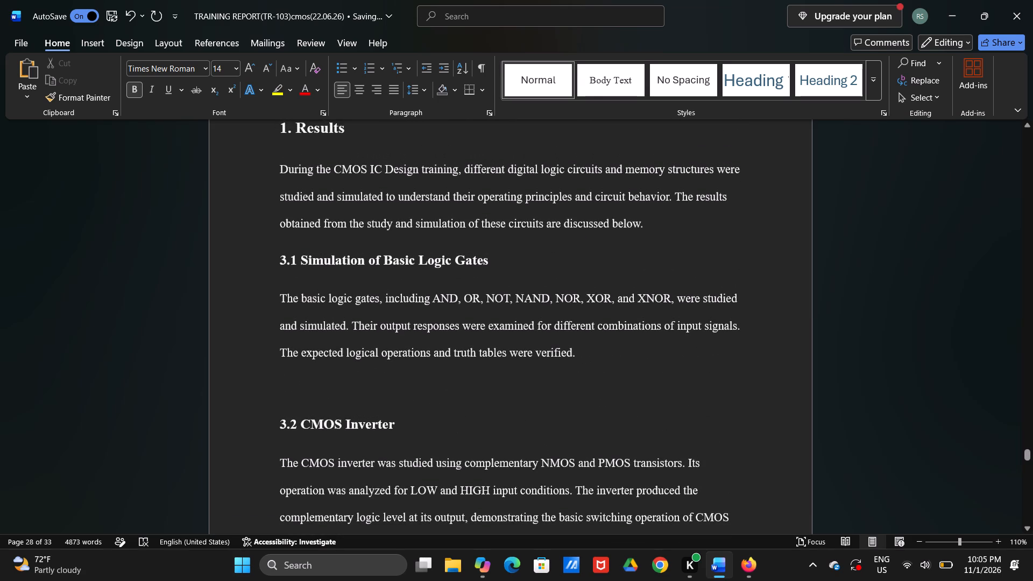
pyautogui.scroll(-2, 284, 370)
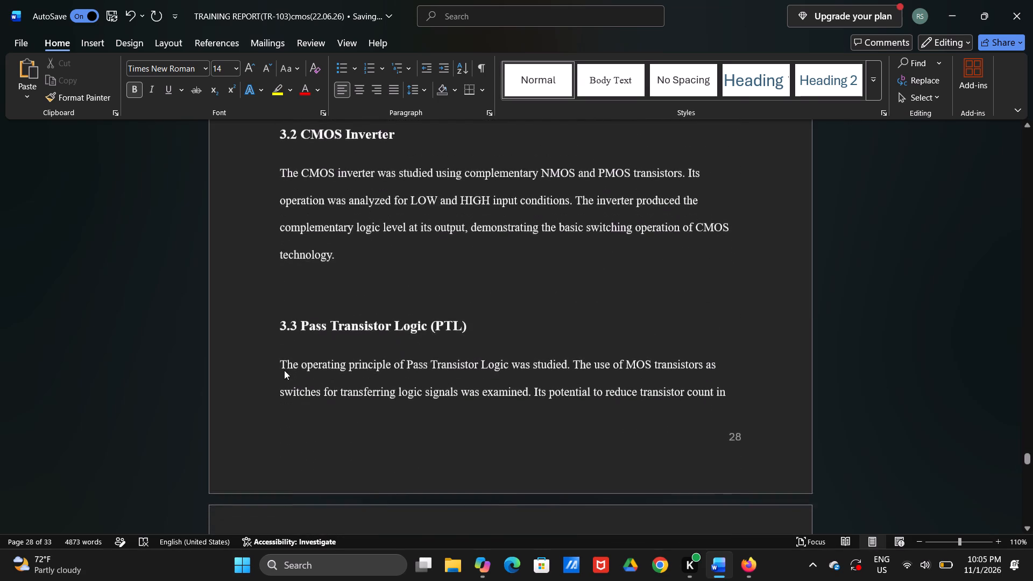
pyautogui.scroll(-3, 284, 370)
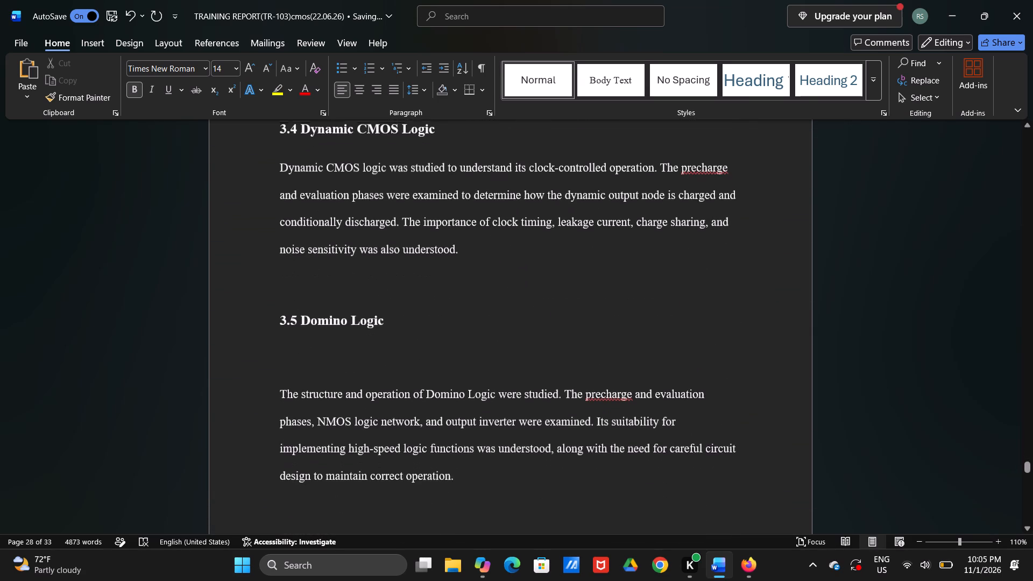
pyautogui.click(284, 370)
pyautogui.press('BackSpace')
# Make the "2. Discussion" heading on the page after the 6T SRAM Cell section bold.
pyautogui.scroll(-1, 284, 370)
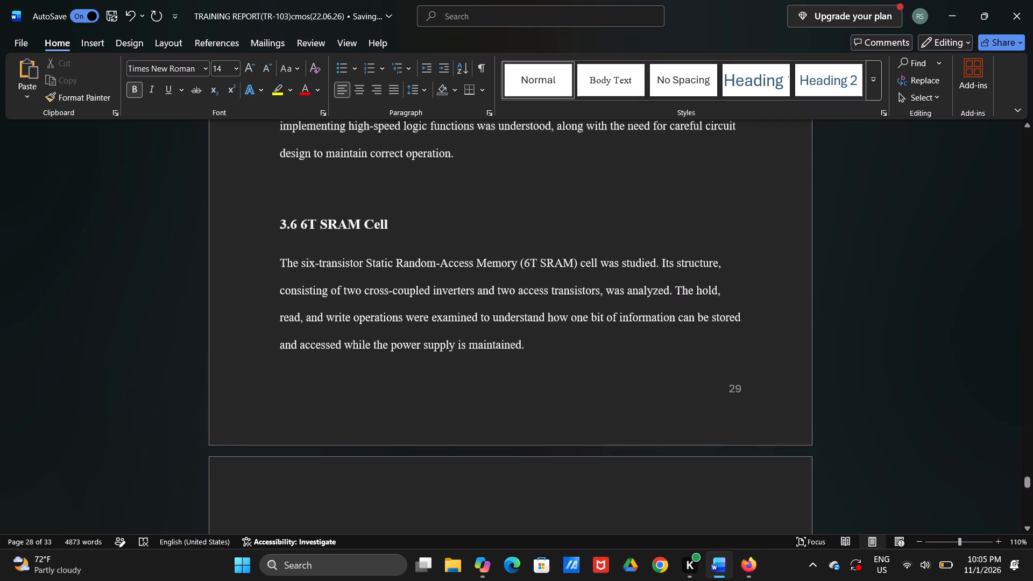
pyautogui.scroll(-1, 275, 229)
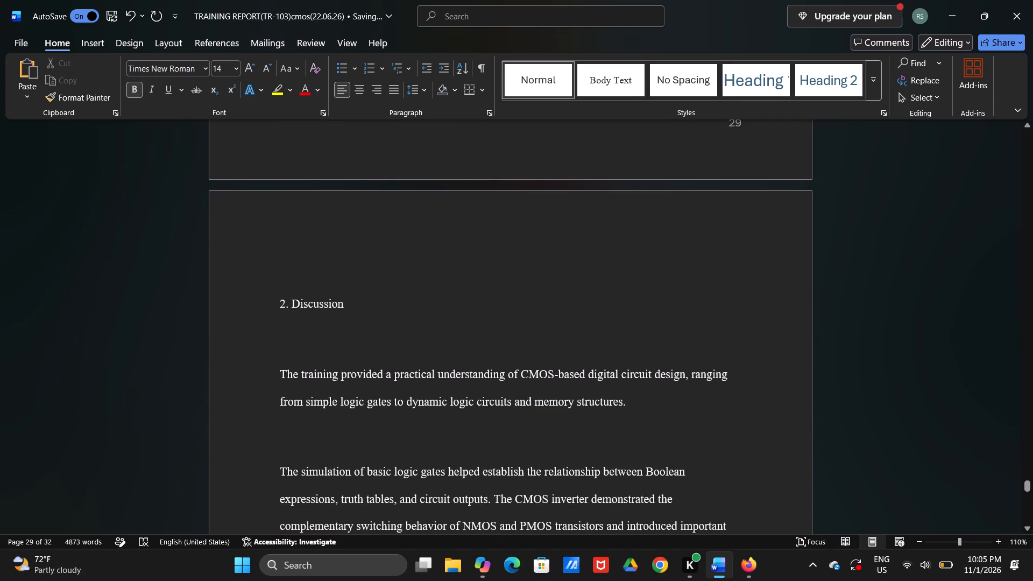
pyautogui.scroll(5, 290, 294)
pyautogui.scroll(-1, 290, 294)
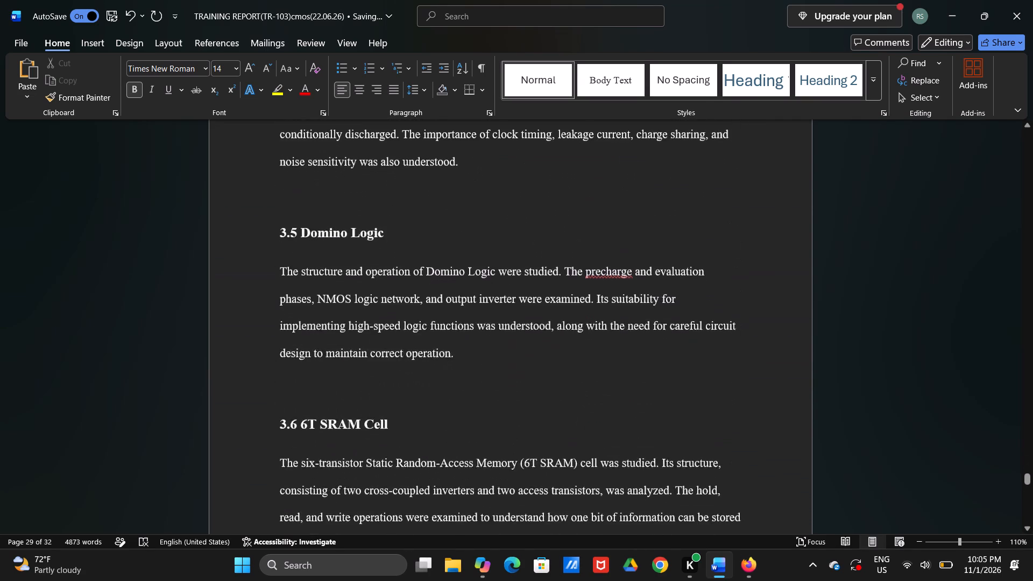
pyautogui.scroll(-2, 290, 294)
pyautogui.scroll(2, 290, 294)
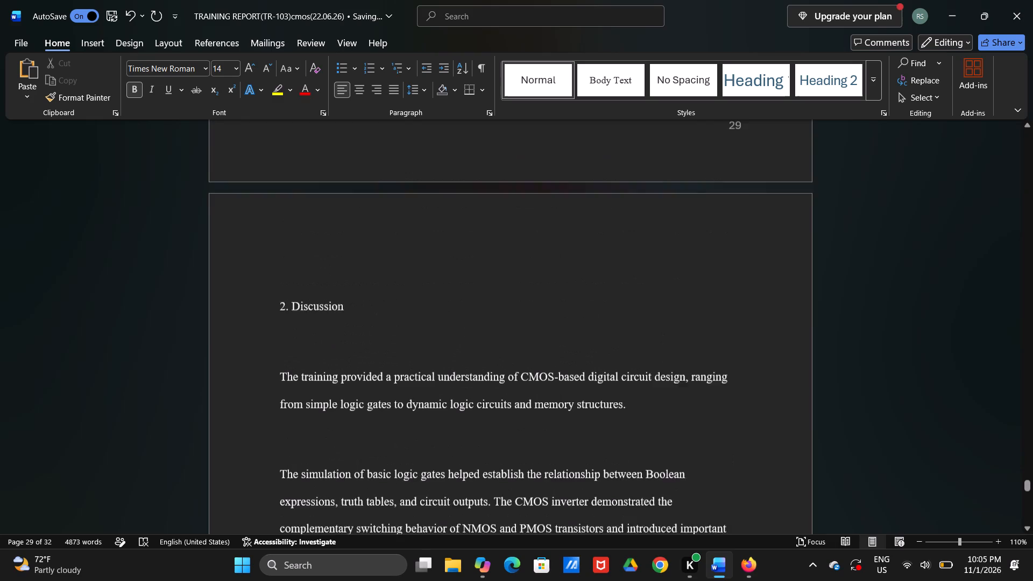
pyautogui.moveTo(281, 329); pyautogui.dragTo(401, 339)
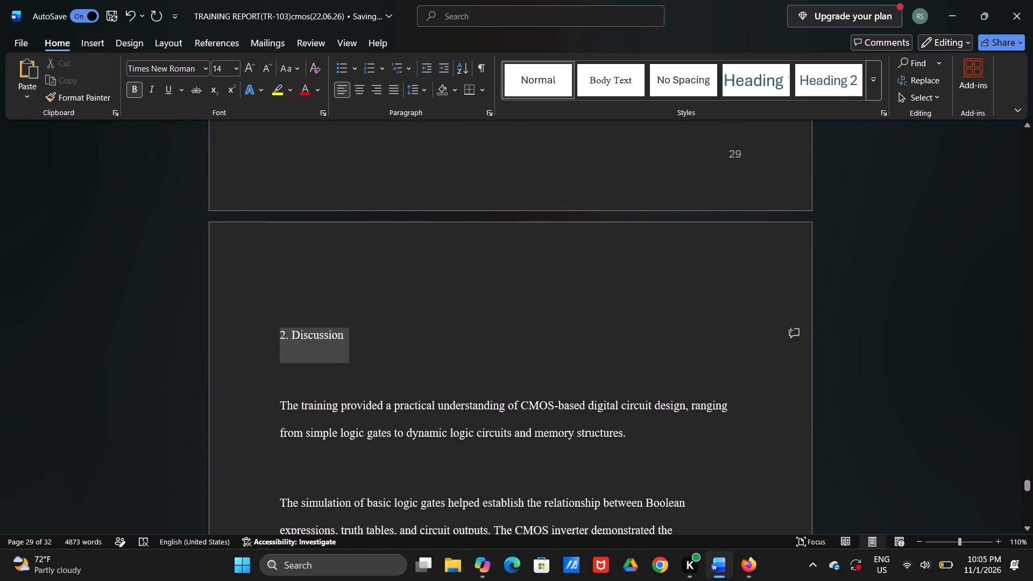
pyautogui.moveTo(401, 339); pyautogui.dragTo(402, 340)
pyautogui.hotkey('ctrl', 'b')
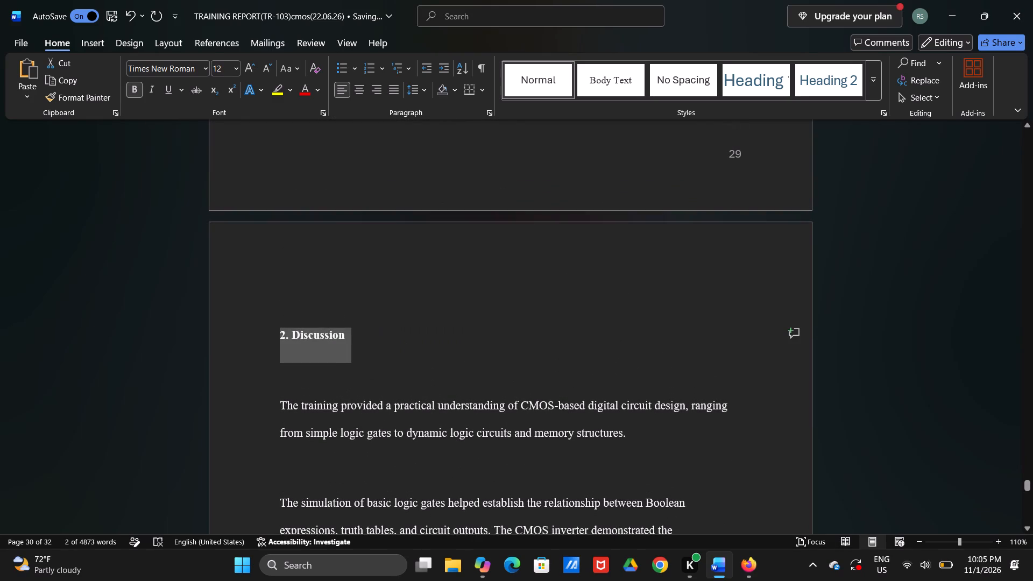
# Remove the empty line above the "2. Discussion" heading at the start of its page.
pyautogui.click(311, 309)
pyautogui.press('BackSpace')
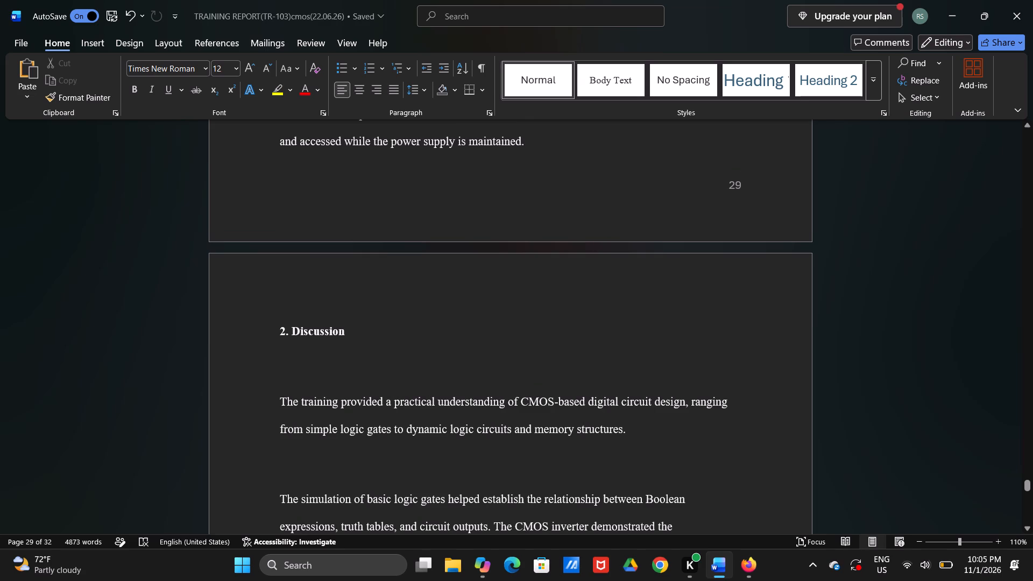
# Increase the font size of the "2. Discussion" heading to 14.
pyautogui.moveTo(273, 329); pyautogui.dragTo(374, 333)
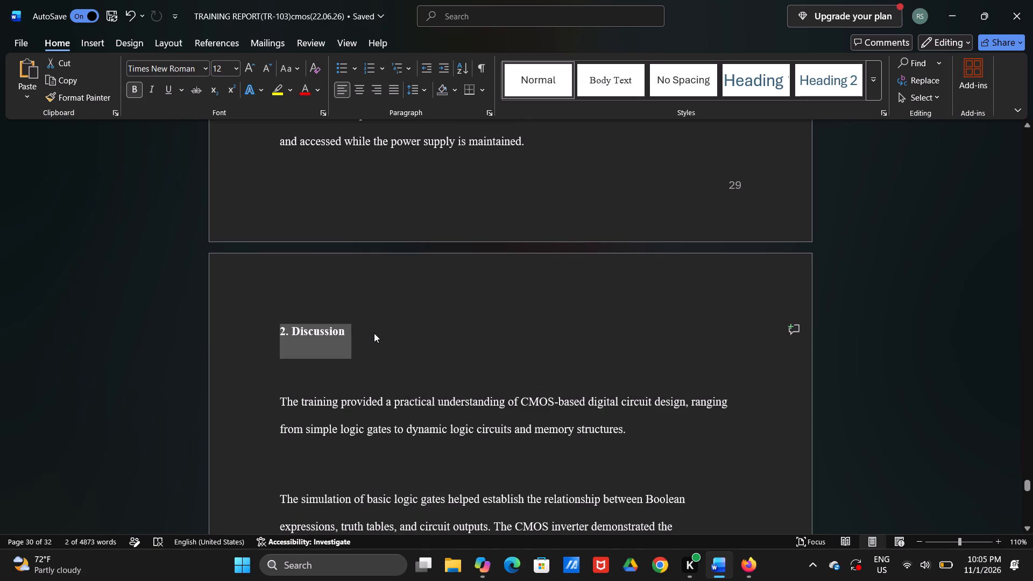
pyautogui.hotkey('ctrl', 'shift', '.')
# Remove the empty line between the "2. Discussion" heading and its first paragraph.
pyautogui.scroll(-1, 374, 333)
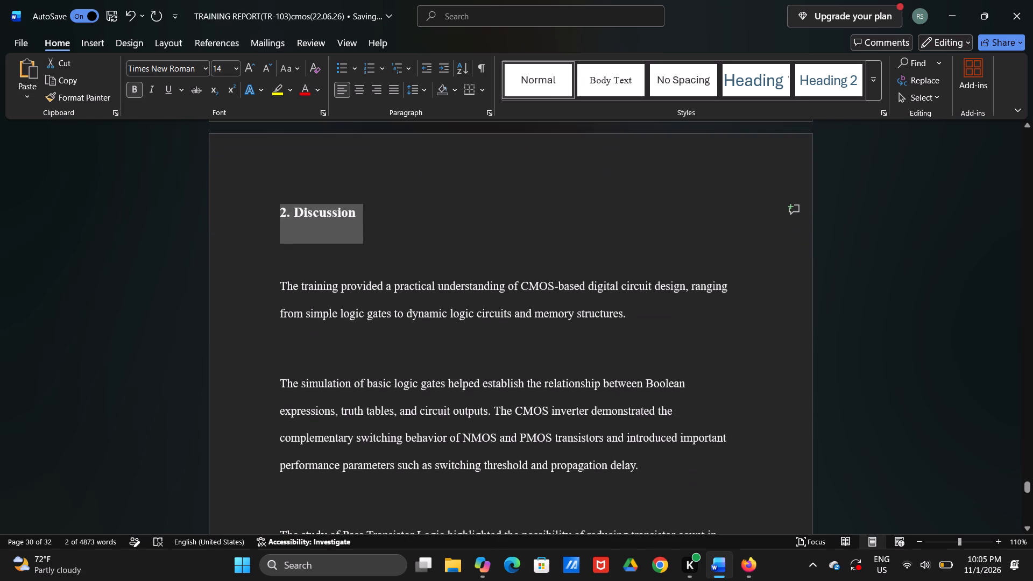
pyautogui.click(287, 279)
pyautogui.click(287, 271)
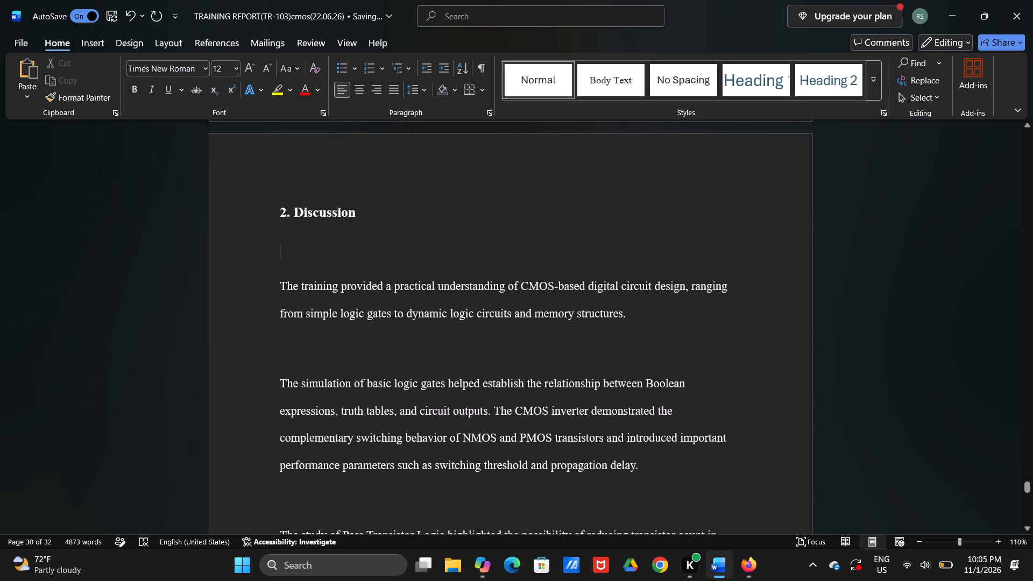
pyautogui.press('BackSpace')
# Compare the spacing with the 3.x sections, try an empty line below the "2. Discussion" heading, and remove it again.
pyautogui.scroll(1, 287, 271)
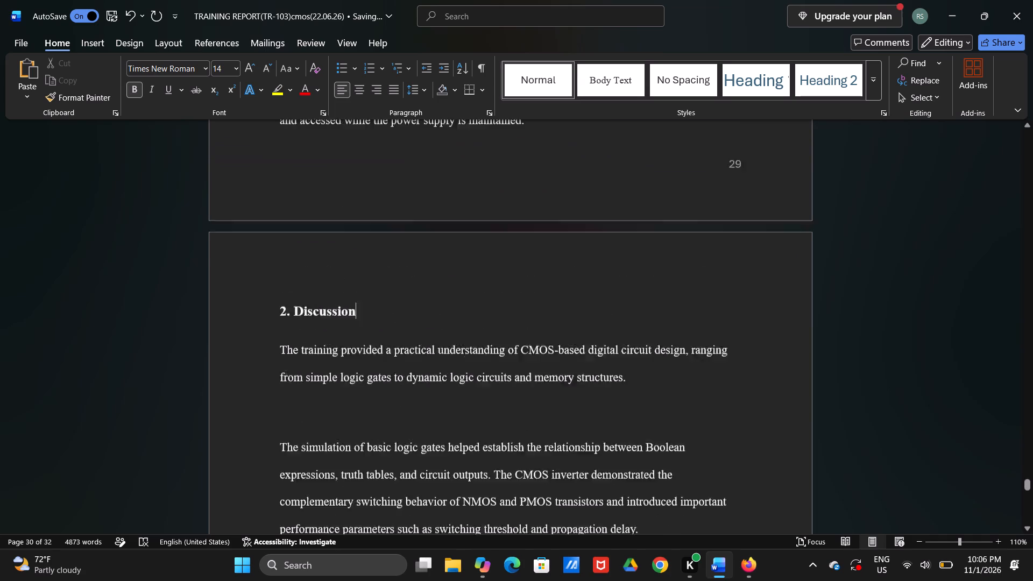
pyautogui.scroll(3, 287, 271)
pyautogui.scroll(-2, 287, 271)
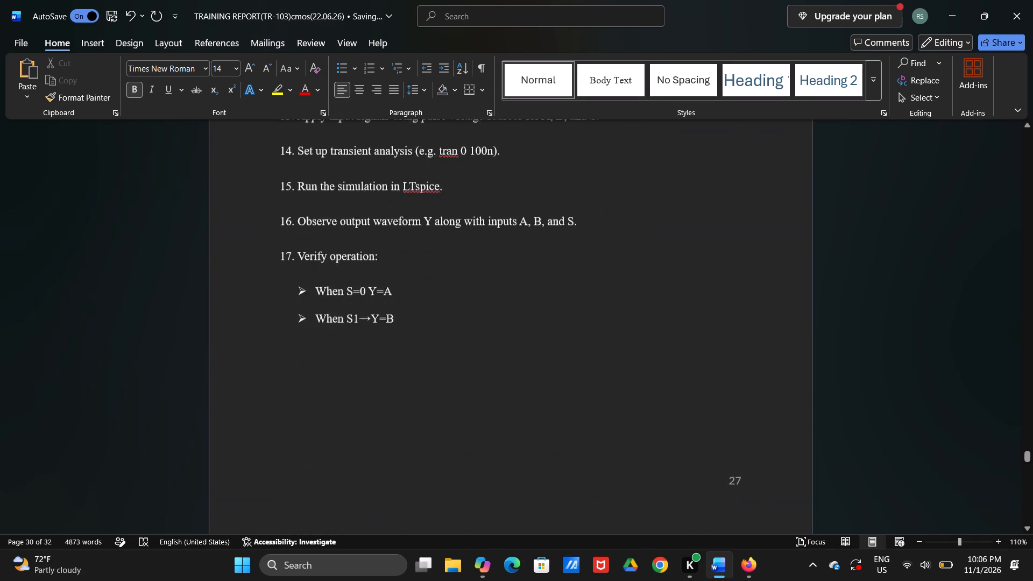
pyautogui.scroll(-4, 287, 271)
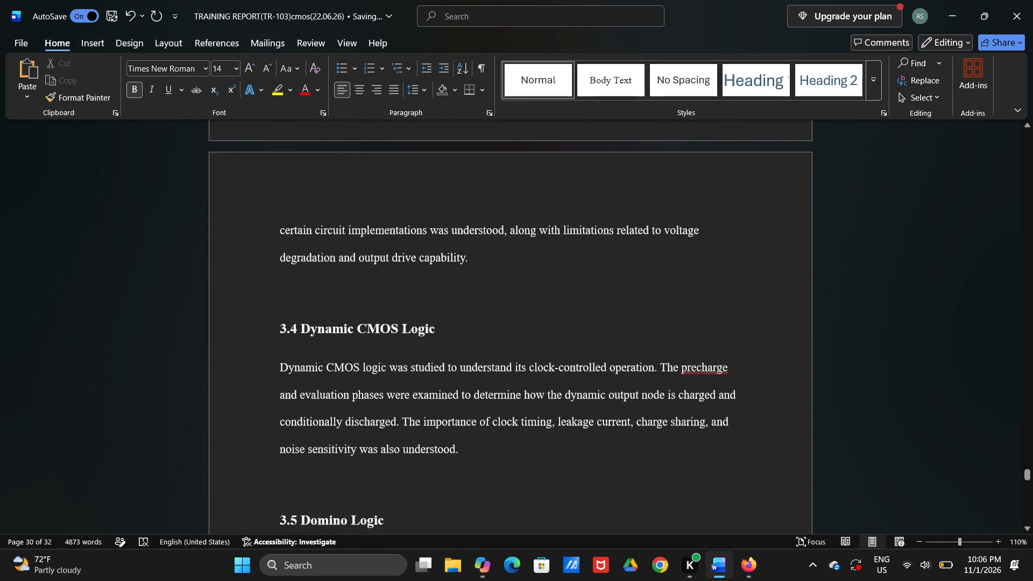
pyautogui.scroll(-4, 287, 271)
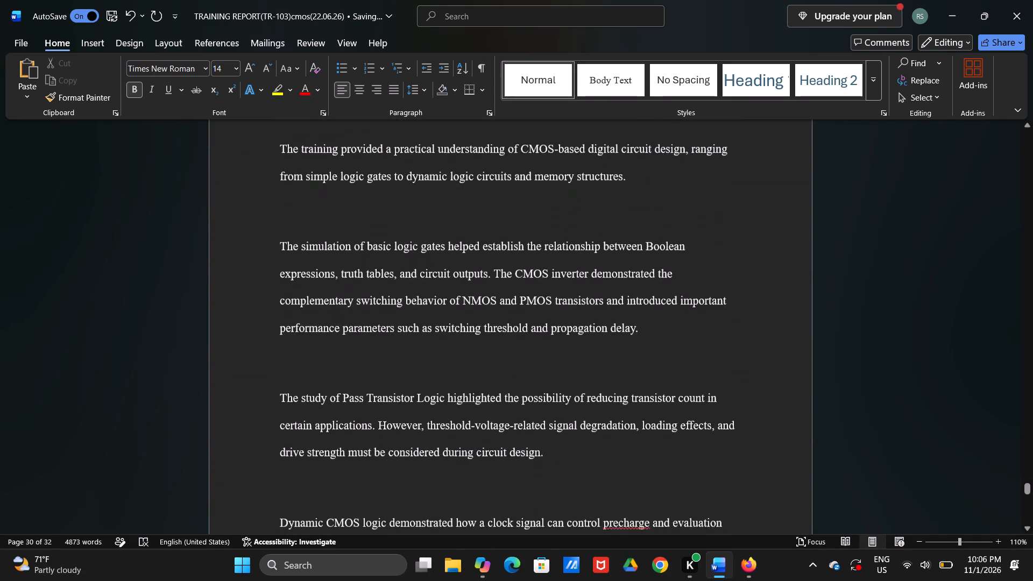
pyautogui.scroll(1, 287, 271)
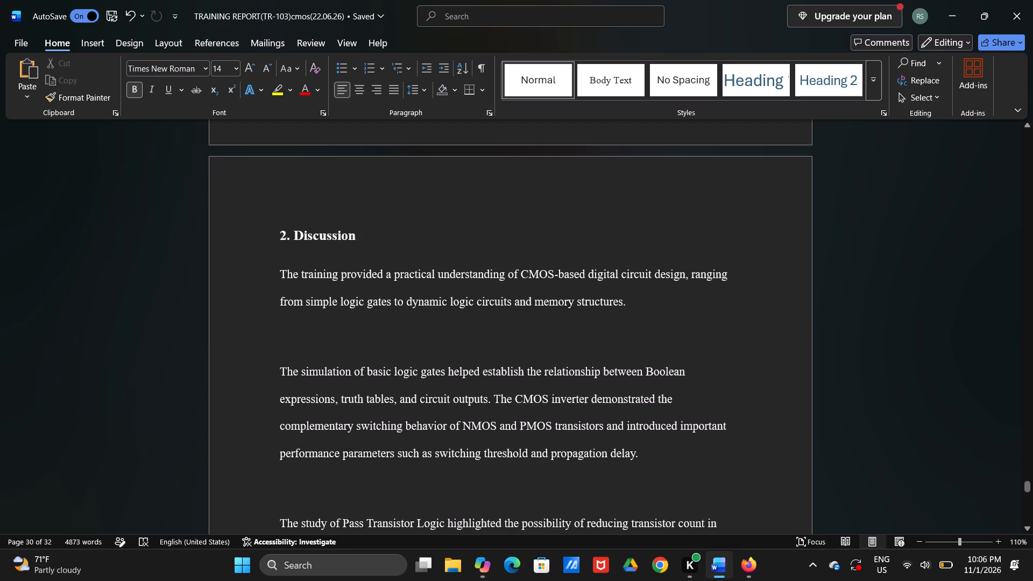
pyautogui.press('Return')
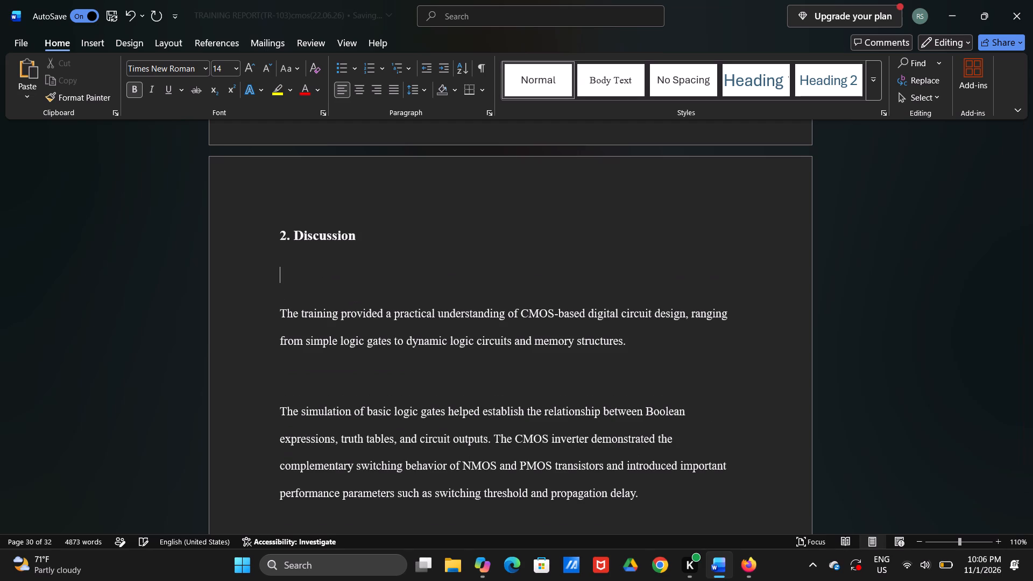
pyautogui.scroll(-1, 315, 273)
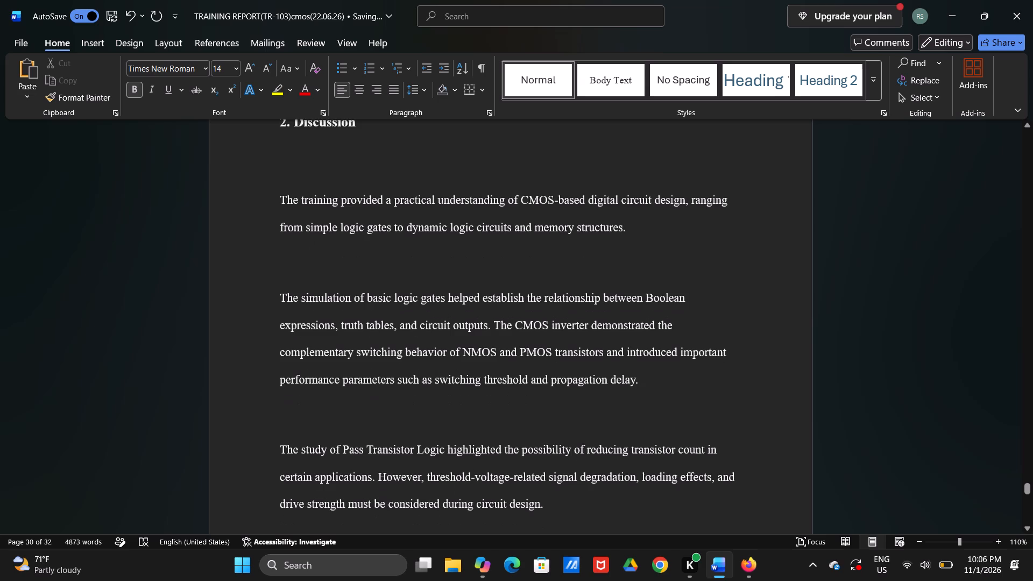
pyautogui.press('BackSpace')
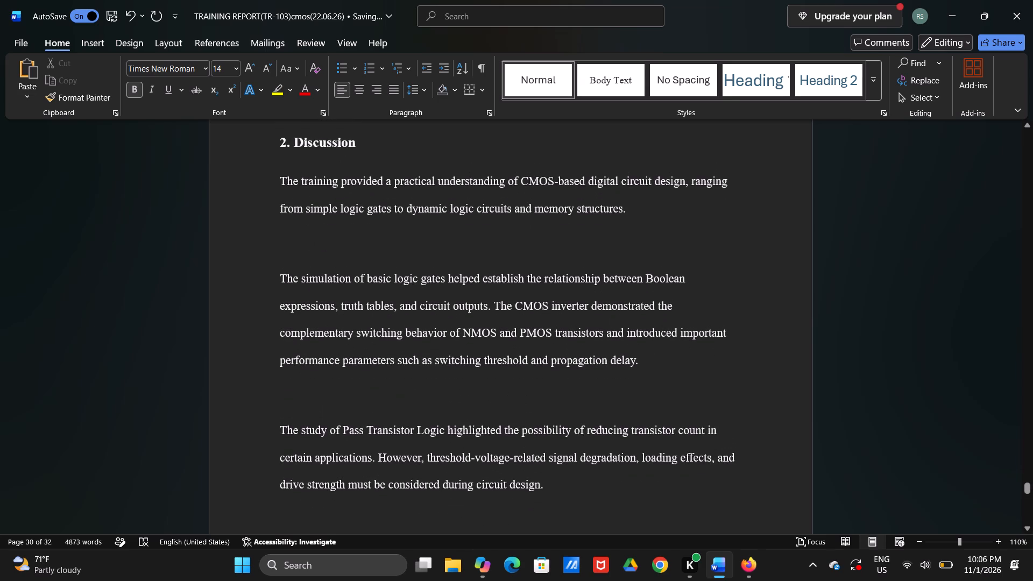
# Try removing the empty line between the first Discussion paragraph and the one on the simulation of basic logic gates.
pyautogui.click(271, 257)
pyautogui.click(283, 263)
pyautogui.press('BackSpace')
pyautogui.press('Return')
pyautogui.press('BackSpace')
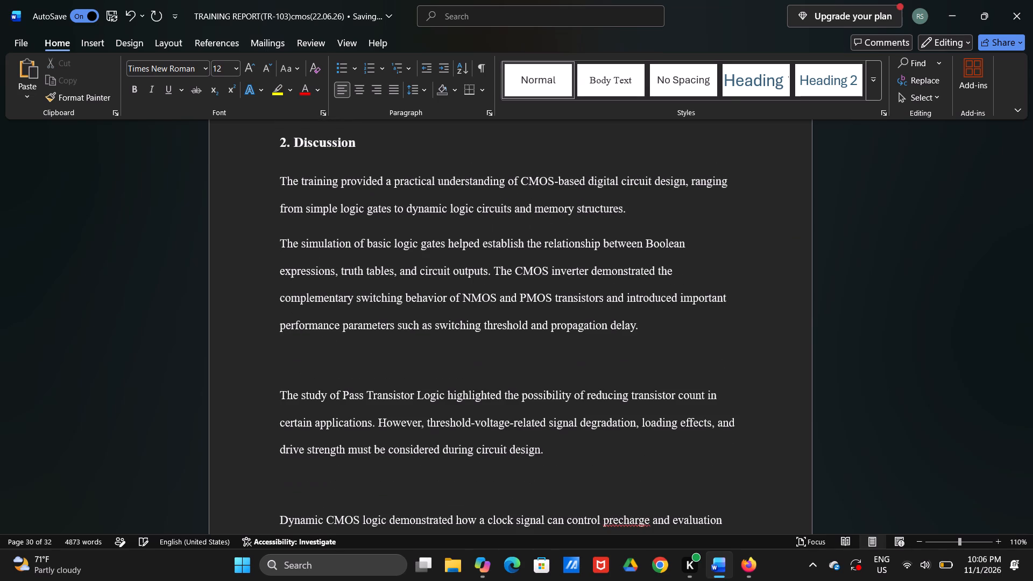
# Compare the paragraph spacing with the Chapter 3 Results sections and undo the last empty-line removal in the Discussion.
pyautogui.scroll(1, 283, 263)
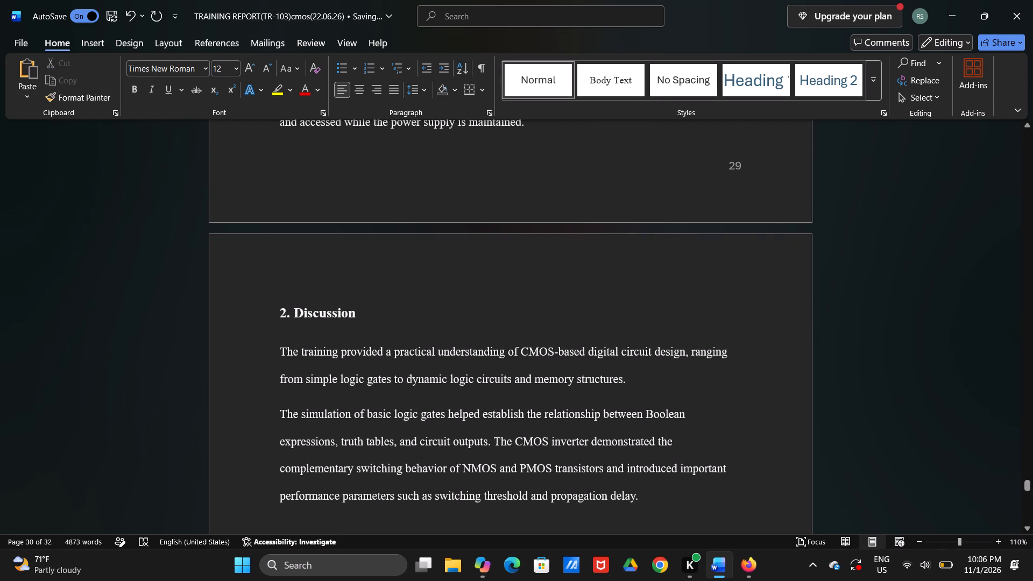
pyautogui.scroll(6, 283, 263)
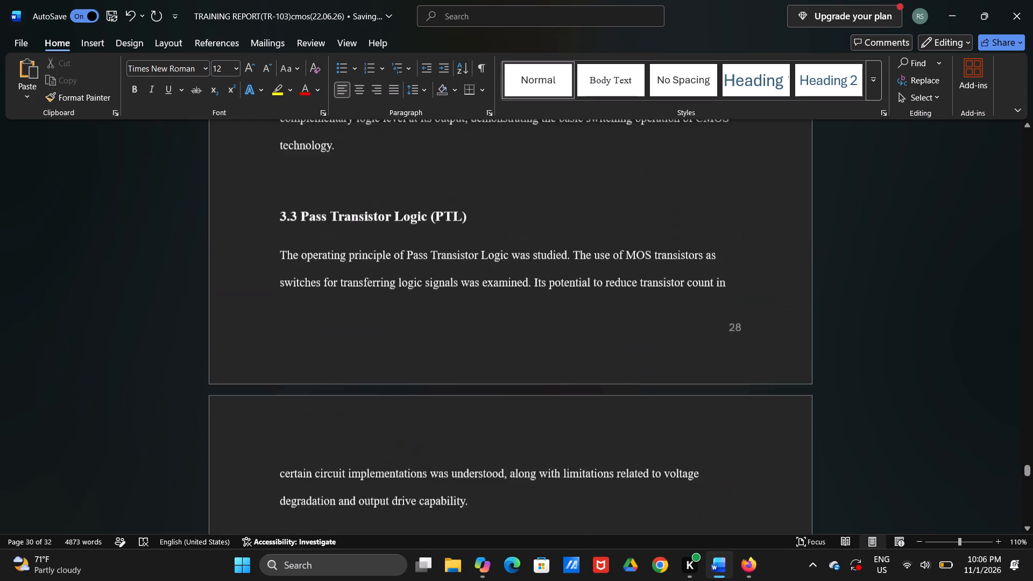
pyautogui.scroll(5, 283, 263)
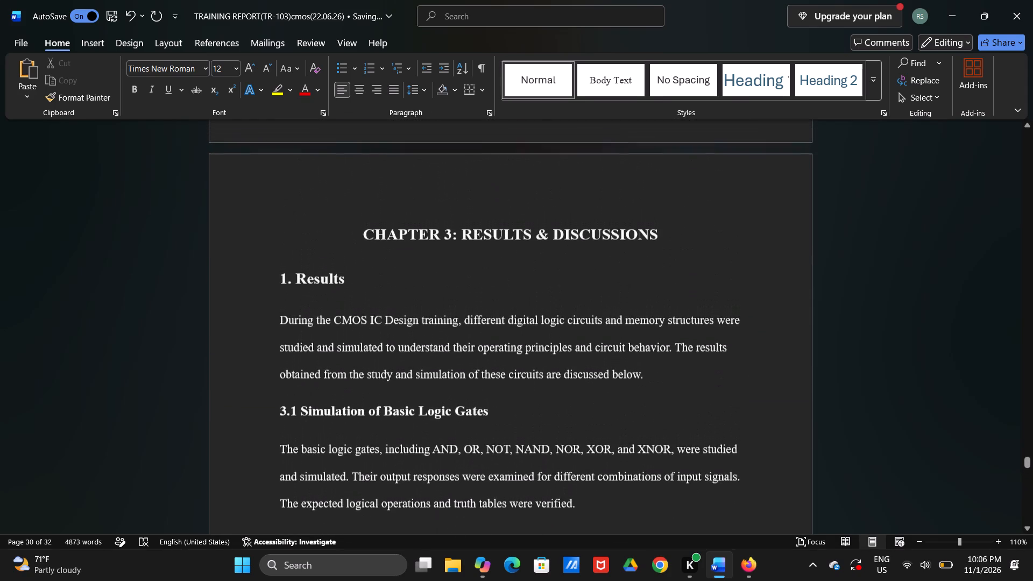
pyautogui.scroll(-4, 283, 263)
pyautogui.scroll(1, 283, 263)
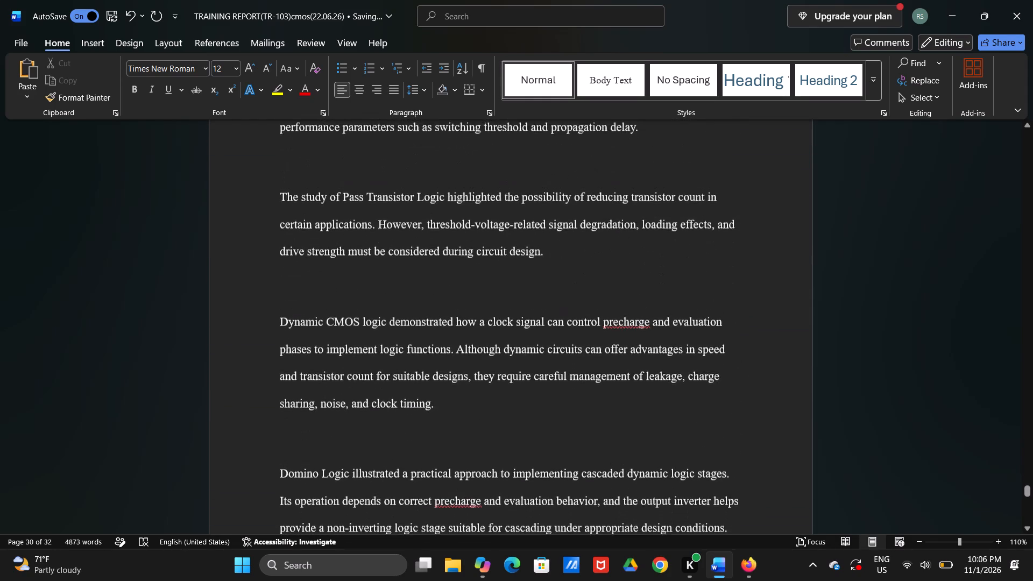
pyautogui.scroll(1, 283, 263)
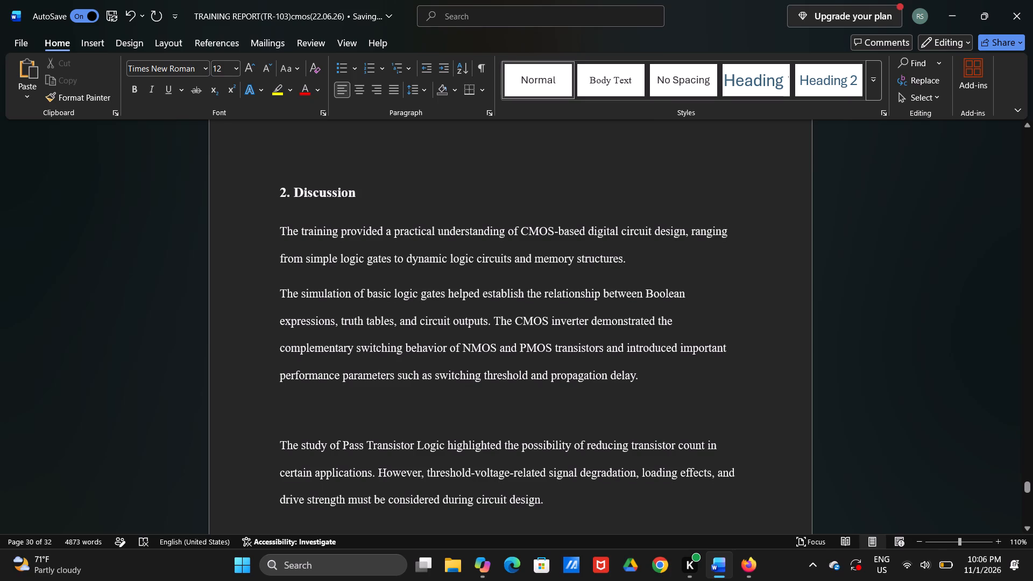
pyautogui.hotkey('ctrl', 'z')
# Remove the empty line between the Dynamic CMOS logic and Domino Logic paragraphs of the Discussion.
pyautogui.scroll(-1, 220, 245)
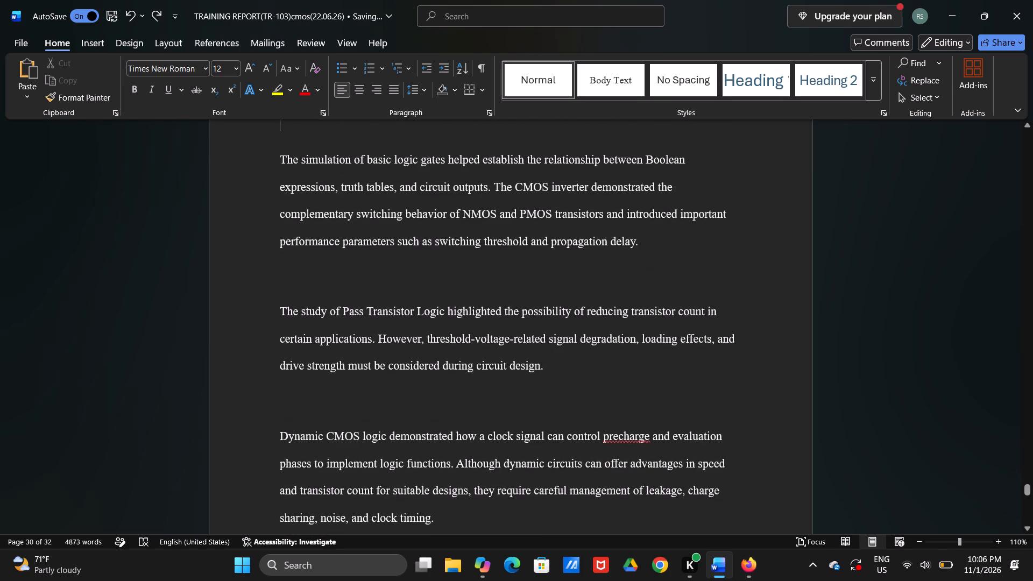
pyautogui.scroll(1, 220, 245)
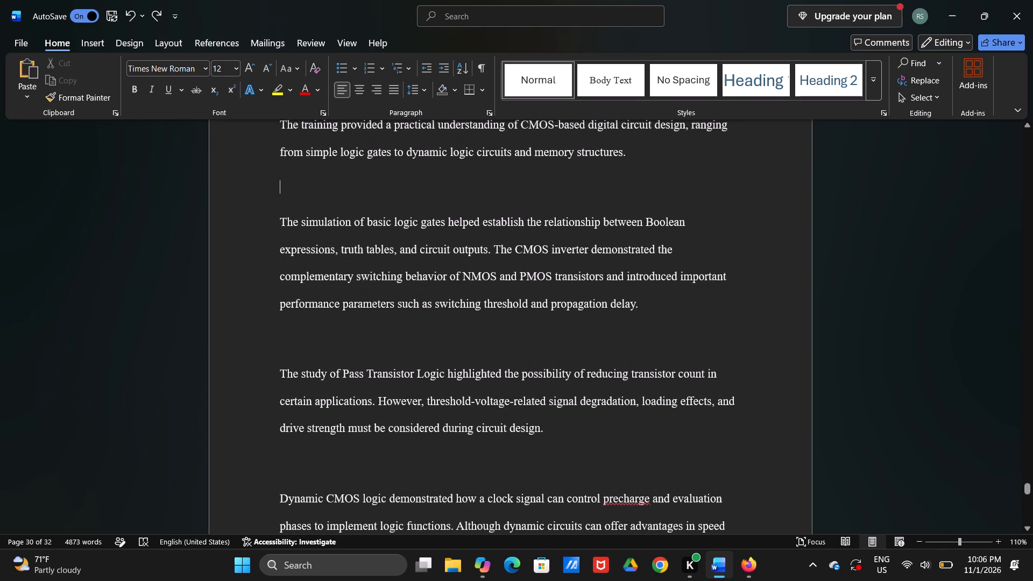
pyautogui.scroll(-1, 220, 245)
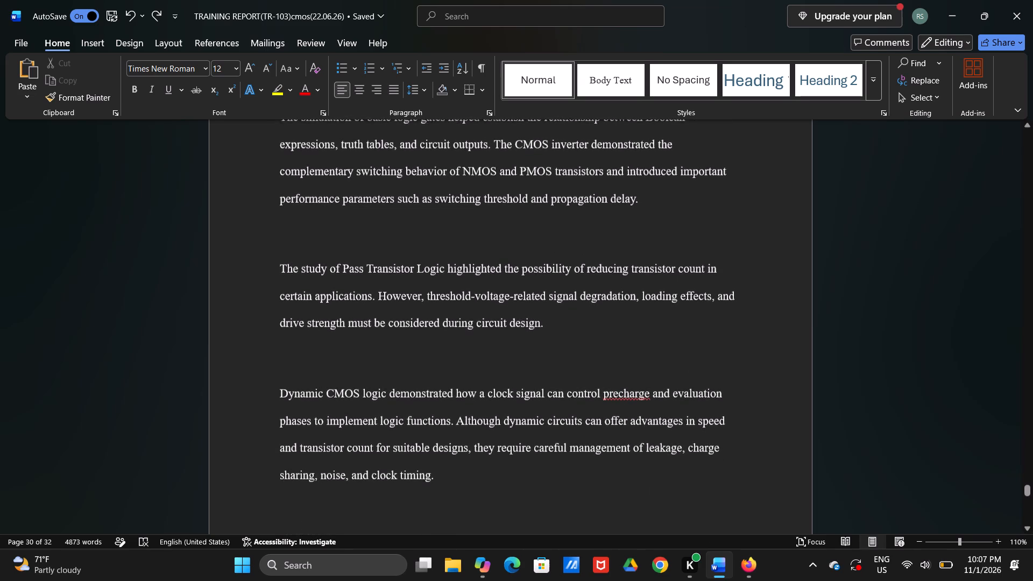
pyautogui.scroll(-1, 220, 245)
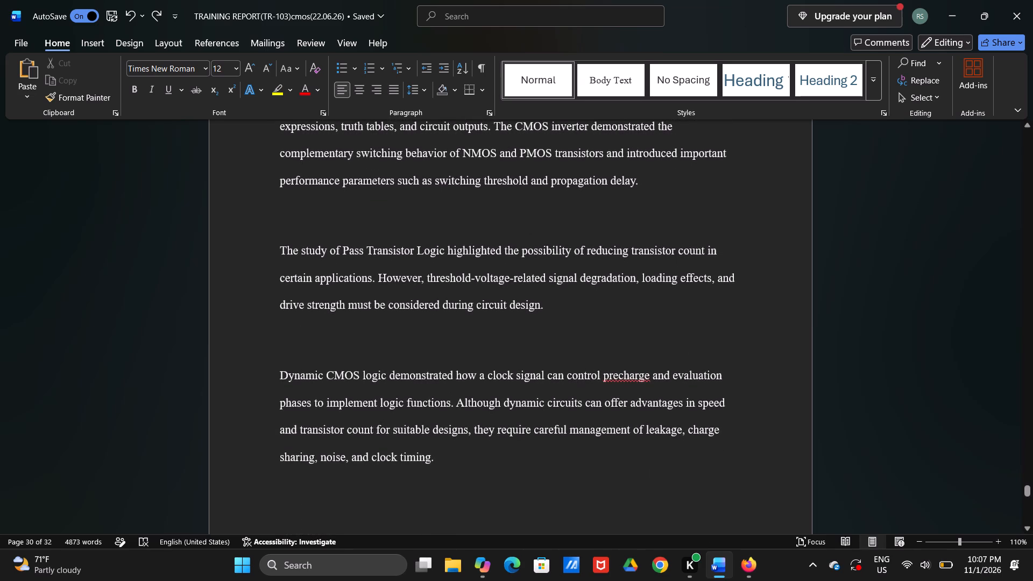
pyautogui.scroll(-1, 220, 245)
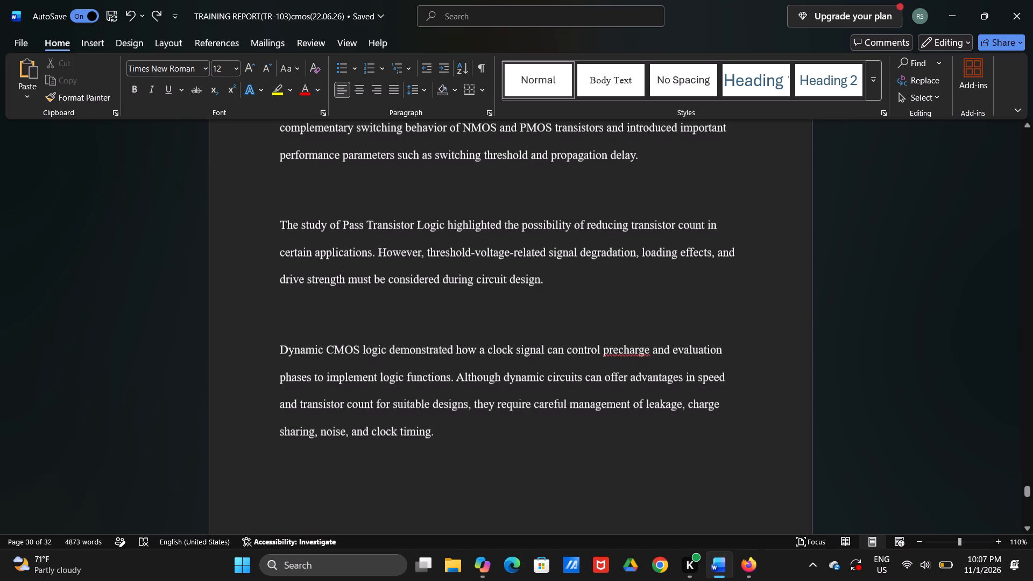
pyautogui.scroll(-2, 220, 245)
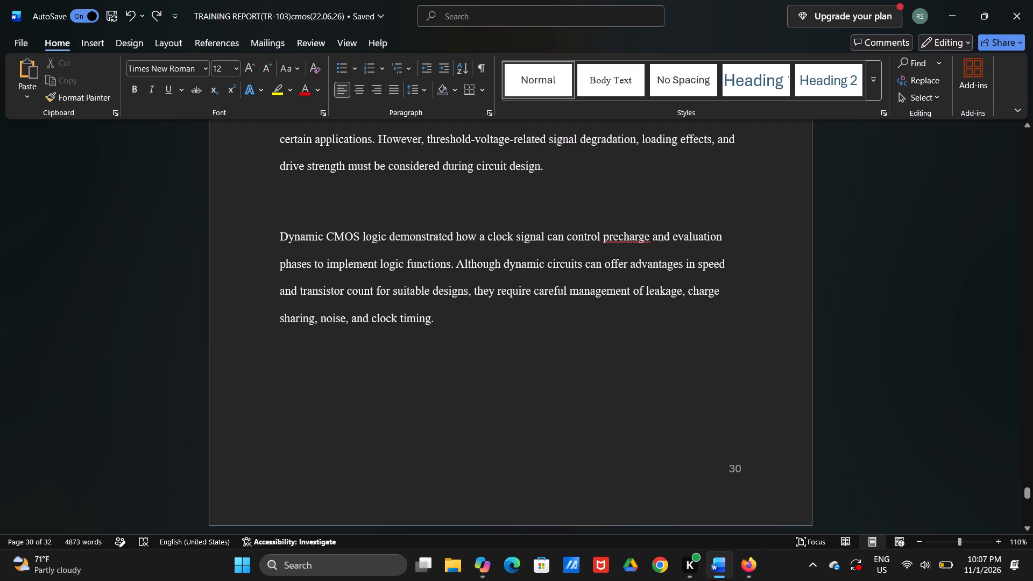
pyautogui.scroll(-2, 220, 245)
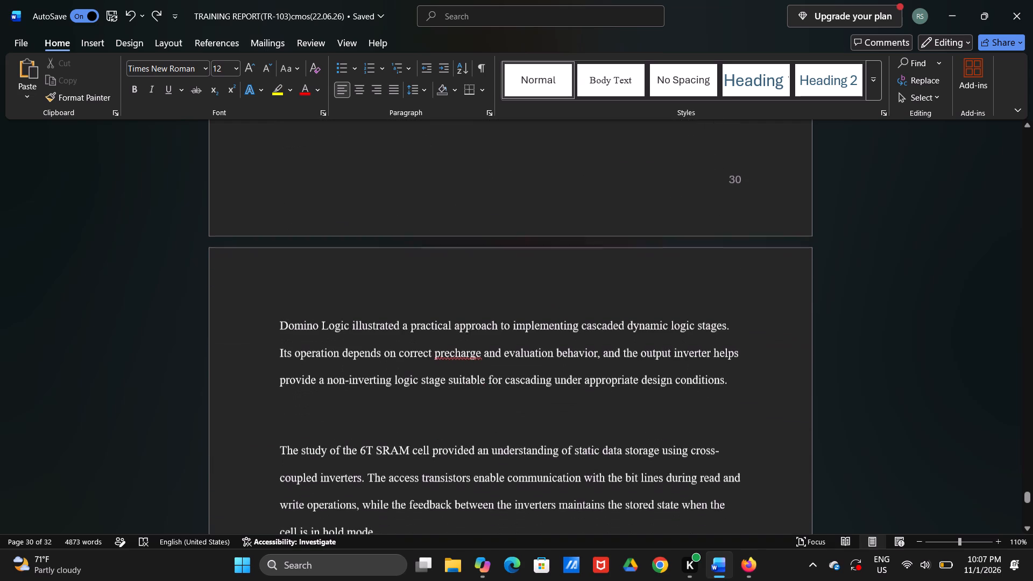
pyautogui.scroll(1, 220, 245)
pyautogui.moveTo(268, 279); pyautogui.dragTo(274, 297)
pyautogui.click(274, 297)
pyautogui.press('BackSpace')
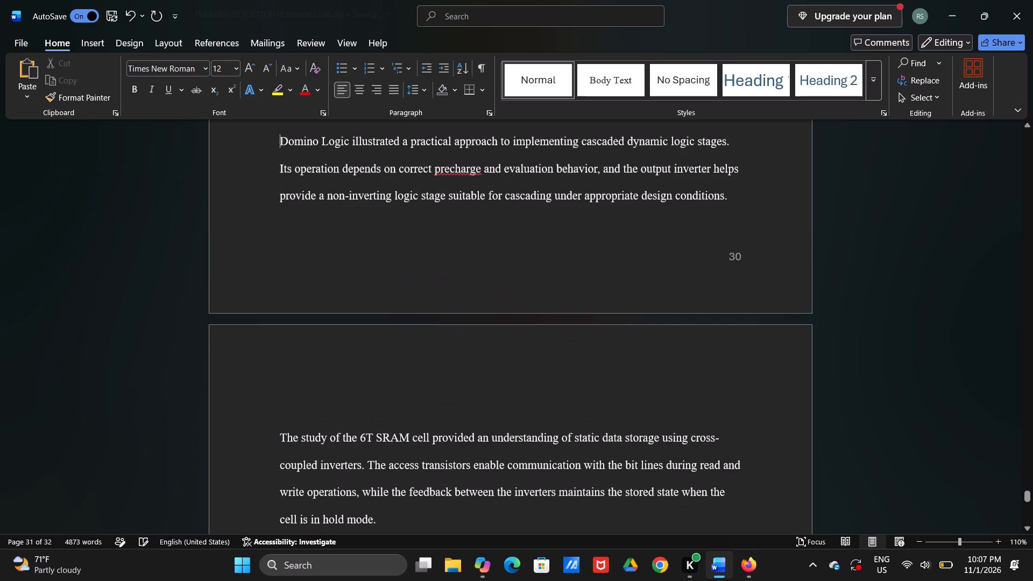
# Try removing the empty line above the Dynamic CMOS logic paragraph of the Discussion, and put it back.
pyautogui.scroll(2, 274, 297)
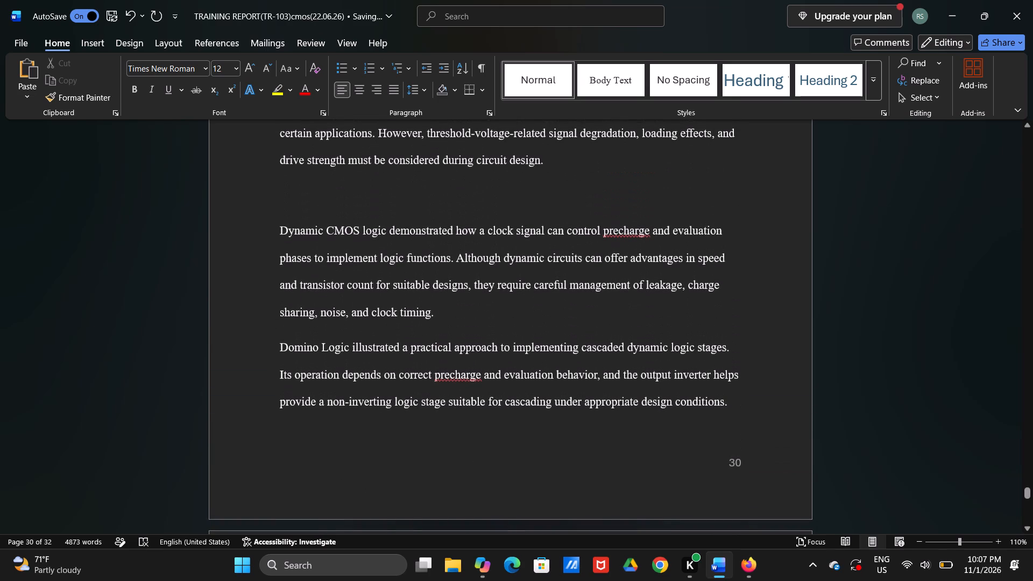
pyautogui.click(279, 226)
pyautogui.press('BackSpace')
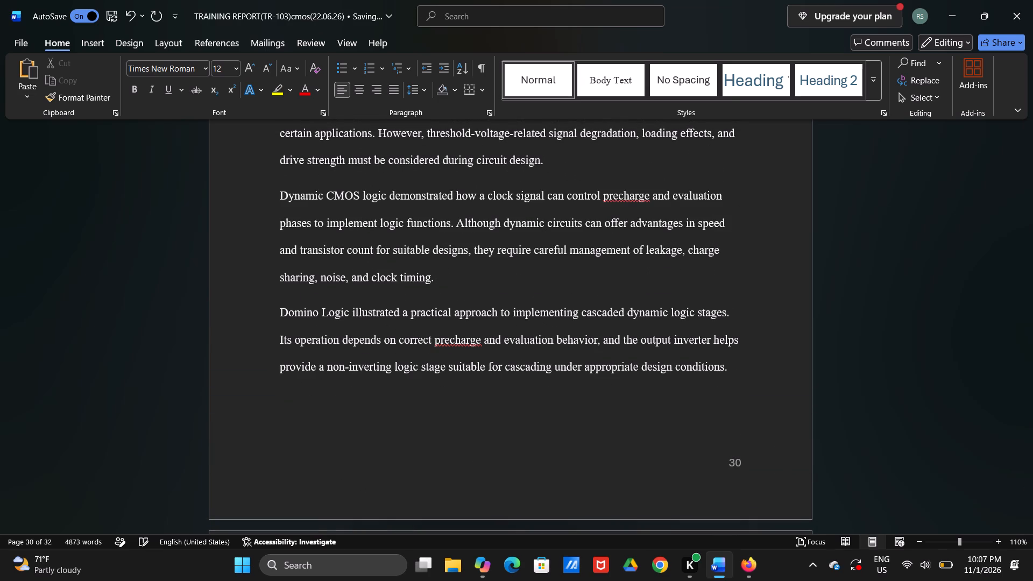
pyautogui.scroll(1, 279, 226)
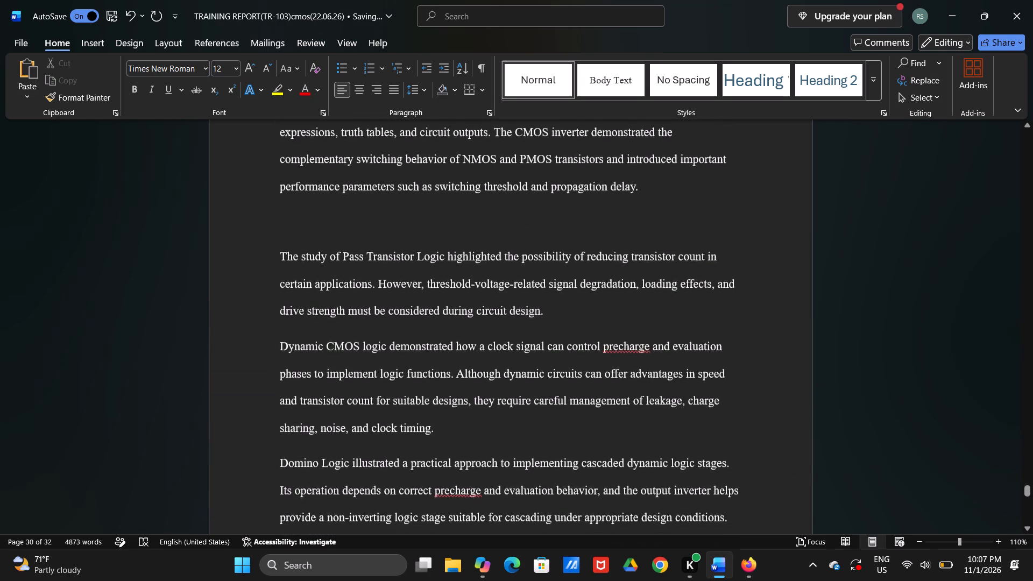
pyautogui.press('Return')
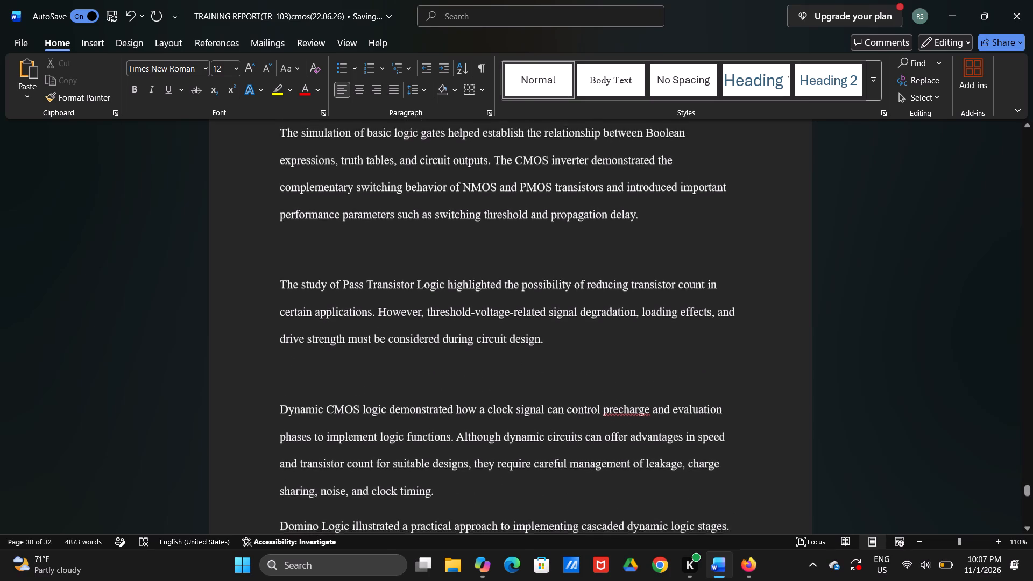
# Remove the empty line above the 6T SRAM cell paragraph of the Discussion on page 31.
pyautogui.scroll(-2, 279, 226)
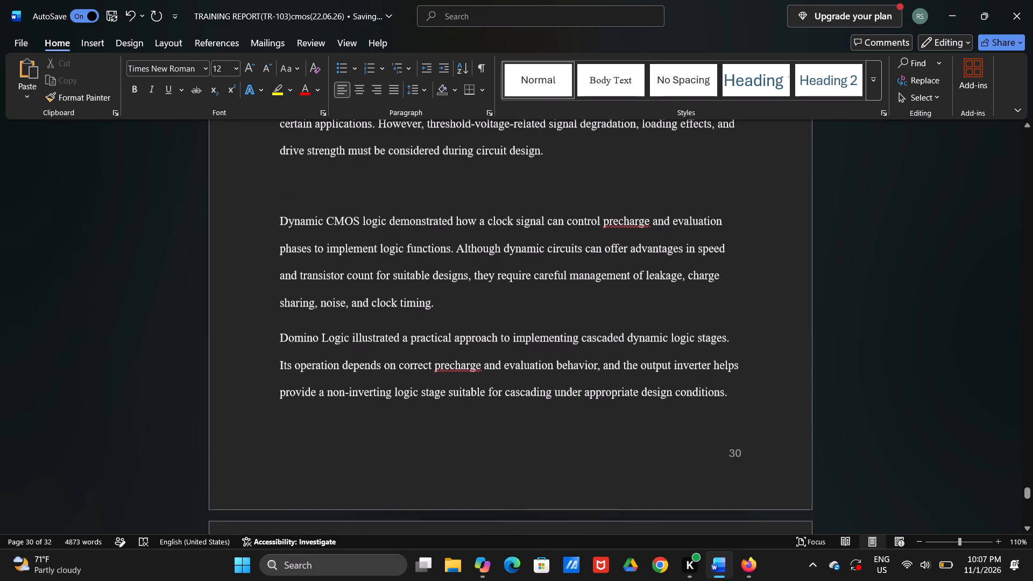
pyautogui.scroll(-1, 279, 226)
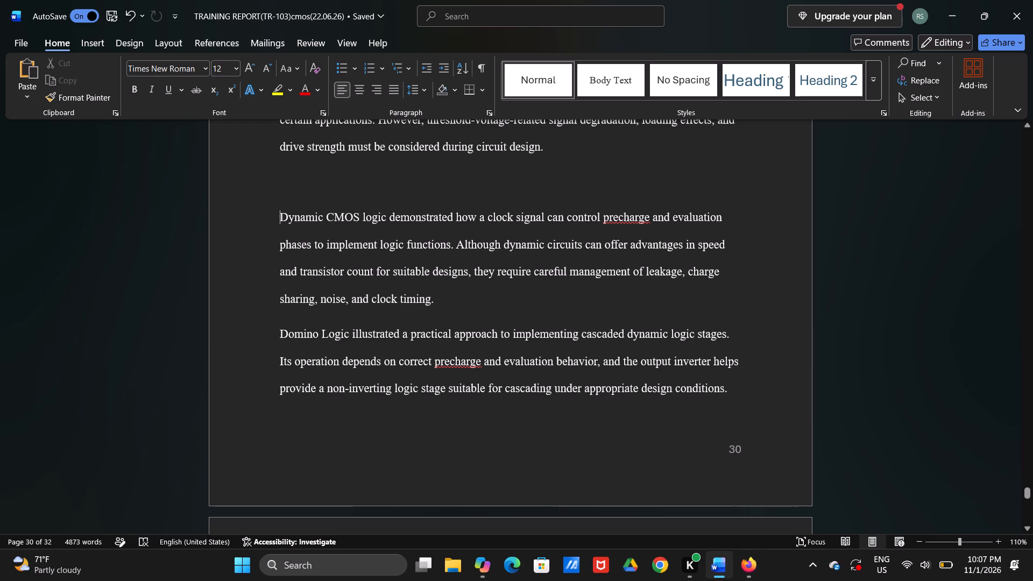
pyautogui.scroll(-2, 608, 264)
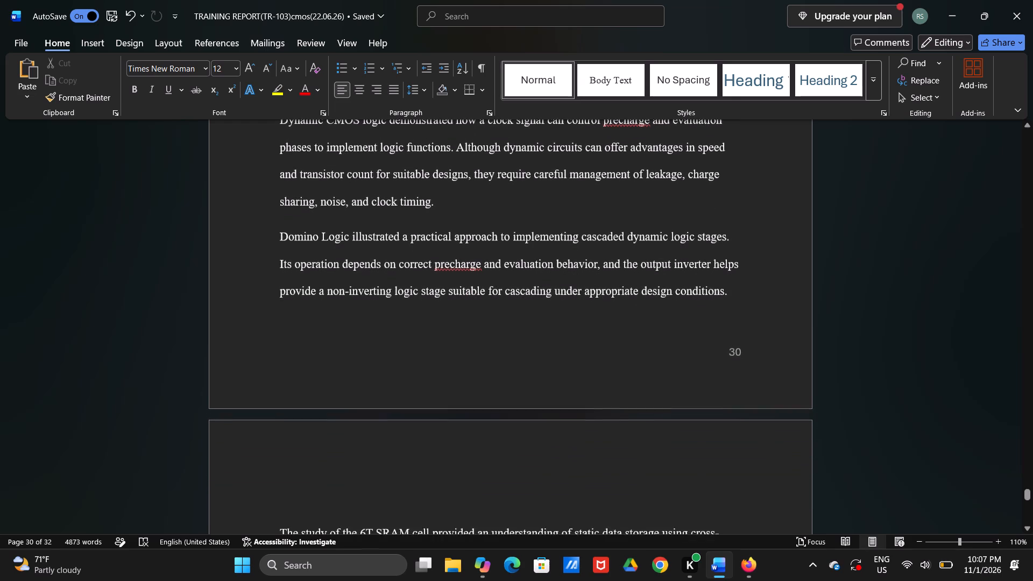
pyautogui.scroll(-1, 608, 264)
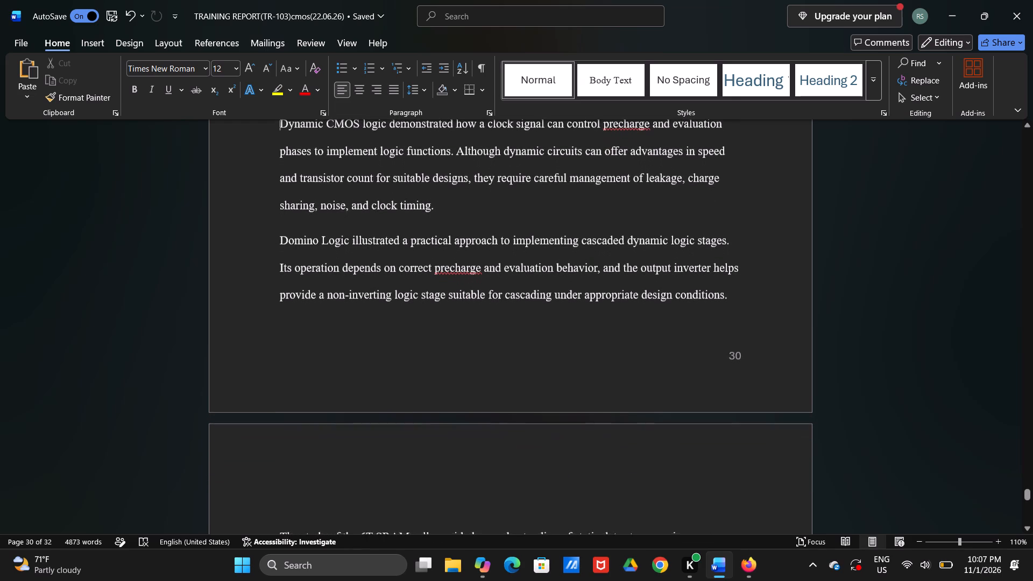
pyautogui.scroll(-1, 608, 264)
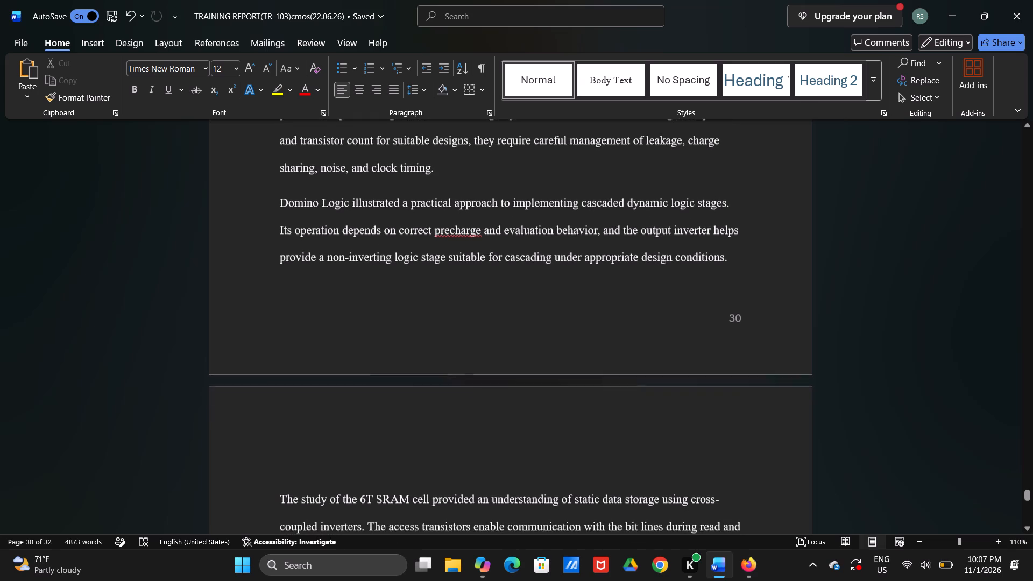
pyautogui.scroll(-1, 608, 264)
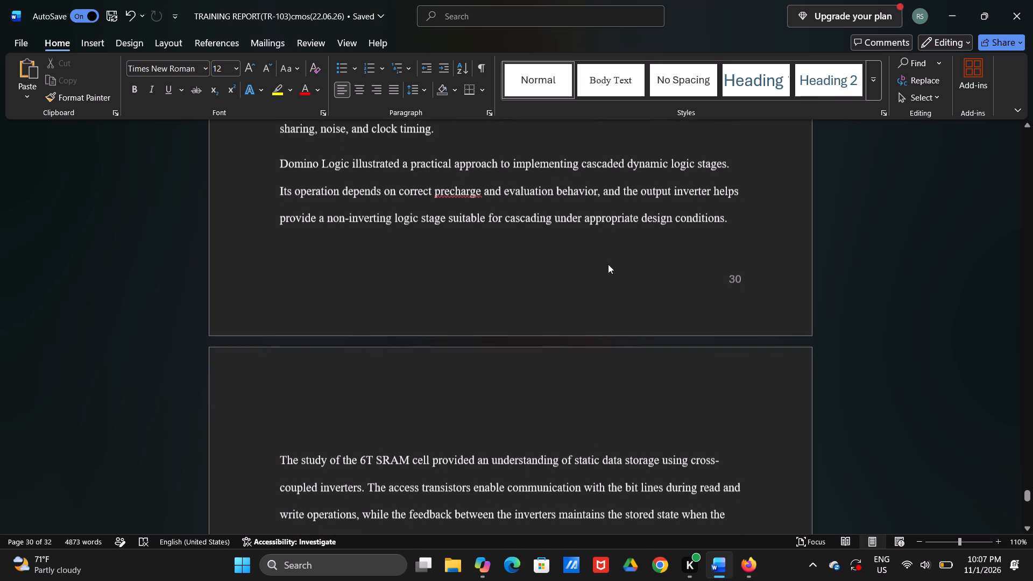
pyautogui.scroll(-1, 608, 264)
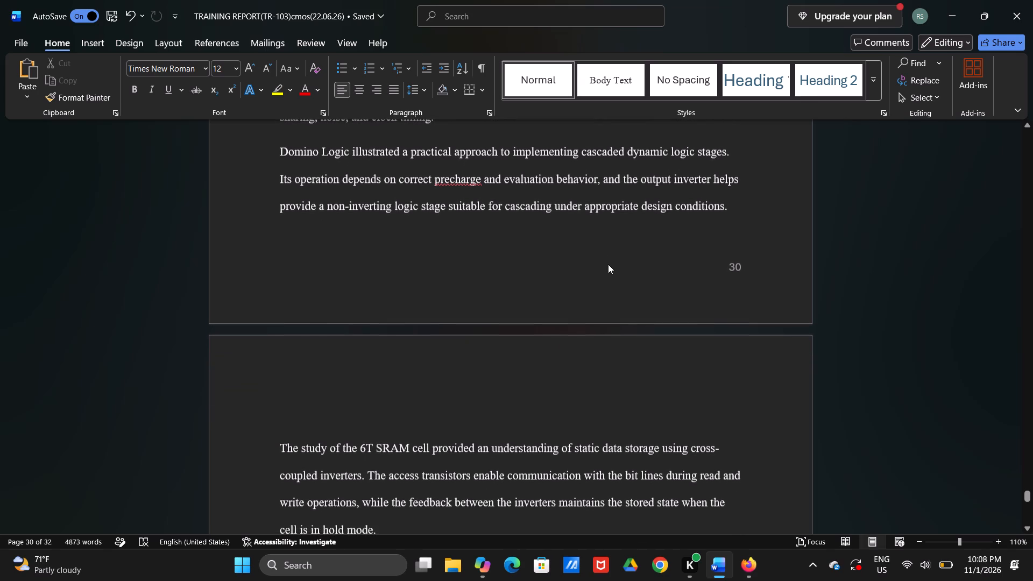
pyautogui.scroll(-1, 608, 264)
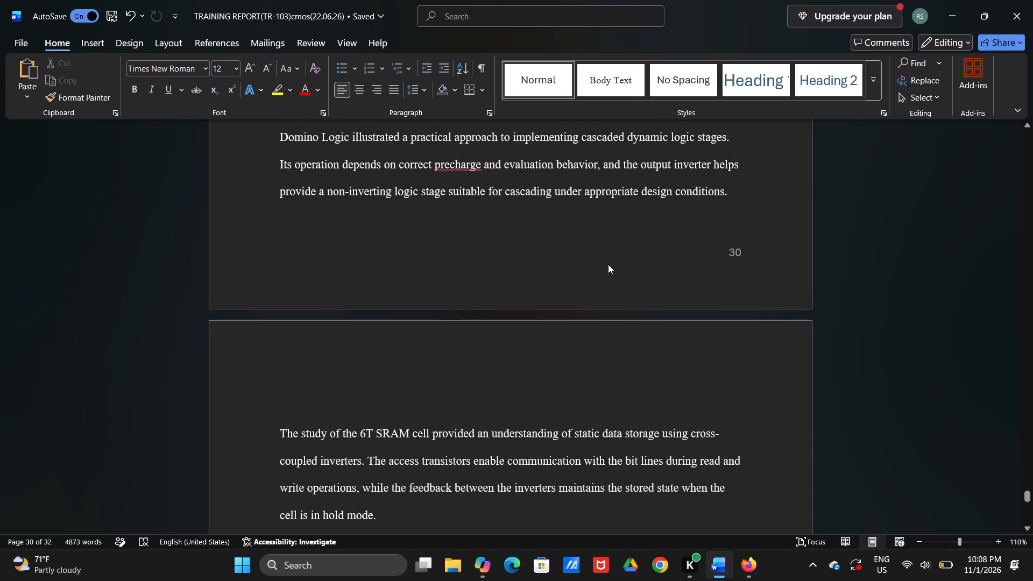
pyautogui.scroll(-1, 608, 264)
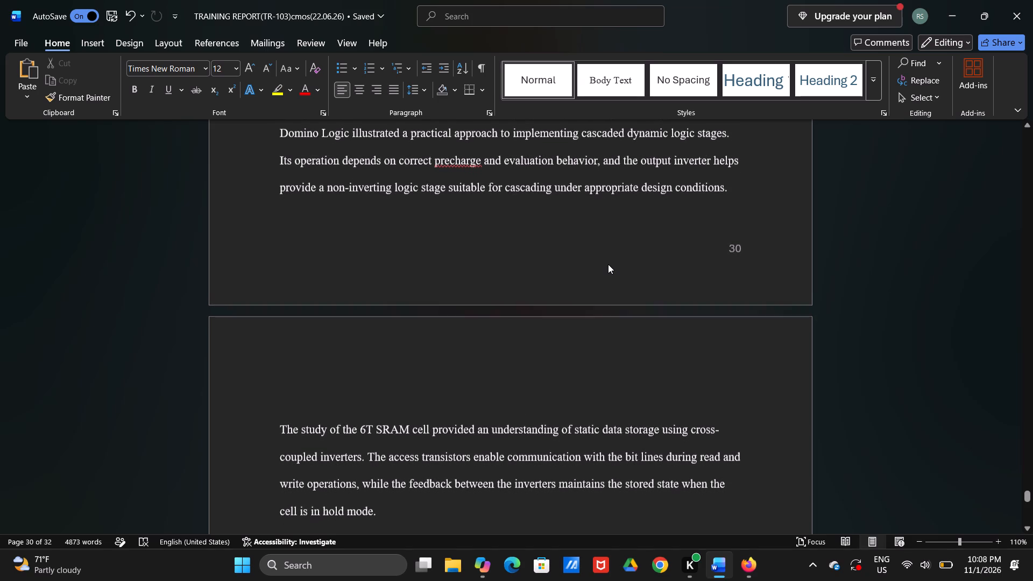
pyautogui.scroll(-1, 608, 264)
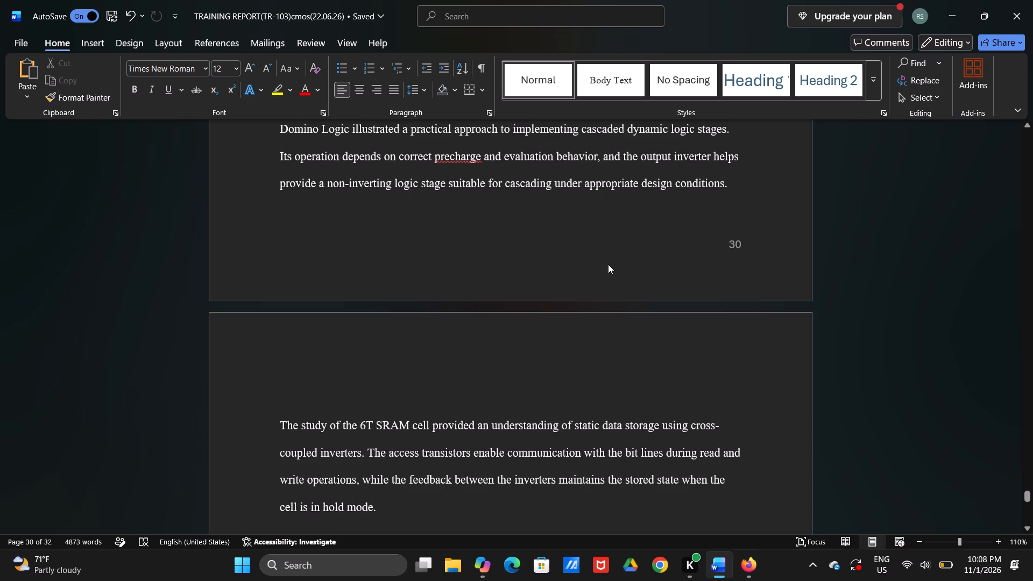
pyautogui.scroll(-1, 608, 264)
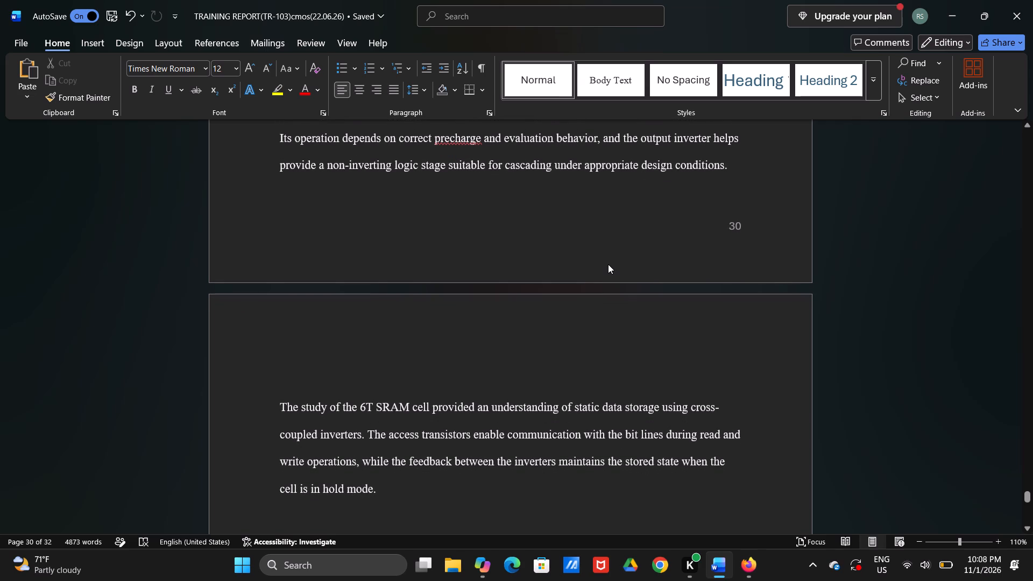
pyautogui.hscroll(-1, 608, 264)
pyautogui.scroll(-2, 608, 264)
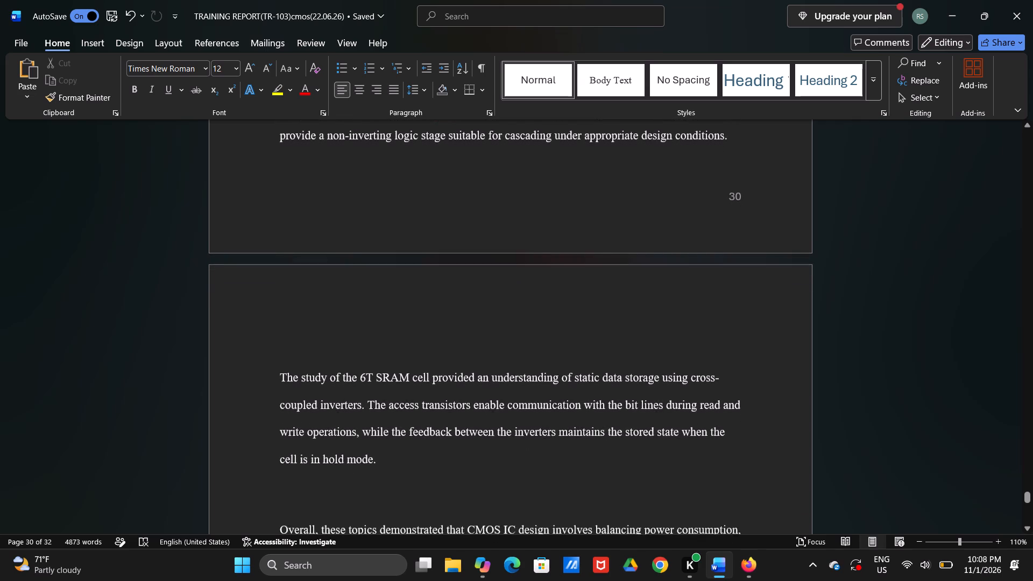
pyautogui.scroll(-1, 608, 264)
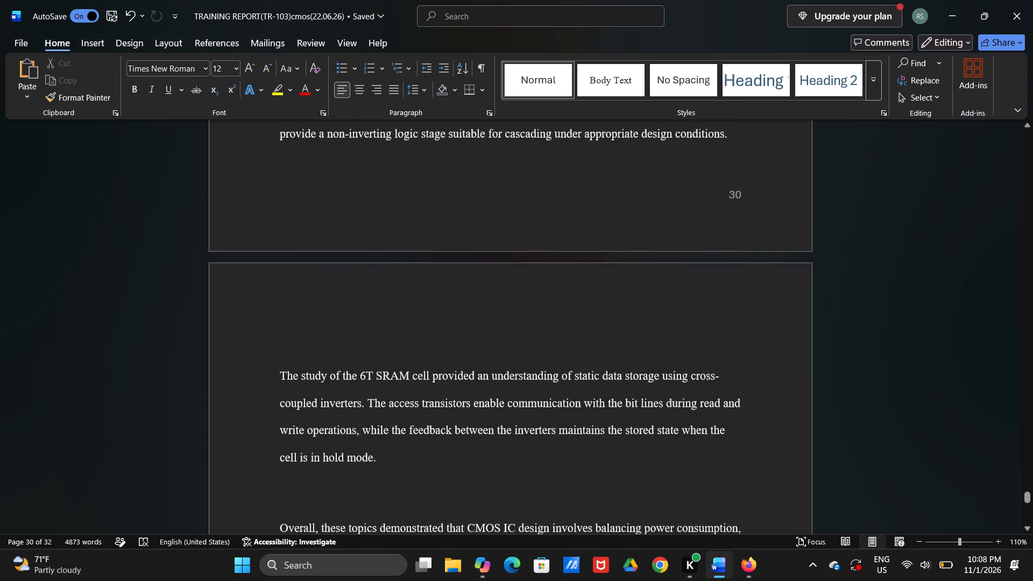
pyautogui.scroll(-1, 608, 264)
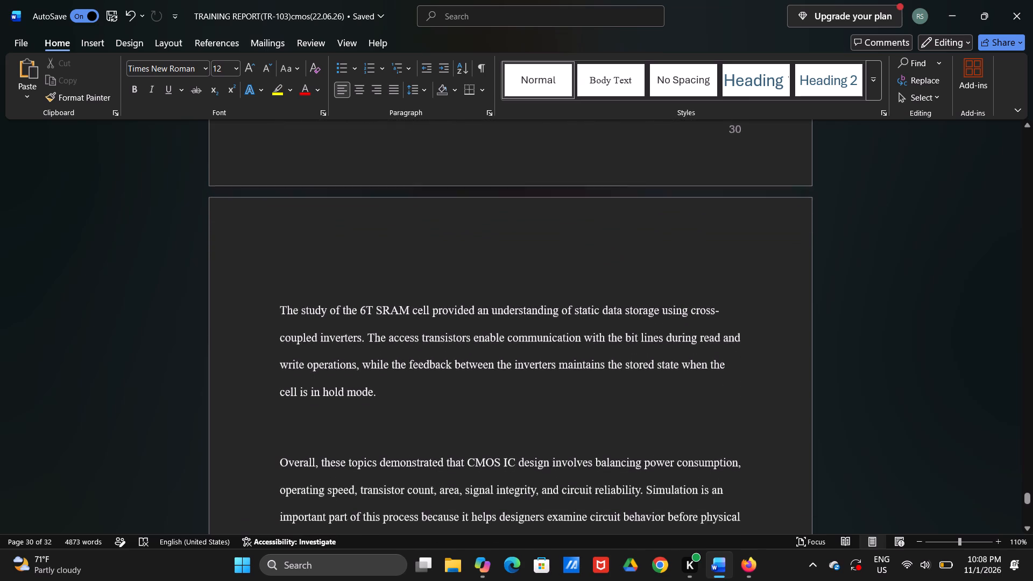
pyautogui.scroll(-1, 608, 264)
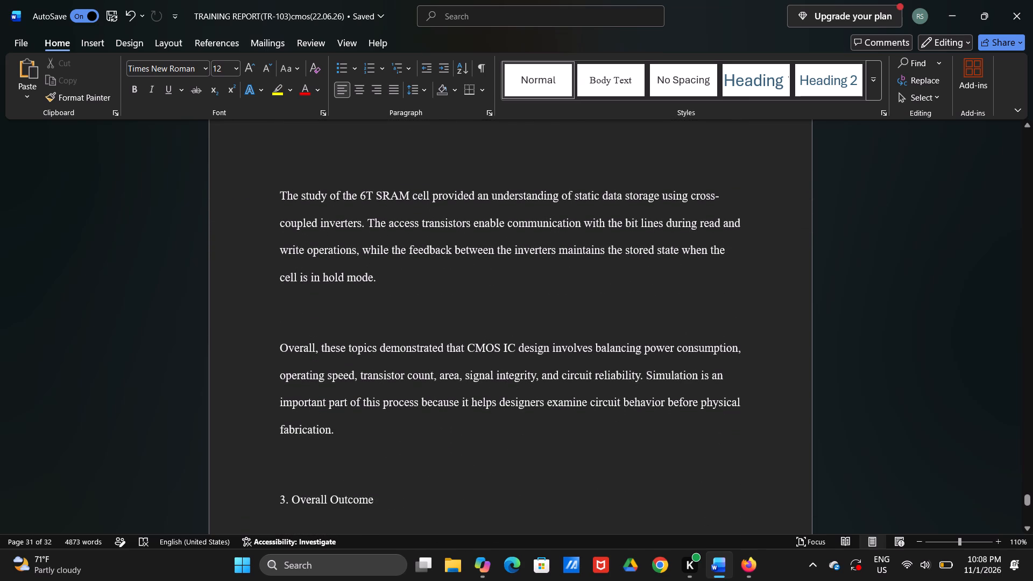
pyautogui.click(270, 182)
pyautogui.click(292, 176)
pyautogui.press('BackSpace')
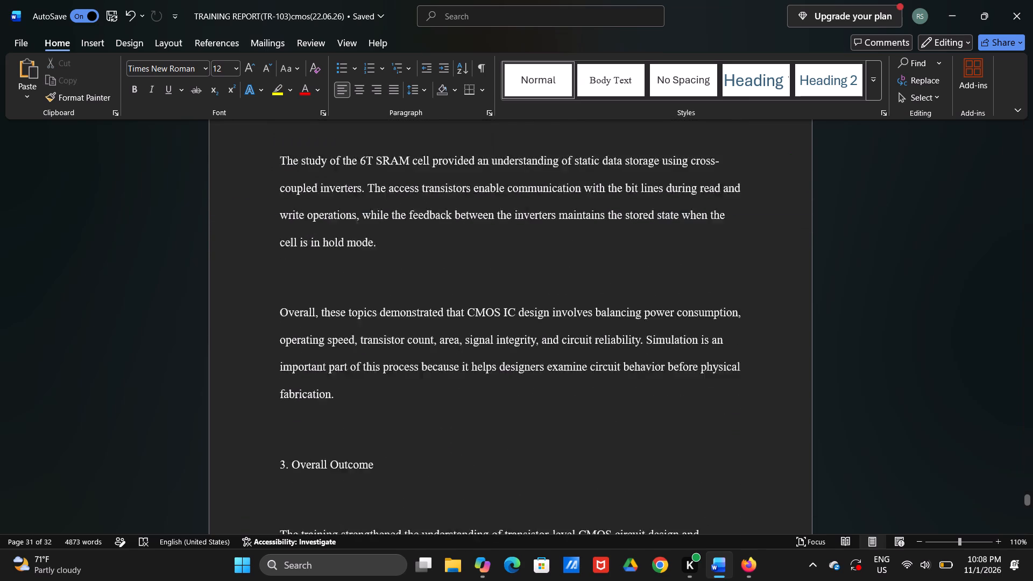
# Make the "3. Overall Outcome" heading bold.
pyautogui.scroll(-1, 292, 176)
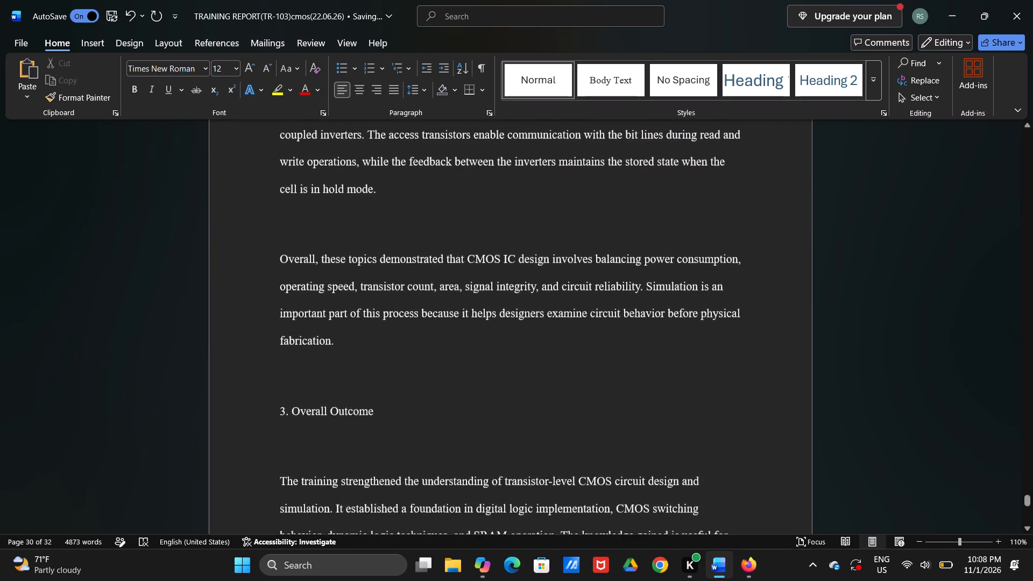
pyautogui.scroll(-1, 292, 176)
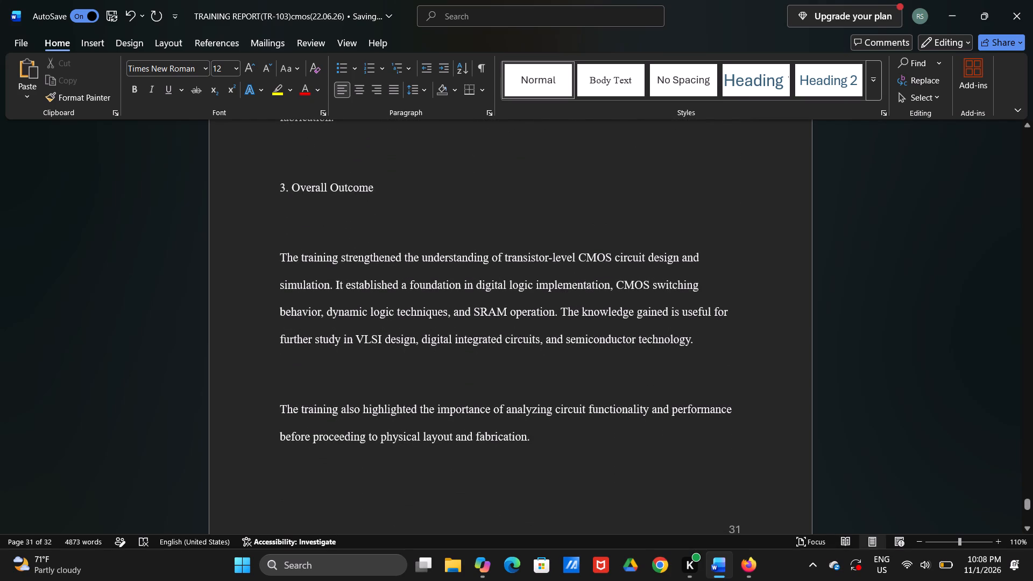
pyautogui.moveTo(279, 188); pyautogui.dragTo(398, 194)
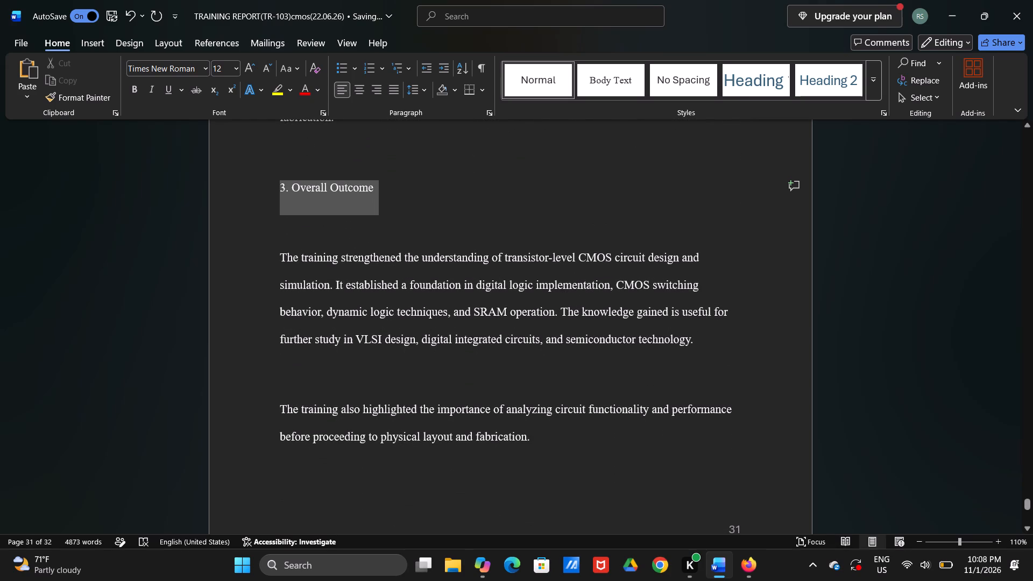
pyautogui.moveTo(398, 194); pyautogui.dragTo(402, 195)
pyautogui.hotkey('ctrl', 'b')
# Remove the empty line between the "3. Overall Outcome" heading and its first paragraph.
pyautogui.scroll(2, 402, 195)
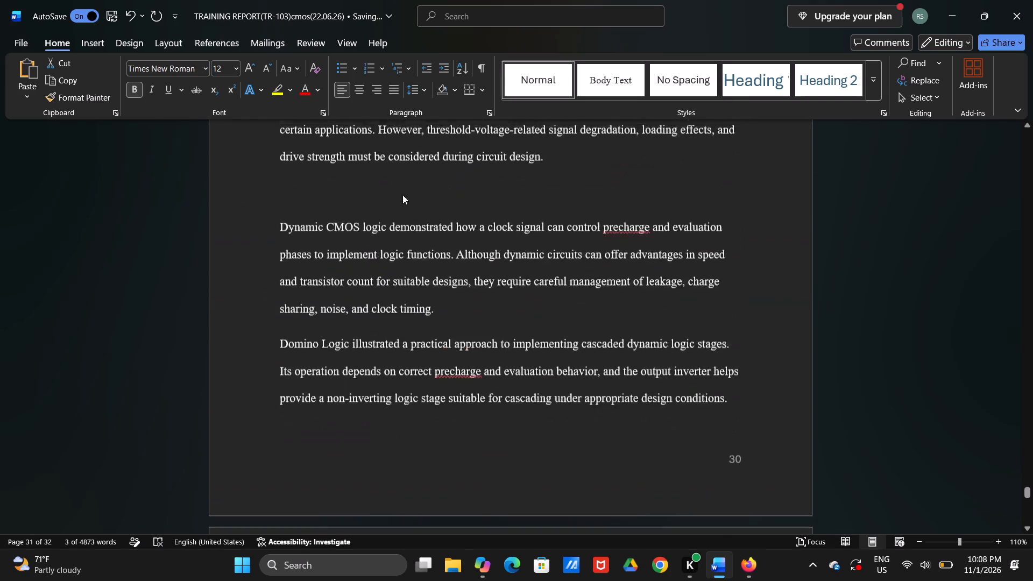
pyautogui.scroll(1, 402, 195)
pyautogui.scroll(-2, 402, 195)
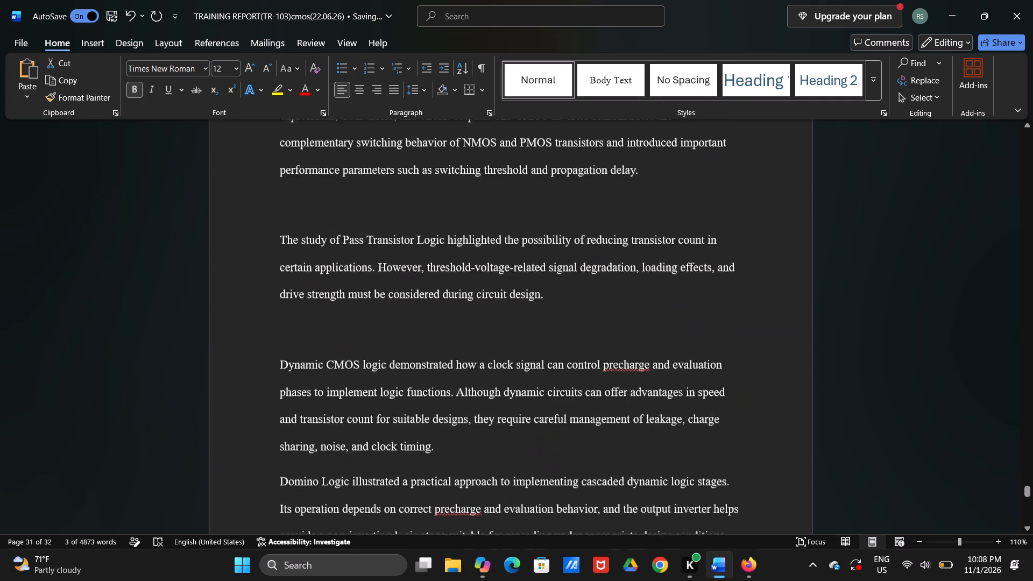
pyautogui.scroll(-1, 402, 195)
pyautogui.scroll(1, 402, 195)
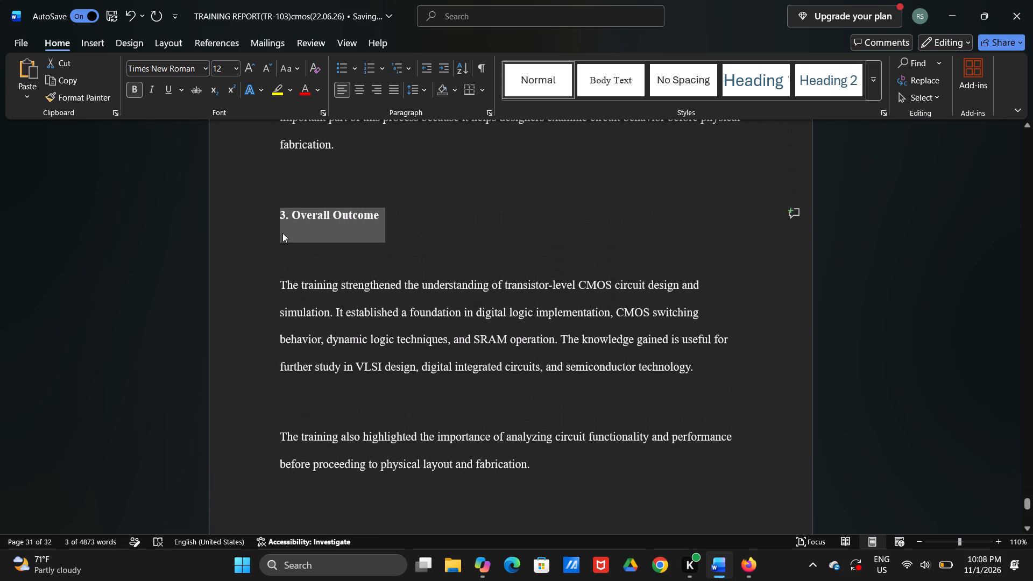
pyautogui.click(307, 247)
pyautogui.press('BackSpace')
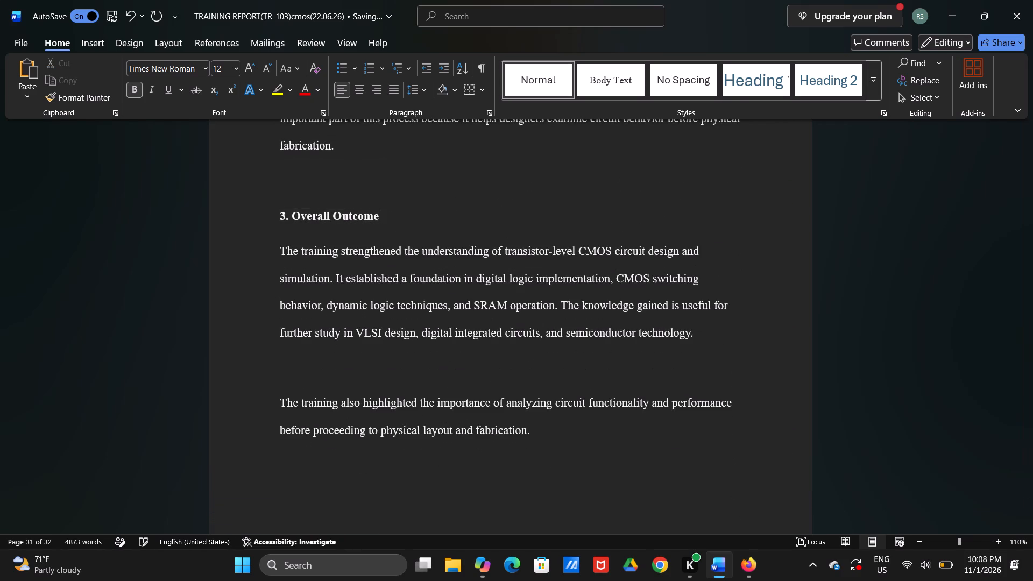
# Review the headings and paragraph spacing from the Discussion through the Overall Outcome section to the page after it.
pyautogui.scroll(4, 308, 259)
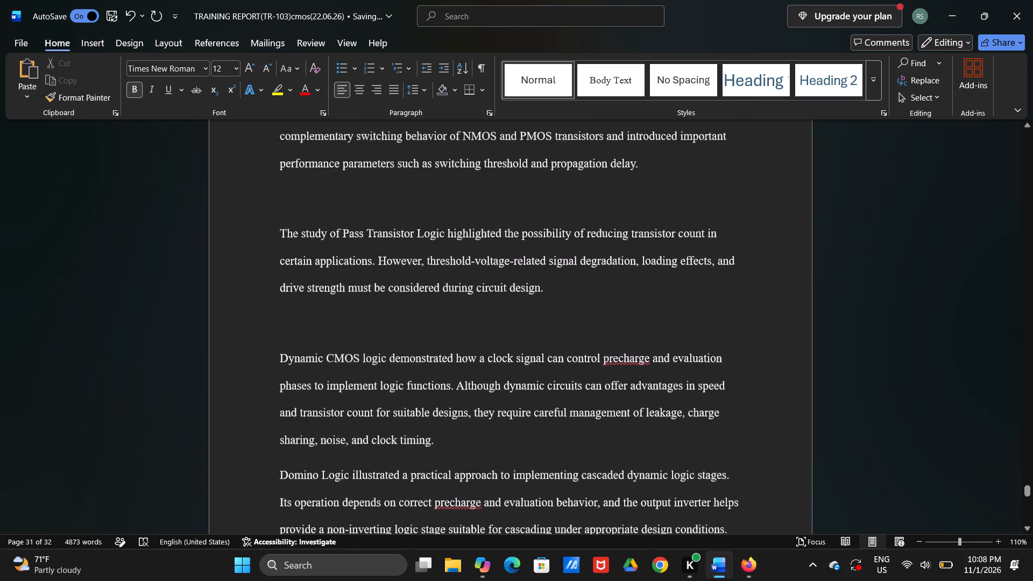
pyautogui.scroll(2, 308, 259)
pyautogui.scroll(-2, 308, 259)
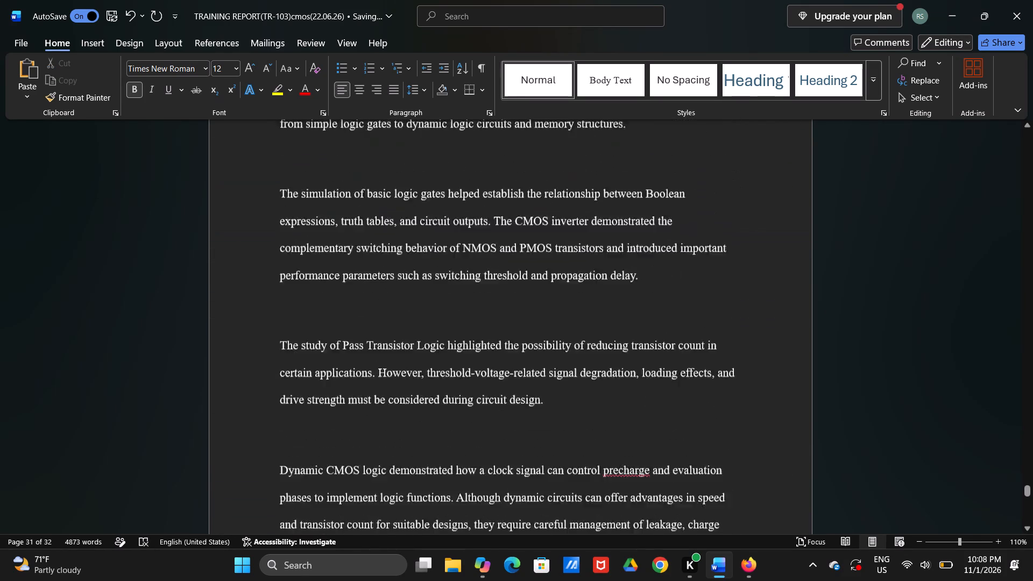
pyautogui.scroll(-3, 308, 259)
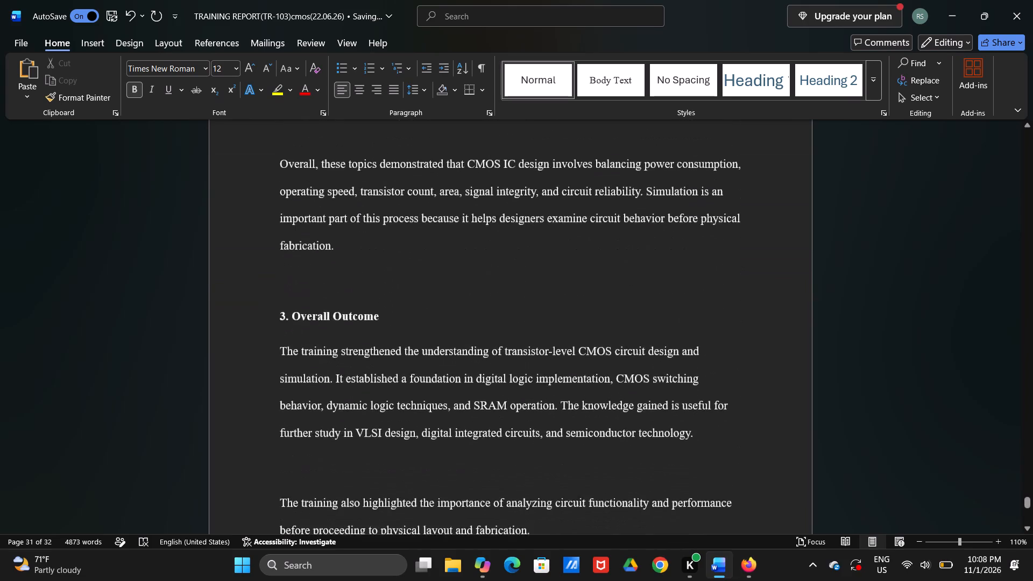
pyautogui.scroll(-1, 308, 259)
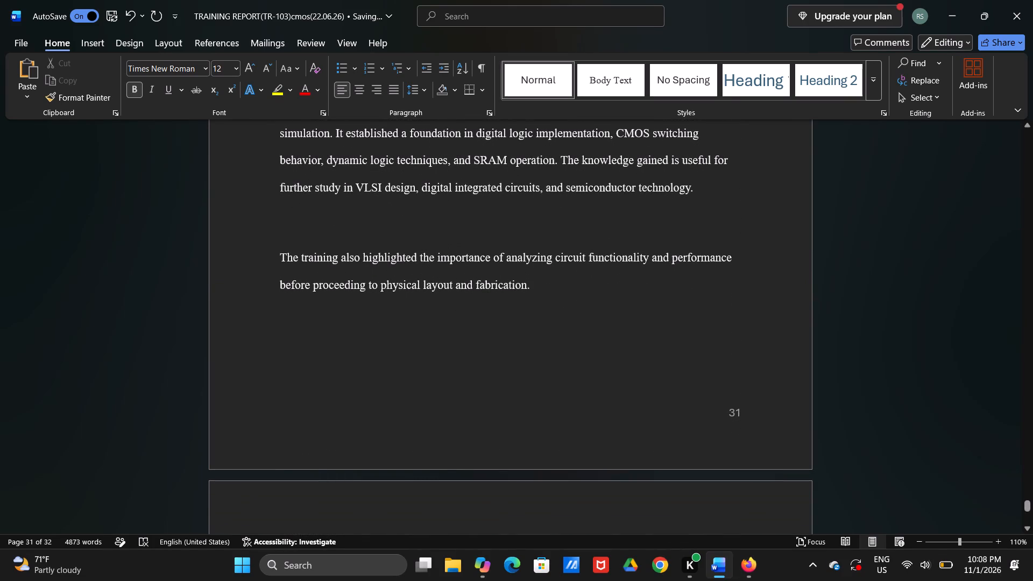
pyautogui.scroll(2, 349, 266)
pyautogui.scroll(-1, 349, 266)
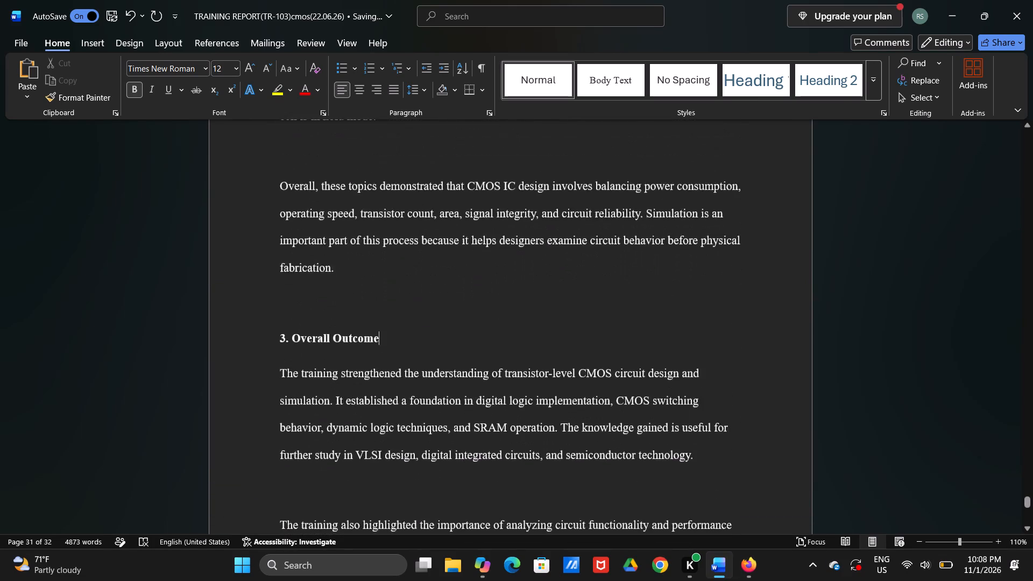
pyautogui.scroll(-1, 349, 266)
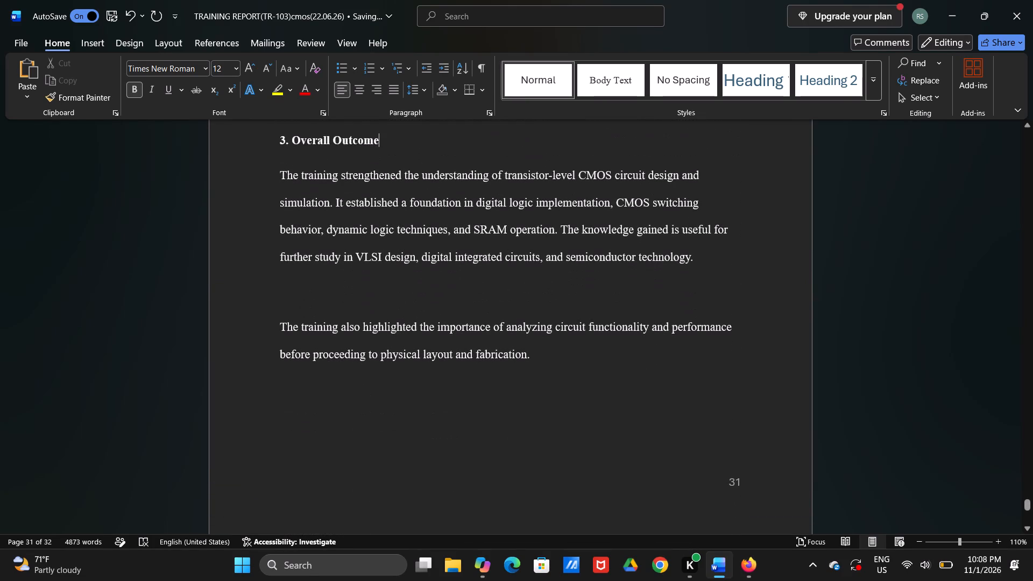
pyautogui.scroll(-2, 349, 266)
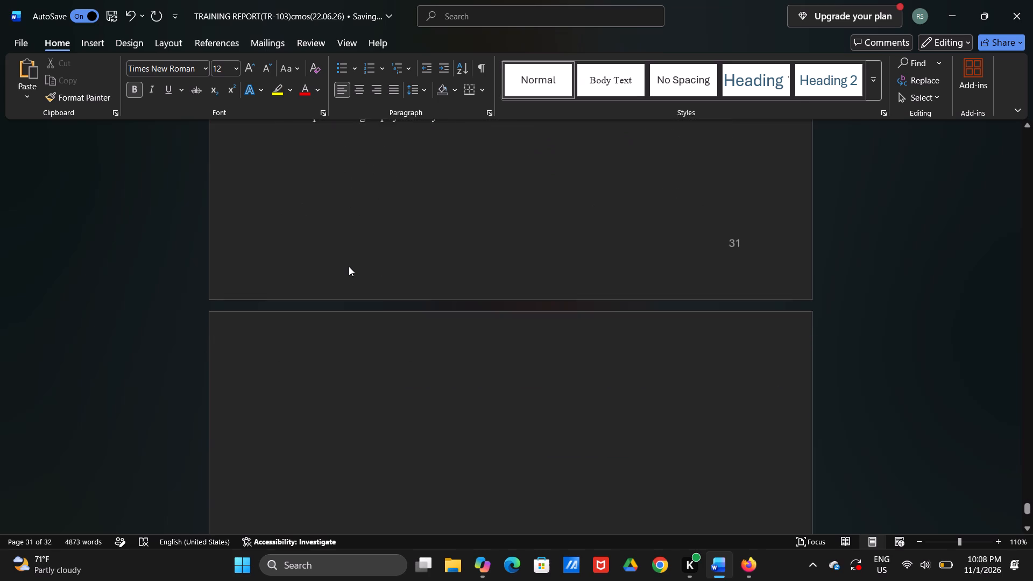
pyautogui.scroll(-1, 349, 266)
pyautogui.scroll(2, 349, 266)
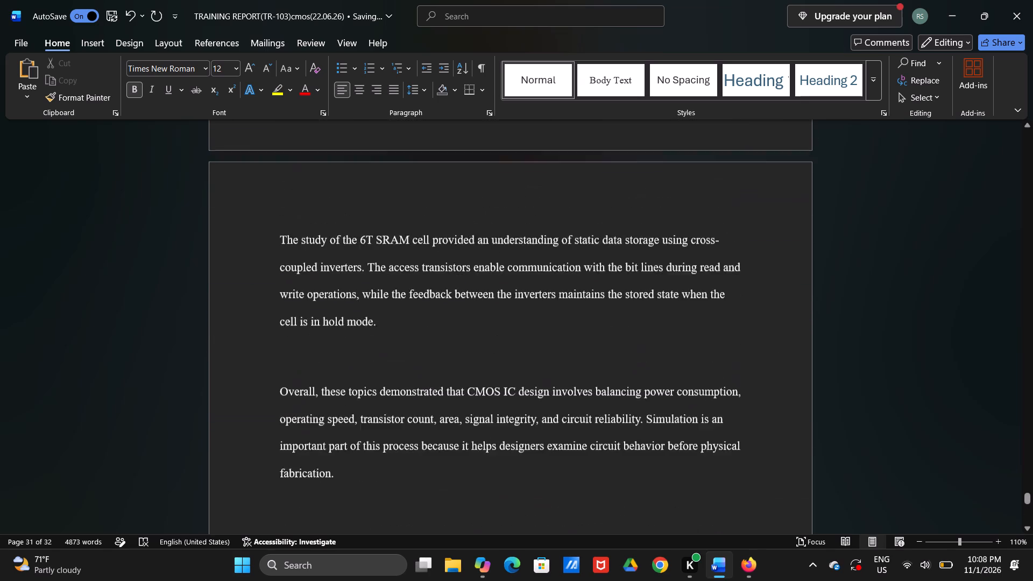
pyautogui.scroll(-2, 349, 266)
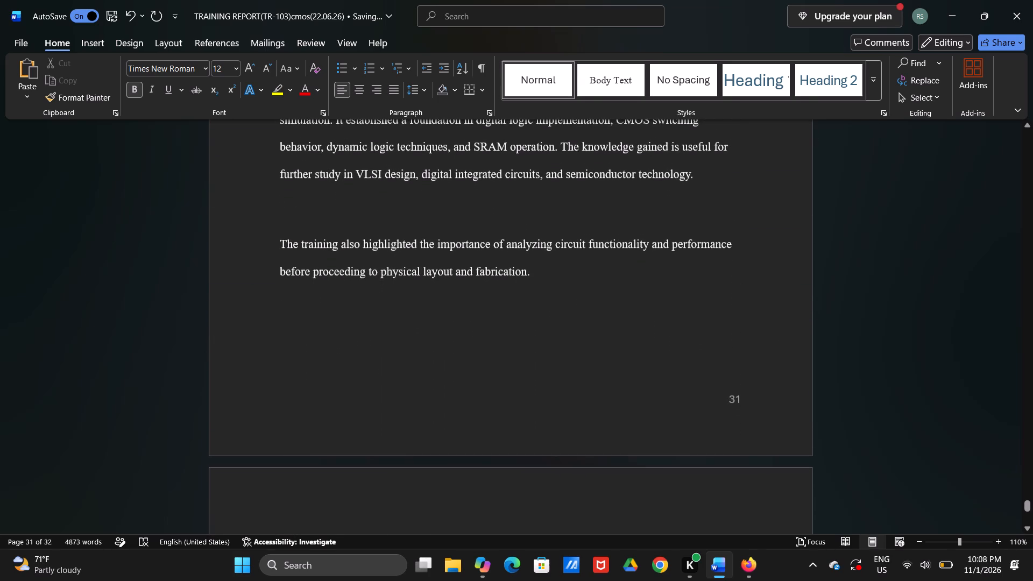
pyautogui.scroll(-1, 349, 266)
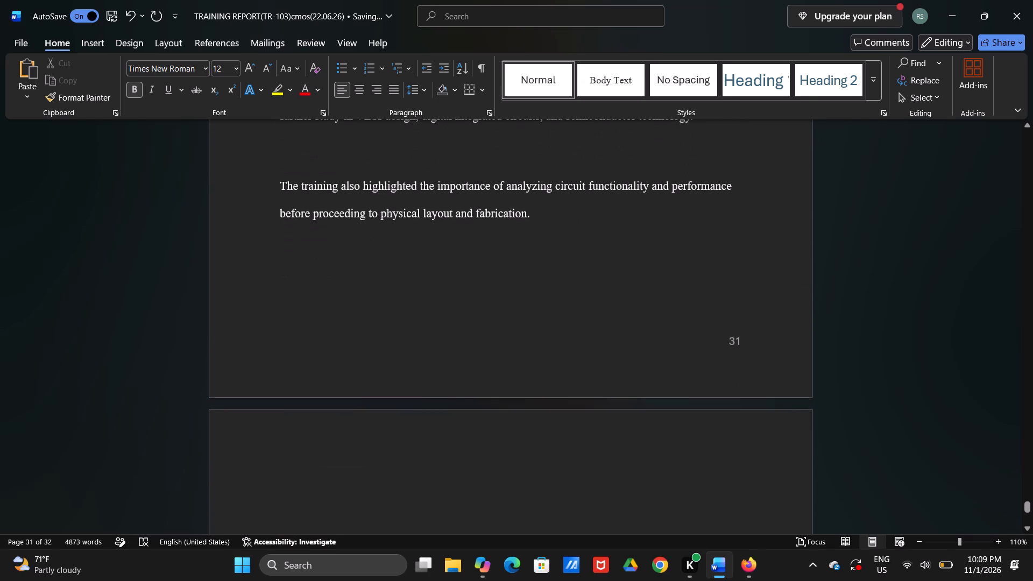
pyautogui.scroll(-1, 349, 266)
pyautogui.scroll(1, 349, 266)
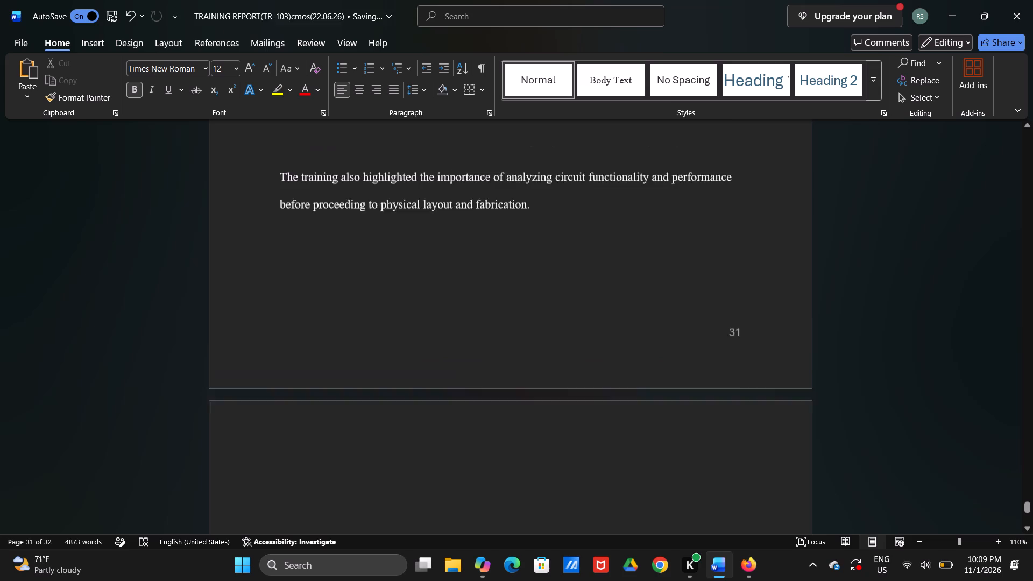
# Insert an empty line above the "3.1 Simulation of Basic Logic Gates" heading of the Results section.
pyautogui.scroll(2, 349, 266)
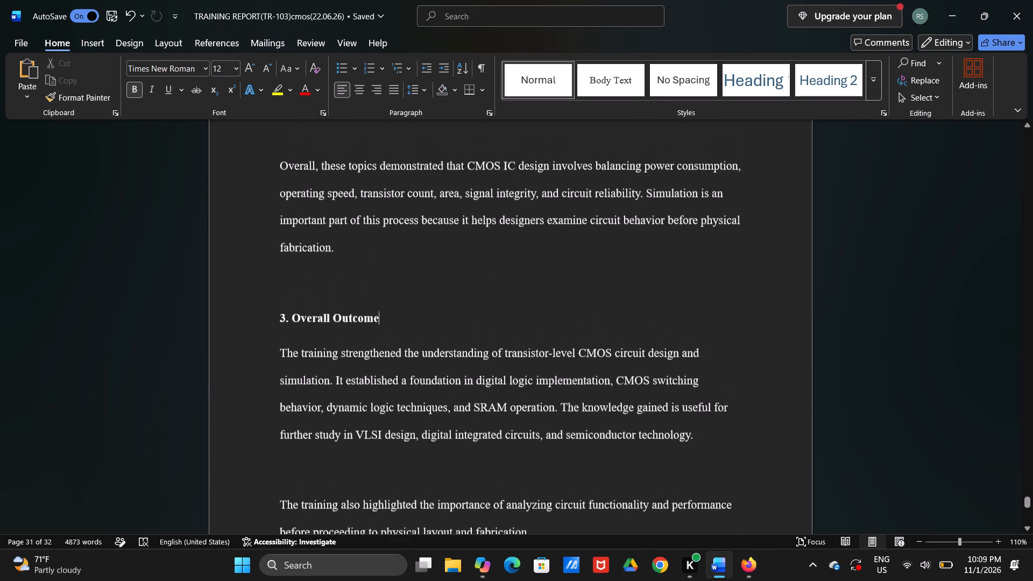
pyautogui.scroll(2, 349, 266)
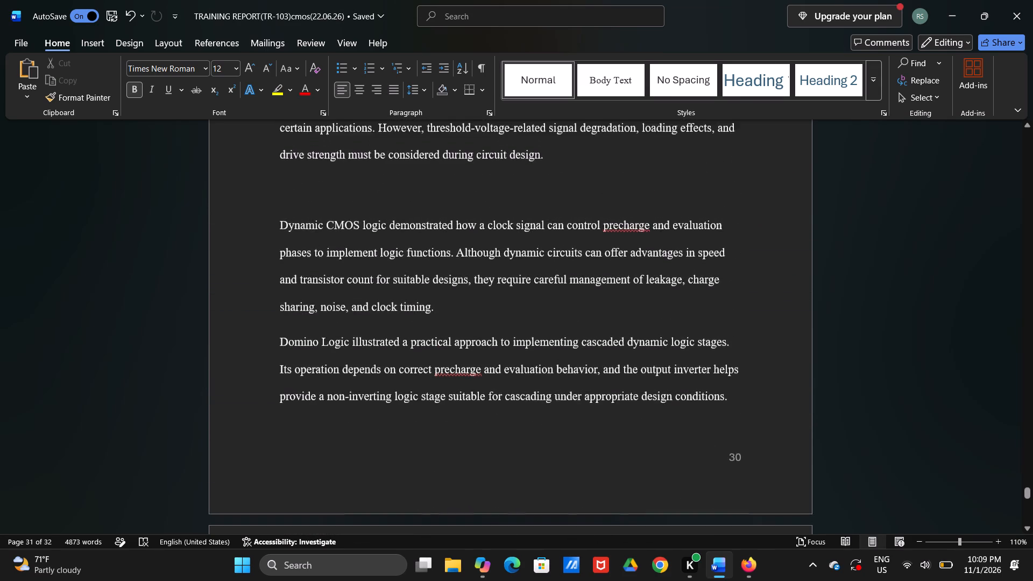
pyautogui.scroll(3, 349, 266)
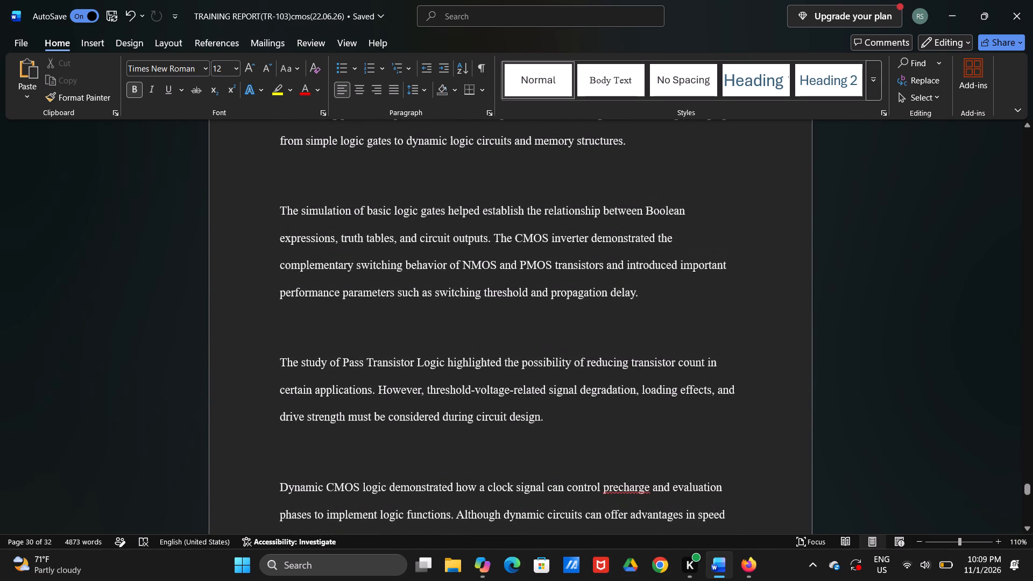
pyautogui.scroll(2, 349, 266)
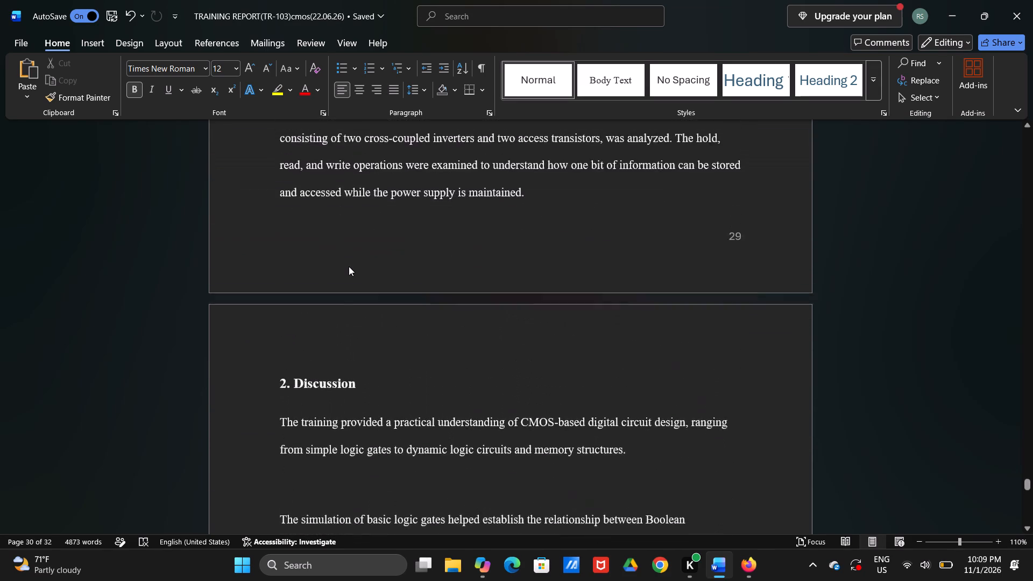
pyautogui.scroll(2, 349, 266)
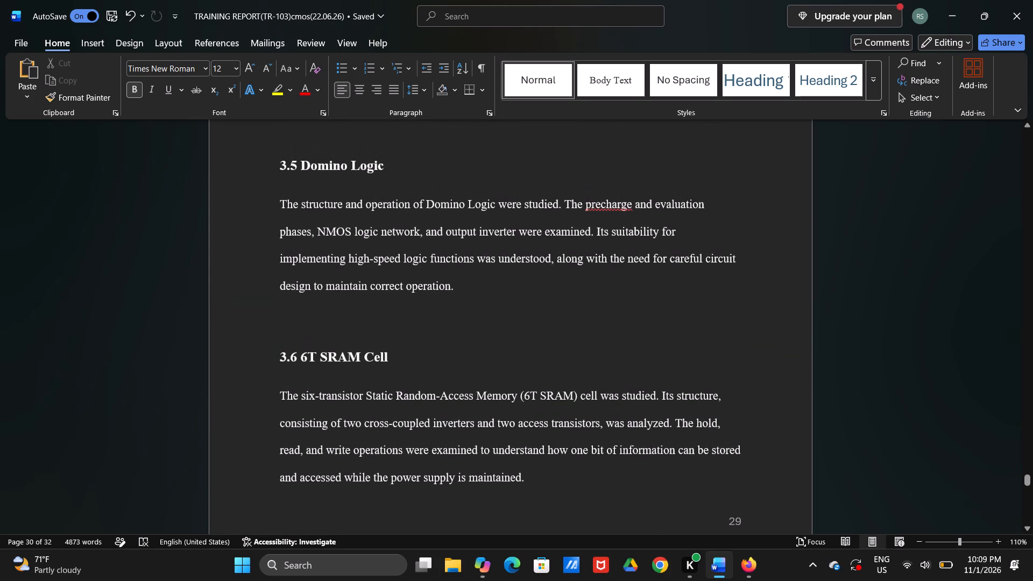
pyautogui.scroll(2, 349, 266)
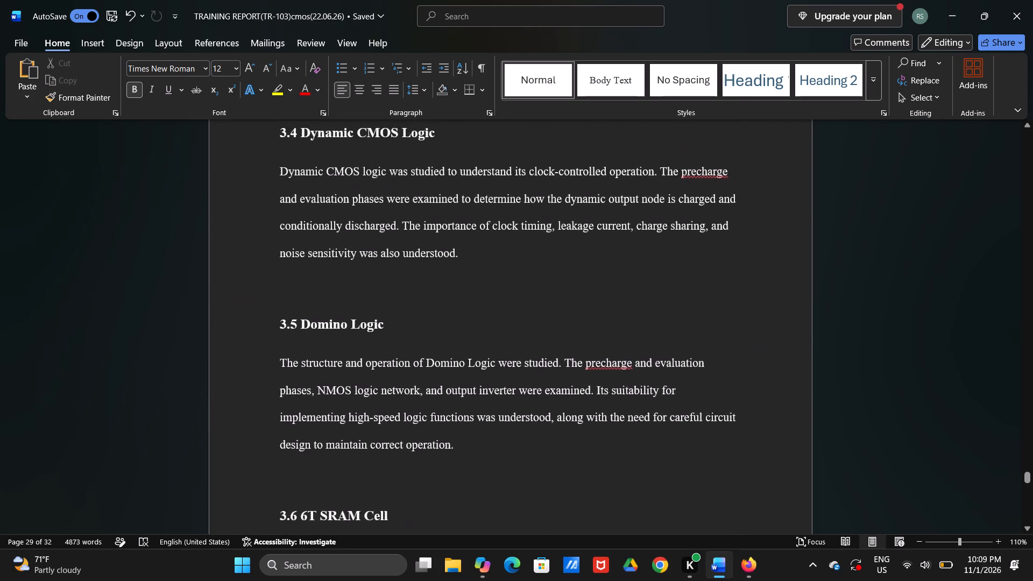
pyautogui.scroll(2, 349, 266)
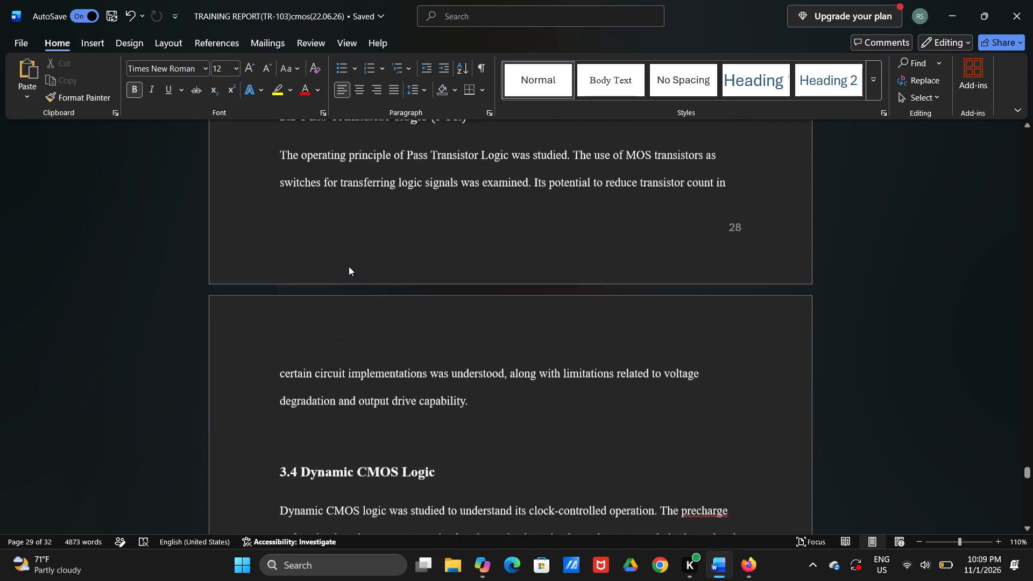
pyautogui.scroll(2, 349, 266)
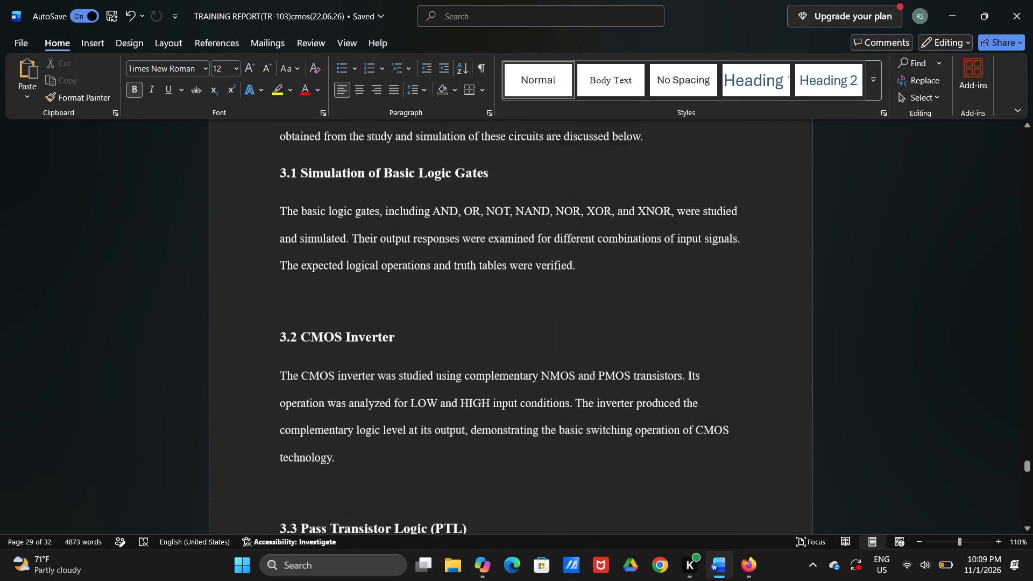
pyautogui.scroll(1, 349, 266)
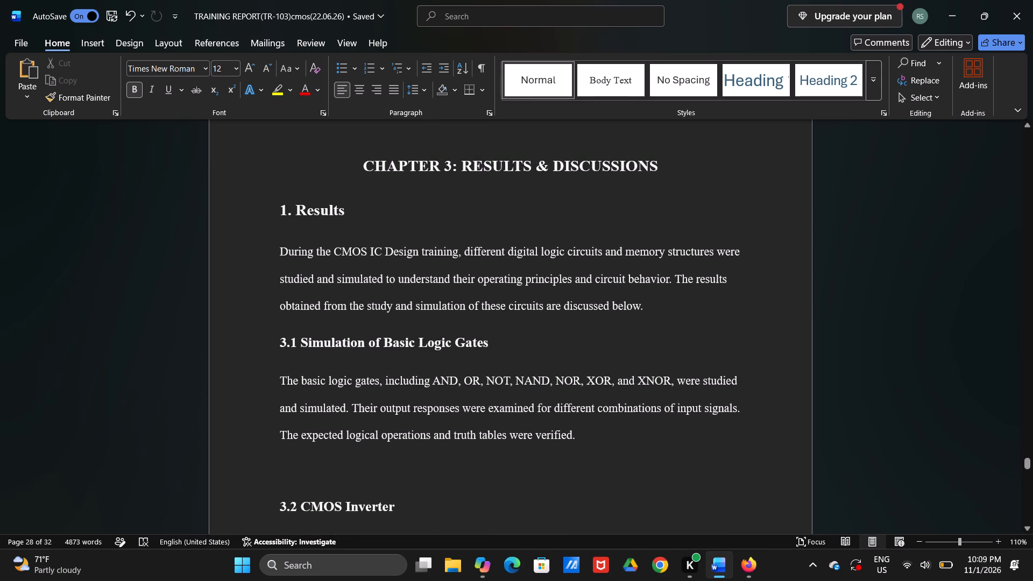
pyautogui.click(284, 343)
pyautogui.press('Left')
pyautogui.press('Return')
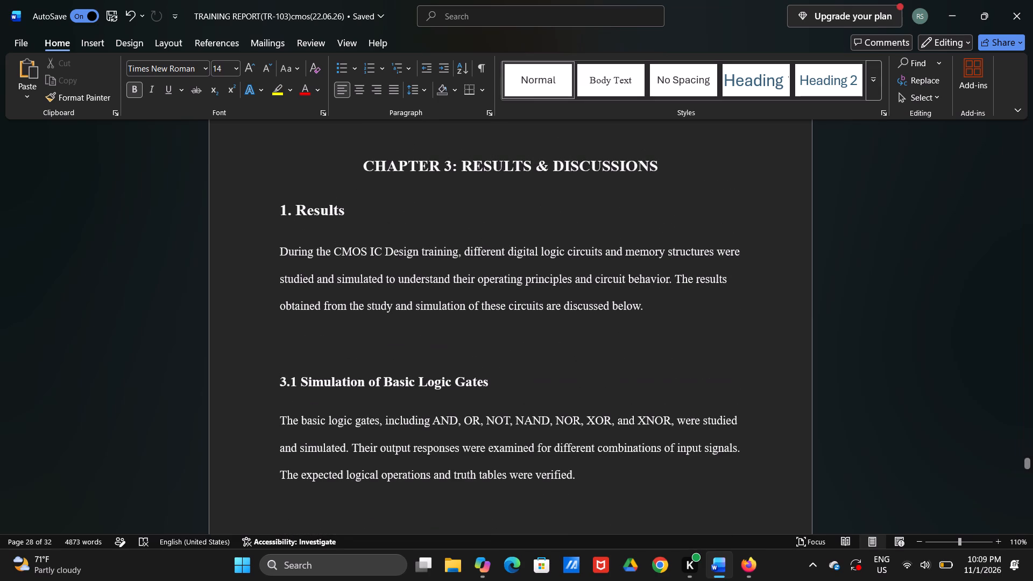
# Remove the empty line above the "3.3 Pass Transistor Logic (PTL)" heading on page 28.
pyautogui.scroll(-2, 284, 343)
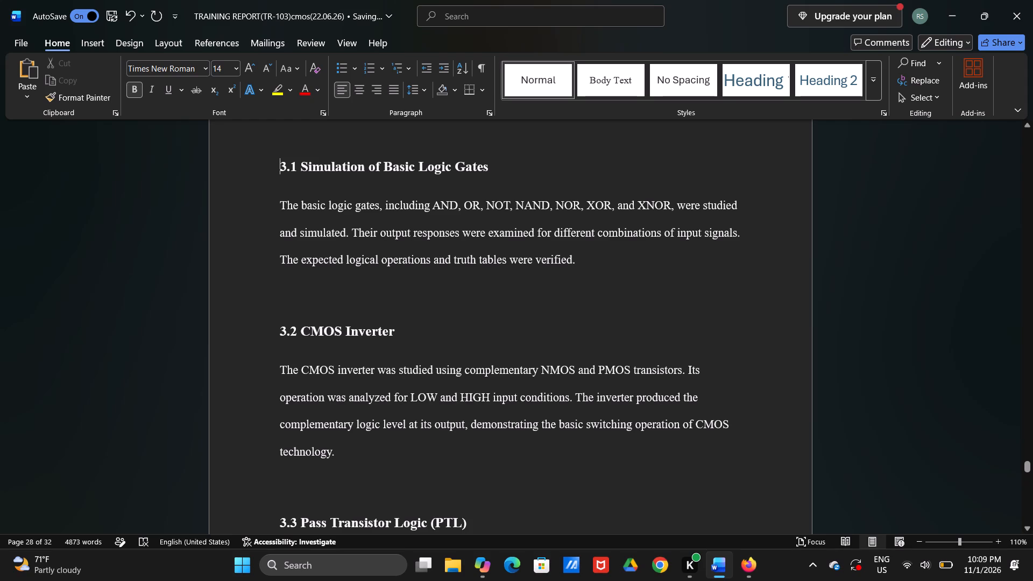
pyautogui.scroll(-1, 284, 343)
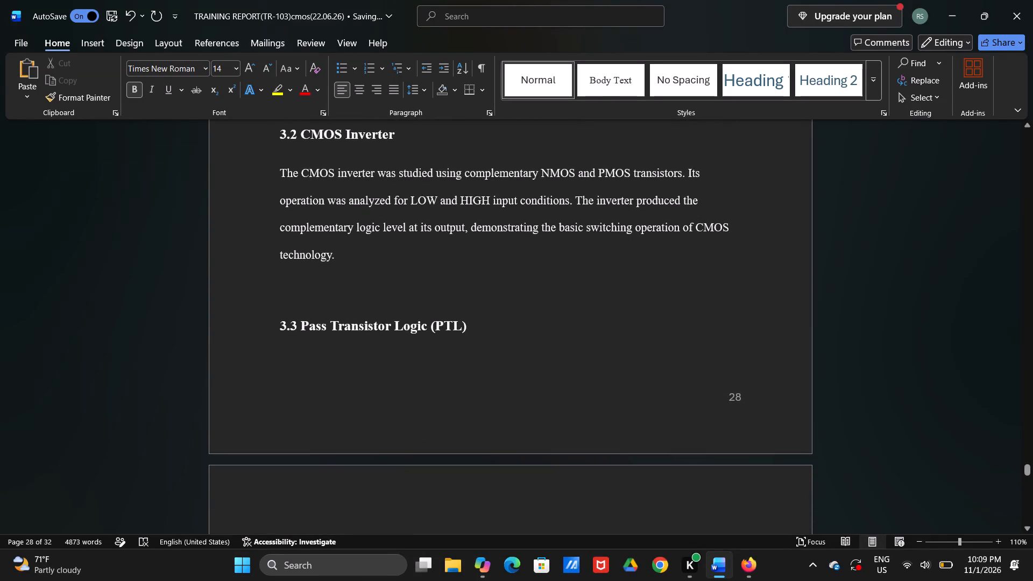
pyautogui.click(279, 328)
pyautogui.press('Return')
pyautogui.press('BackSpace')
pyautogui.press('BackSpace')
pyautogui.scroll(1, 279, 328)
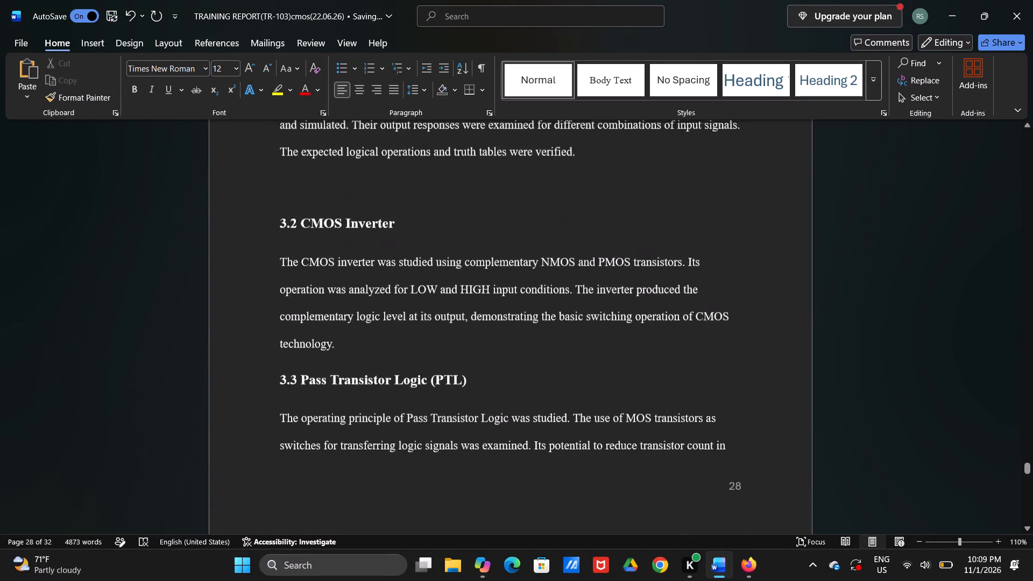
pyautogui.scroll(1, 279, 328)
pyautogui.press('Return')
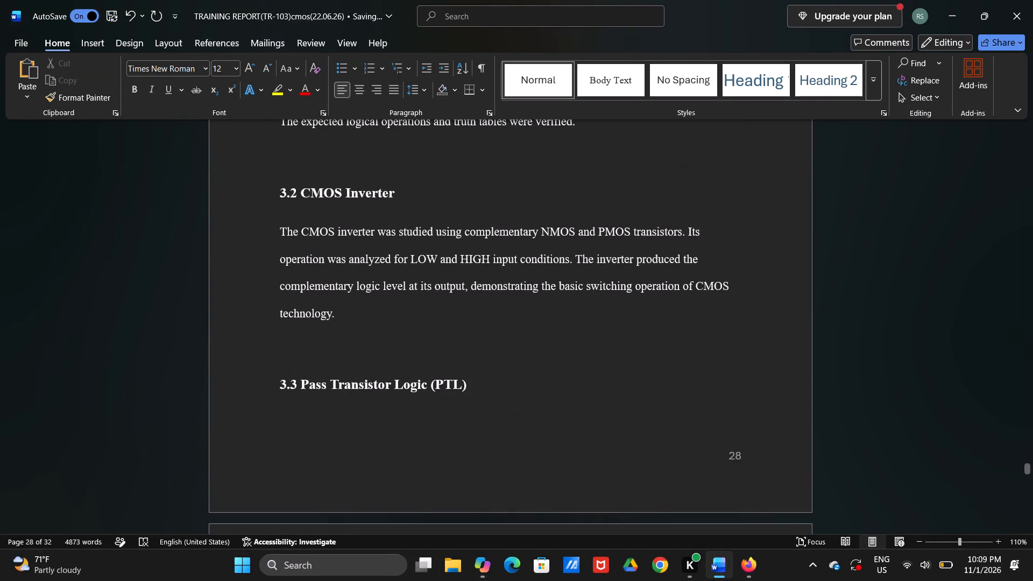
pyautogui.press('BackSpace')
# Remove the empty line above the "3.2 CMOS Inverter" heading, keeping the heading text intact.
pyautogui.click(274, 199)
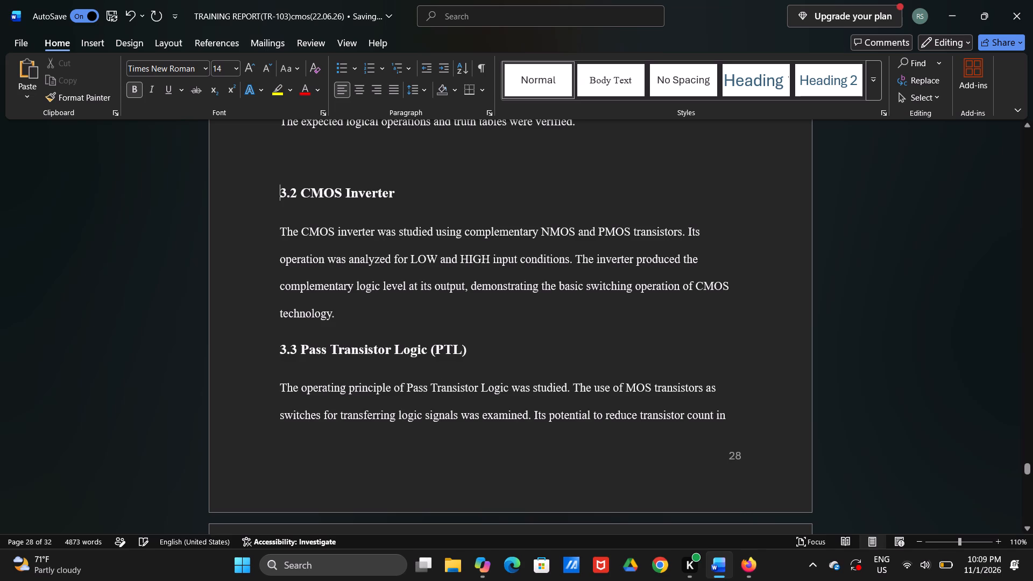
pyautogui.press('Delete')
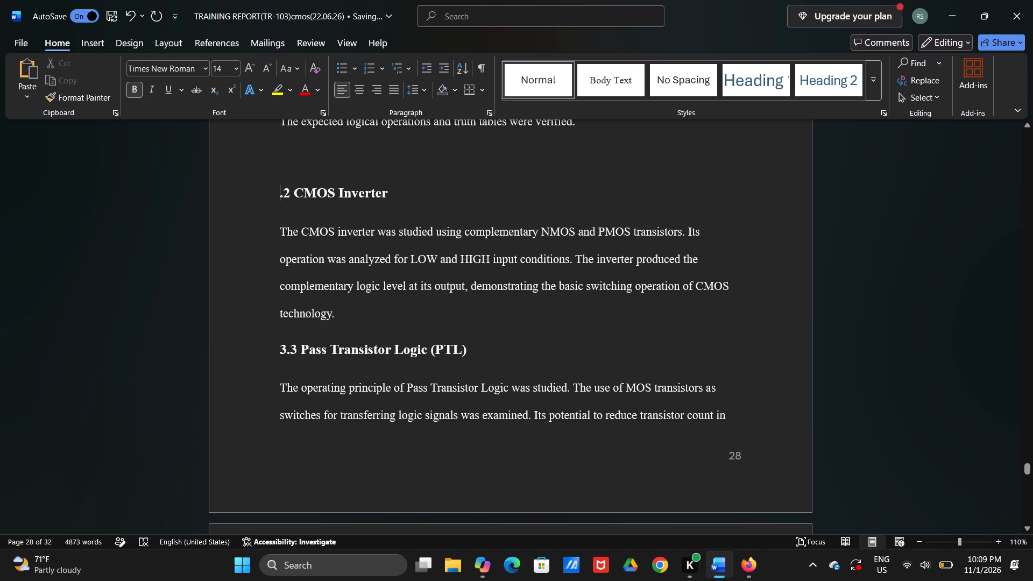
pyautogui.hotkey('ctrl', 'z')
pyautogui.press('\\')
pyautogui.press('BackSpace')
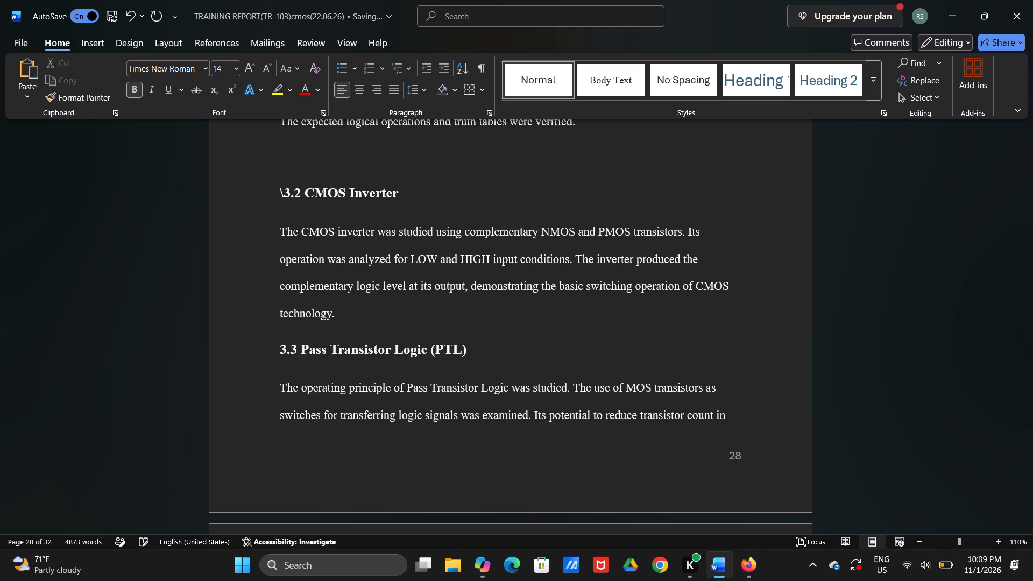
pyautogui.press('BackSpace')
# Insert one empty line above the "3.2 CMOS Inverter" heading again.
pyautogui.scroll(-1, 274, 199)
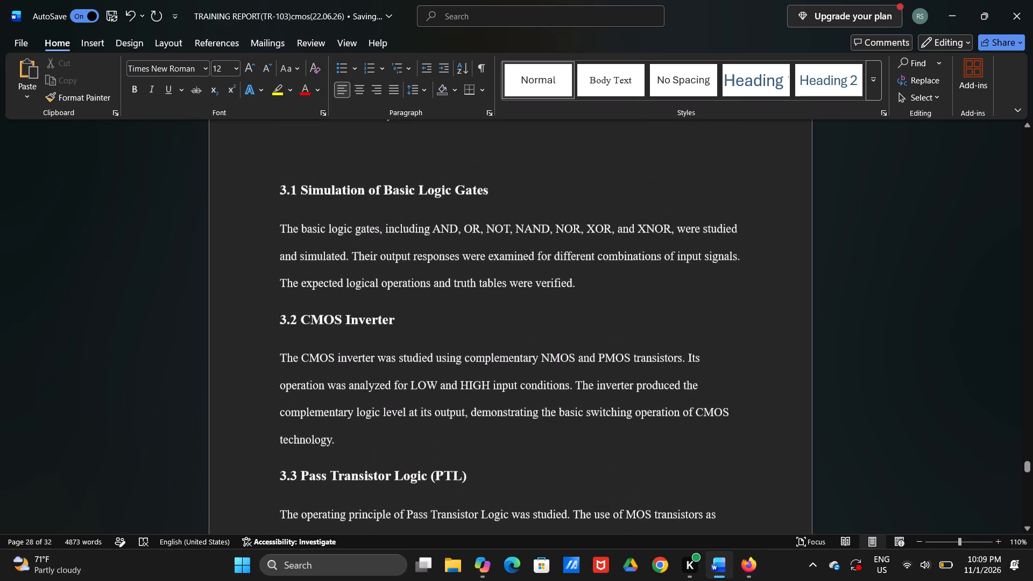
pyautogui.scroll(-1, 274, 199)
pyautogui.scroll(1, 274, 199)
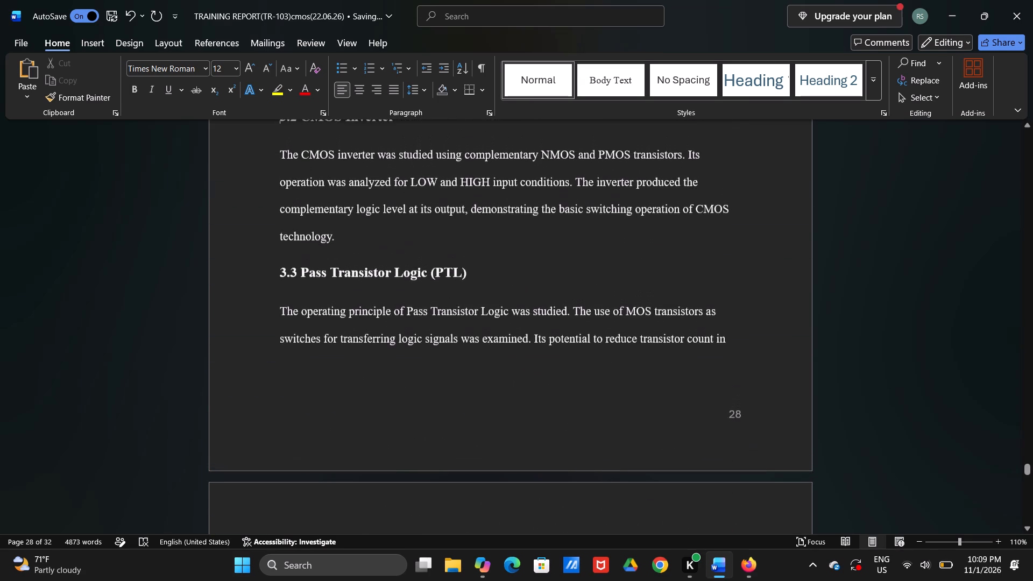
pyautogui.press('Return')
# Insert two empty lines above the "3.3 Pass Transistor Logic (PTL)" heading to move it to the top of page 29.
pyautogui.click(278, 315)
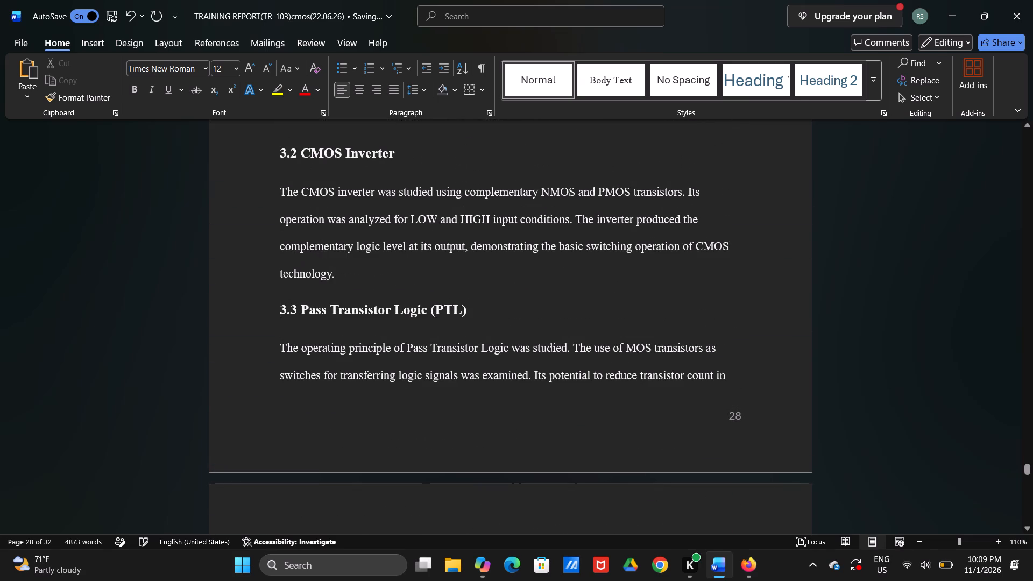
pyautogui.press('Return')
pyautogui.press('Return')
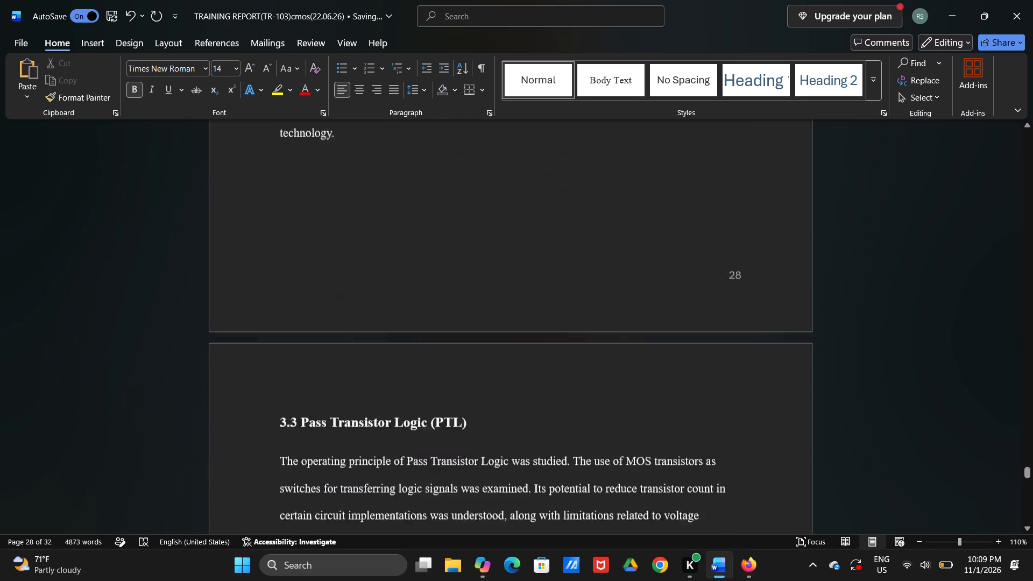
# Insert two empty lines above the "3.6 6T SRAM Cell" heading to move it to the top of page 30.
pyautogui.scroll(-2, 278, 315)
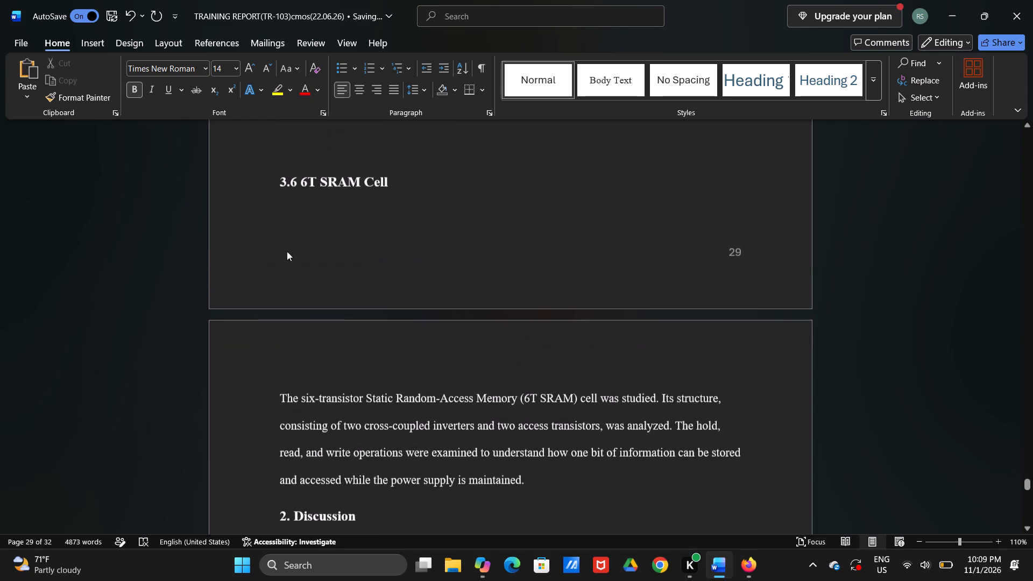
pyautogui.click(278, 184)
pyautogui.press('Return')
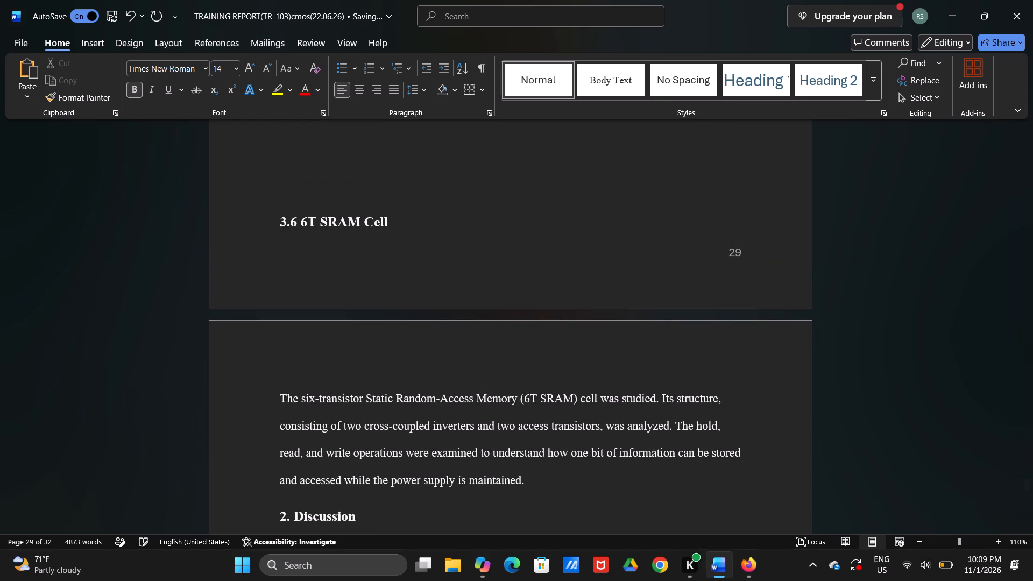
pyautogui.press('Return')
# Review the headings, font sizes and spacing from section 3.5 Domino Logic through the Discussion and Overall Outcome to the last page.
pyautogui.scroll(1, 278, 184)
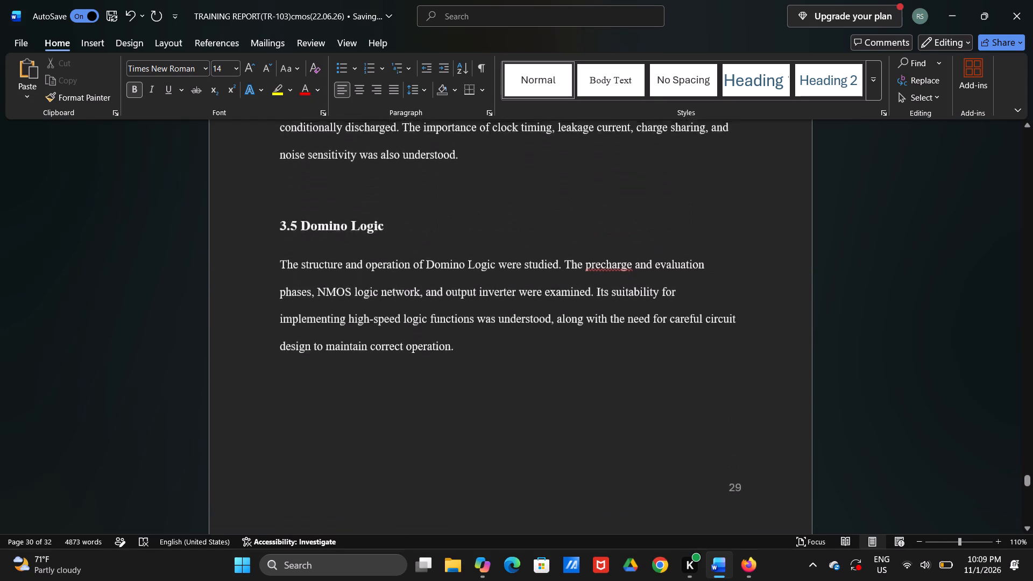
pyautogui.scroll(-2, 278, 184)
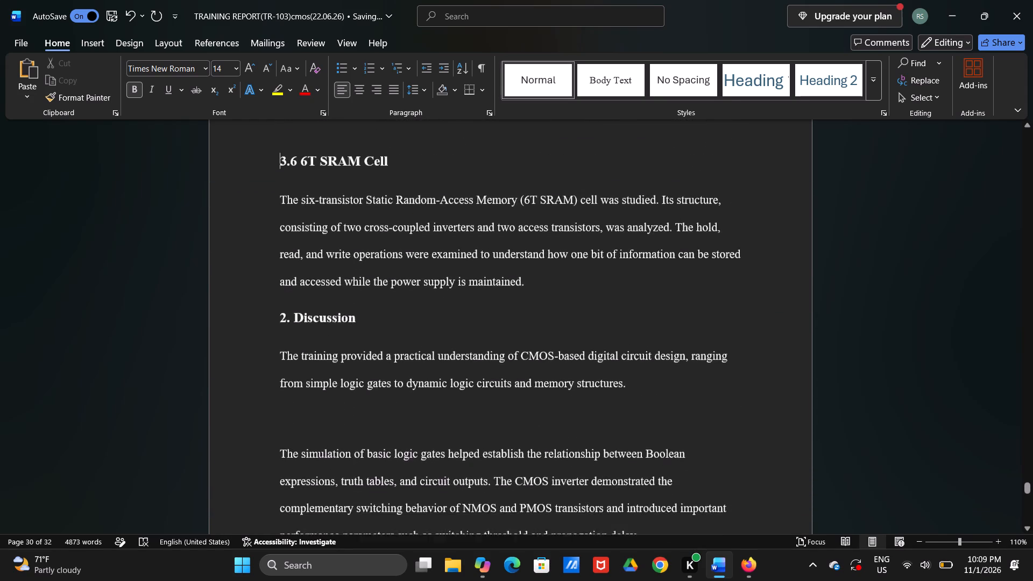
pyautogui.scroll(-1, 278, 184)
pyautogui.scroll(1, 278, 184)
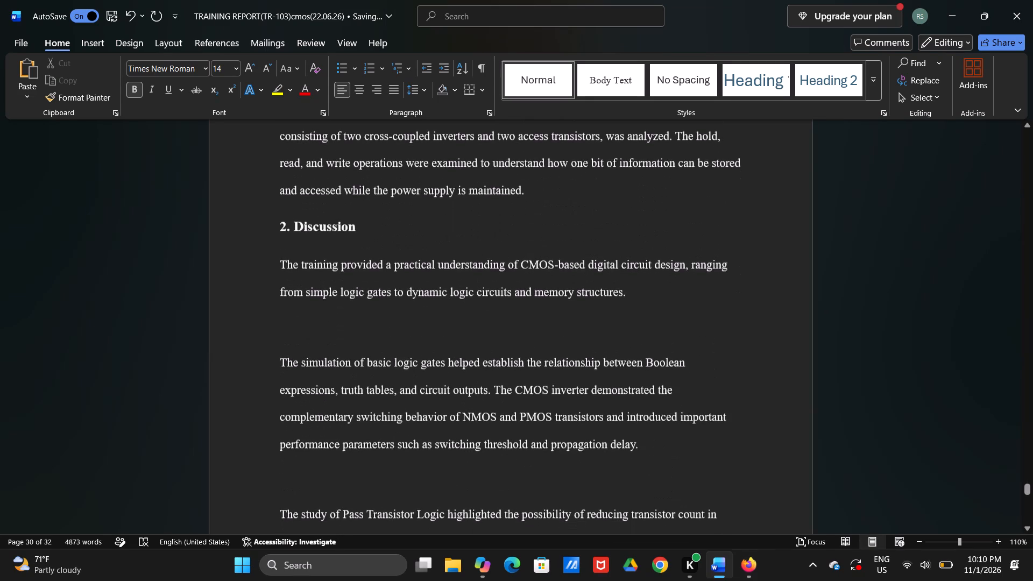
pyautogui.scroll(1, 278, 184)
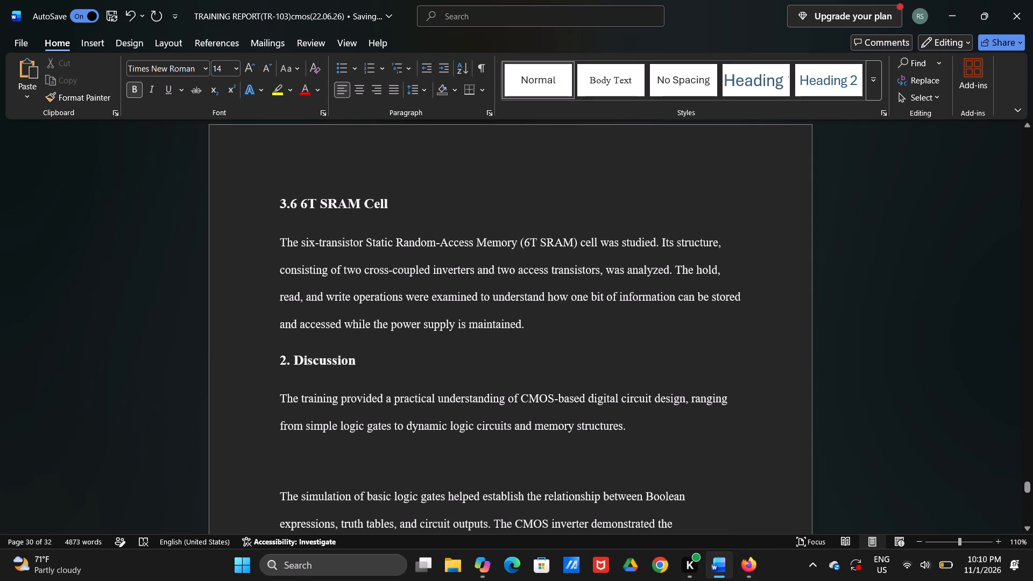
pyautogui.click(322, 203)
pyautogui.click(346, 315)
pyautogui.click(327, 364)
pyautogui.click(345, 444)
pyautogui.click(319, 353)
pyautogui.scroll(-2, 360, 431)
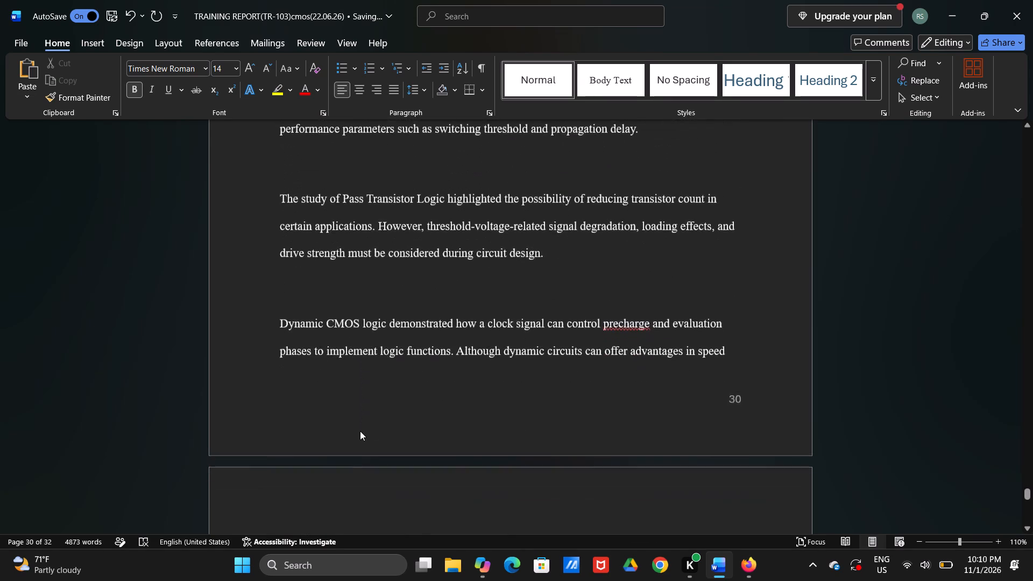
pyautogui.scroll(-2, 360, 431)
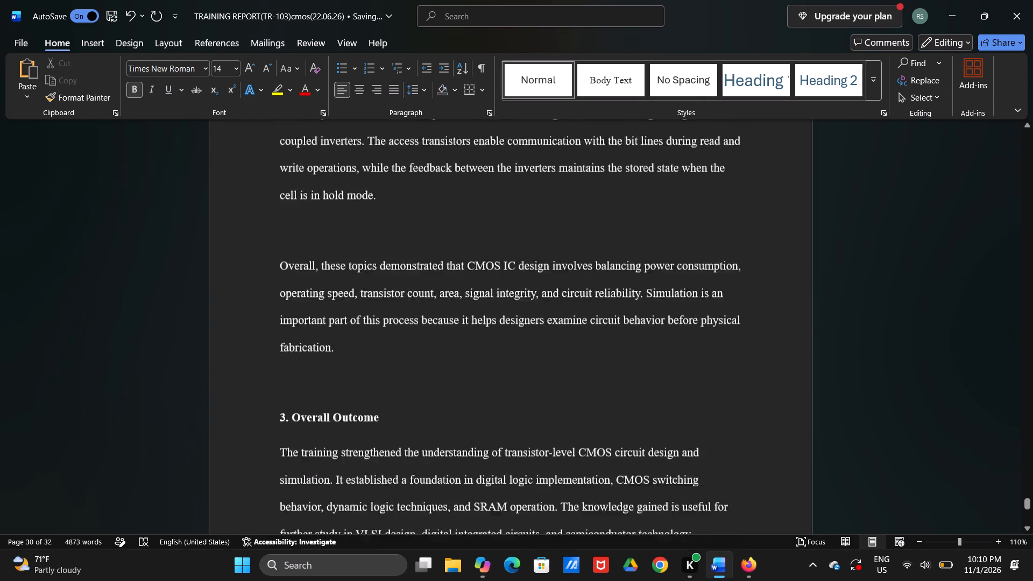
pyautogui.scroll(-2, 360, 431)
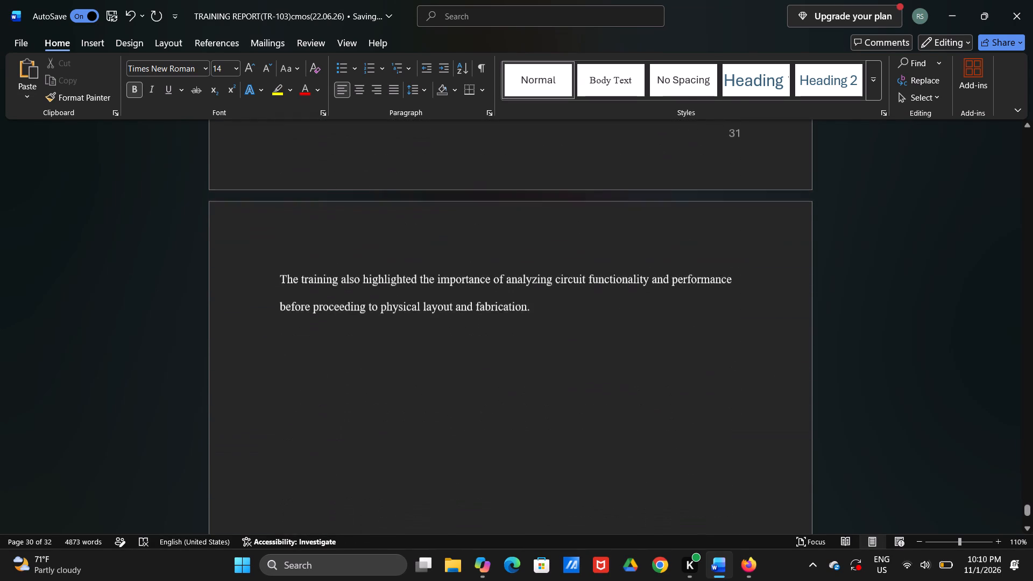
# Insert one empty line above the "2. Discussion" heading on page 30.
pyautogui.scroll(-2, 360, 431)
pyautogui.scroll(1, 360, 431)
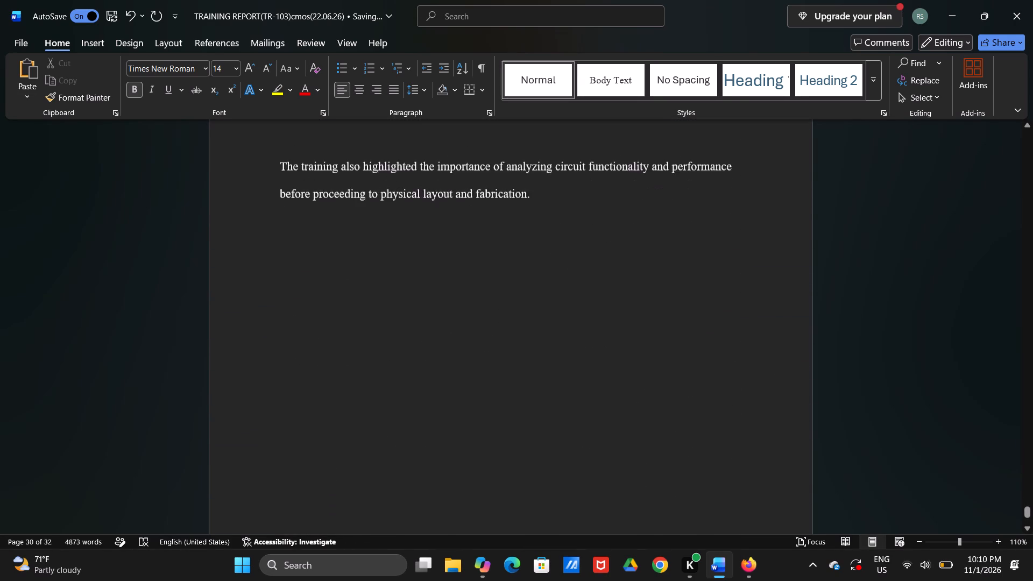
pyautogui.scroll(-2, 360, 431)
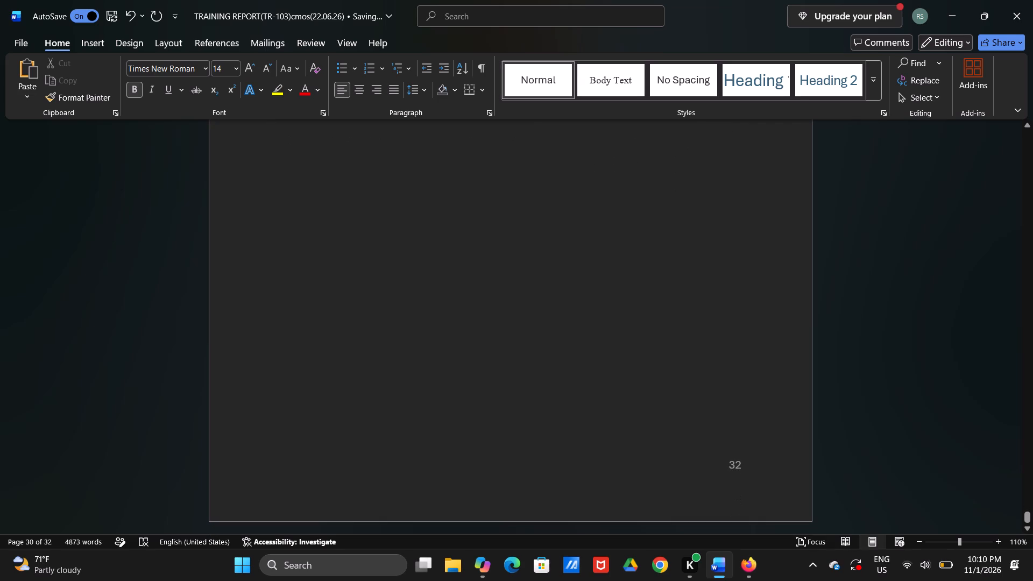
pyautogui.scroll(-1, 360, 431)
pyautogui.scroll(2, 360, 431)
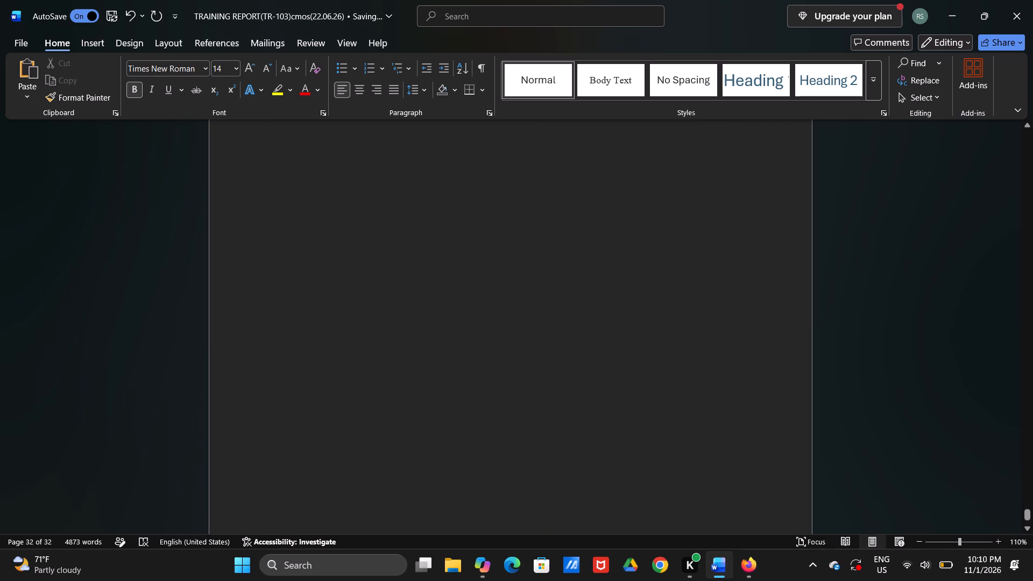
pyautogui.scroll(2, 360, 431)
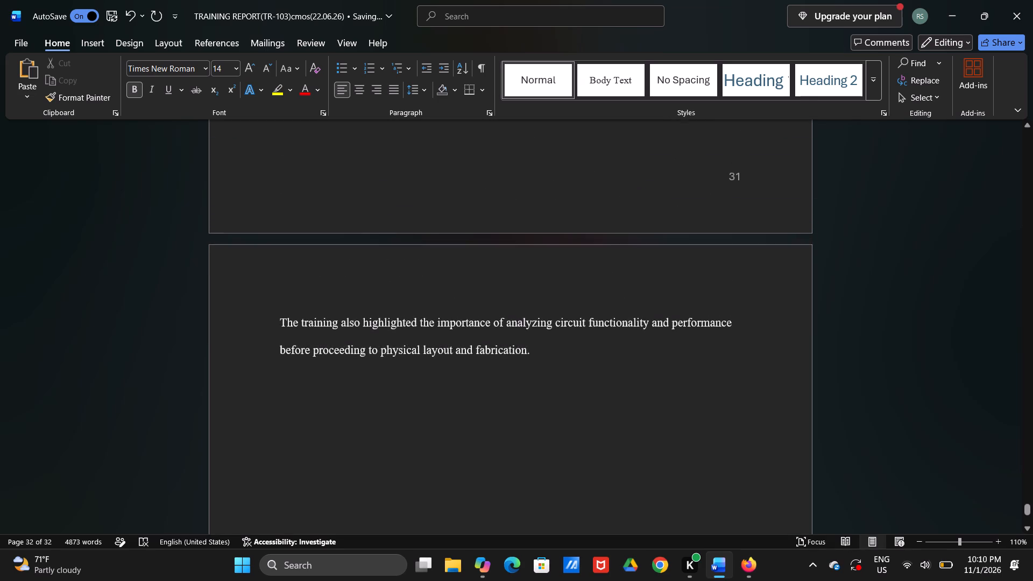
pyautogui.scroll(3, 360, 431)
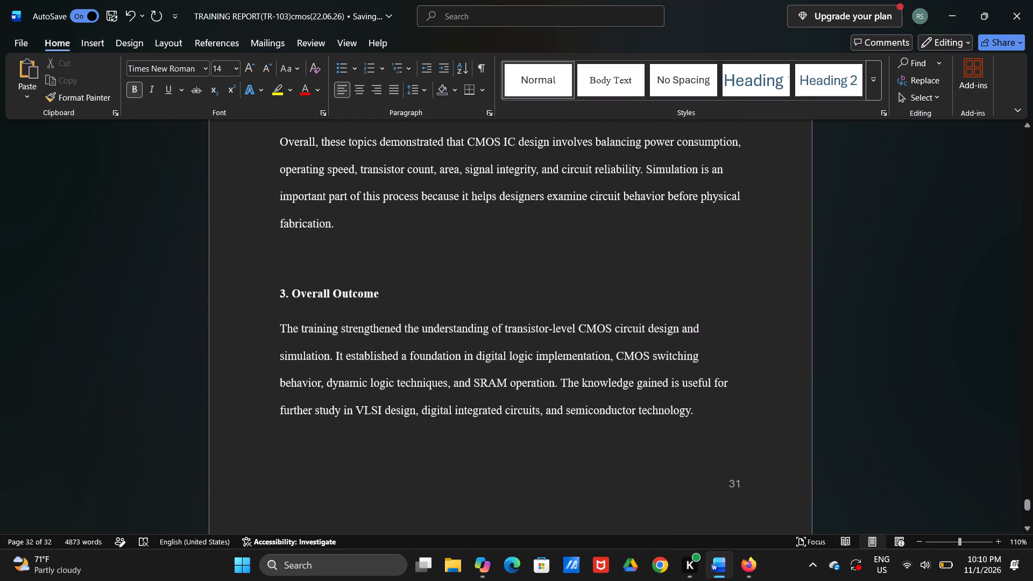
pyautogui.scroll(2, 360, 431)
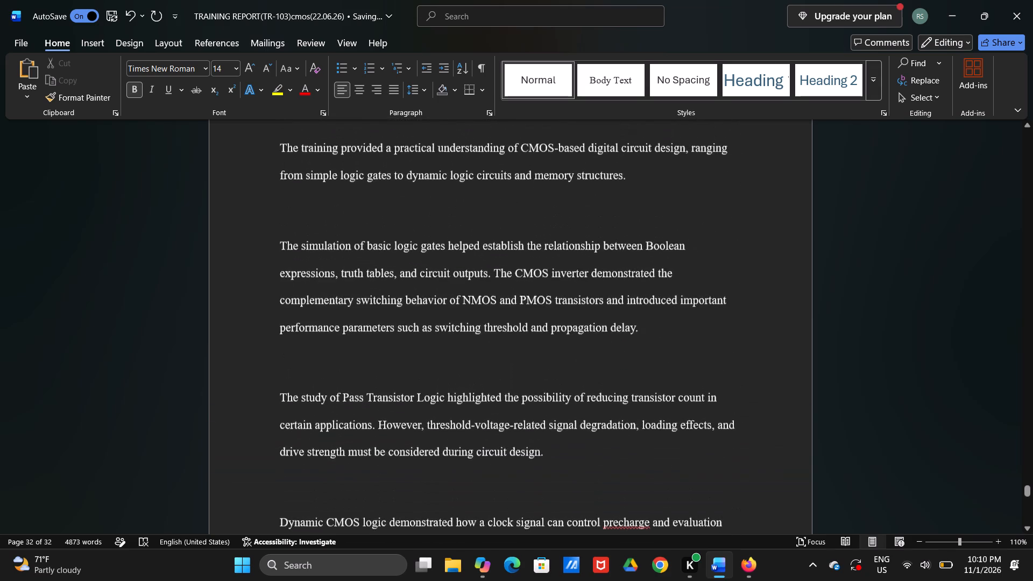
pyautogui.scroll(2, 360, 431)
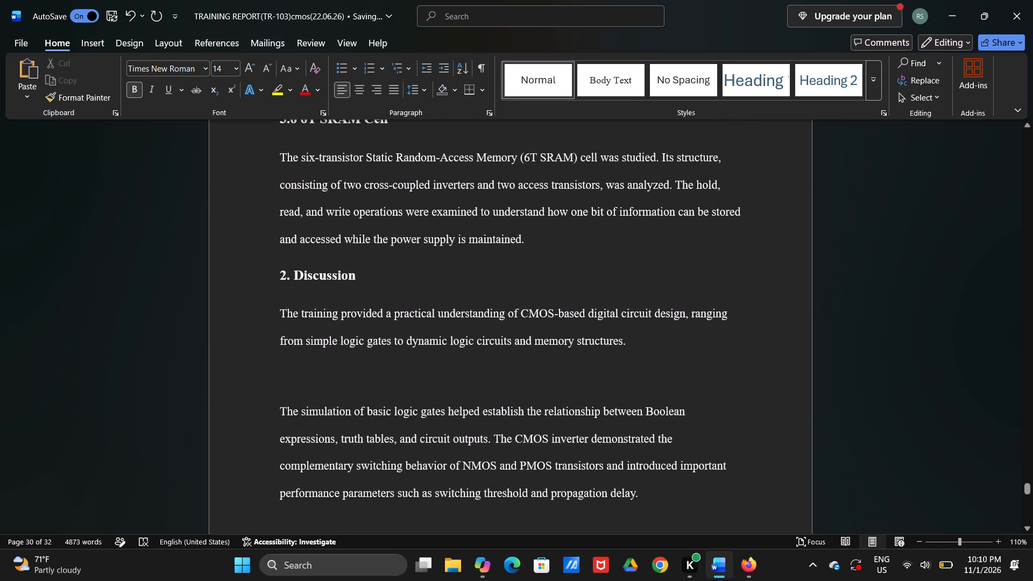
pyautogui.click(281, 274)
pyautogui.press('Return')
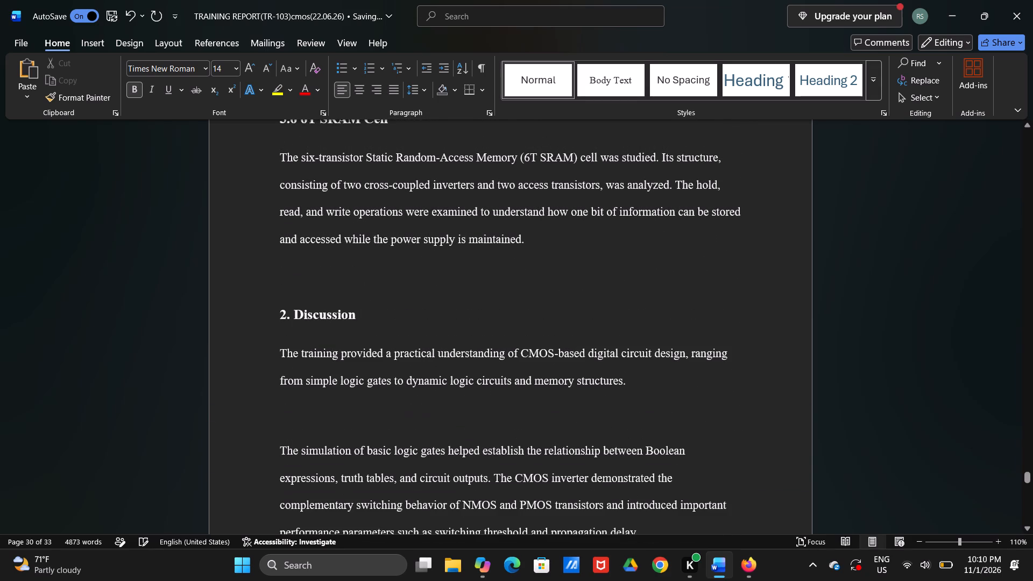
# Review heading spacing and page breaks from section 3.6 back to 3.1, and forward through the Discussion to the Overall Outcome.
pyautogui.scroll(2, 281, 274)
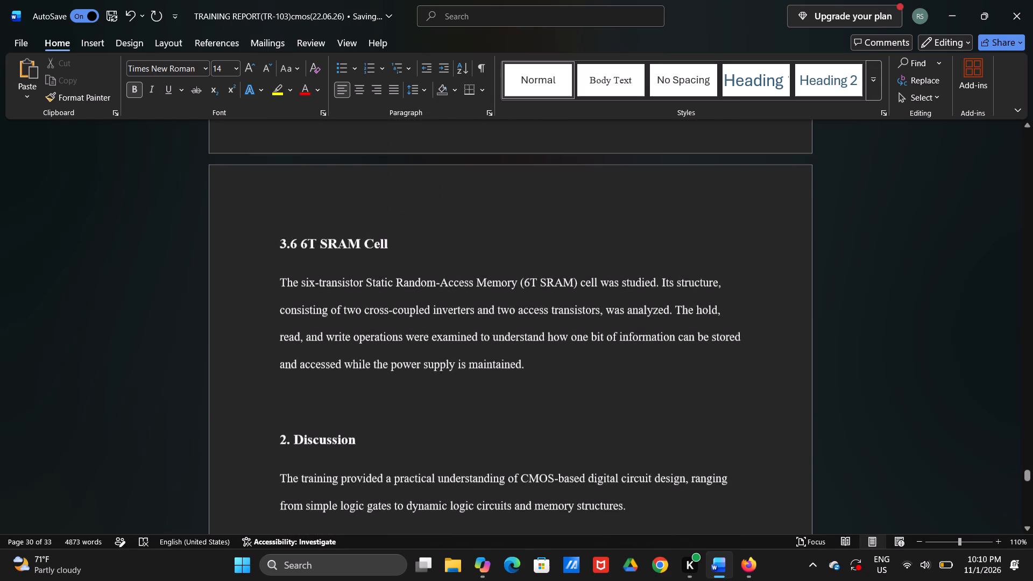
pyautogui.scroll(3, 281, 274)
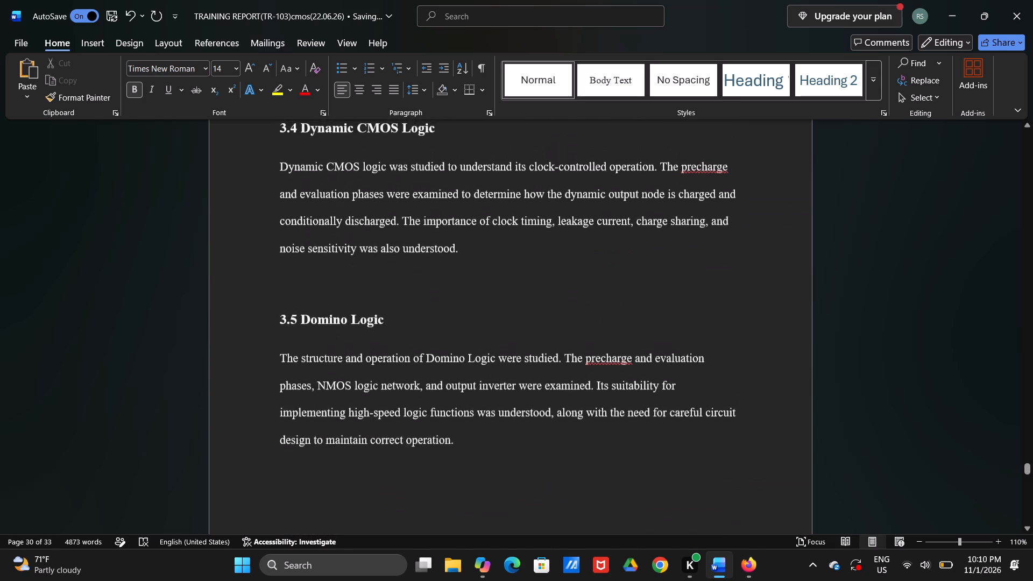
pyautogui.scroll(2, 281, 274)
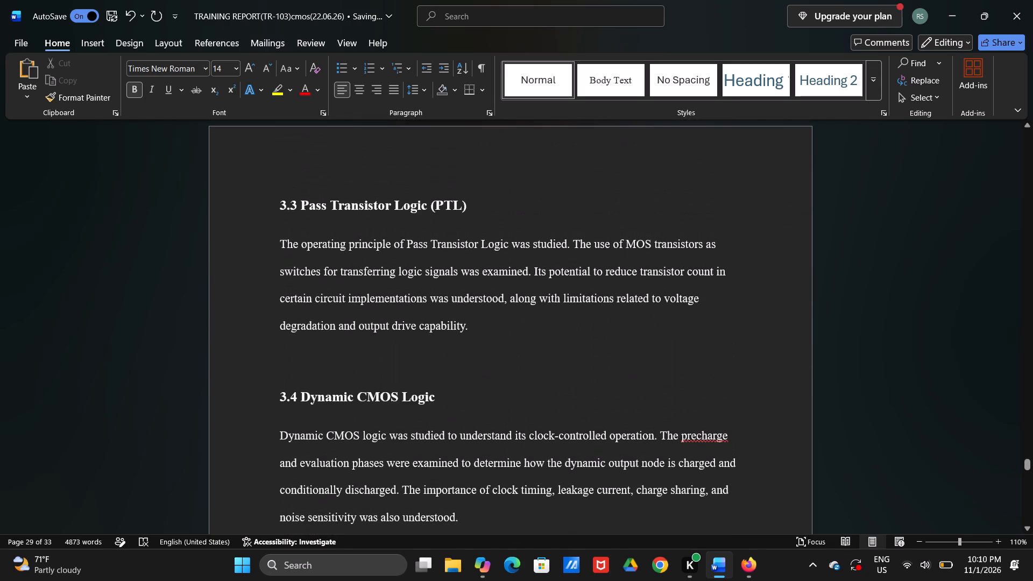
pyautogui.scroll(2, 281, 274)
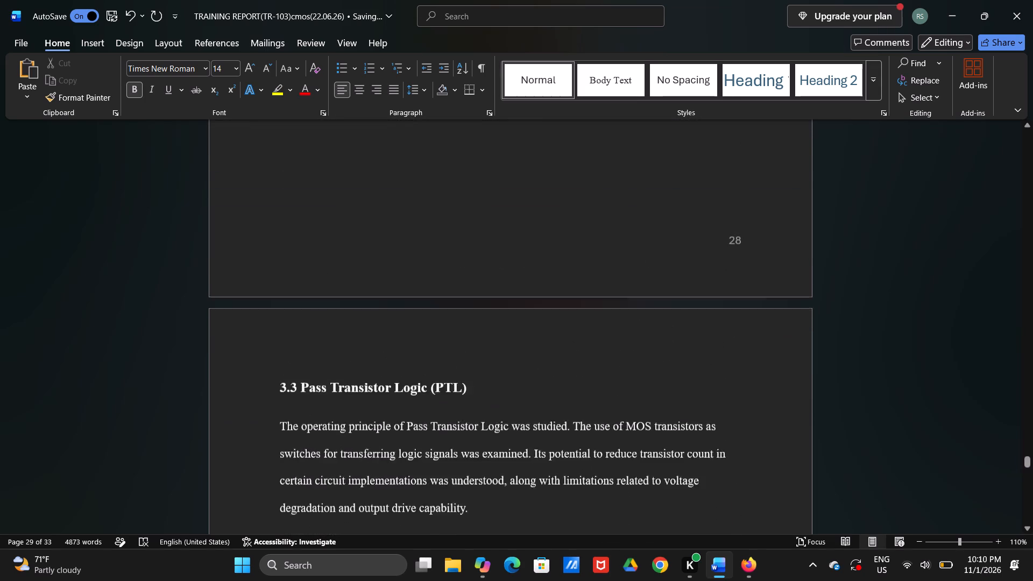
pyautogui.scroll(2, 281, 274)
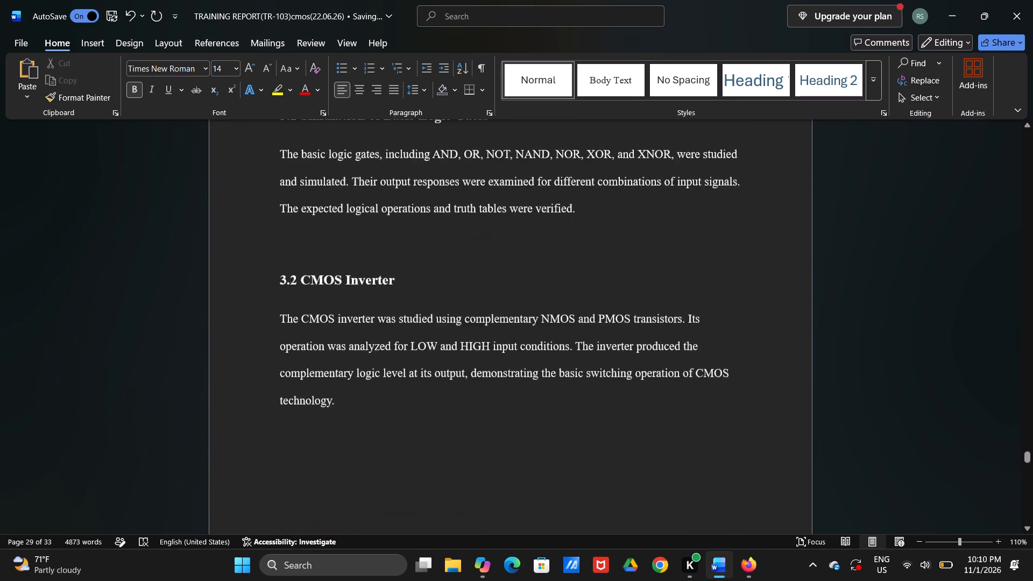
pyautogui.scroll(3, 281, 274)
pyautogui.scroll(-3, 281, 274)
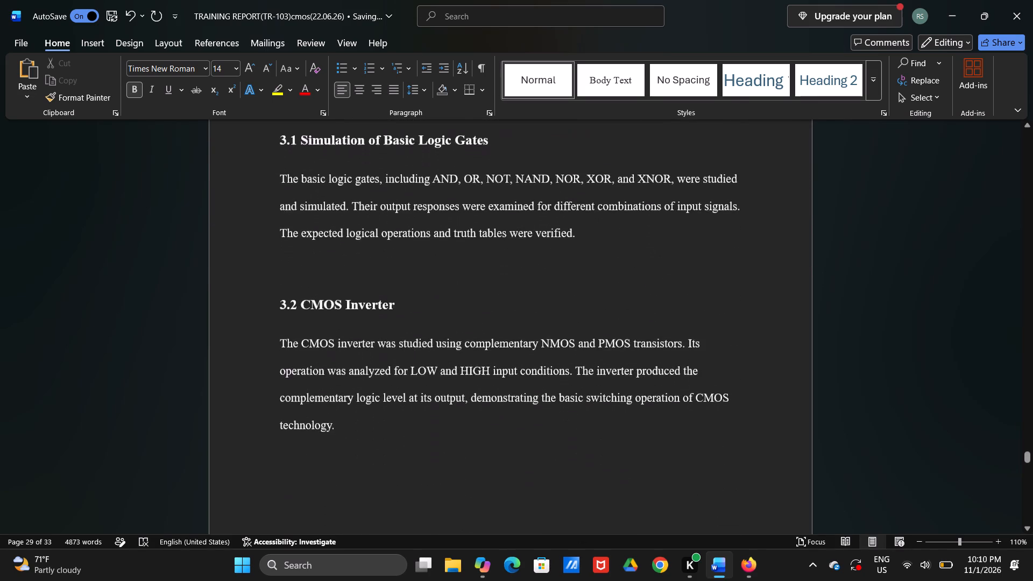
pyautogui.scroll(-3, 281, 274)
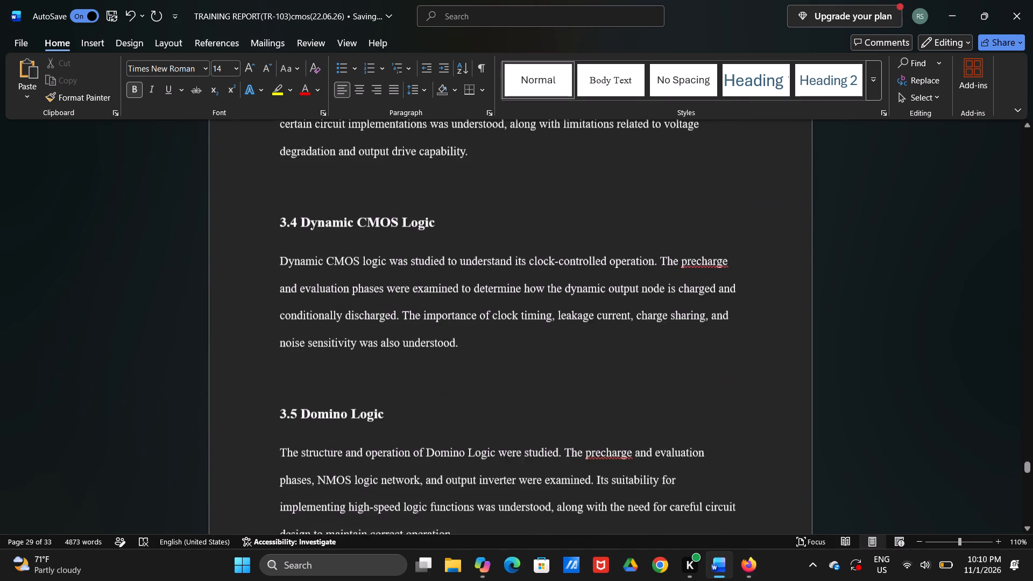
pyautogui.scroll(-3, 281, 274)
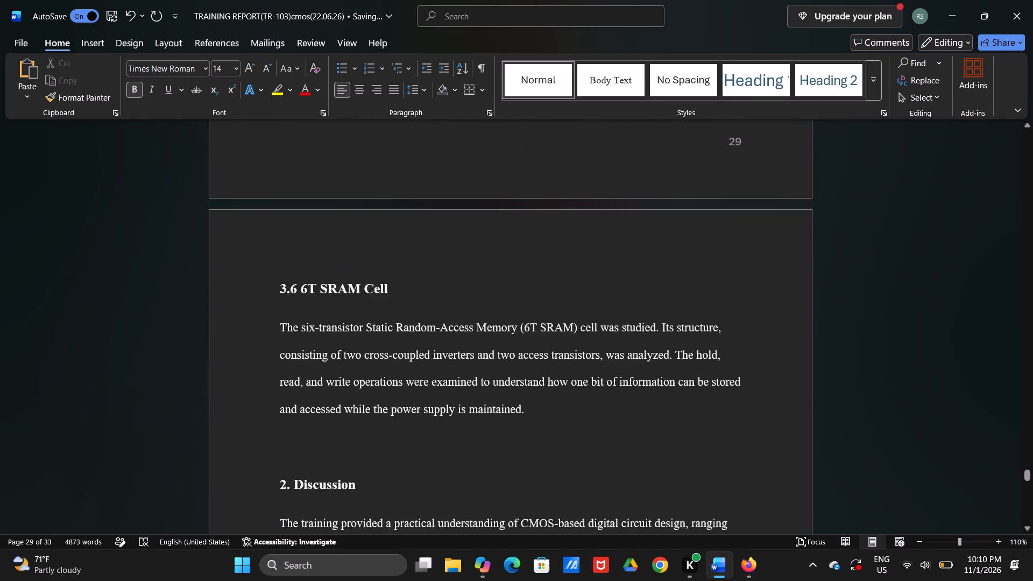
pyautogui.scroll(-2, 281, 274)
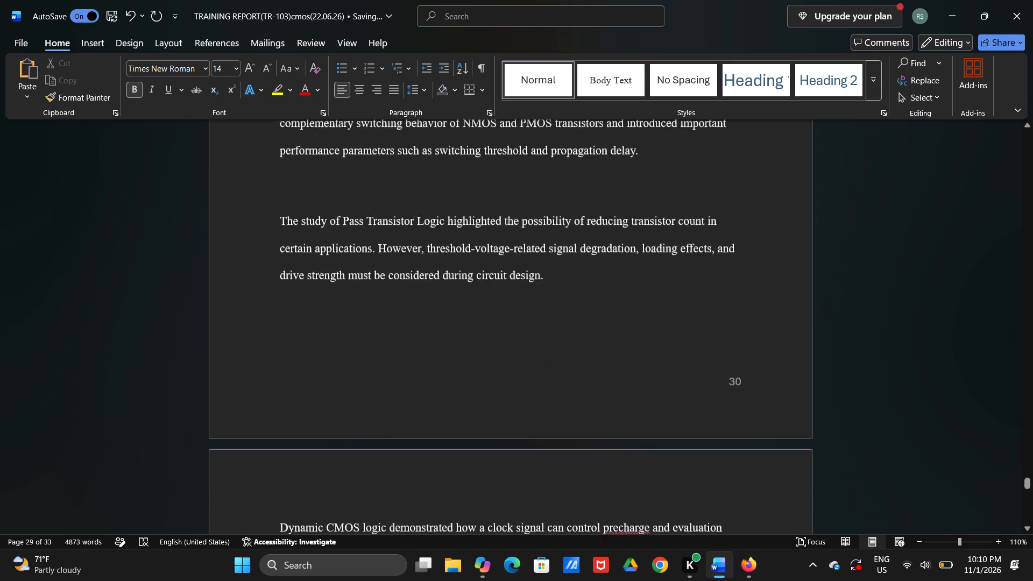
pyautogui.scroll(-3, 281, 274)
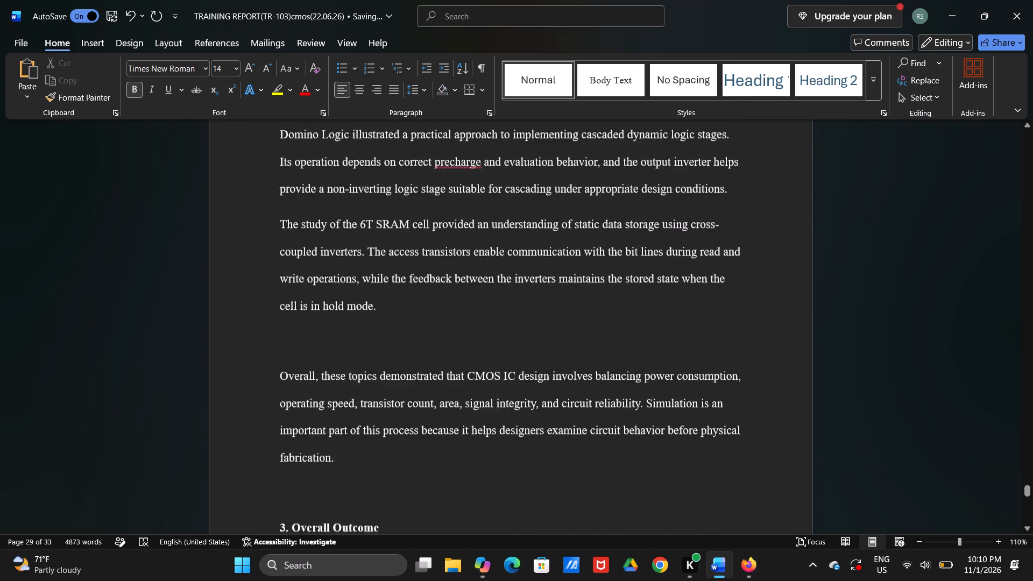
pyautogui.scroll(-2, 281, 274)
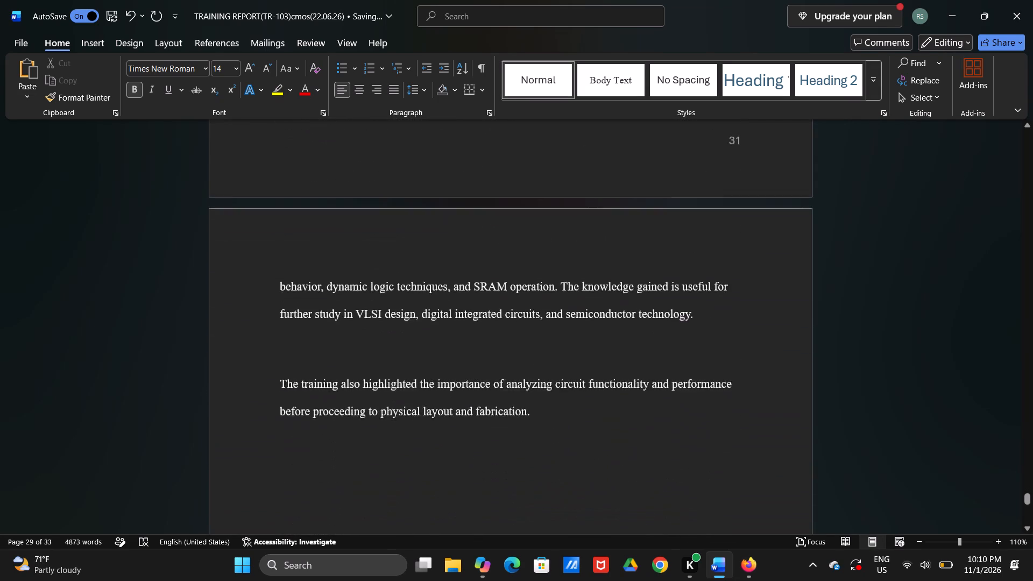
# Delete the trailing empty paragraph on page 33 to remove the blank last page.
pyautogui.scroll(-3, 281, 274)
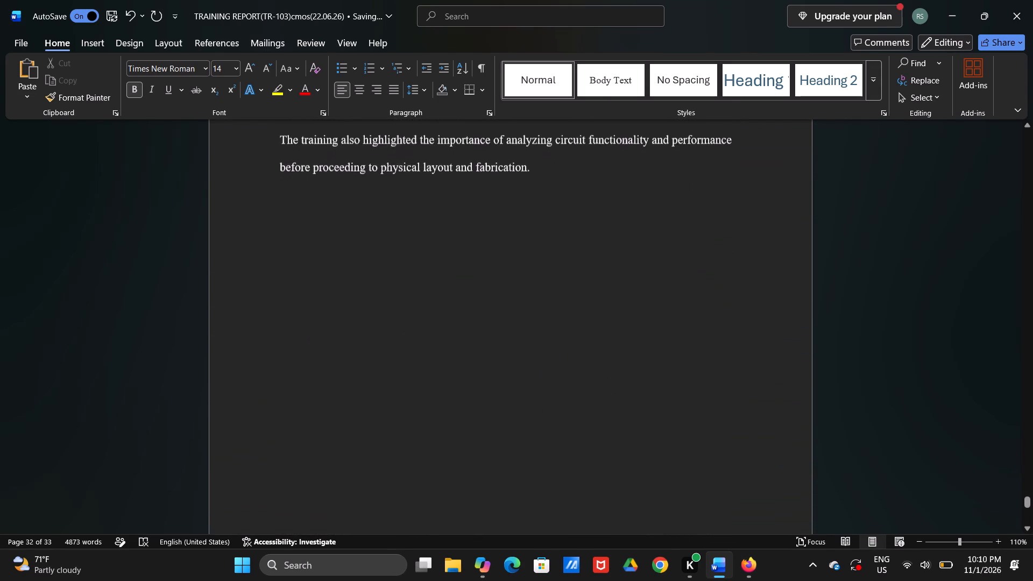
pyautogui.scroll(-4, 281, 274)
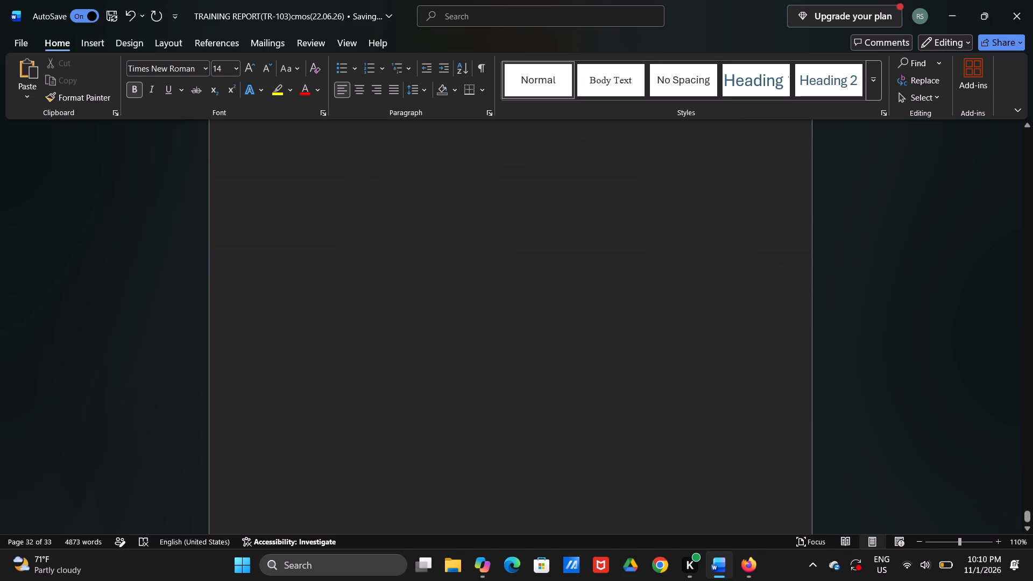
pyautogui.scroll(-3, 281, 274)
pyautogui.scroll(3, 281, 274)
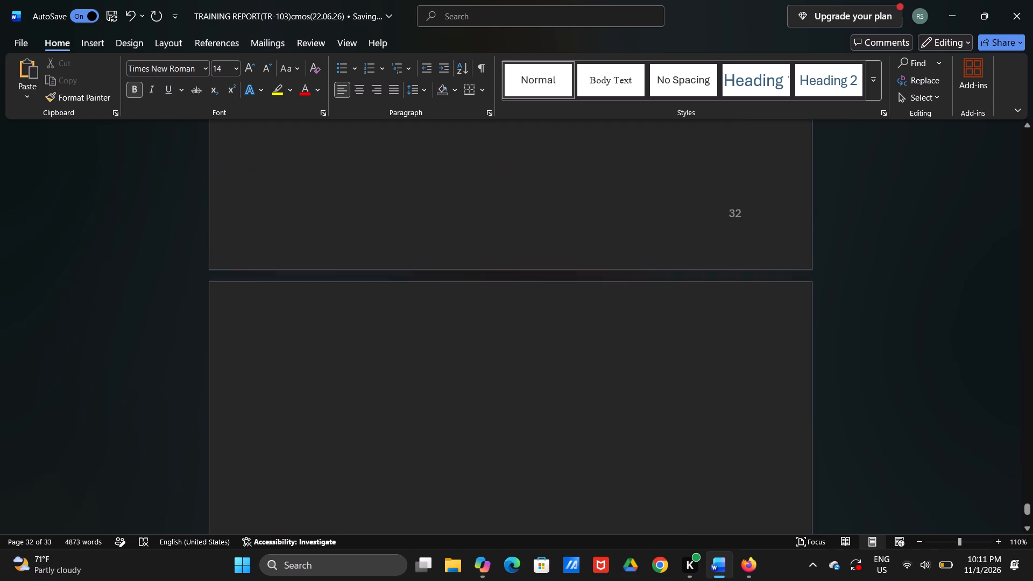
pyautogui.click(307, 370)
pyautogui.press('BackSpace')
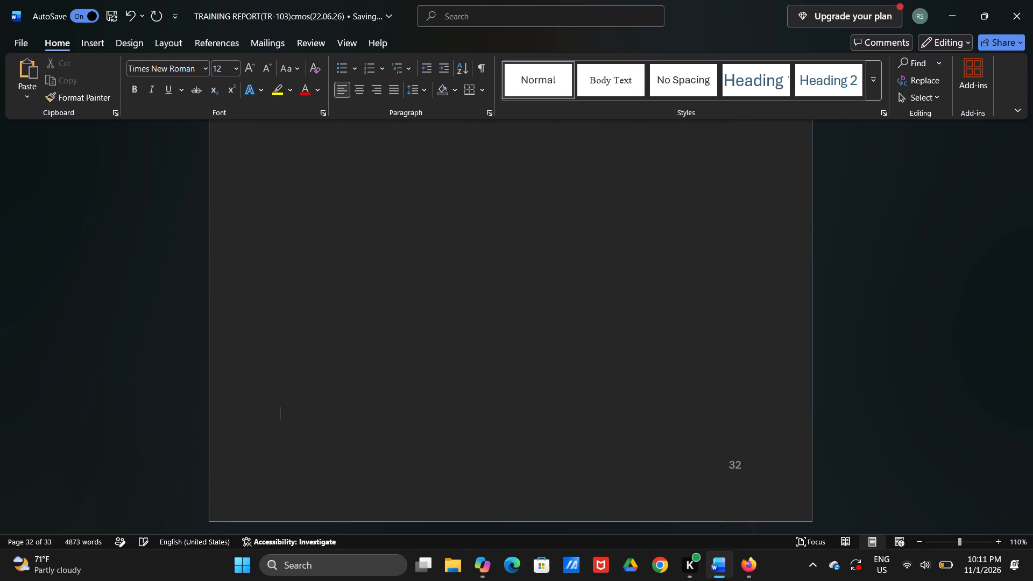
# Examine how the "3. Overall Outcome" section is laid out across pages 31 and 32.
pyautogui.scroll(2, 307, 370)
pyautogui.scroll(-1, 307, 370)
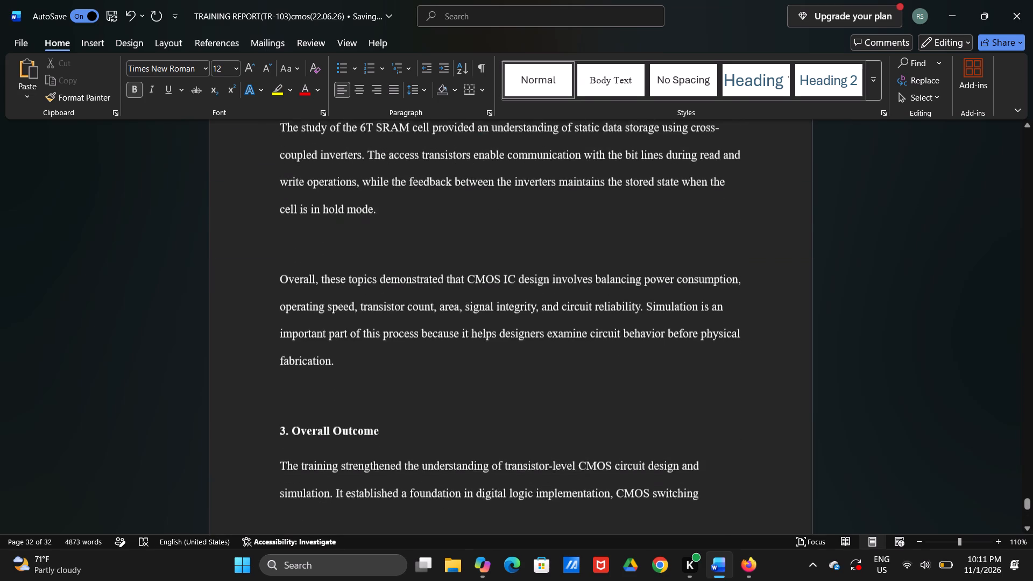
pyautogui.scroll(-2, 307, 370)
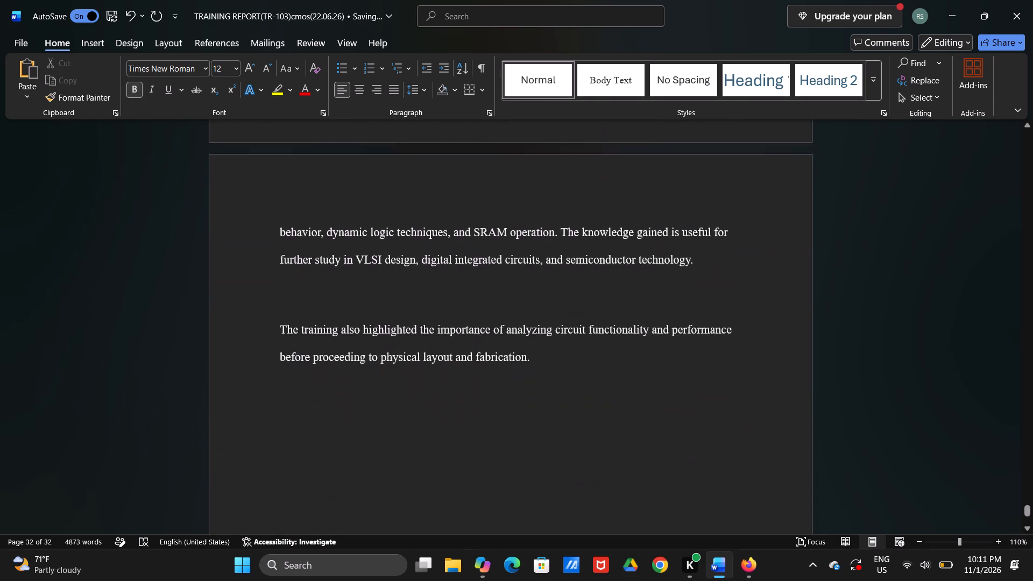
pyautogui.scroll(1, 307, 370)
pyautogui.scroll(-1, 307, 370)
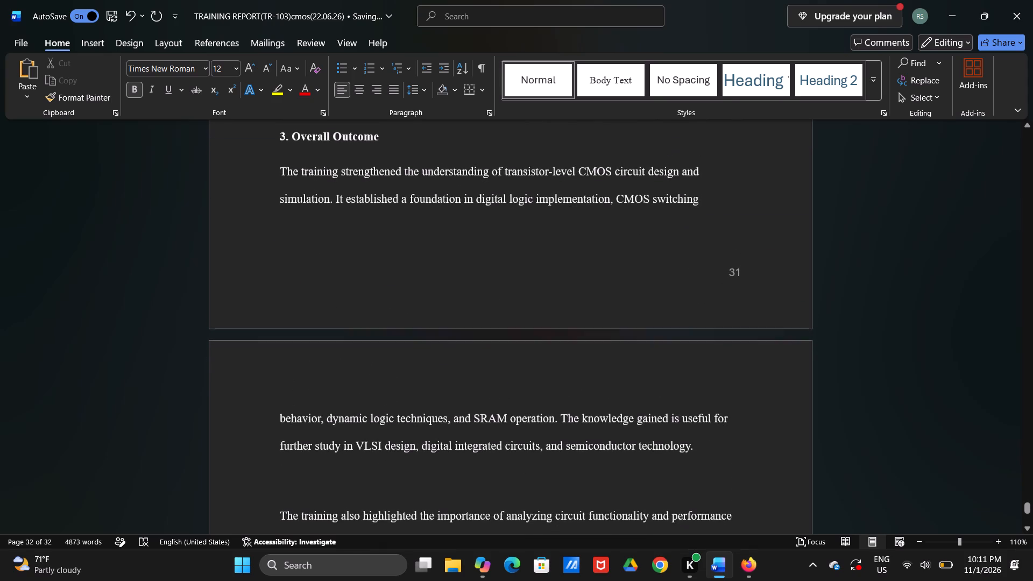
pyautogui.scroll(-1, 307, 370)
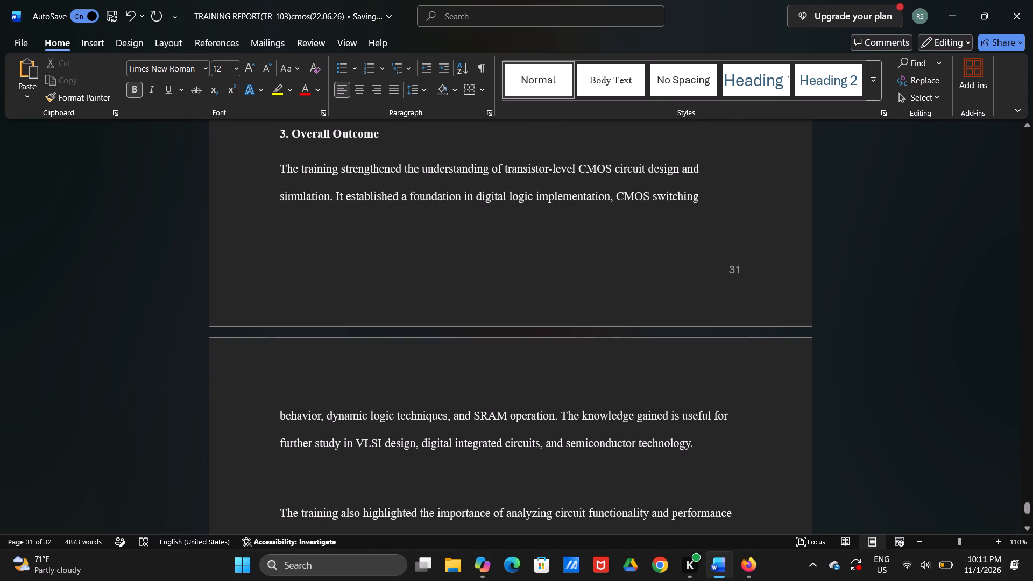
pyautogui.scroll(-1, 307, 370)
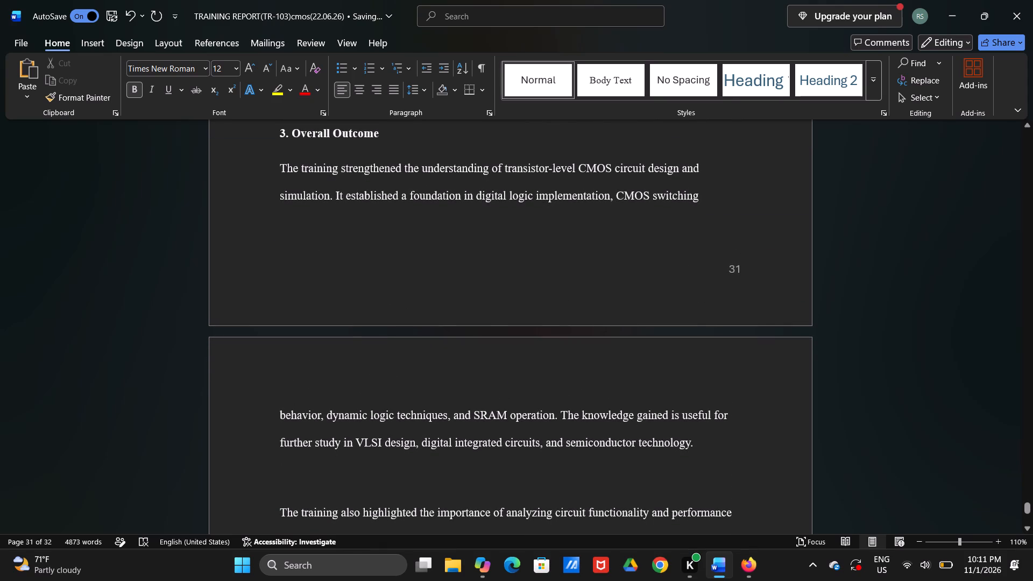
pyautogui.scroll(-2, 307, 370)
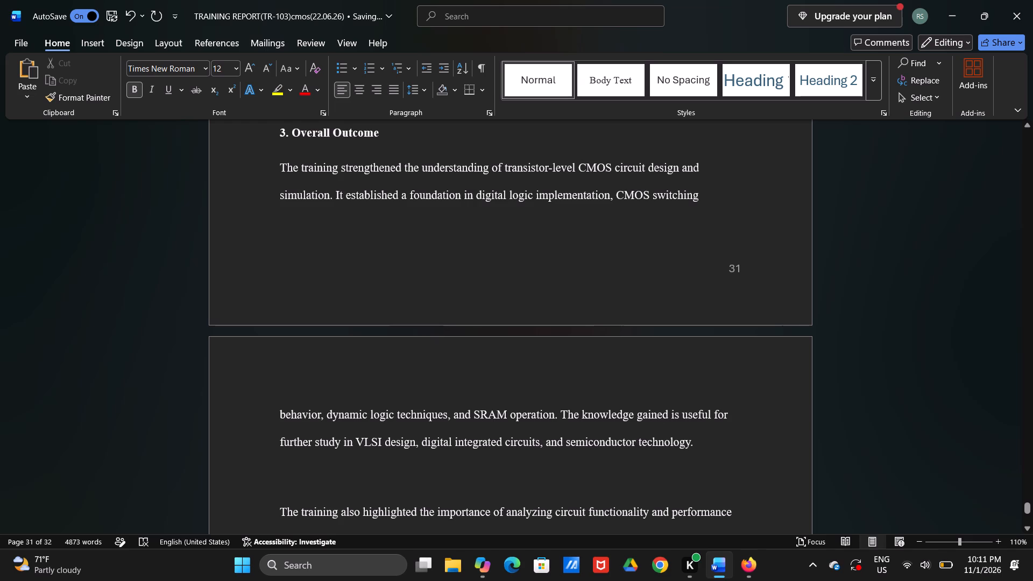
pyautogui.scroll(-3, 307, 370)
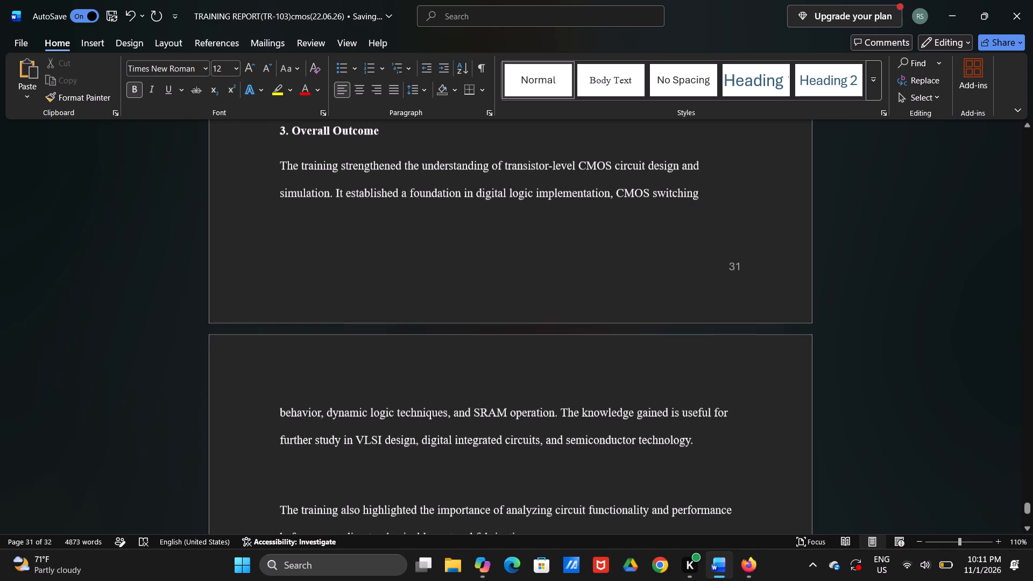
pyautogui.scroll(-2, 307, 370)
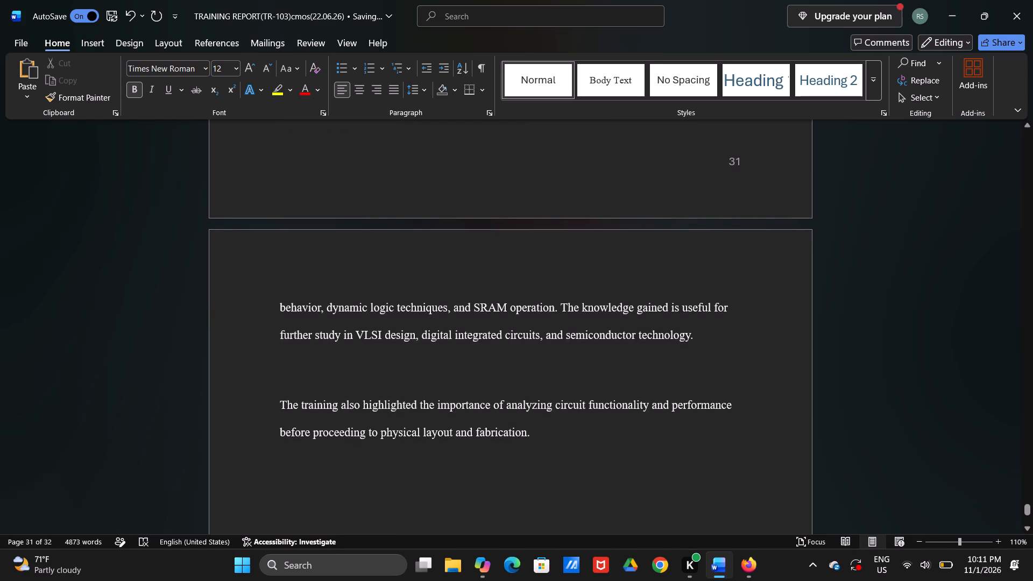
pyautogui.scroll(-2, 307, 370)
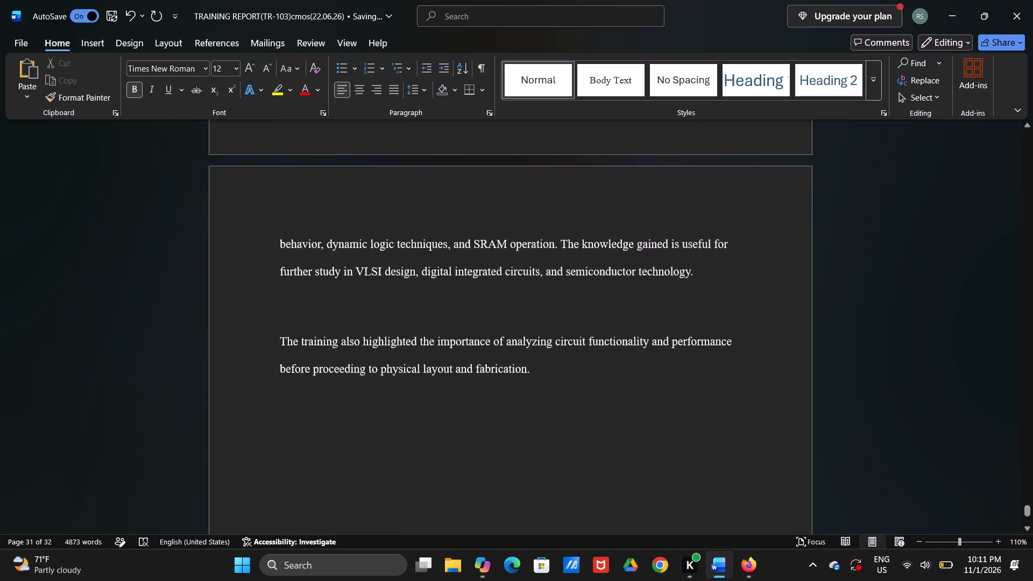
# Add an empty paragraph after the closing paragraph of the Overall Outcome section on page 32.
pyautogui.scroll(-1, 307, 370)
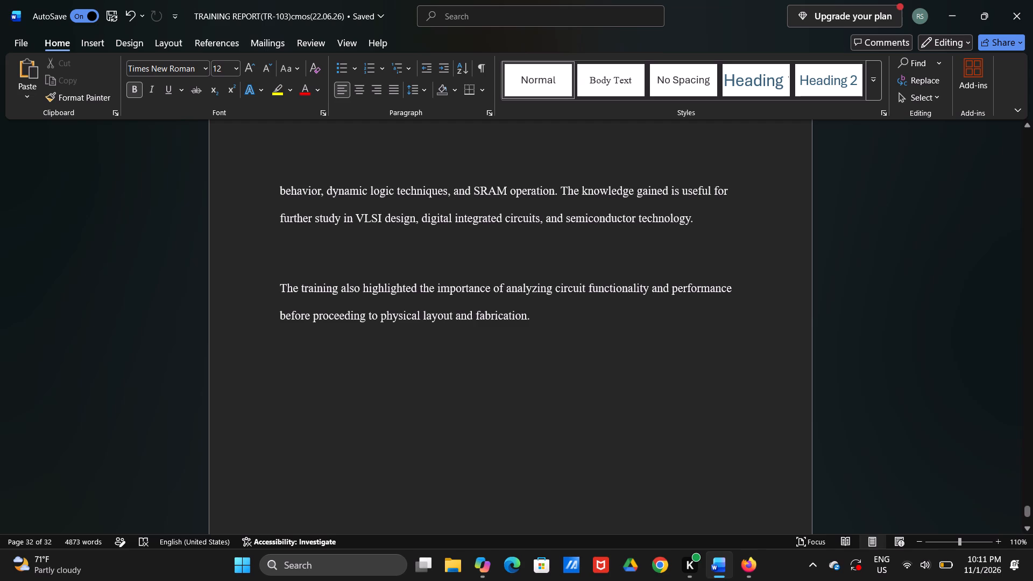
pyautogui.click(553, 302)
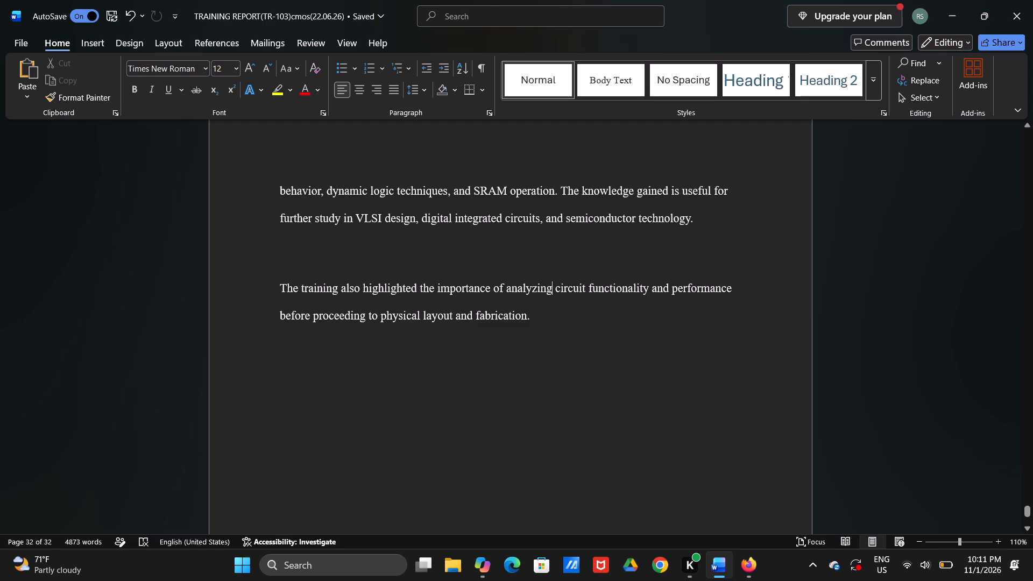
pyautogui.click(553, 318)
pyautogui.press('Return')
# Review the layout from the simulation procedure list through sections 3.3 to 3.5 and the Discussion to the report's last page.
pyautogui.scroll(2, 553, 318)
pyautogui.scroll(-1, 553, 318)
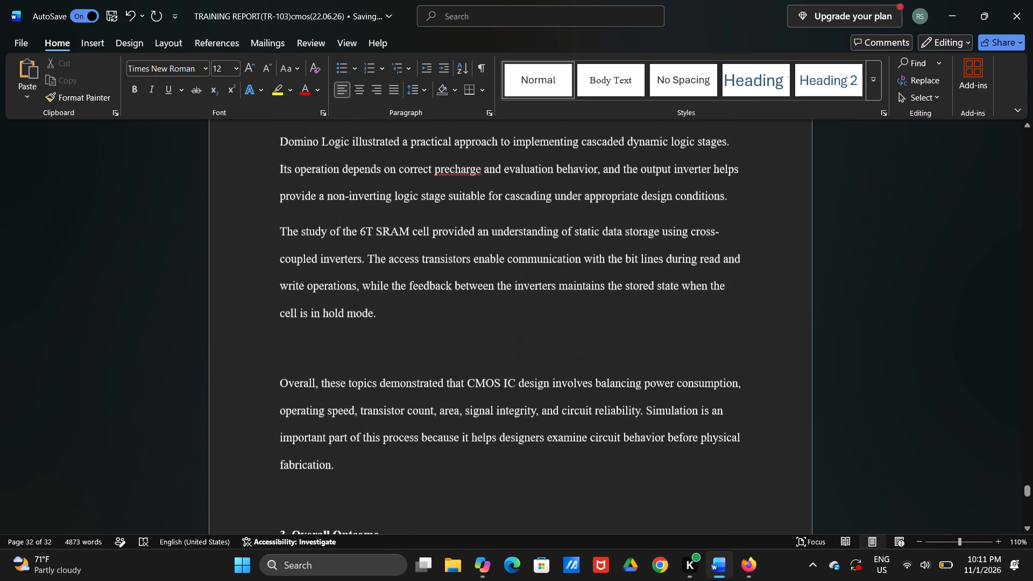
pyautogui.scroll(-2, 553, 318)
pyautogui.scroll(3, 553, 318)
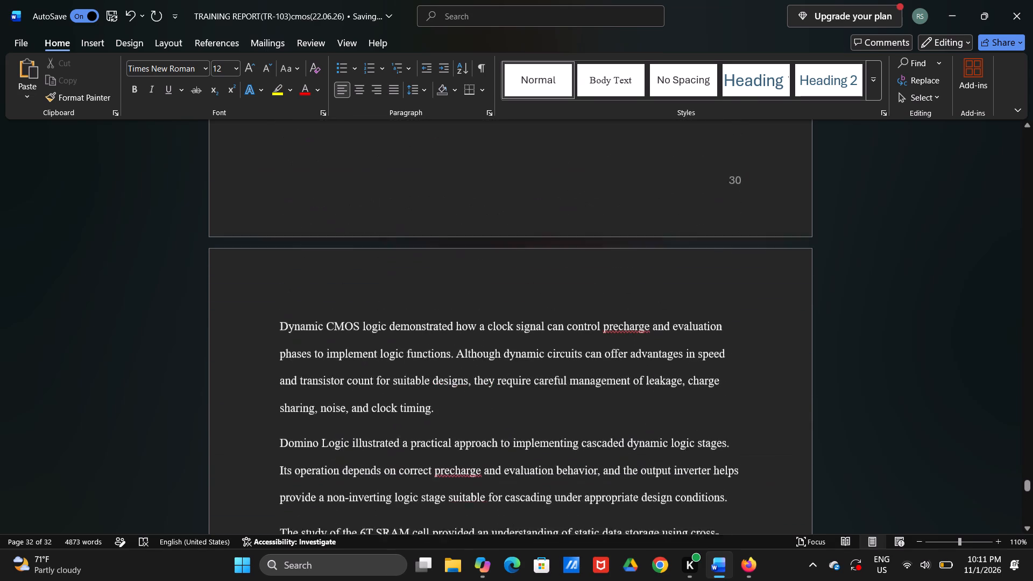
pyautogui.scroll(4, 553, 318)
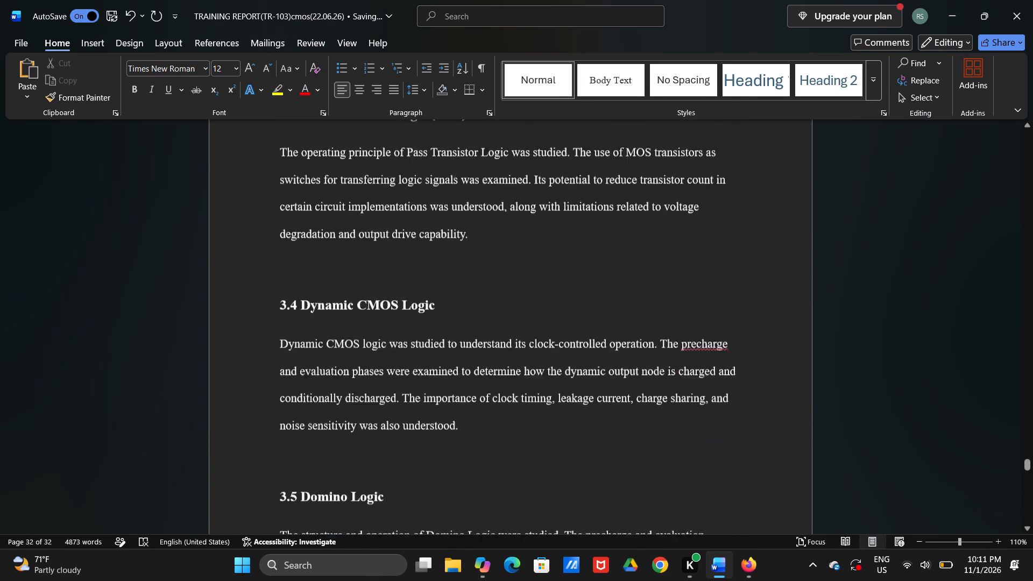
pyautogui.scroll(3, 553, 318)
pyautogui.scroll(-1, 553, 318)
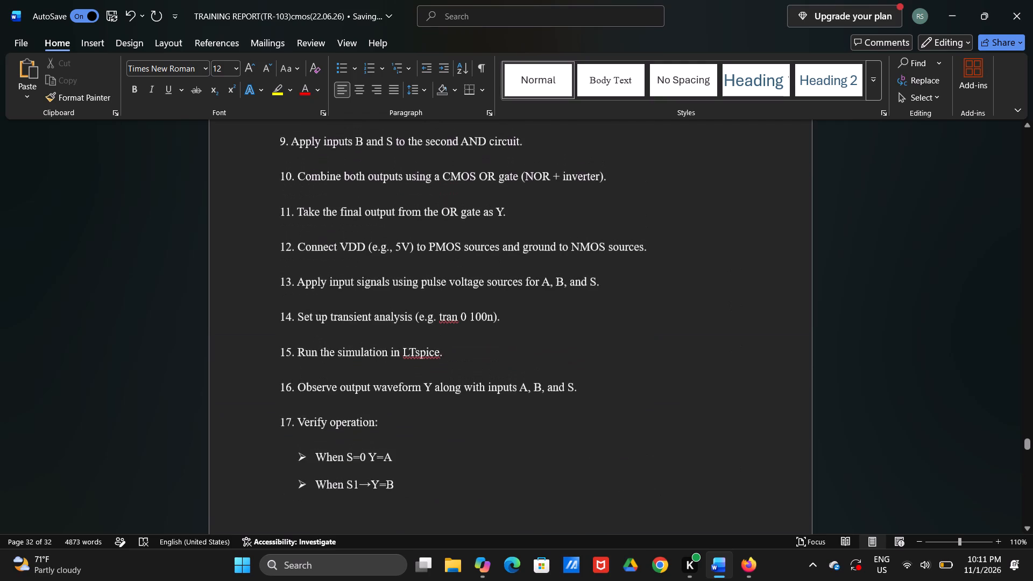
pyautogui.scroll(-6, 553, 318)
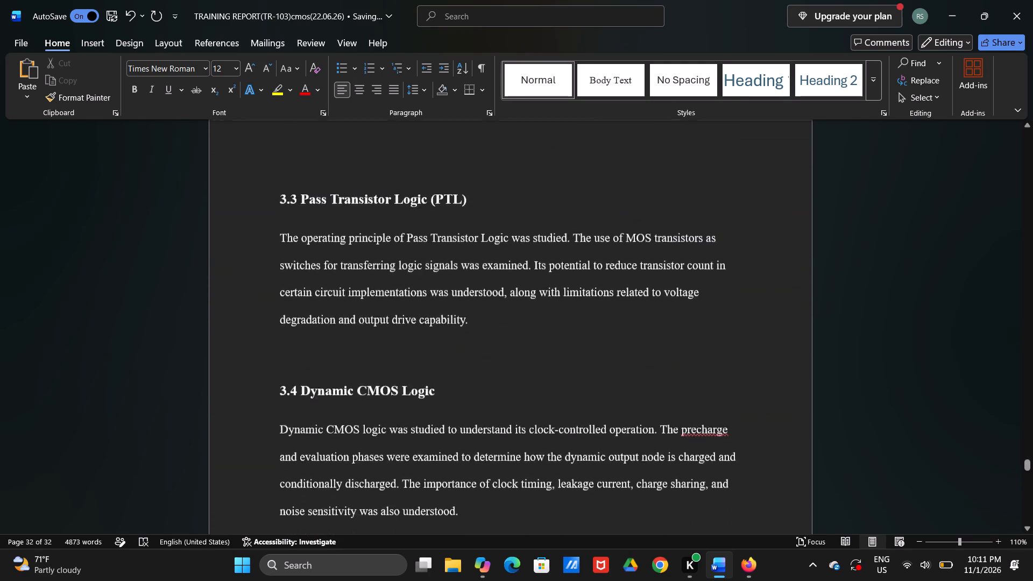
pyautogui.scroll(-5, 553, 318)
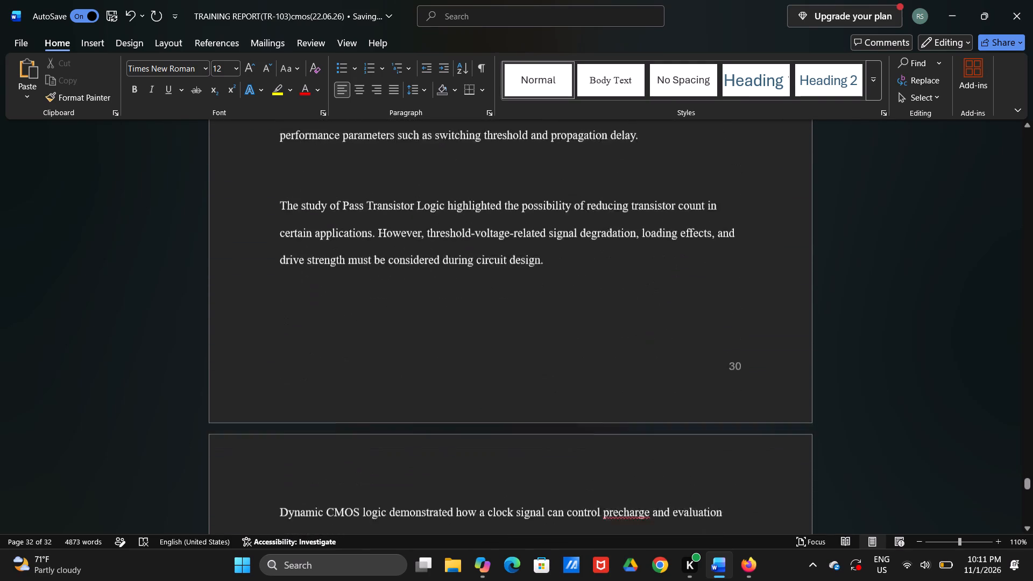
pyautogui.scroll(-5, 553, 318)
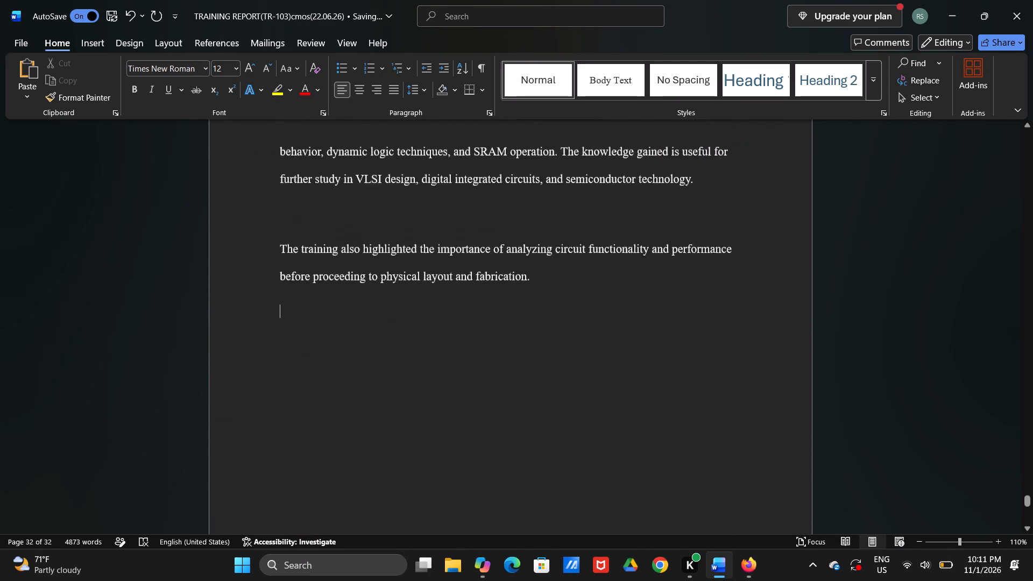
# Switch to Firefox to check the Chapter 4 title in the training report guidelines PDF, and return to the Word report.
pyautogui.hotkey('alt', 'Tab')
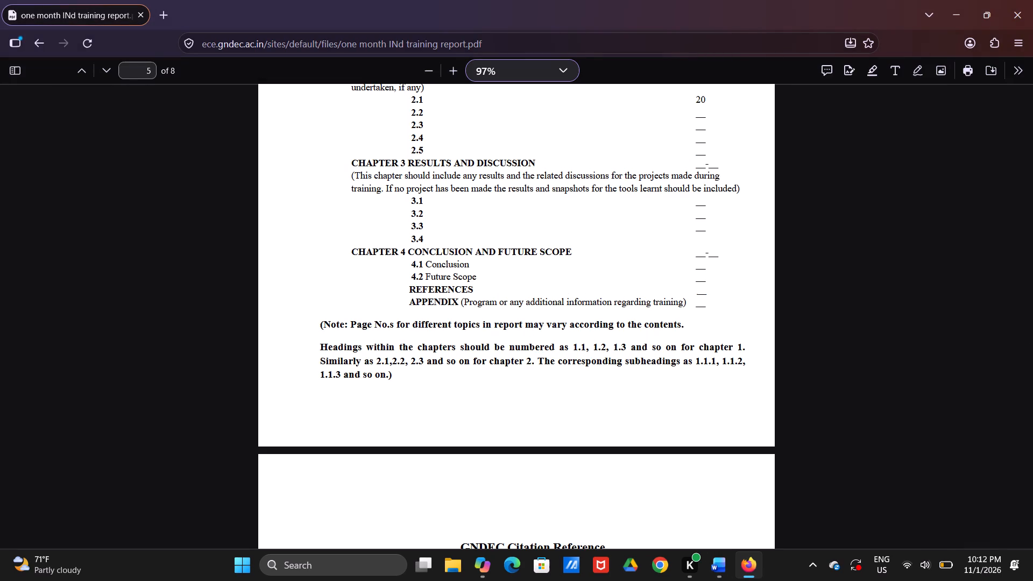
pyautogui.hotkey('alt', 'Tab')
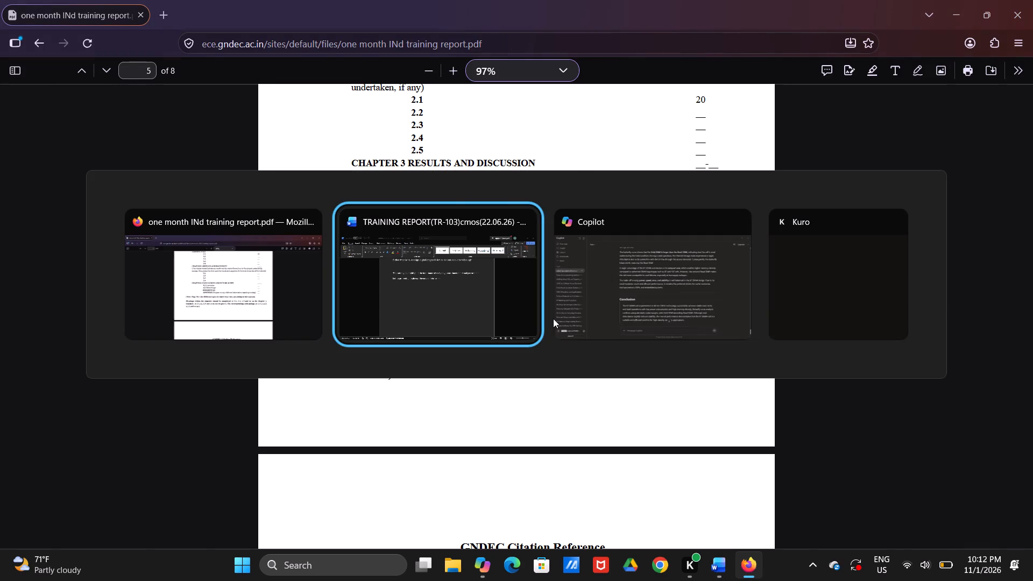
# Format the empty first line of page 33 as centred, bold, 16 pt text.
pyautogui.scroll(-2, 556, 317)
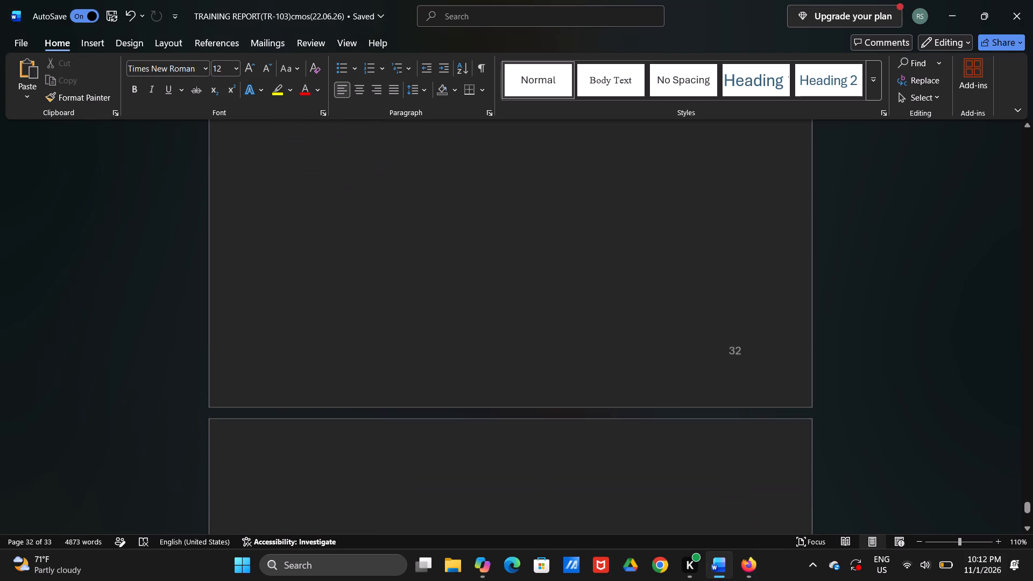
pyautogui.scroll(-1, 556, 317)
pyautogui.click(492, 342)
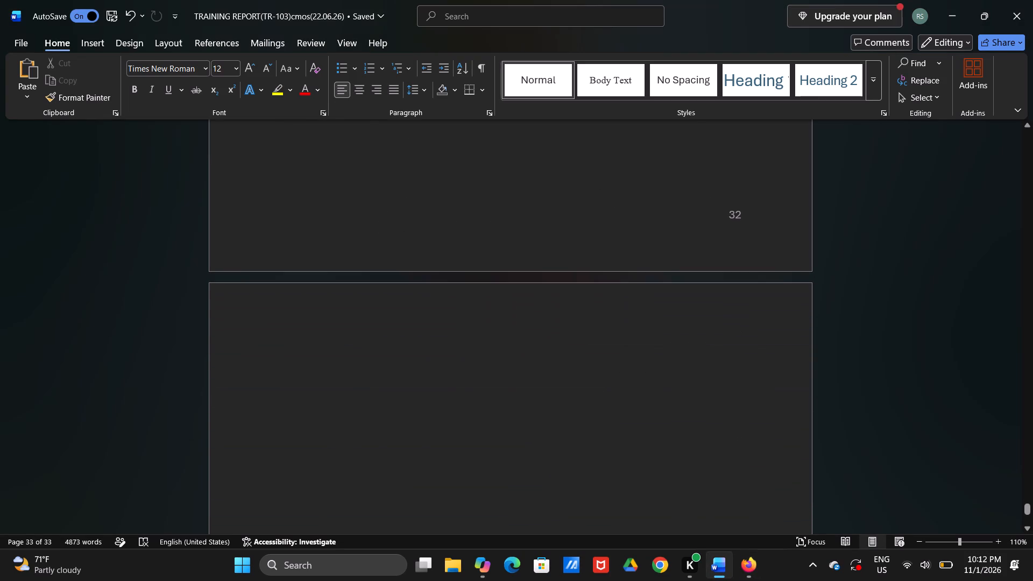
pyautogui.click(362, 89)
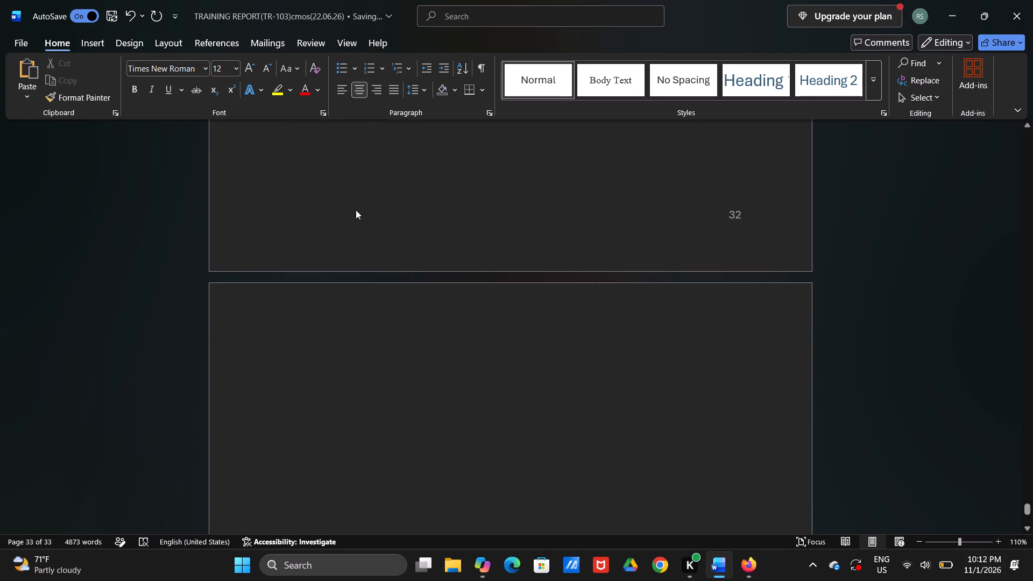
pyautogui.write('CHA')
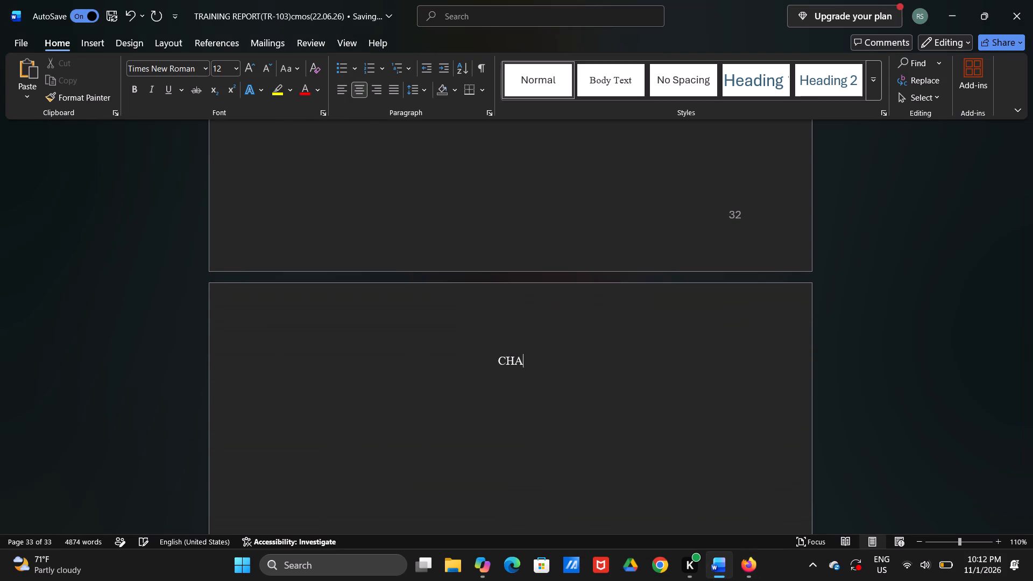
pyautogui.press('BackSpace')
pyautogui.press('BackSpace')
pyautogui.press('BackSpace')
pyautogui.hotkey('ctrl', 'shift', '.')
pyautogui.hotkey('ctrl', 'shift', '.')
pyautogui.write('CHA')
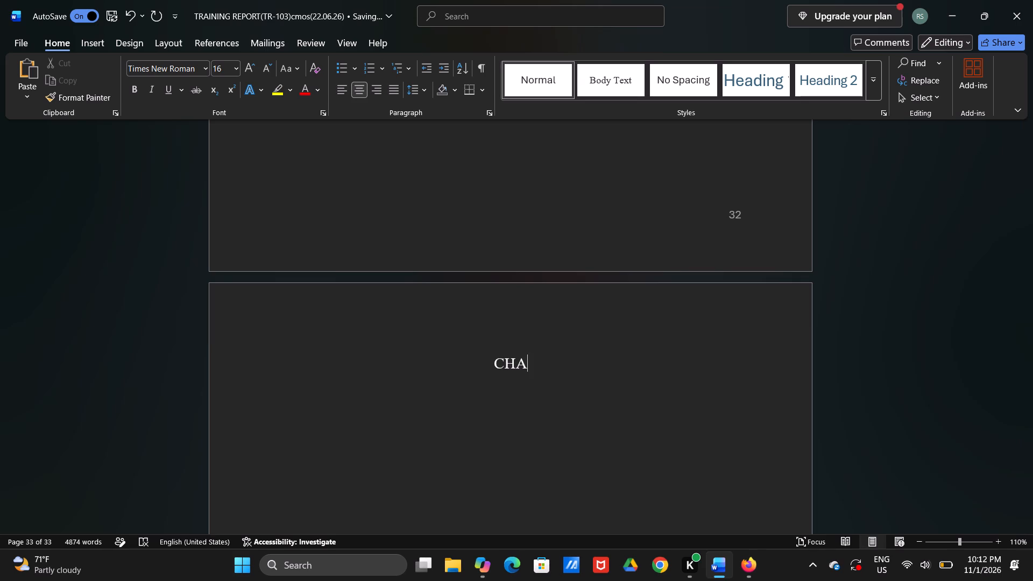
pyautogui.press('BackSpace')
pyautogui.press('BackSpace')
pyautogui.press('BackSpace')
pyautogui.hotkey('ctrl', 'b')
# Enter the chapter title "CHAPTER-4 CONCLUSION & FUTURE SCOPE" on page 33 and start a new line below it.
pyautogui.write('CHAPTER')
pyautogui.write('-4')
pyautogui.press('space')
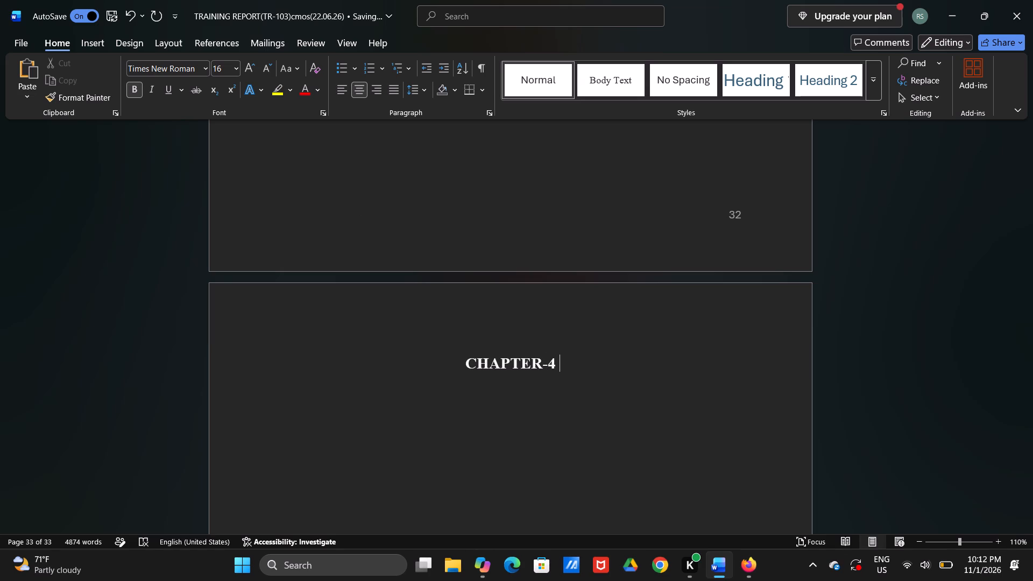
pyautogui.write('CONCLUS')
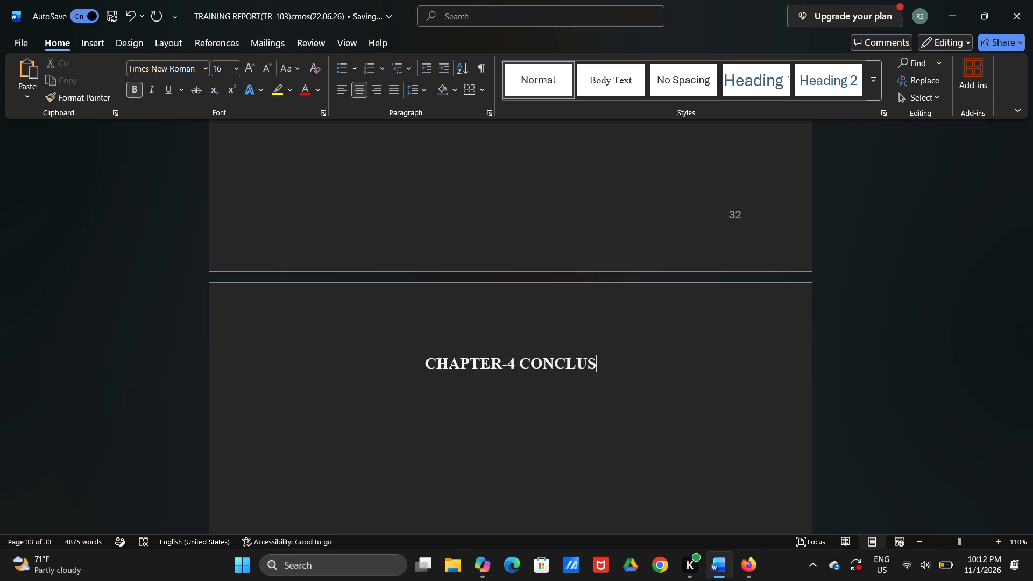
pyautogui.write('ION')
pyautogui.press('space')
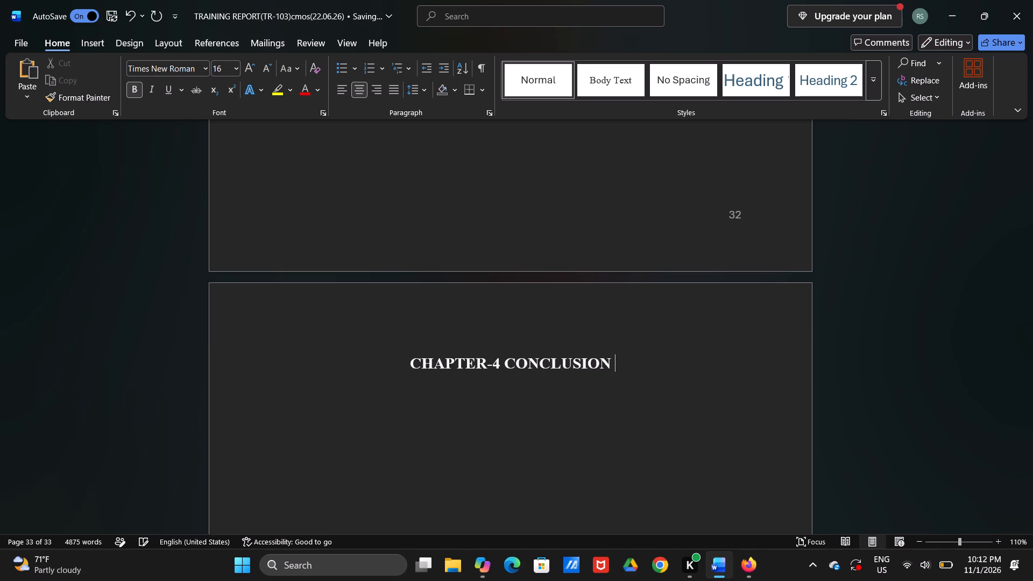
pyautogui.write('&')
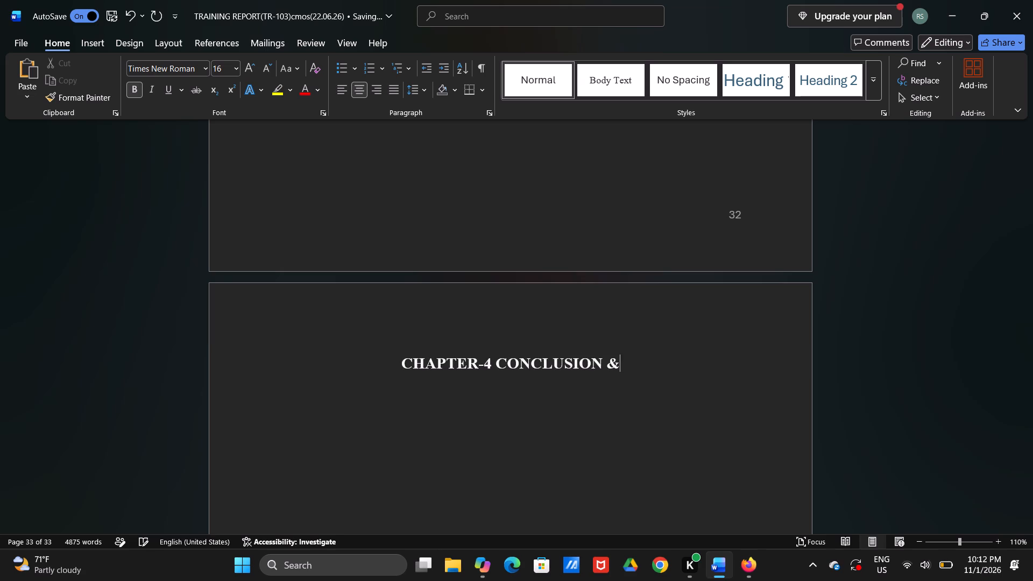
pyautogui.press('space')
pyautogui.write('FUTURE SCOPE')
pyautogui.press('Return')
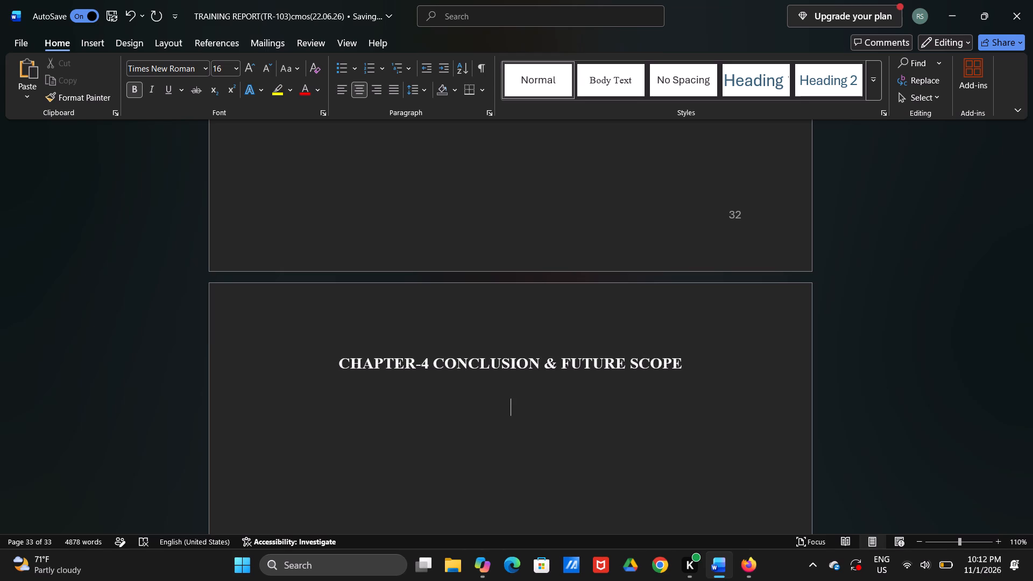
pyautogui.hotkey('alt', 'Tab')
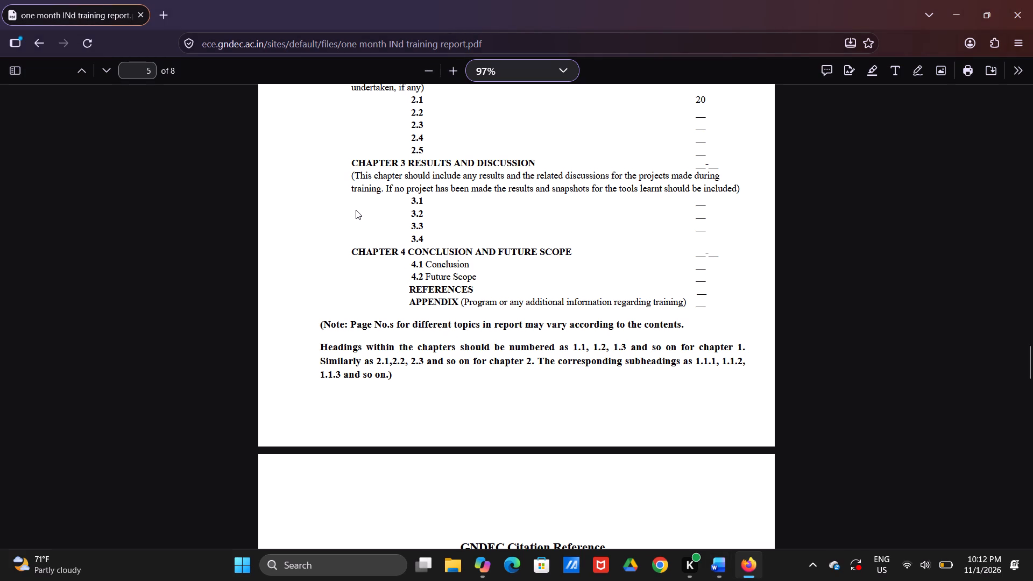
pyautogui.hotkey('alt', 'Tab')
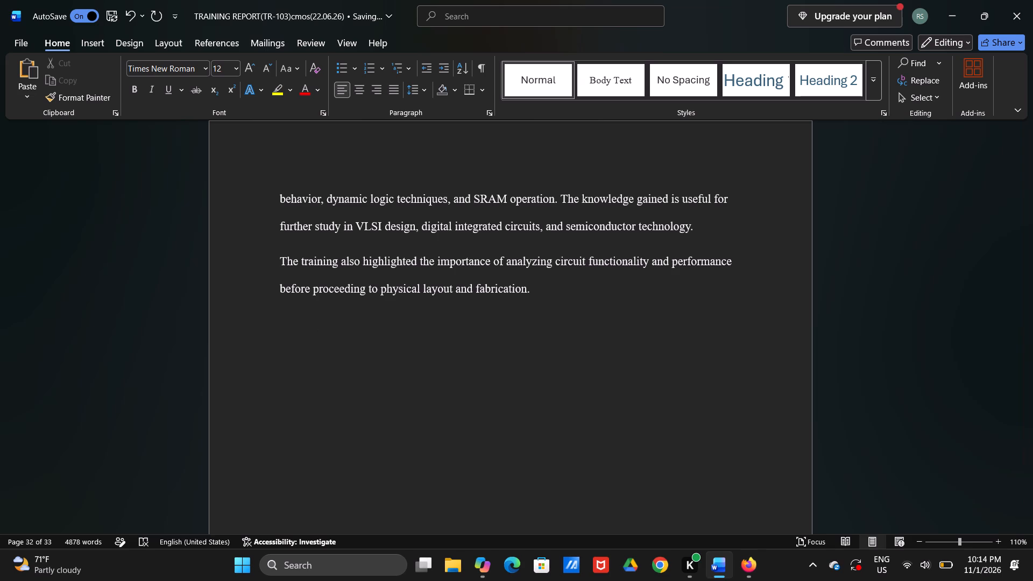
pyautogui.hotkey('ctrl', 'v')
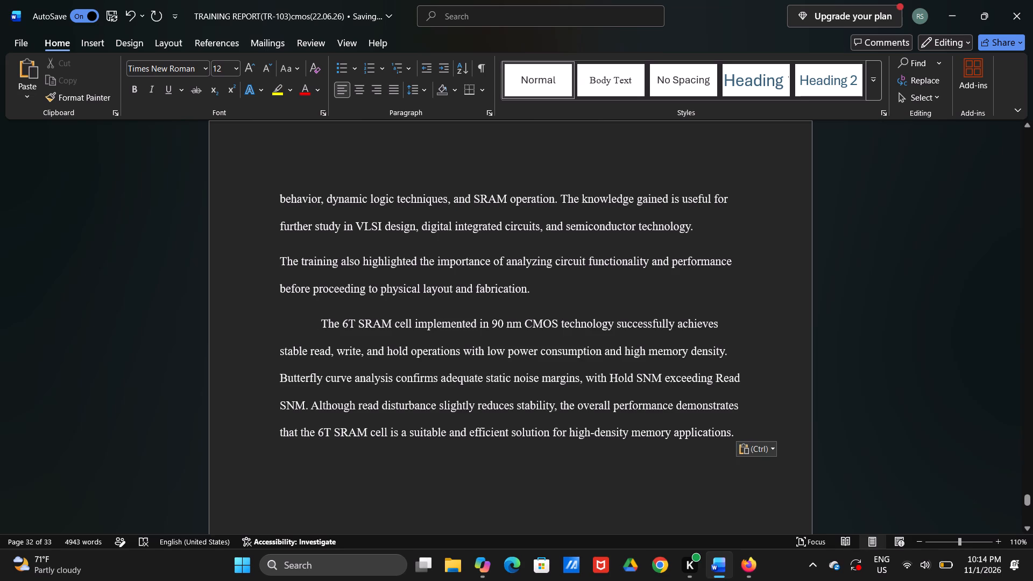
# Indent the first line of the paragraph "The training also highlighted" with spaces to roughly match the pasted paragraph below.
pyautogui.click(282, 265)
pyautogui.press('space')
pyautogui.press('space')
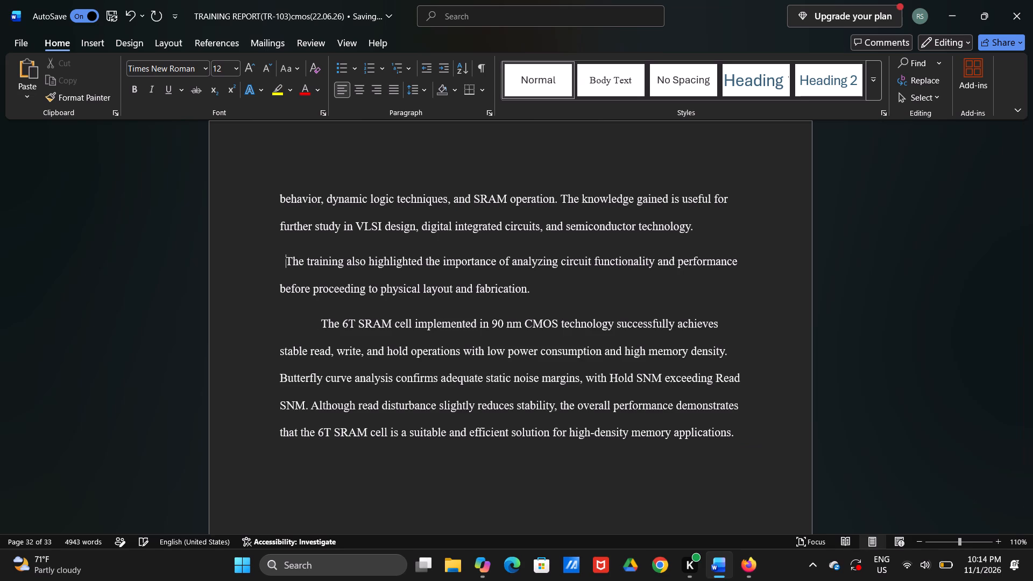
pyautogui.press('space')
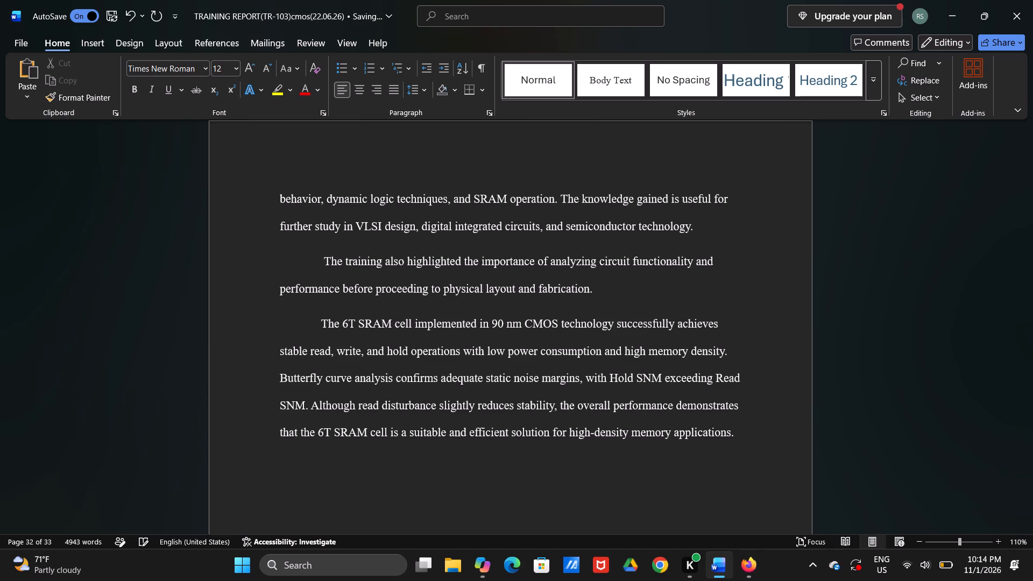
pyautogui.press('BackSpace')
pyautogui.press('BackSpace')
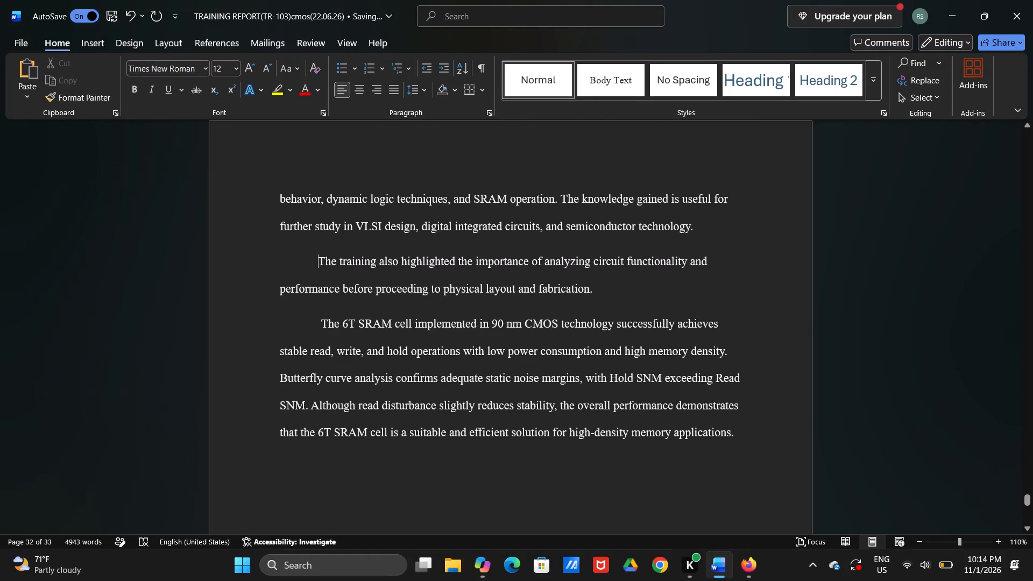
pyautogui.click(348, 337)
# Remove the extra blank lines above the Chapter 4 title so that it begins at the top of page 33.
pyautogui.scroll(-2, 400, 361)
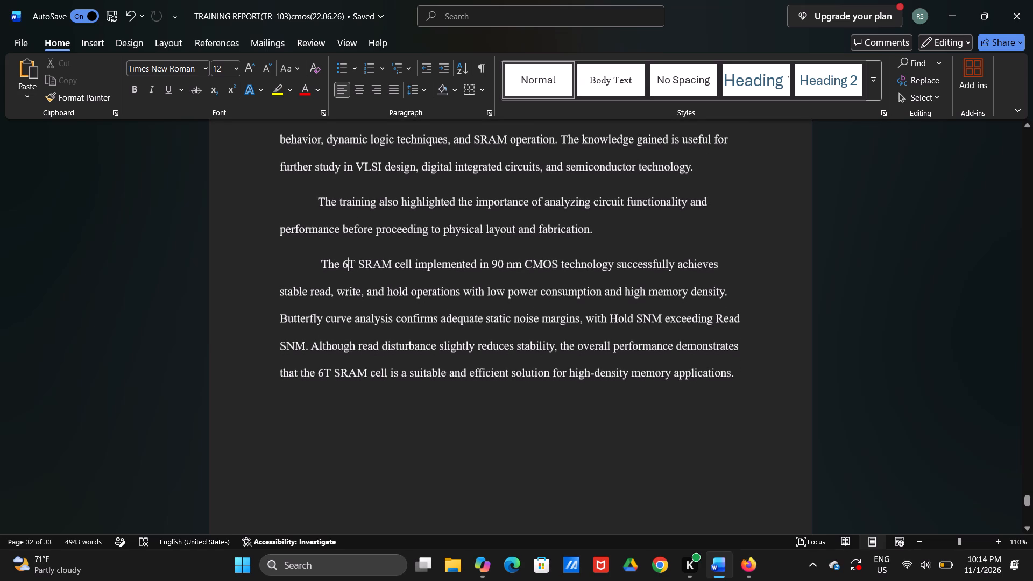
pyautogui.scroll(-1, 400, 361)
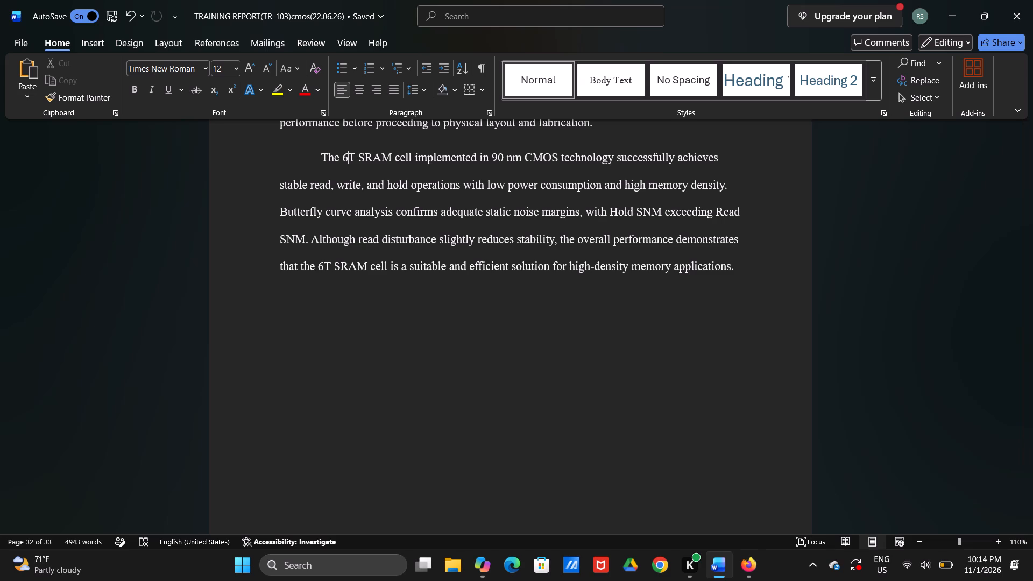
pyautogui.scroll(-1, 400, 361)
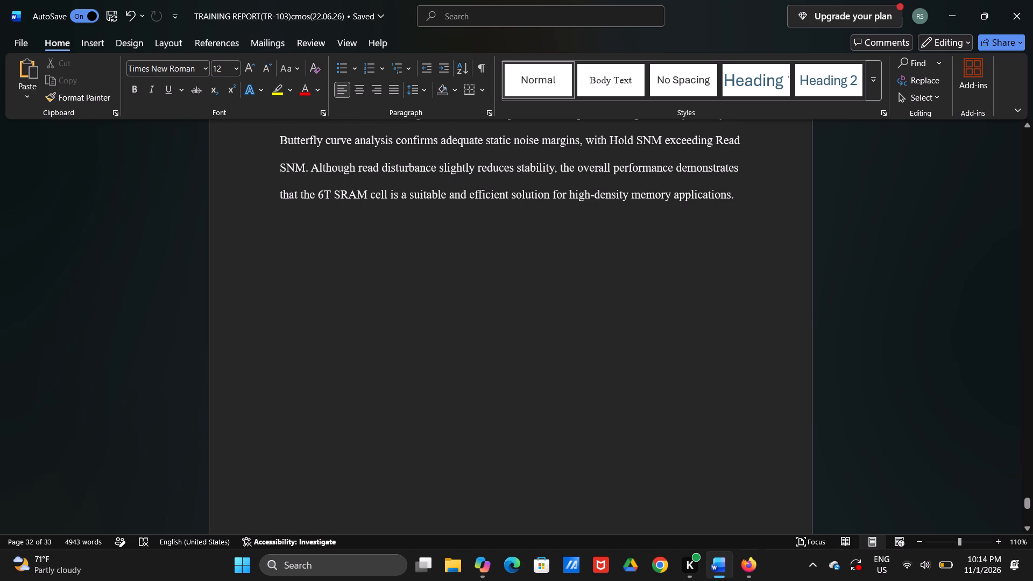
pyautogui.scroll(-1, 400, 361)
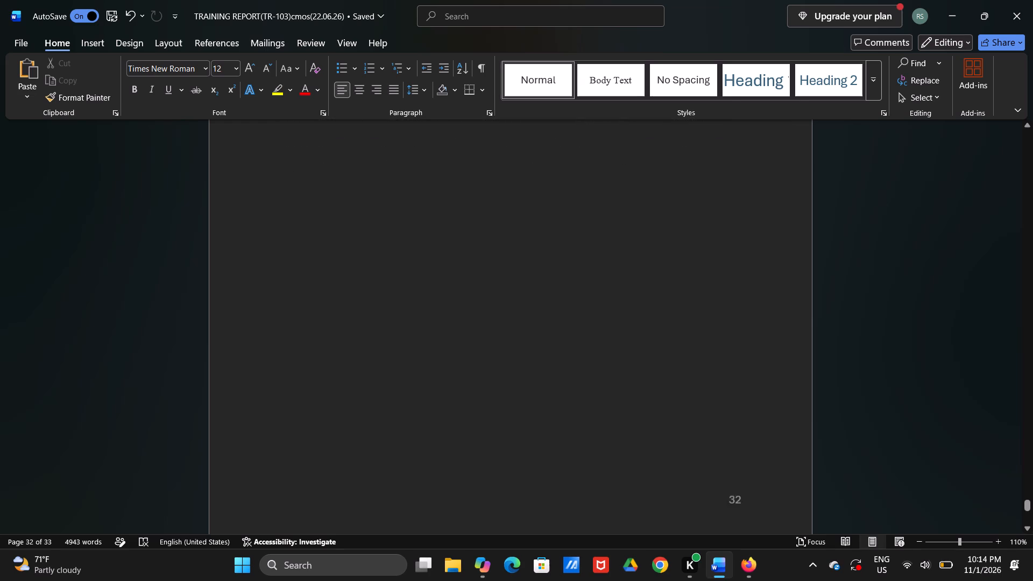
pyautogui.scroll(-2, 400, 361)
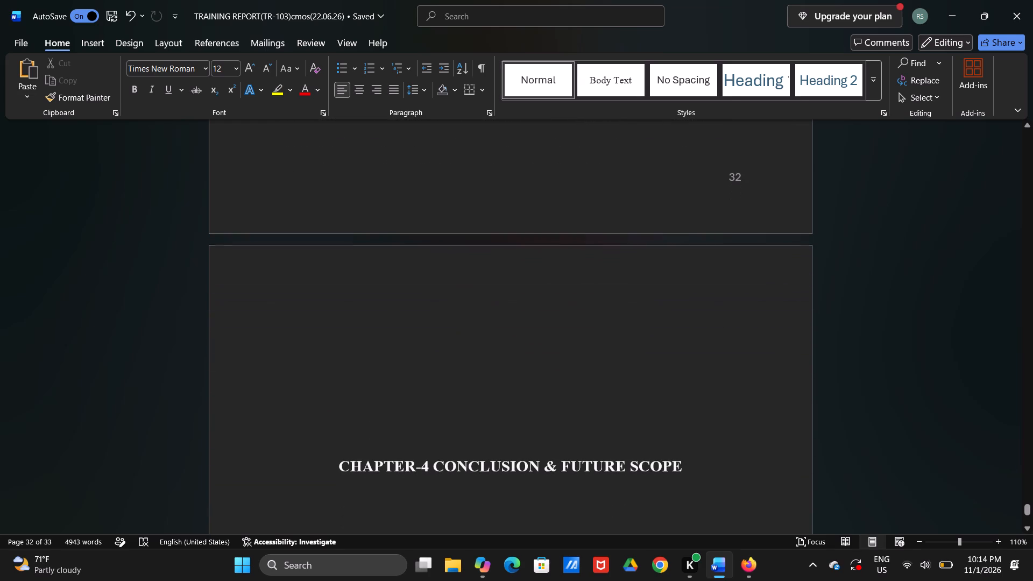
pyautogui.click(375, 322)
pyautogui.press('BackSpace')
pyautogui.press('BackSpace')
pyautogui.press('BackSpace')
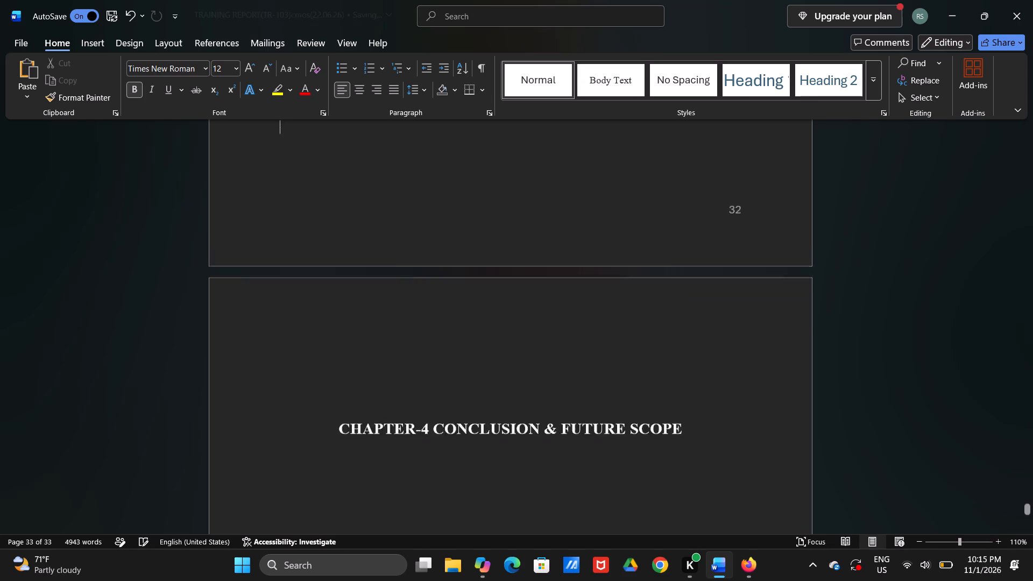
pyautogui.press('BackSpace')
pyautogui.press('BackSpace')
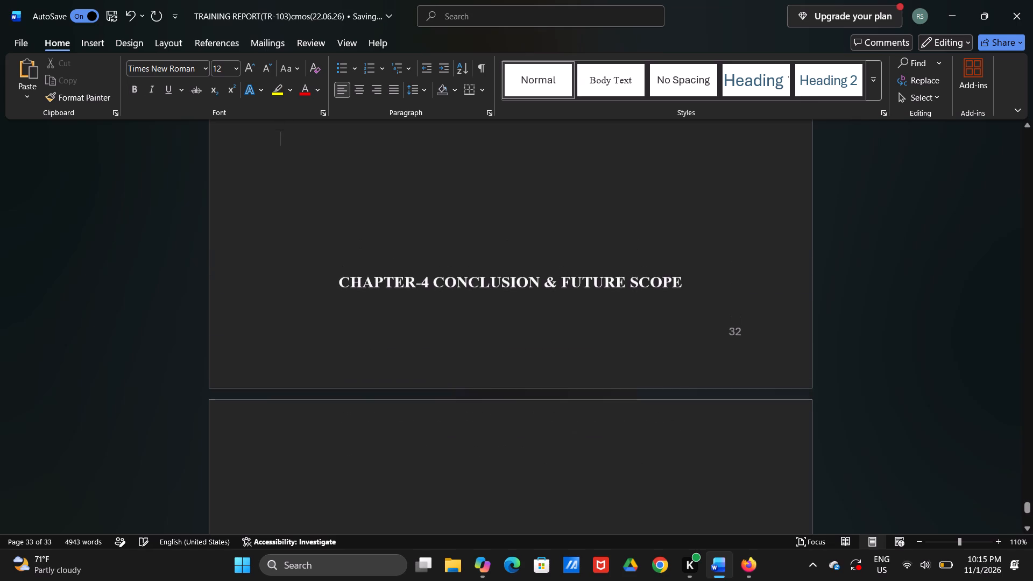
pyautogui.press('Return')
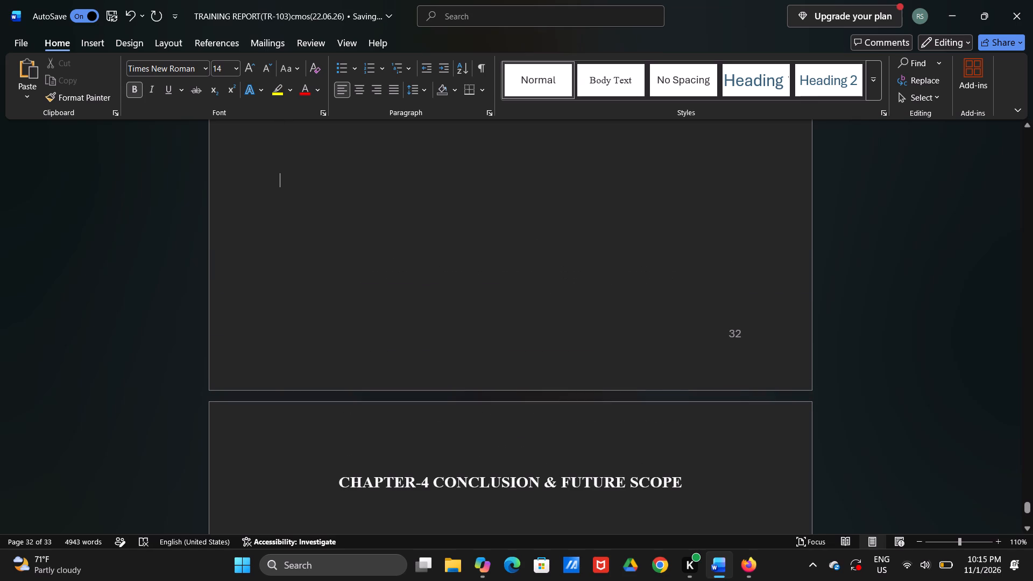
# Start a new line below the Chapter 4 title and check the Chapter 4 section headings in the college guidelines PDF.
pyautogui.click(691, 475)
pyautogui.press('Return')
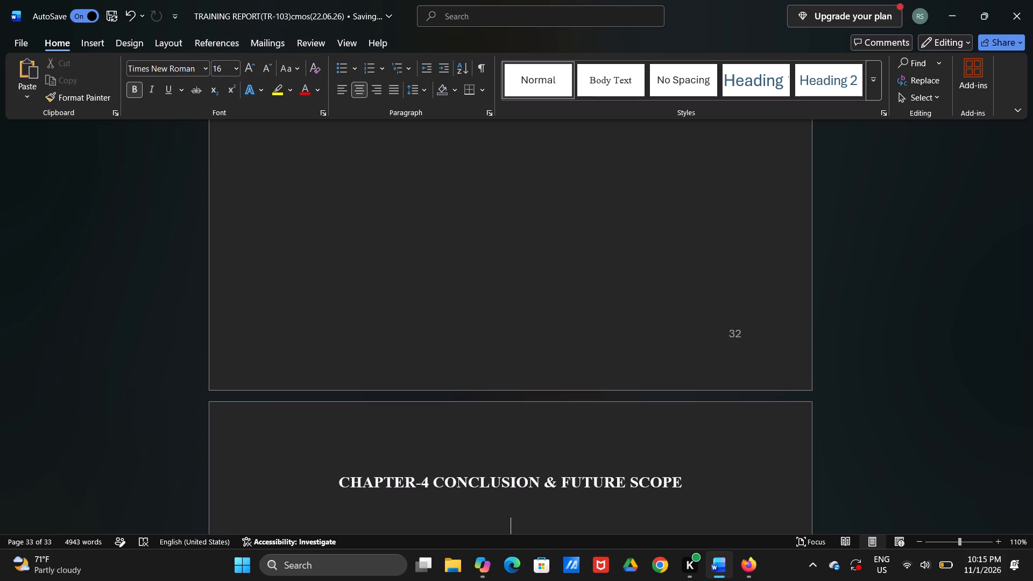
pyautogui.hotkey('alt', 'Tab')
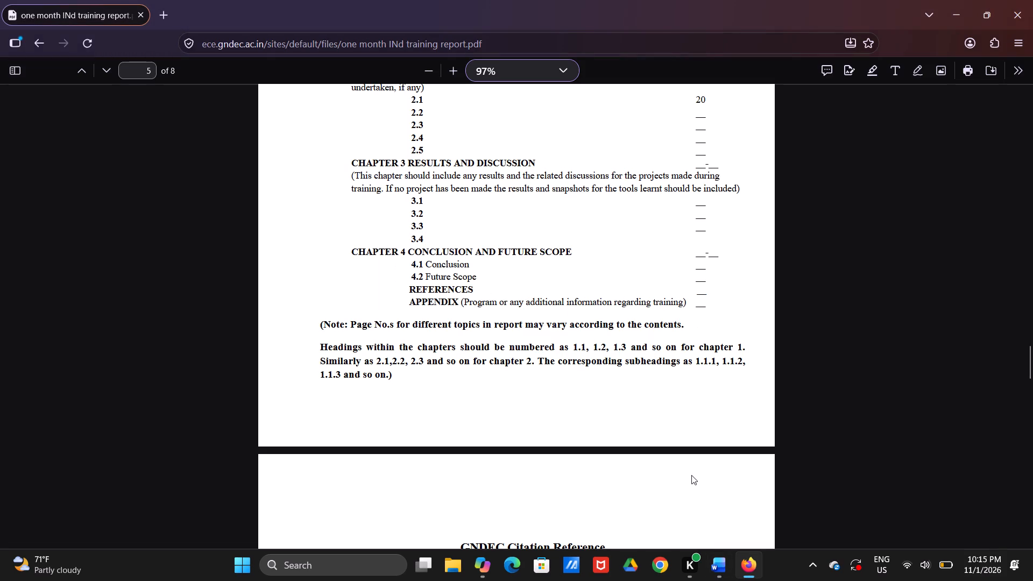
pyautogui.hotkey('alt', 'Tab')
# Replace the first-line space indent of the paragraph "The training also highlighted" on page 32 with a blank line above it.
pyautogui.scroll(-1, 691, 475)
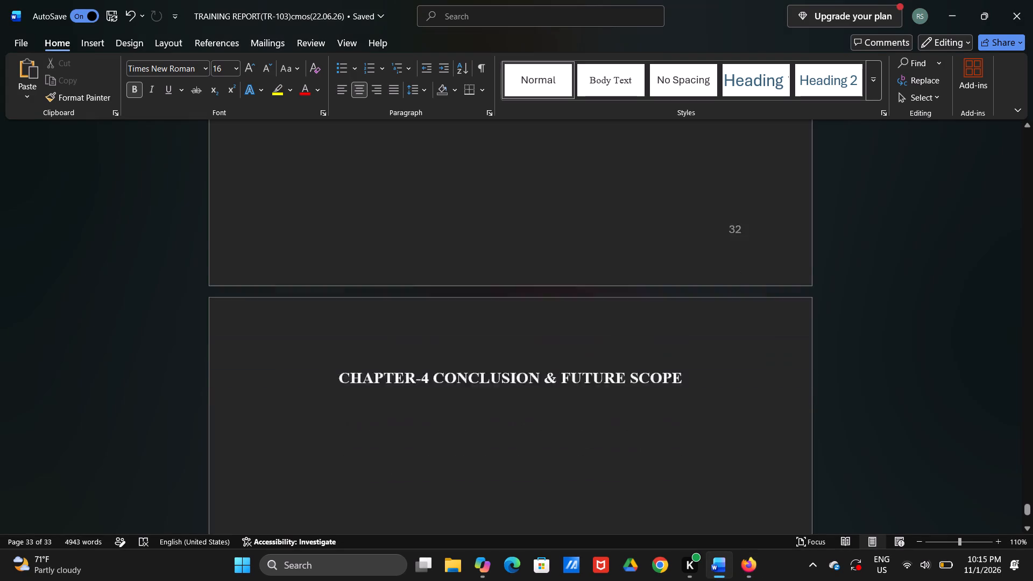
pyautogui.scroll(2, 691, 475)
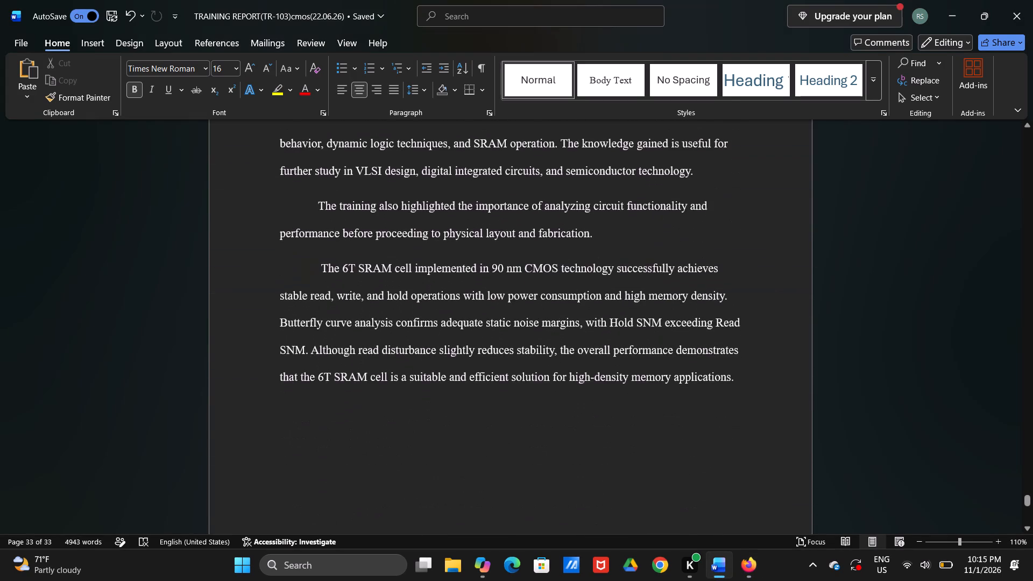
pyautogui.scroll(1, 691, 475)
pyautogui.scroll(-1, 691, 475)
pyautogui.scroll(1, 691, 475)
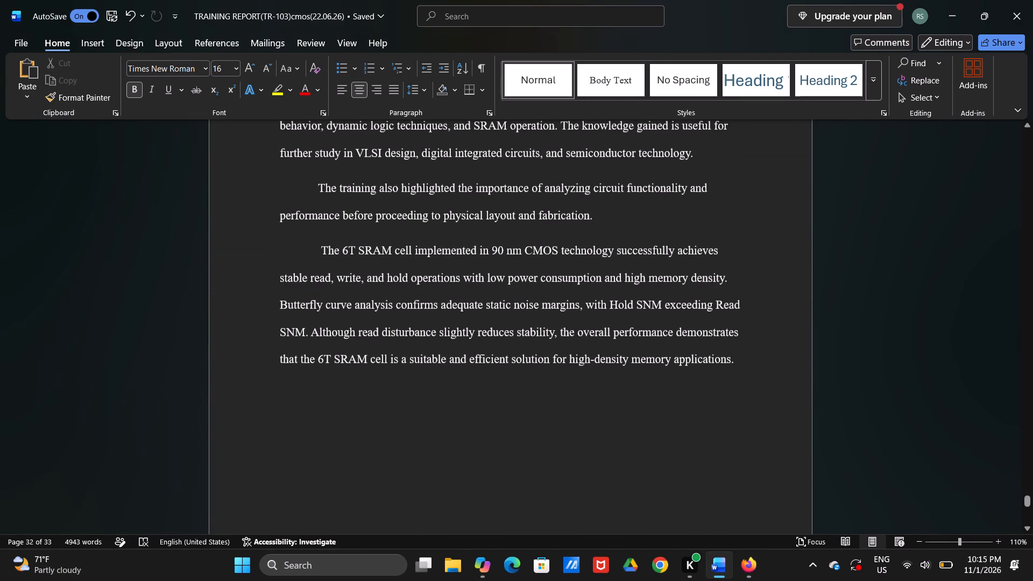
pyautogui.click(317, 187)
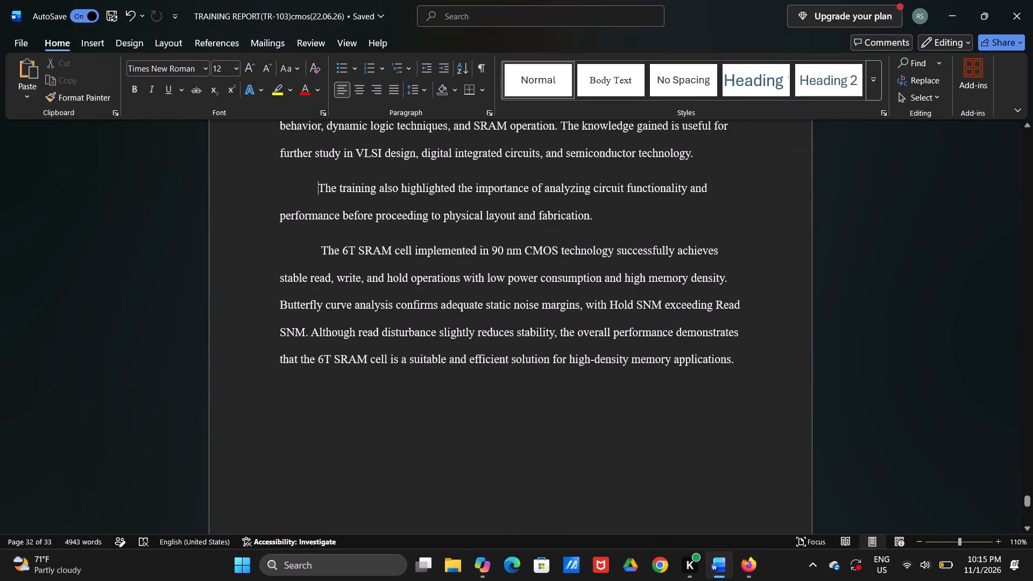
pyautogui.press('BackSpace')
pyautogui.press('BackSpace')
pyautogui.press('Return')
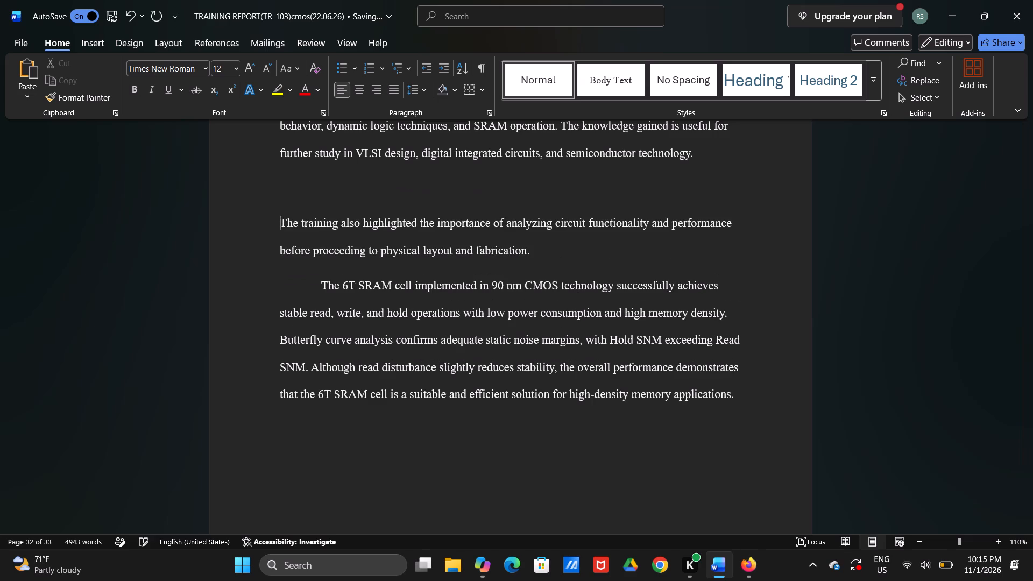
pyautogui.press('BackSpace')
pyautogui.press('Return')
# Replace the first-line indent of the paragraph "The 6T SRAM cell implemented" with a blank line above it.
pyautogui.click(322, 275)
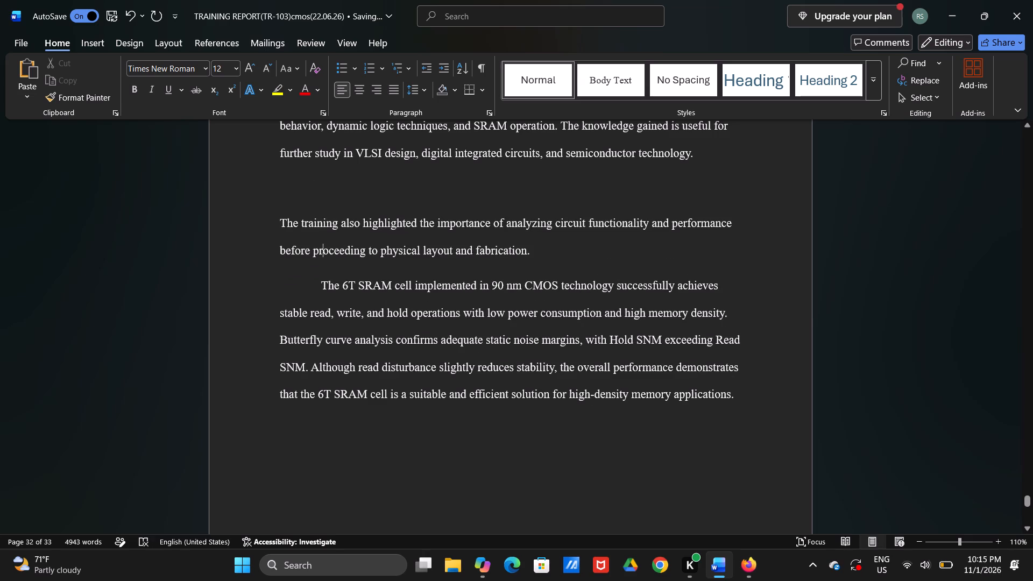
pyautogui.doubleClick(322, 278)
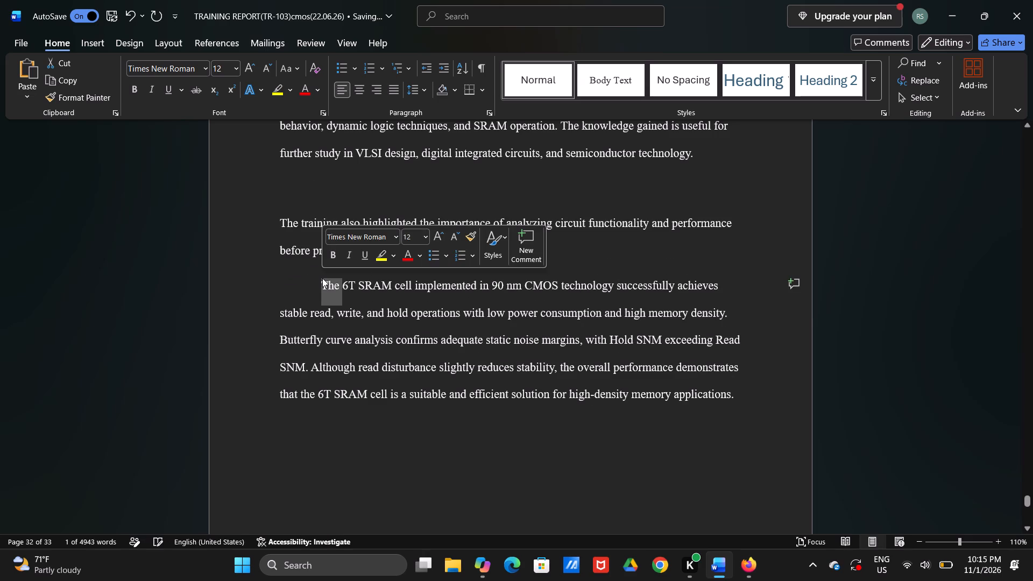
pyautogui.click(322, 278)
pyautogui.press('Return')
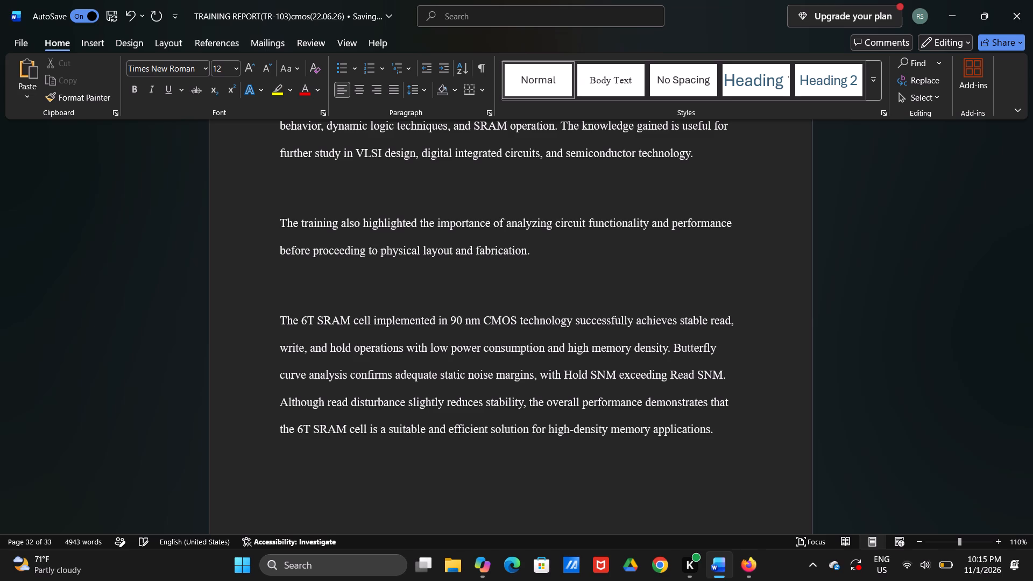
# Remove the extra blank lines above the Chapter 4 title, keeping it at the top of page 33, and place the cursor below it.
pyautogui.scroll(1, 322, 278)
pyautogui.scroll(-2, 322, 278)
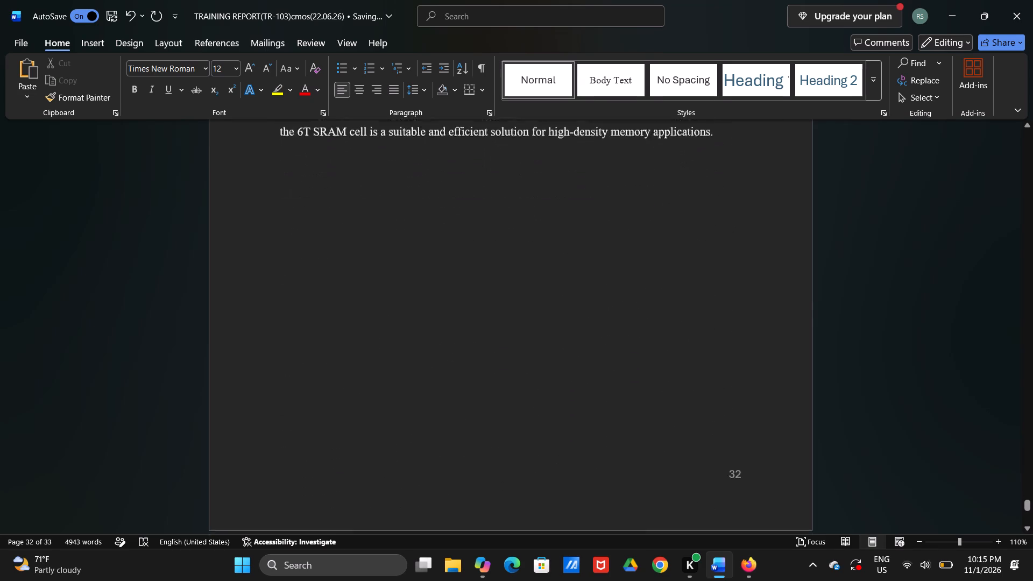
pyautogui.scroll(-2, 322, 278)
pyautogui.click(380, 310)
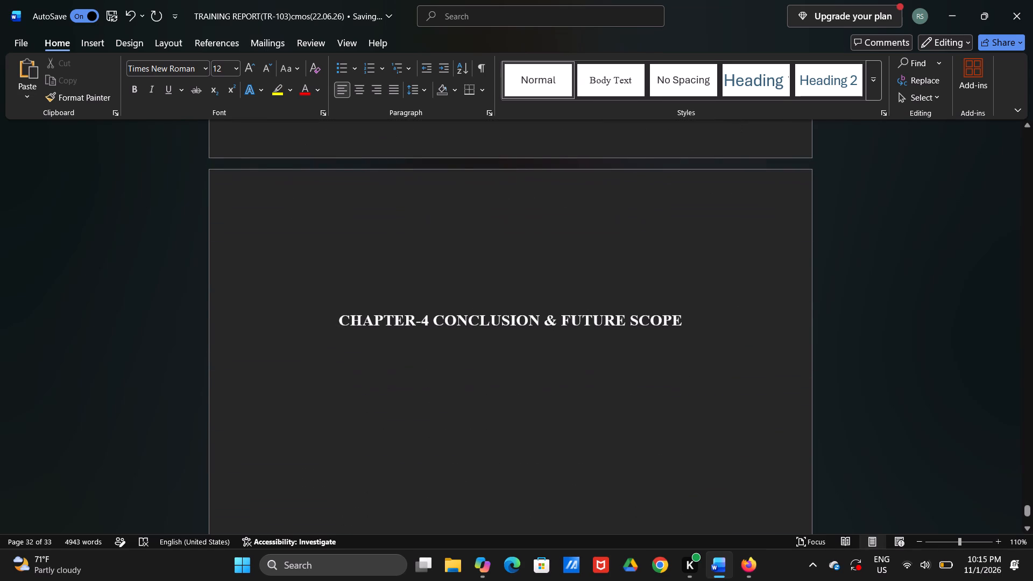
pyautogui.click(364, 255)
pyautogui.press('BackSpace')
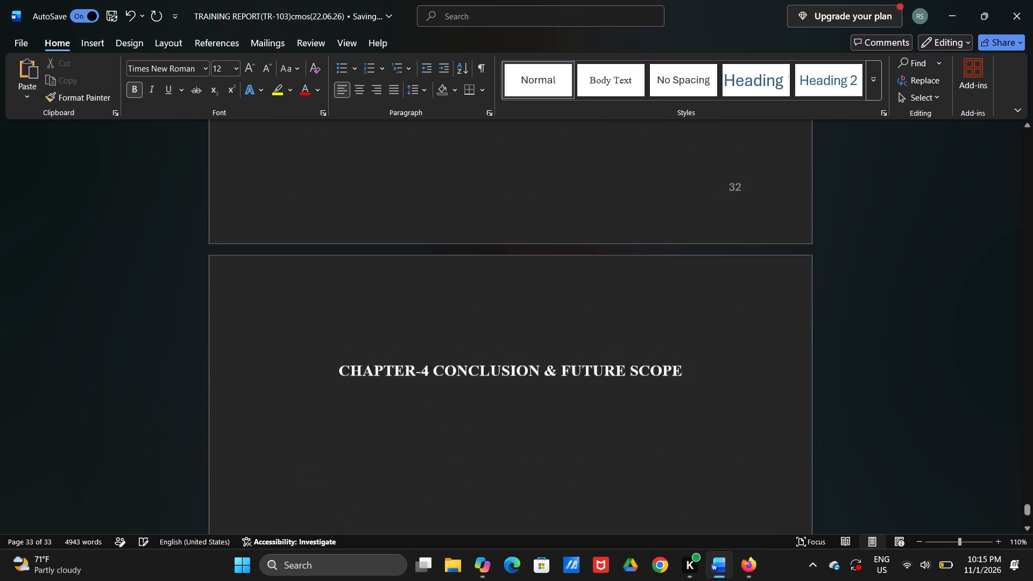
pyautogui.press('BackSpace')
pyautogui.press('BackSpace')
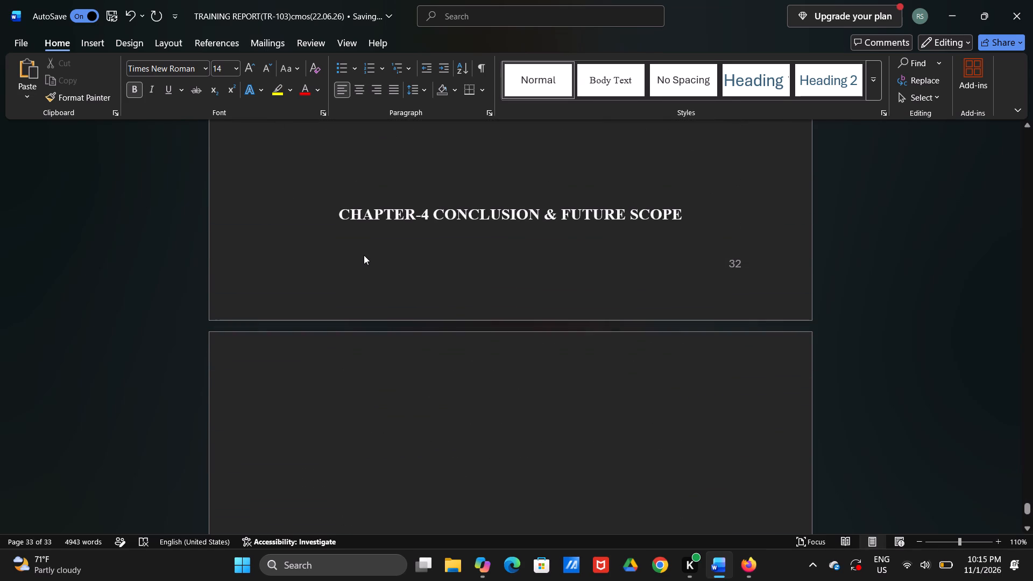
pyautogui.press('Return')
pyautogui.scroll(1, 361, 279)
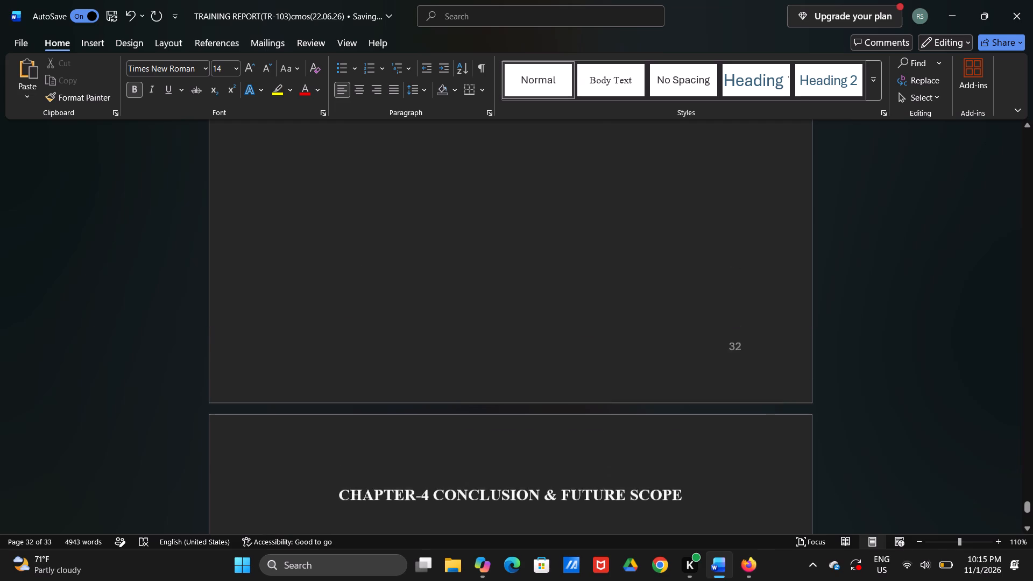
pyautogui.scroll(1, 361, 279)
pyautogui.scroll(-3, 361, 279)
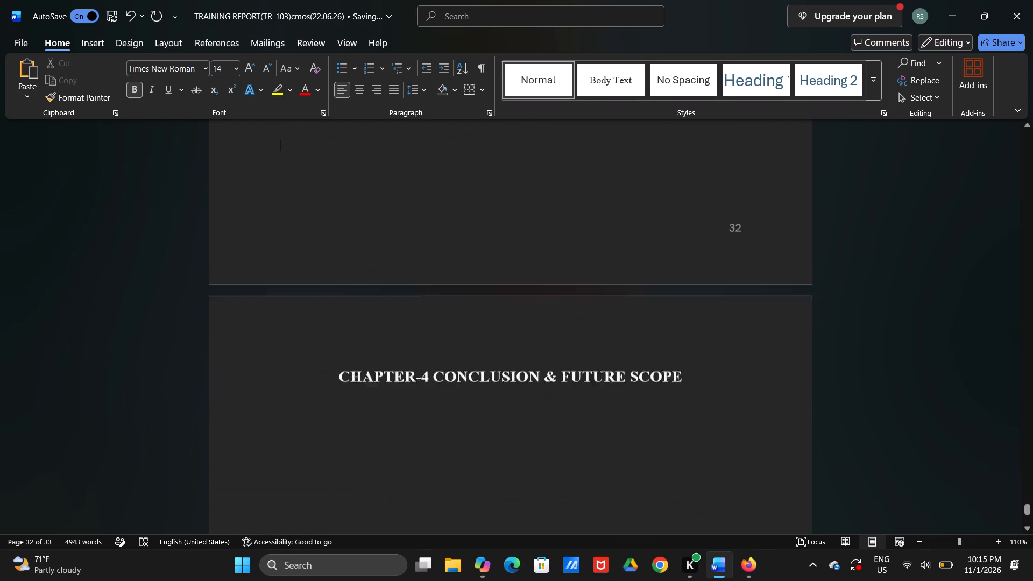
pyautogui.click(378, 340)
pyautogui.click(246, 354)
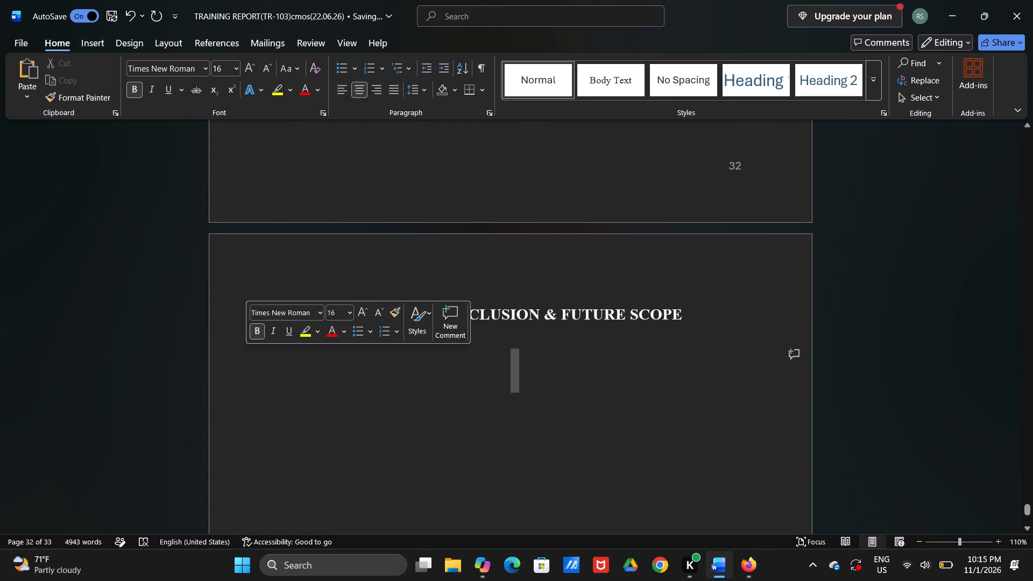
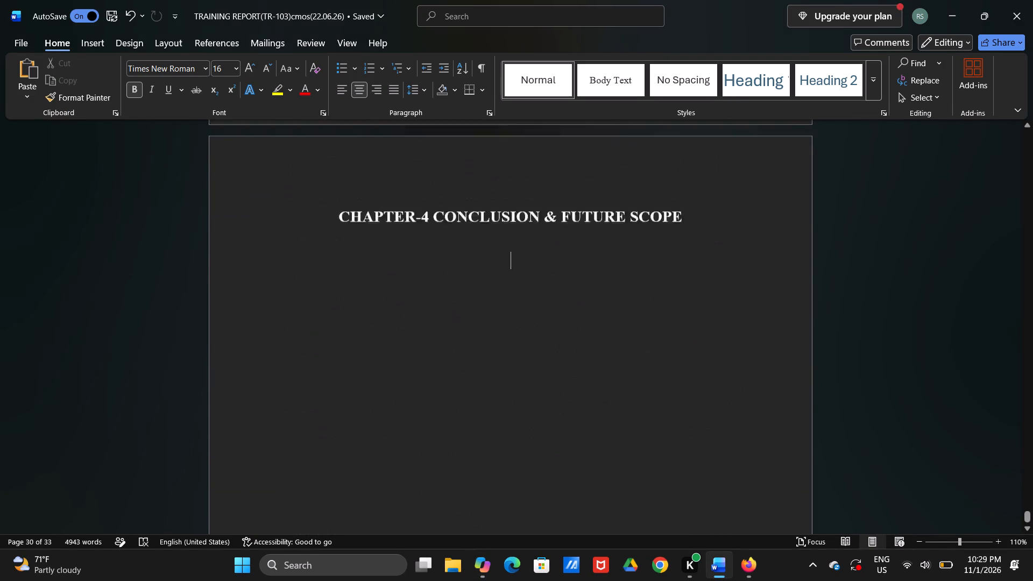
pyautogui.scroll(-1, 355, 392)
pyautogui.scroll(2, 355, 392)
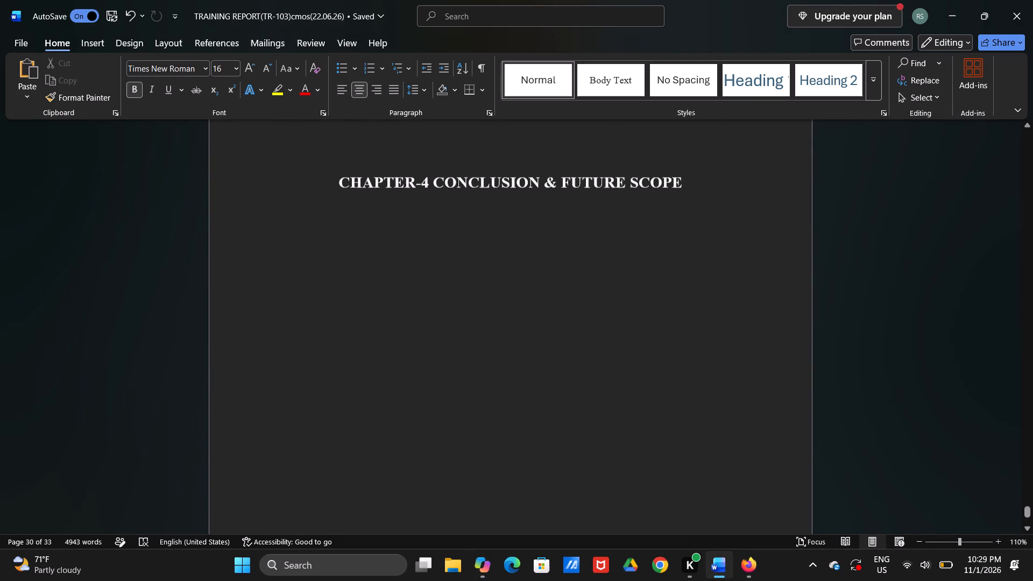
pyautogui.click(338, 91)
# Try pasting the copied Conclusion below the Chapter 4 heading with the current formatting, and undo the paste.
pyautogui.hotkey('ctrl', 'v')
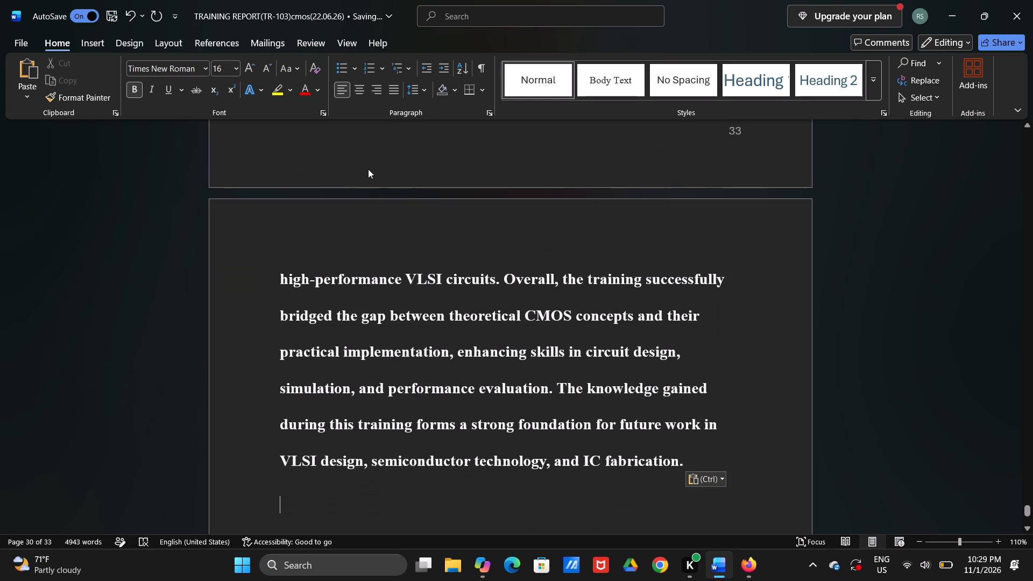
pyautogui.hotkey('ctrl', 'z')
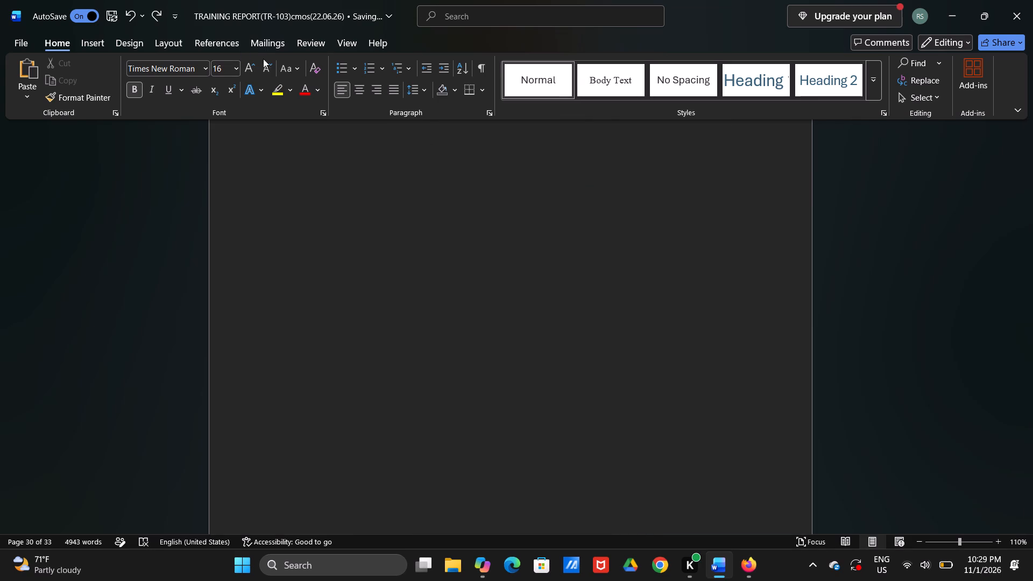
# Set the empty line's font size to 12 with bold off and paste the copied Conclusion below the Chapter 4 heading.
pyautogui.doubleClick(262, 67)
pyautogui.hotkey('ctrl', 'b')
pyautogui.scroll(4, 145, 104)
pyautogui.scroll(1, 364, 196)
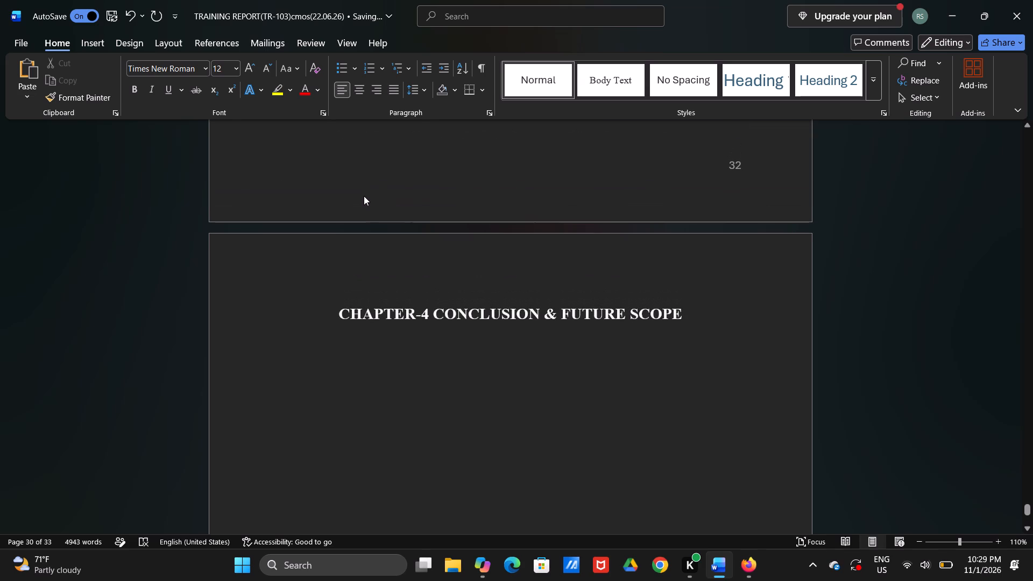
pyautogui.hotkey('ctrl', 'v')
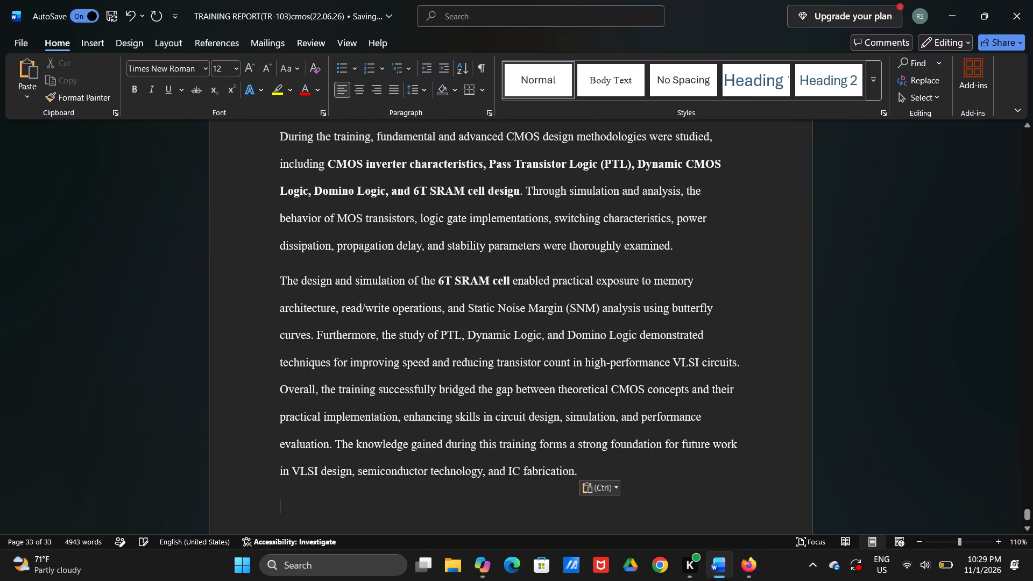
# Increase the "Conclusion" subheading under Chapter 4 to font size 14, keeping it bold.
pyautogui.scroll(1, 364, 196)
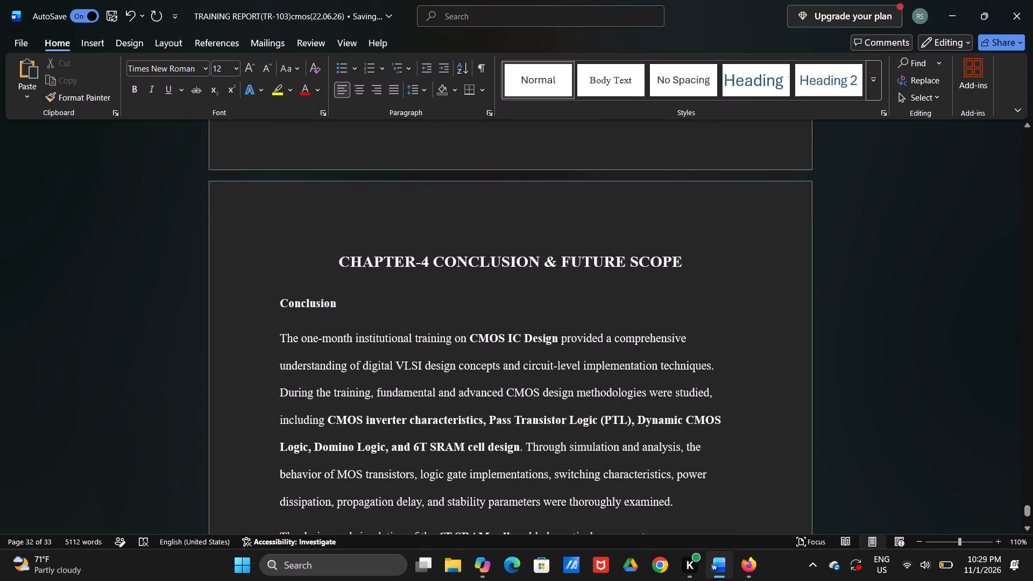
pyautogui.moveTo(339, 303); pyautogui.dragTo(208, 294)
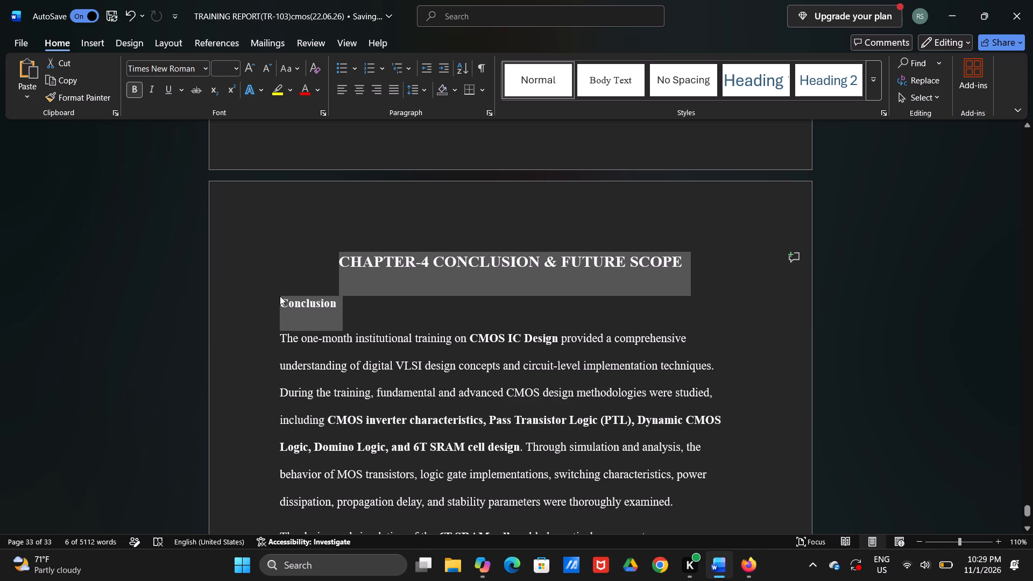
pyautogui.click(360, 309)
pyautogui.moveTo(339, 299); pyautogui.dragTo(260, 297)
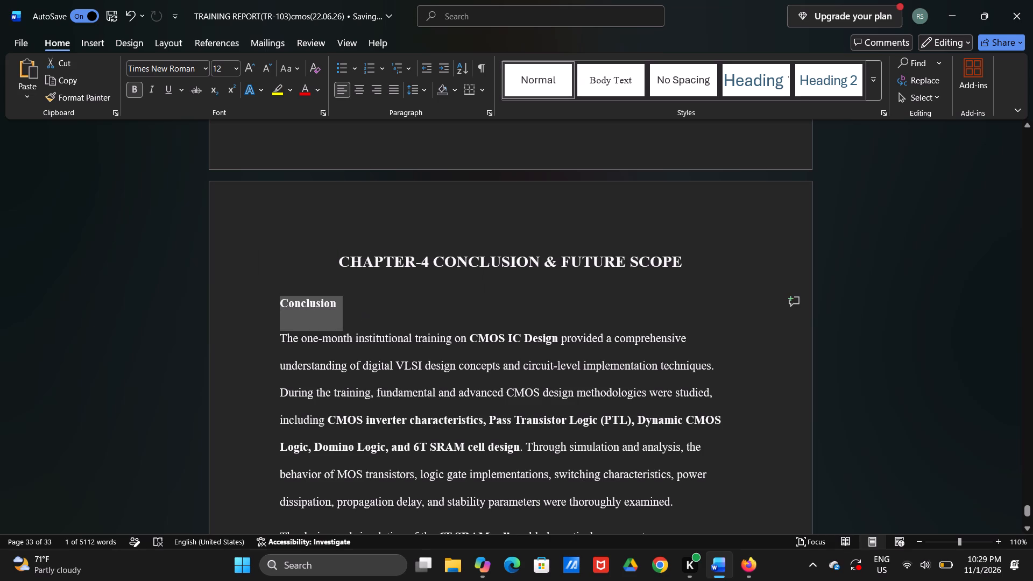
pyautogui.hotkey('ctrl', 'b')
pyautogui.hotkey('ctrl', 'b')
pyautogui.scroll(-1, 364, 373)
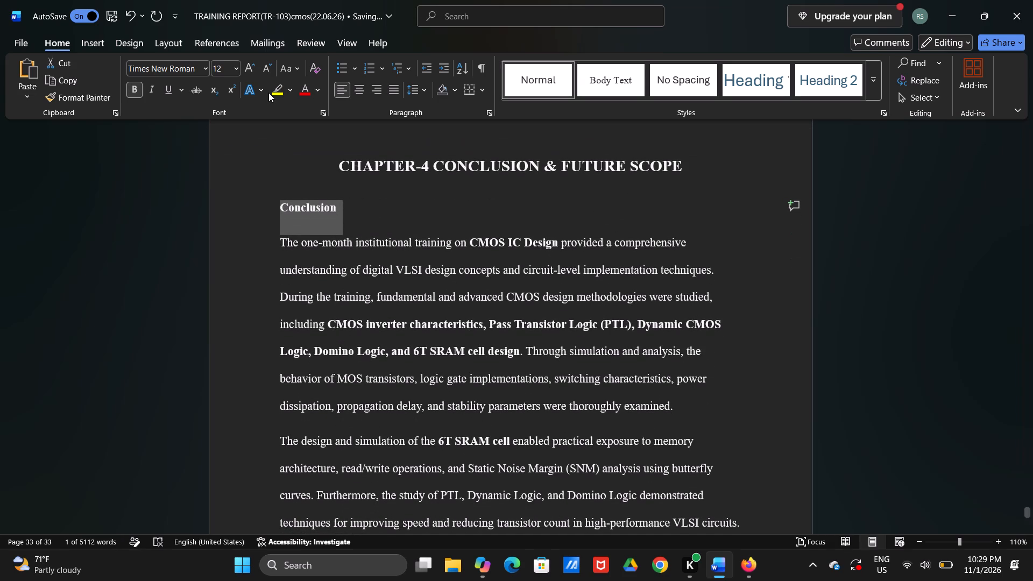
pyautogui.click(248, 63)
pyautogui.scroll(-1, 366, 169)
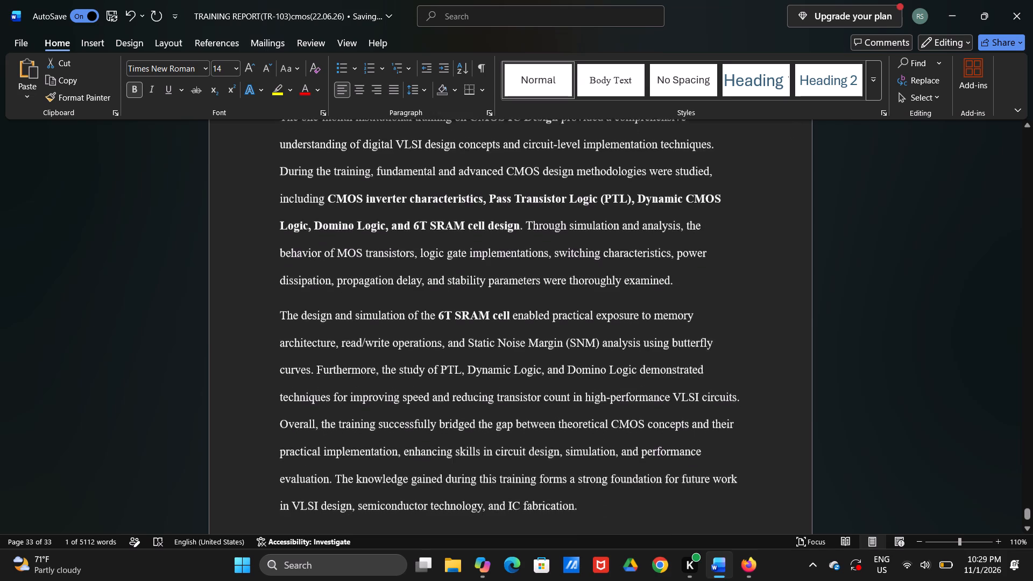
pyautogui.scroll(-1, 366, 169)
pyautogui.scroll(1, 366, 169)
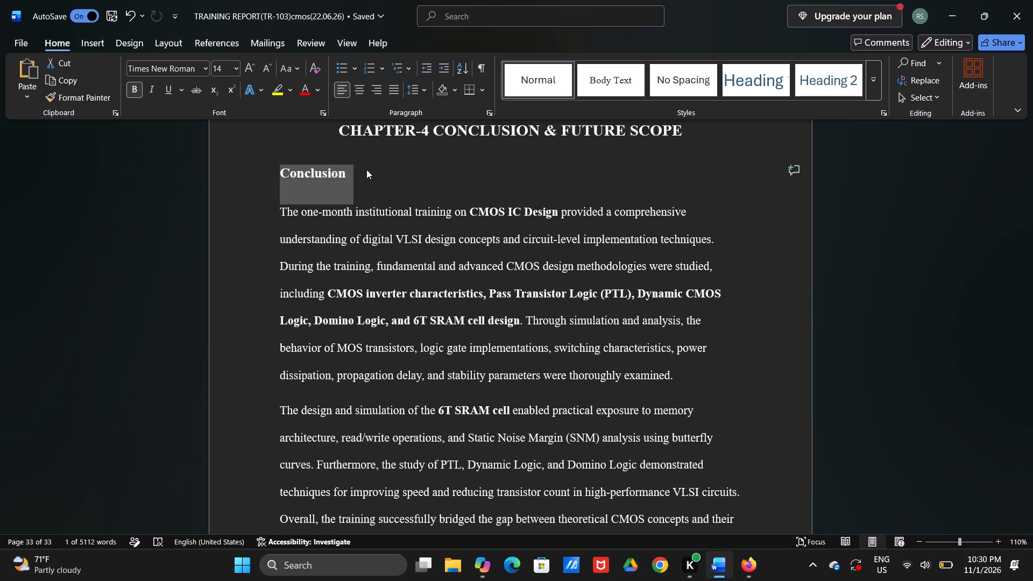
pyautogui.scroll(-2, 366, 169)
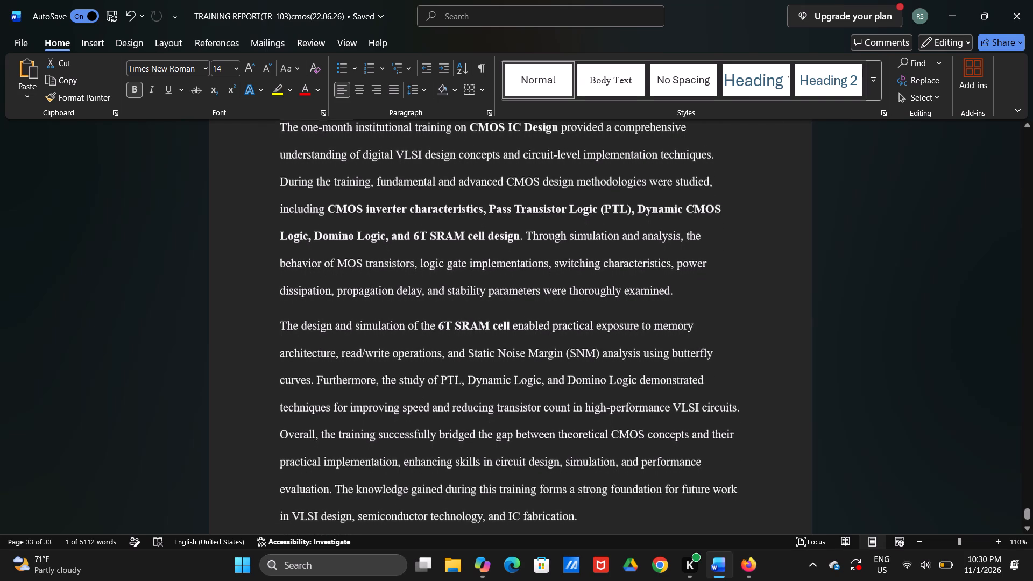
# Read through the pasted Conclusion paragraphs down to the end of the last page of Chapter 4.
pyautogui.scroll(-4, 366, 169)
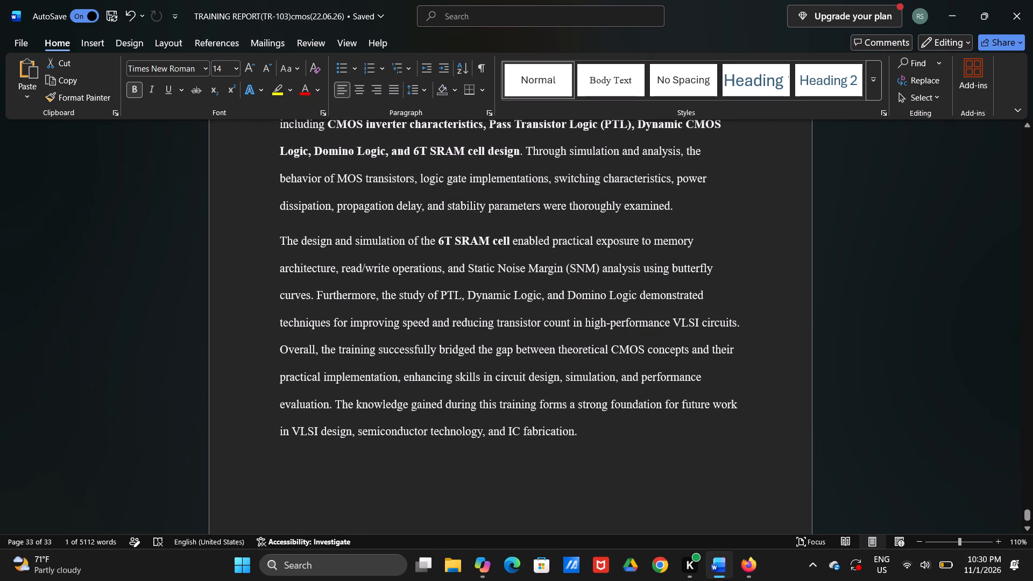
pyautogui.scroll(-1, 366, 169)
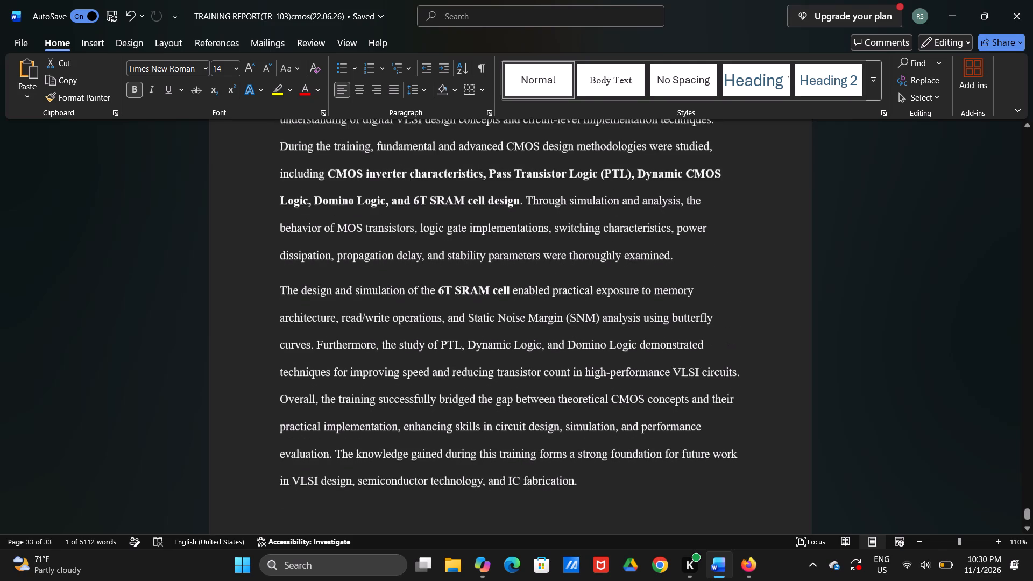
pyautogui.scroll(-1, 366, 169)
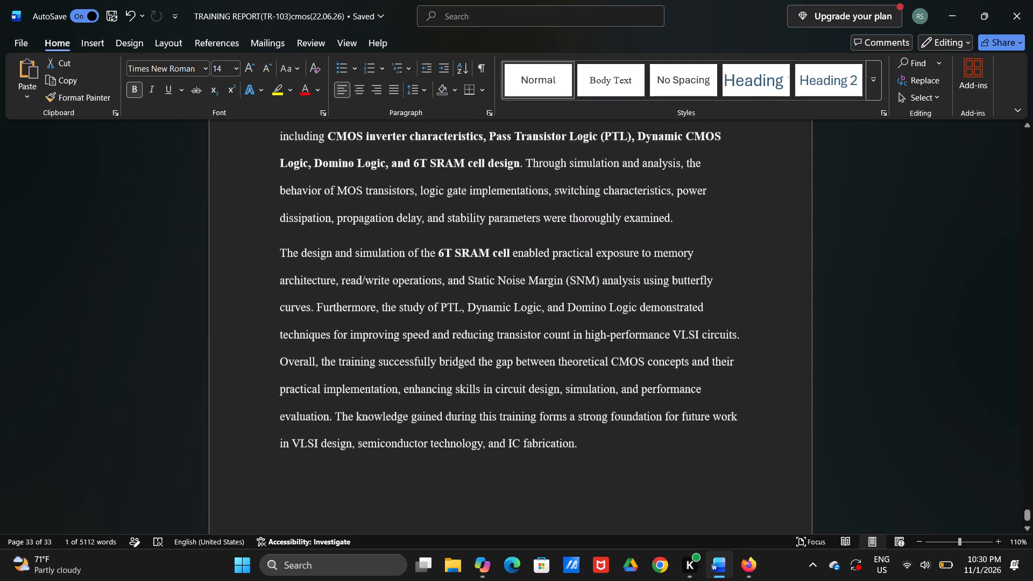
pyautogui.scroll(-1, 366, 169)
pyautogui.scroll(1, 366, 169)
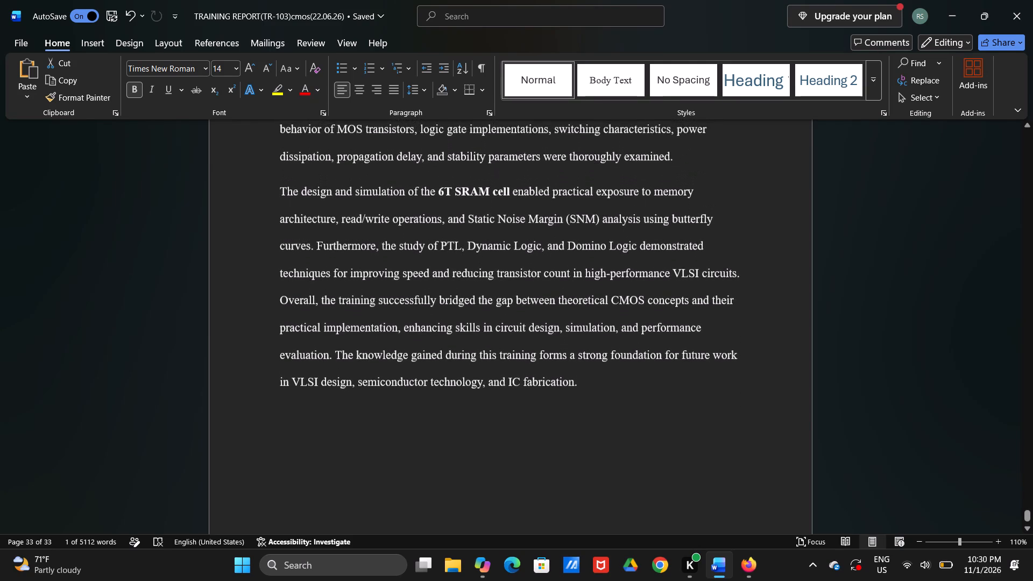
pyautogui.scroll(1, 366, 169)
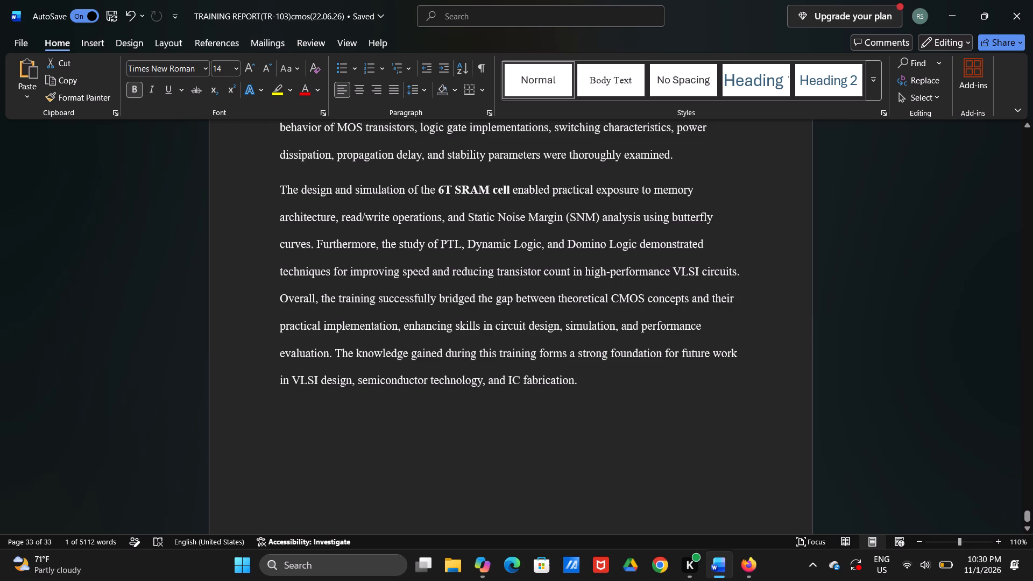
pyautogui.scroll(-4, 366, 169)
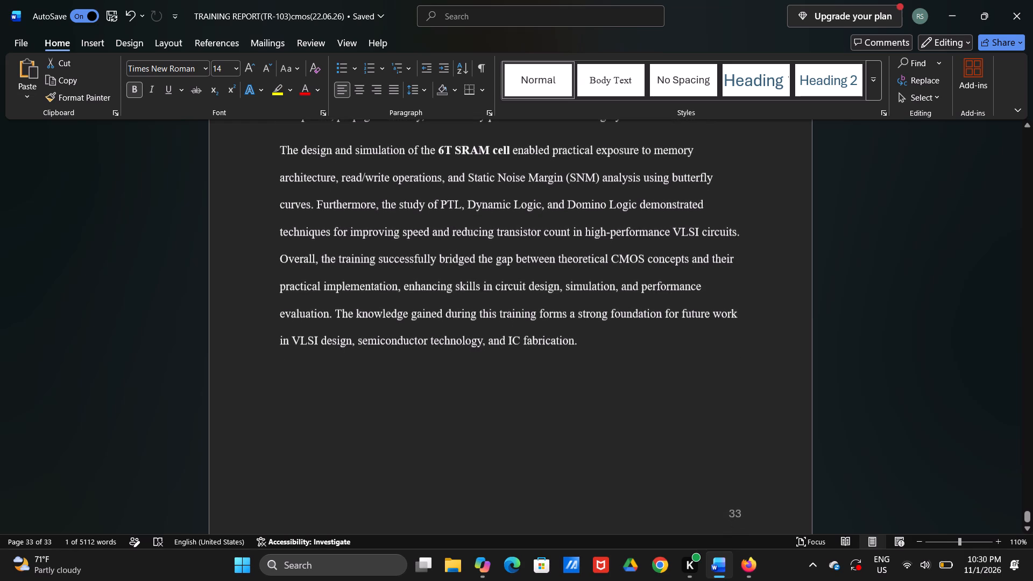
pyautogui.scroll(-1, 366, 169)
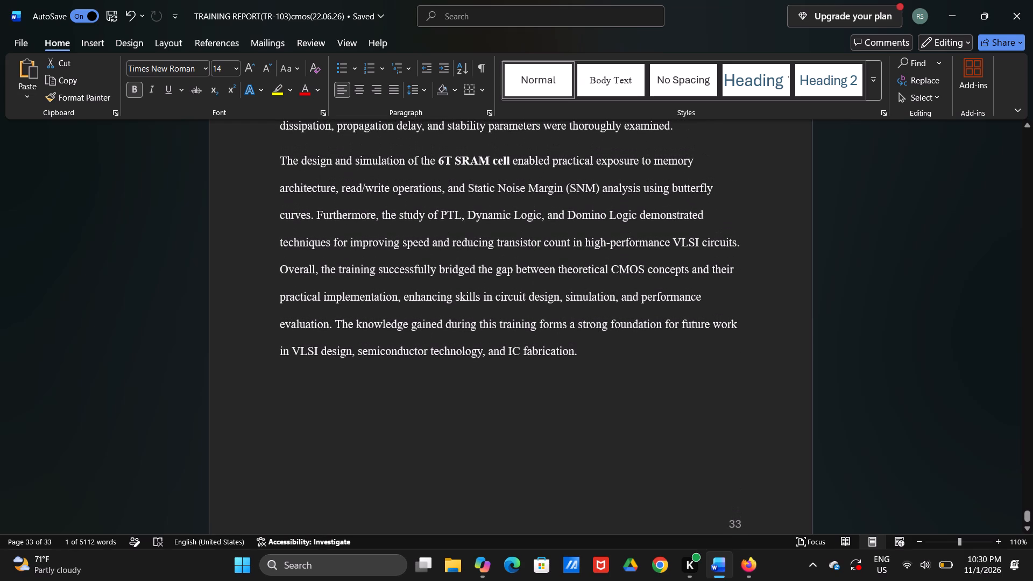
pyautogui.scroll(-1, 366, 169)
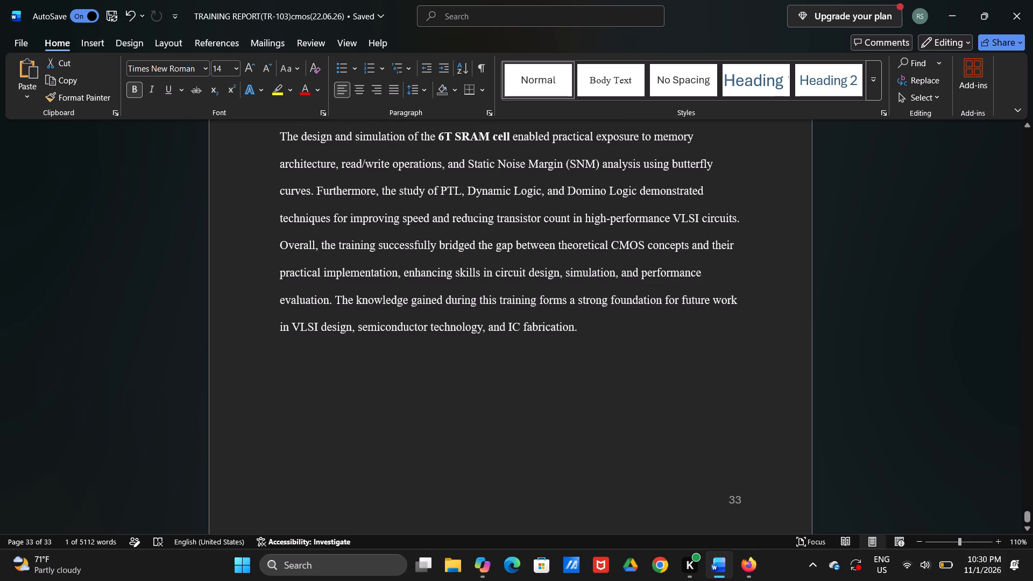
pyautogui.scroll(-1, 366, 169)
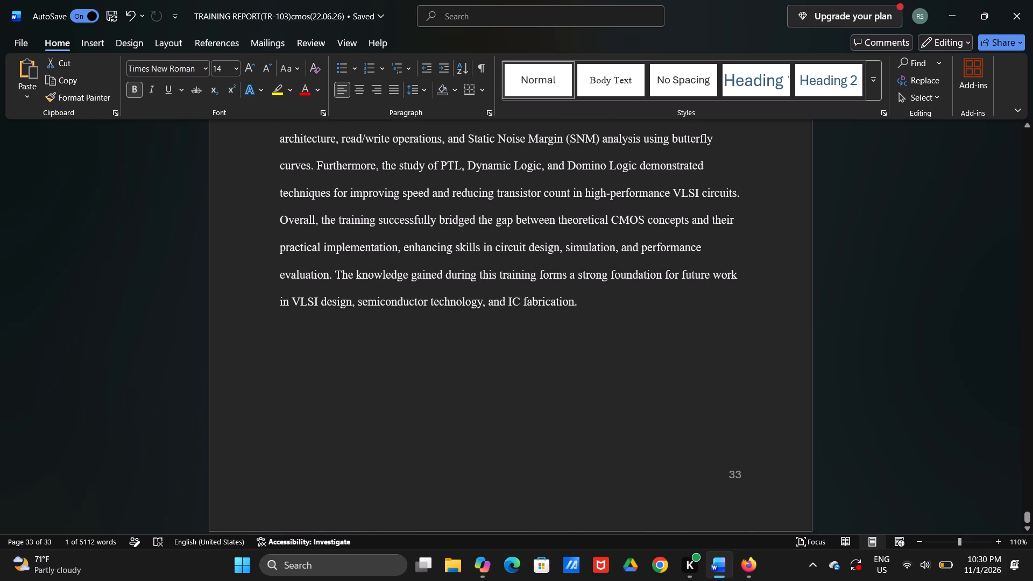
pyautogui.scroll(1, 366, 169)
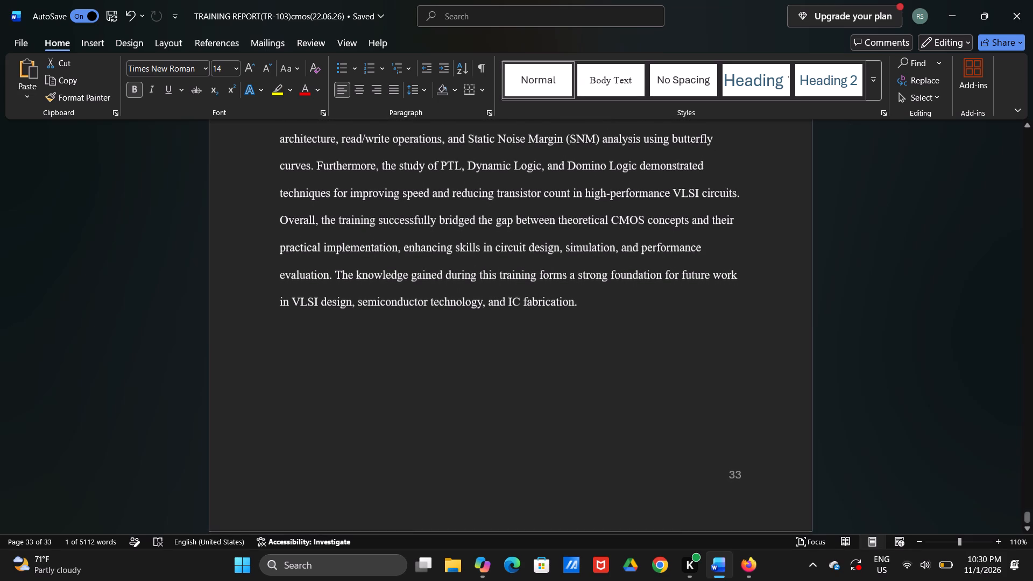
pyautogui.scroll(1, 366, 169)
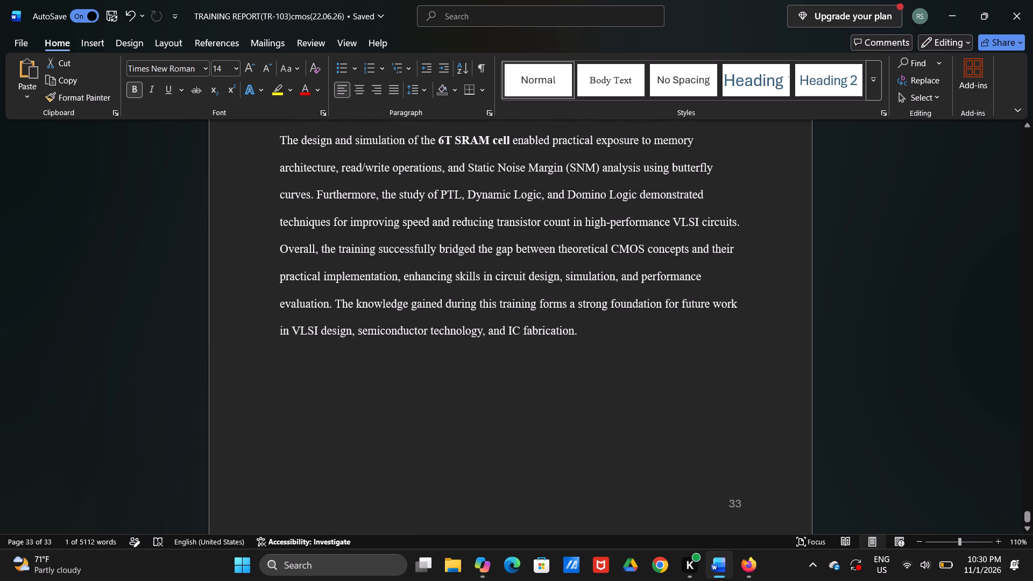
pyautogui.scroll(-2, 461, 213)
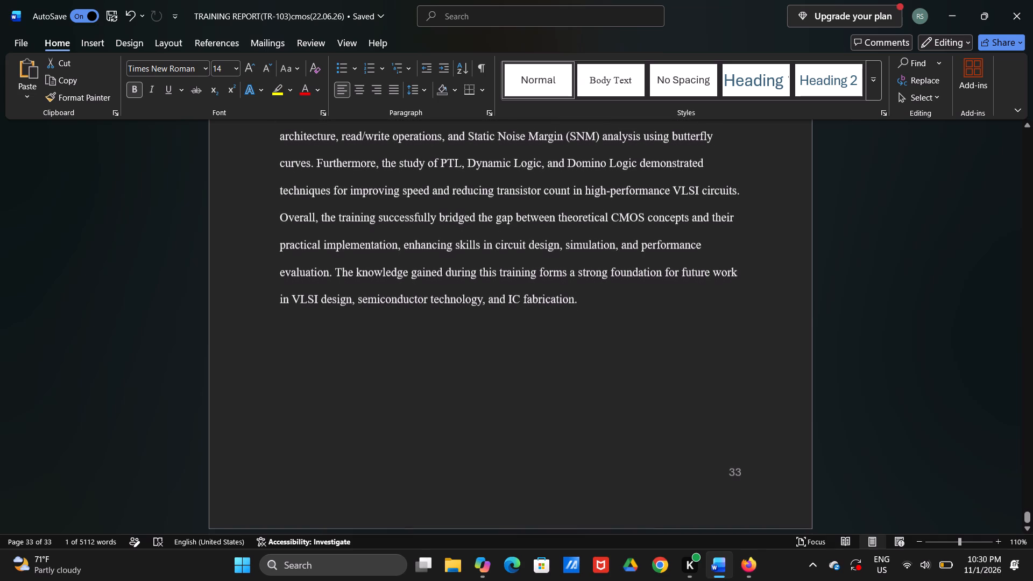
pyautogui.scroll(-1, 461, 213)
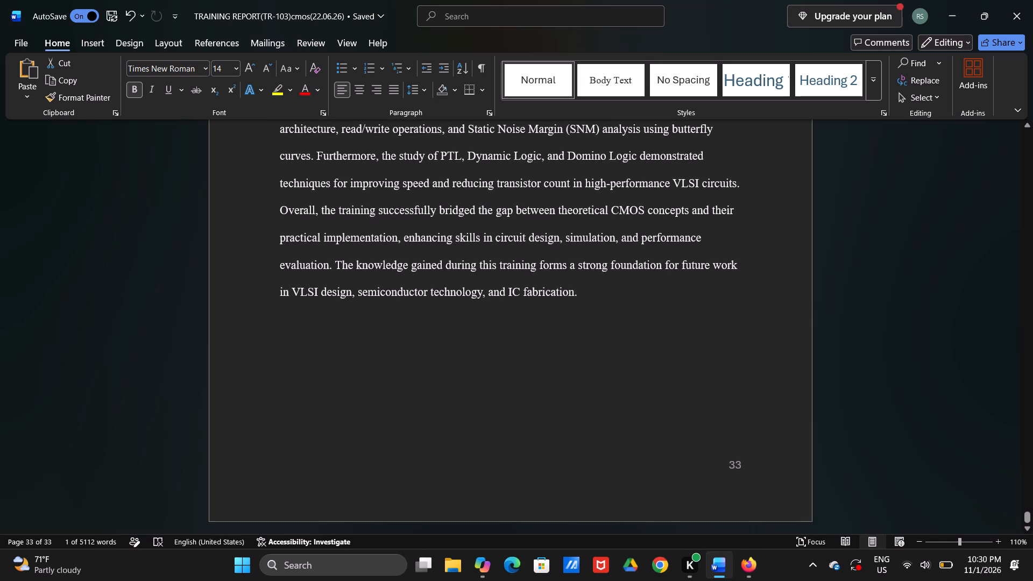
pyautogui.click(493, 186)
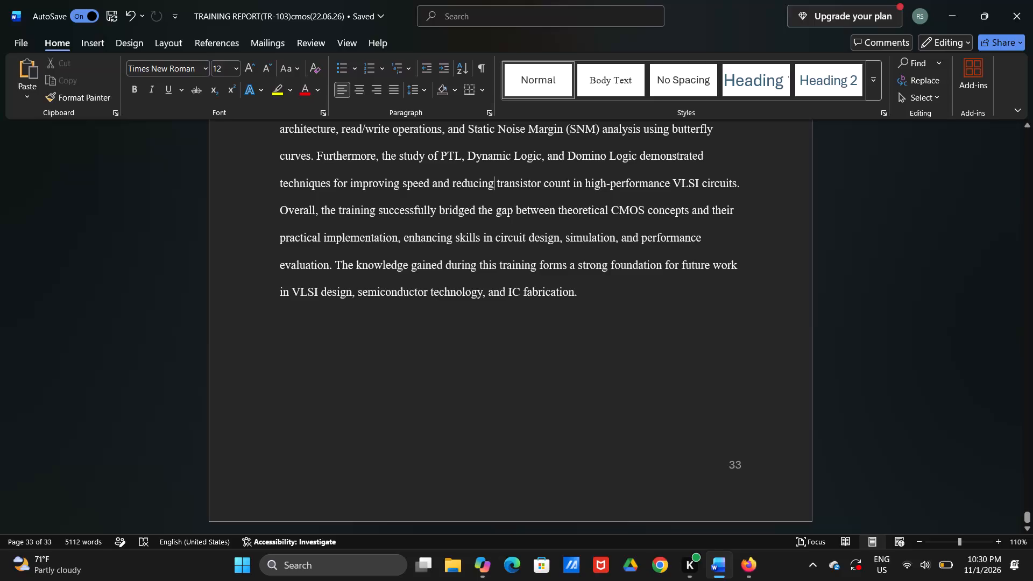
pyautogui.click(614, 300)
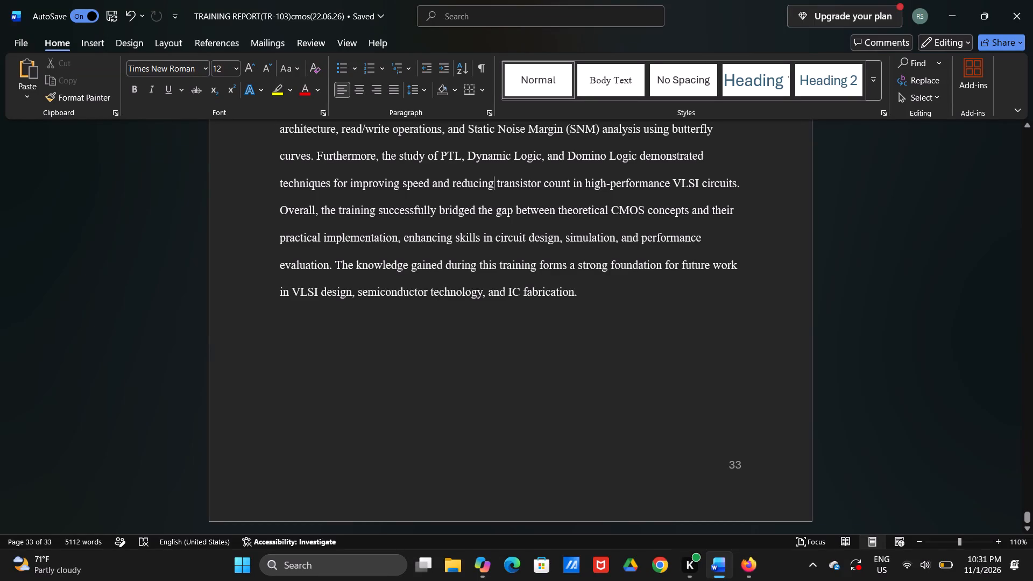
pyautogui.press('Return')
pyautogui.press('Return')
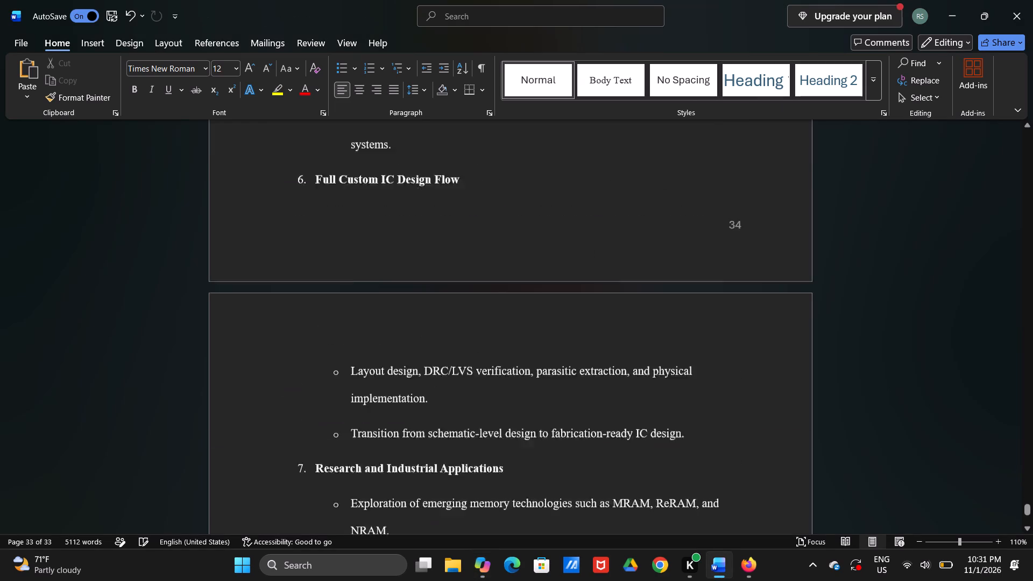
# Insert four empty lines before the "Future Scope" subheading to move it to the top of the next page.
pyautogui.scroll(3, 589, 253)
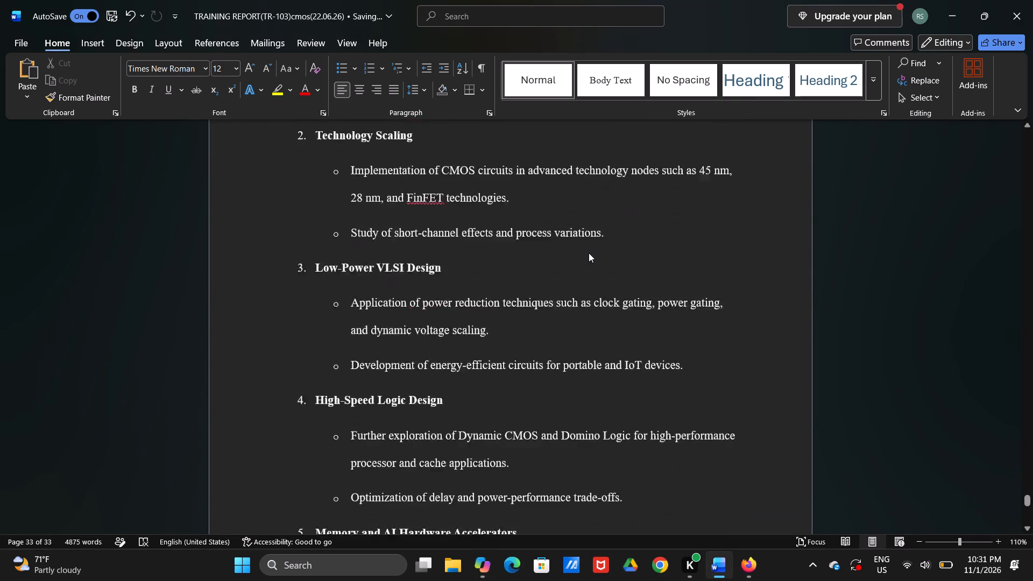
pyautogui.scroll(1, 589, 253)
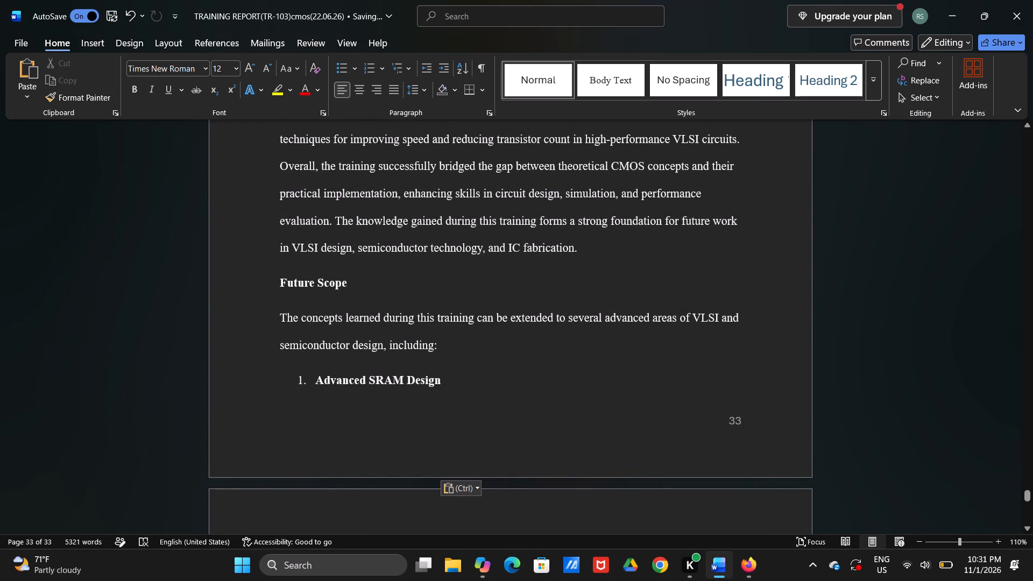
pyautogui.click(282, 285)
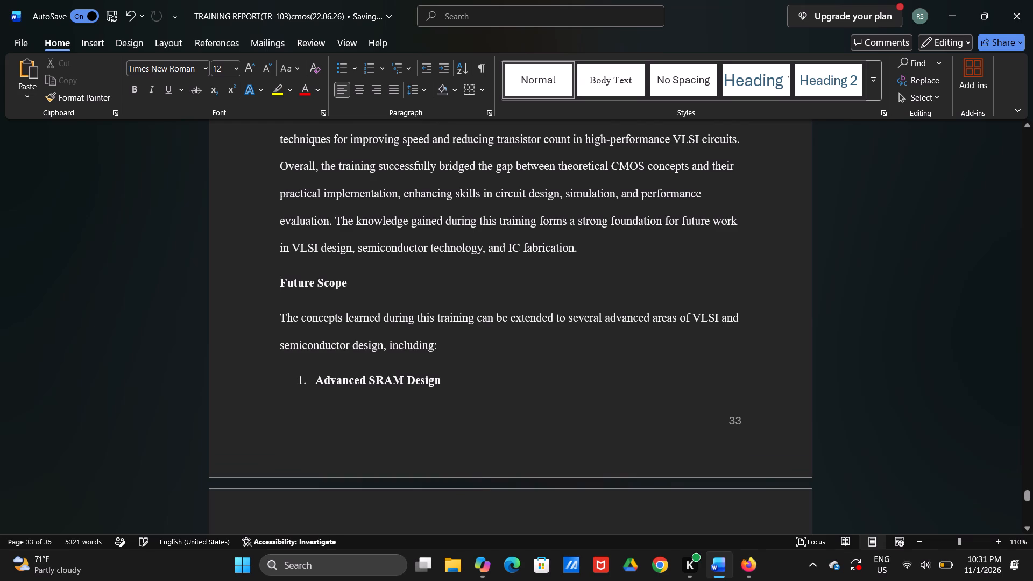
pyautogui.press('Return')
pyautogui.press('Return')
pyautogui.press('Return')
pyautogui.press('Return')
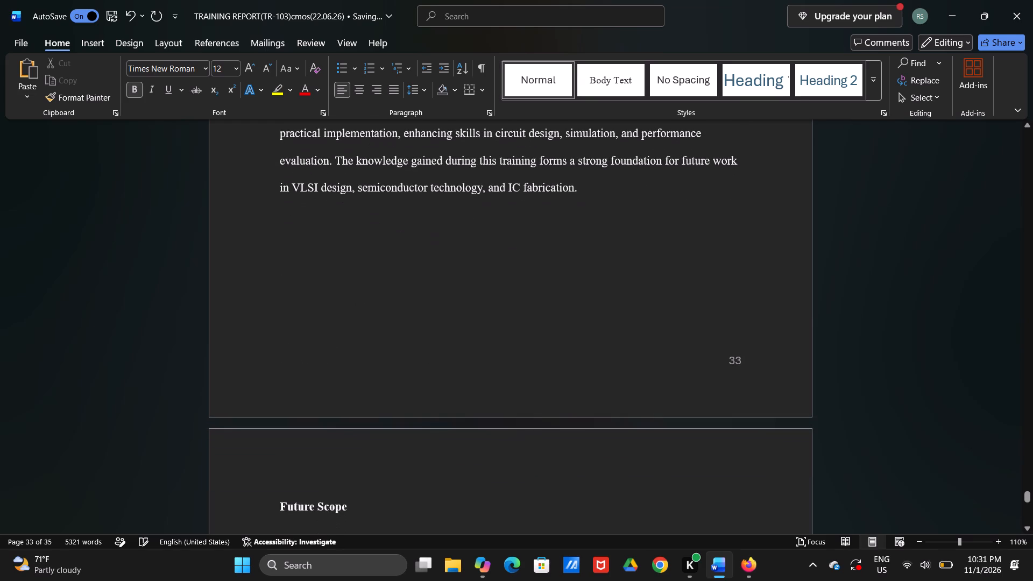
# Increase the bold "Future Scope" subheading to font size 14.
pyautogui.scroll(2, 282, 285)
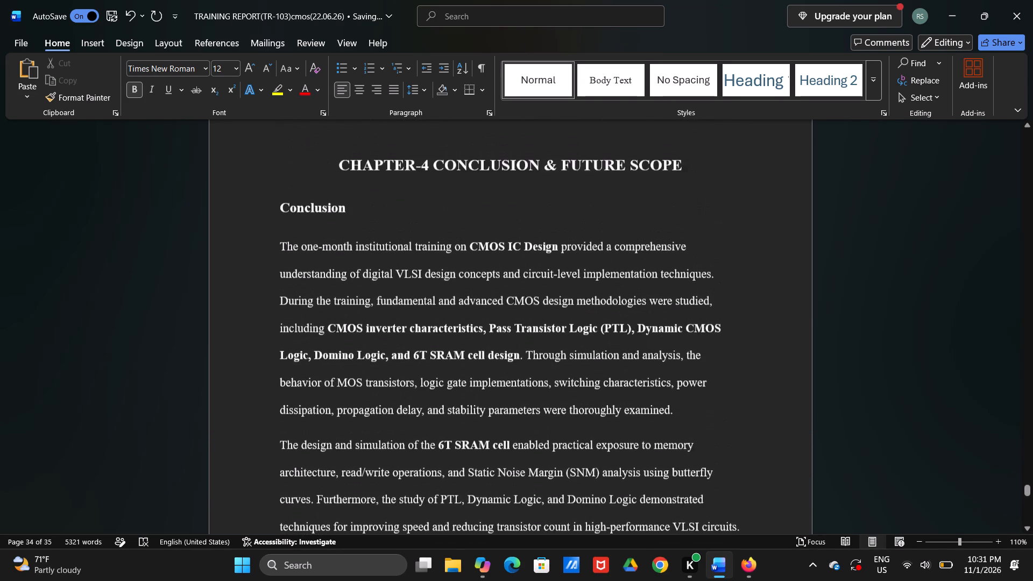
pyautogui.scroll(-3, 282, 285)
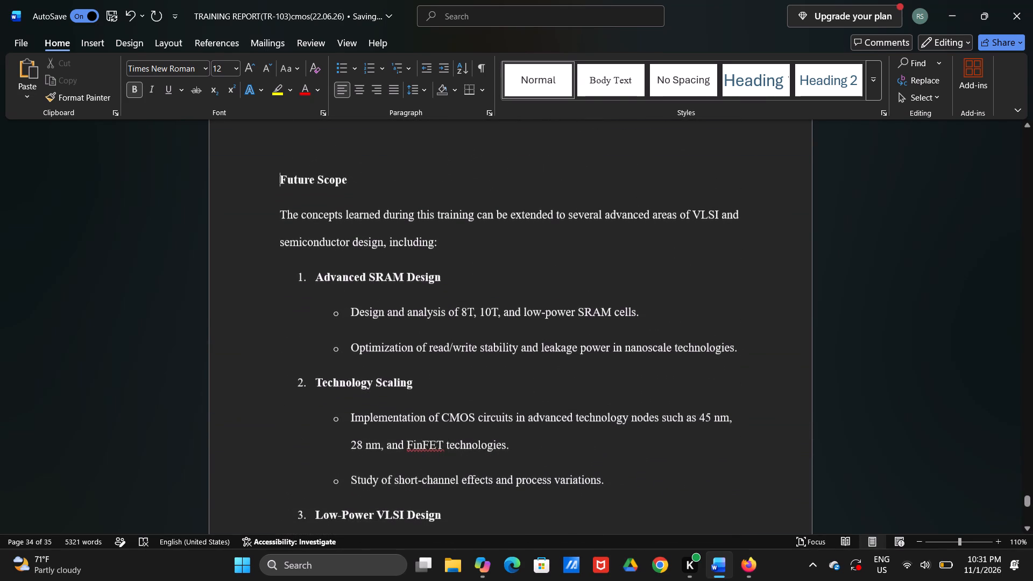
pyautogui.moveTo(349, 180); pyautogui.dragTo(163, 160)
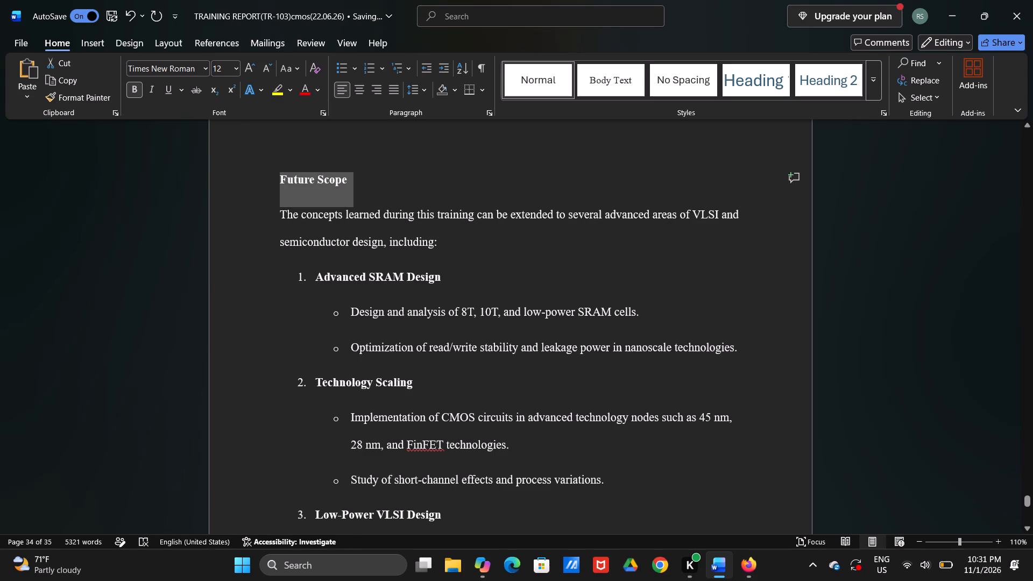
pyautogui.hotkey('ctrl', 'shift', '.')
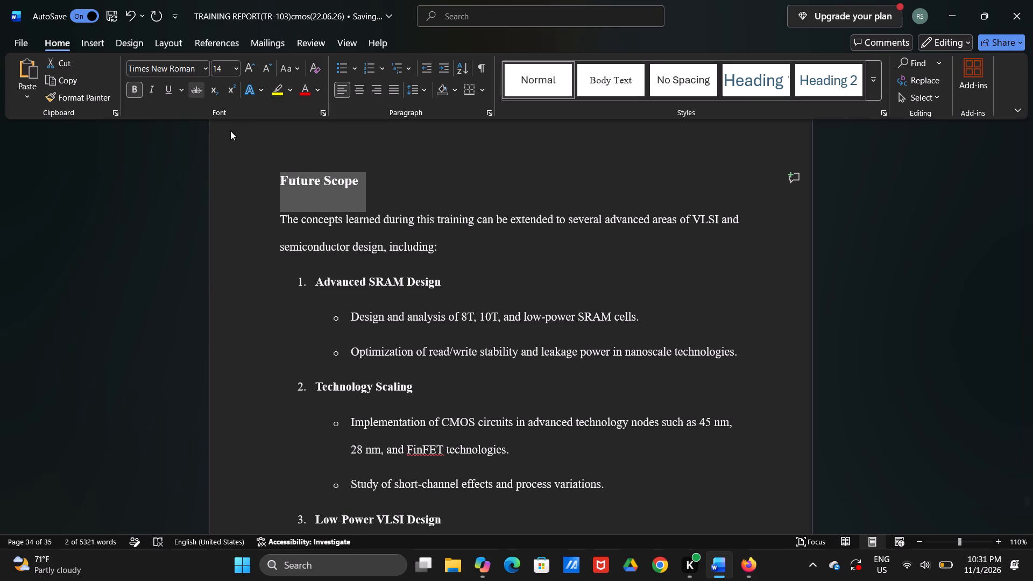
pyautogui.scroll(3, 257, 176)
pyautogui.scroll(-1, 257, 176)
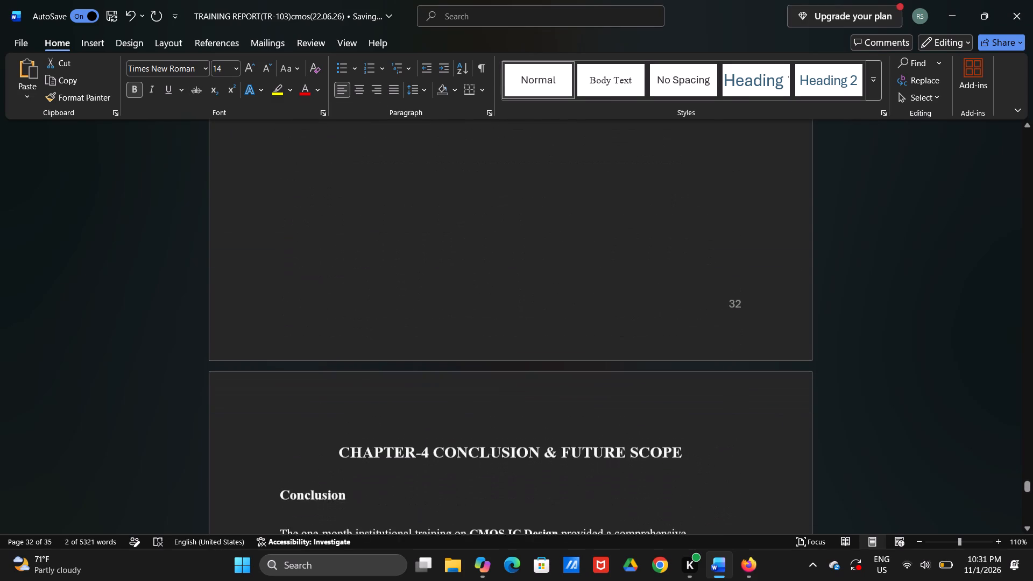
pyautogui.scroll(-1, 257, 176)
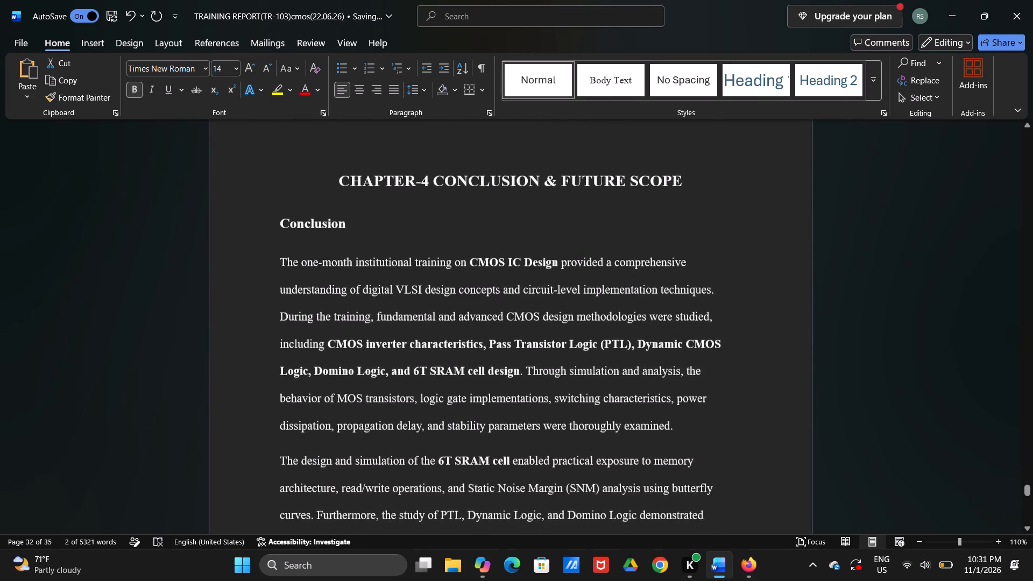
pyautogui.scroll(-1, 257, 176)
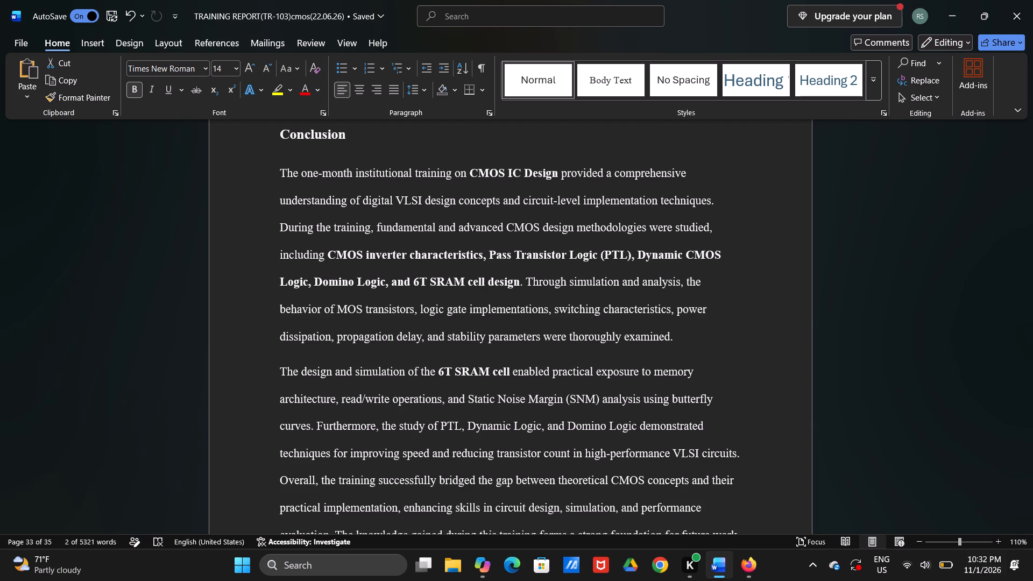
# Review the page layout from the Conclusion text through the numbered Future Scope list, checking where headings fall at the page breaks.
pyautogui.scroll(-1, 257, 176)
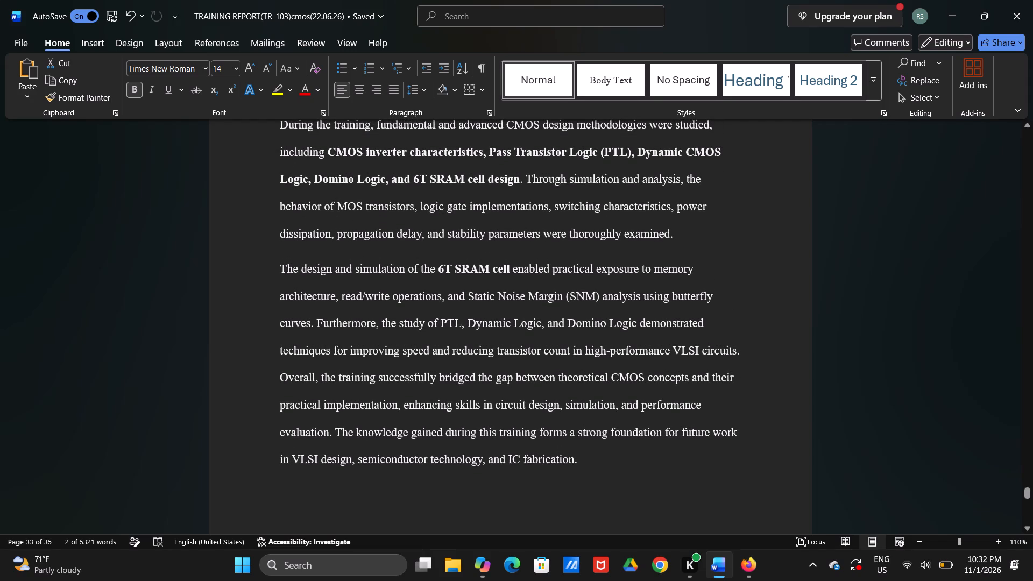
pyautogui.click(327, 245)
pyautogui.scroll(-1, 327, 245)
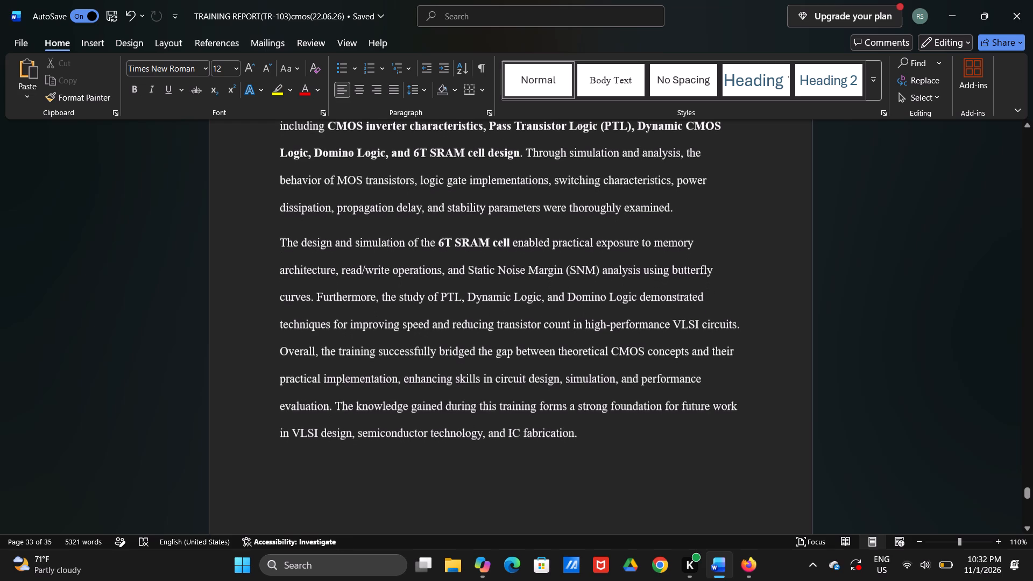
pyautogui.scroll(-1, 327, 245)
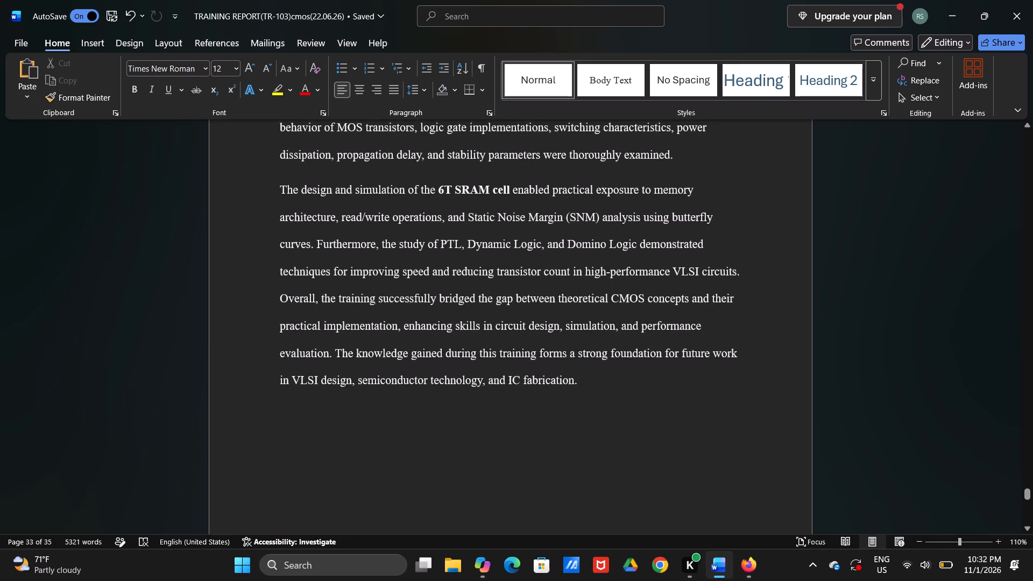
pyautogui.scroll(-1, 327, 245)
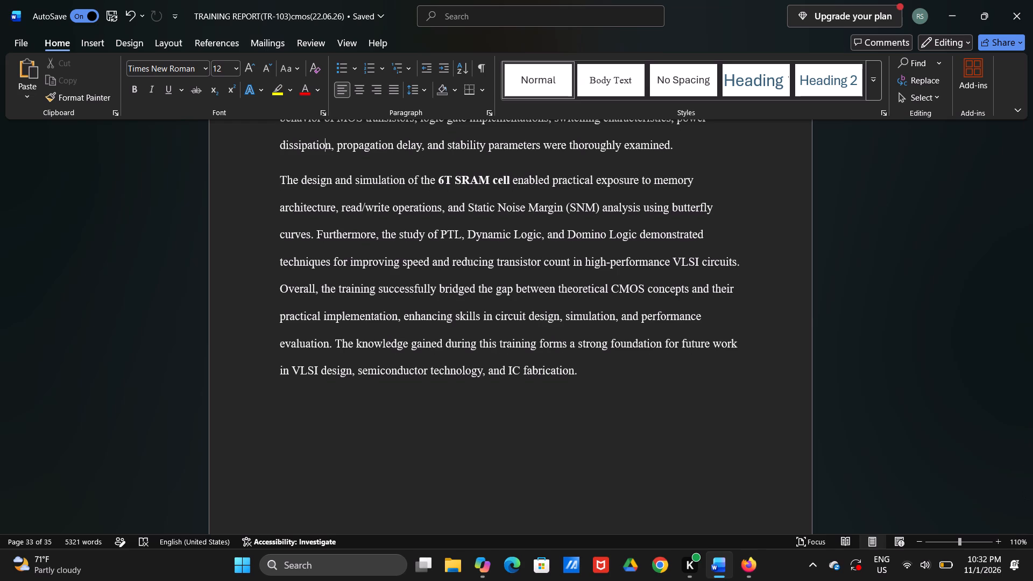
pyautogui.scroll(-2, 327, 245)
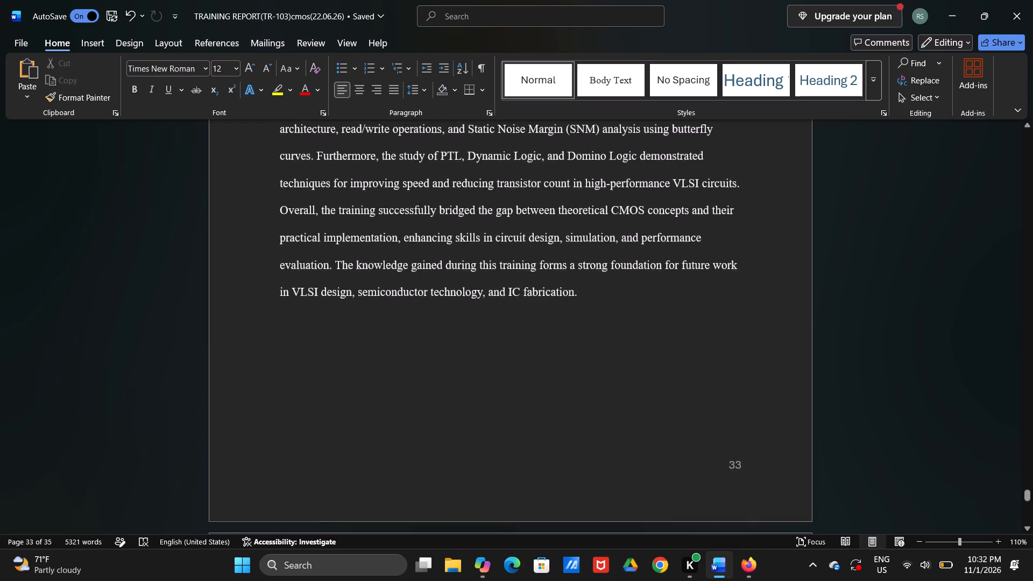
pyautogui.scroll(-1, 327, 245)
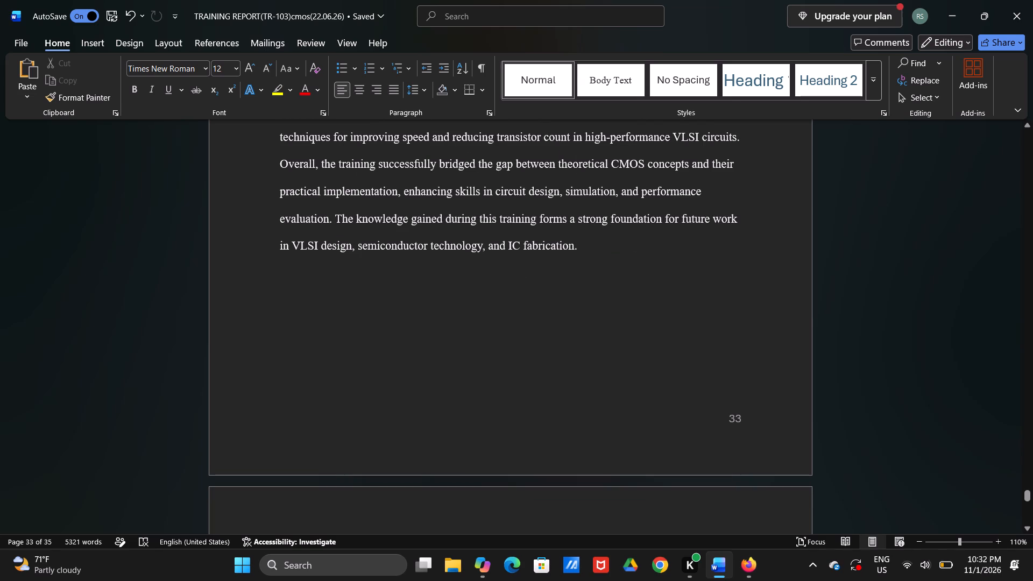
pyautogui.scroll(-2, 558, 239)
pyautogui.scroll(1, 558, 239)
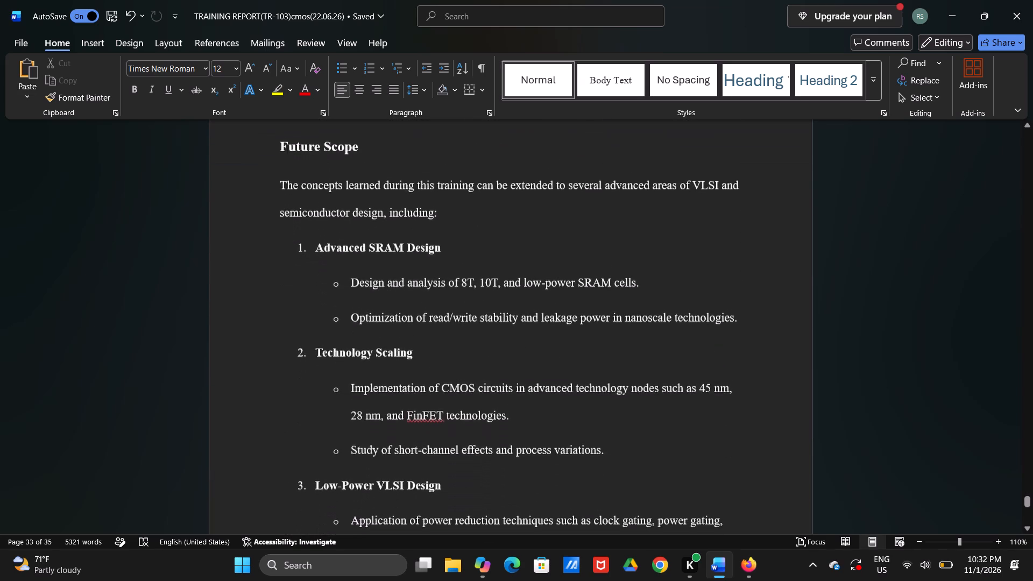
pyautogui.scroll(2, 558, 239)
pyautogui.scroll(-1, 558, 239)
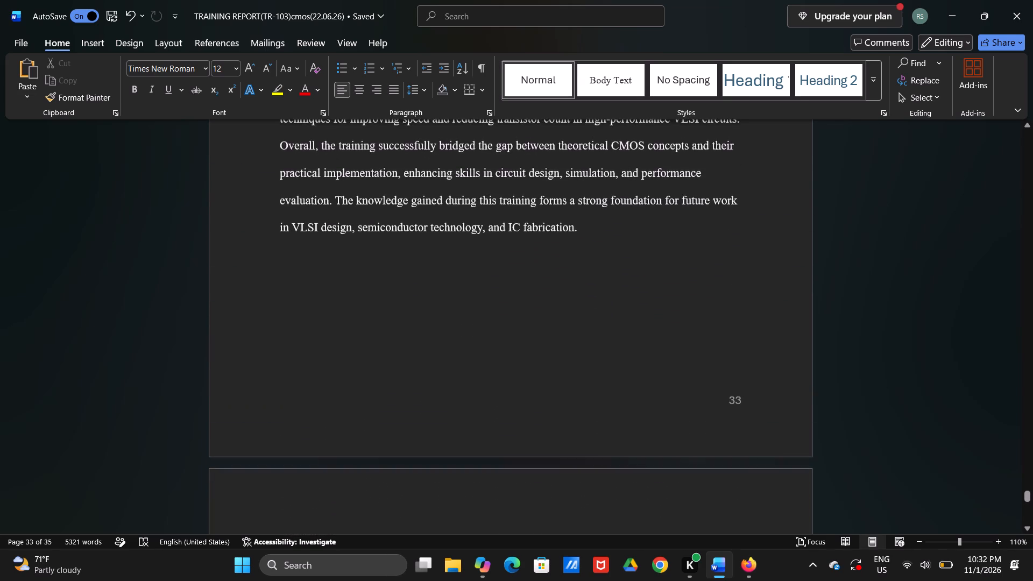
pyautogui.scroll(-1, 558, 239)
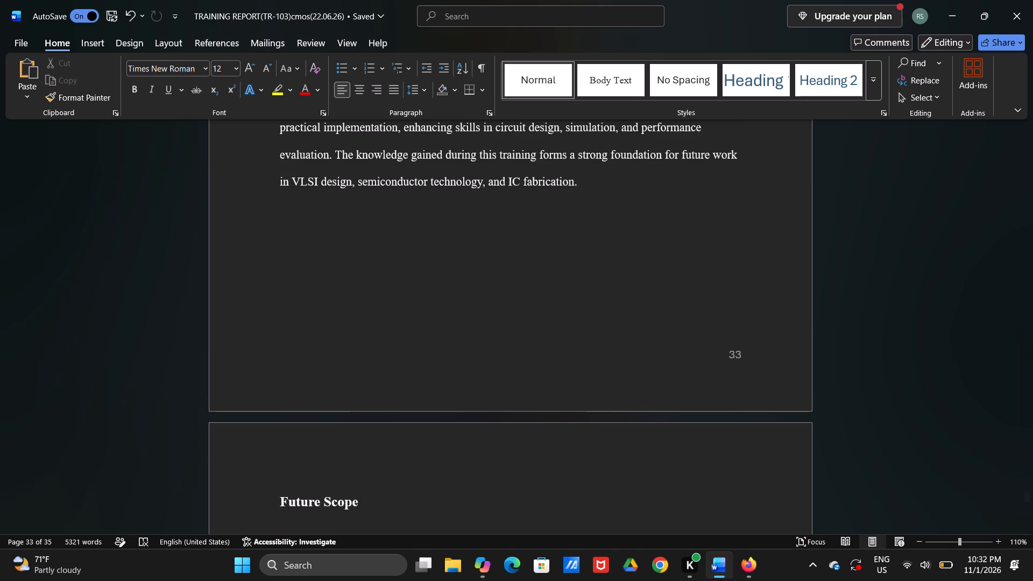
pyautogui.scroll(-1, 558, 239)
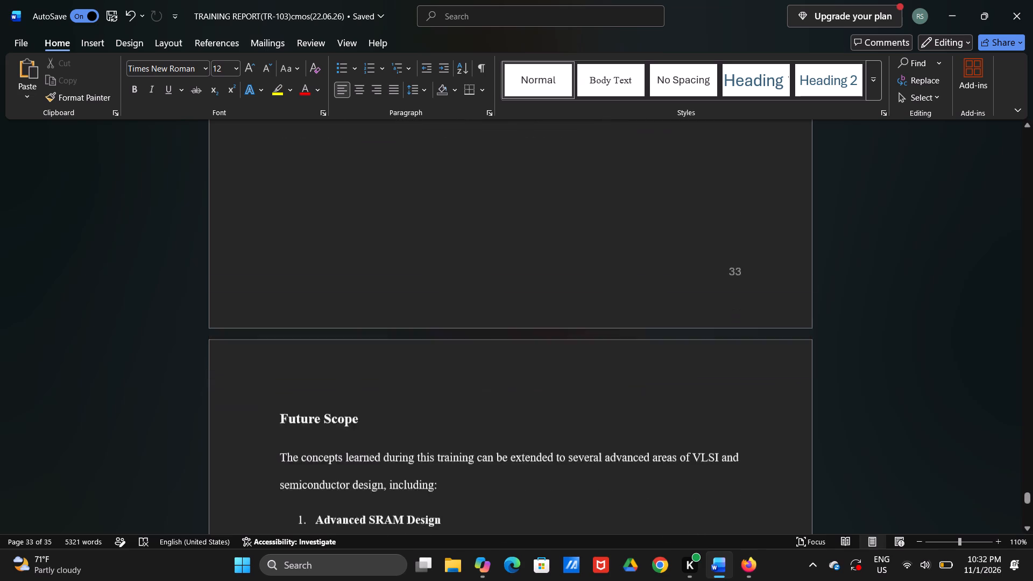
pyautogui.scroll(-1, 558, 239)
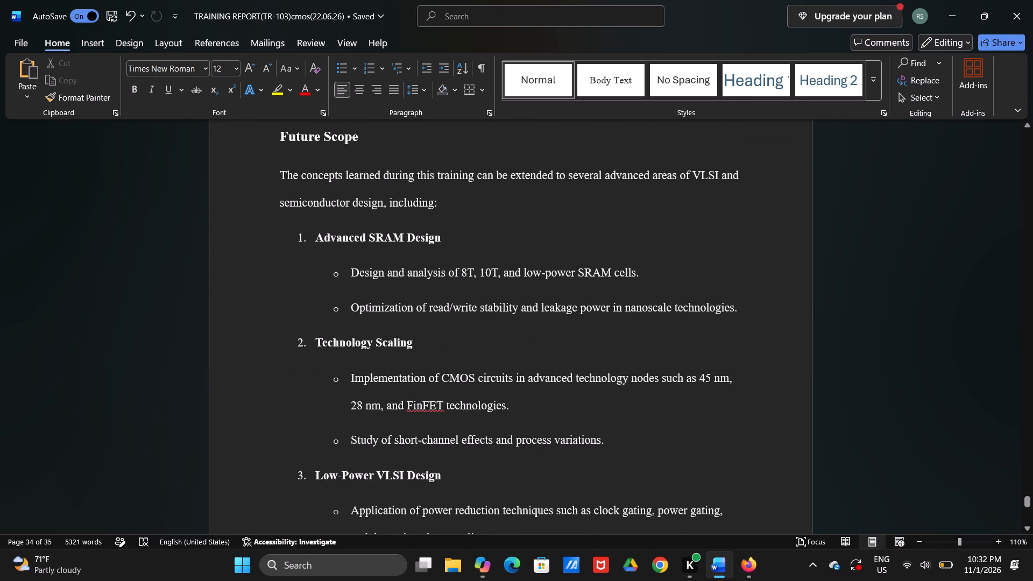
pyautogui.scroll(-1, 558, 239)
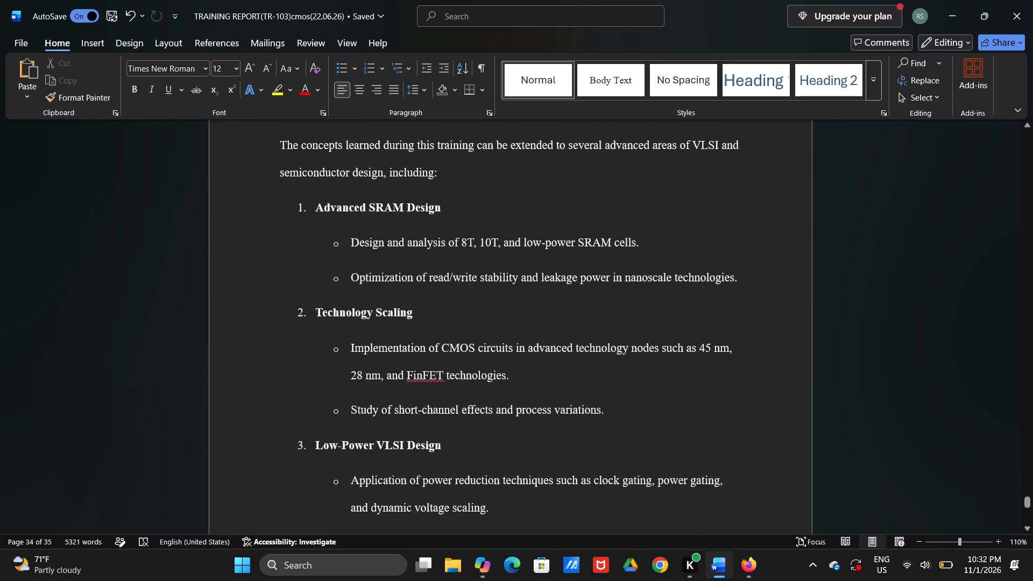
pyautogui.scroll(-1, 558, 239)
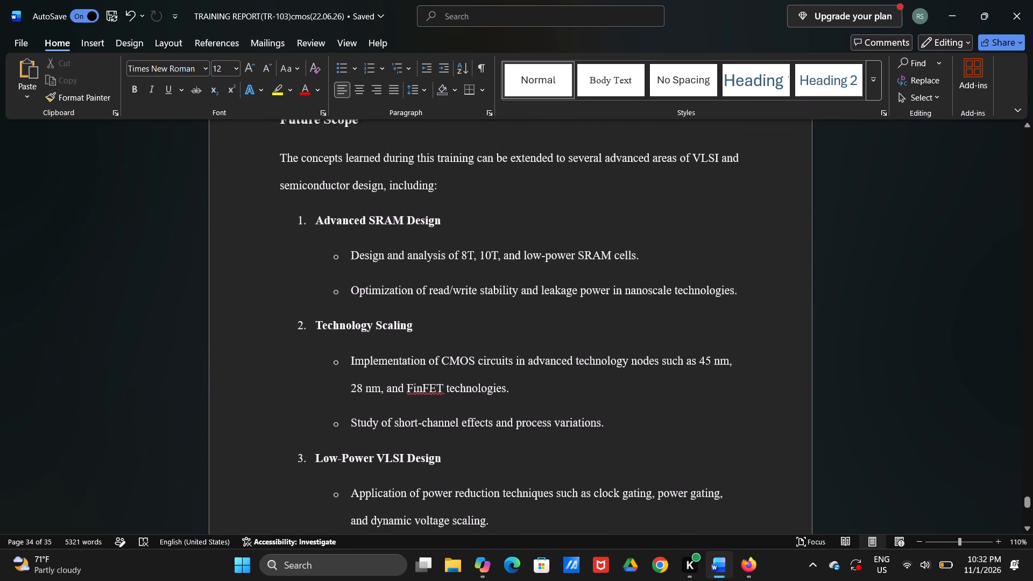
pyautogui.scroll(-1, 558, 239)
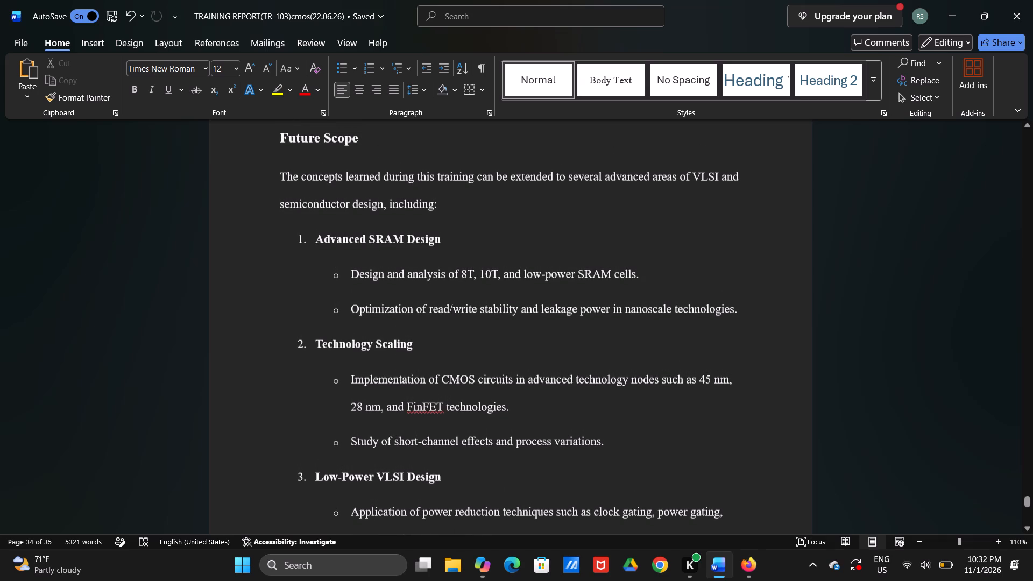
pyautogui.scroll(-1, 558, 239)
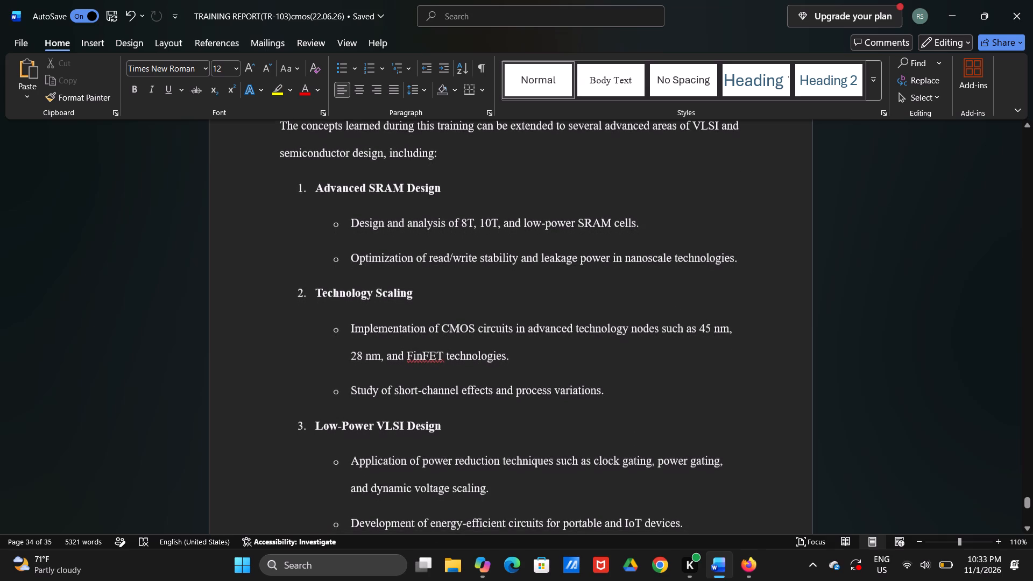
pyautogui.scroll(-1, 558, 239)
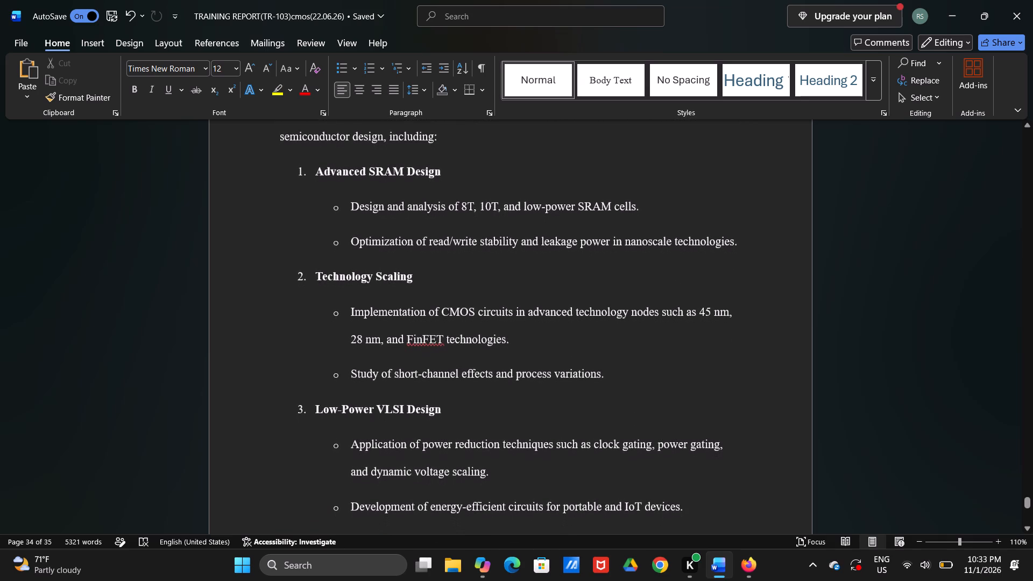
pyautogui.scroll(-1, 558, 239)
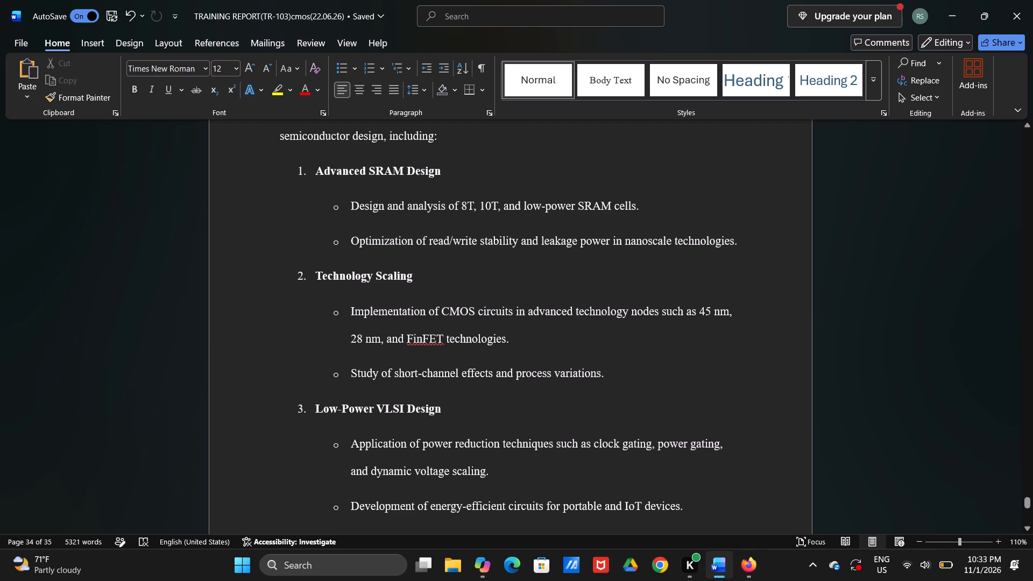
pyautogui.scroll(-2, 558, 239)
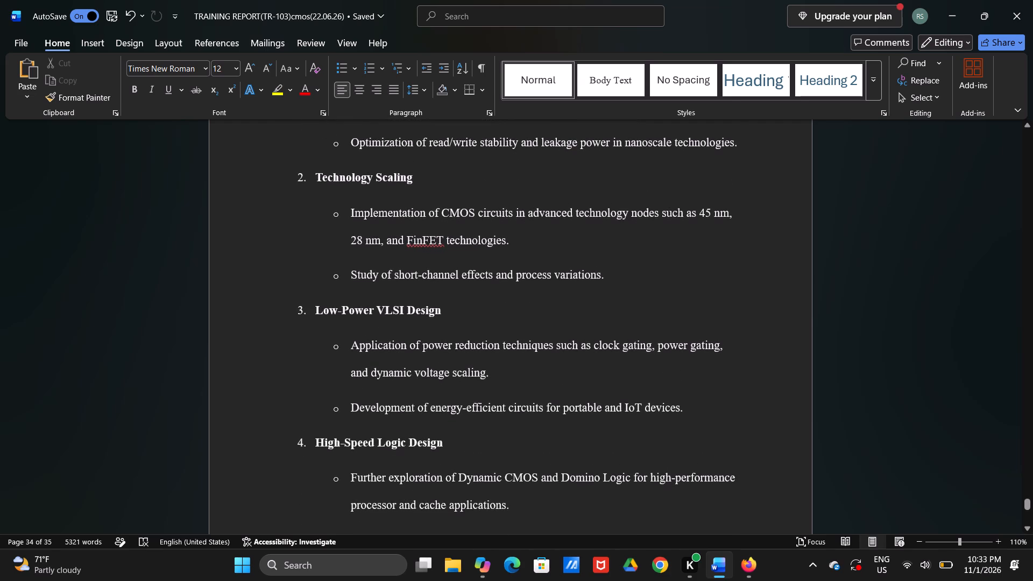
pyautogui.scroll(-1, 558, 239)
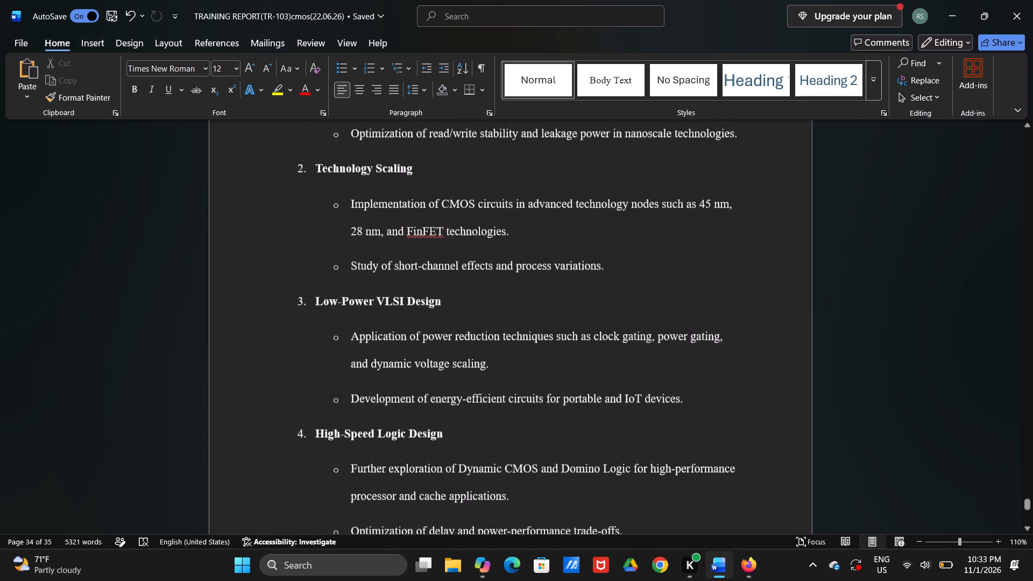
pyautogui.scroll(-1, 558, 239)
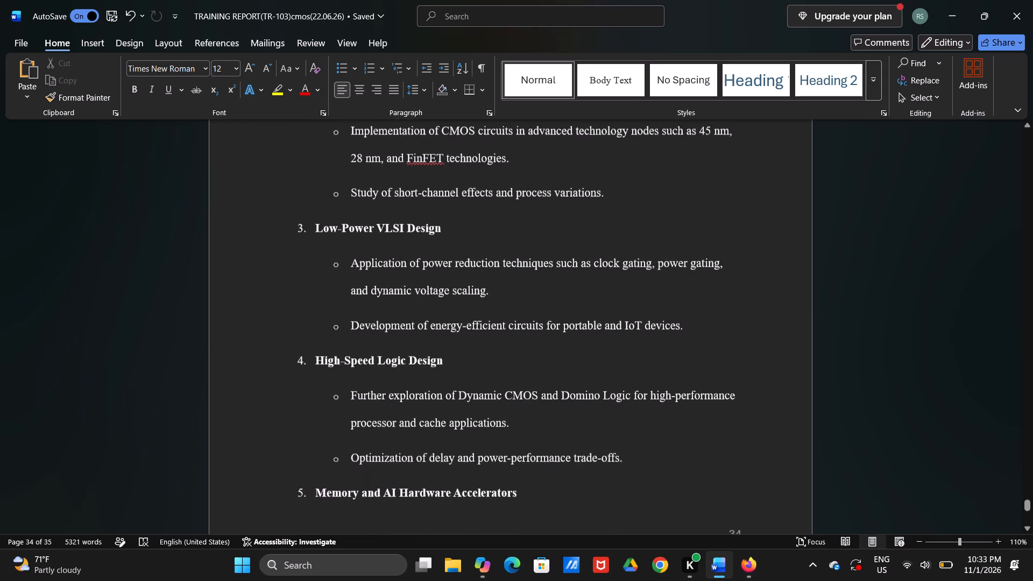
pyautogui.scroll(-1, 558, 239)
pyautogui.scroll(1, 558, 239)
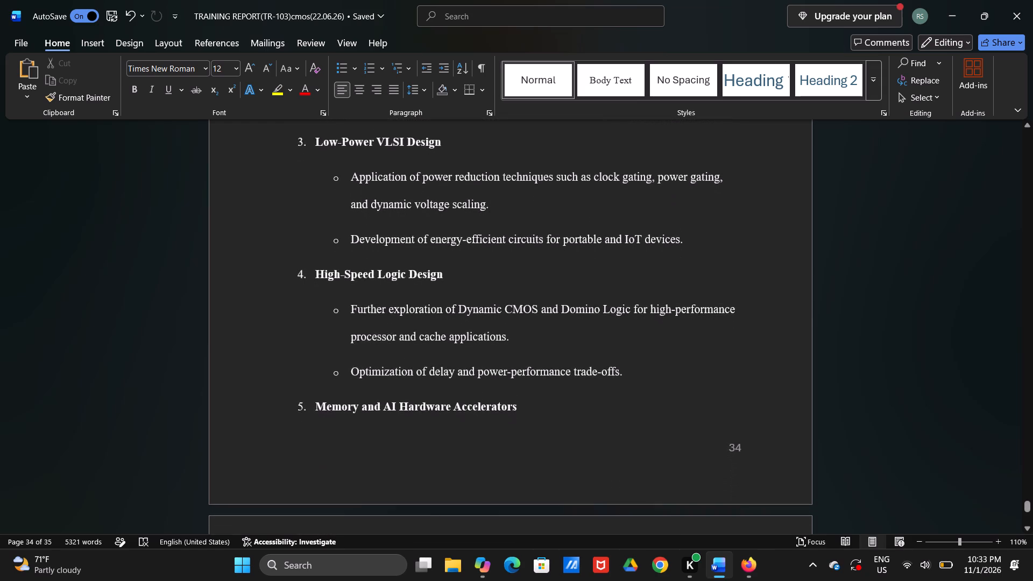
pyautogui.scroll(1, 558, 239)
pyautogui.scroll(-1, 558, 239)
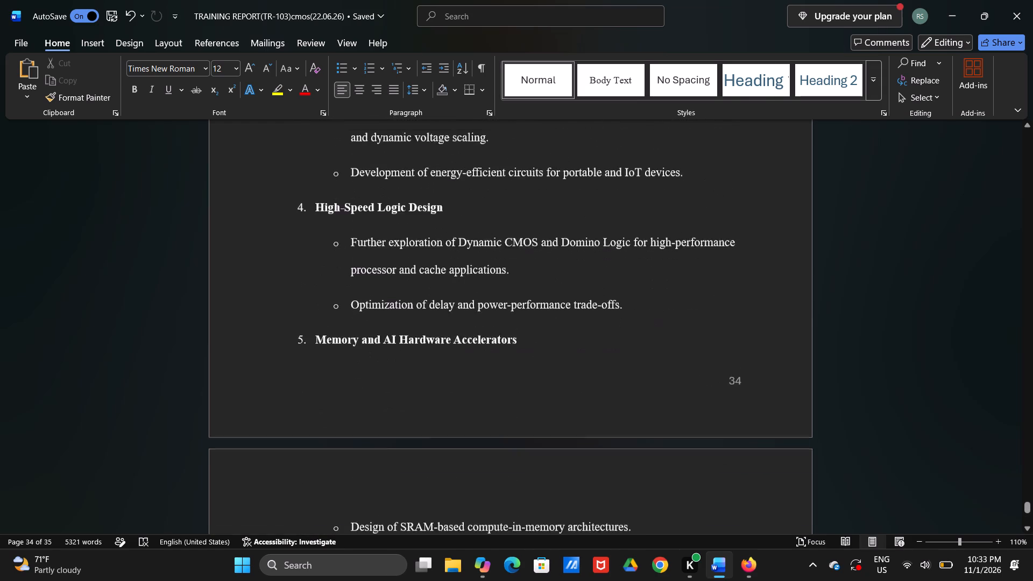
pyautogui.scroll(-1, 558, 239)
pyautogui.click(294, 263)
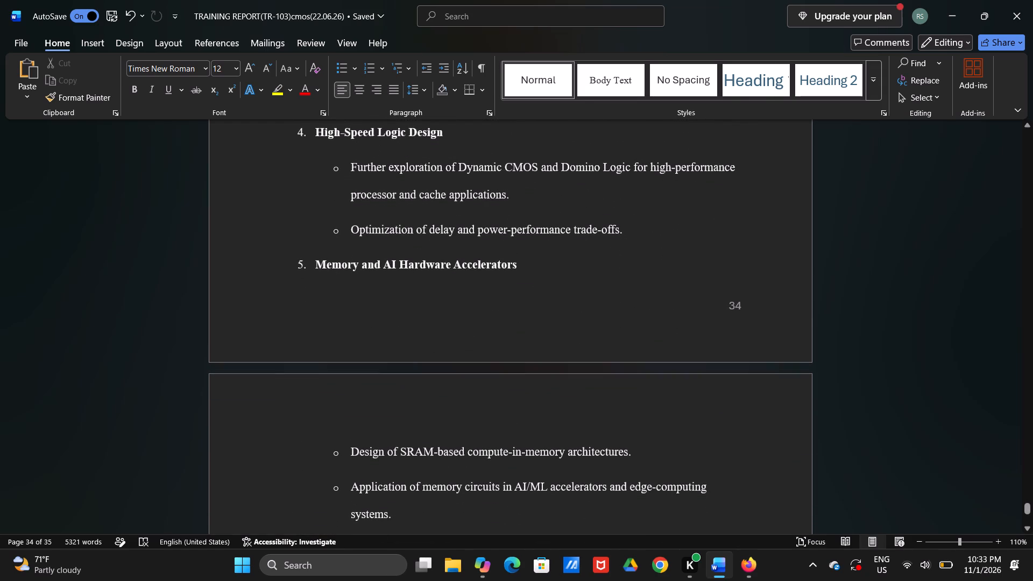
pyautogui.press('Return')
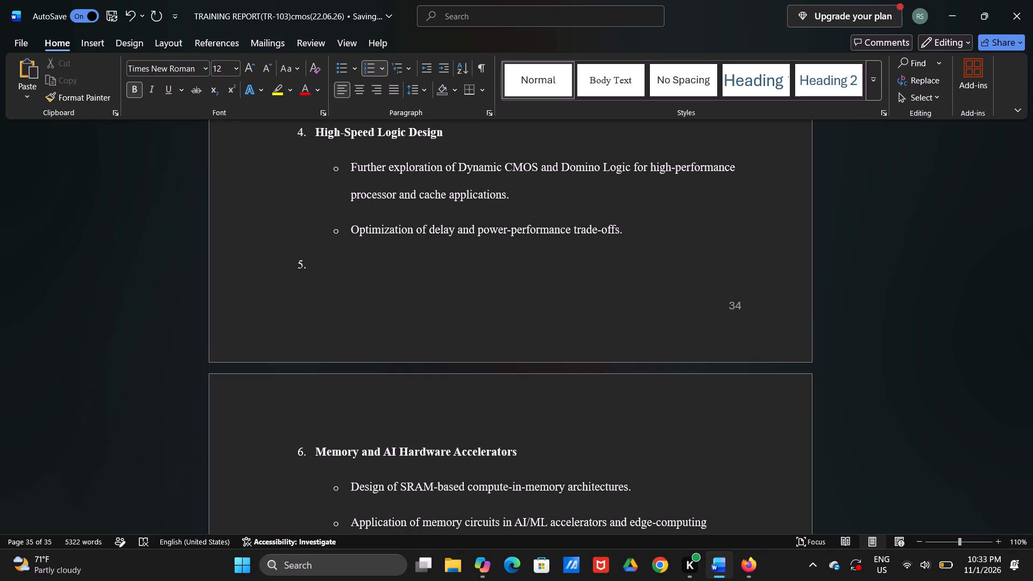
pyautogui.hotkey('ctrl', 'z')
# Move the "Memory and AI Hardware Accelerators" heading to the top of the next page and number it manually as "5. ".
pyautogui.click(294, 263)
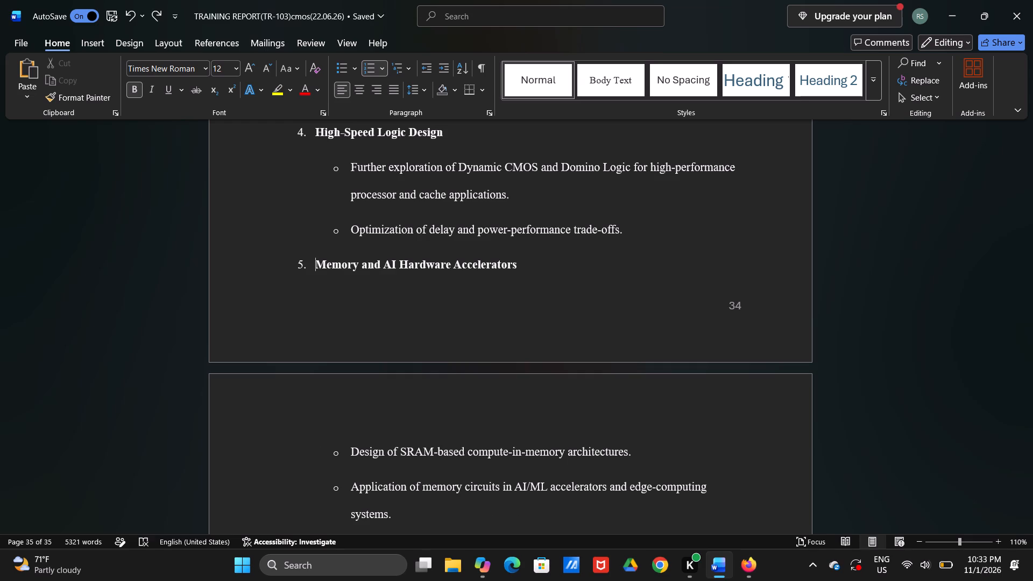
pyautogui.click(289, 257)
pyautogui.click(313, 265)
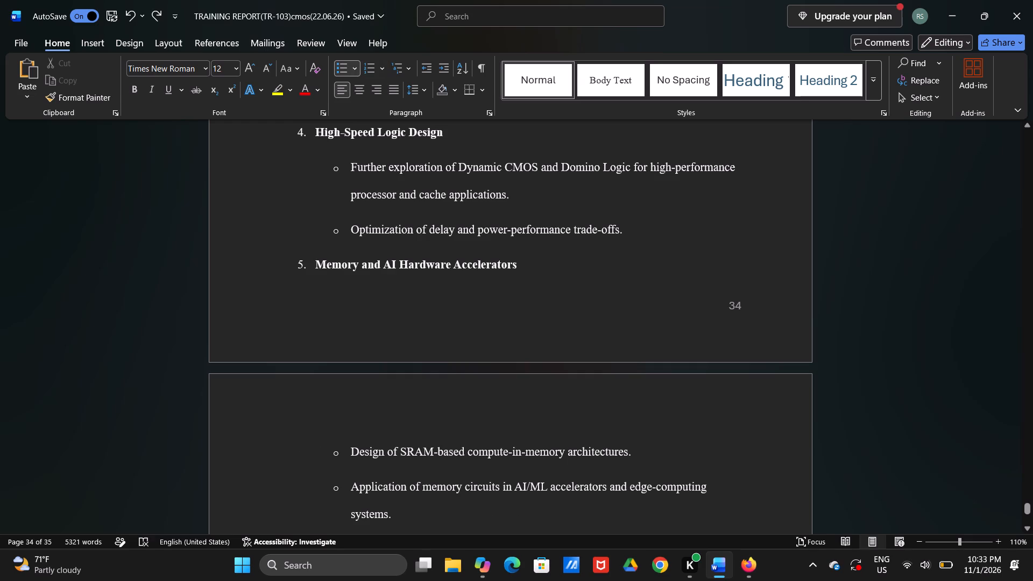
pyautogui.hotkey('ctrl', 'Left')
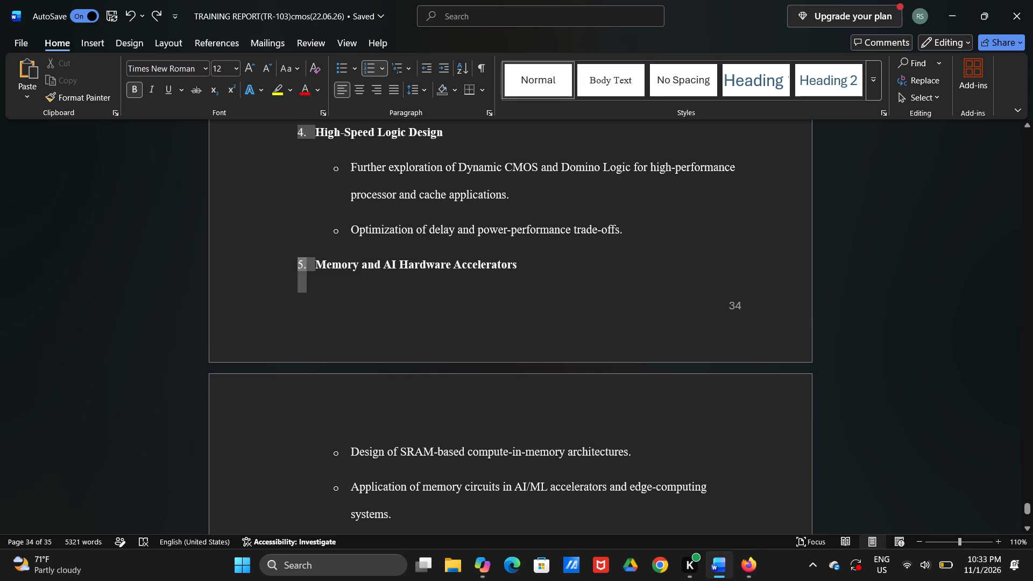
pyautogui.press('Left')
pyautogui.press('Right')
pyautogui.press('Return')
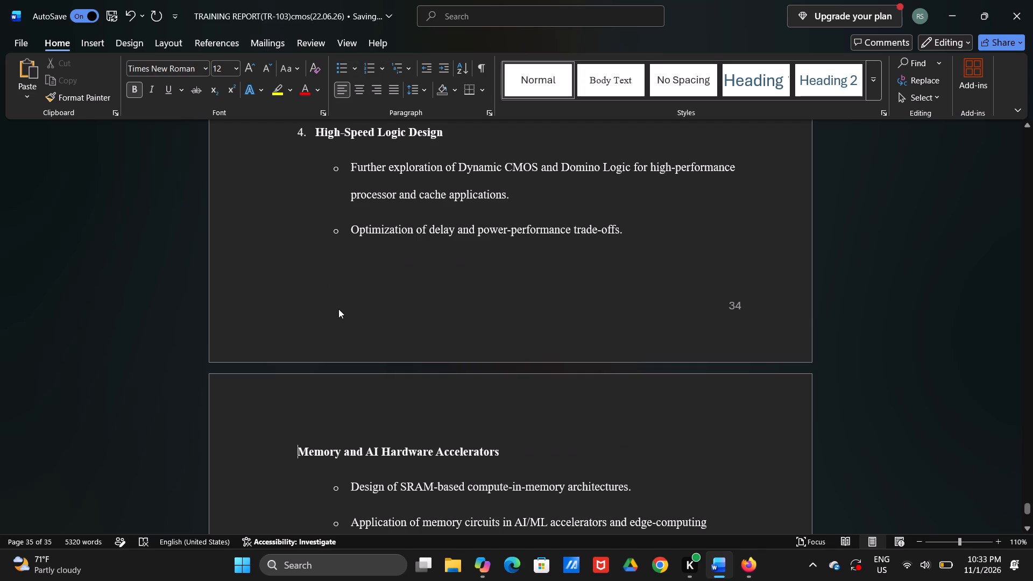
pyautogui.write('5.')
pyautogui.press('space')
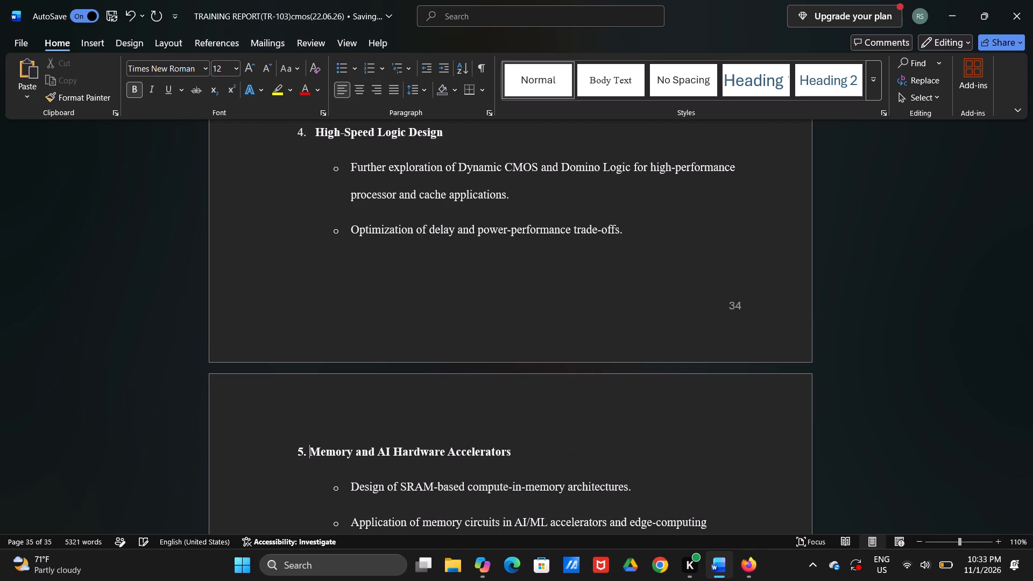
# Replace the automatic numbers of the "Full Custom IC Design Flow" and "Research and Industrial Applications" headings with manually entered "6." and "7.".
pyautogui.scroll(-1, 313, 367)
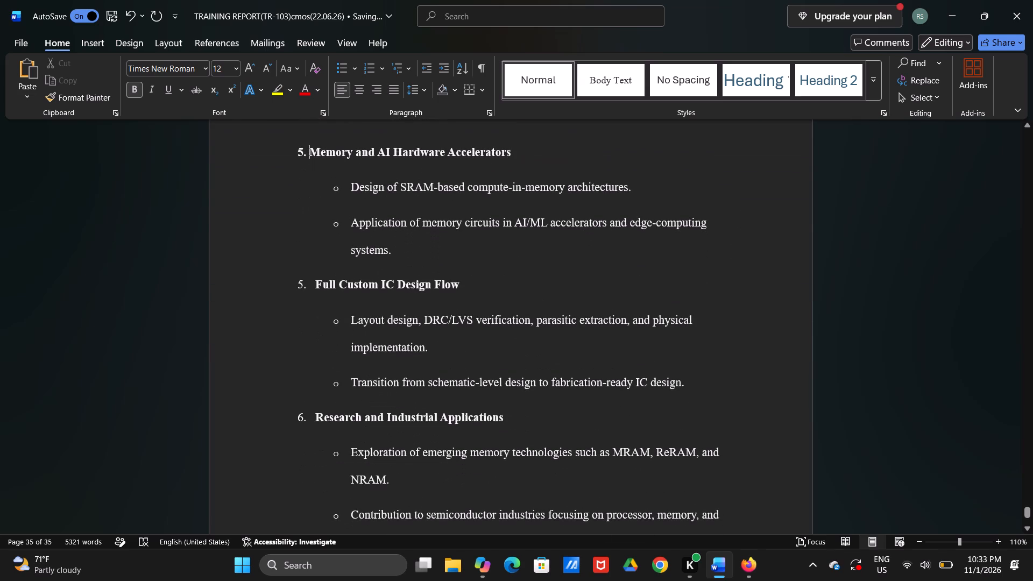
pyautogui.click(305, 283)
pyautogui.press('6')
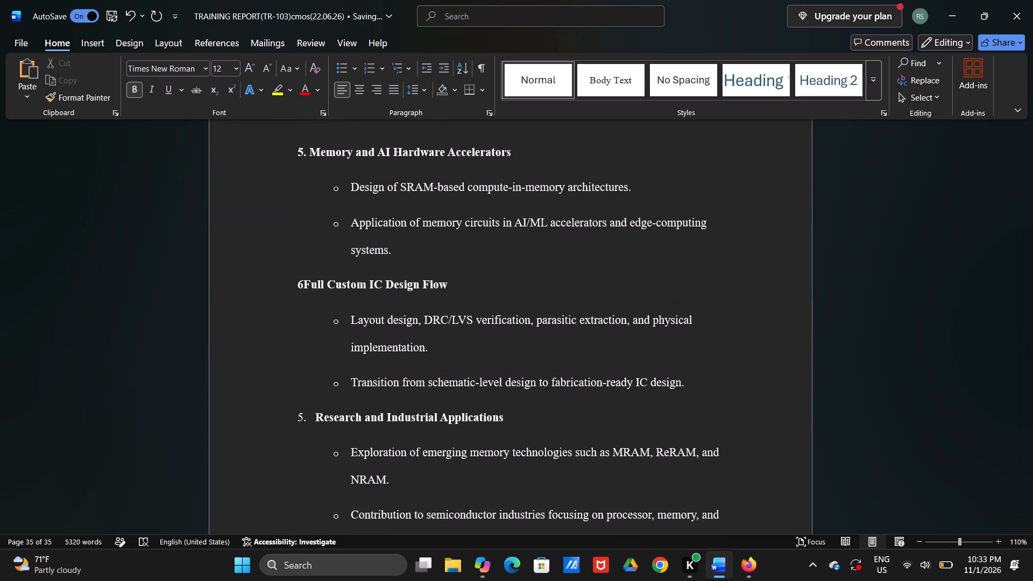
pyautogui.press('.')
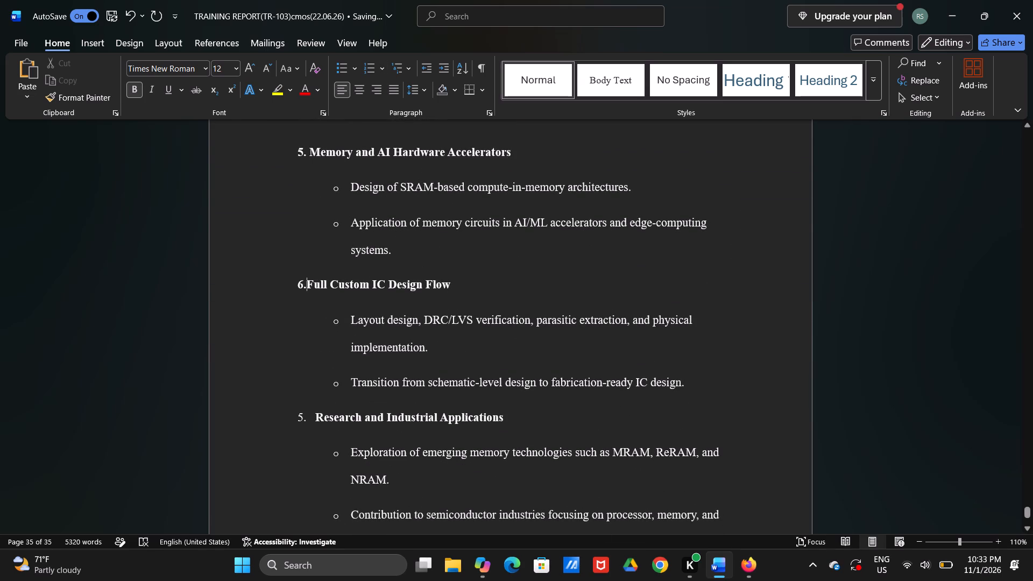
pyautogui.click(298, 424)
pyautogui.write('70')
pyautogui.press('BackSpace')
pyautogui.press('0')
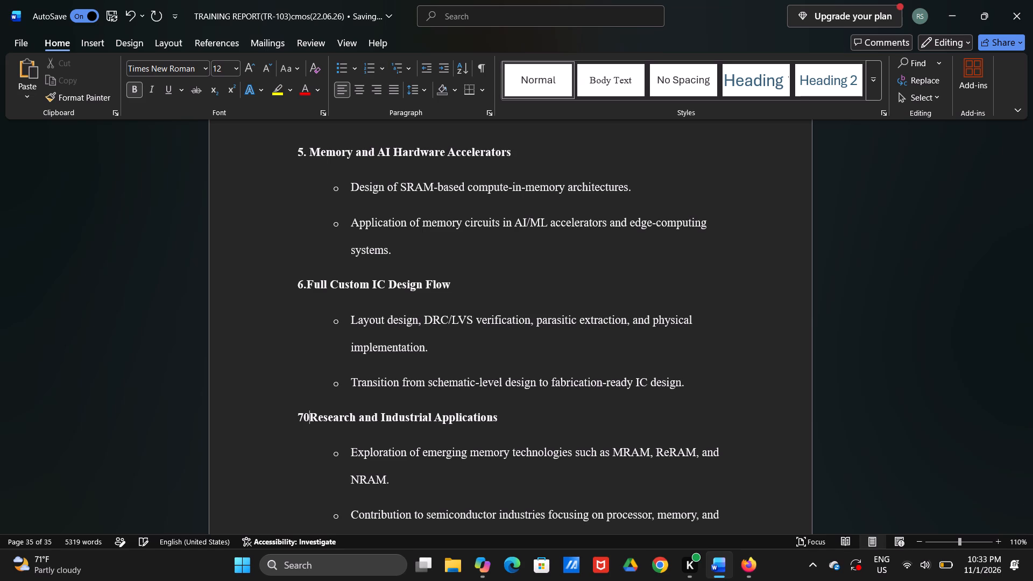
pyautogui.press('BackSpace')
pyautogui.press('0')
pyautogui.press('BackSpace')
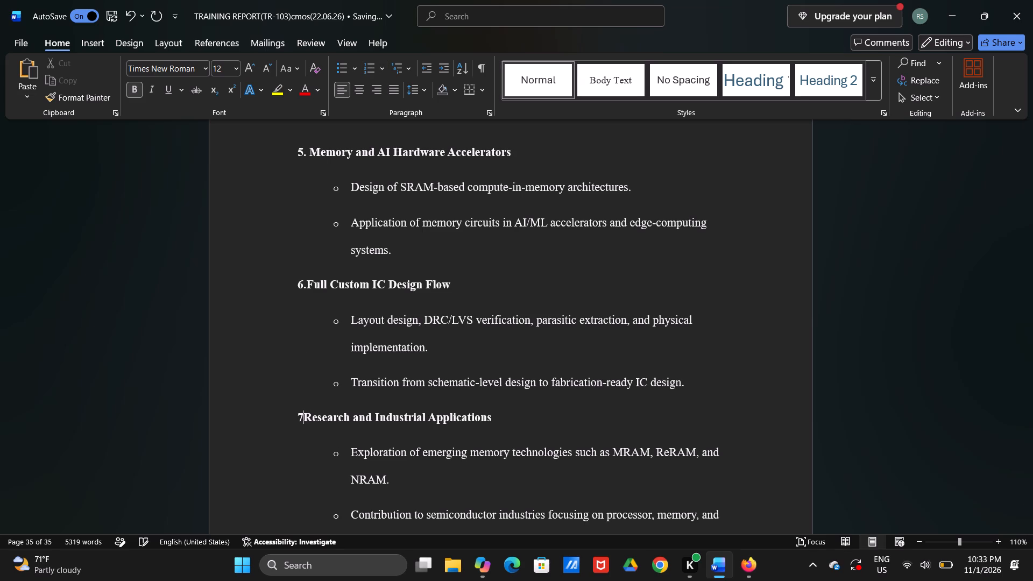
pyautogui.press('.')
# Review the page layout and heading numbering of the Future Scope list from item 1 to the end of the document.
pyautogui.scroll(-2, 298, 424)
pyautogui.scroll(-1, 406, 467)
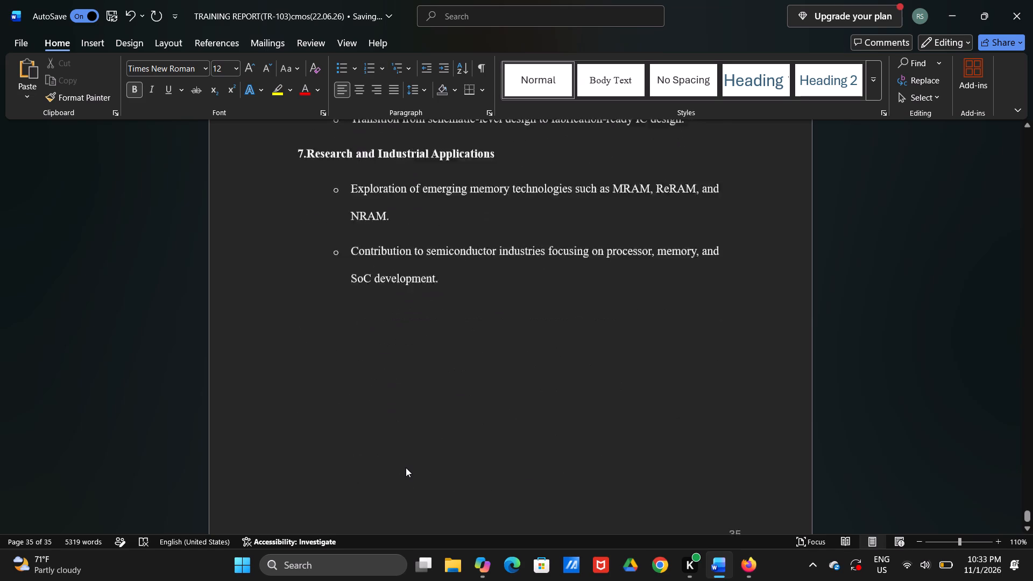
pyautogui.scroll(-1, 406, 467)
pyautogui.scroll(3, 406, 467)
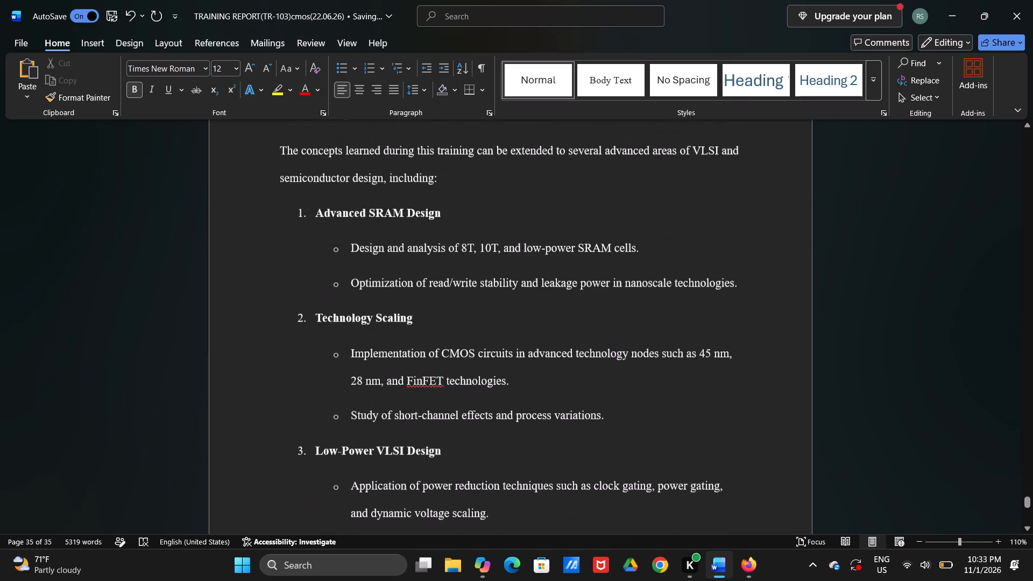
pyautogui.scroll(-1, 406, 467)
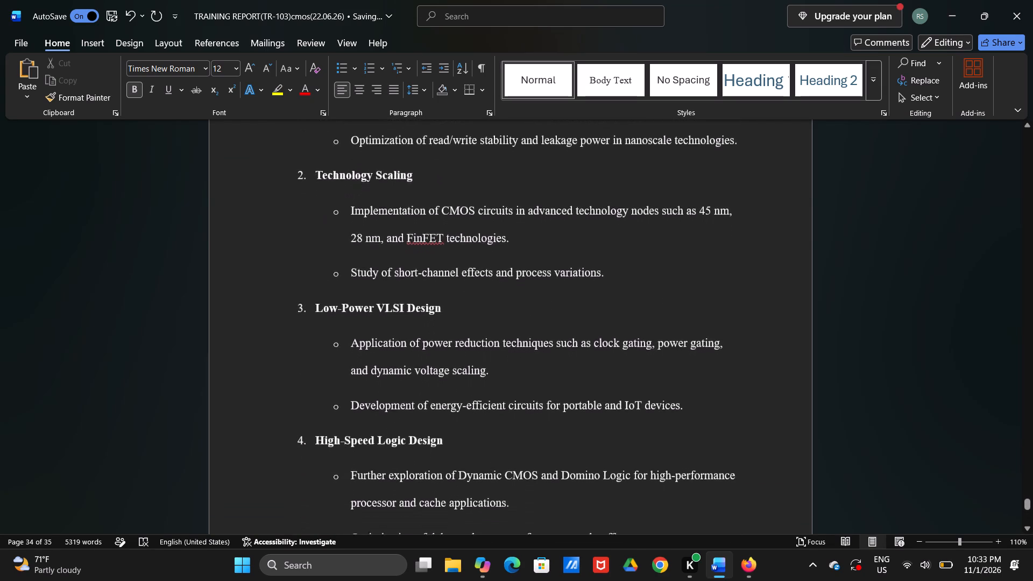
pyautogui.scroll(-2, 406, 467)
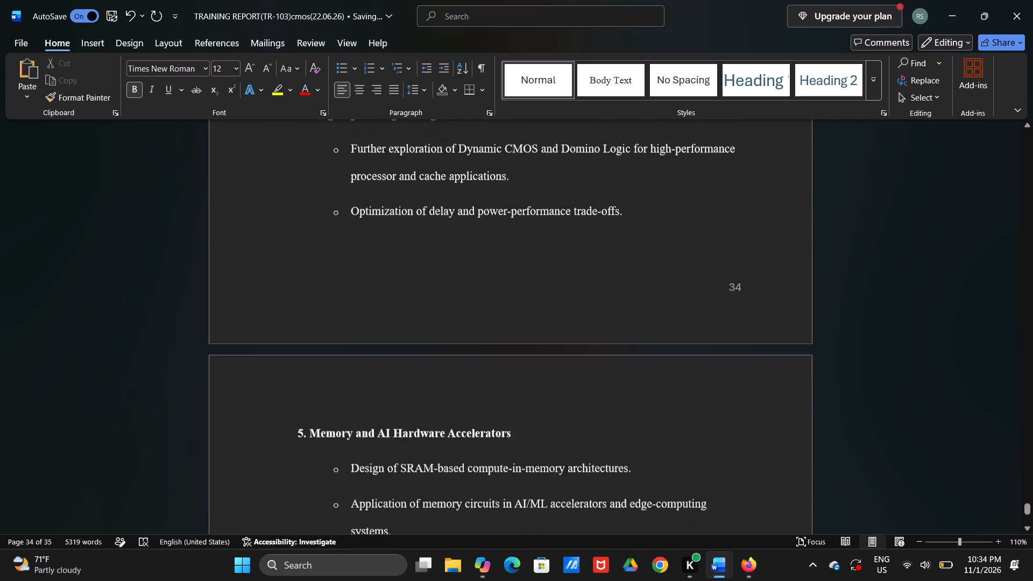
pyautogui.scroll(-1, 406, 467)
pyautogui.scroll(1, 406, 467)
pyautogui.scroll(-1, 406, 467)
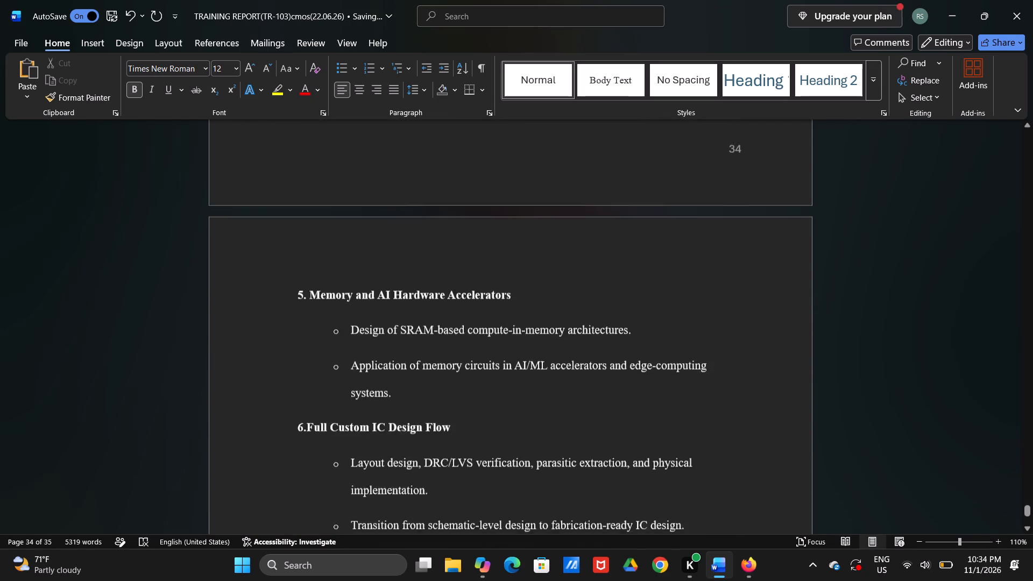
pyautogui.scroll(-4, 406, 467)
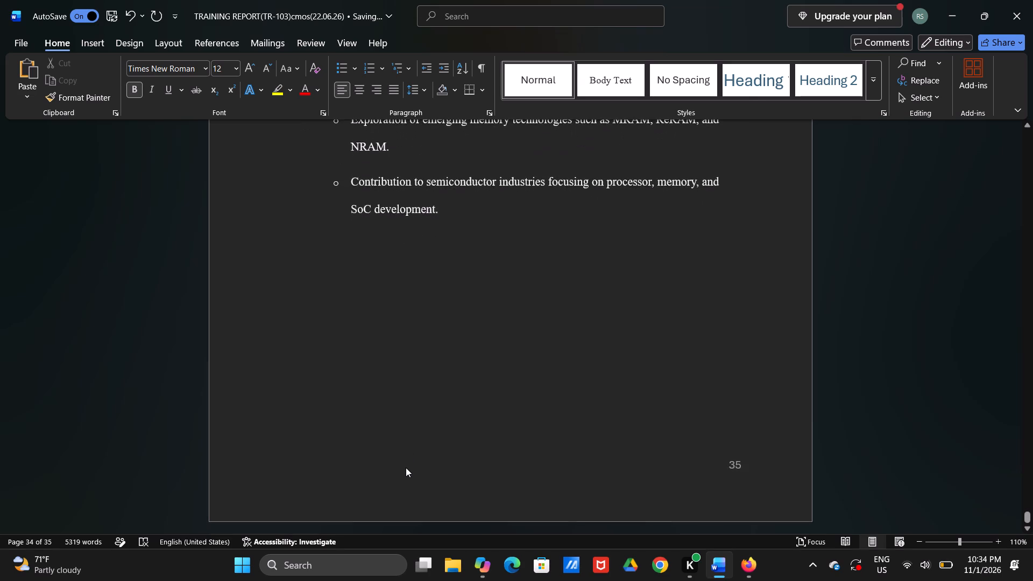
pyautogui.scroll(1, 406, 467)
# Insert empty unbulleted lines after the final "SoC development." bullet until the insertion point starts a new page.
pyautogui.click(484, 297)
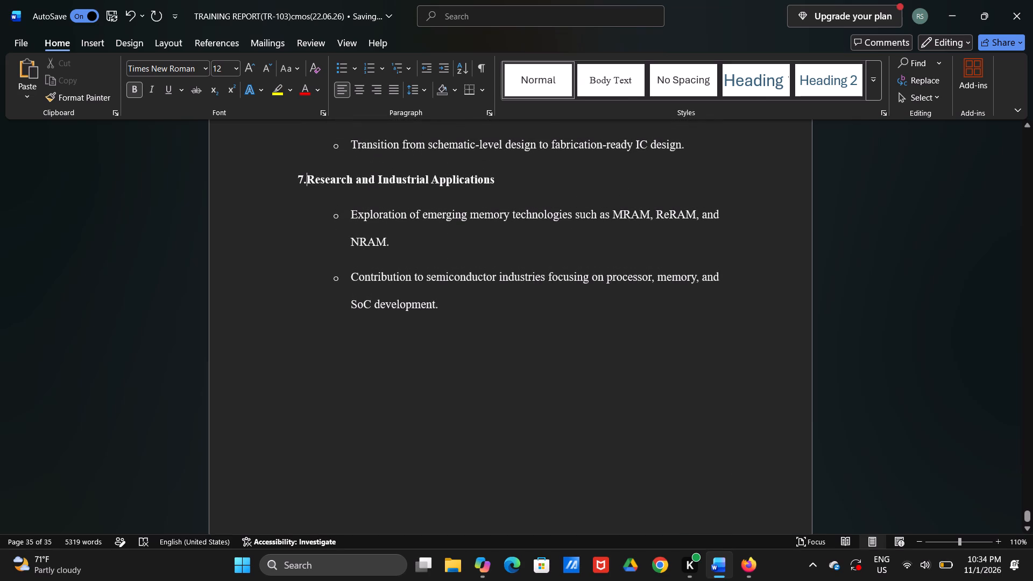
pyautogui.scroll(1, 484, 297)
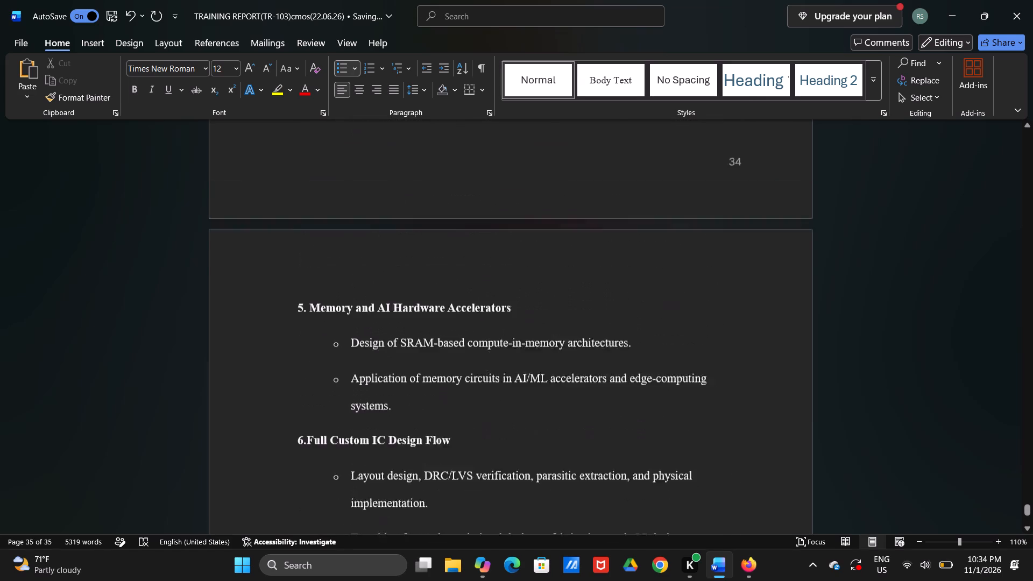
pyautogui.scroll(-1, 484, 297)
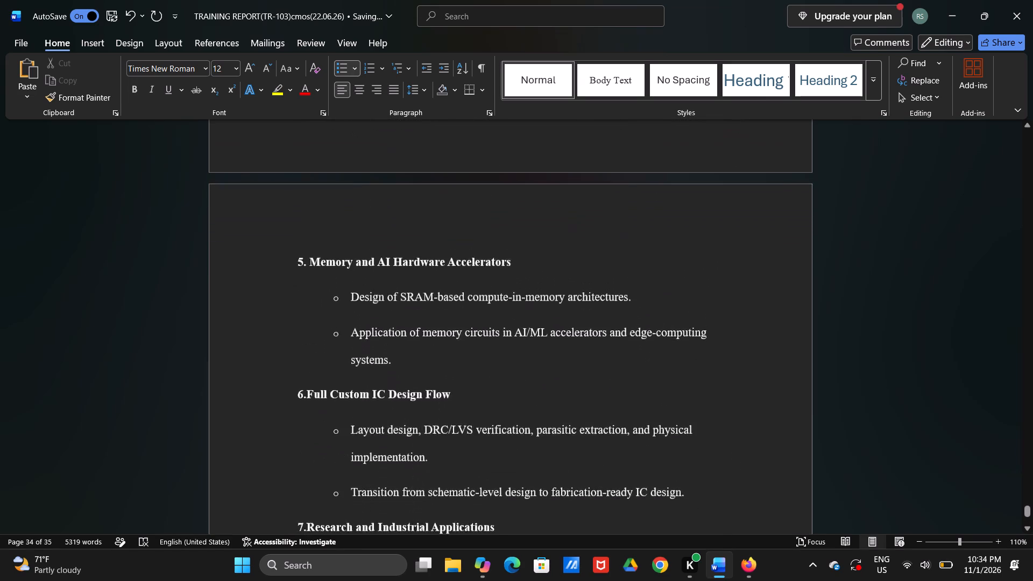
pyautogui.scroll(-2, 484, 297)
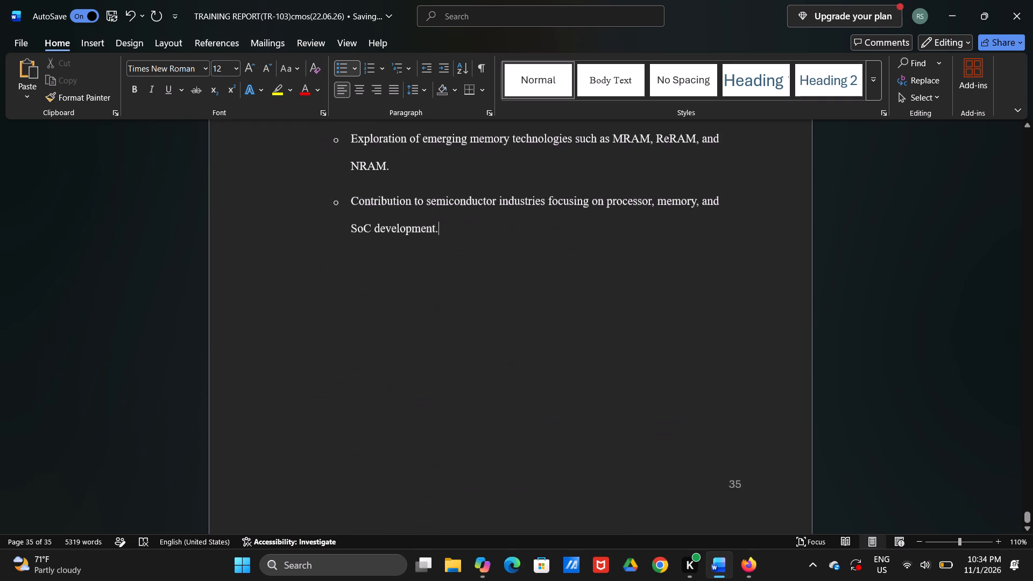
pyautogui.scroll(1, 484, 297)
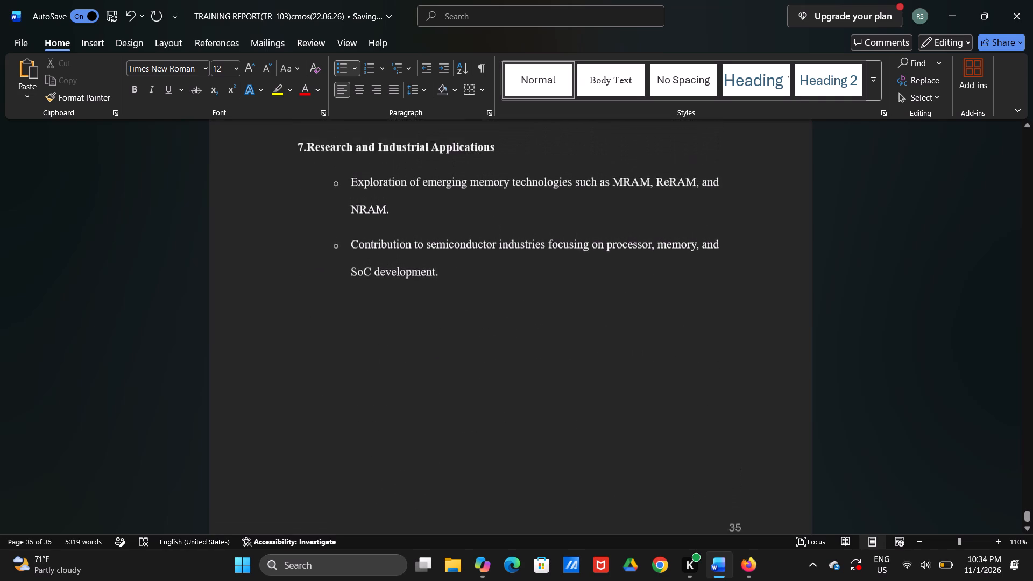
pyautogui.scroll(1, 484, 297)
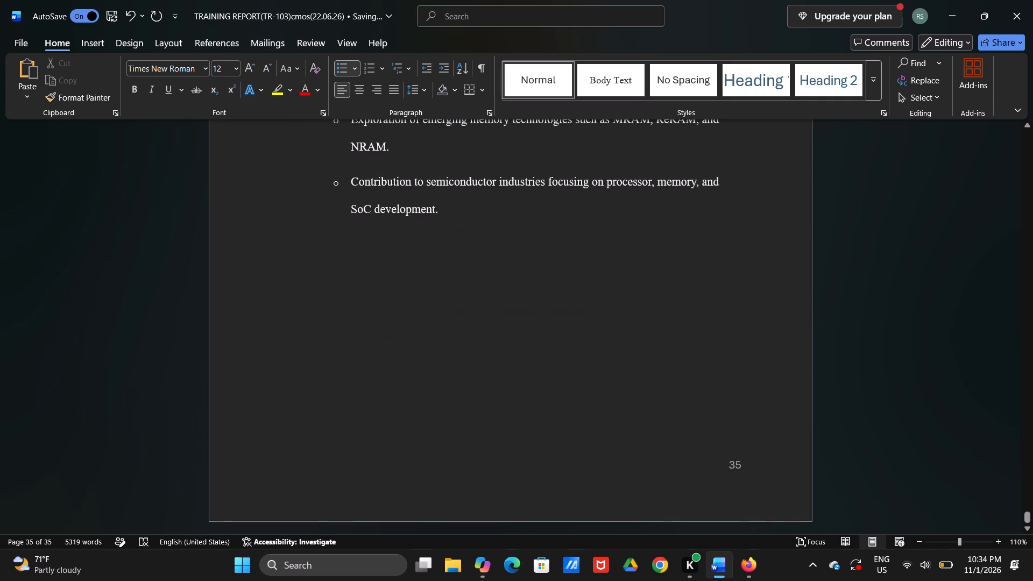
pyautogui.press('Return')
pyautogui.press('Return')
pyautogui.press('Return')
pyautogui.press('Return')
pyautogui.press('Return')
pyautogui.press('Return')
pyautogui.press('Return')
pyautogui.press('Return')
pyautogui.press('Return')
pyautogui.press('Return')
pyautogui.press('Return')
pyautogui.press('BackSpace')
pyautogui.press('BackSpace')
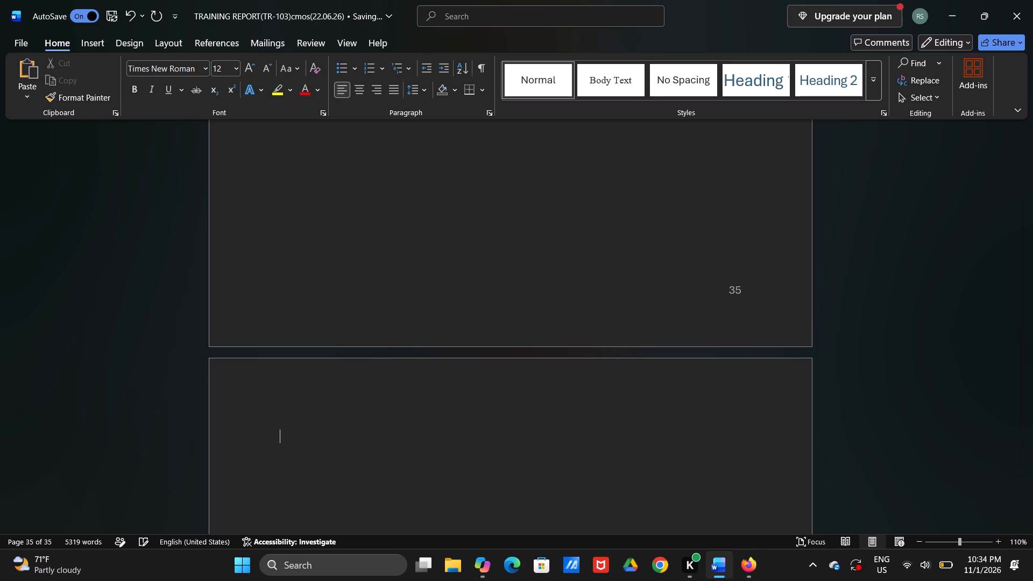
pyautogui.press('BackSpace')
pyautogui.press('Return')
pyautogui.click(364, 95)
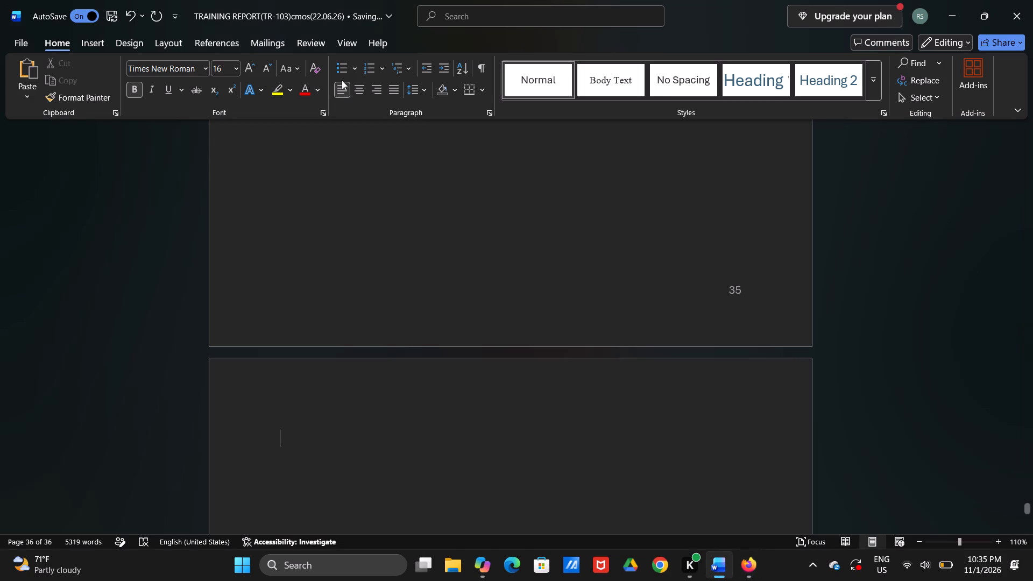
# Add the centered heading "REFRENCES" at the top of the new last page.
pyautogui.click(363, 89)
pyautogui.write('RE')
pyautogui.write('FRE')
pyautogui.write('NCES')
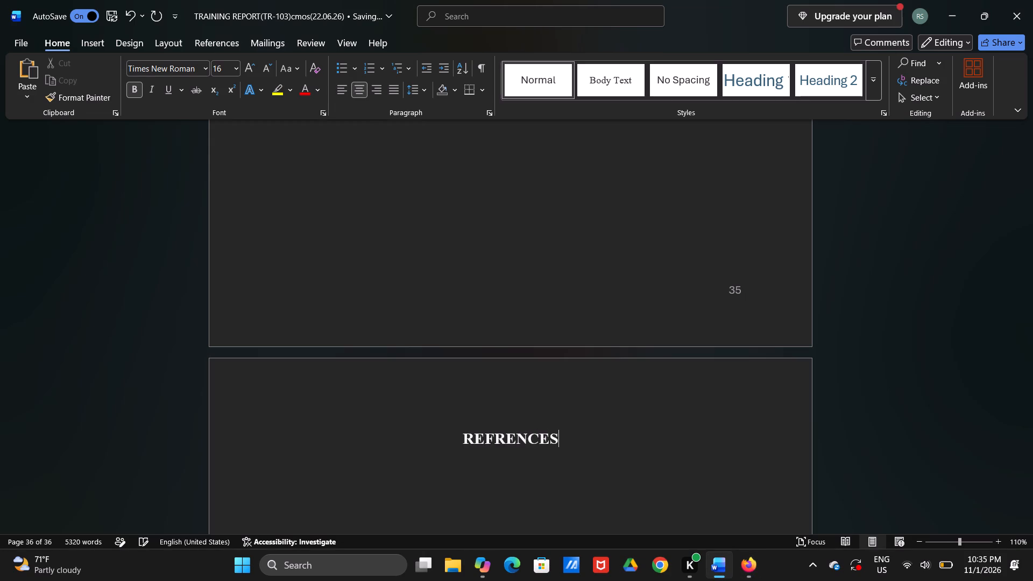
# Correct the spelling of the last page's heading to "REFERENCES" and start a new line below it.
pyautogui.press('Return')
pyautogui.hotkey('alt', 'Tab')
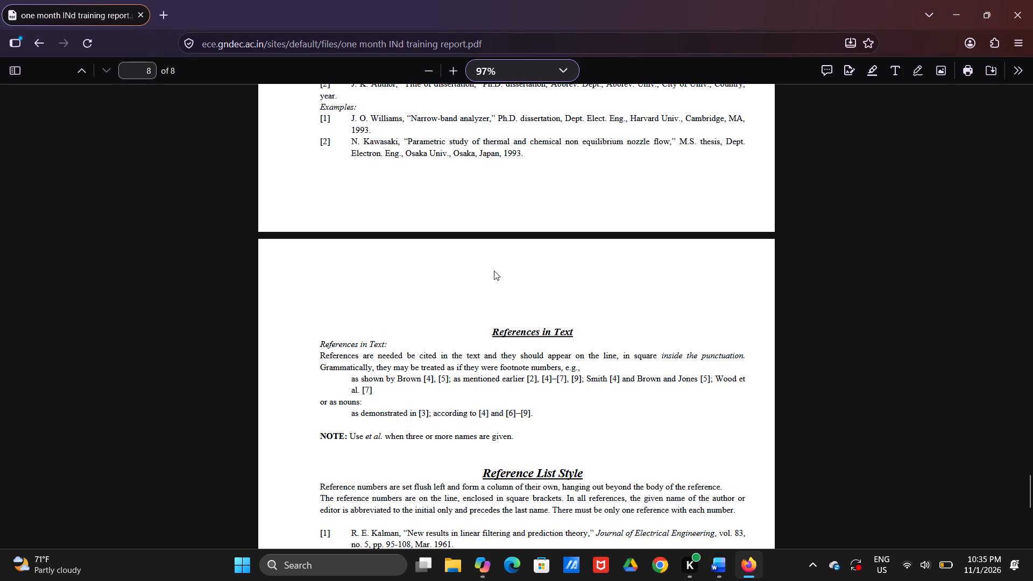
pyautogui.hotkey('alt', 'Tab')
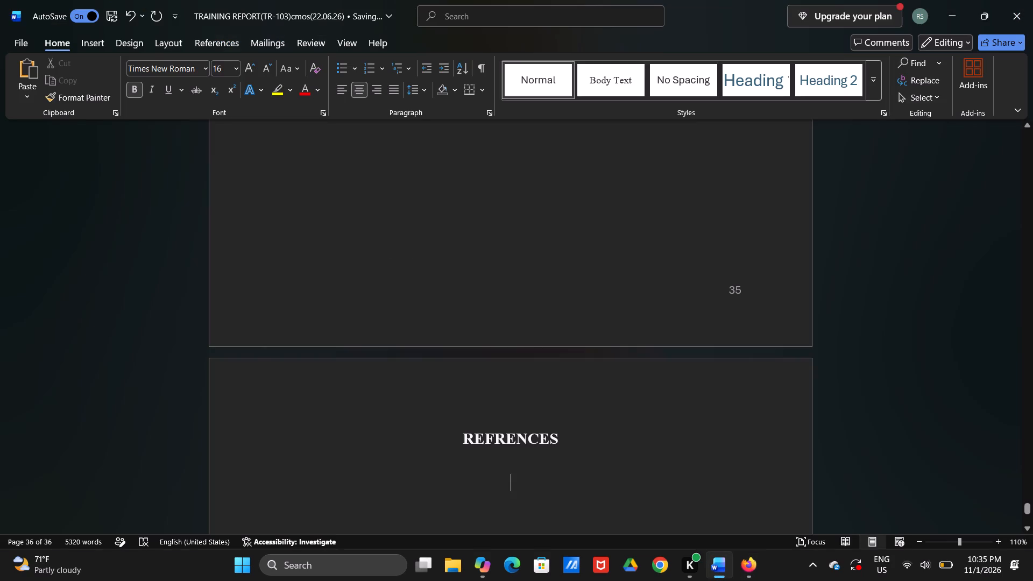
pyautogui.click(496, 434)
pyautogui.press('e')
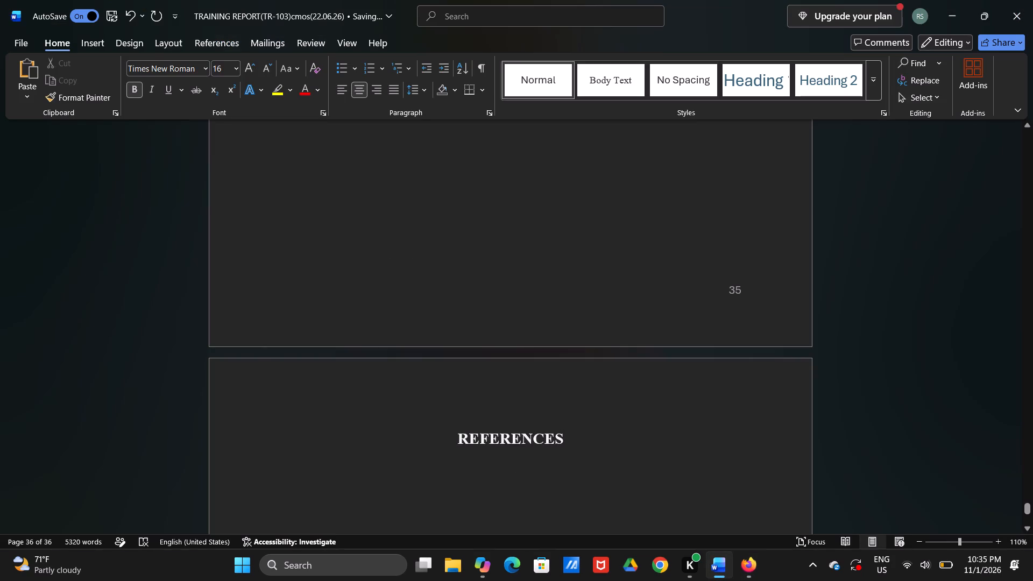
pyautogui.click(589, 442)
pyautogui.press('Return')
# Examine the Reference List Style section in the college guidelines PDF, comparing it with the report's references page.
pyautogui.hotkey('alt', 'Tab')
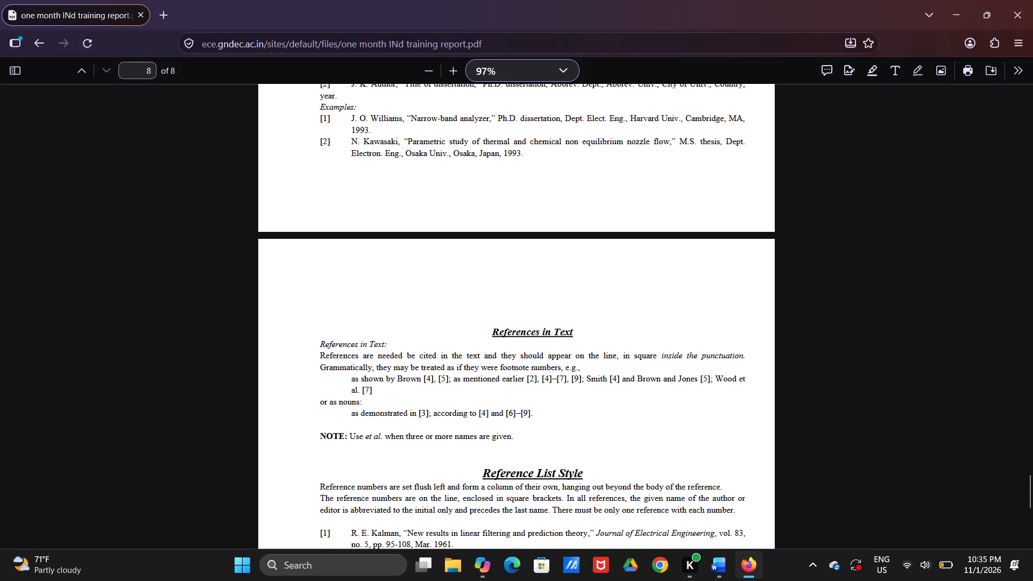
pyautogui.scroll(-2, 617, 489)
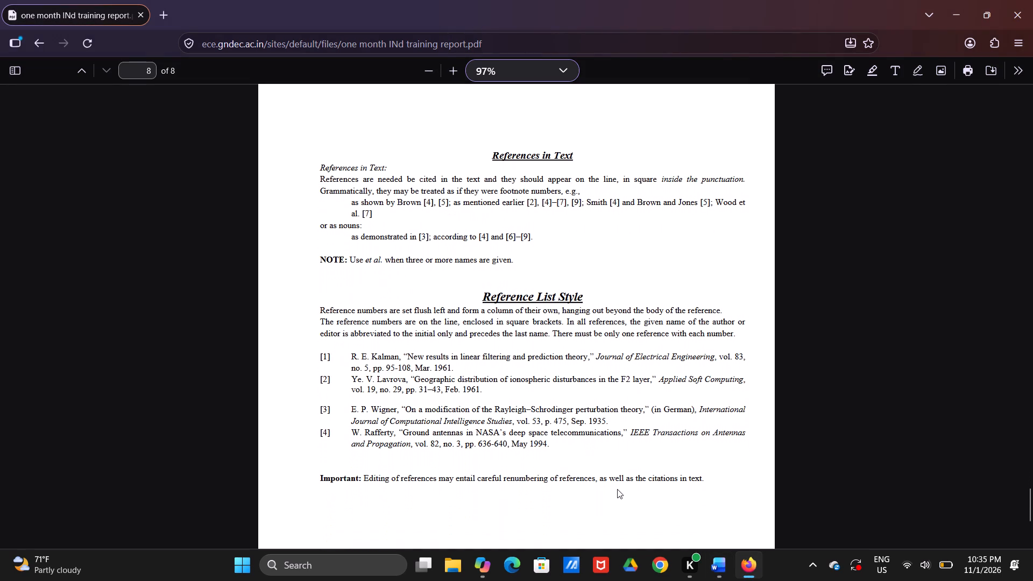
pyautogui.hotkey('alt', 'Tab')
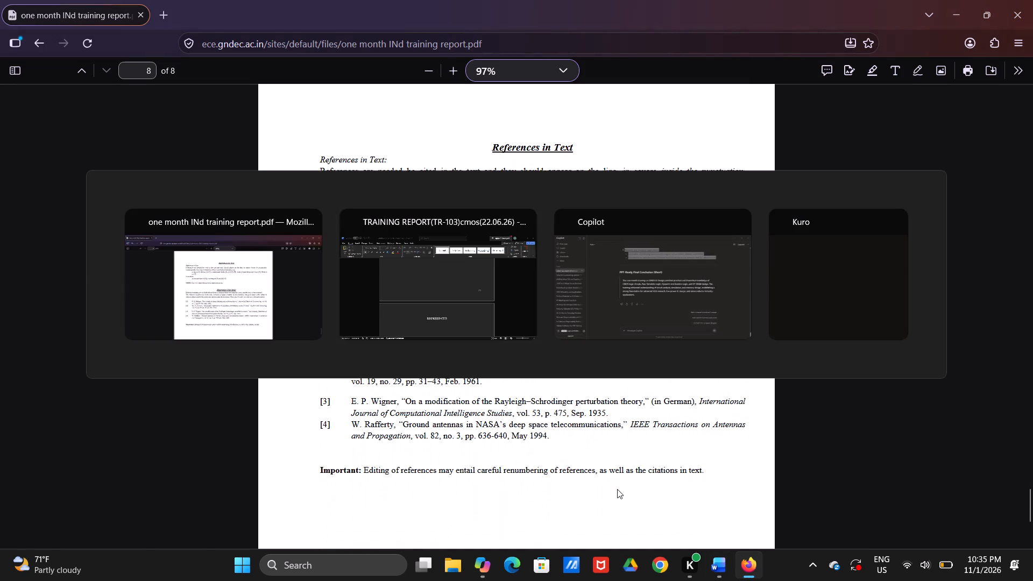
pyautogui.scroll(-1, 617, 489)
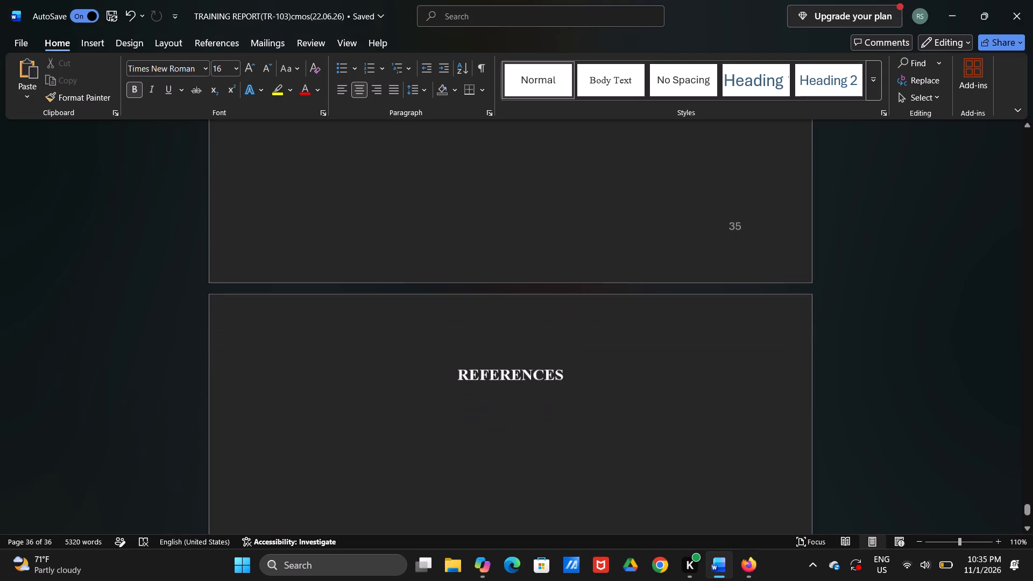
pyautogui.hotkey('alt', 'Tab')
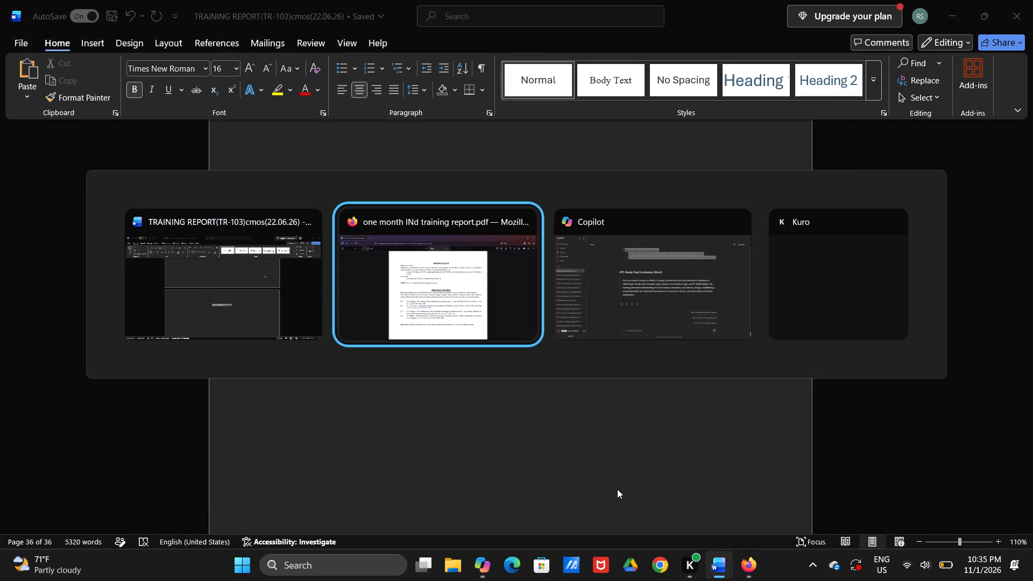
# Switch between the report and the college guidelines PDF to recheck the Reference List Style section.
pyautogui.hotkey('alt', 'Tab')
pyautogui.hotkey('alt', 'Tab')
pyautogui.hotkey('alt', 'Tab')
pyautogui.hotkey('alt', 'Tab')
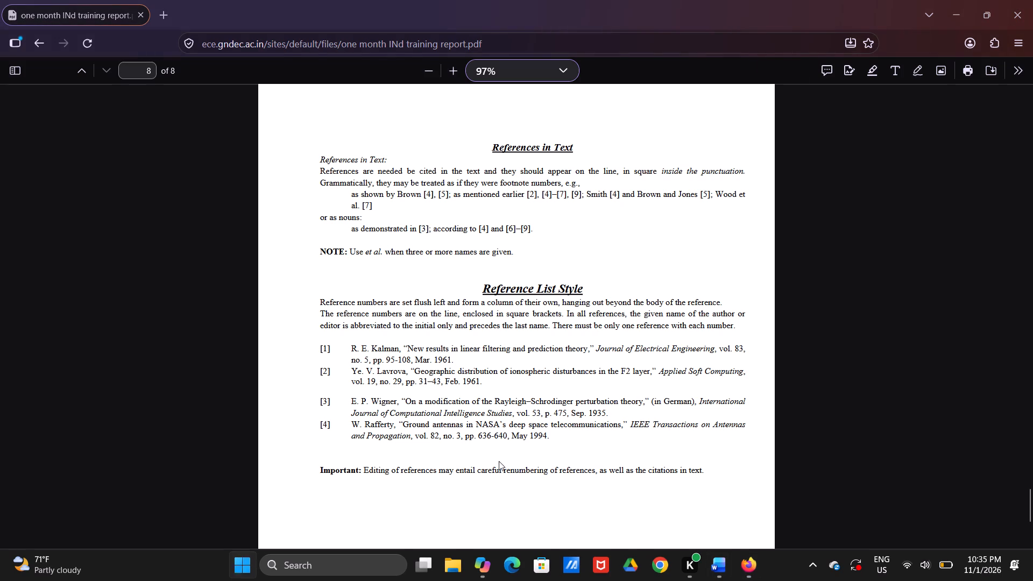
# Search the computer for WhatsApp and open the app.
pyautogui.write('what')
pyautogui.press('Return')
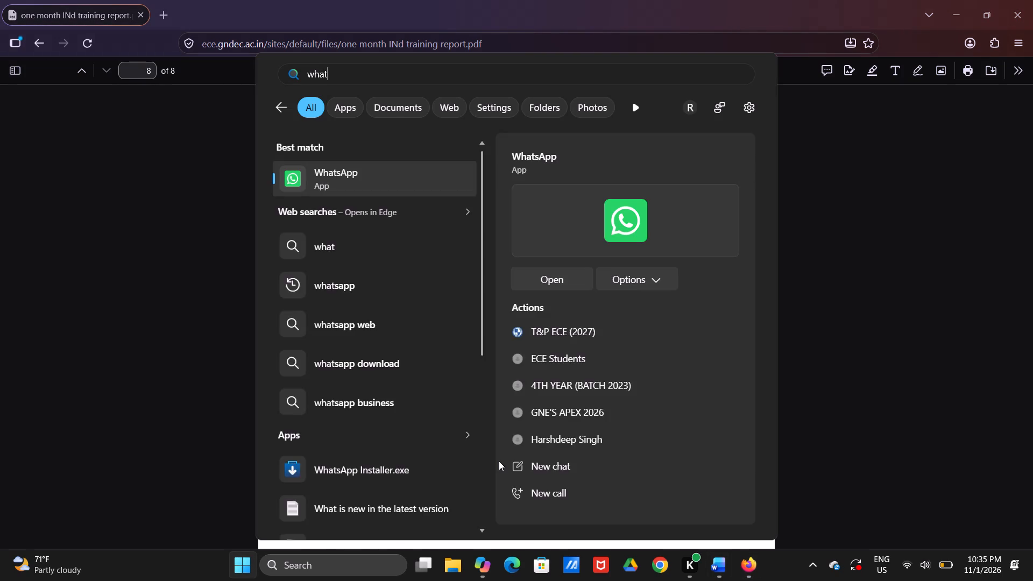
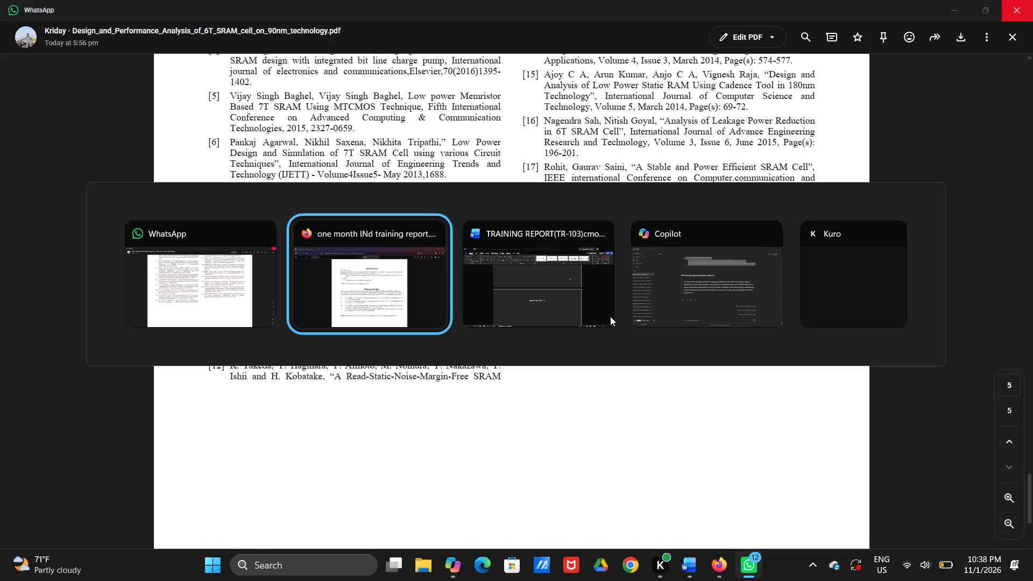
# Return to the training report in Word and review its body text, from the PMOS and CMOS transistor sections to the start of Chapter 2.
pyautogui.hotkey('alt', 'Tab')
pyautogui.hotkey('alt', 'Tab')
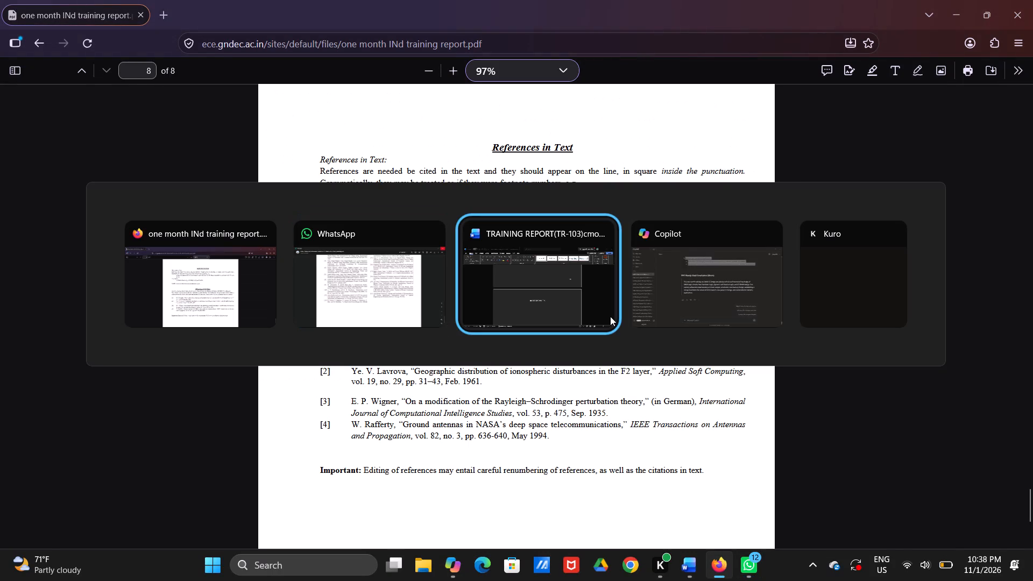
pyautogui.scroll(8, 610, 316)
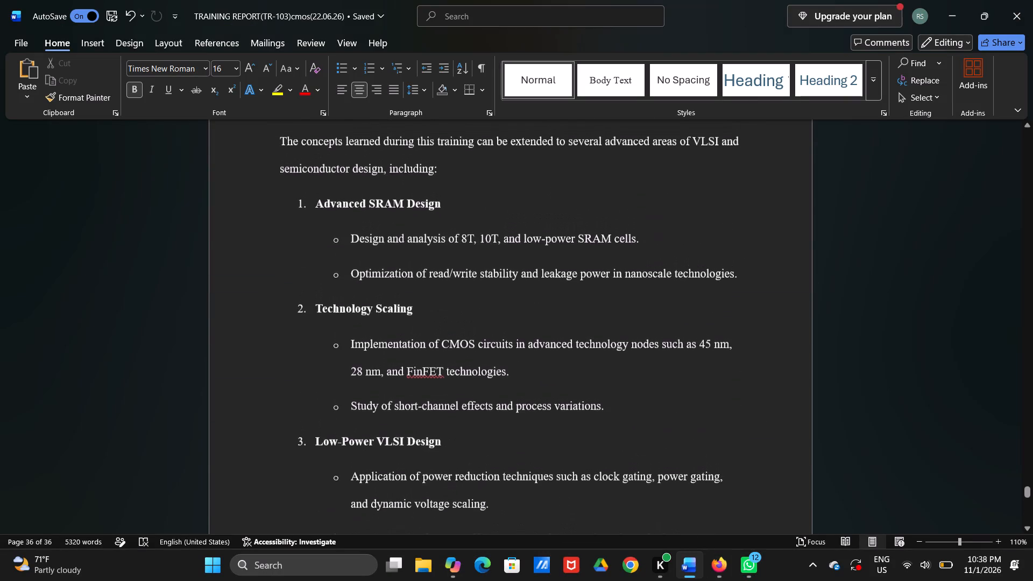
pyautogui.keyDown('alt'); pyautogui.scroll(5, 610, 316); pyautogui.keyUp('alt')
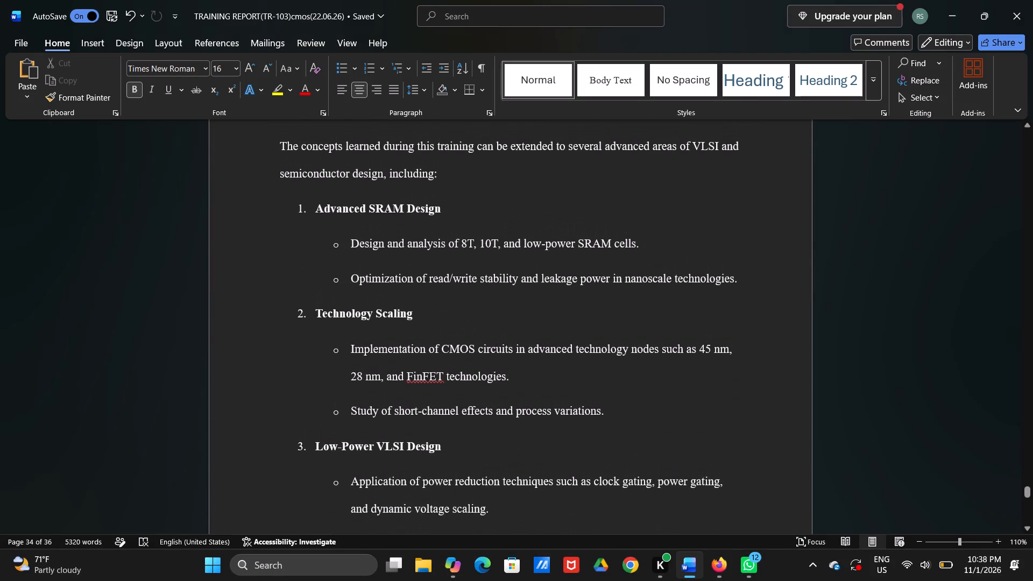
pyautogui.keyDown('alt'); pyautogui.scroll(20, 610, 316); pyautogui.keyUp('alt')
pyautogui.keyDown('alt'); pyautogui.scroll(10, 610, 316); pyautogui.keyUp('alt')
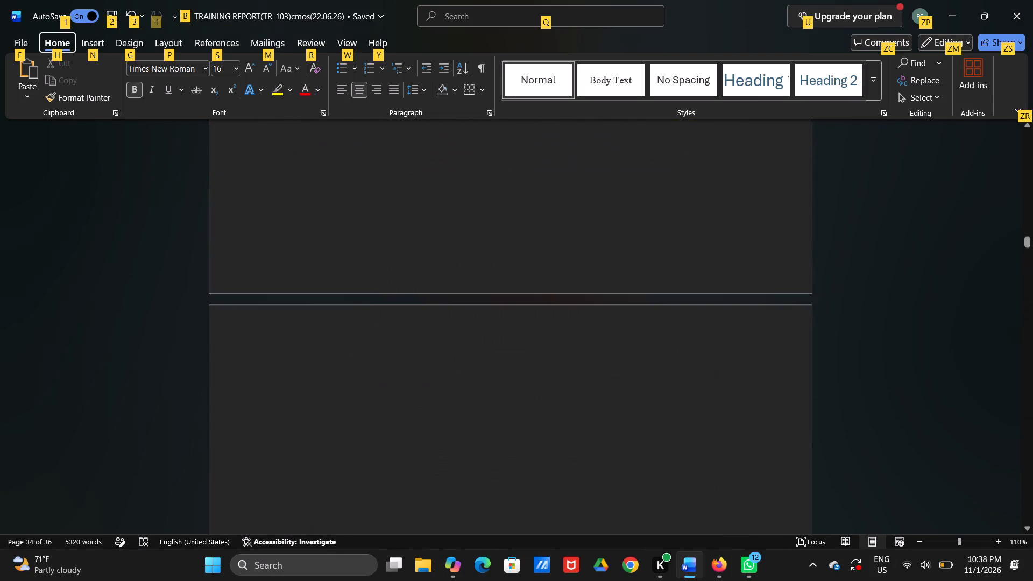
pyautogui.keyDown('alt'); pyautogui.scroll(8, 610, 316); pyautogui.keyUp('alt')
pyautogui.scroll(5, 610, 316)
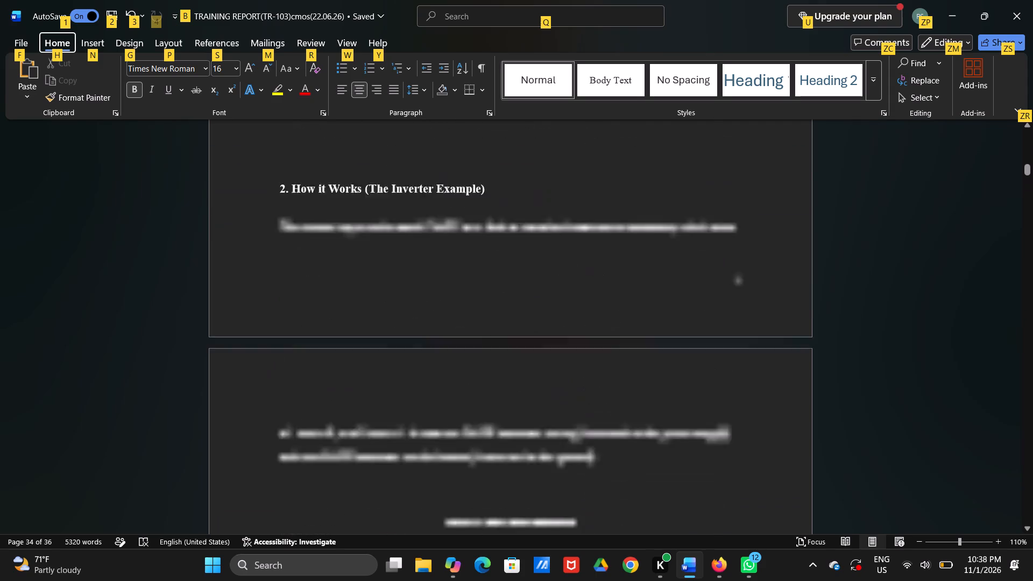
pyautogui.scroll(5, 610, 316)
pyautogui.scroll(-1, 610, 316)
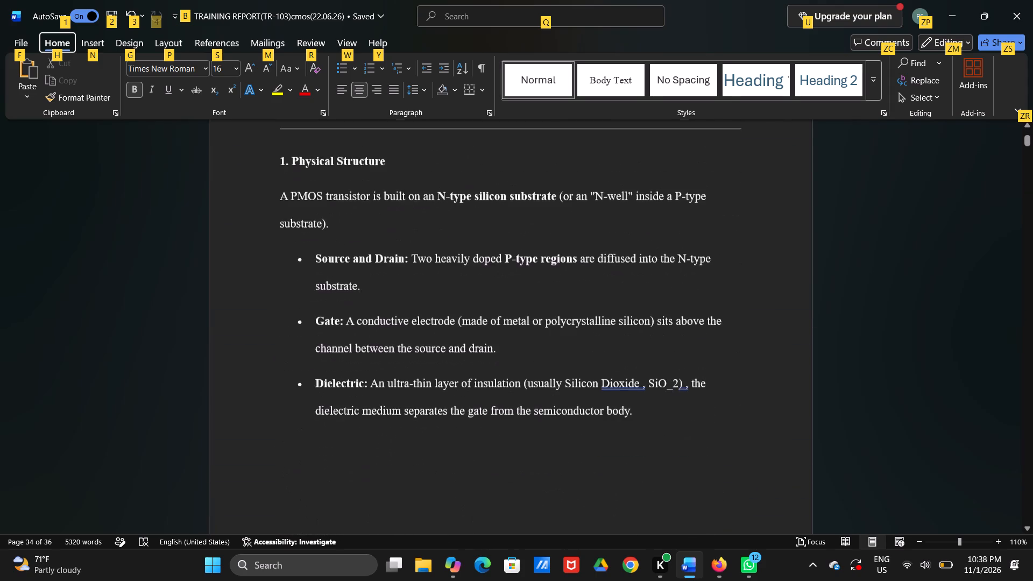
pyautogui.scroll(3, 610, 316)
pyautogui.scroll(-2, 610, 316)
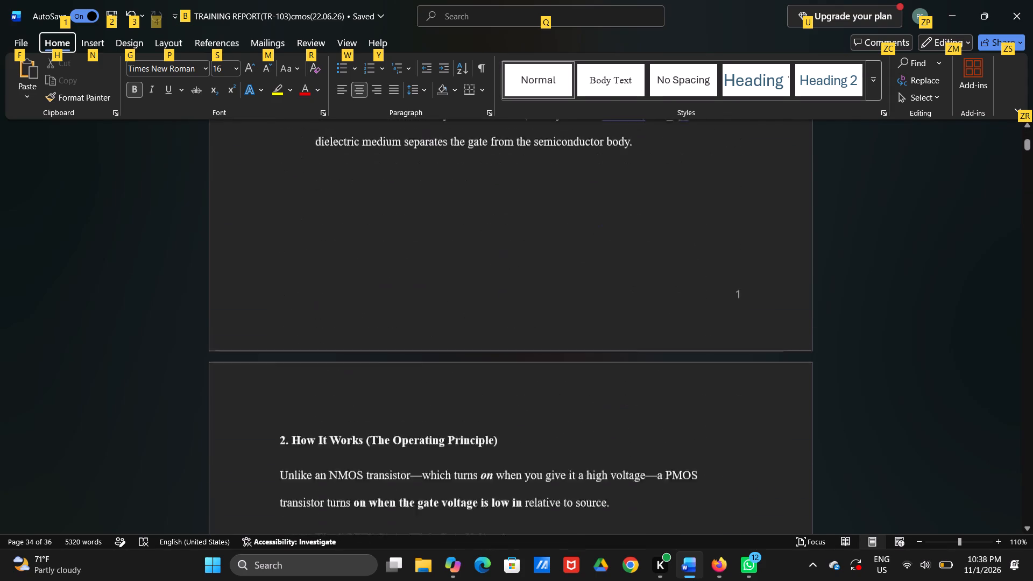
pyautogui.scroll(-5, 610, 316)
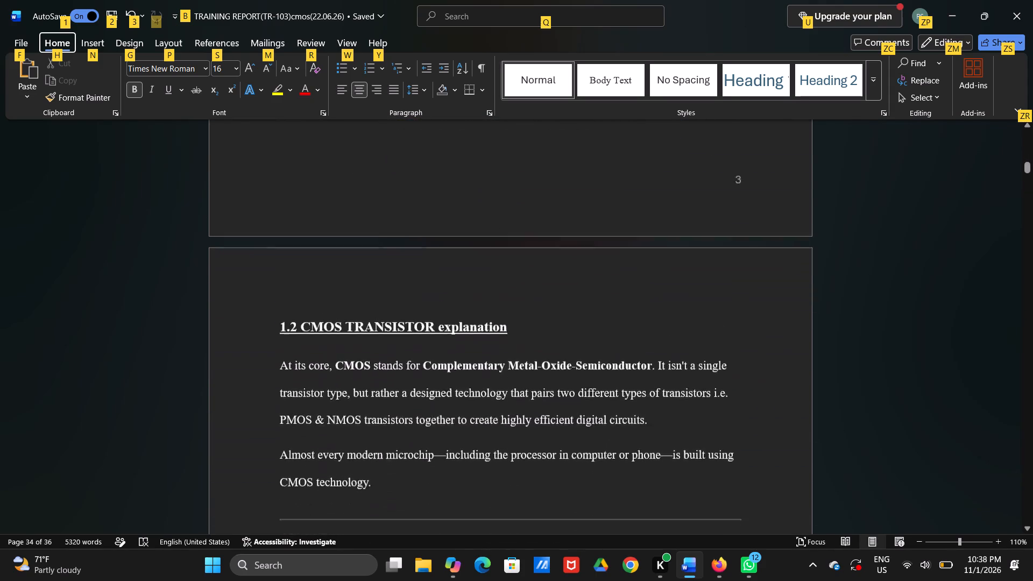
pyautogui.scroll(-4, 610, 316)
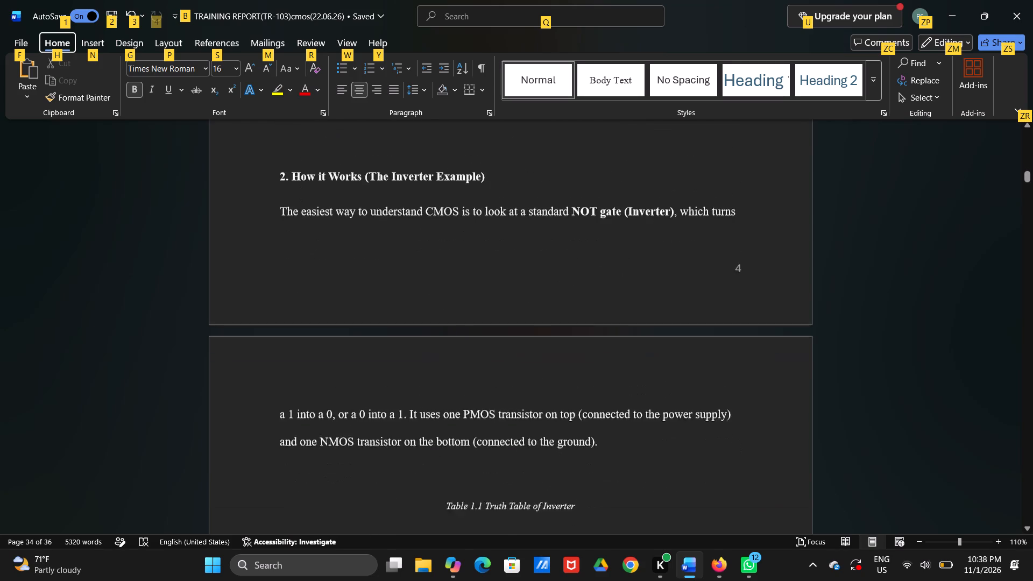
pyautogui.scroll(-4, 610, 316)
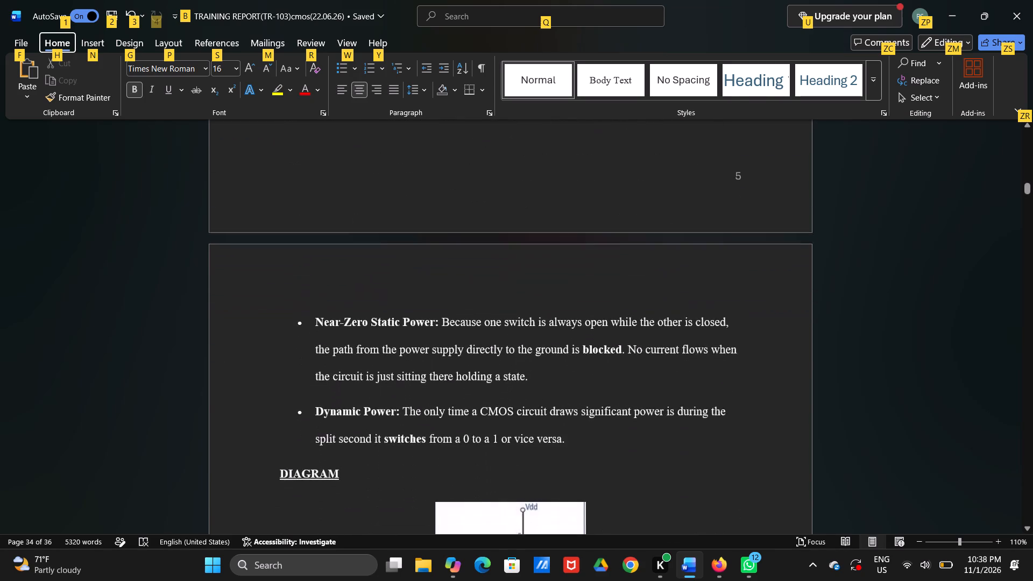
pyautogui.scroll(-4, 610, 316)
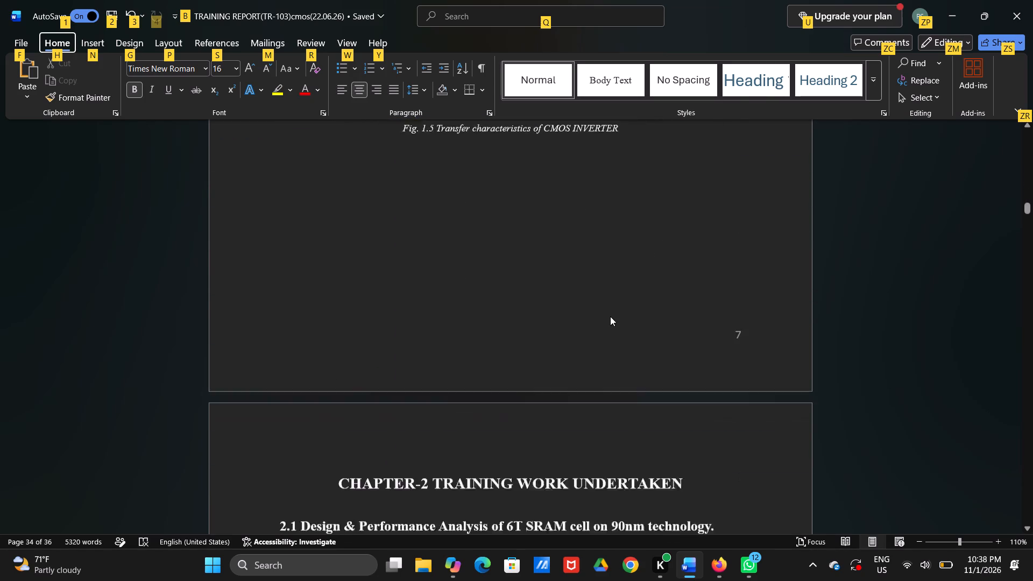
# Review Chapter 2 of the training report, from the 6T SRAM design introduction through the cell's hold, read and write modes.
pyautogui.scroll(-3, 610, 316)
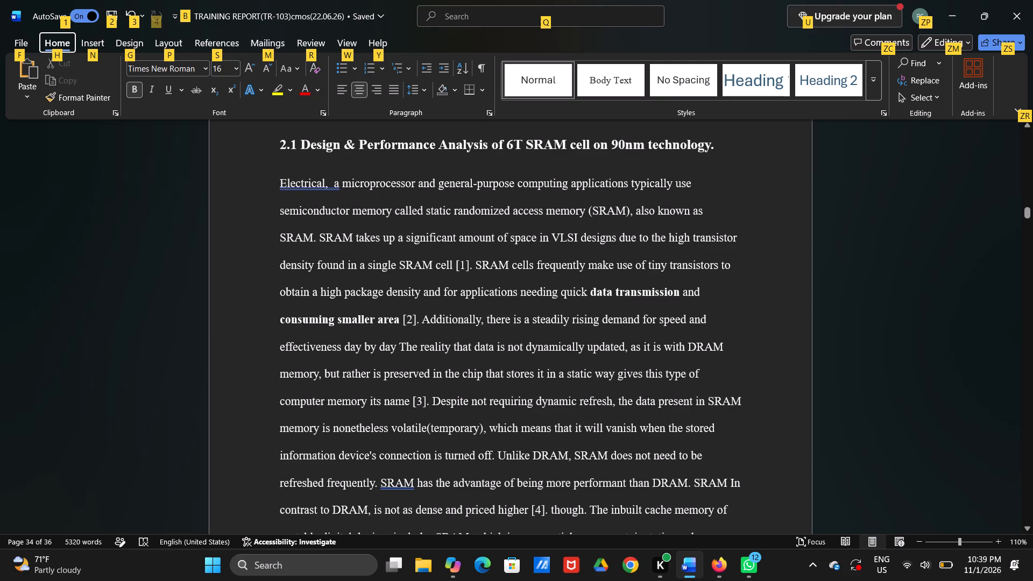
pyautogui.hscroll(-1, 549, 309)
pyautogui.scroll(-4, 549, 309)
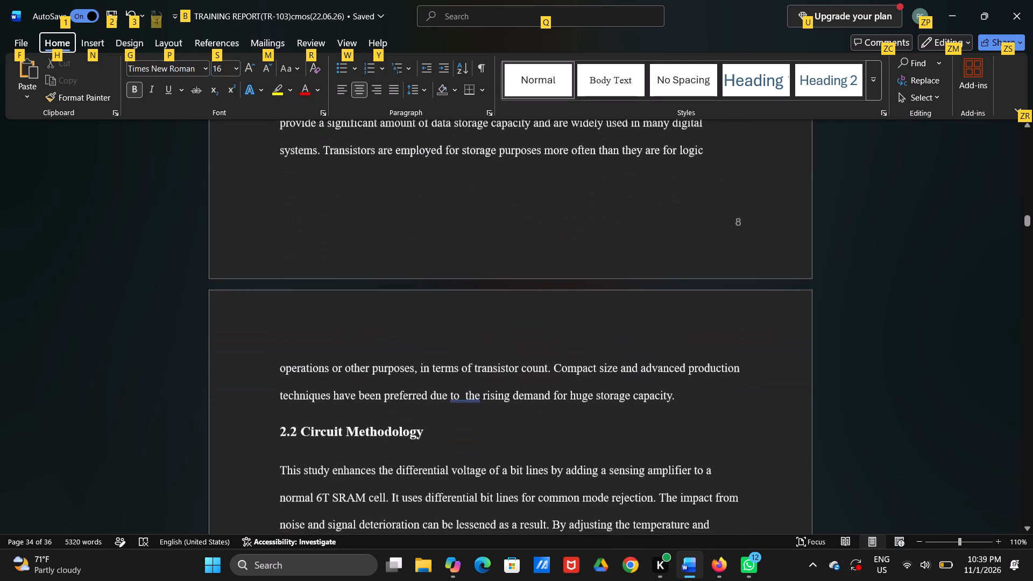
pyautogui.scroll(-3, 549, 309)
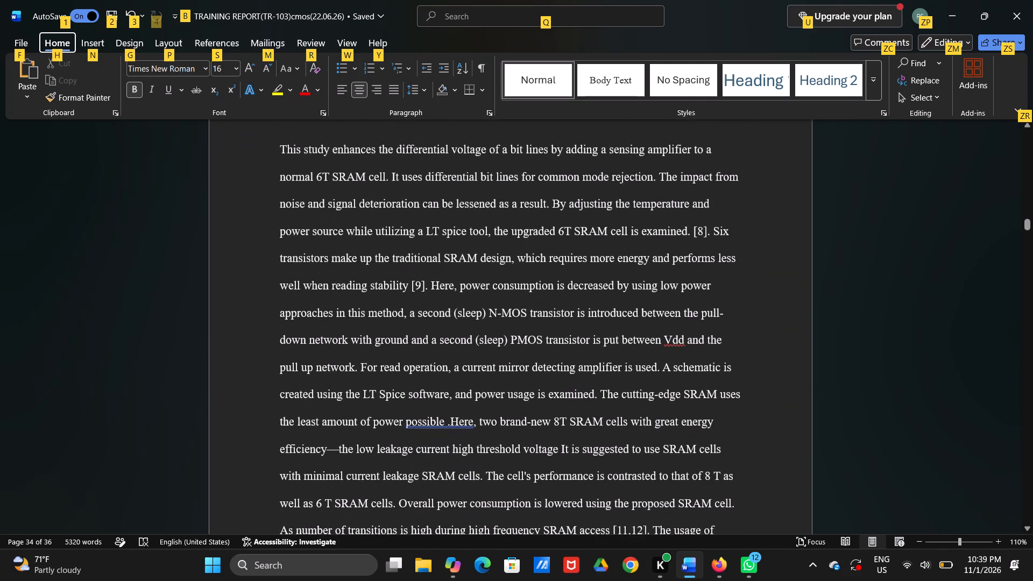
pyautogui.scroll(-2, 549, 309)
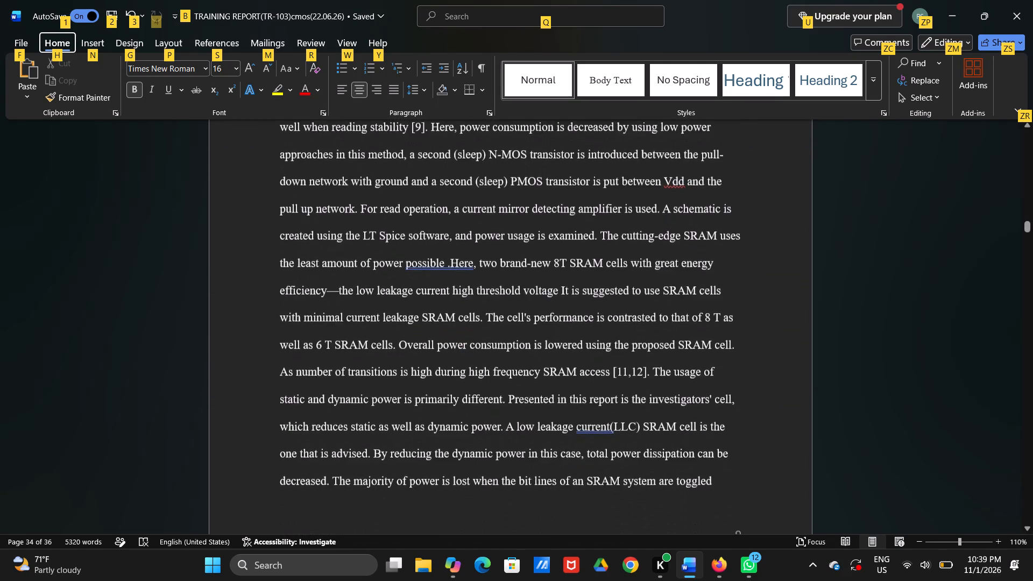
pyautogui.scroll(-3, 549, 309)
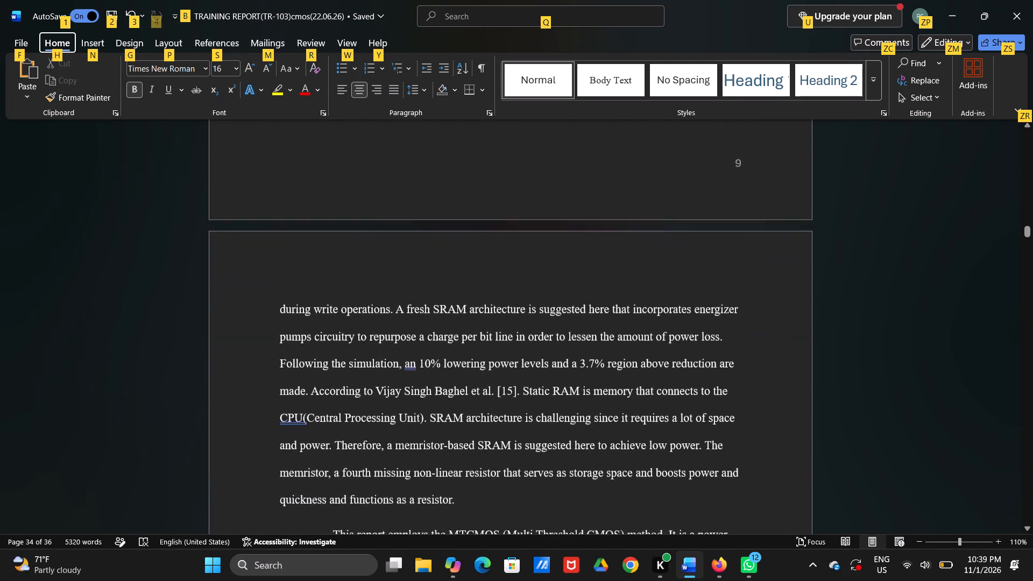
pyautogui.scroll(-2, 549, 309)
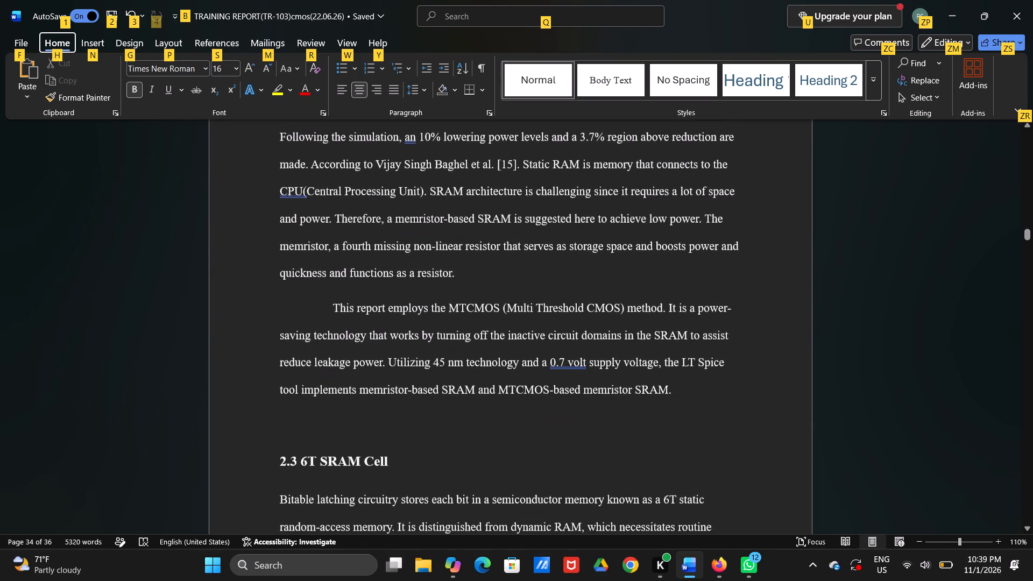
pyautogui.scroll(-3, 549, 309)
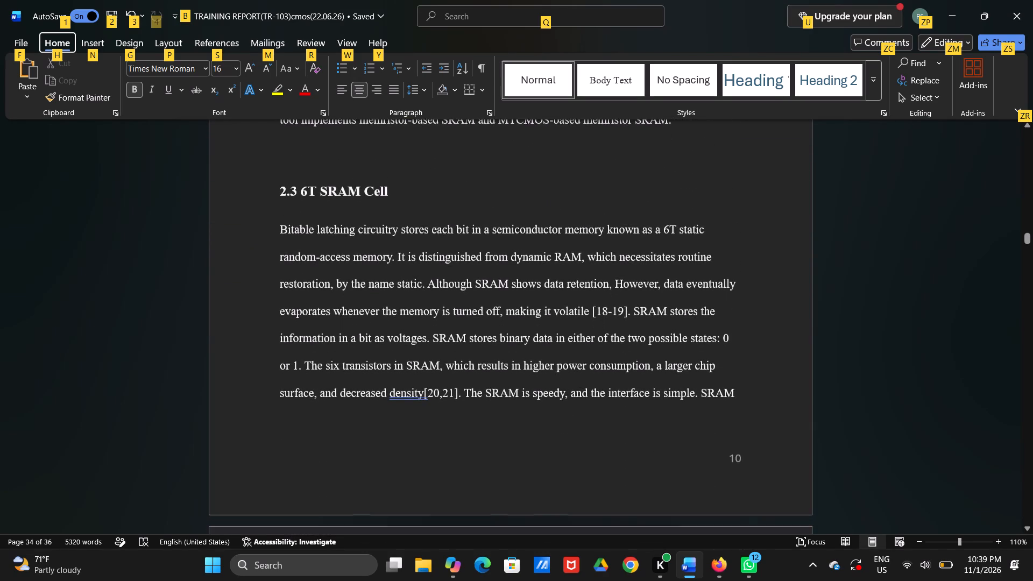
pyautogui.scroll(-2, 549, 309)
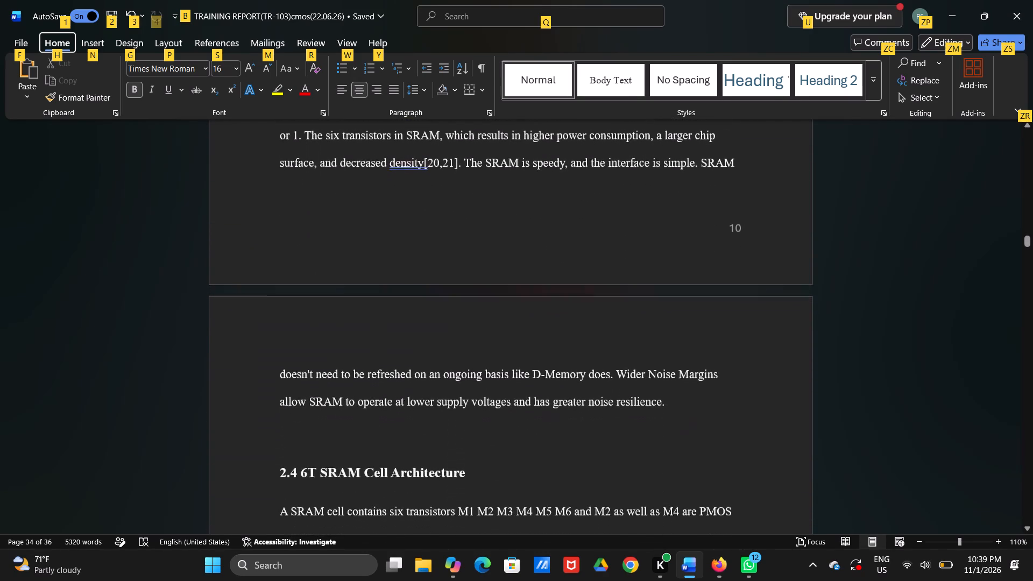
pyautogui.scroll(-2, 549, 309)
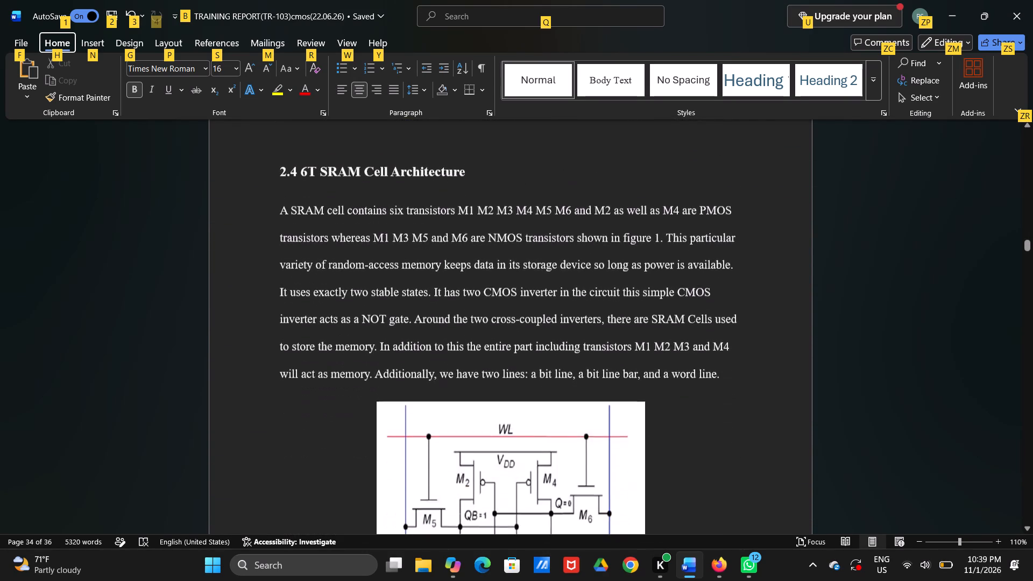
pyautogui.scroll(-3, 549, 309)
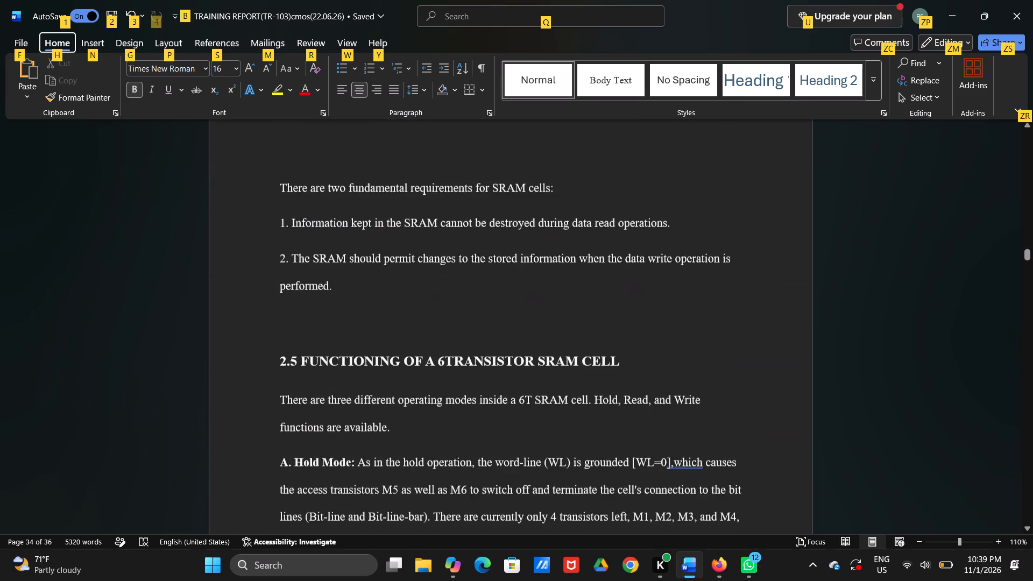
pyautogui.scroll(-2, 549, 309)
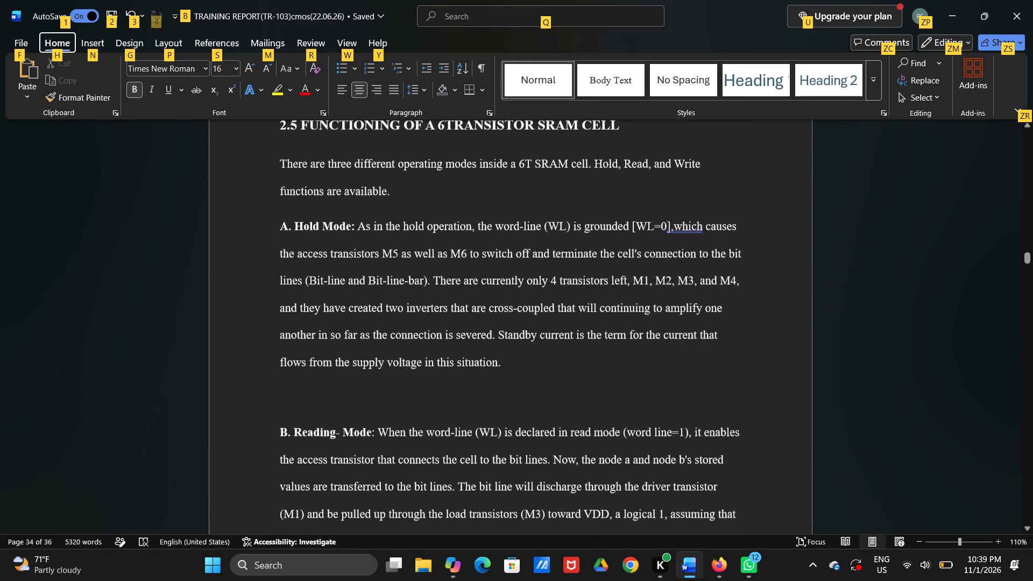
pyautogui.scroll(-2, 549, 309)
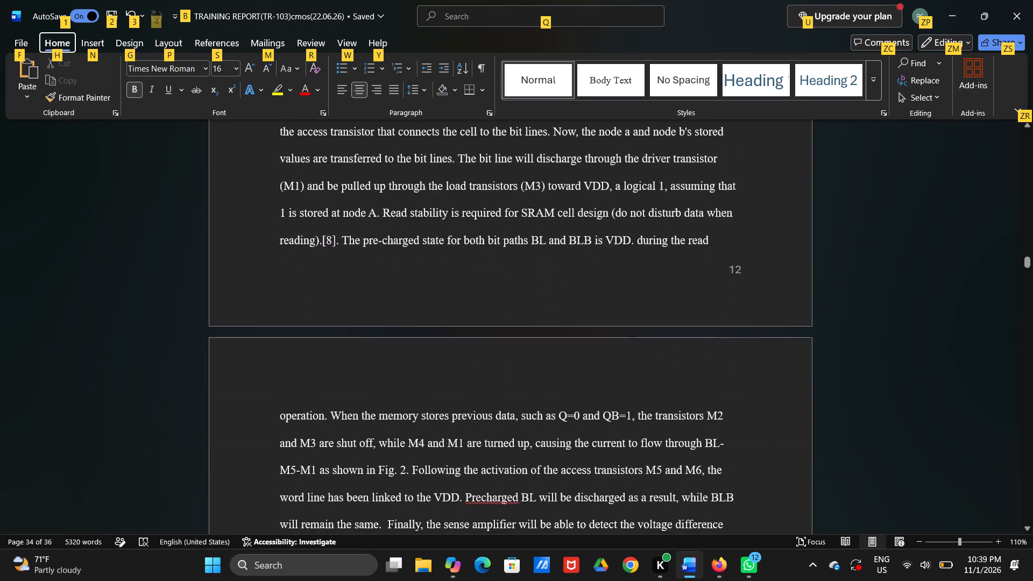
pyautogui.scroll(-2, 549, 309)
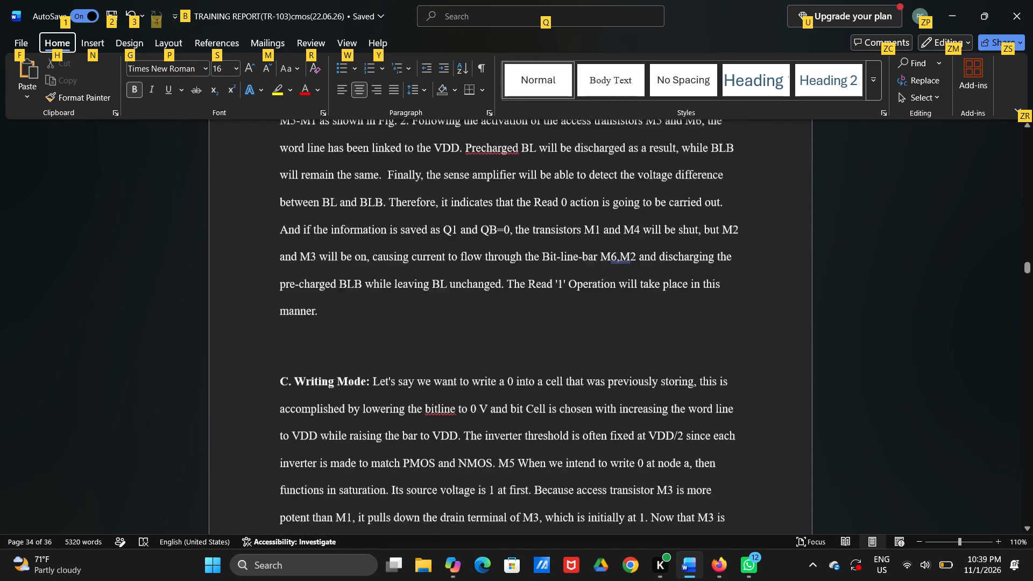
pyautogui.scroll(-3, 549, 309)
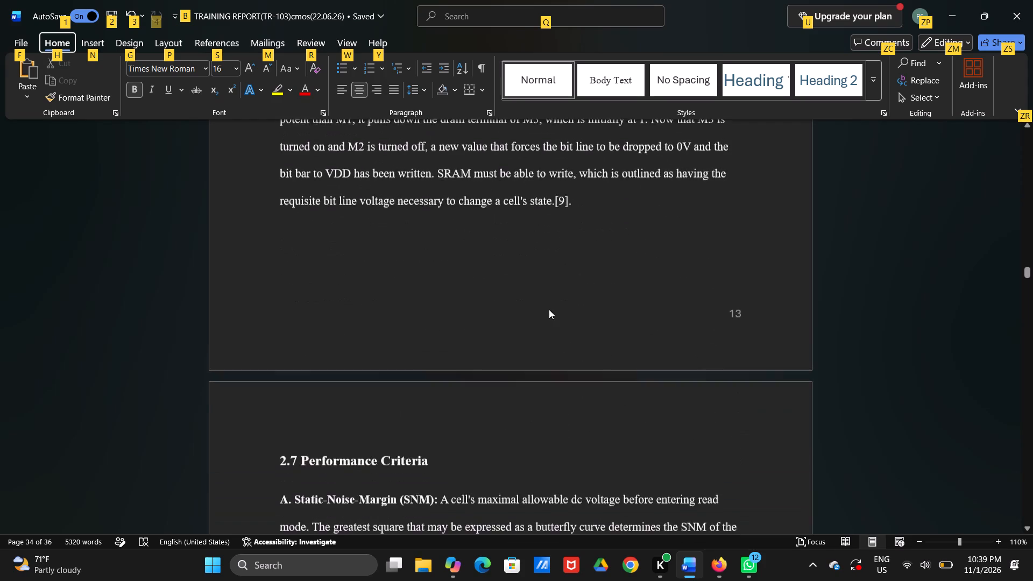
# Review the performance criteria and the 90nm result and analysis sections of Chapter 2.
pyautogui.scroll(-3, 549, 309)
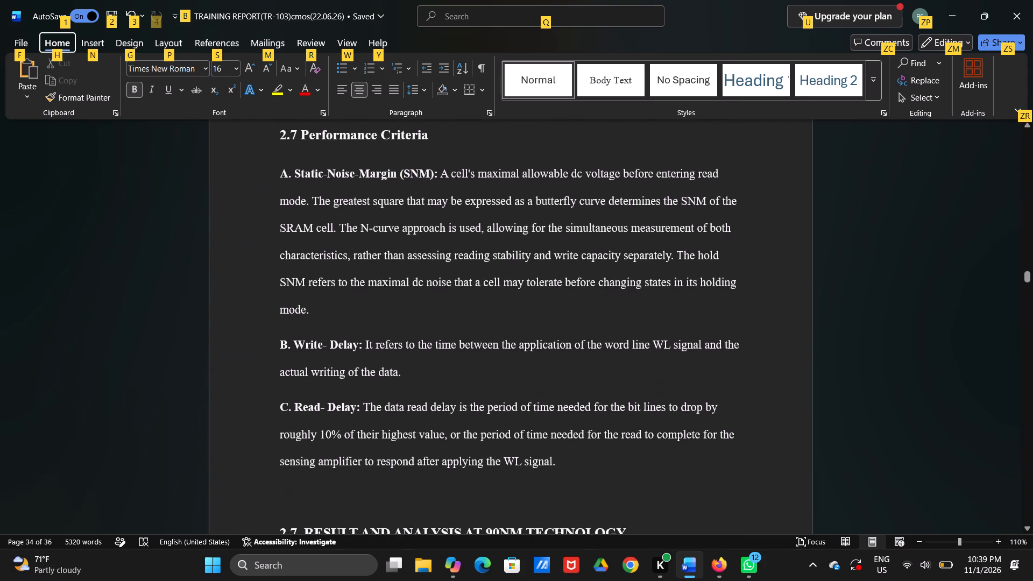
pyautogui.scroll(-3, 549, 309)
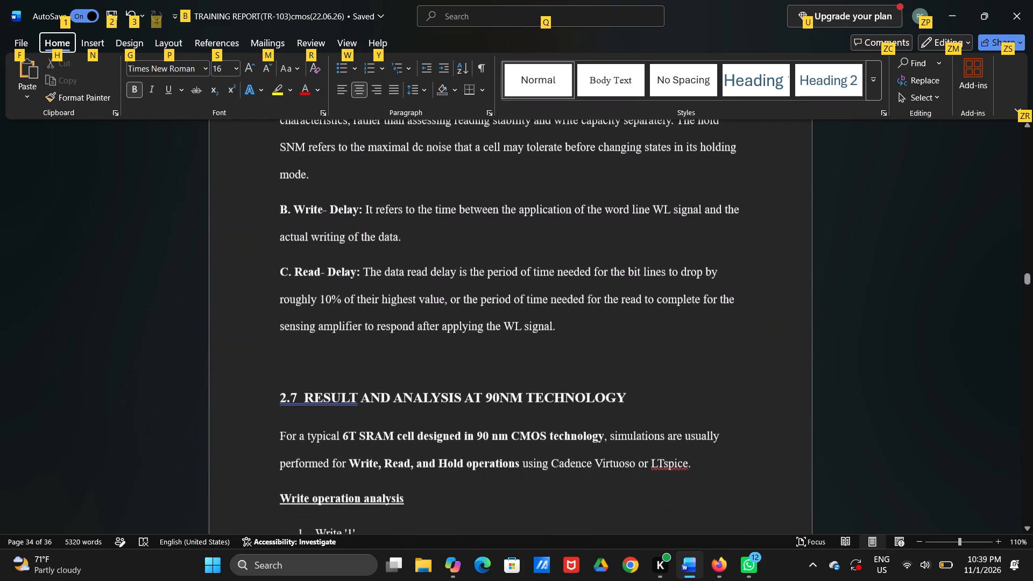
pyautogui.scroll(-3, 549, 309)
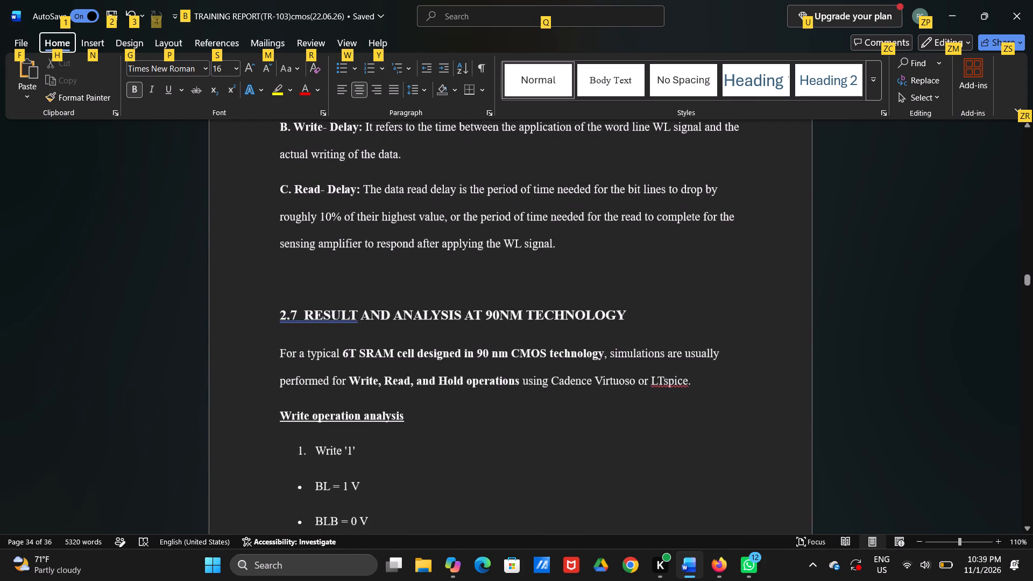
pyautogui.scroll(-1, 549, 309)
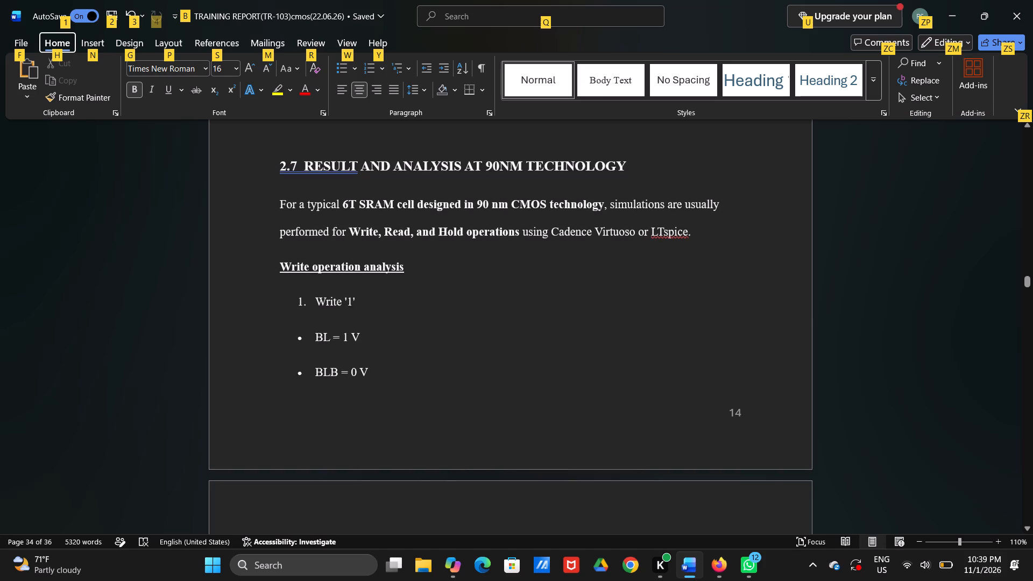
pyautogui.scroll(-2, 549, 309)
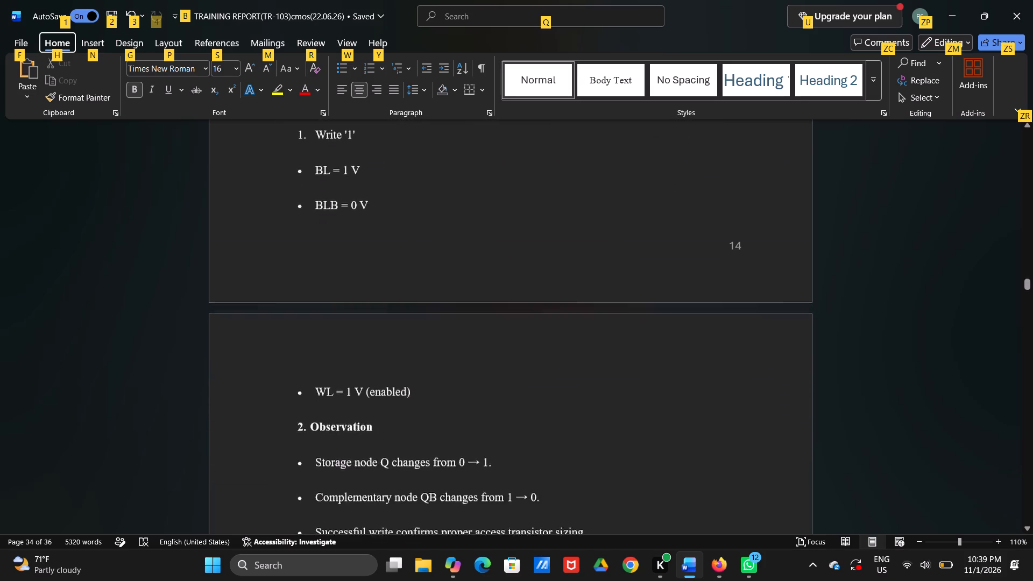
pyautogui.scroll(-3, 549, 309)
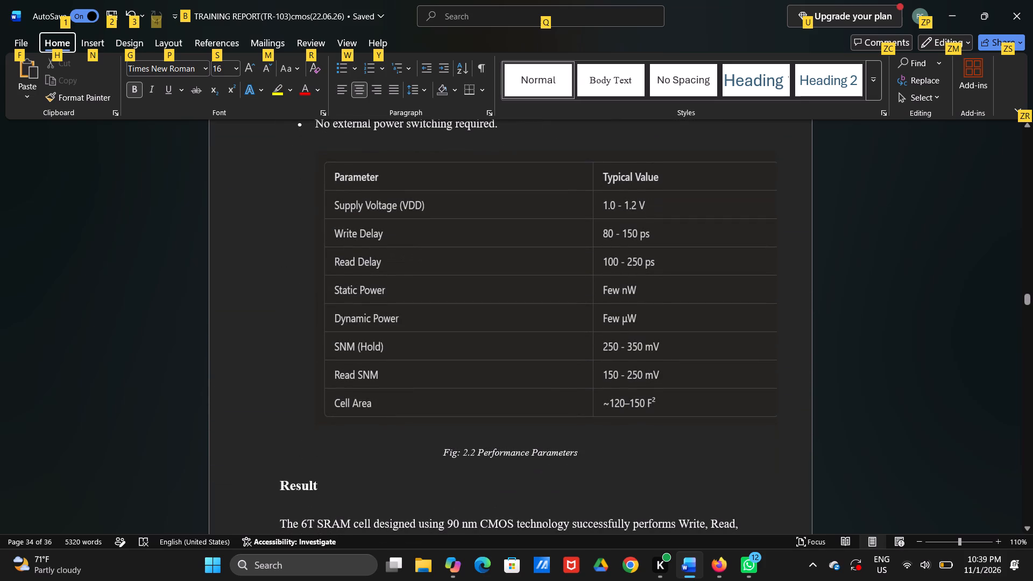
pyautogui.scroll(-2, 549, 309)
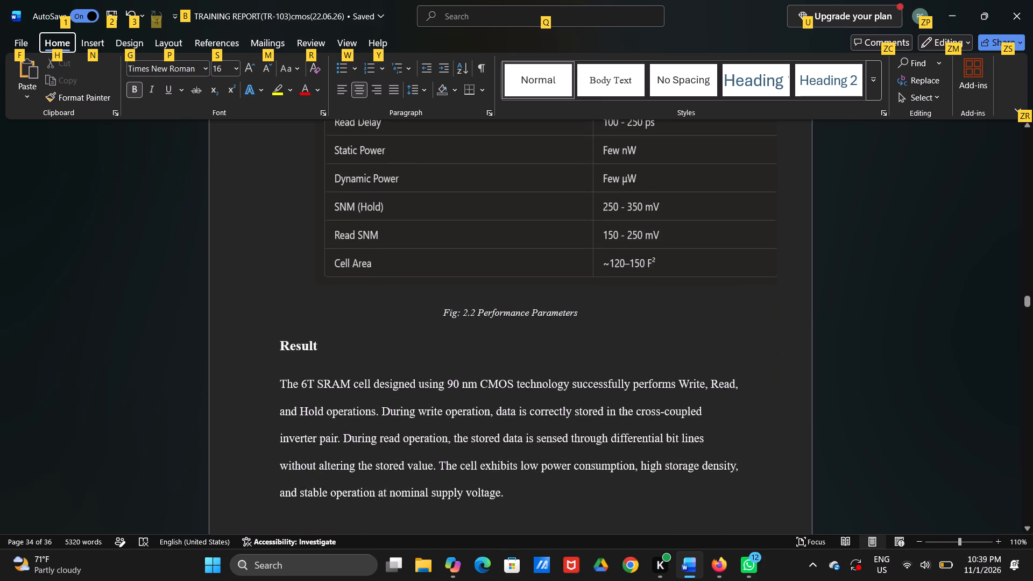
pyautogui.scroll(-2, 549, 309)
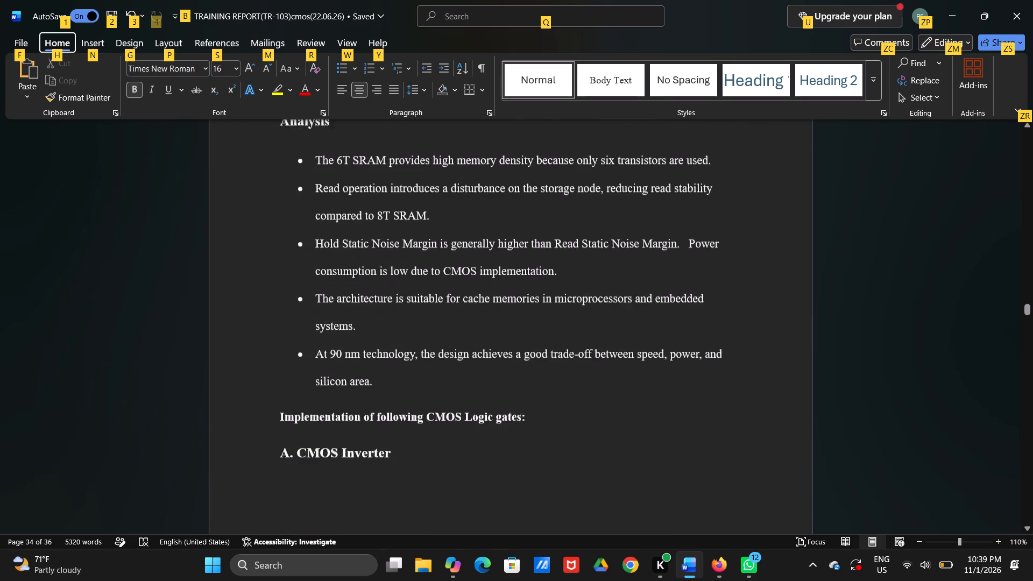
pyautogui.scroll(2, 549, 309)
pyautogui.scroll(-1, 549, 309)
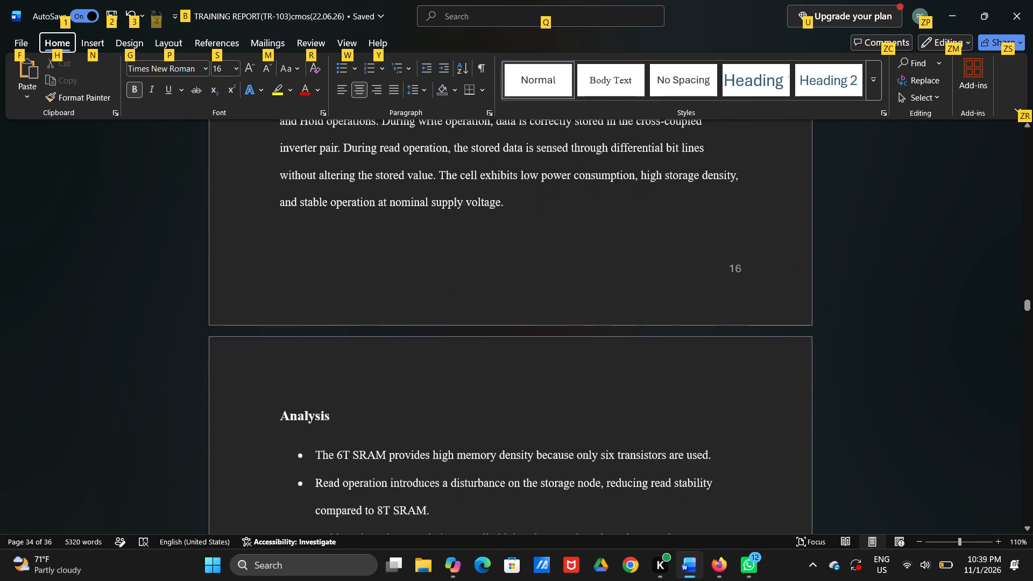
# Look through the CMOS logic gate implementations, the conclusion and the future scope up to the REFERENCES page.
pyautogui.scroll(-1, 549, 309)
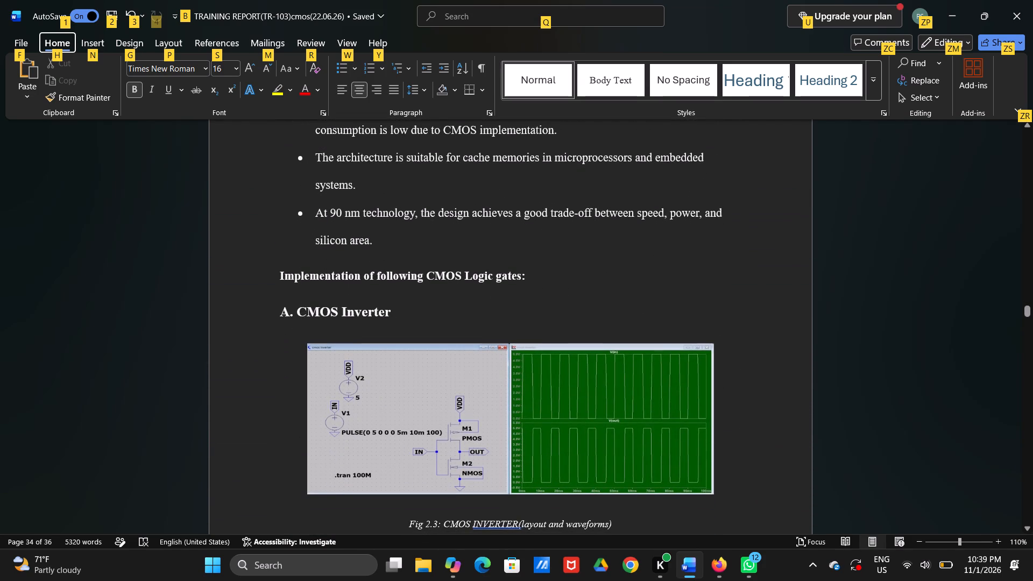
pyautogui.scroll(-2, 549, 309)
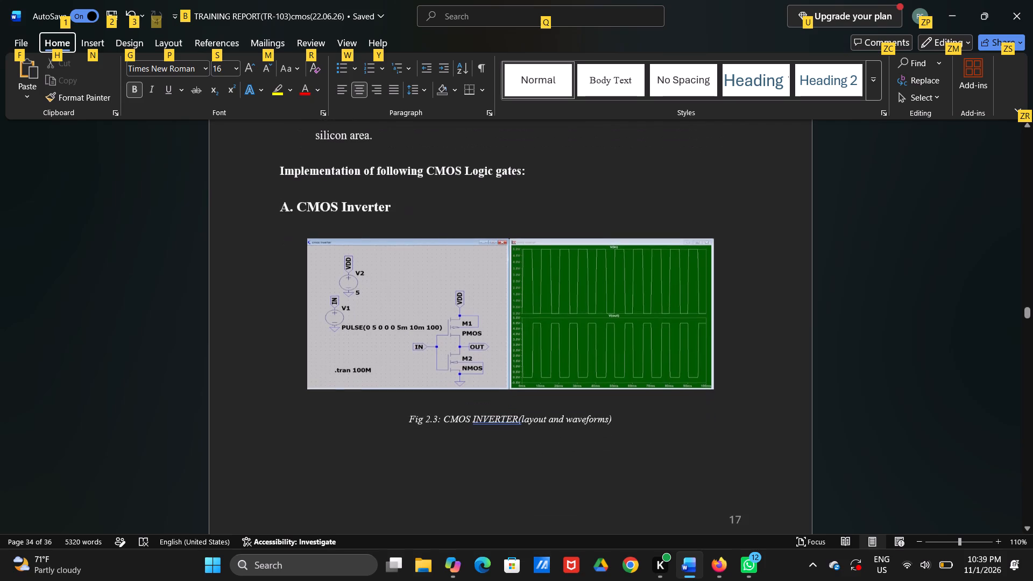
pyautogui.scroll(-9, 549, 309)
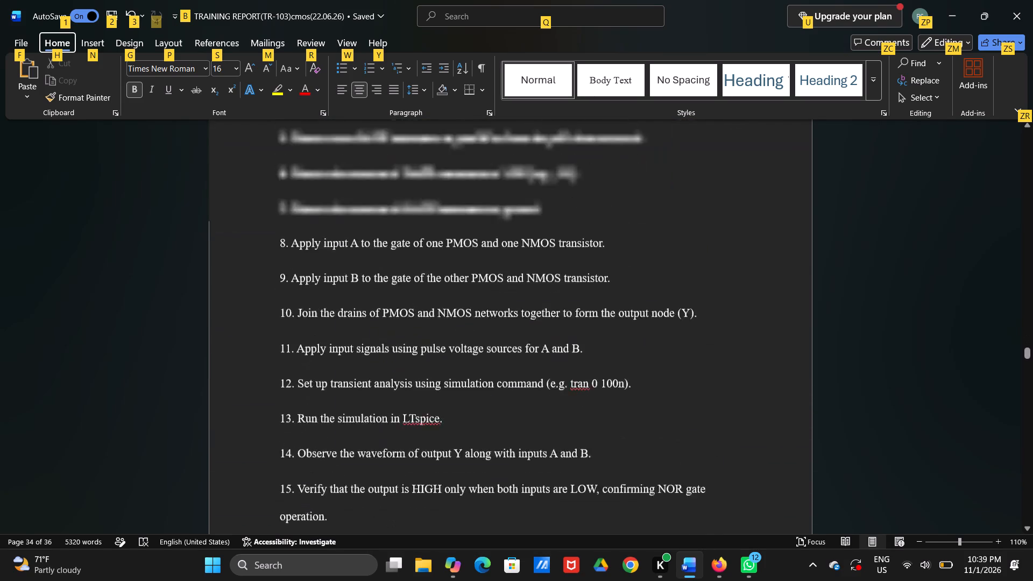
pyautogui.scroll(-7, 549, 309)
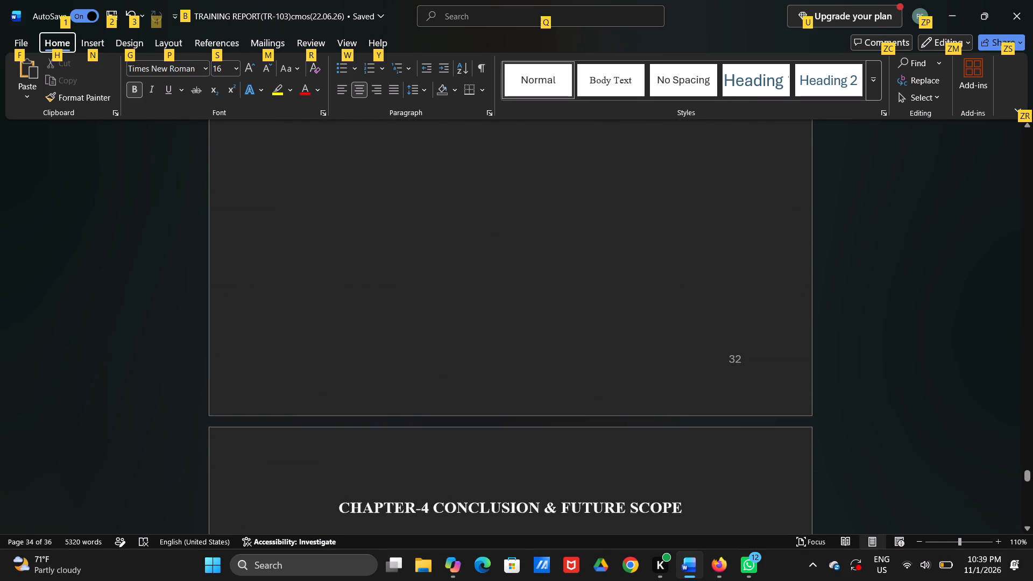
pyautogui.scroll(-1, 549, 309)
pyautogui.scroll(1, 549, 309)
pyautogui.scroll(-2, 549, 309)
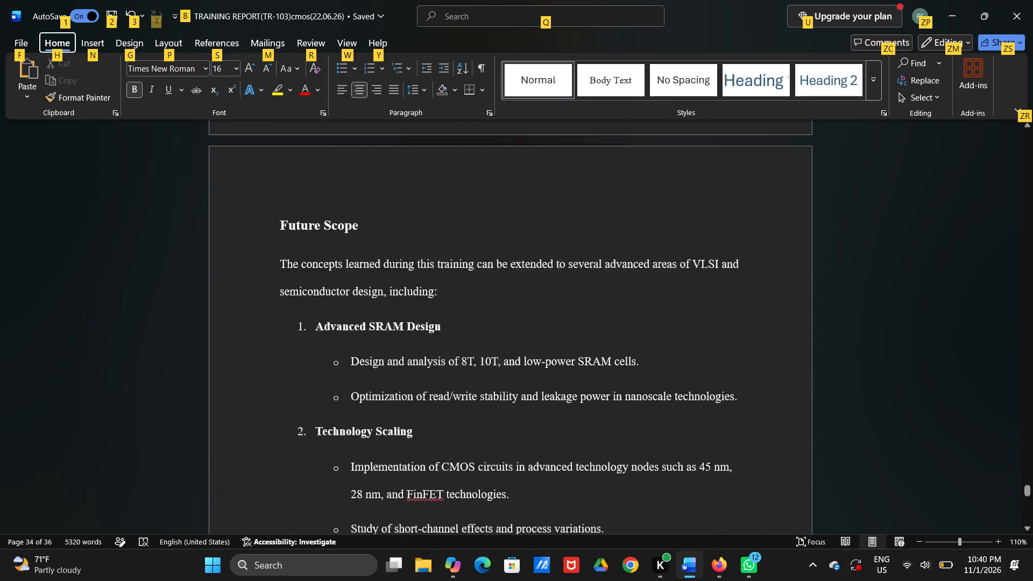
pyautogui.scroll(-5, 549, 309)
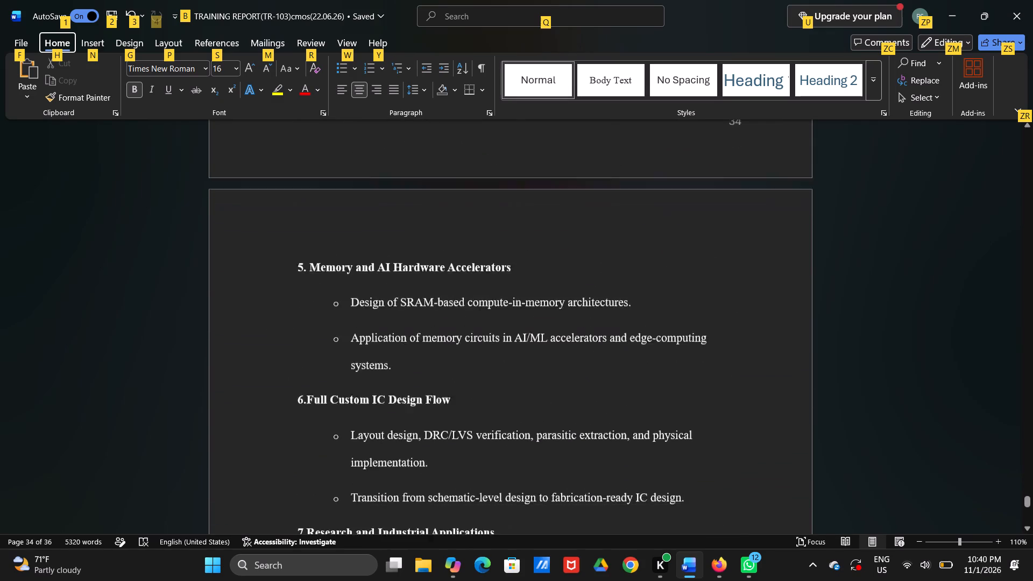
pyautogui.scroll(-5, 549, 309)
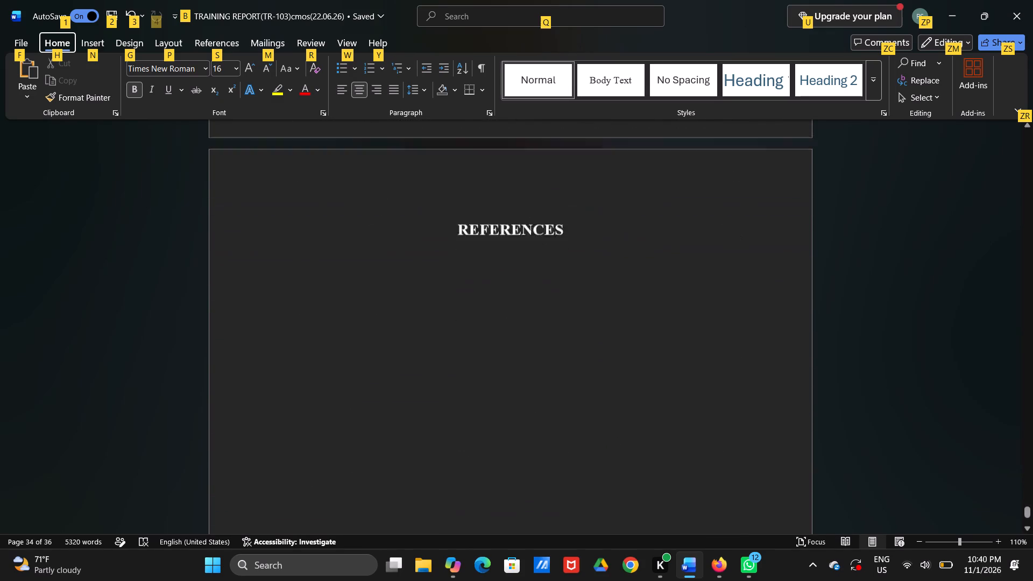
# Start a new line below the REFERENCES heading on the report's last page.
pyautogui.click(548, 217)
pyautogui.click(597, 182)
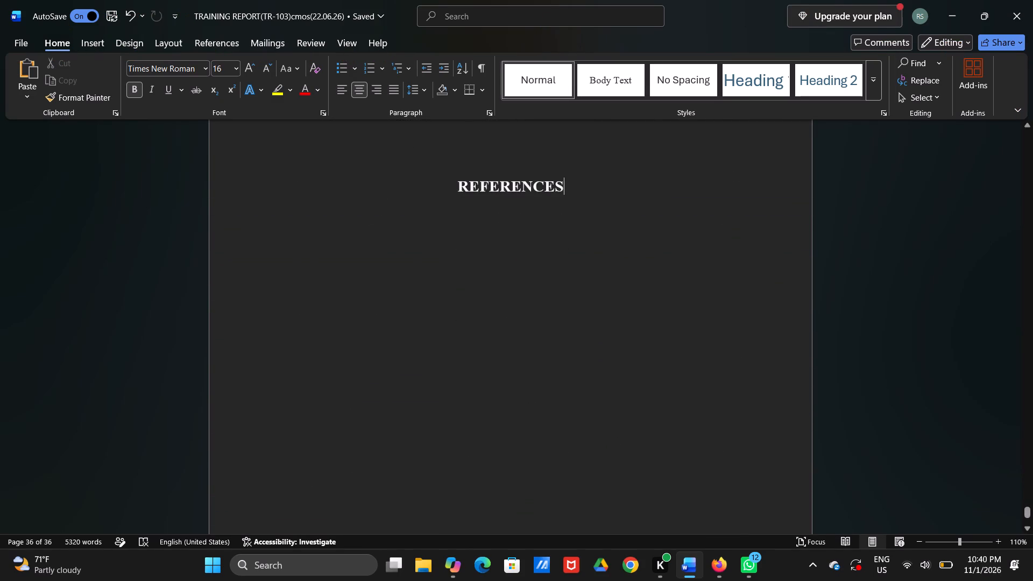
pyautogui.press('Return')
# Switch to the training report guidelines PDF in Firefox to consult the Reference List Style section.
pyautogui.hotkey('alt', 'Tab')
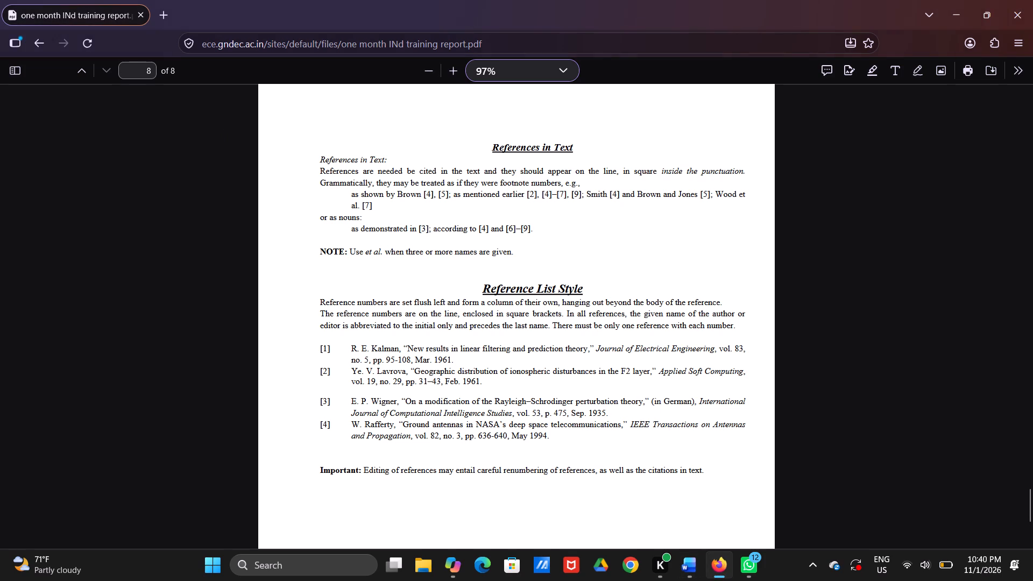
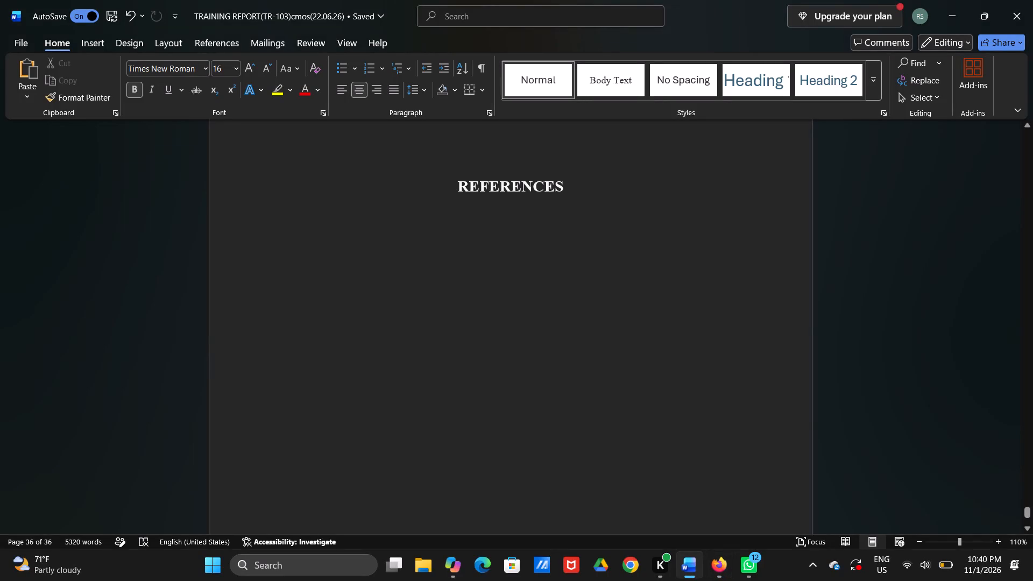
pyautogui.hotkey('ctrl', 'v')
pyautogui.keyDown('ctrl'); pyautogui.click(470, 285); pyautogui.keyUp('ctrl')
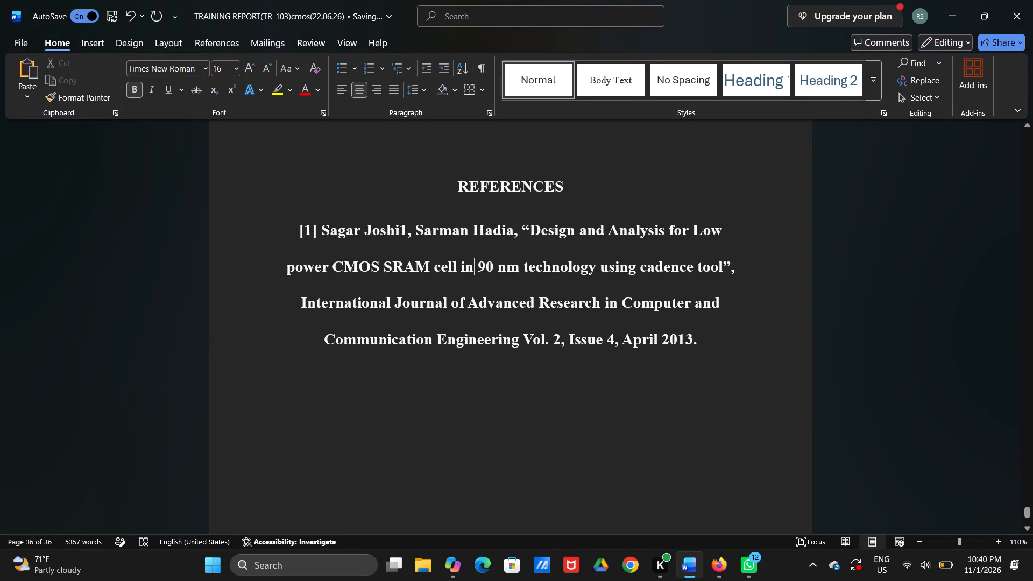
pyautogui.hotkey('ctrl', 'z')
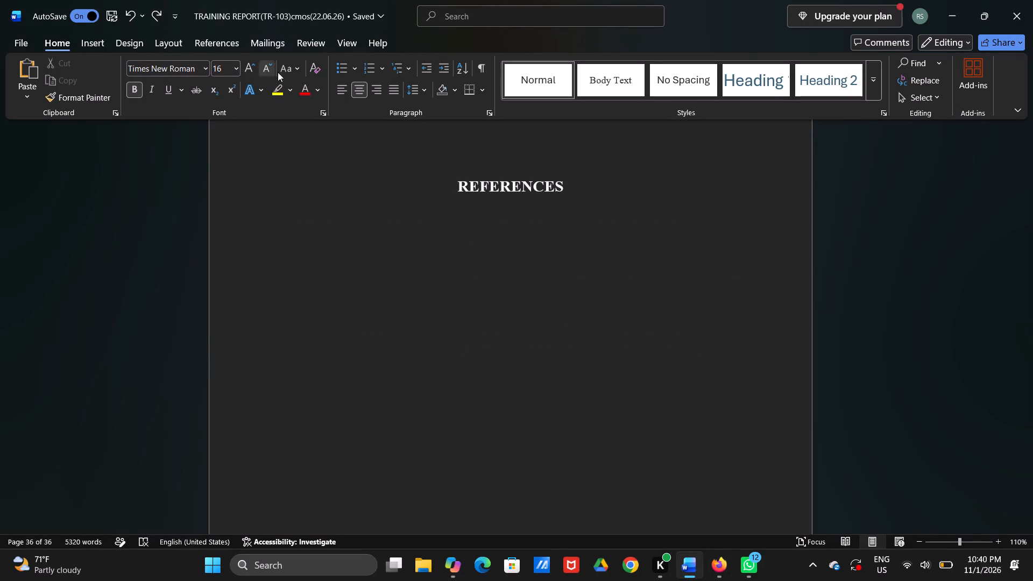
# Format the empty line below the REFERENCES heading as 12 pt, non-bold and left-aligned.
pyautogui.doubleClick(267, 70)
pyautogui.click(267, 70)
pyautogui.click(252, 68)
pyautogui.click(132, 90)
pyautogui.moveTo(332, 93); pyautogui.dragTo(349, 90)
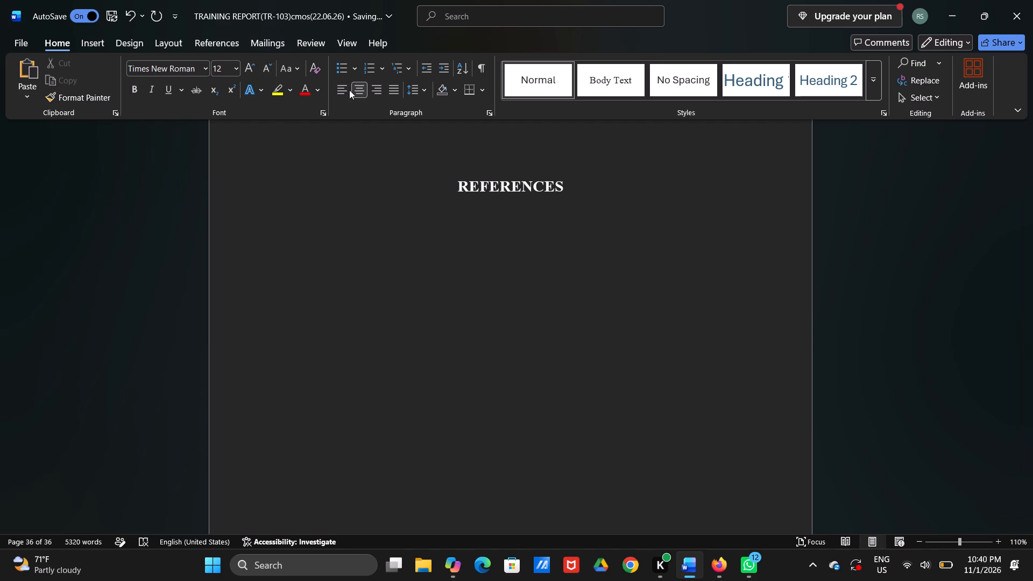
pyautogui.moveTo(349, 90); pyautogui.dragTo(349, 89)
pyautogui.click(349, 89)
# Paste reference [1], “Design and Analysis for Low power CMOS SRAM cell in 90 nm technology using cadence tool”, and start a new line below it.
pyautogui.hotkey('ctrl', 'v')
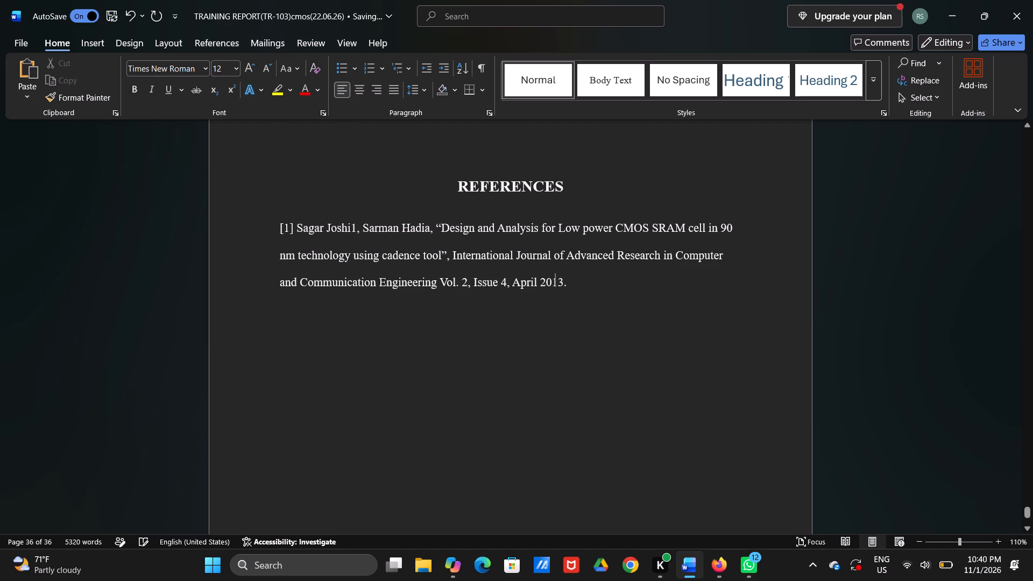
pyautogui.press('Return')
# Switch to the training report guidelines PDF in Firefox to check the Reference List Style examples.
pyautogui.hotkey('alt', 'Tab')
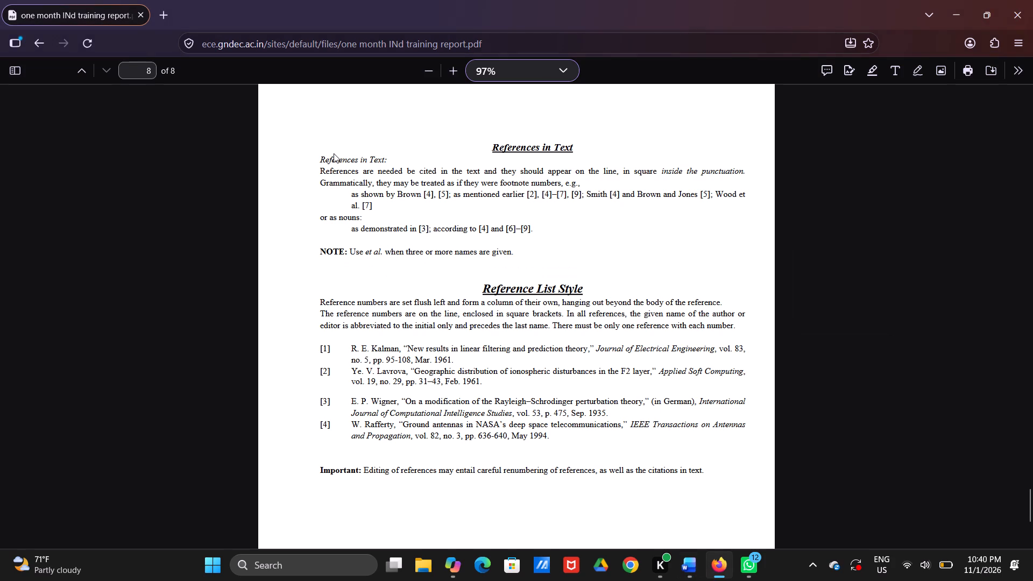
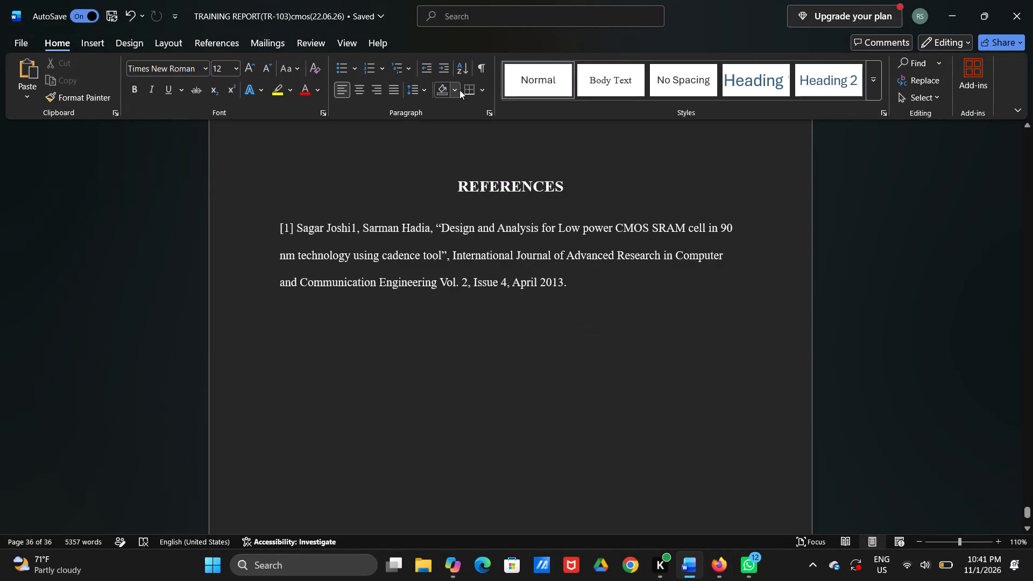
# Paste references [2] to [21] into the Word report on the empty line below reference [1].
pyautogui.hotkey('ctrl', 'v')
pyautogui.scroll(1, 415, 195)
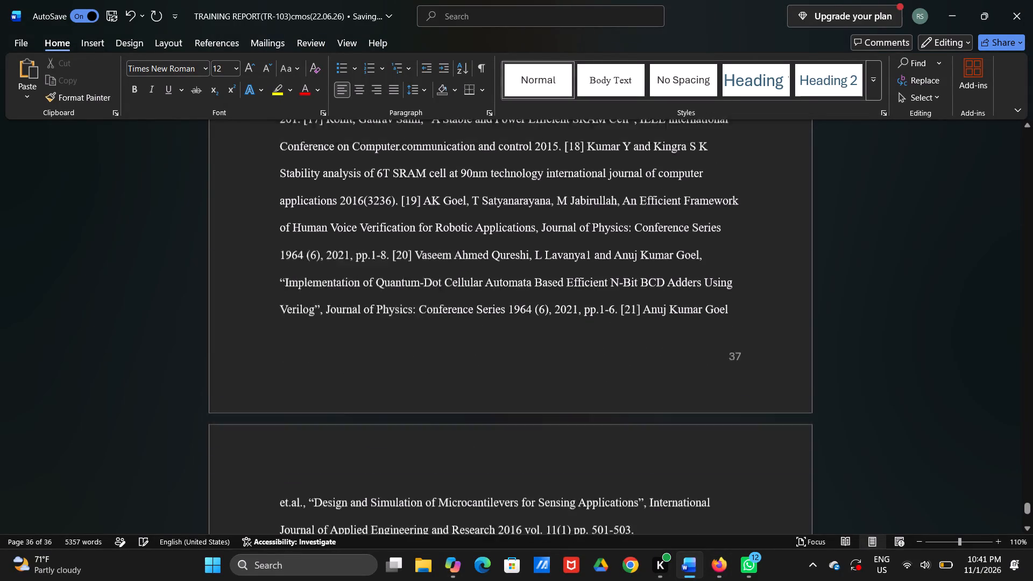
pyautogui.scroll(3, 415, 195)
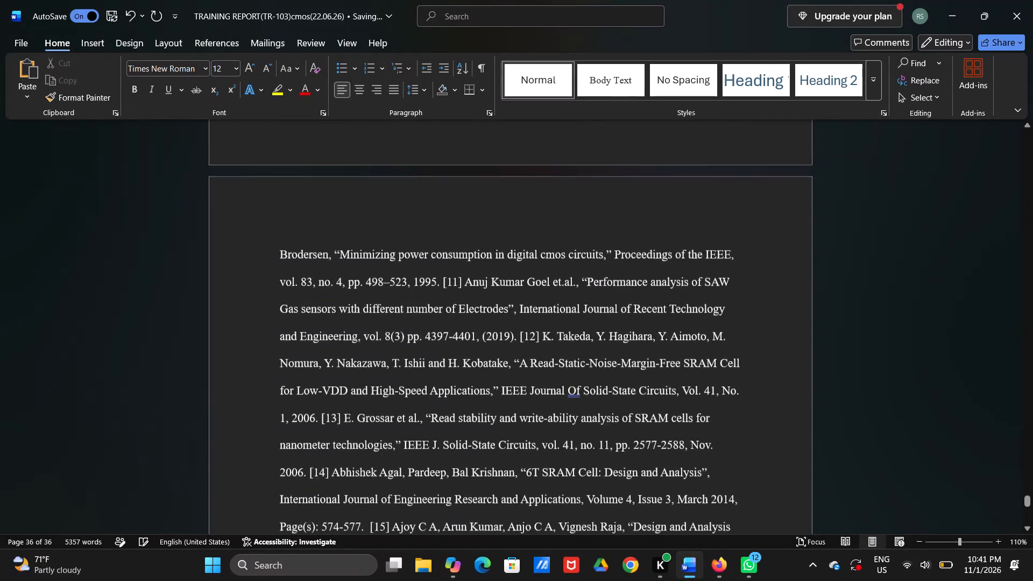
pyautogui.scroll(2, 415, 195)
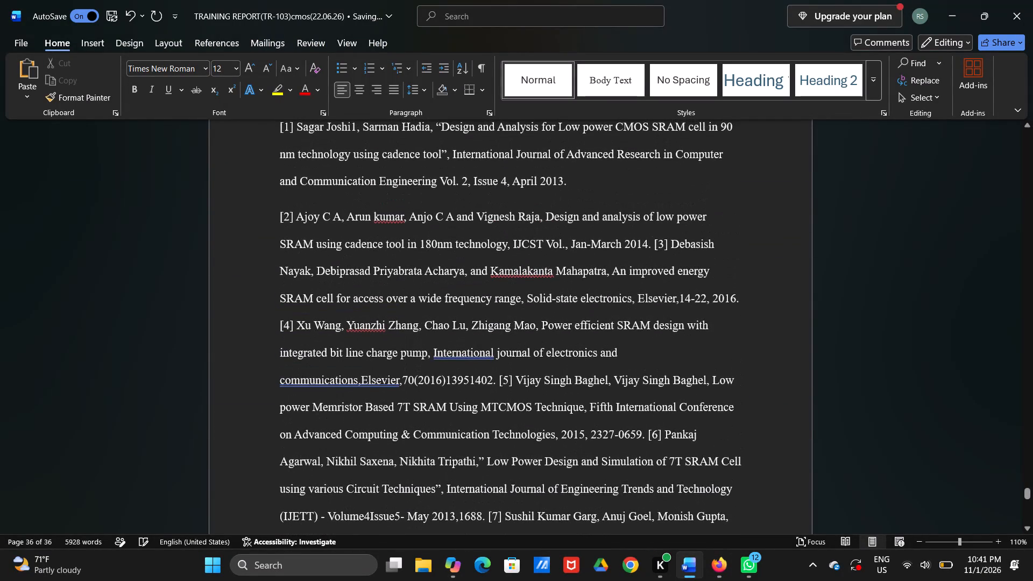
# Split references [3] and [4] off the pasted block so that each starts a new paragraph.
pyautogui.scroll(-1, 415, 195)
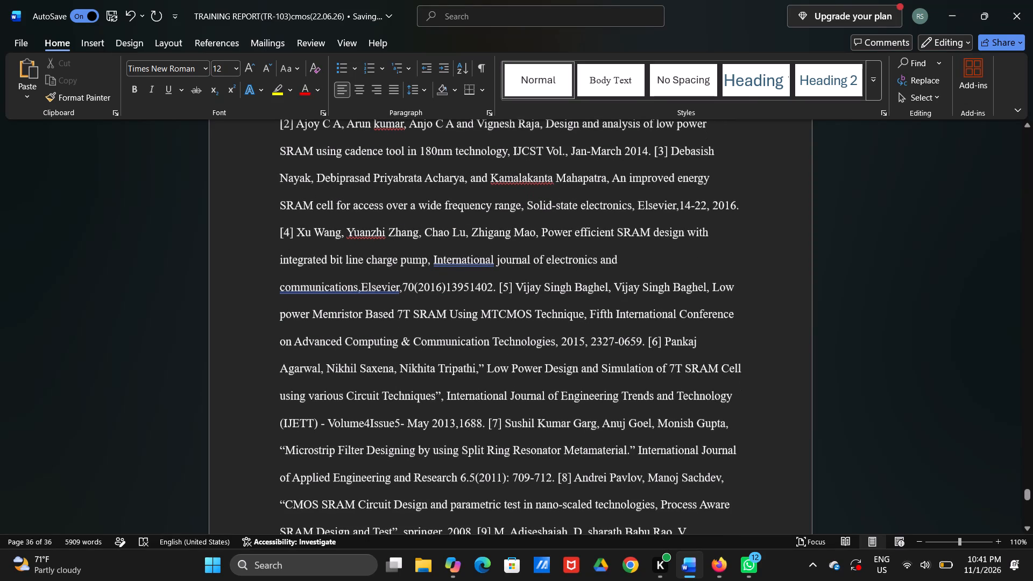
pyautogui.scroll(1, 431, 196)
pyautogui.click(650, 193)
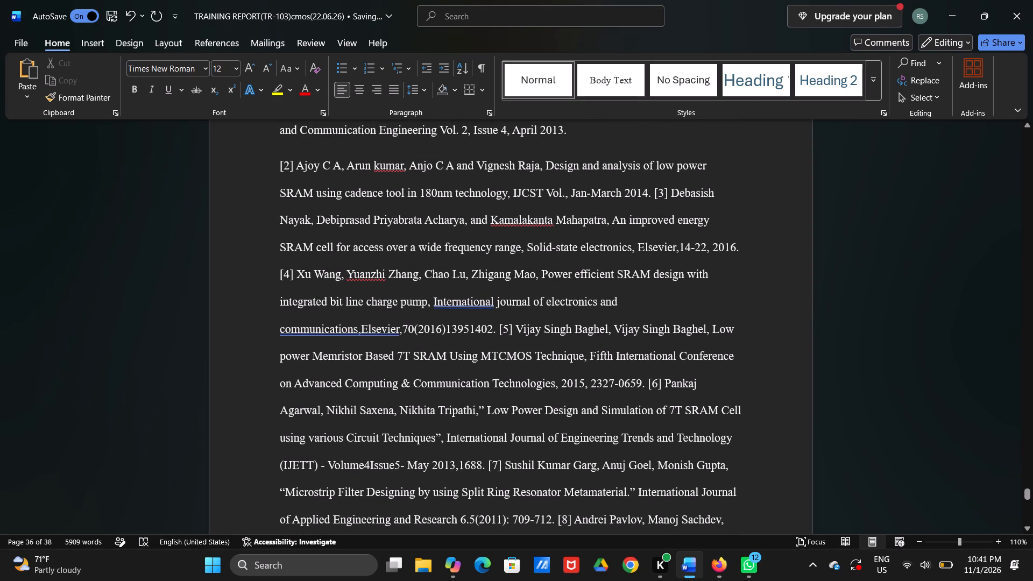
pyautogui.press('Return')
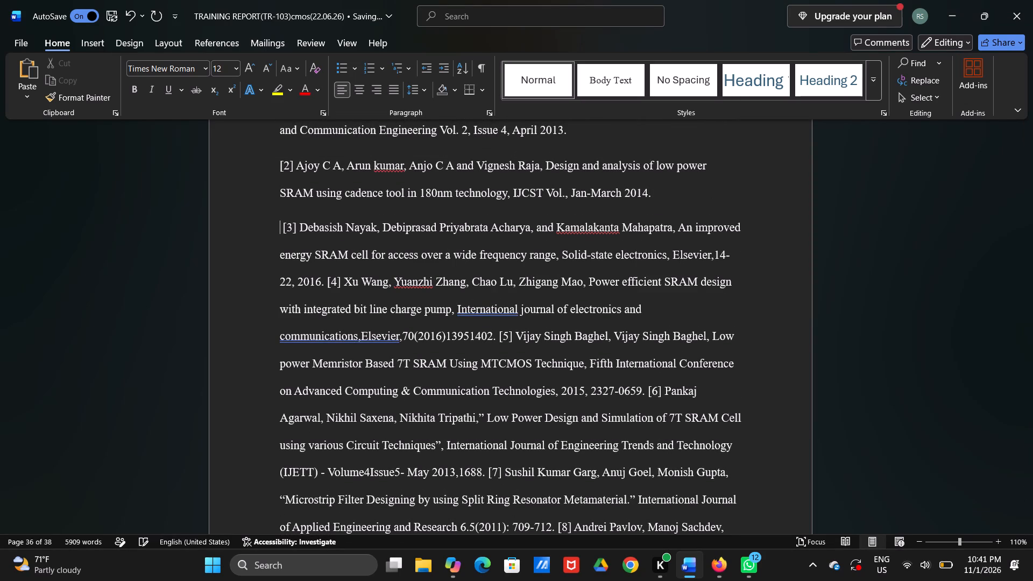
pyautogui.press('BackSpace')
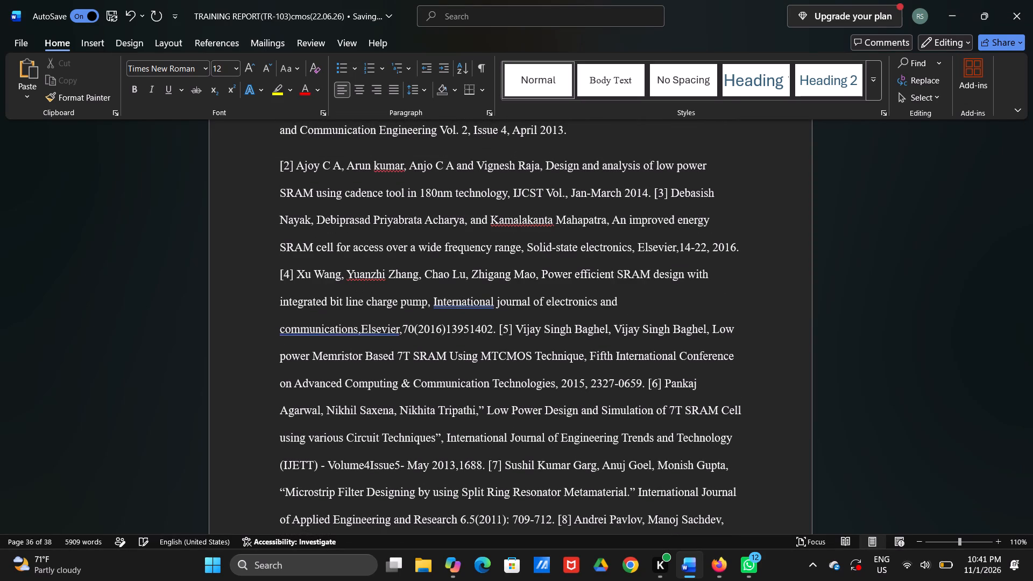
pyautogui.press('Return')
pyautogui.scroll(-1, 623, 199)
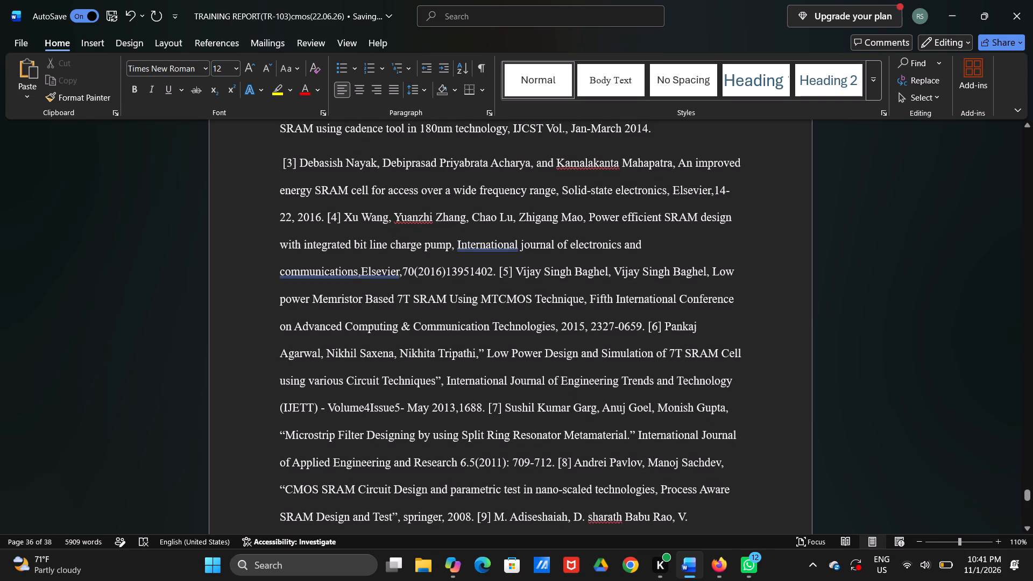
pyautogui.click(333, 224)
pyautogui.click(330, 223)
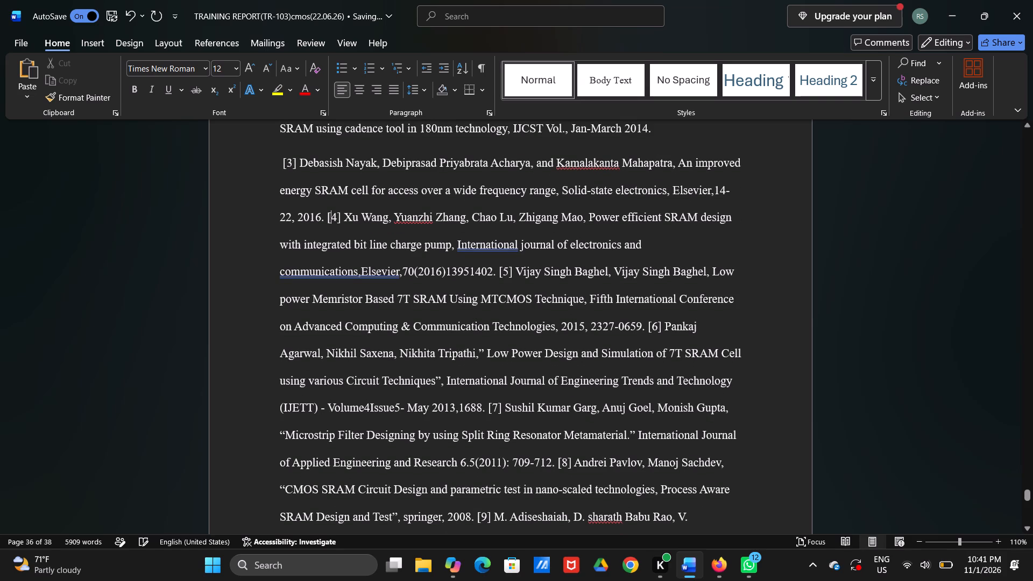
pyautogui.click(324, 217)
pyautogui.press('Return')
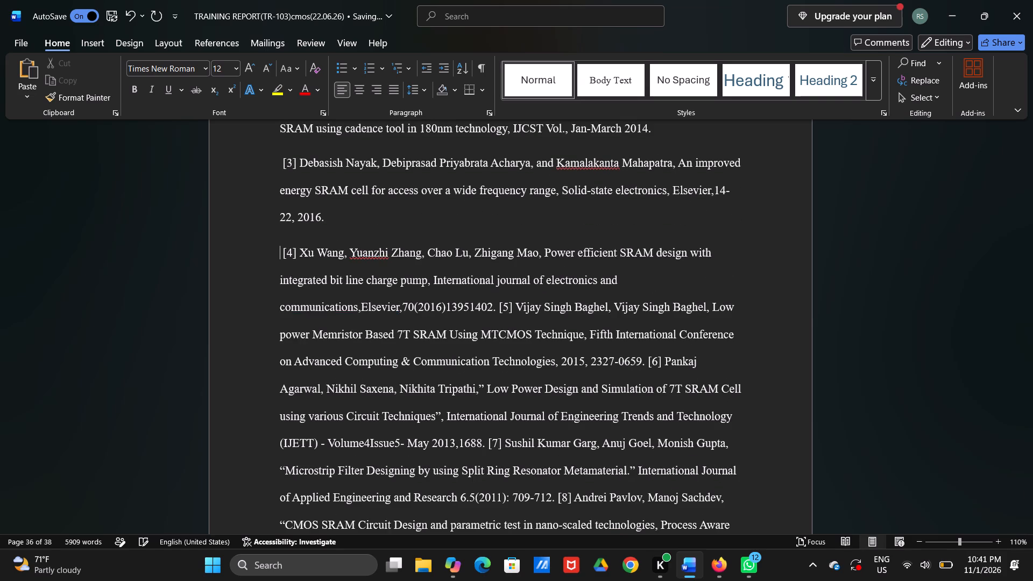
# Start references [5] and [6] each in a separate paragraph of the REFERENCES list.
pyautogui.scroll(-1, 324, 217)
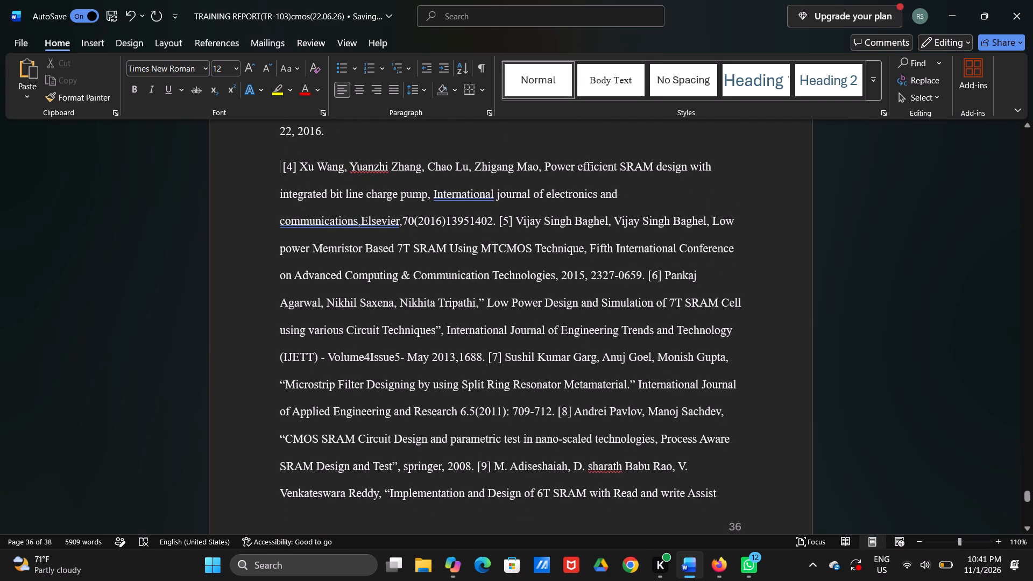
pyautogui.click(498, 219)
pyautogui.press('Return')
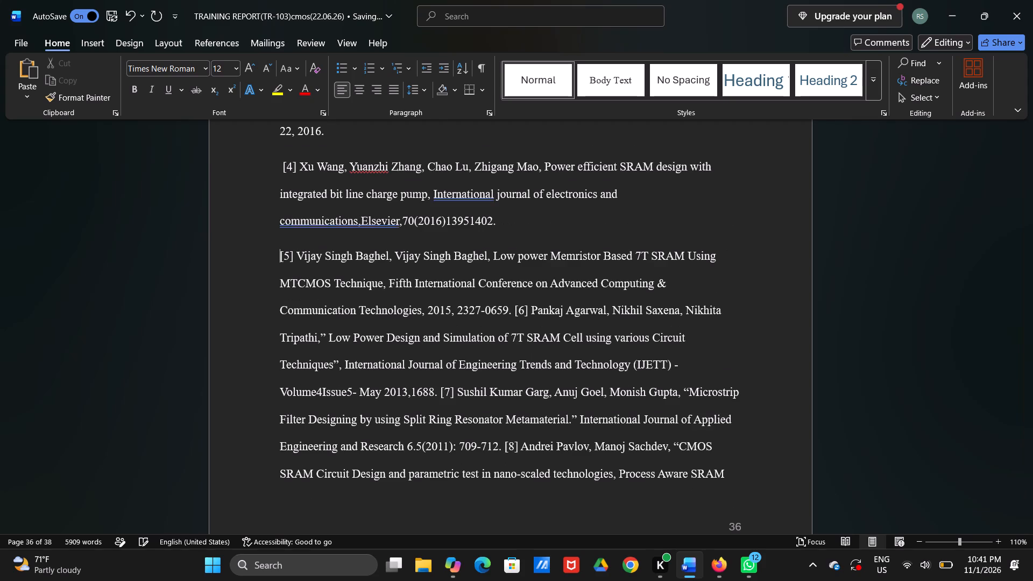
pyautogui.scroll(-1, 498, 219)
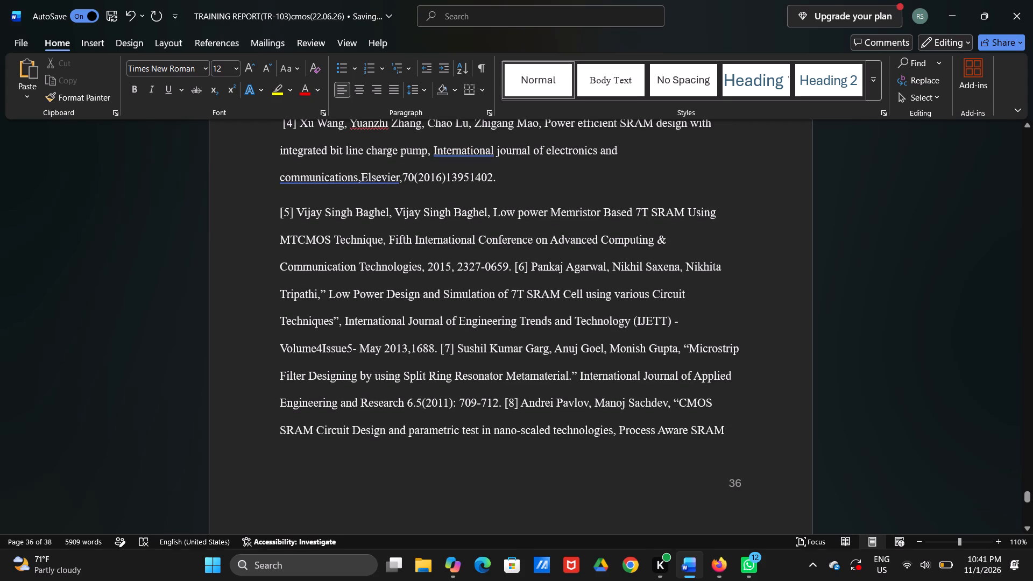
pyautogui.press('Return')
pyautogui.press('BackSpace')
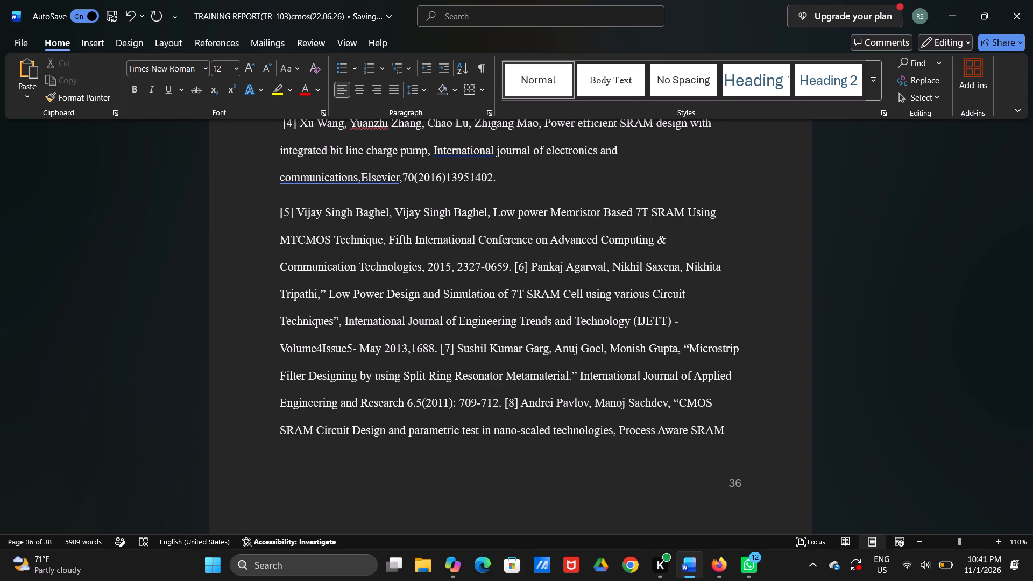
pyautogui.click(518, 268)
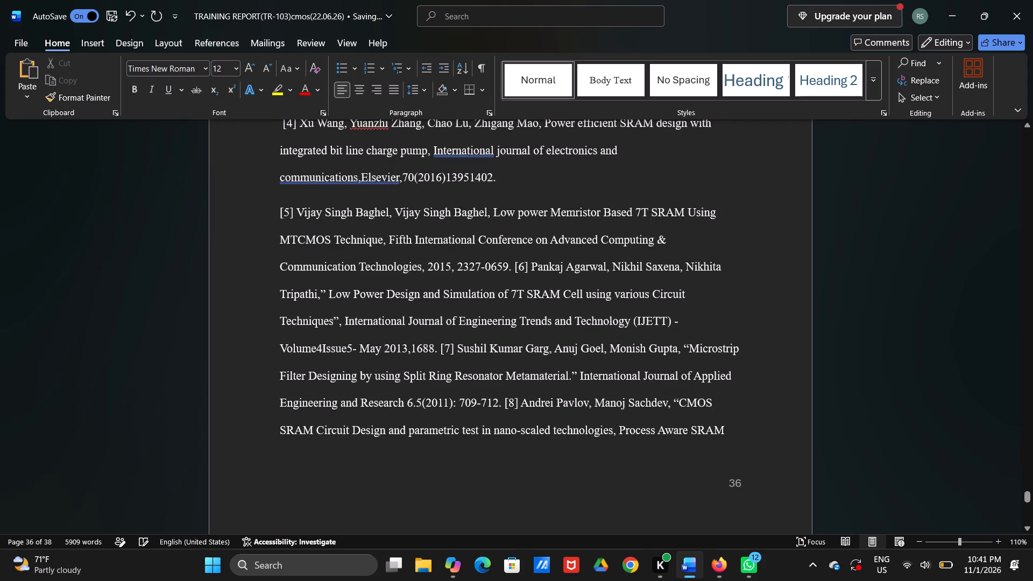
pyautogui.click(511, 264)
pyautogui.click(512, 264)
pyautogui.press('Return')
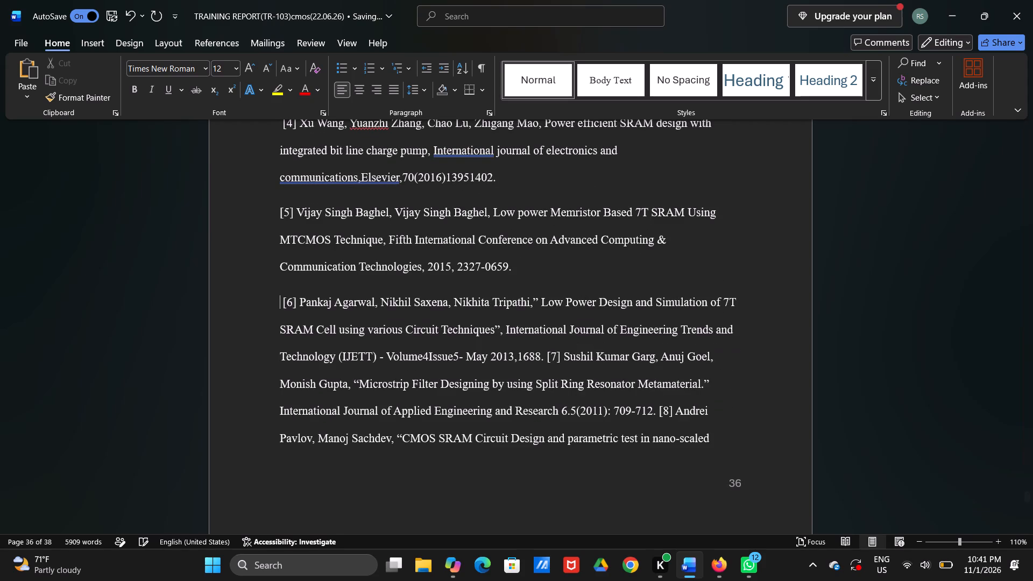
# Break the running text before references [7] and [8] so that each begins its own paragraph.
pyautogui.scroll(-1, 512, 264)
pyautogui.click(548, 266)
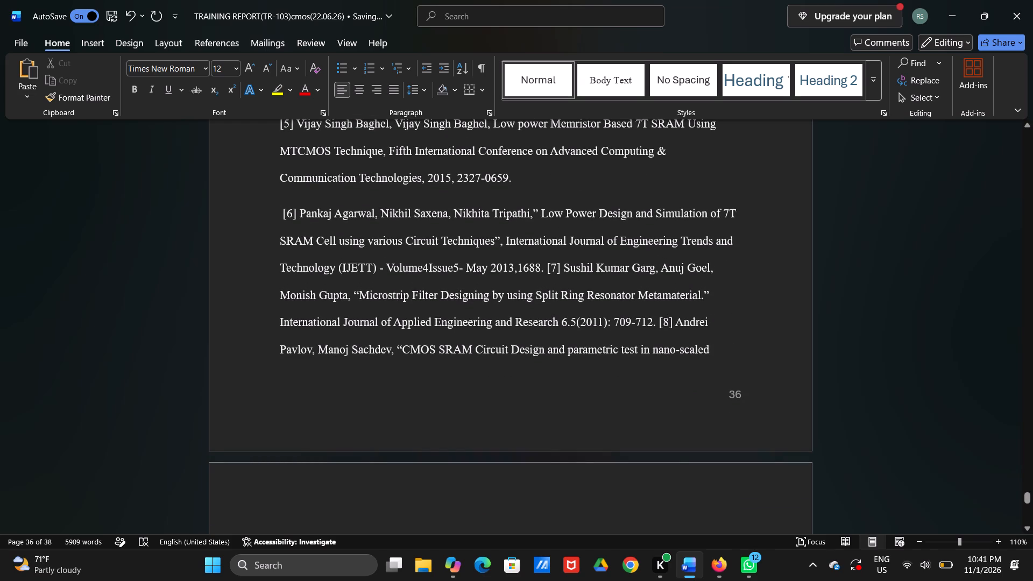
pyautogui.press('Return')
pyautogui.scroll(-1, 548, 266)
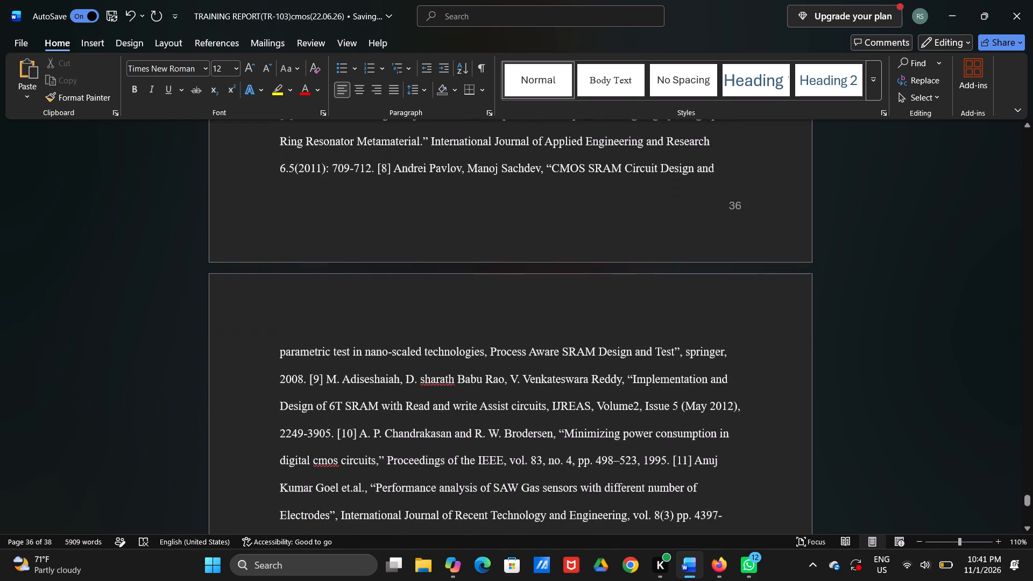
pyautogui.scroll(1, 548, 266)
pyautogui.scroll(-1, 548, 266)
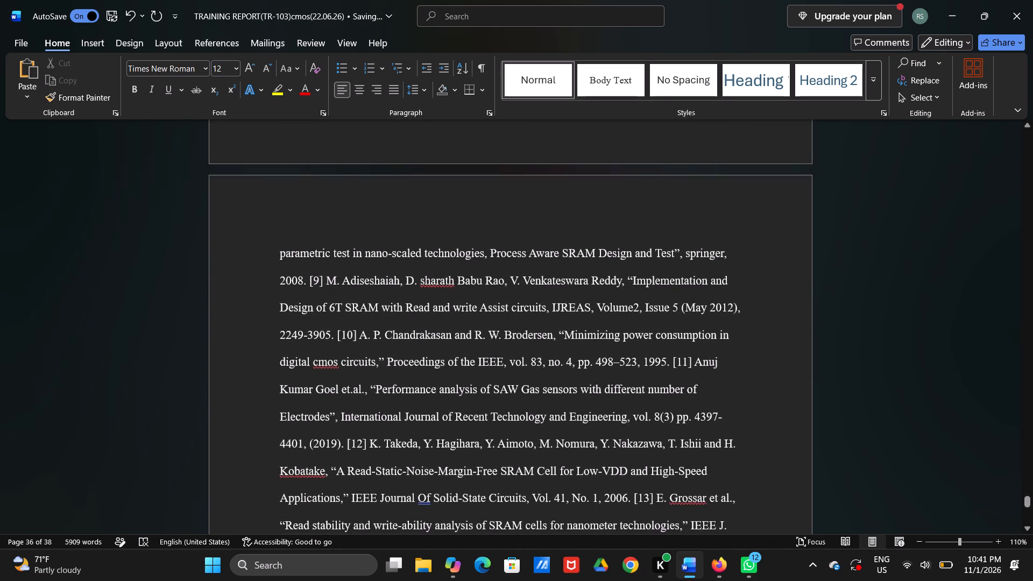
pyautogui.scroll(1, 548, 266)
pyautogui.scroll(-1, 548, 266)
pyautogui.scroll(1, 548, 266)
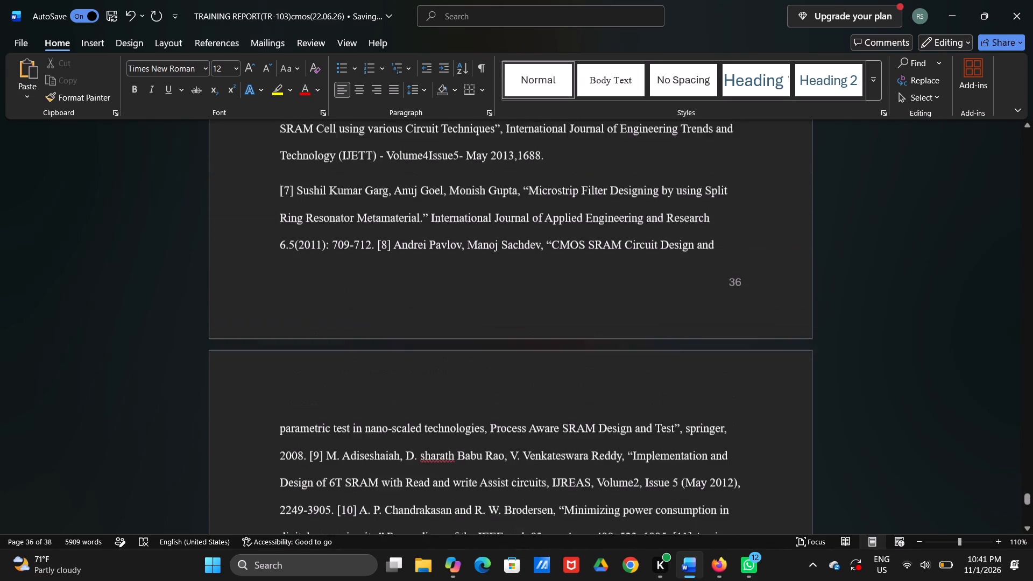
pyautogui.scroll(-1, 548, 266)
pyautogui.rightClick(548, 266)
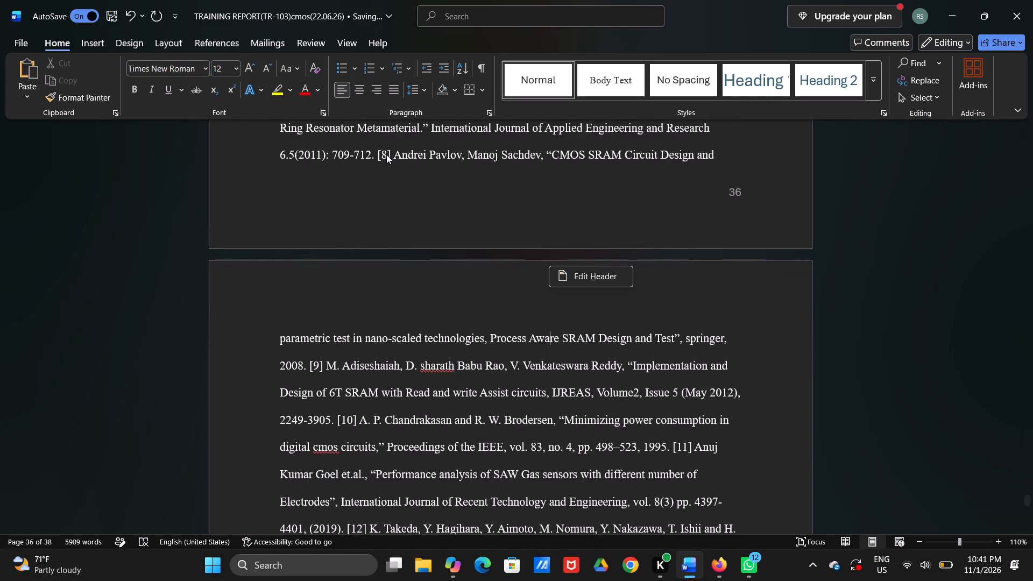
pyautogui.click(378, 153)
pyautogui.click(378, 153)
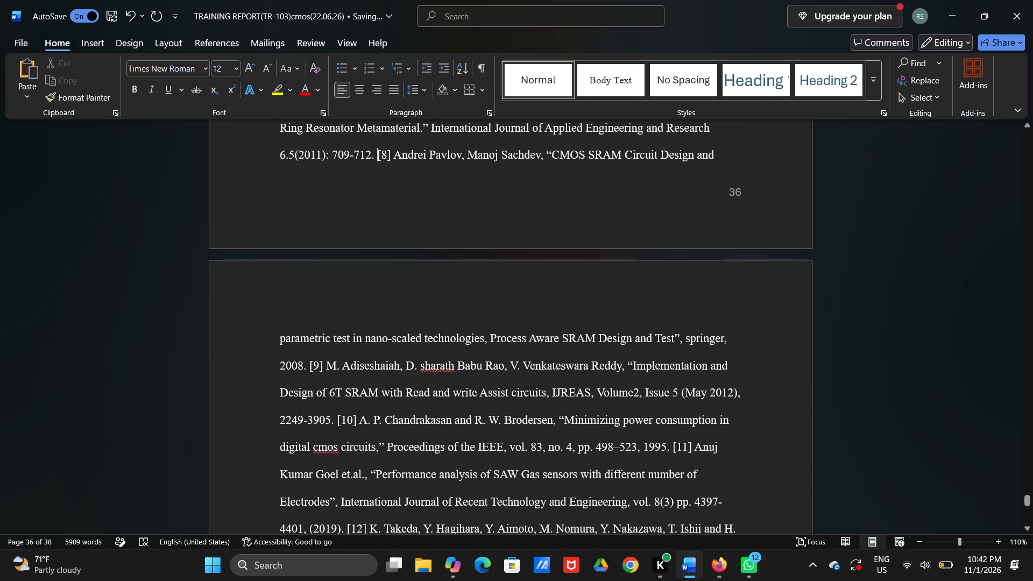
pyautogui.press('Return')
# Put references [9] and [10] each in its own paragraph below reference [8].
pyautogui.scroll(-1, 378, 153)
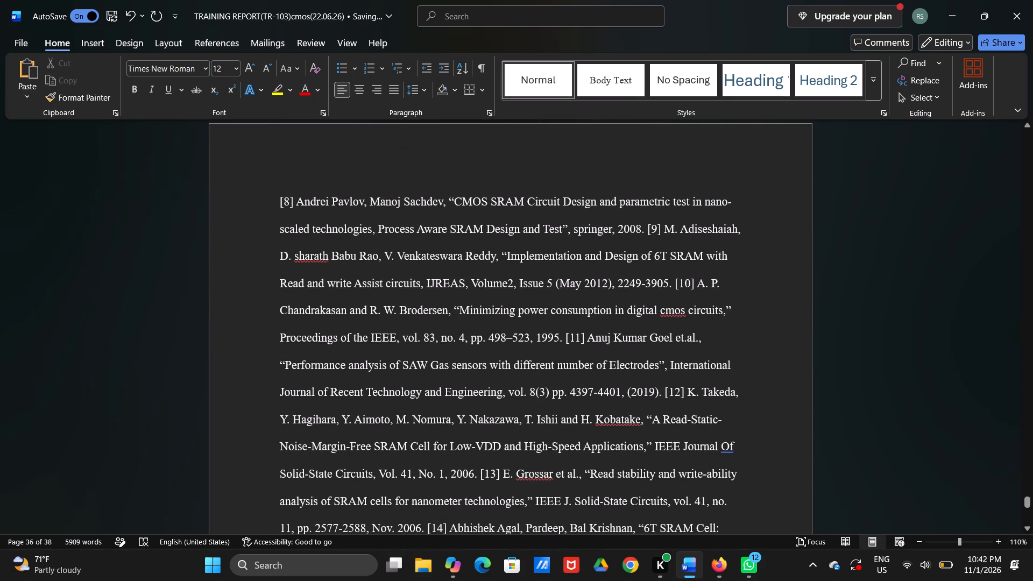
pyautogui.click(648, 224)
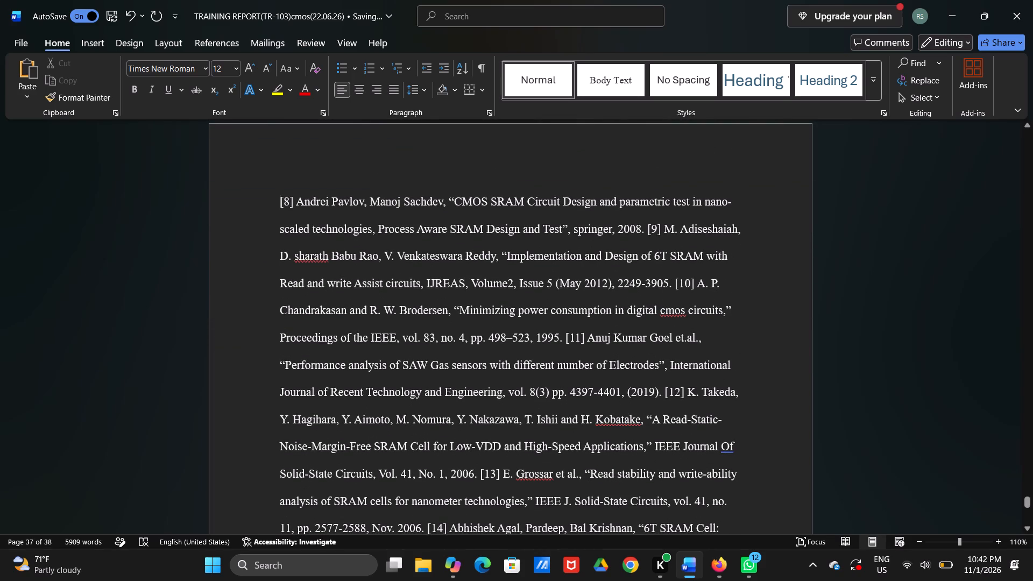
pyautogui.press('Return')
pyautogui.scroll(-1, 648, 224)
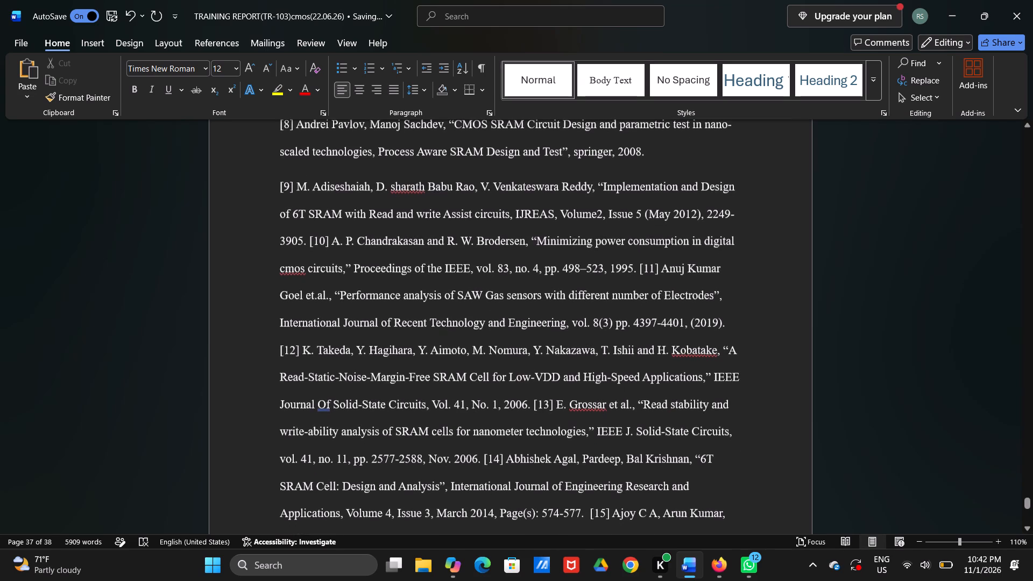
pyautogui.click(309, 237)
pyautogui.press('Return')
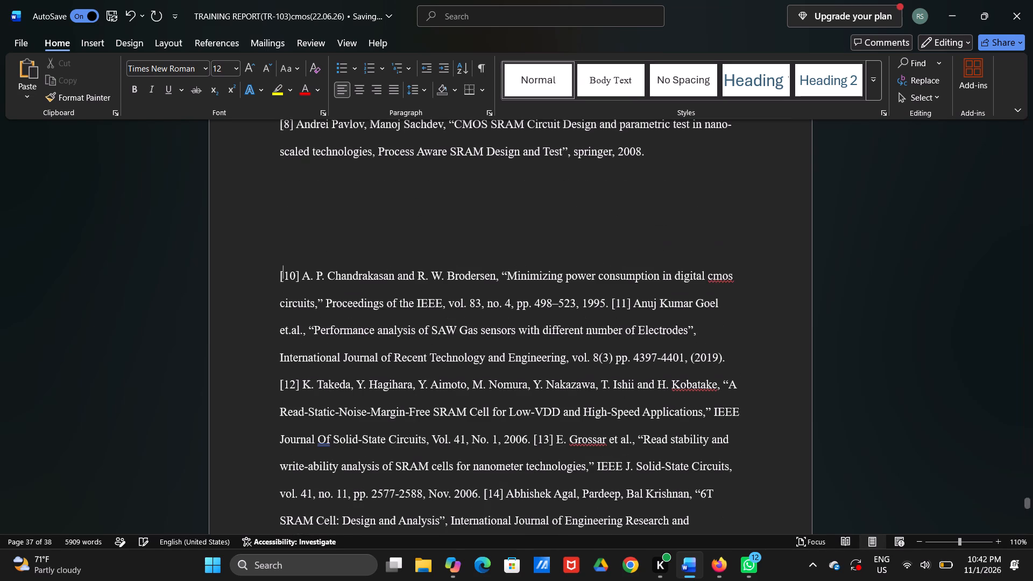
# Separate references [11] and [12] from the text before them, each starting a new paragraph.
pyautogui.scroll(-1, 309, 237)
pyautogui.scroll(1, 309, 237)
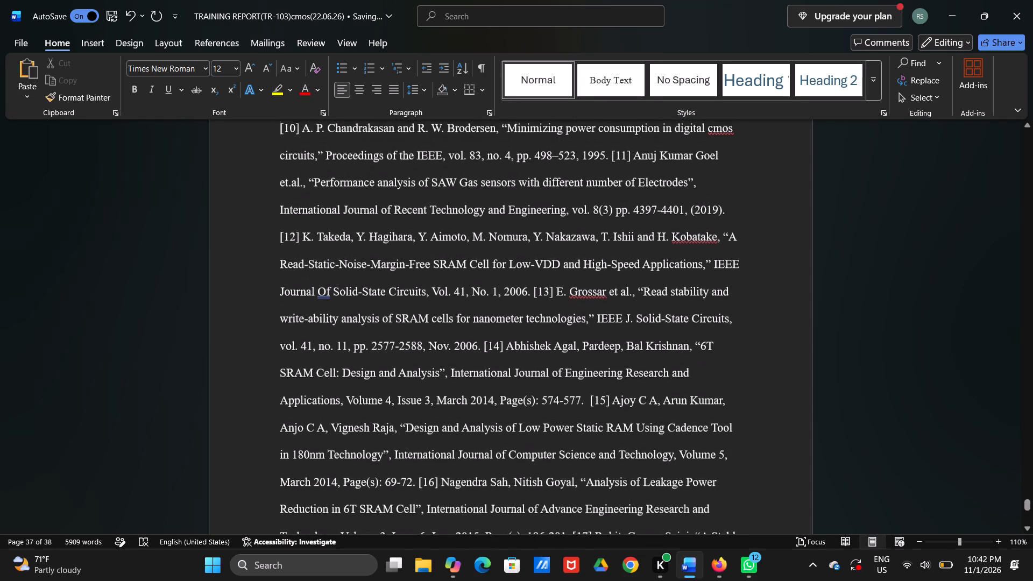
pyautogui.click(612, 152)
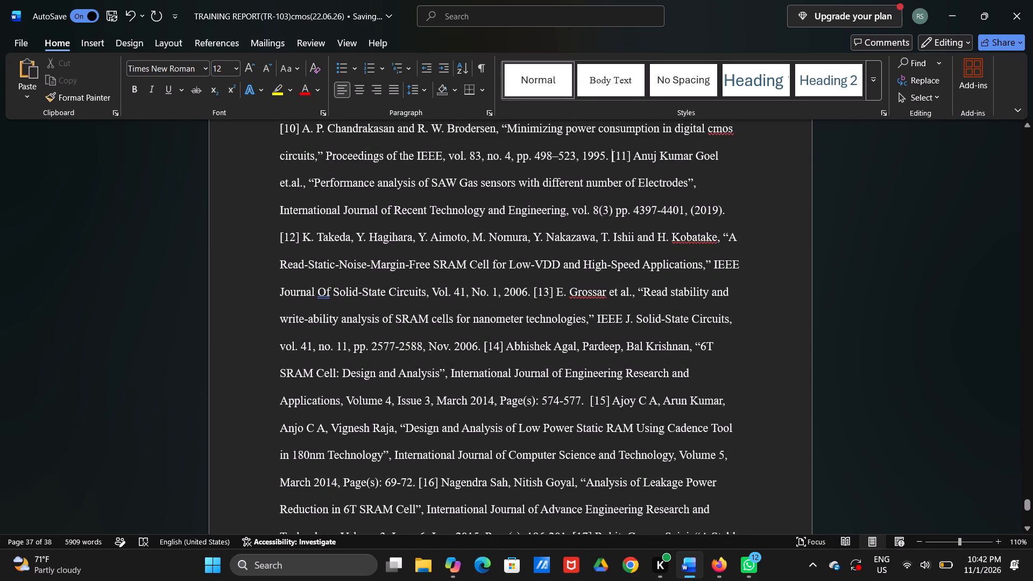
pyautogui.press('Return')
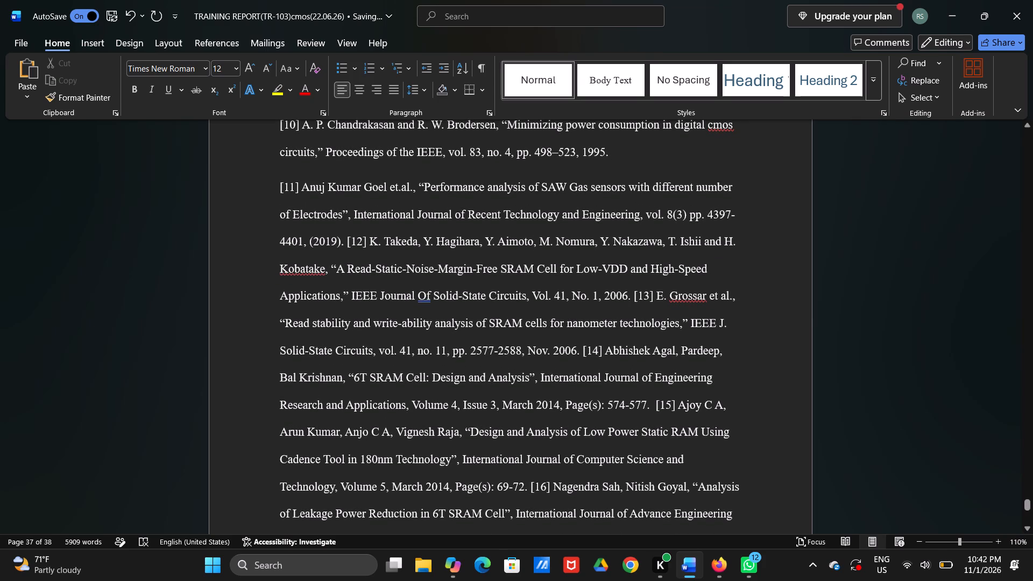
pyautogui.click(348, 237)
pyautogui.press('Return')
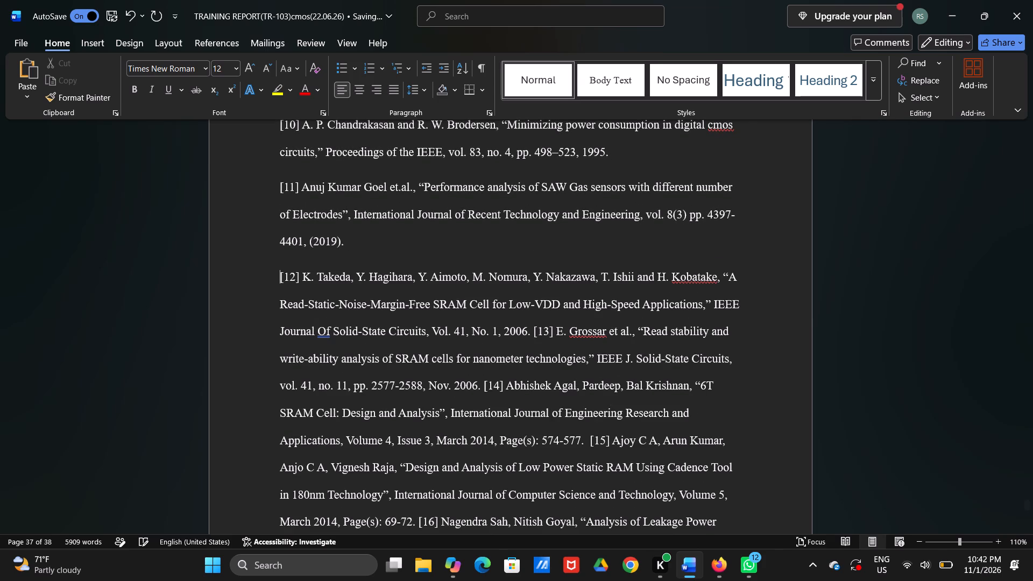
# Insert paragraph breaks before references [13] and [14] so that each stands alone in the list.
pyautogui.scroll(-1, 348, 237)
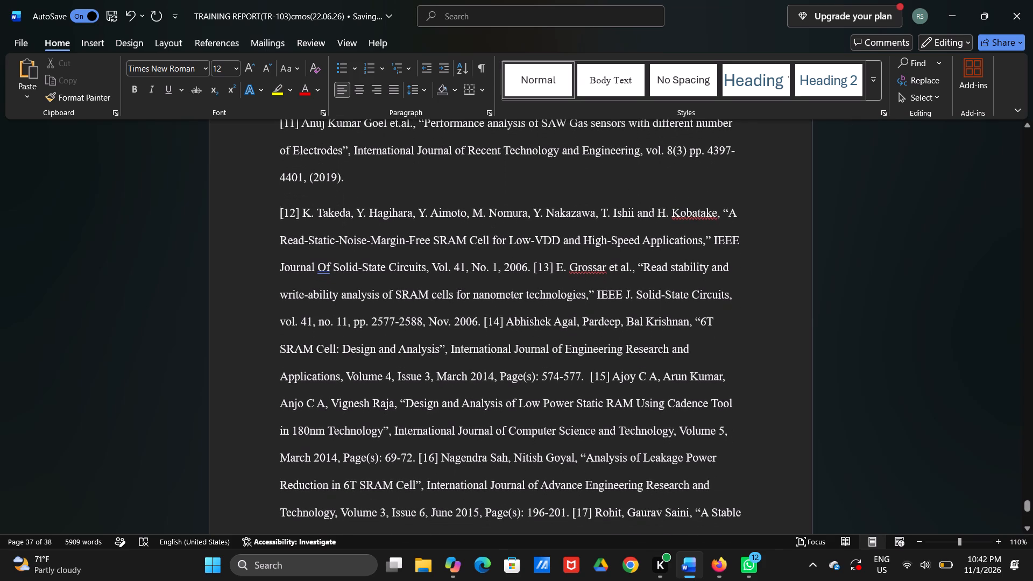
pyautogui.click(534, 260)
pyautogui.press('Return')
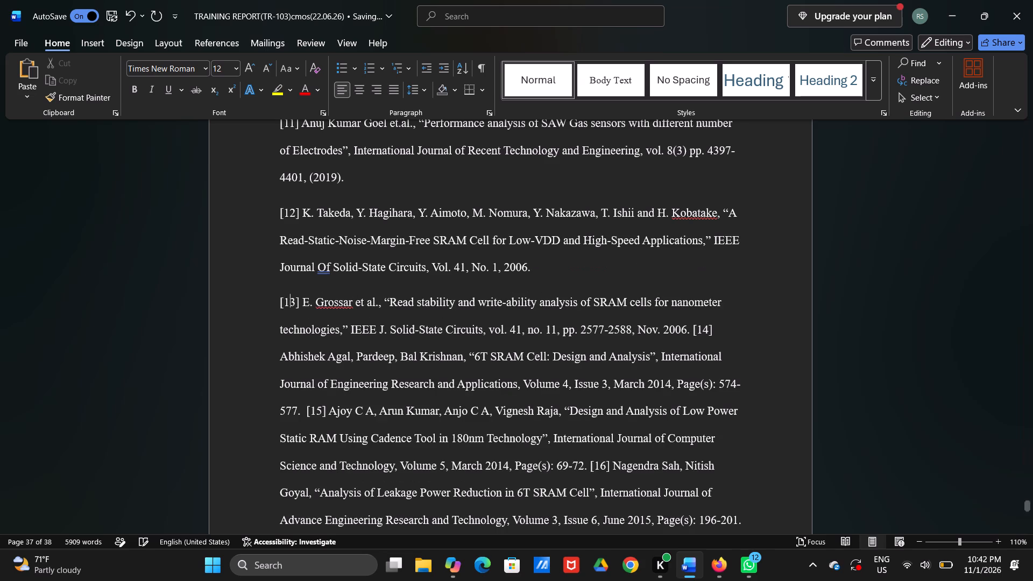
pyautogui.scroll(-1, 534, 260)
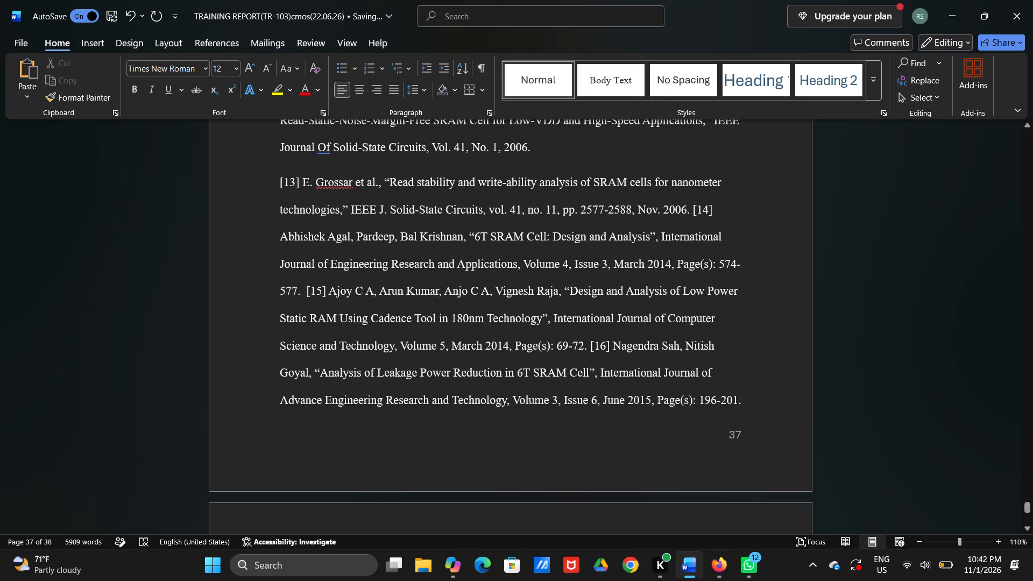
pyautogui.click(692, 206)
pyautogui.press('Return')
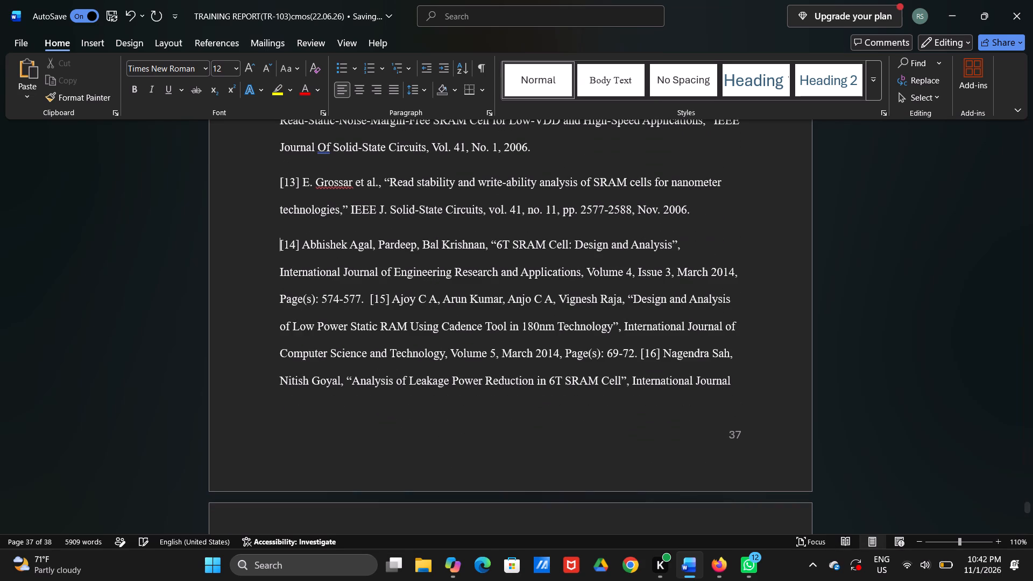
pyautogui.scroll(-1, 692, 206)
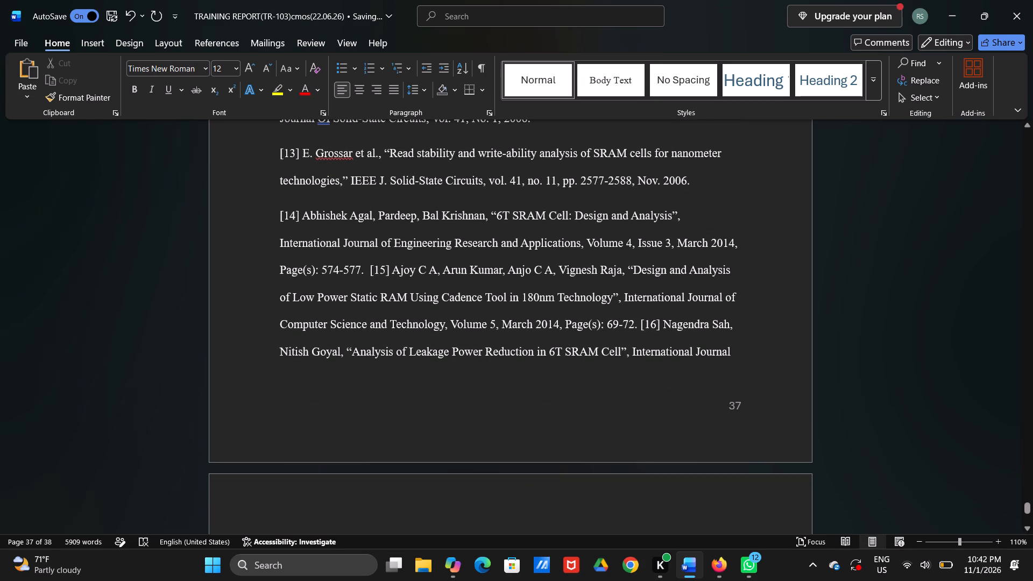
# Start new paragraphs at references [15] and [16] so that each stands alone in the list.
pyautogui.click(369, 266)
pyautogui.press('Return')
pyautogui.scroll(-1, 369, 266)
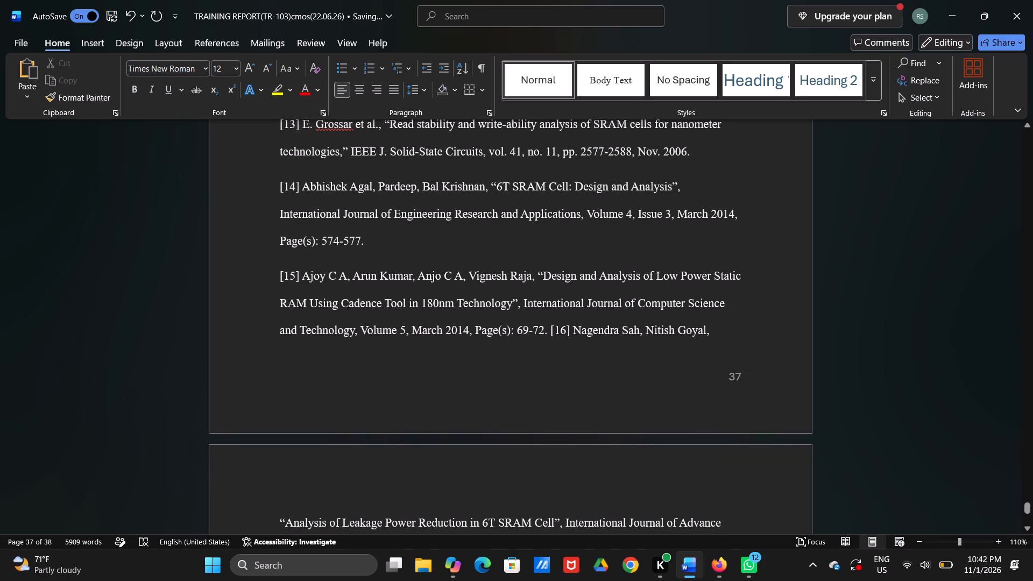
pyautogui.click(550, 328)
pyautogui.press('Return')
# Split references [17] and [18] off the preceding text into their own paragraphs, keeping the full bracketed number of each.
pyautogui.scroll(-1, 550, 328)
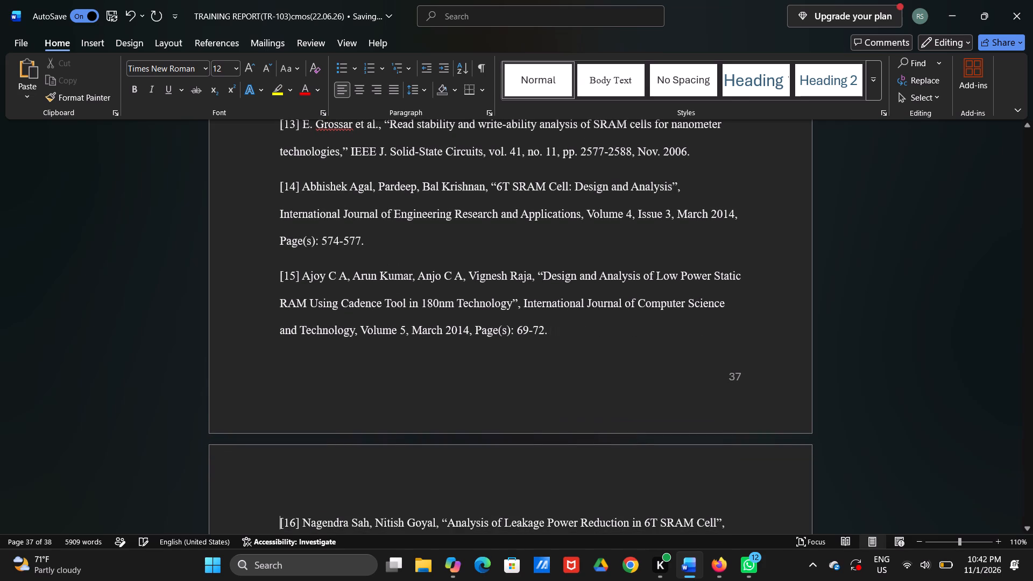
pyautogui.scroll(-1, 550, 328)
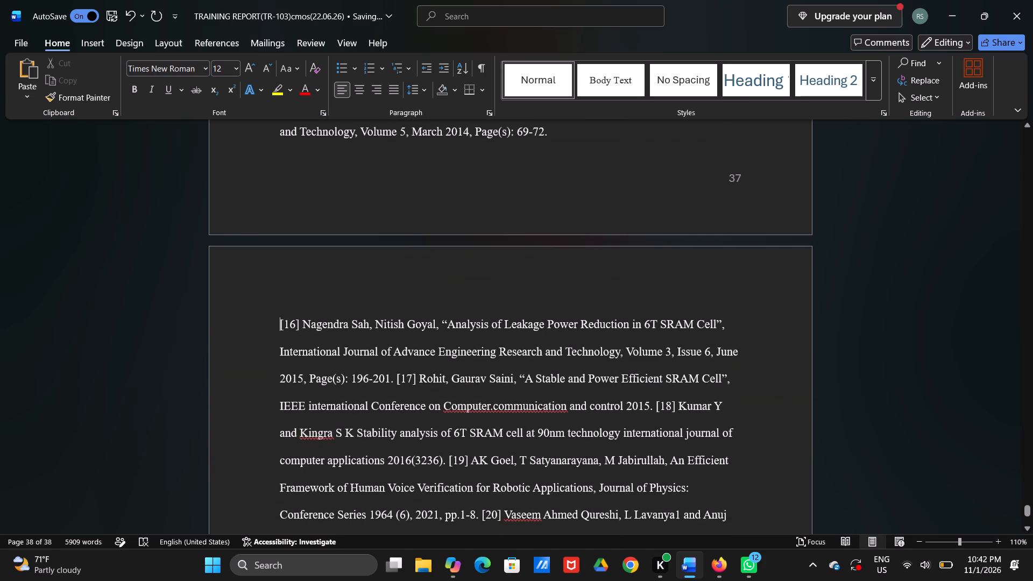
pyautogui.click(398, 379)
pyautogui.press('Return')
pyautogui.scroll(-1, 398, 379)
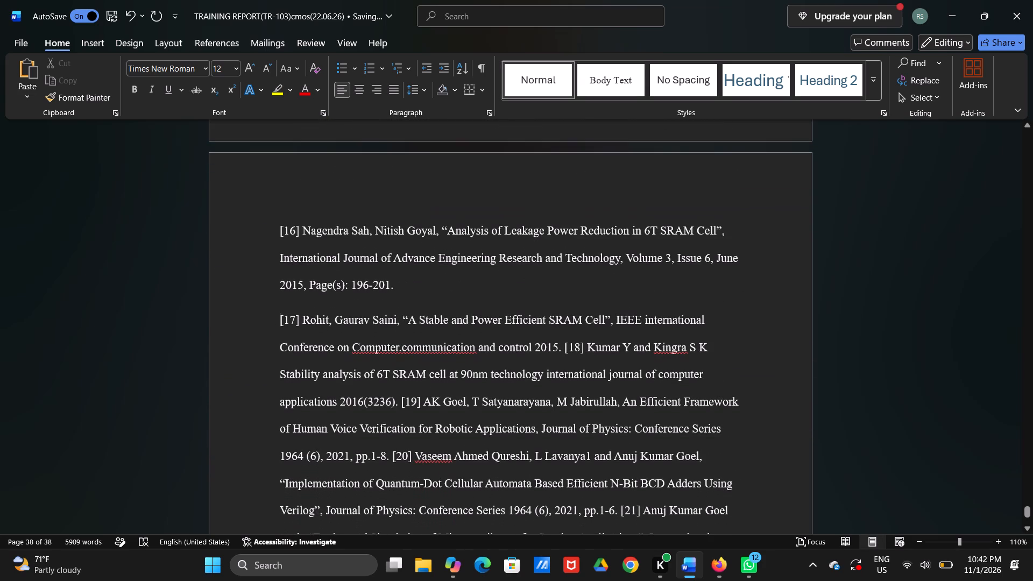
pyautogui.doubleClick(563, 347)
pyautogui.press('Return')
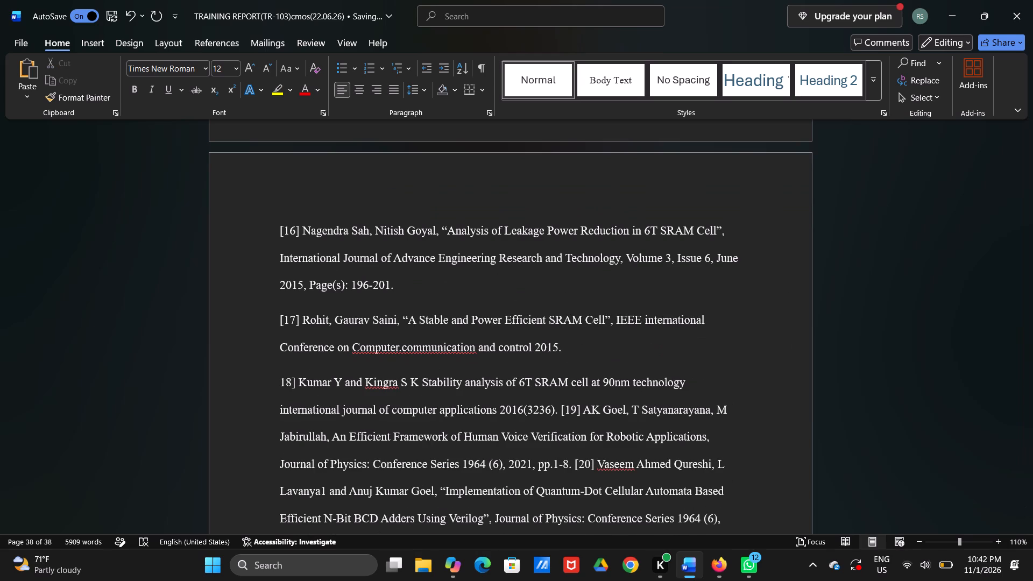
pyautogui.hotkey('ctrl', 'z')
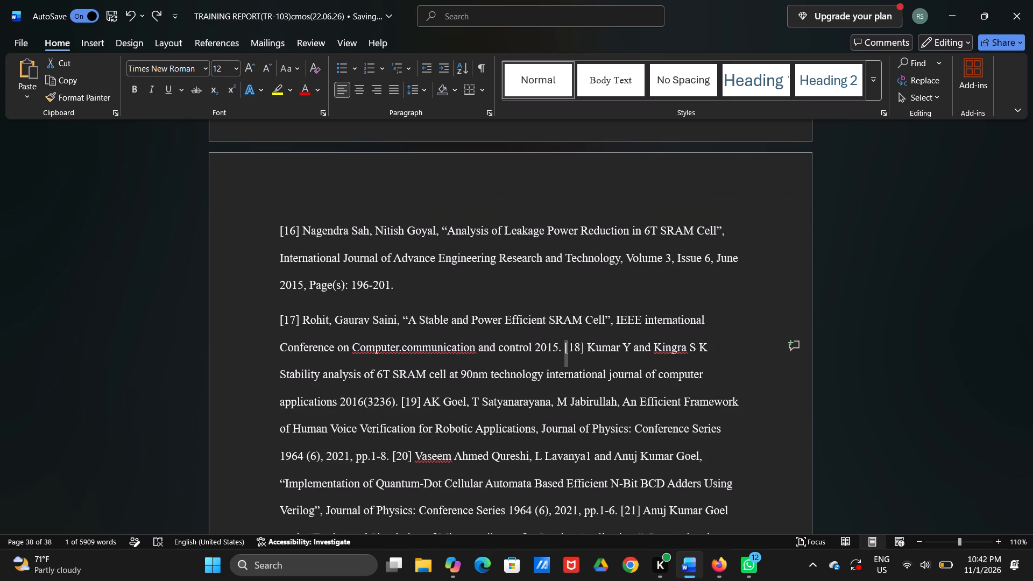
pyautogui.press('Left')
pyautogui.press('Return')
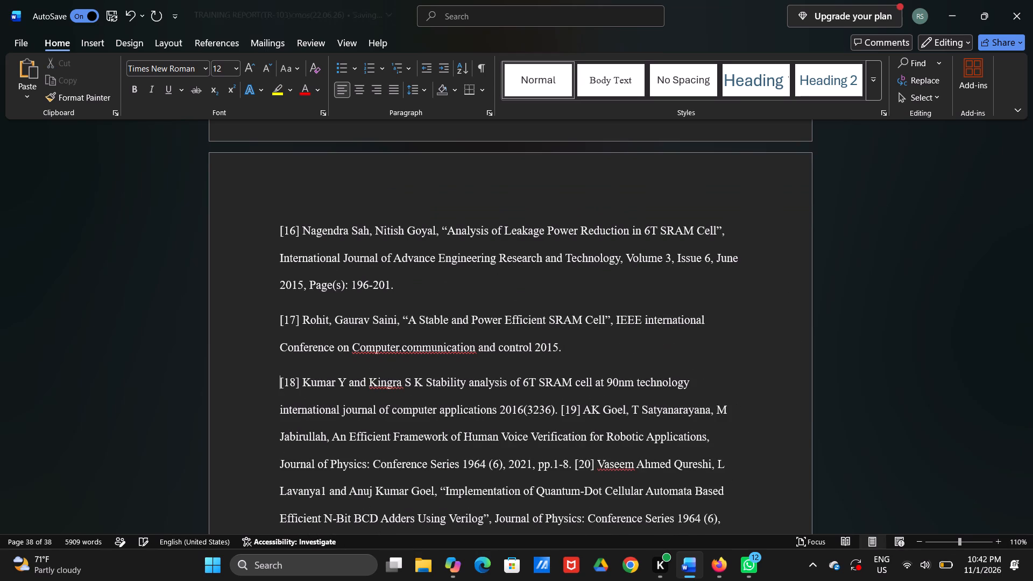
# Insert paragraph breaks before references [19], [20] and [21] so that each begins its own paragraph.
pyautogui.scroll(-1, 563, 347)
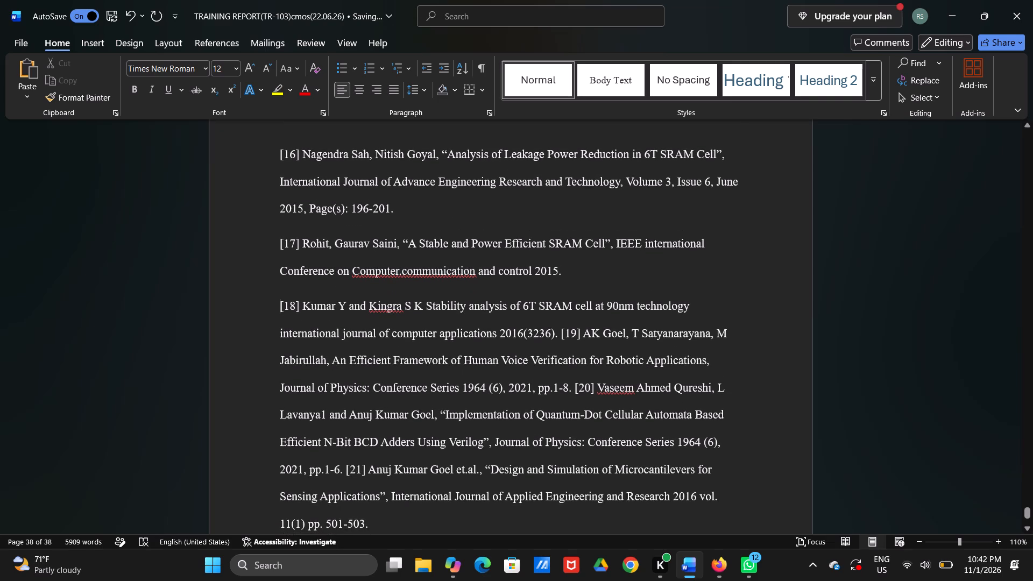
pyautogui.click(560, 331)
pyautogui.press('Return')
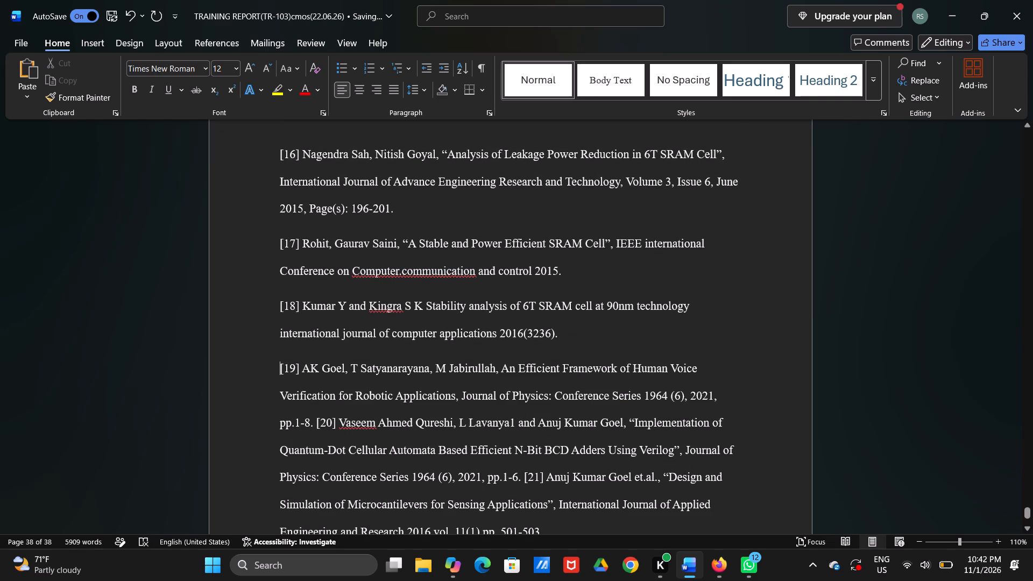
pyautogui.scroll(-1, 583, 402)
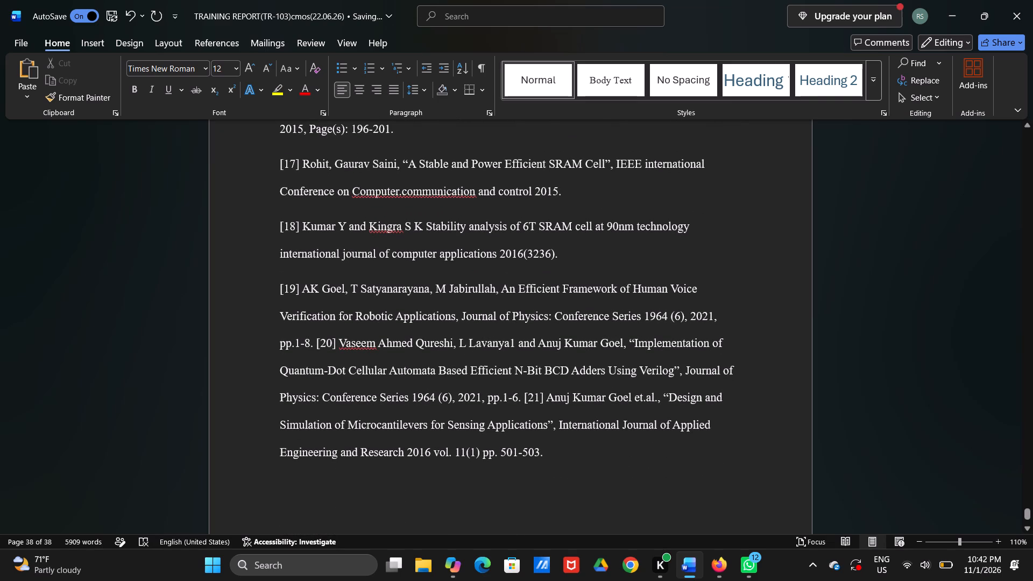
pyautogui.click(317, 346)
pyautogui.press('Return')
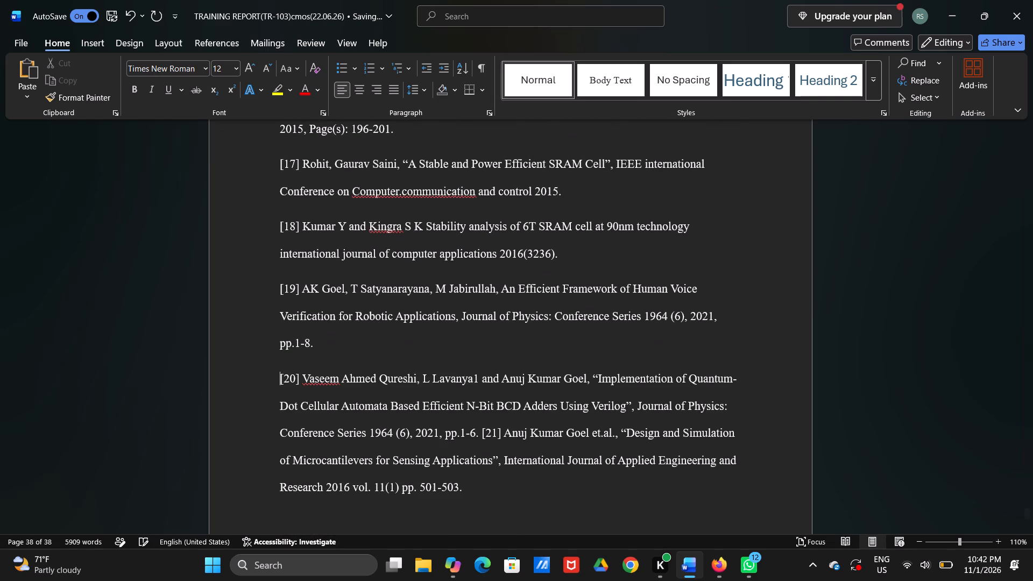
pyautogui.scroll(-1, 317, 346)
pyautogui.click(483, 343)
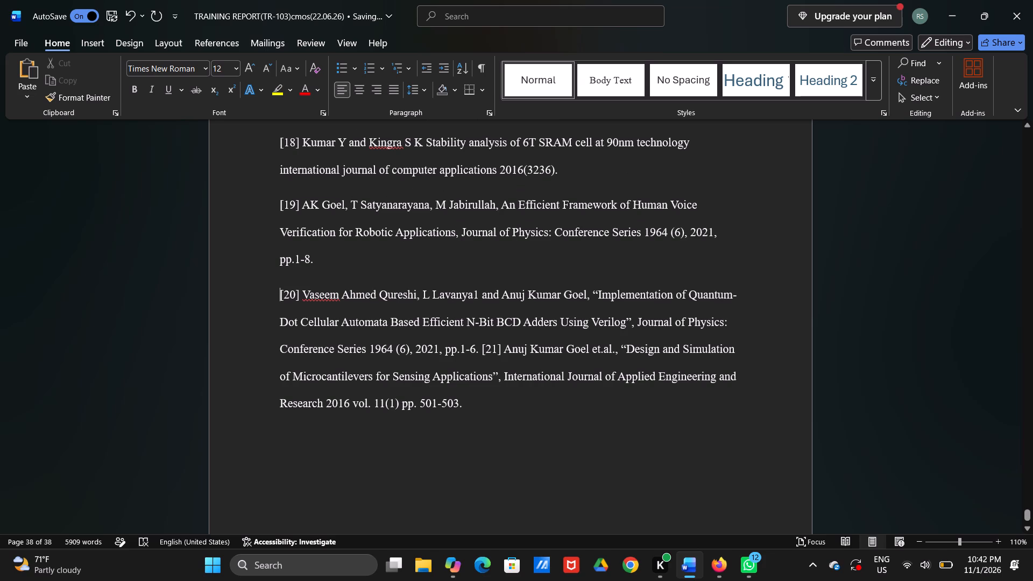
pyautogui.press('Return')
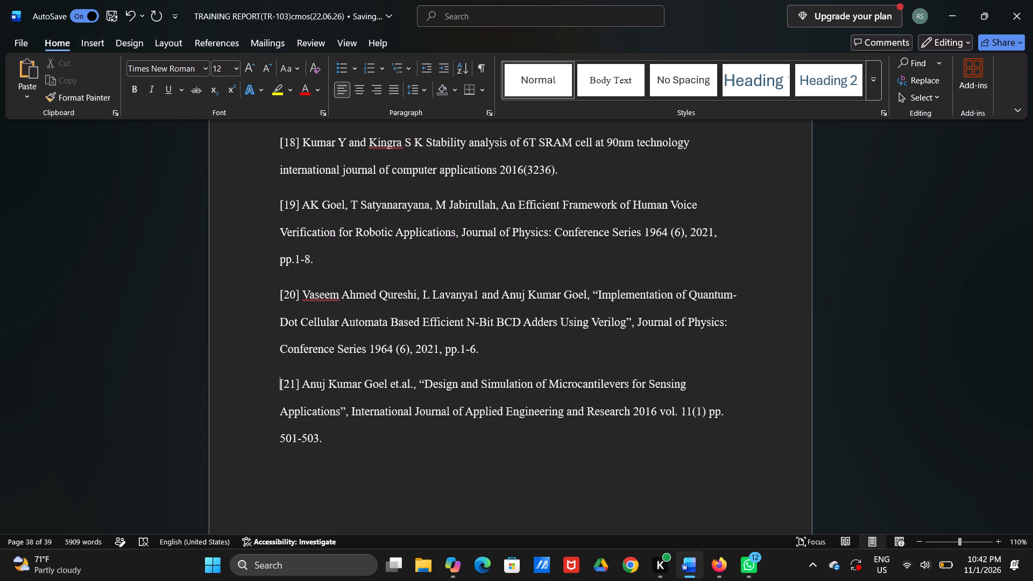
# Look through the REFERENCES list to check the paragraph separation of its entries up to [21].
pyautogui.scroll(3, 483, 343)
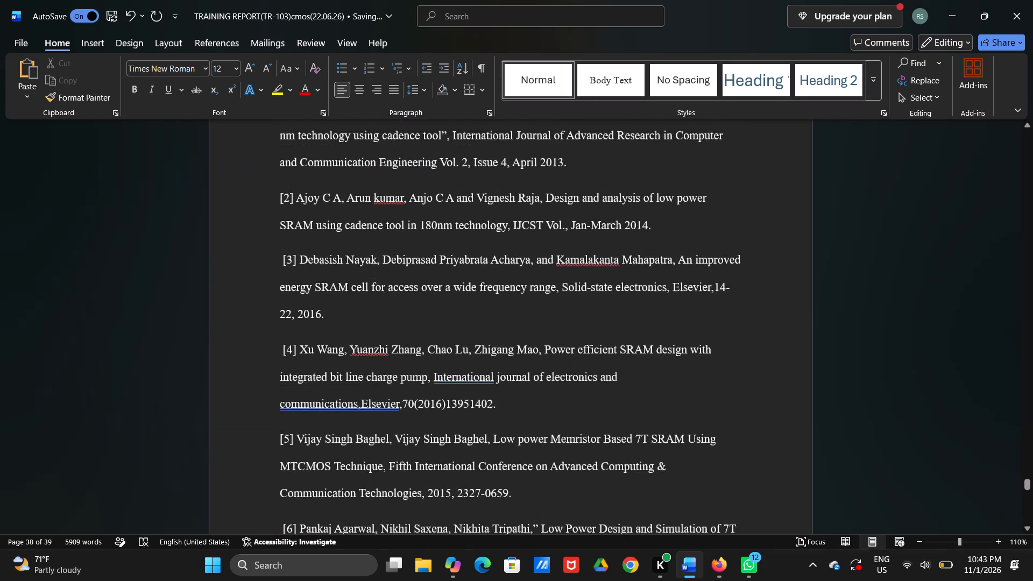
pyautogui.scroll(1, 483, 343)
pyautogui.scroll(-2, 483, 343)
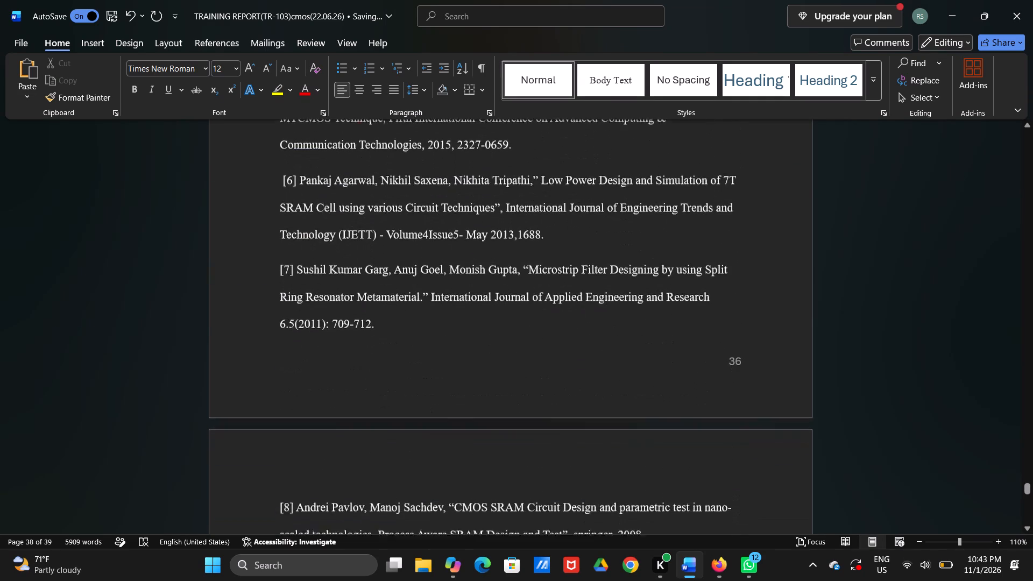
pyautogui.scroll(-3, 483, 343)
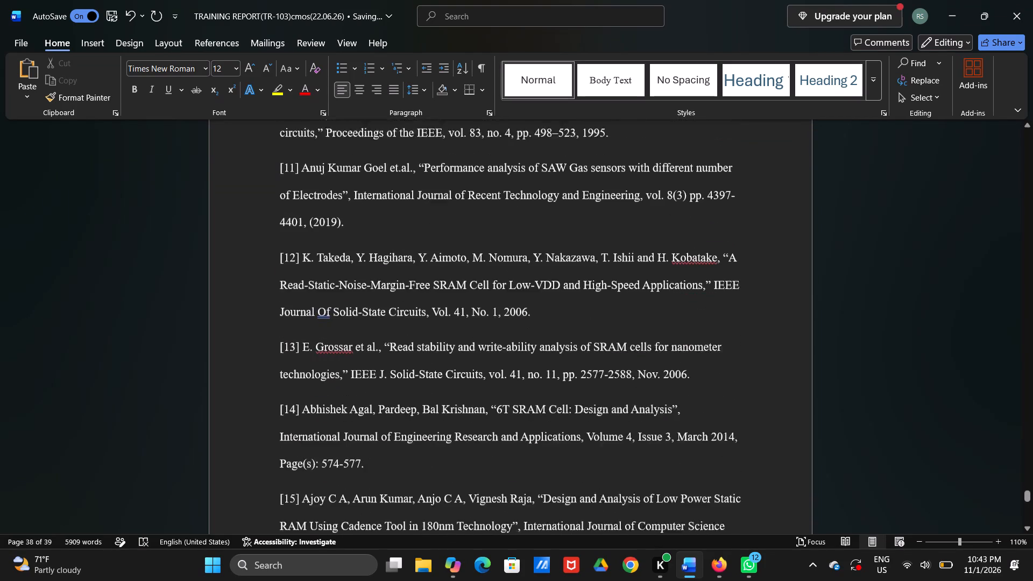
pyautogui.scroll(-2, 483, 343)
pyautogui.scroll(1, 483, 343)
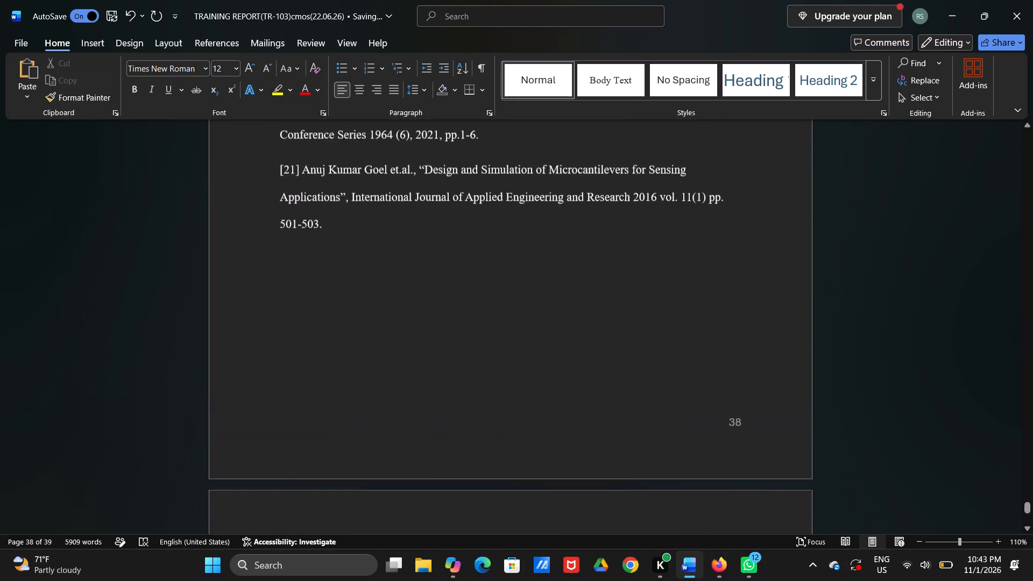
pyautogui.scroll(1, 483, 343)
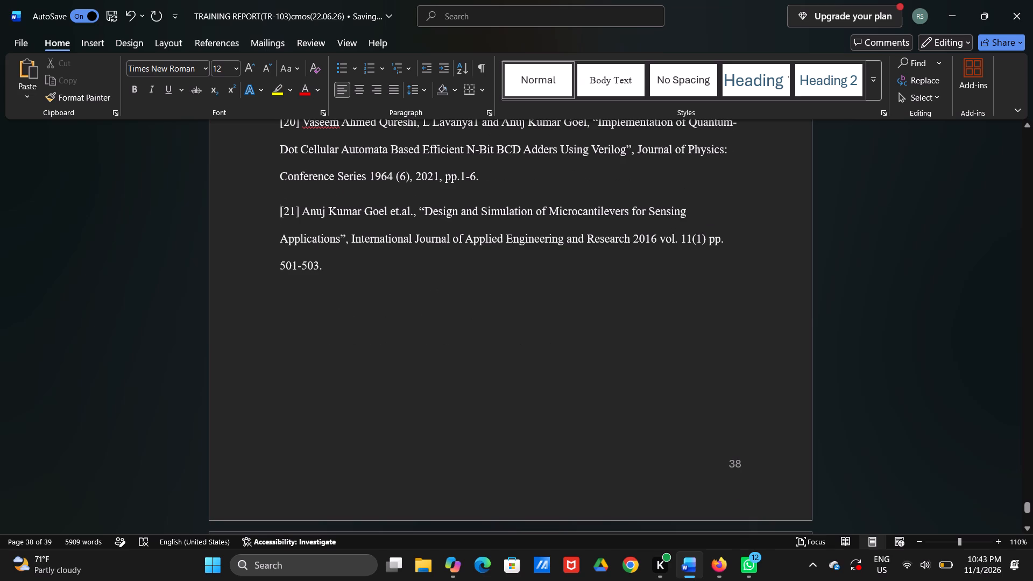
pyautogui.scroll(1, 383, 365)
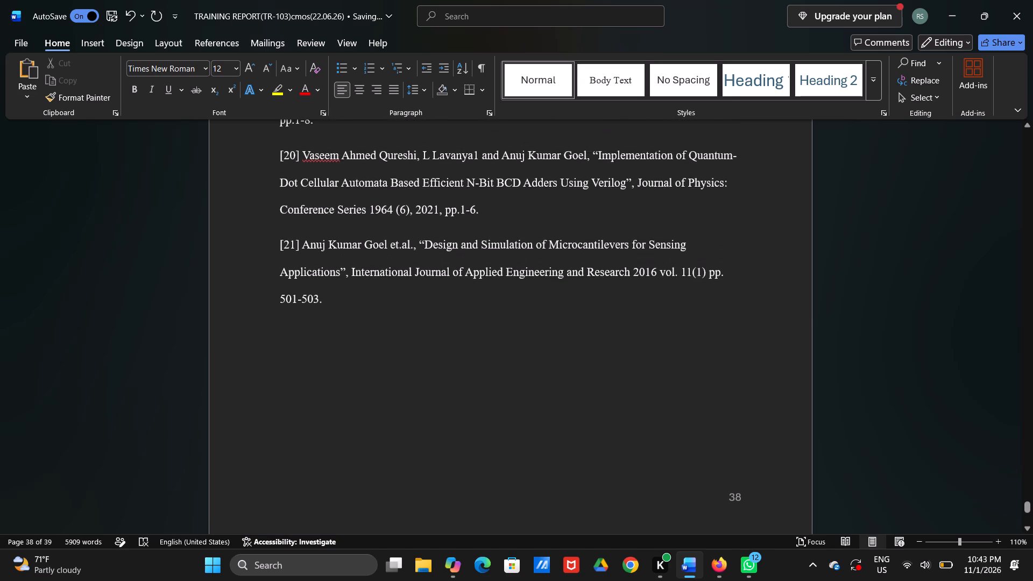
# Remove the blank page after reference [21] by deleting the empty paragraphs at the end of the report.
pyautogui.scroll(-1, 383, 365)
pyautogui.scroll(1, 383, 365)
pyautogui.scroll(-2, 383, 365)
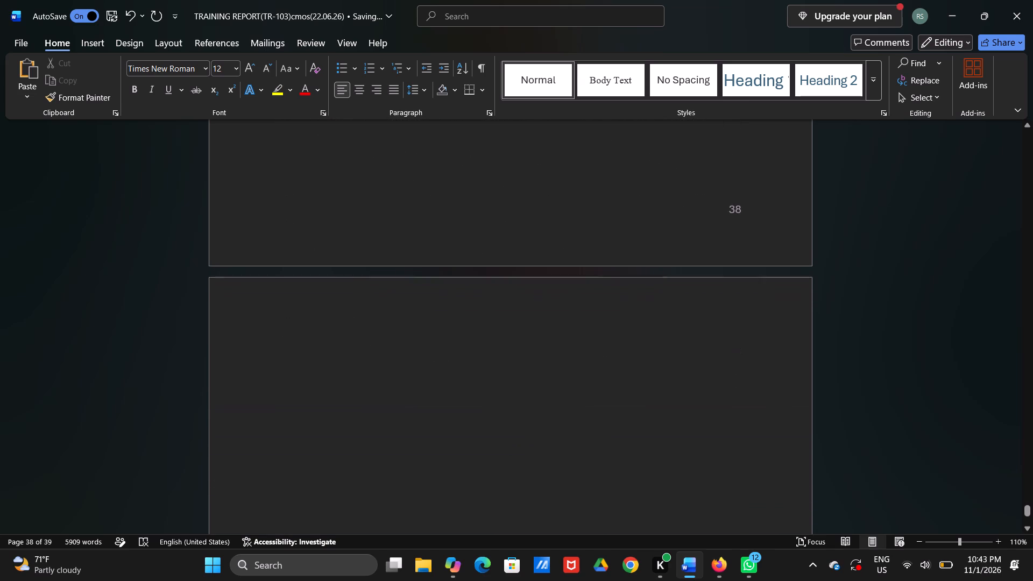
pyautogui.click(383, 373)
pyautogui.press('BackSpace')
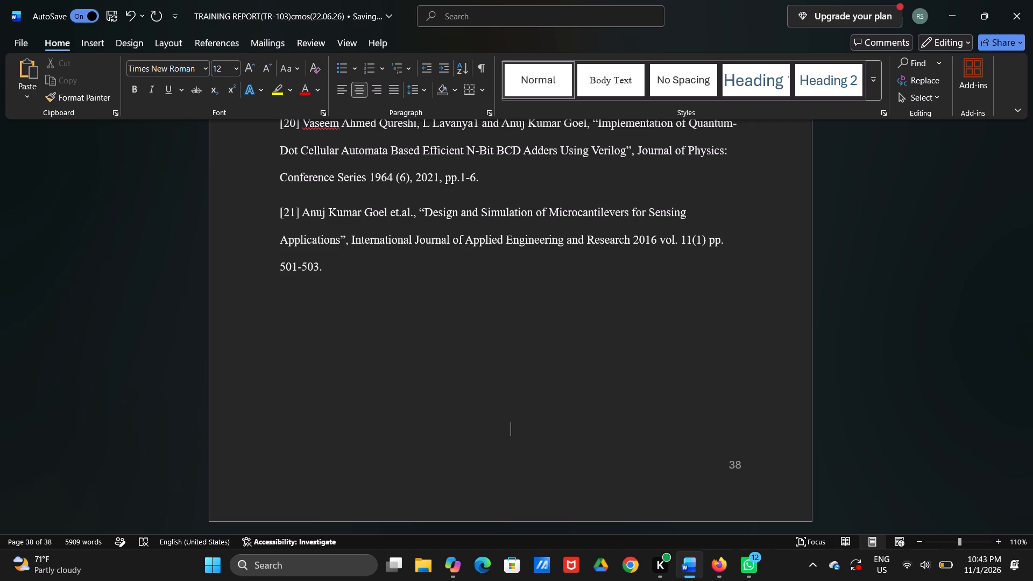
pyautogui.press('BackSpace')
# Review the report backwards from the REFERENCES list through the future scope, conclusion, discussion and section 3 topics to the simulation procedure steps.
pyautogui.scroll(2, 383, 373)
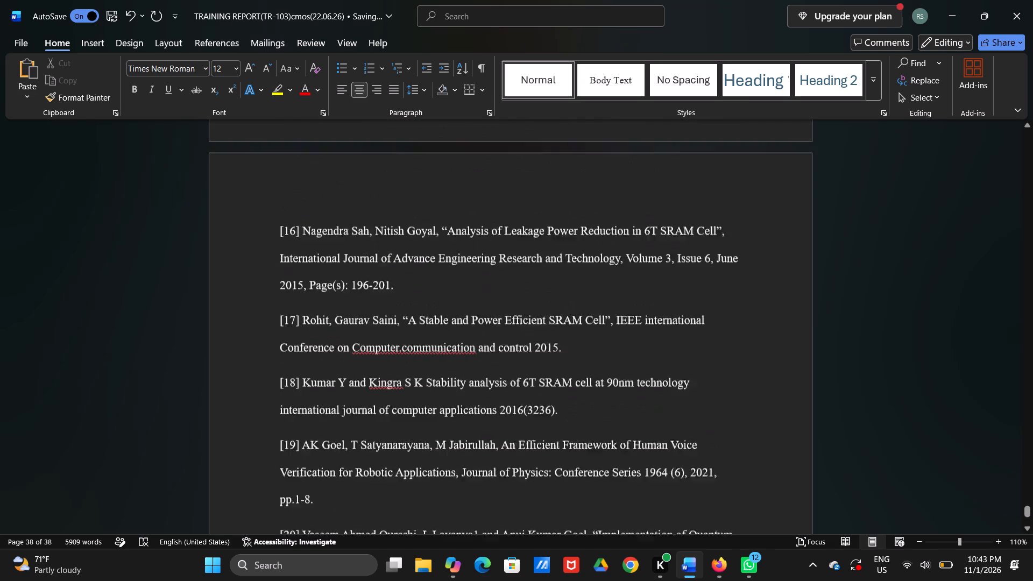
pyautogui.scroll(1, 383, 373)
pyautogui.scroll(3, 429, 419)
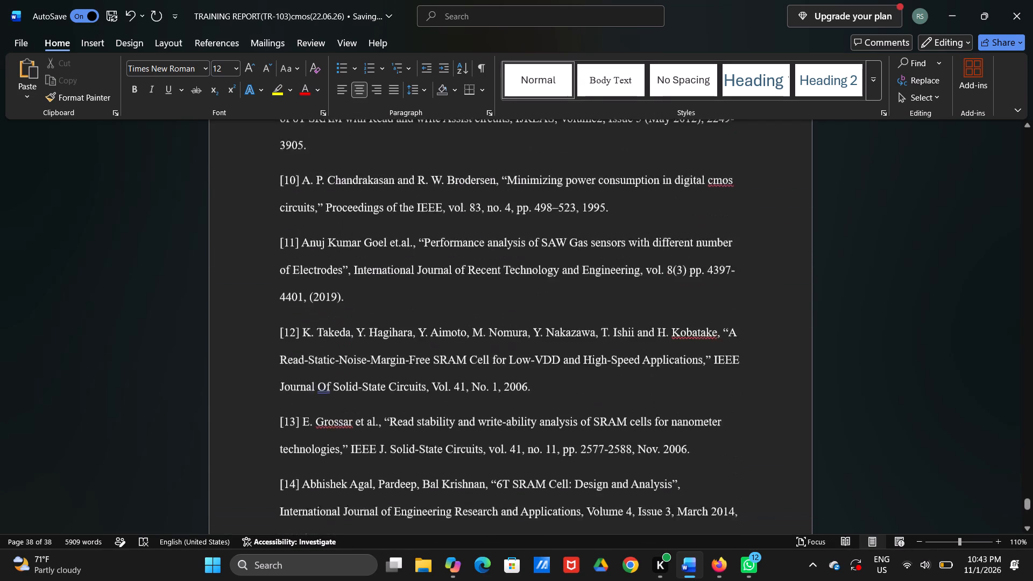
pyautogui.scroll(4, 429, 419)
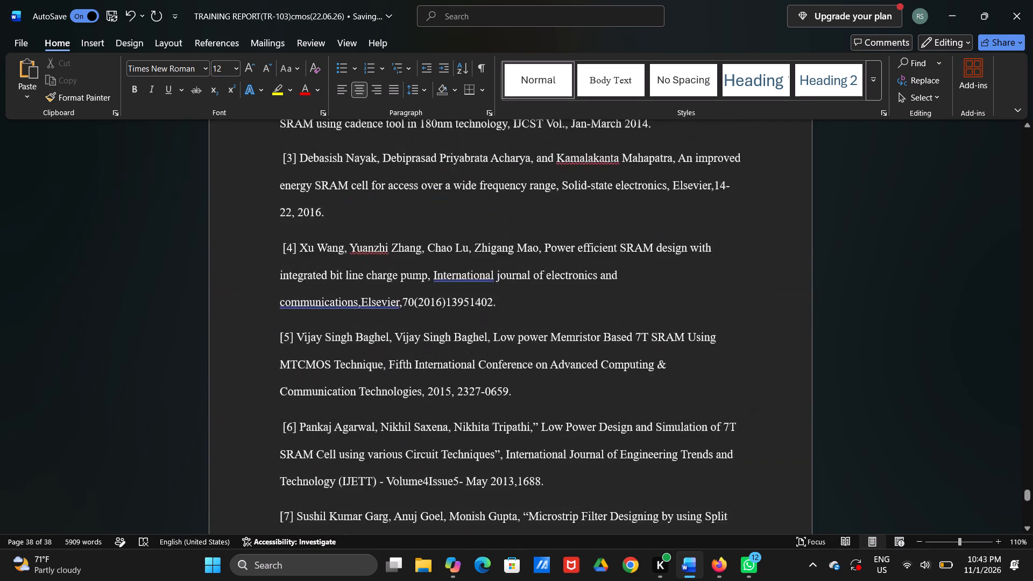
pyautogui.scroll(2, 429, 419)
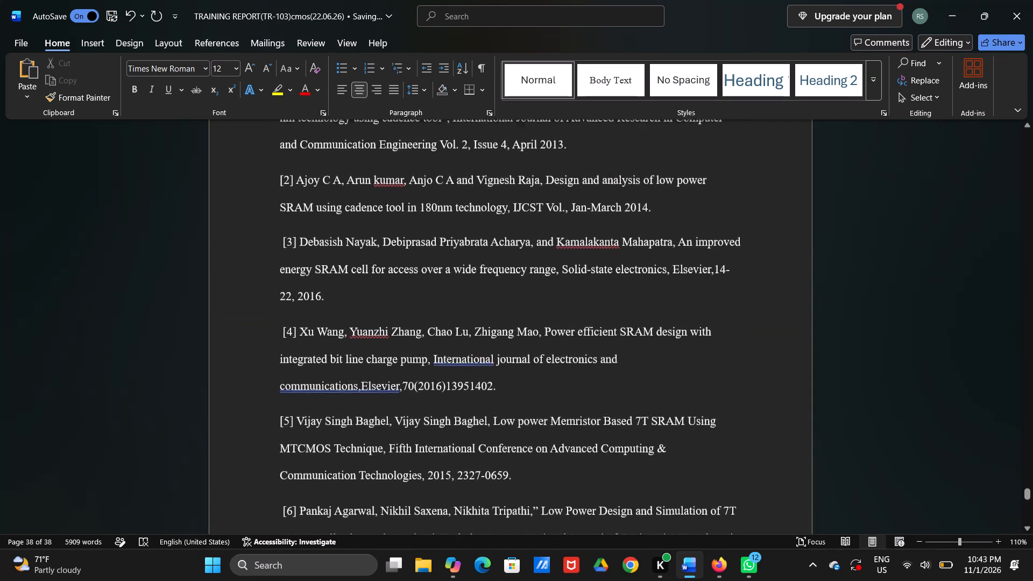
pyautogui.scroll(4, 429, 419)
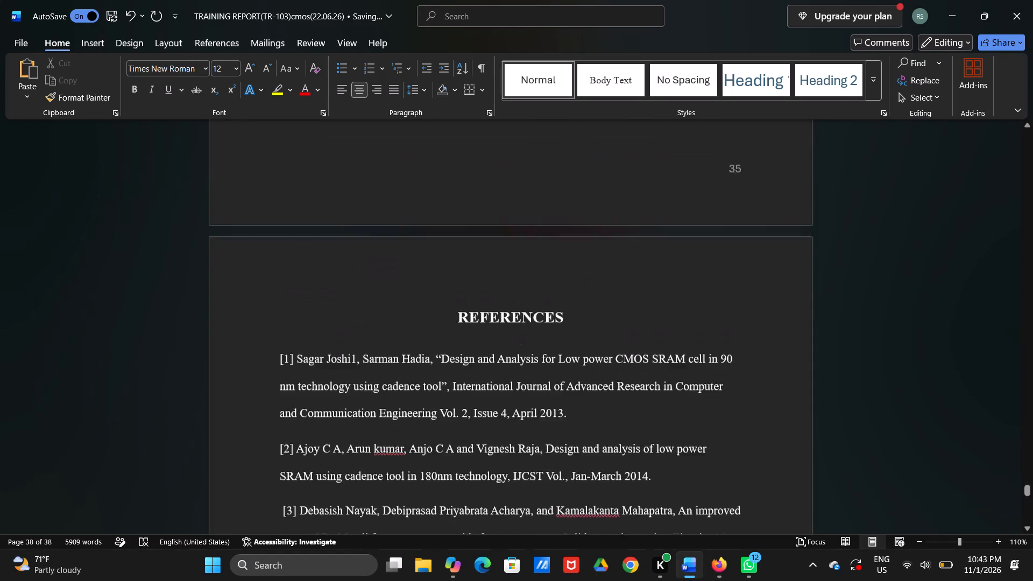
pyautogui.scroll(3, 429, 419)
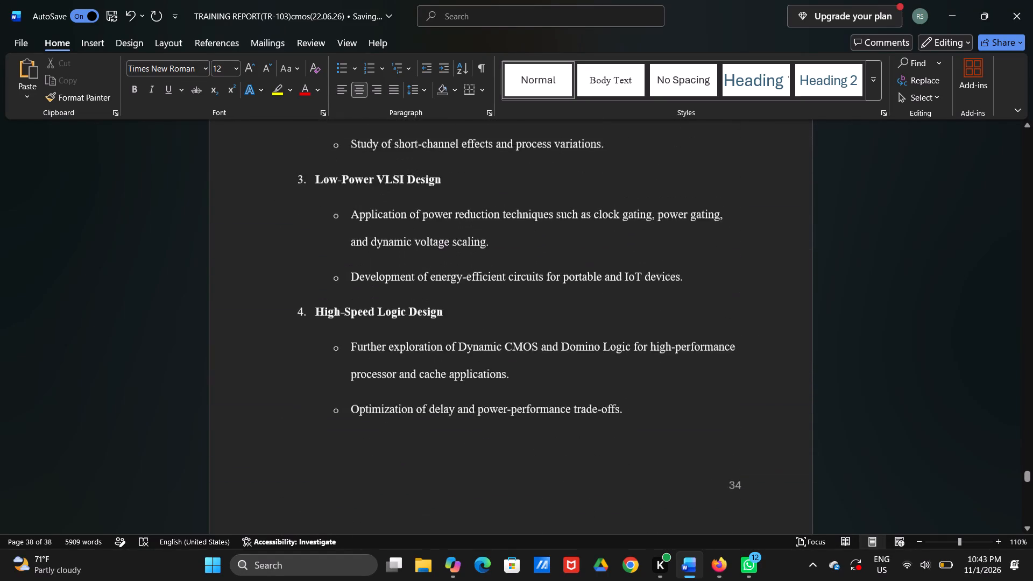
pyautogui.scroll(3, 429, 419)
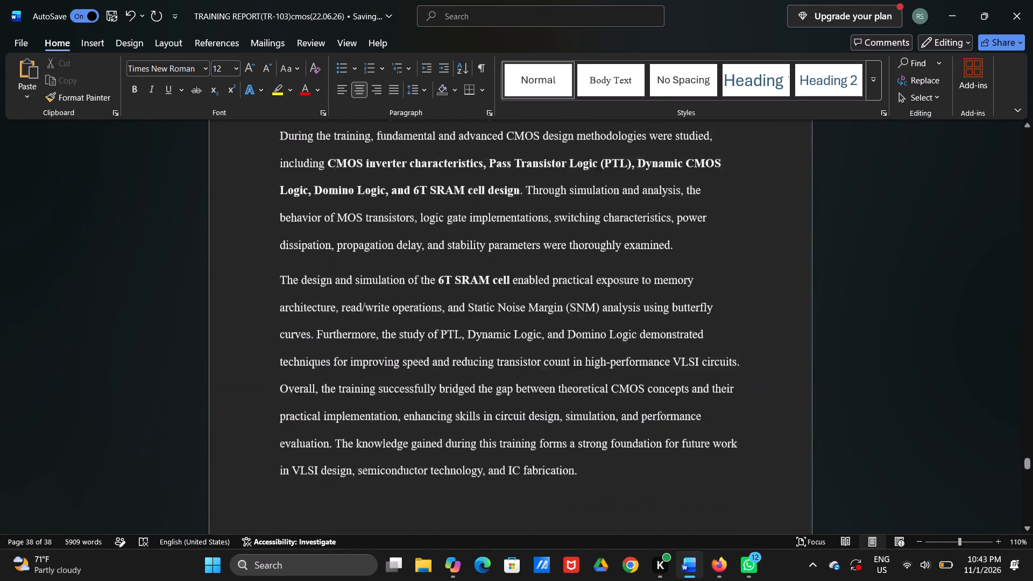
pyautogui.scroll(3, 429, 419)
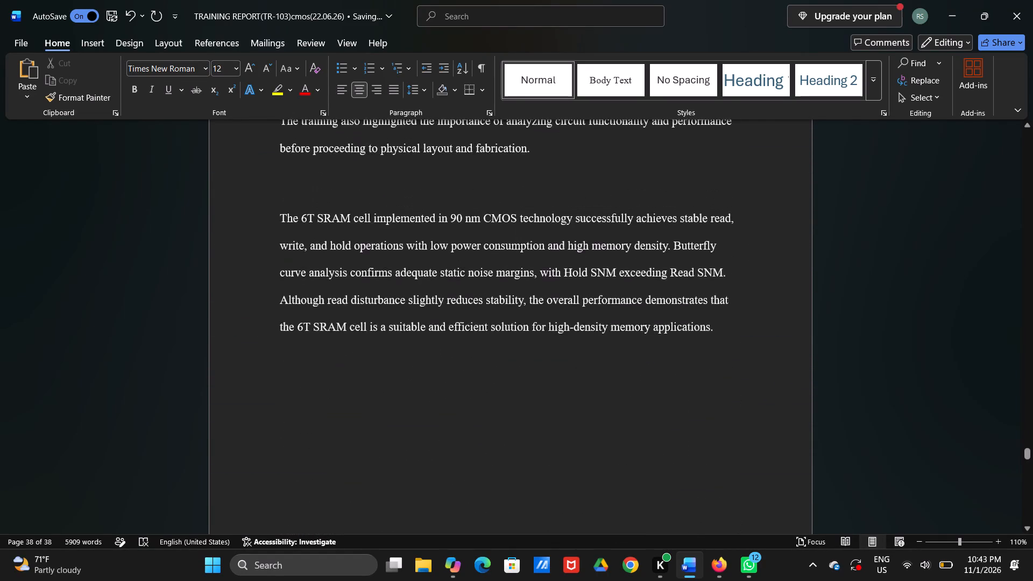
pyautogui.scroll(3, 429, 419)
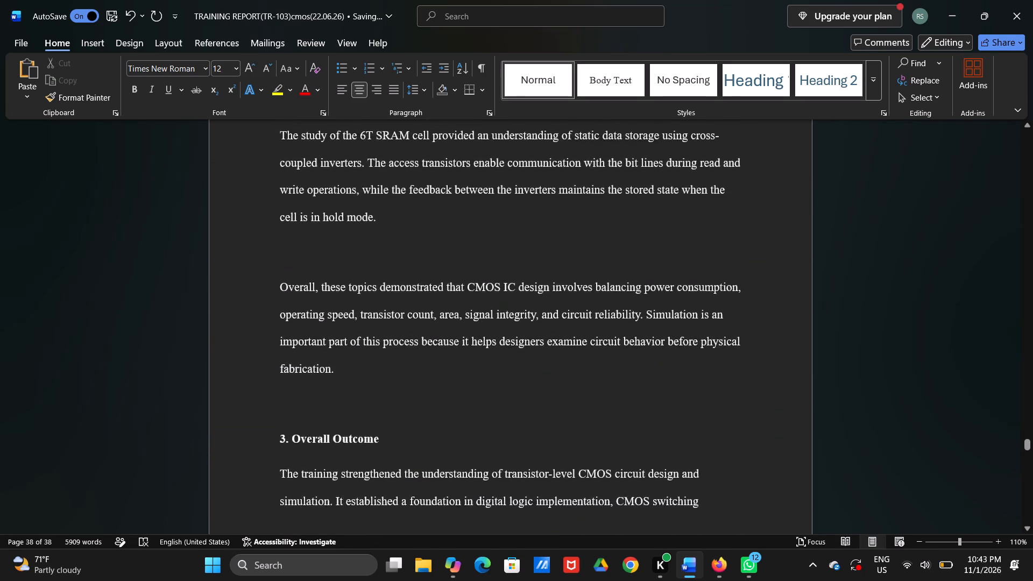
pyautogui.scroll(3, 429, 419)
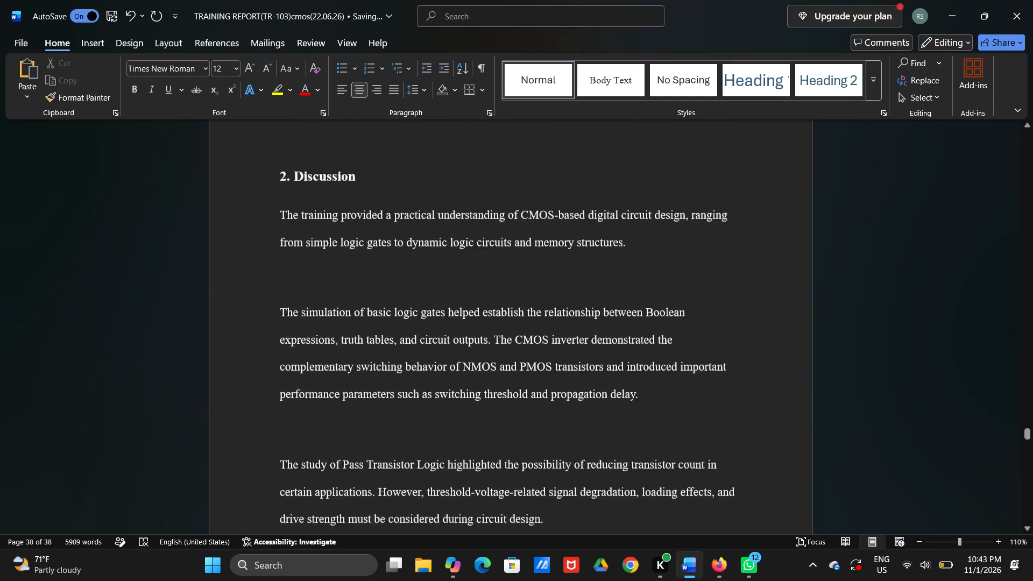
pyautogui.scroll(2, 429, 419)
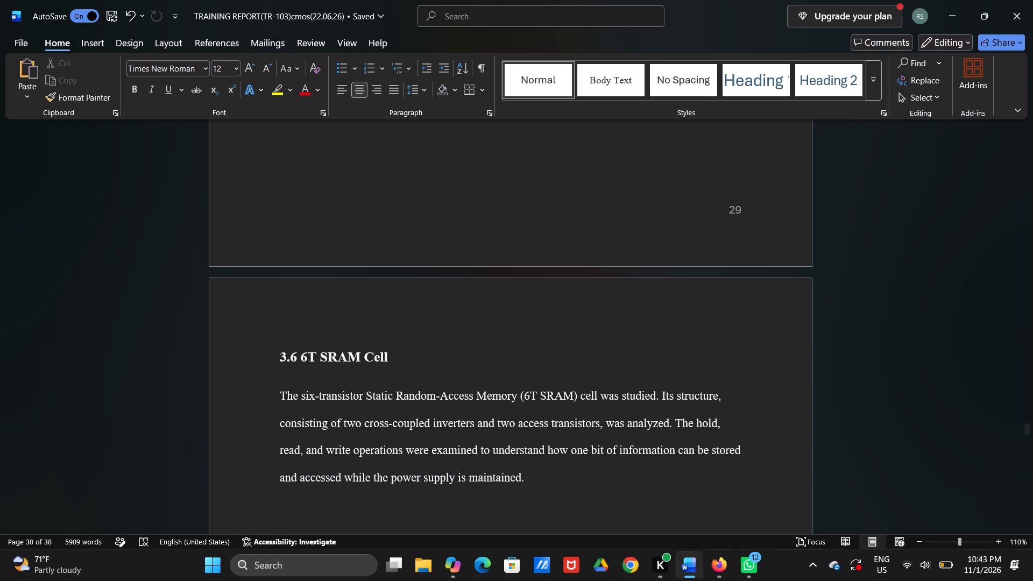
pyautogui.scroll(2, 429, 419)
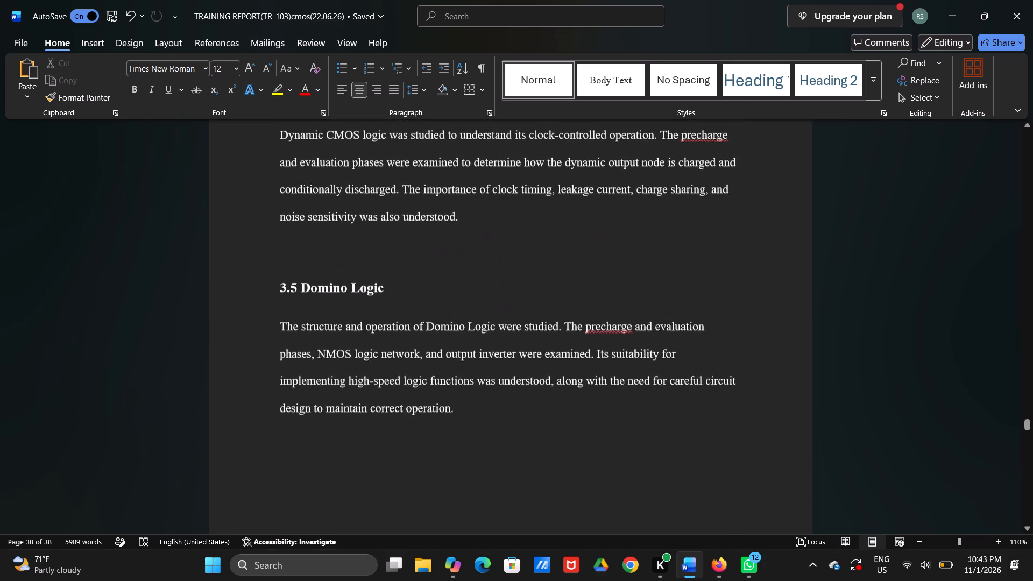
pyautogui.scroll(2, 429, 419)
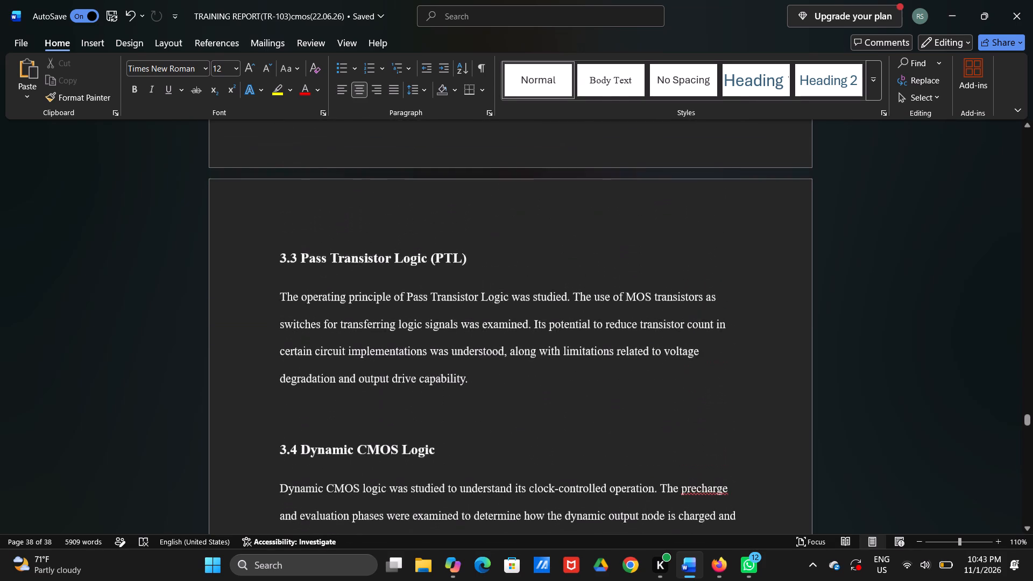
pyautogui.scroll(2, 429, 419)
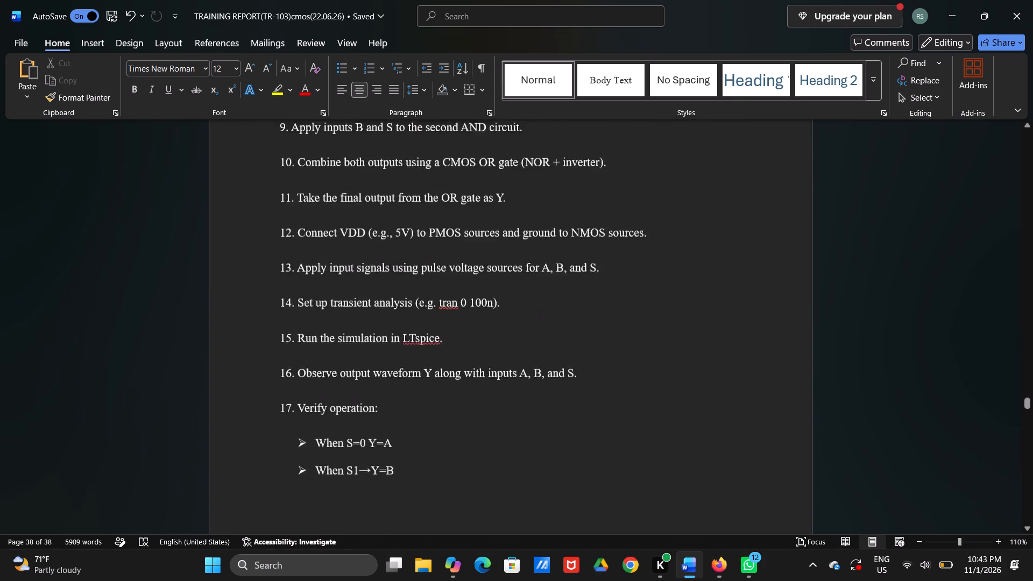
# Review the report backwards from the CMOS MUX 2:1 procedure through its figure to the CMOS Half Adder procedure.
pyautogui.scroll(2, 429, 419)
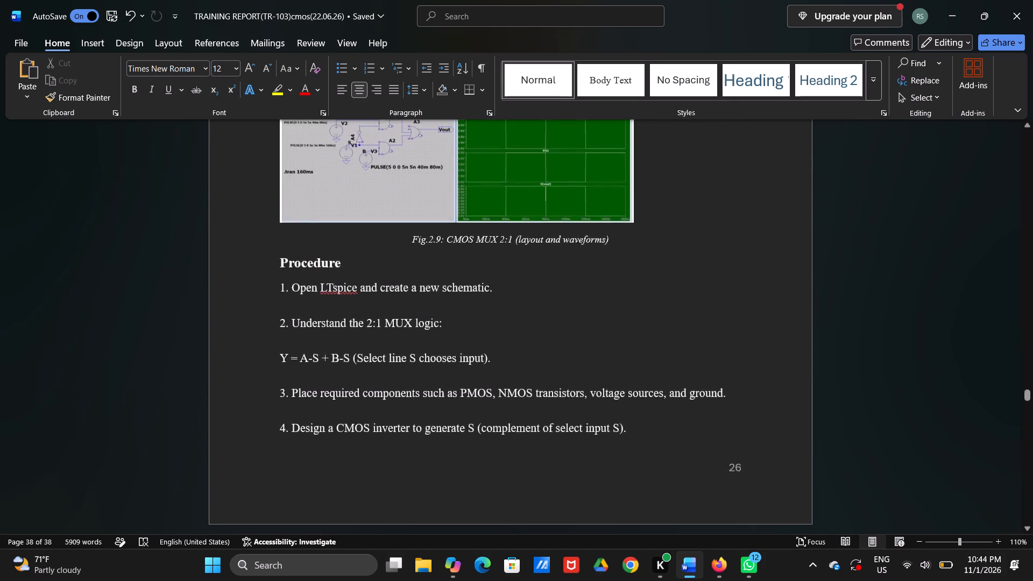
pyautogui.scroll(2, 429, 419)
pyautogui.scroll(1, 369, 343)
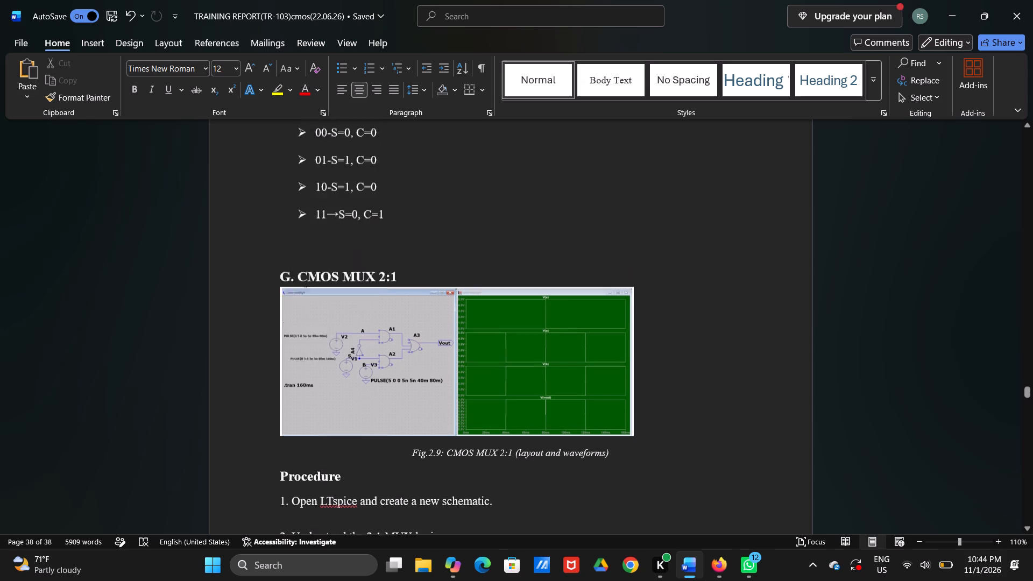
pyautogui.scroll(1, 369, 343)
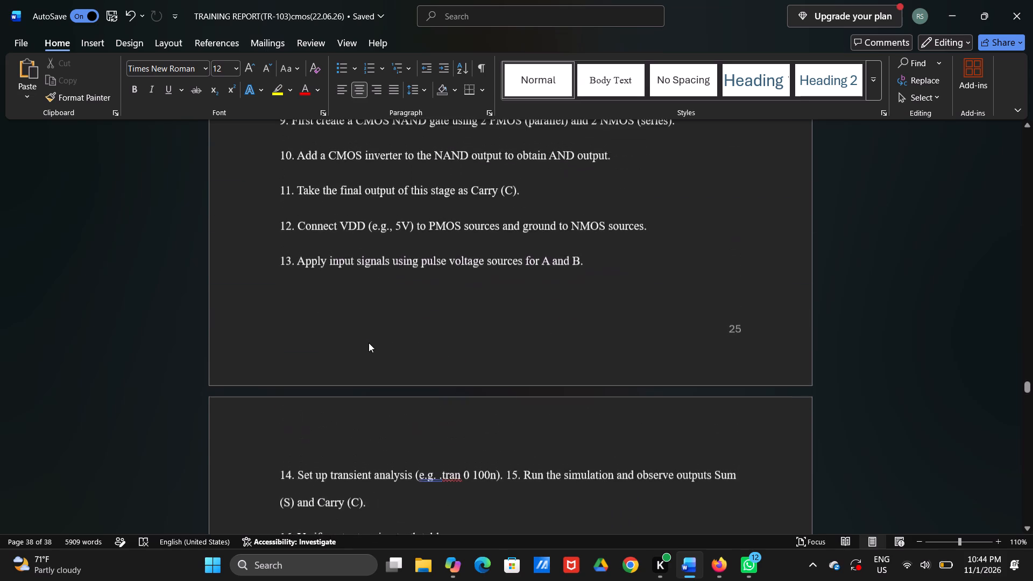
pyautogui.scroll(3, 369, 343)
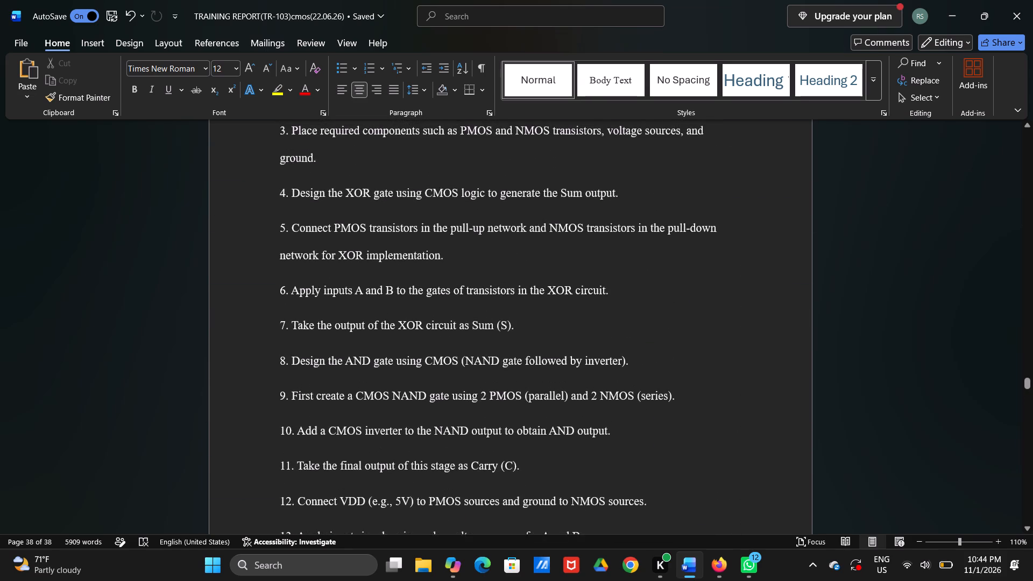
pyautogui.scroll(2, 369, 343)
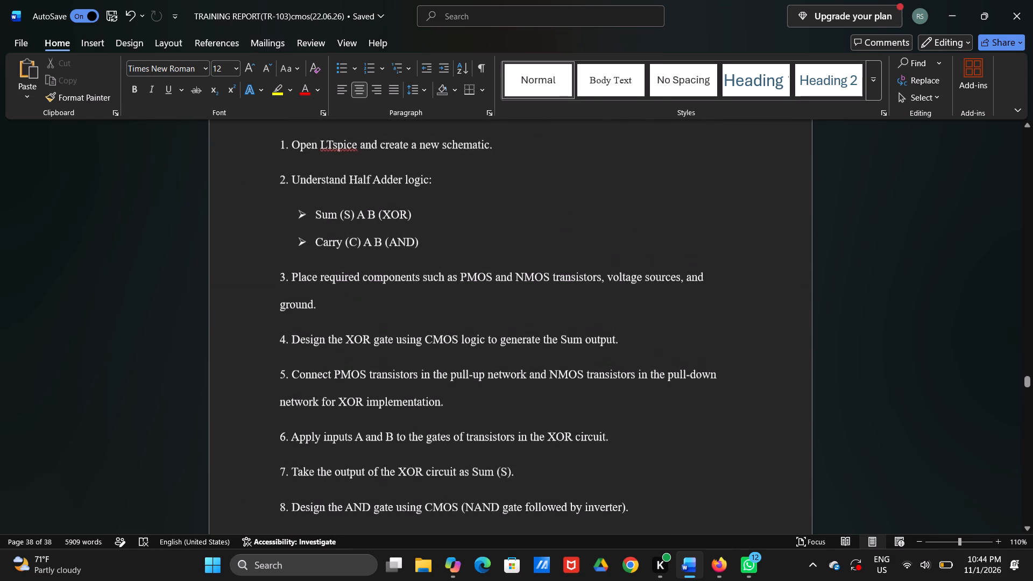
pyautogui.scroll(1, 369, 343)
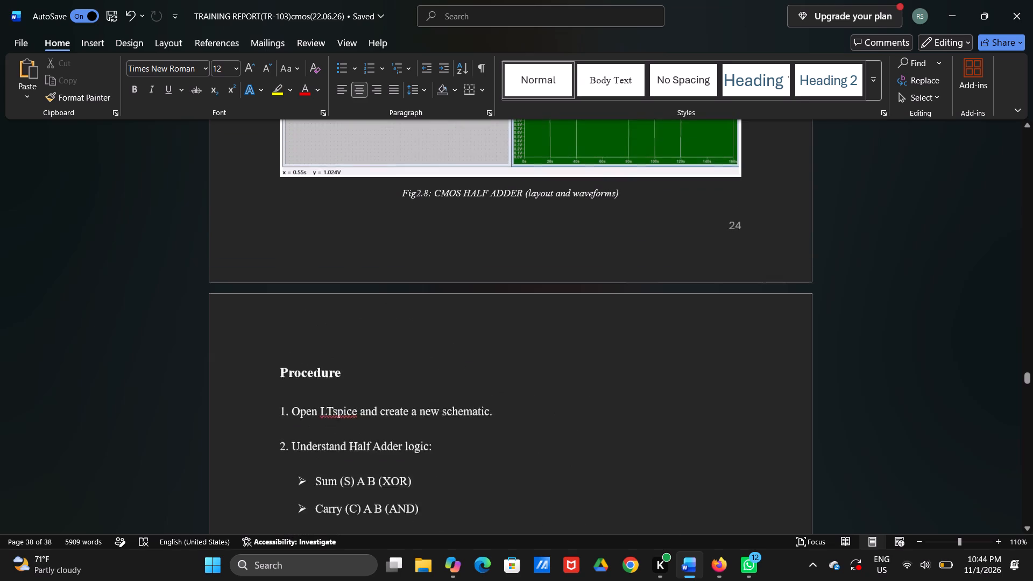
# Shrink the CMOS Half Adder layout and waveforms picture (Fig2.8) slightly, keeping its proportions.
pyautogui.scroll(2, 369, 343)
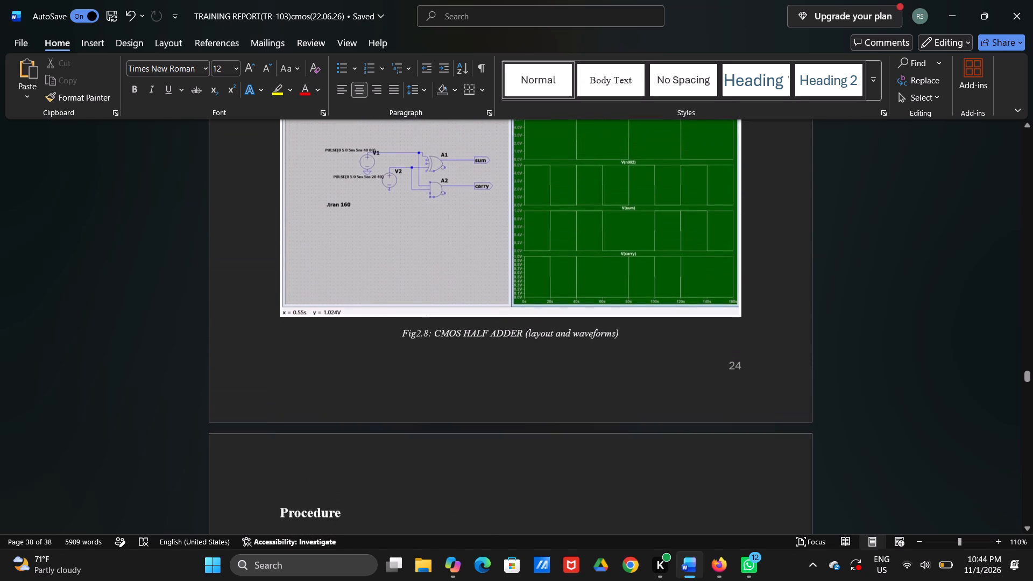
pyautogui.scroll(1, 369, 343)
pyautogui.click(601, 258)
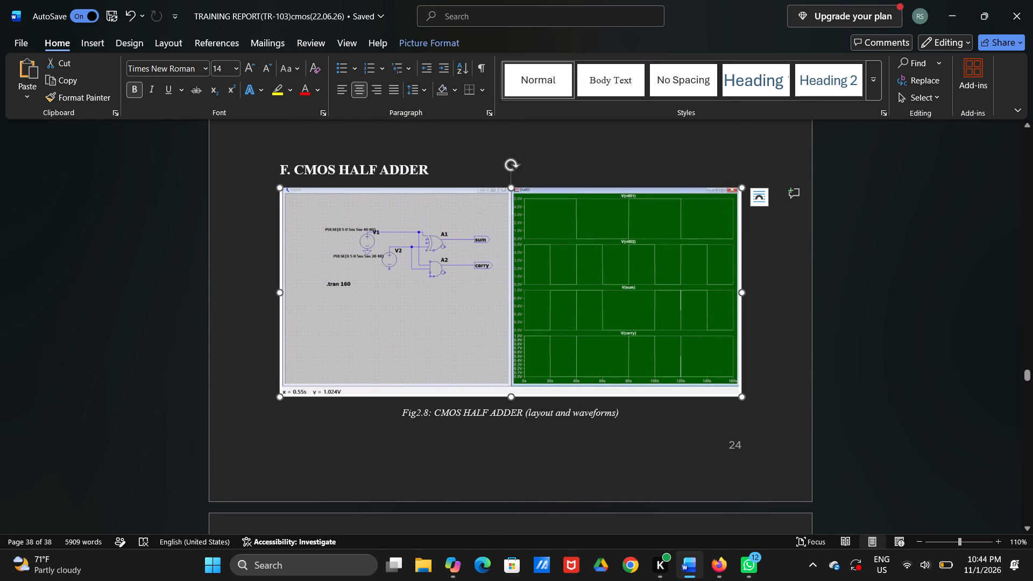
pyautogui.moveTo(740, 395); pyautogui.dragTo(711, 377)
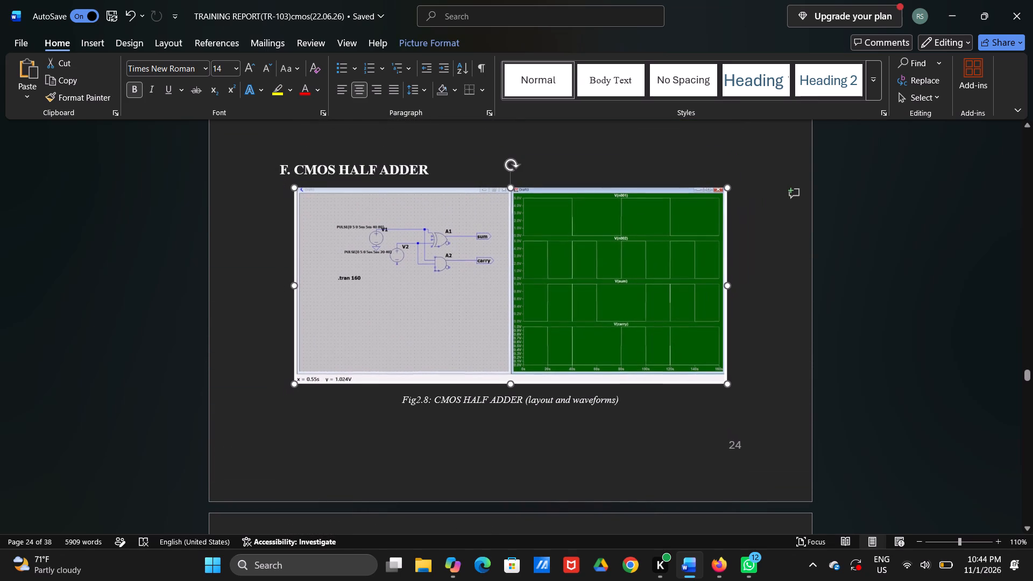
pyautogui.moveTo(711, 377); pyautogui.dragTo(711, 377)
pyautogui.click(771, 255)
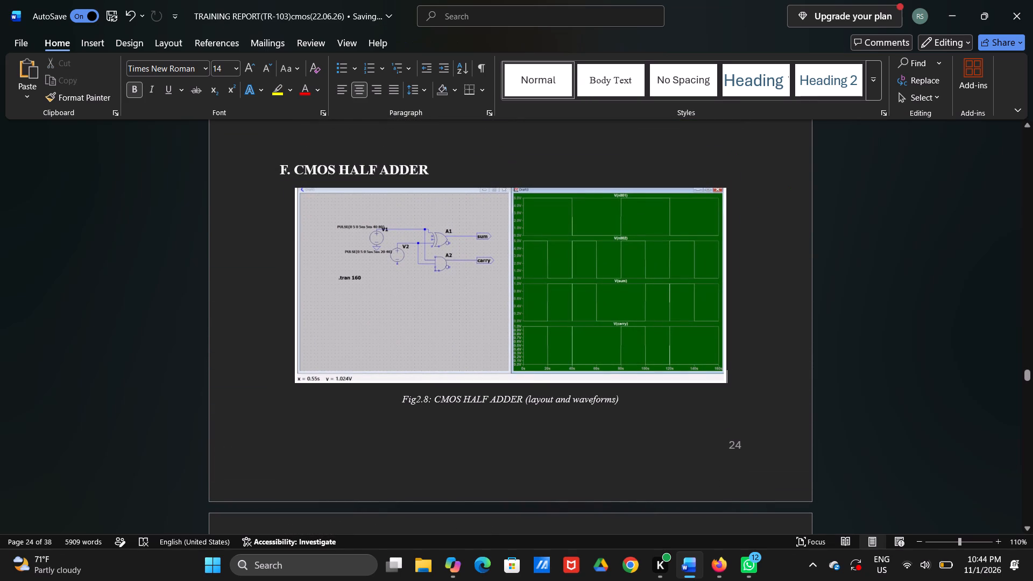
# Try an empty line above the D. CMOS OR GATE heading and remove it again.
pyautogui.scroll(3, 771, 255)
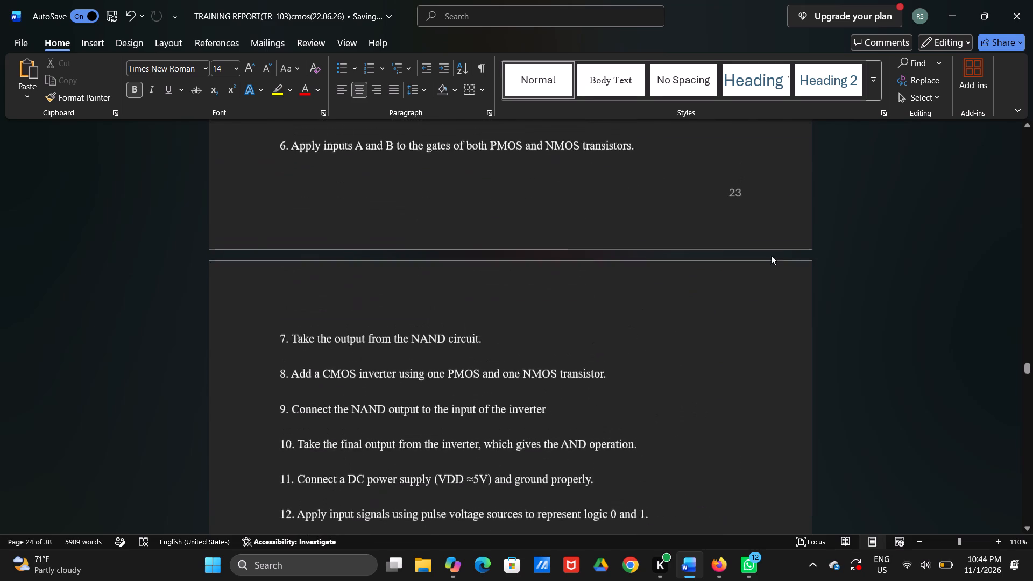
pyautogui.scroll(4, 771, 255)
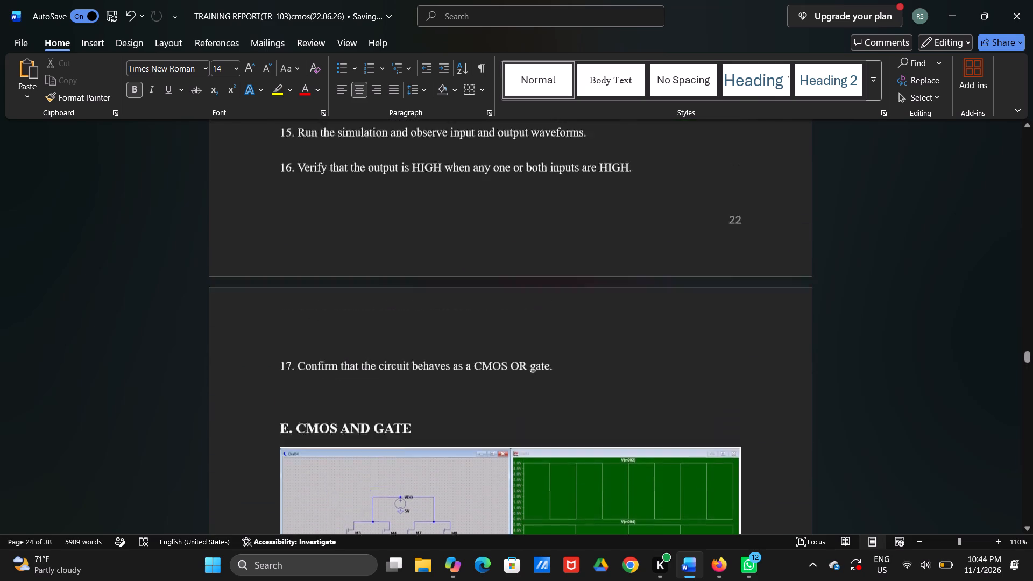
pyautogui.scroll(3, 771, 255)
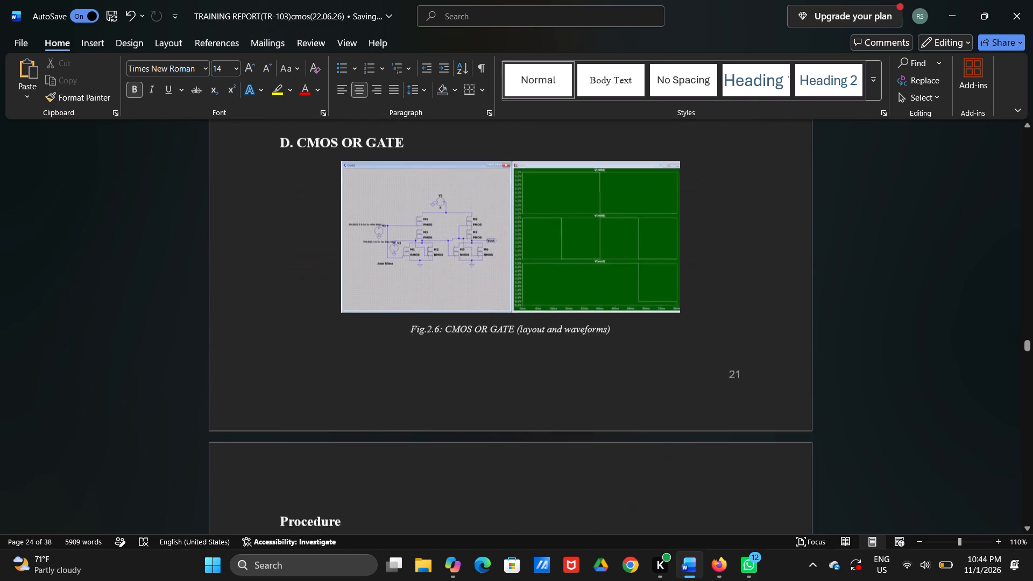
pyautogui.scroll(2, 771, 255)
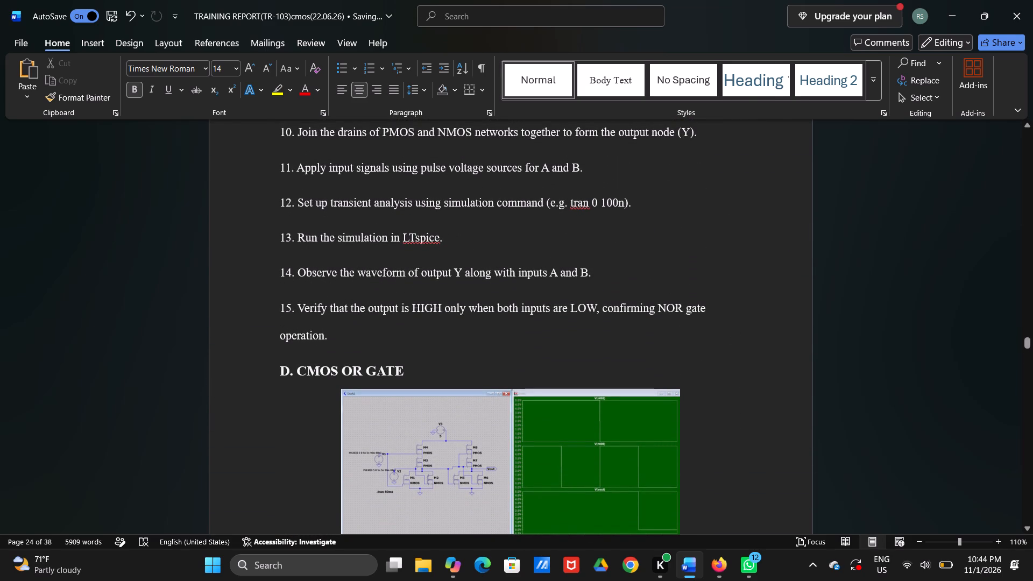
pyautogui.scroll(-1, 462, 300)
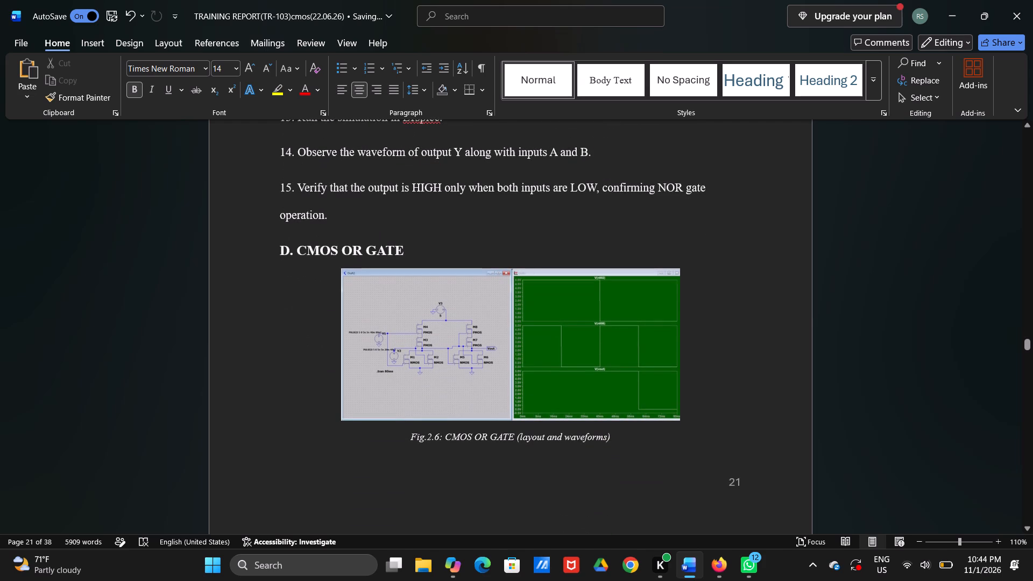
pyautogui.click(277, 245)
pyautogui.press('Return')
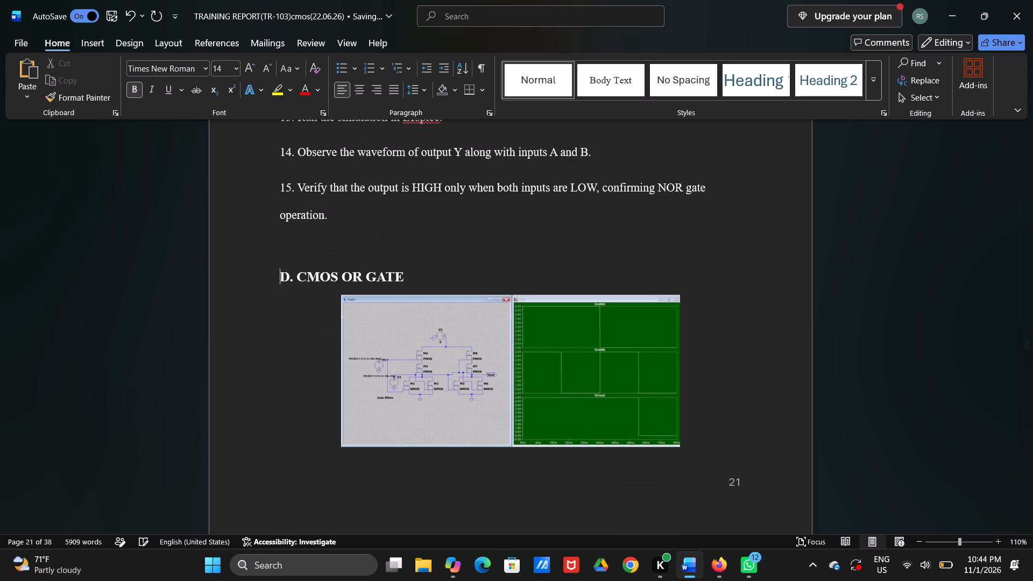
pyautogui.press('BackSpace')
# Review the report backwards from the CMOS NOR gate procedure to the CMOS Inverter section and the 6T SRAM Analysis bullets.
pyautogui.scroll(5, 277, 245)
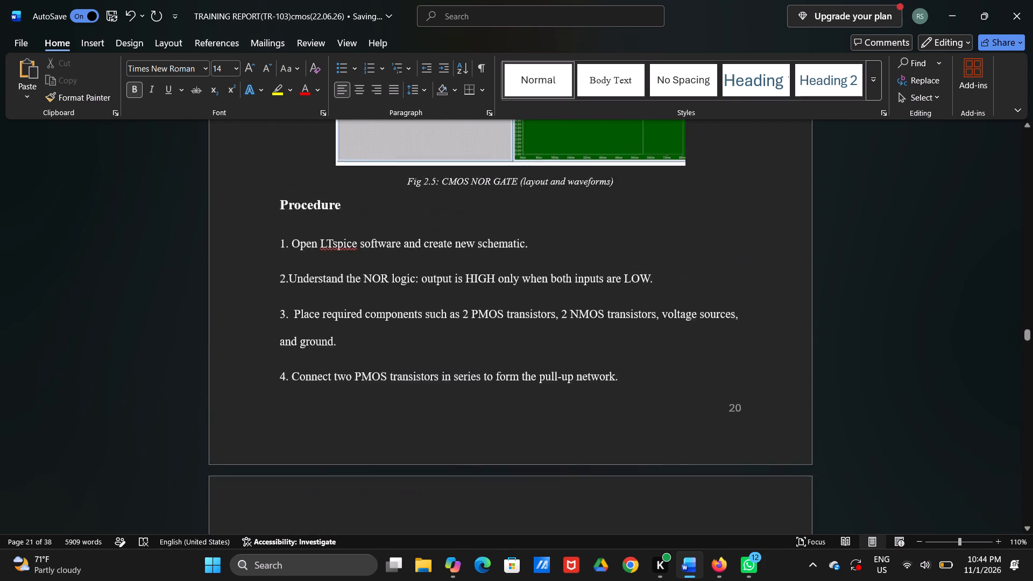
pyautogui.scroll(5, 277, 245)
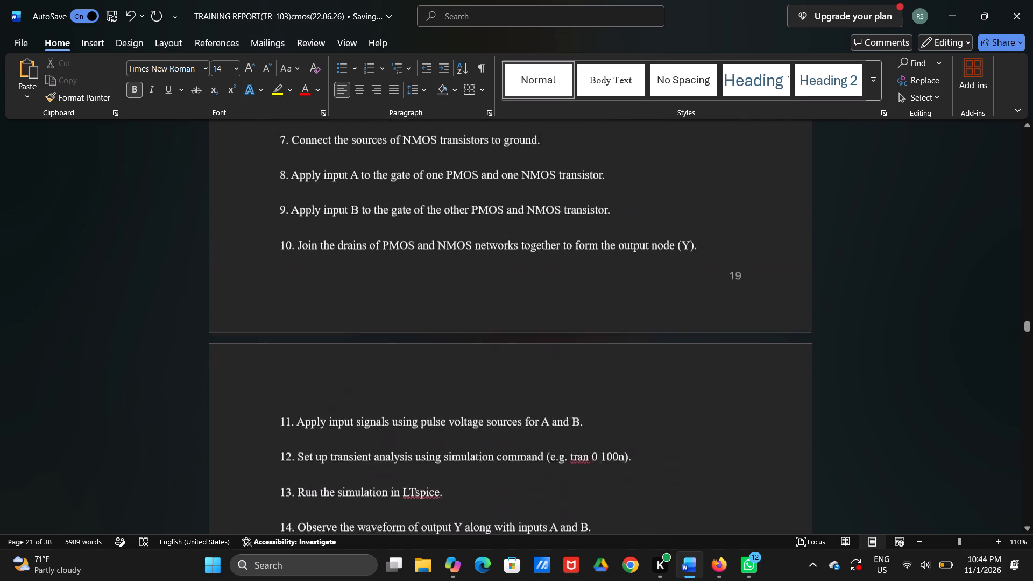
pyautogui.scroll(1, 277, 245)
pyautogui.scroll(-2, 277, 245)
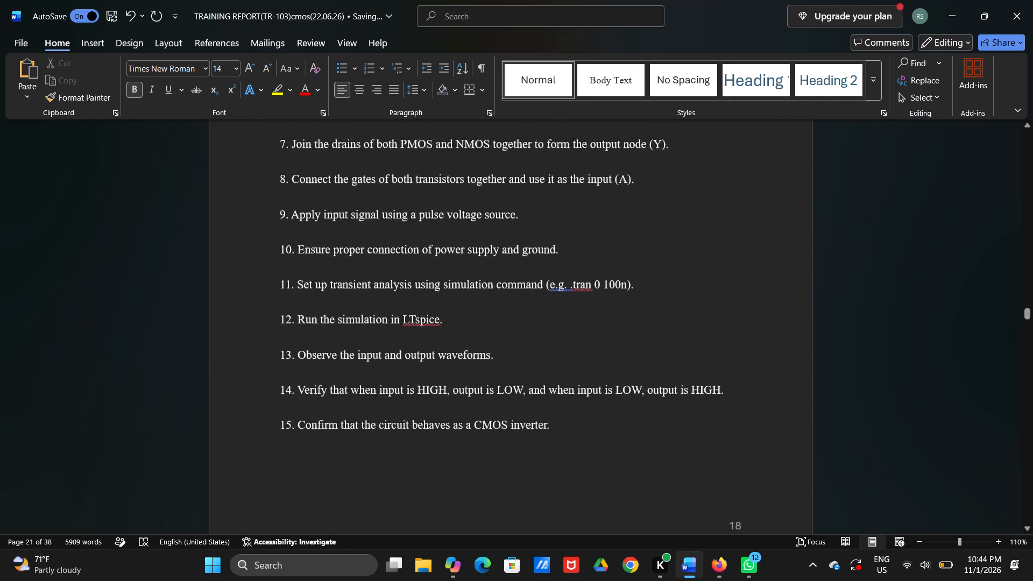
pyautogui.scroll(-2, 277, 245)
pyautogui.scroll(3, 277, 245)
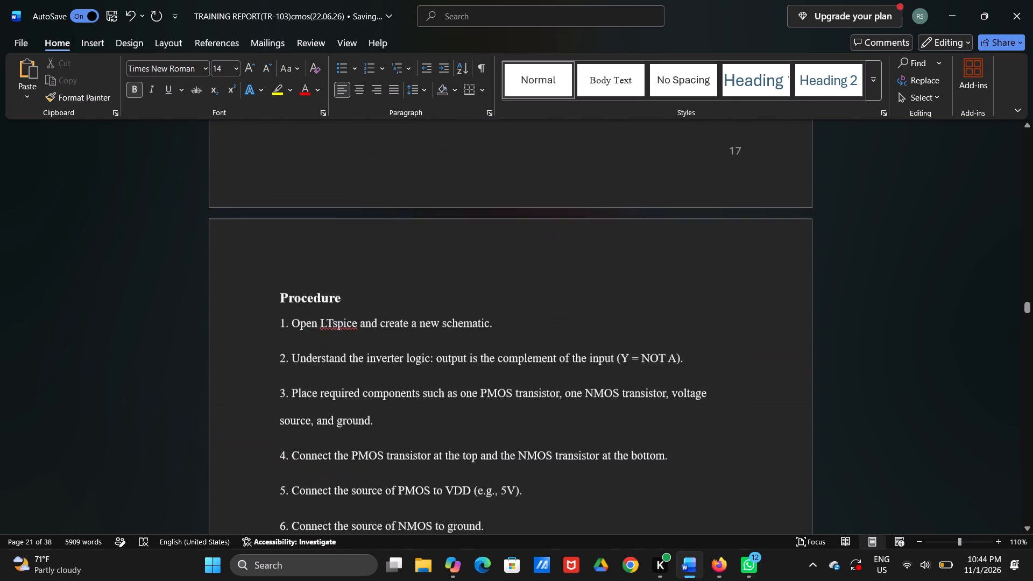
pyautogui.scroll(3, 277, 245)
pyautogui.scroll(-2, 277, 245)
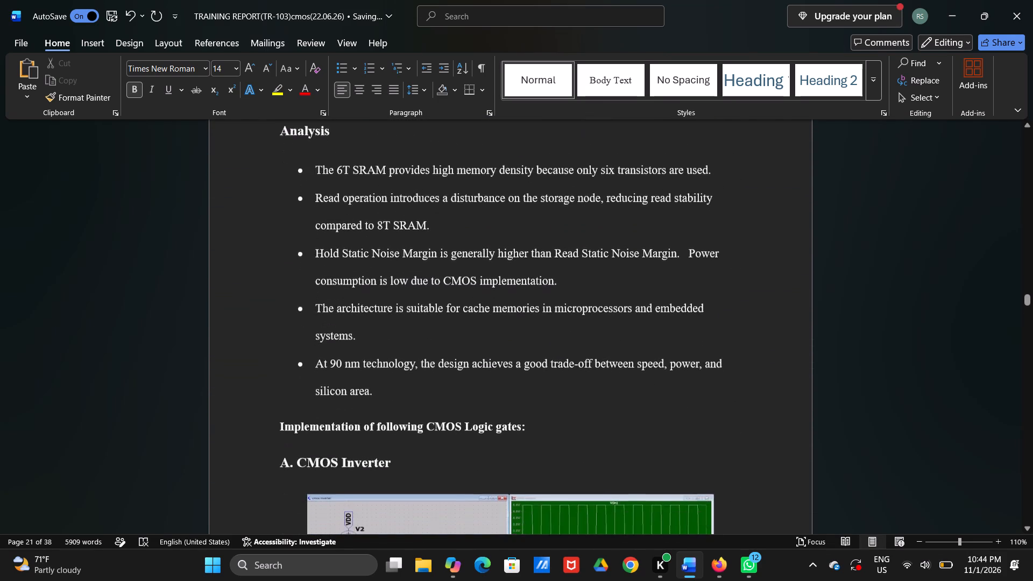
# Review the SRAM pages backwards from the Result section through the operation analyses and section 2.5 to Fig.2.1.
pyautogui.scroll(2, 277, 245)
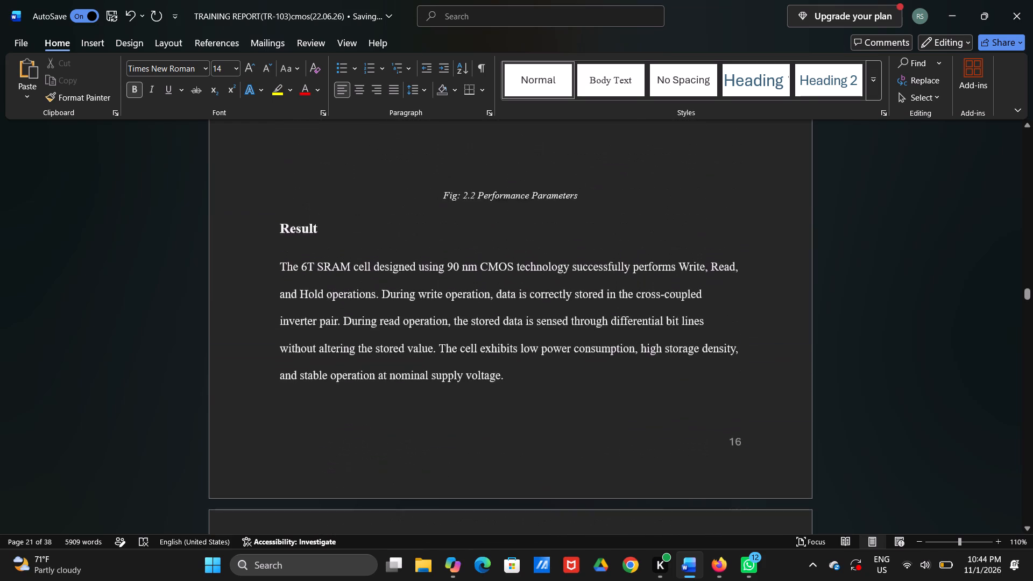
pyautogui.scroll(3, 277, 245)
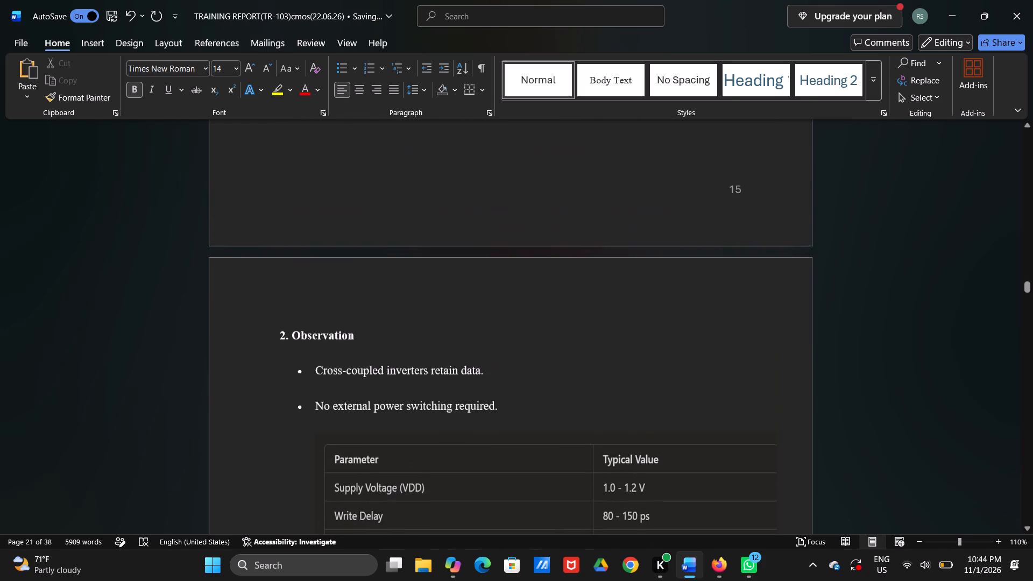
pyautogui.scroll(3, 277, 245)
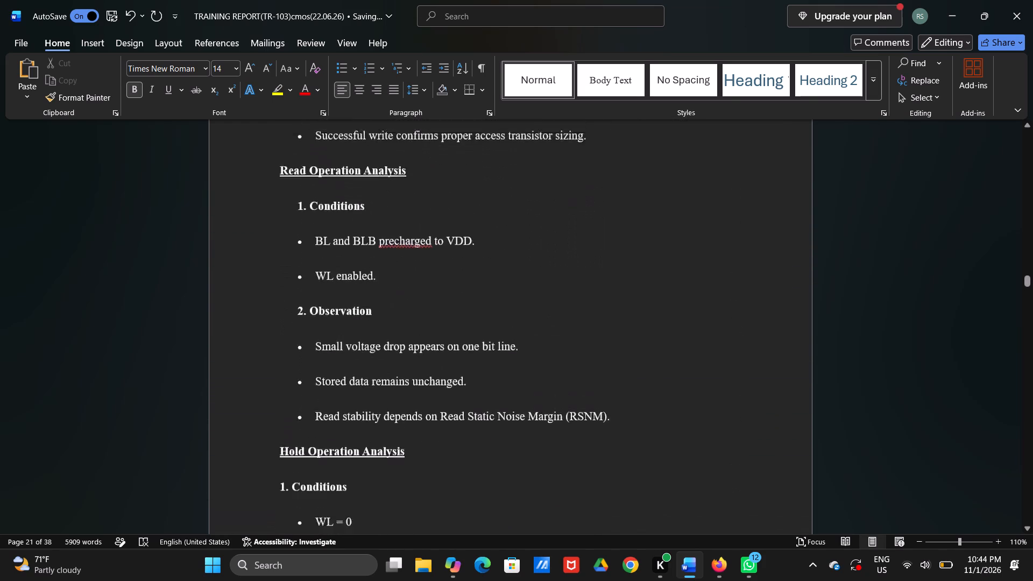
pyautogui.scroll(3, 277, 245)
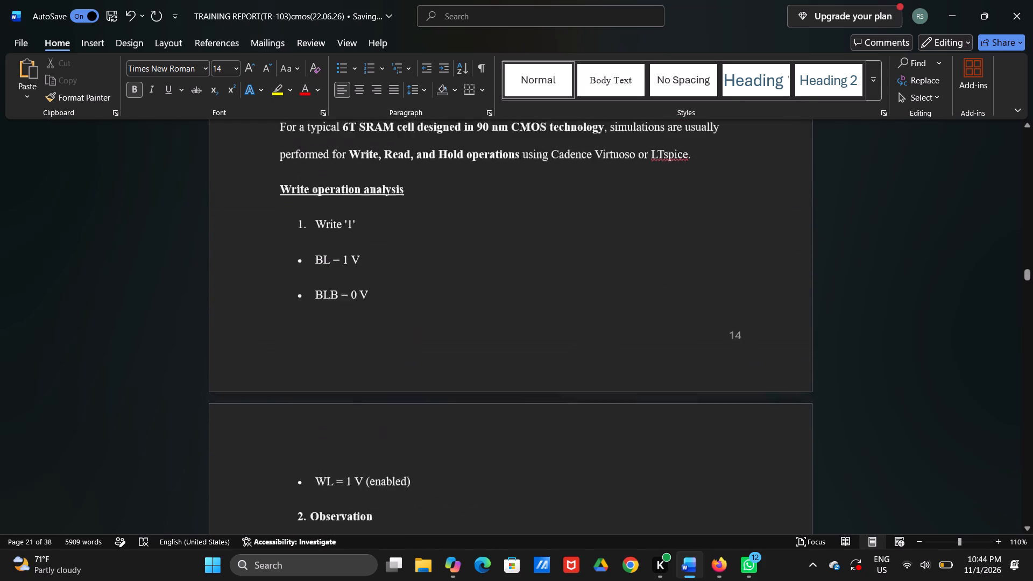
pyautogui.scroll(5, 277, 245)
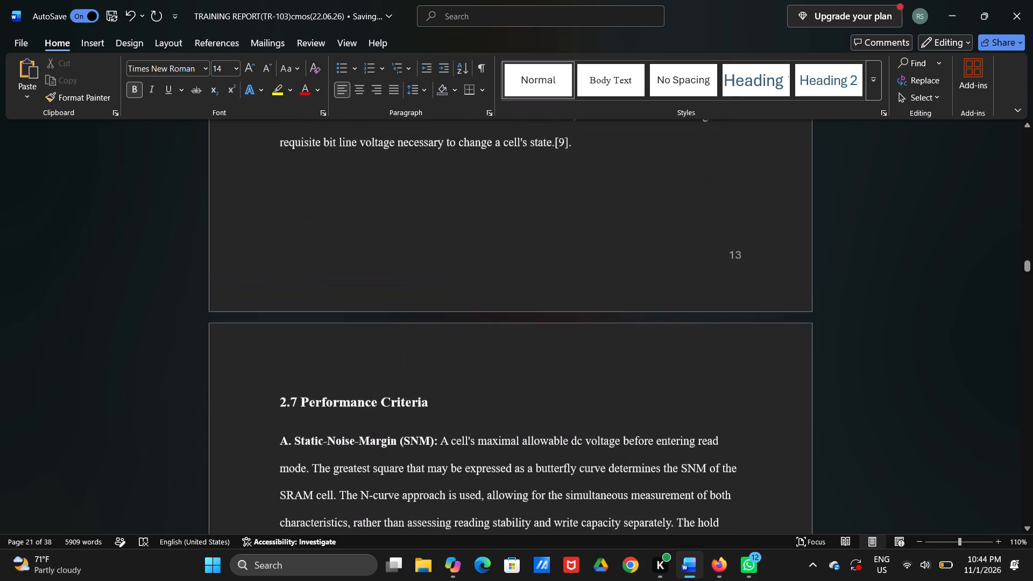
pyautogui.scroll(3, 277, 245)
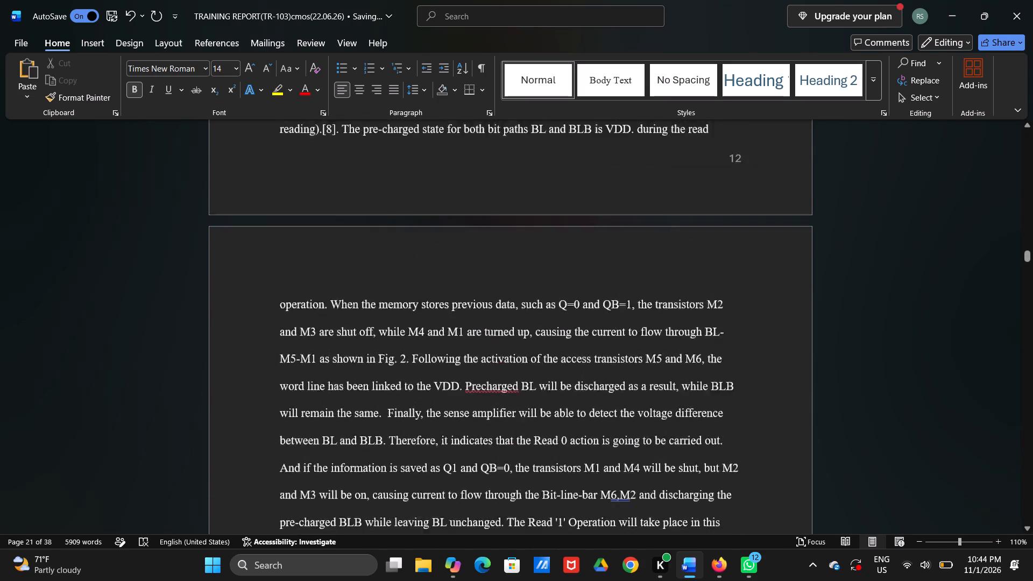
pyautogui.scroll(3, 277, 245)
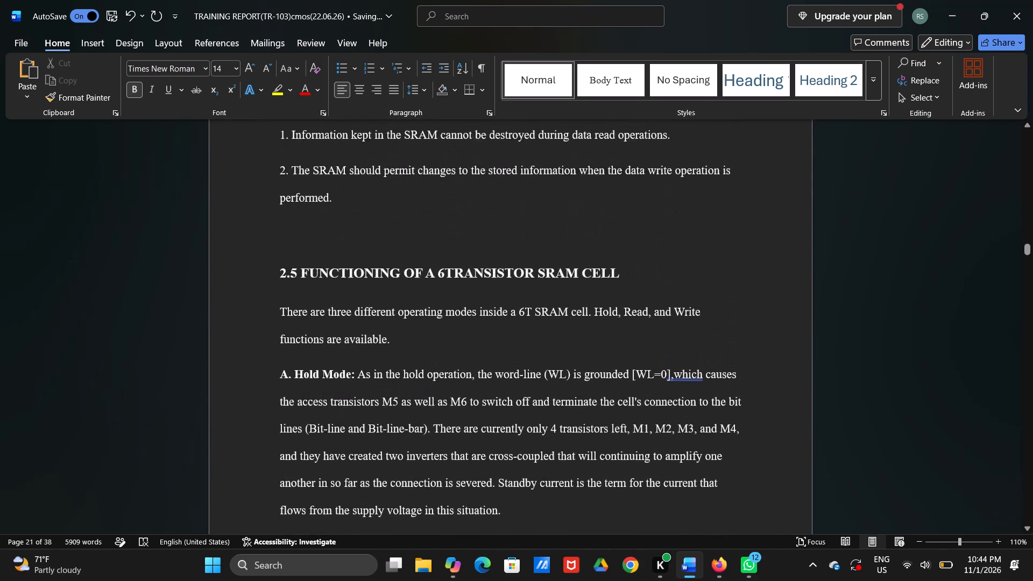
pyautogui.scroll(1, 277, 245)
pyautogui.scroll(-2, 277, 245)
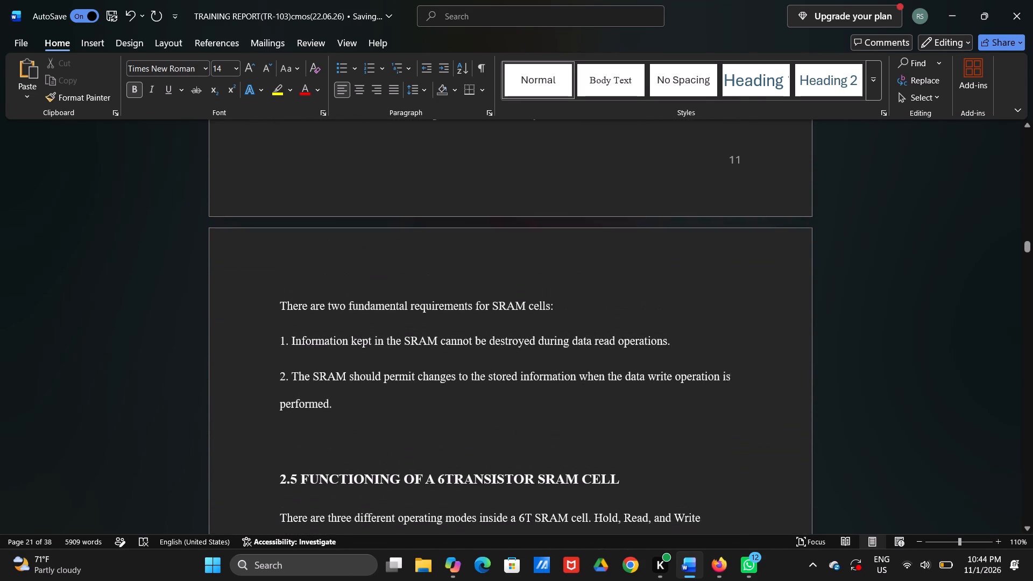
pyautogui.scroll(1, 277, 245)
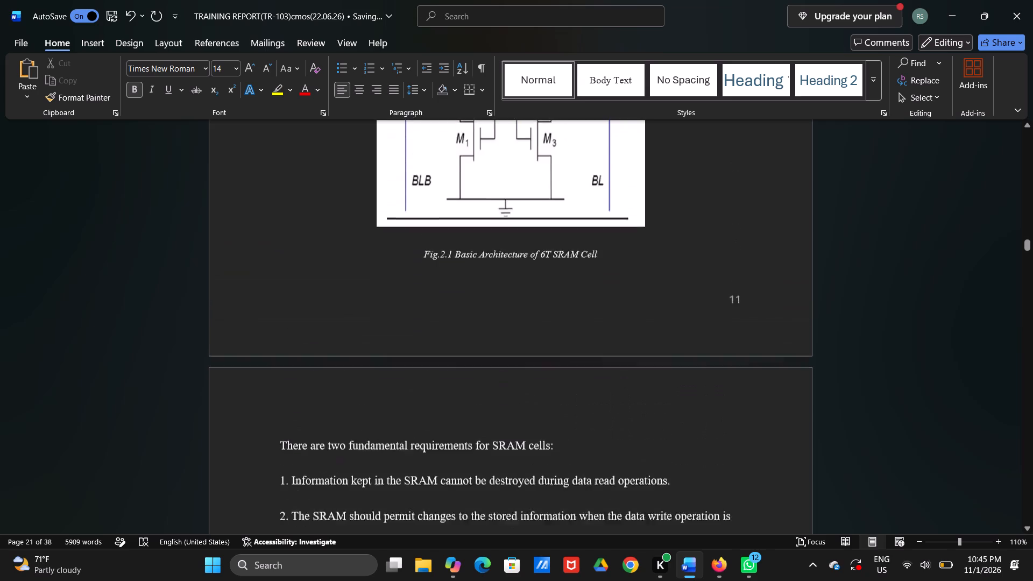
pyautogui.scroll(1, 277, 245)
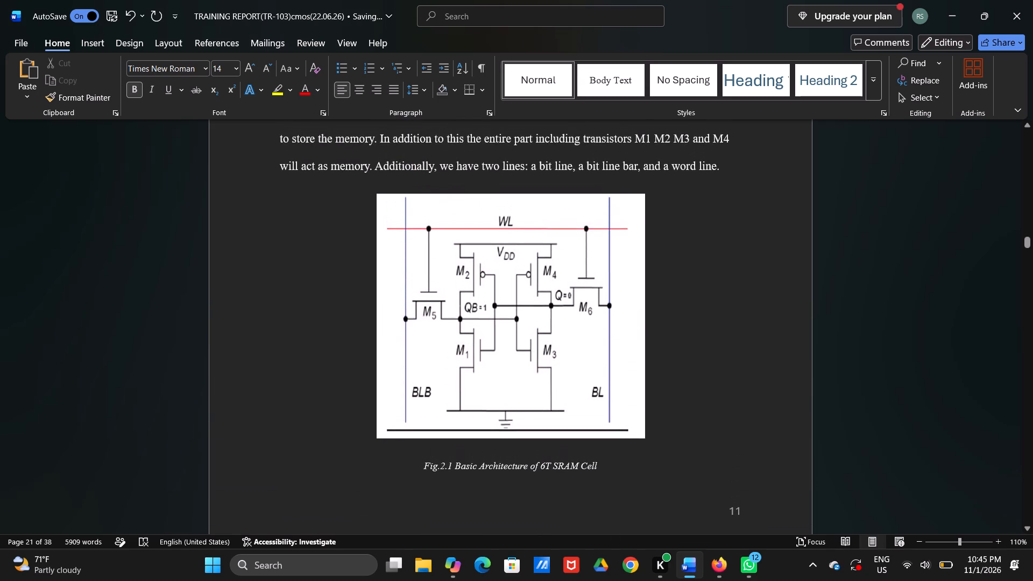
# Review the report forward from Fig.2.1 through the SRAM modes, performance parameters and CMOS inverter procedure to the B. CMOS NAND GATE heading.
pyautogui.scroll(-5, 277, 245)
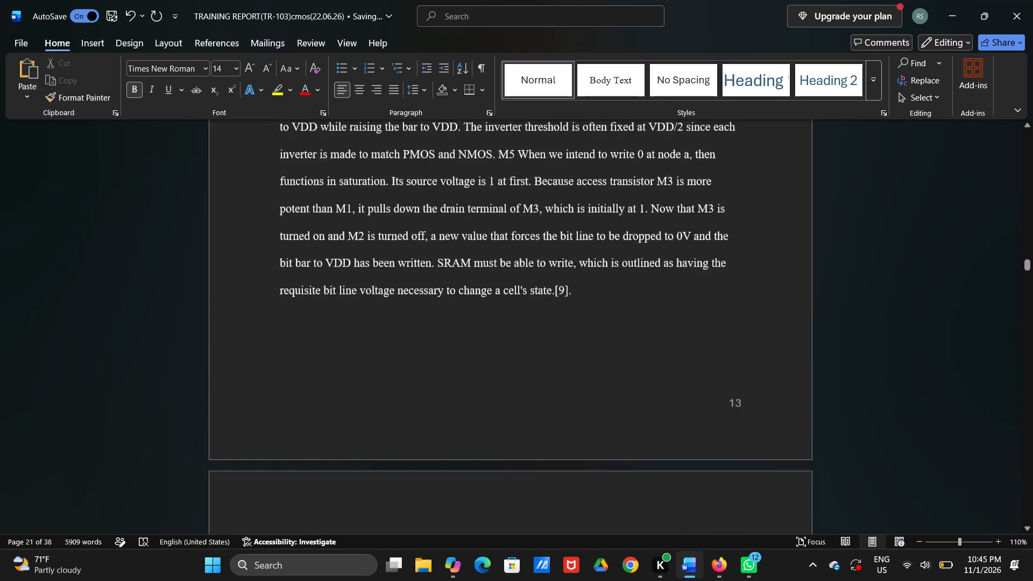
pyautogui.scroll(-5, 277, 245)
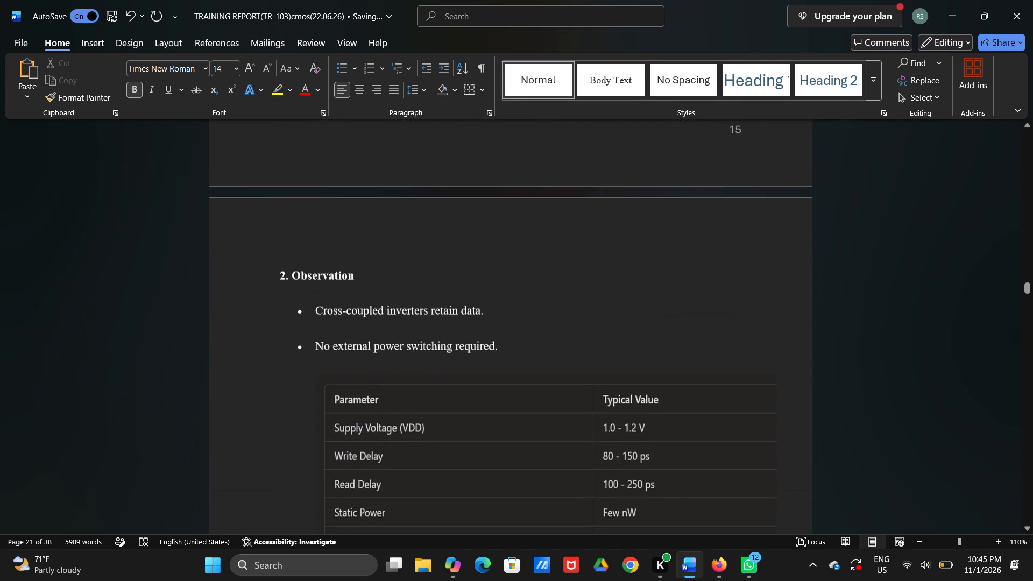
pyautogui.scroll(-3, 277, 245)
pyautogui.scroll(2, 277, 245)
pyautogui.scroll(-1, 277, 245)
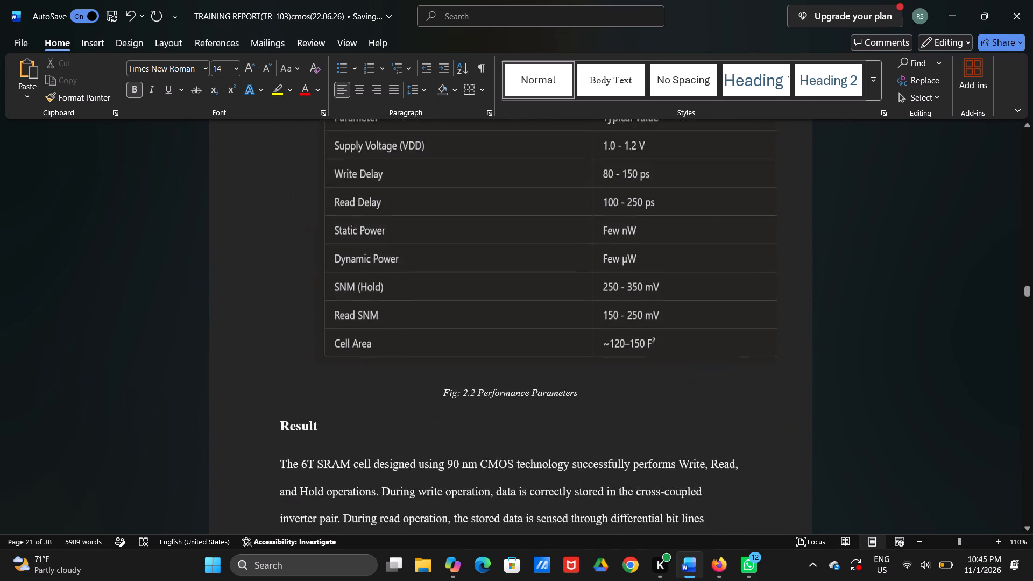
pyautogui.scroll(-6, 277, 245)
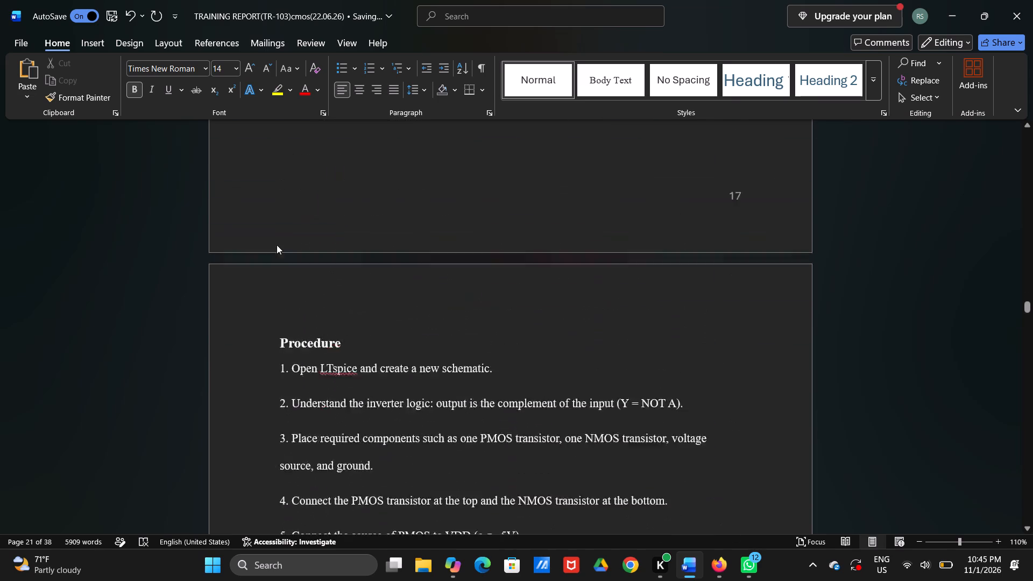
pyautogui.scroll(-5, 277, 245)
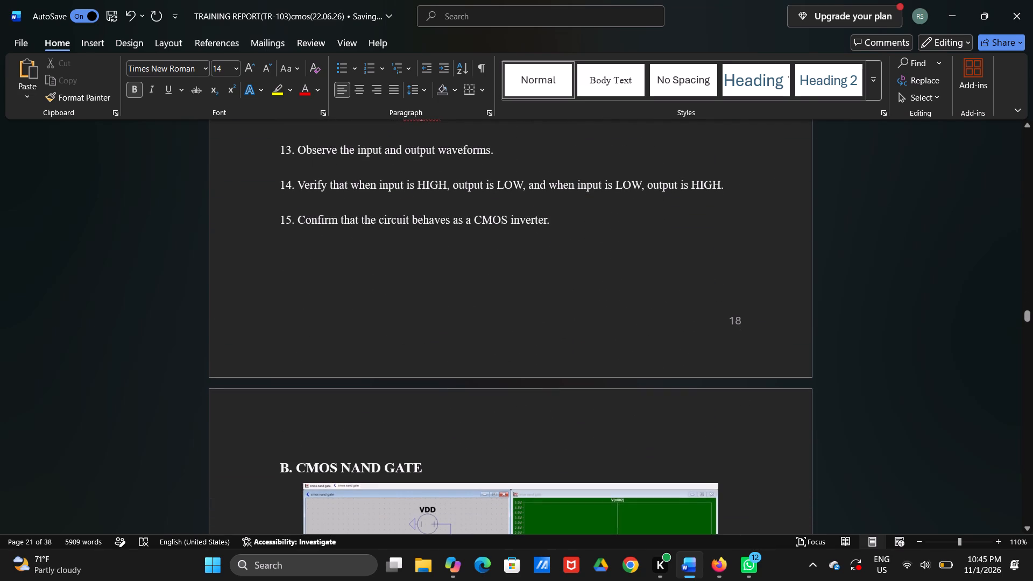
# Return to Chapter 1 and review its PMOS and CMOS text, truth table and diagrams at 70% zoom, two pages side by side.
pyautogui.scroll(14, 277, 245)
pyautogui.scroll(20, 277, 245)
pyautogui.scroll(4, 277, 245)
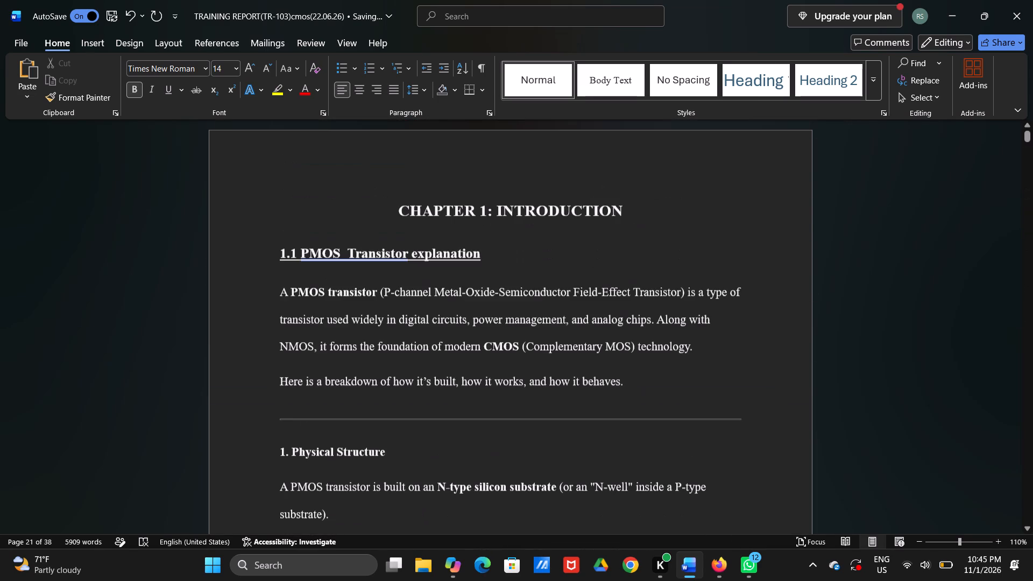
pyautogui.scroll(2, 277, 245)
pyautogui.scroll(-1, 277, 245)
pyautogui.scroll(1, 277, 245)
pyautogui.keyDown('ctrl'); pyautogui.scroll(-4, 277, 245); pyautogui.keyUp('ctrl')
pyautogui.scroll(-1, 277, 245)
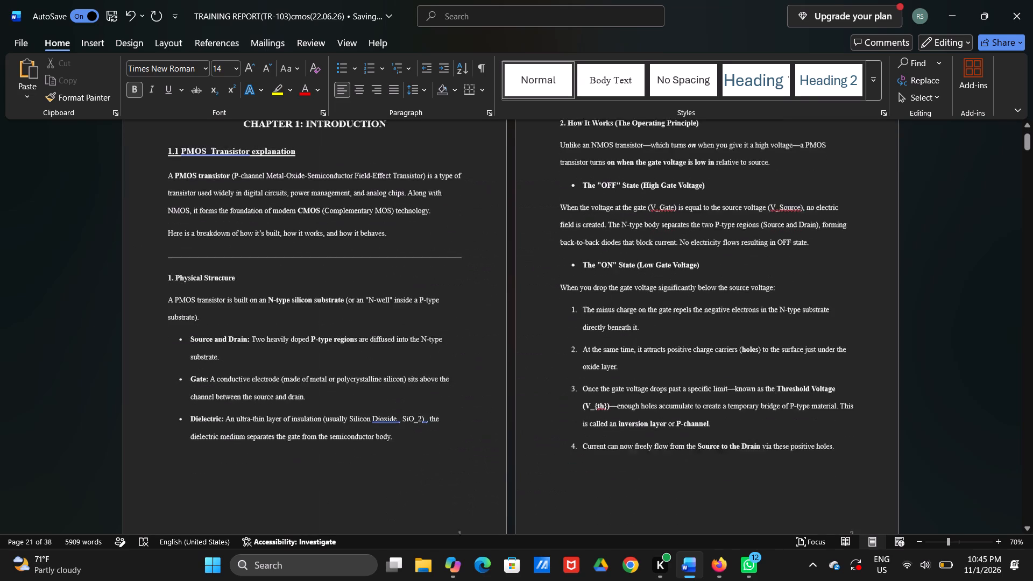
pyautogui.scroll(-1, 277, 245)
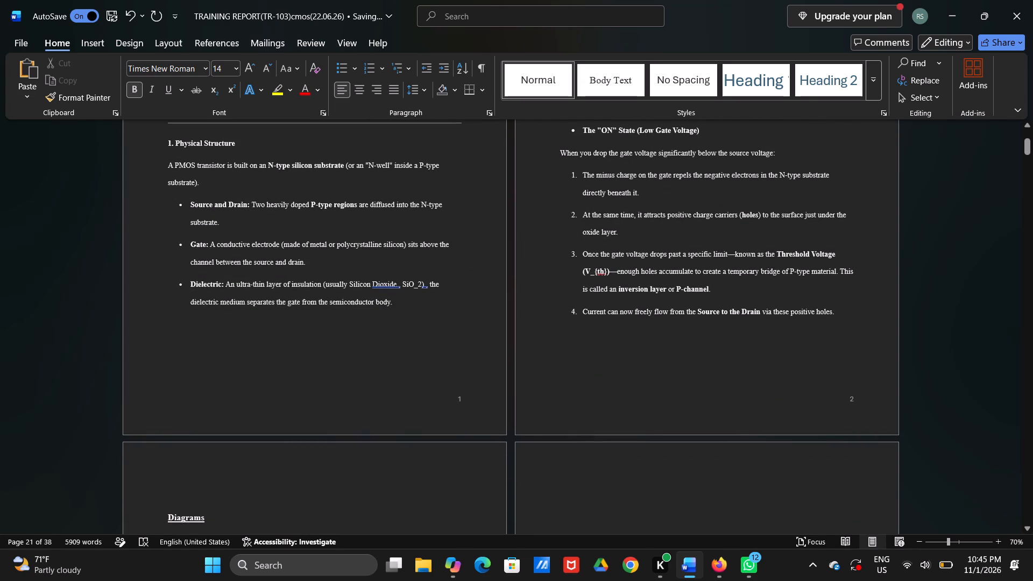
pyautogui.scroll(3, 277, 245)
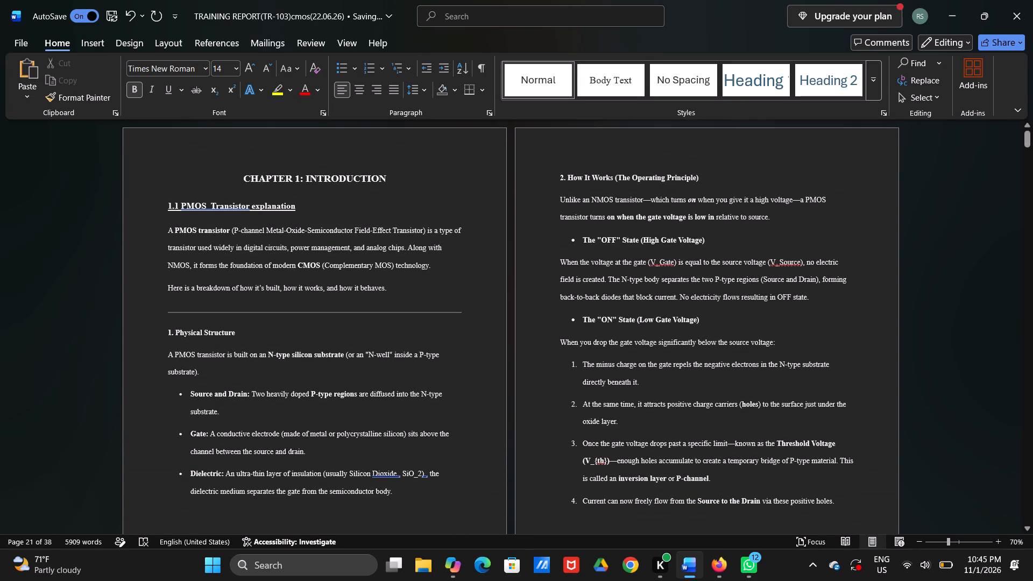
pyautogui.scroll(-4, 611, 389)
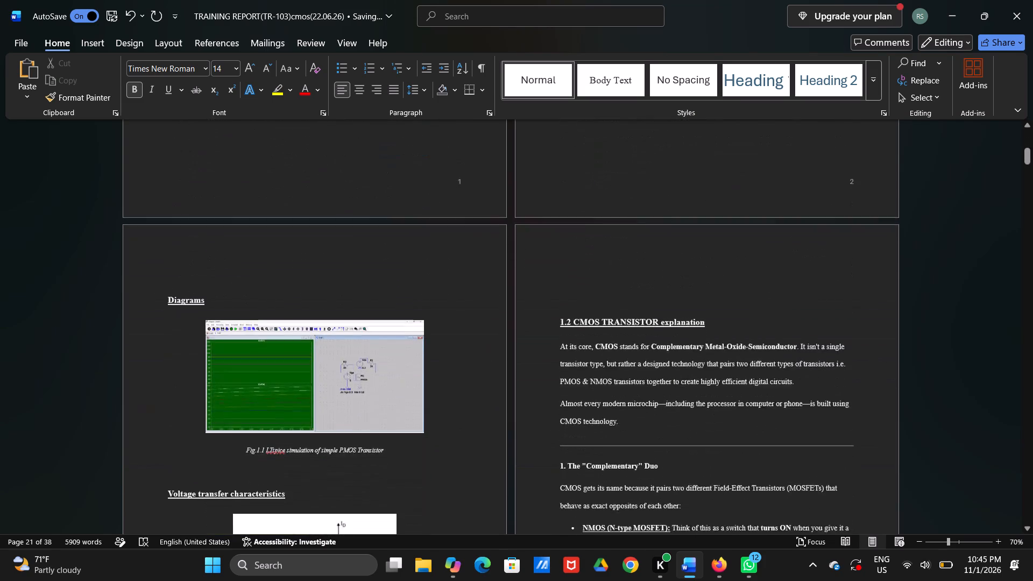
pyautogui.scroll(-4, 611, 389)
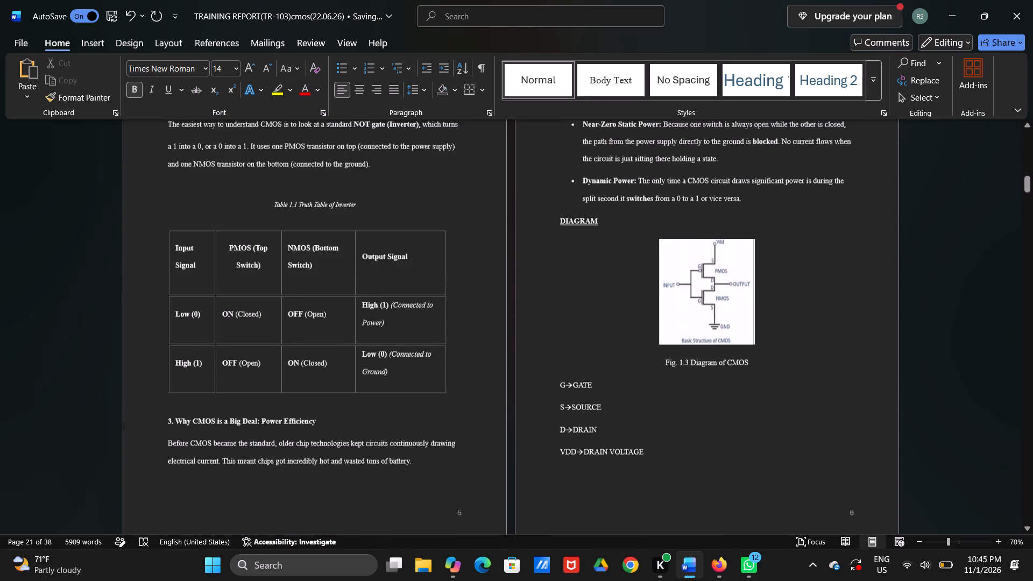
pyautogui.scroll(-3, 611, 389)
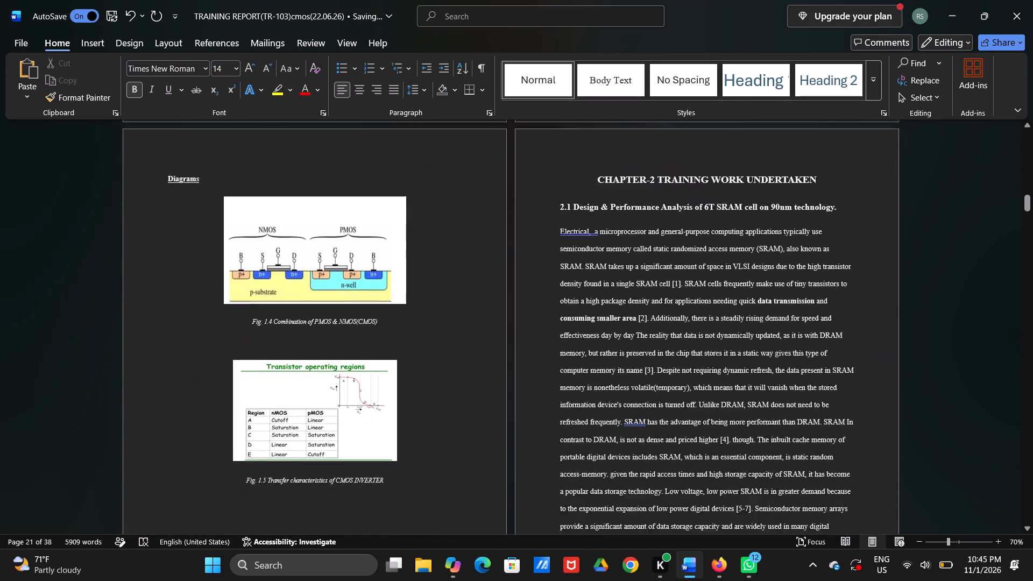
# Examine the layout of Chapter 2's SRAM pages, from section 2.1 through the operating modes and performance parameters to the Analysis bullets.
pyautogui.scroll(-1, 611, 389)
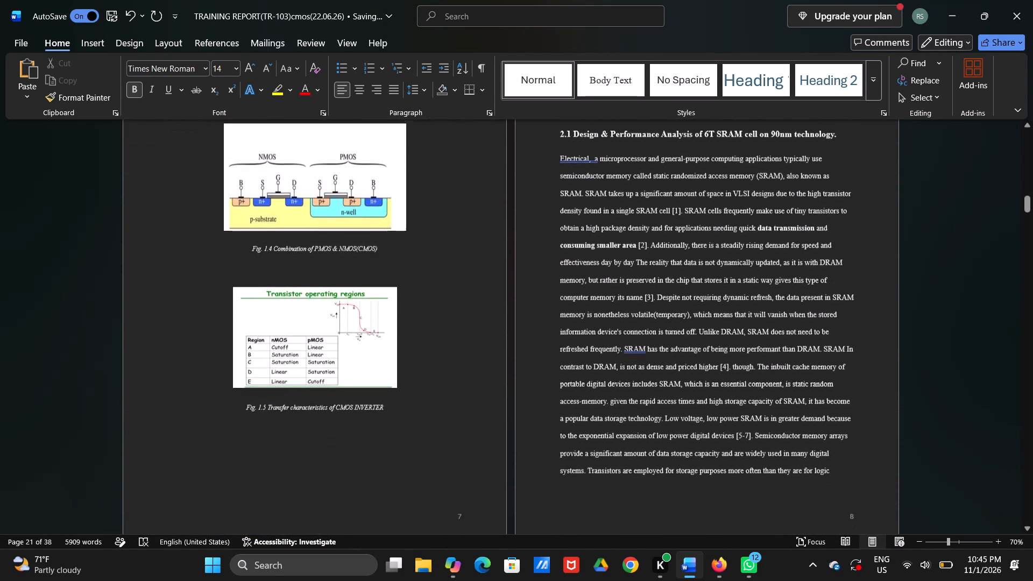
pyautogui.scroll(-3, 611, 389)
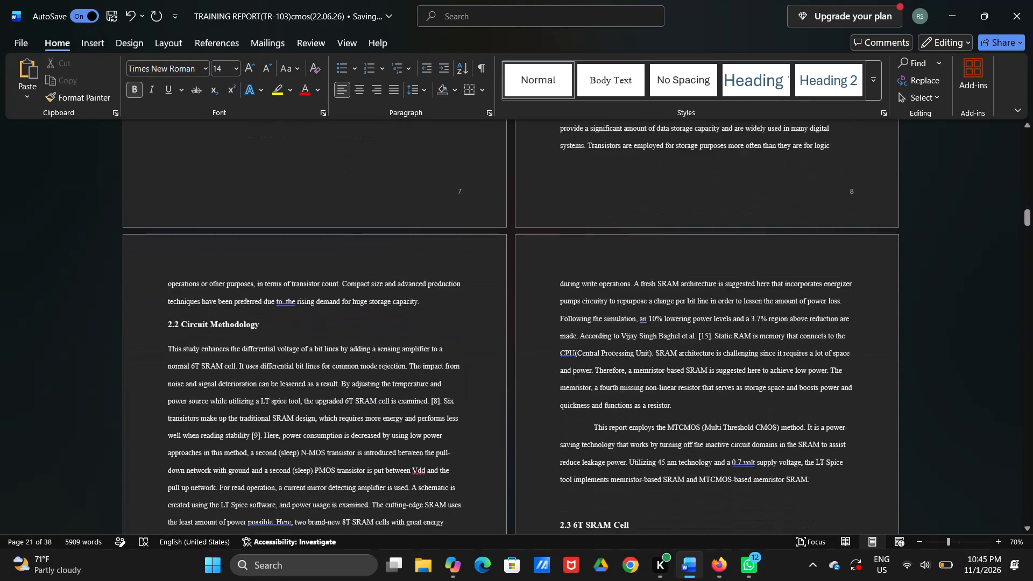
pyautogui.scroll(-3, 611, 389)
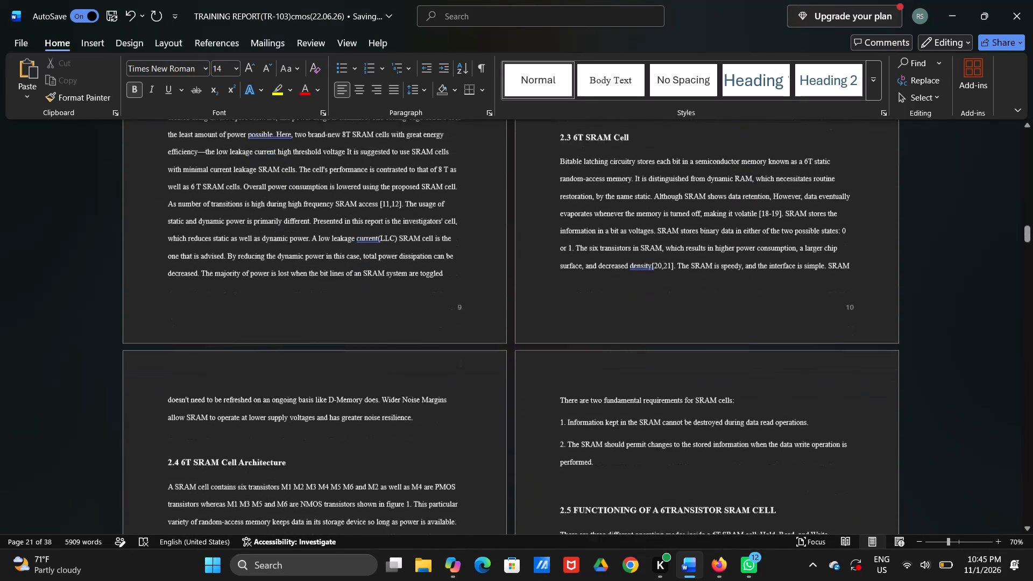
pyautogui.scroll(-3, 611, 389)
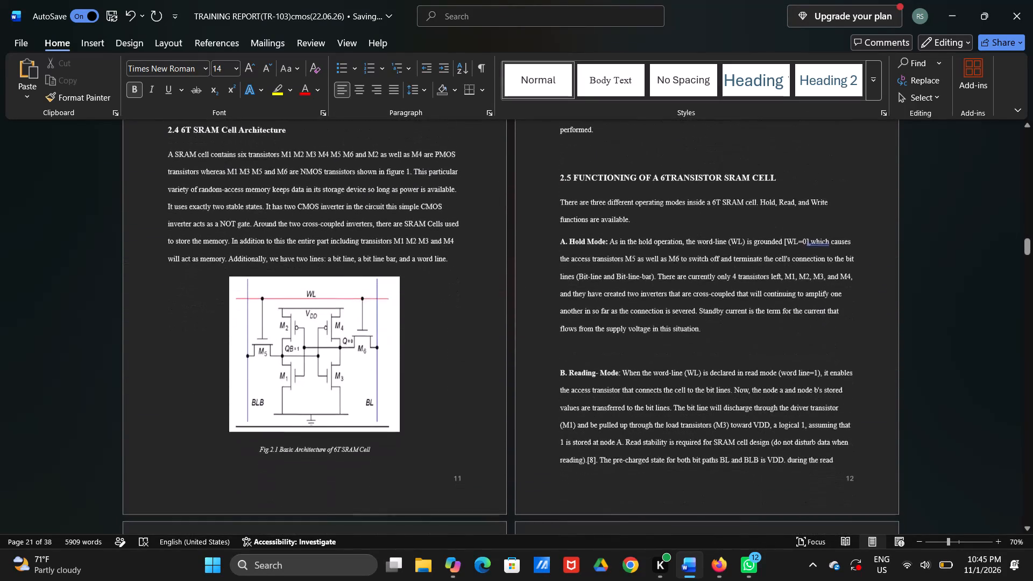
pyautogui.scroll(-3, 611, 389)
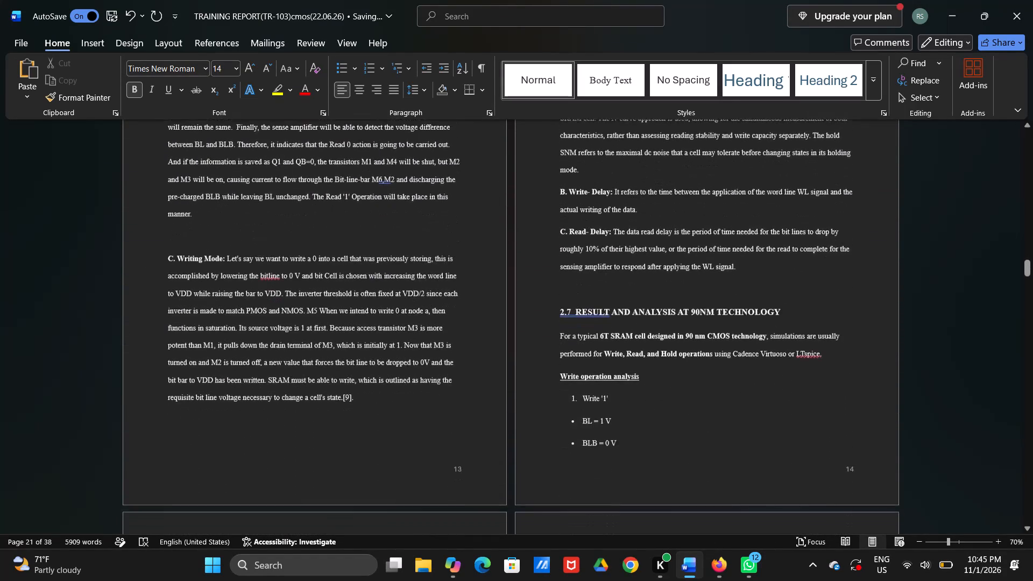
pyautogui.scroll(-2, 611, 389)
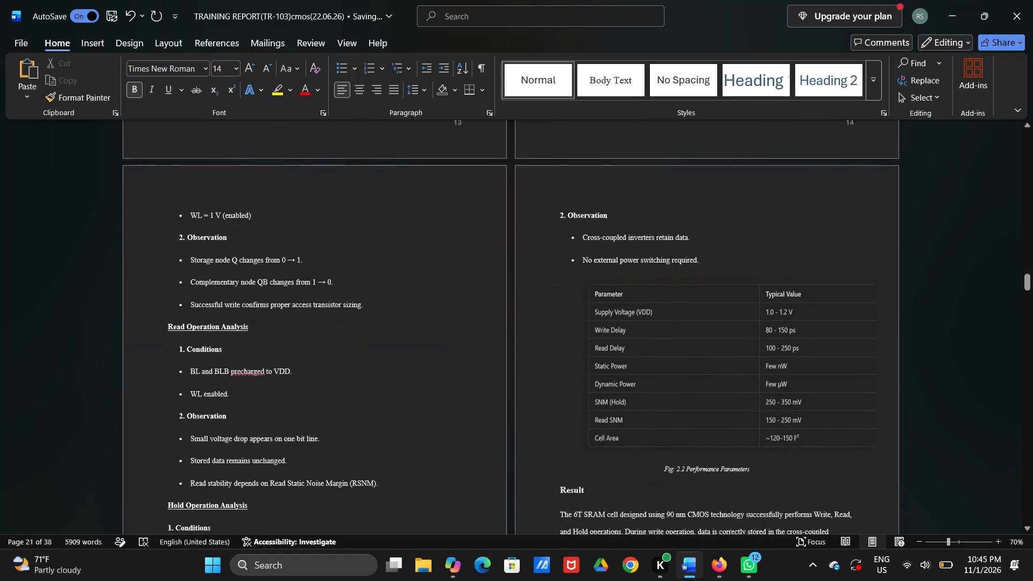
pyautogui.scroll(-3, 611, 389)
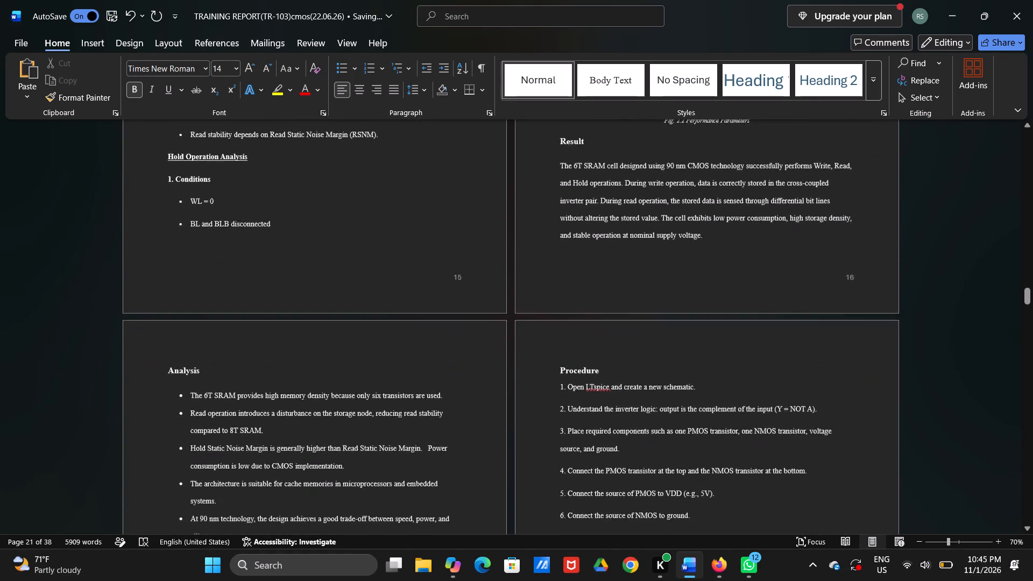
pyautogui.scroll(-2, 611, 389)
pyautogui.scroll(1, 611, 389)
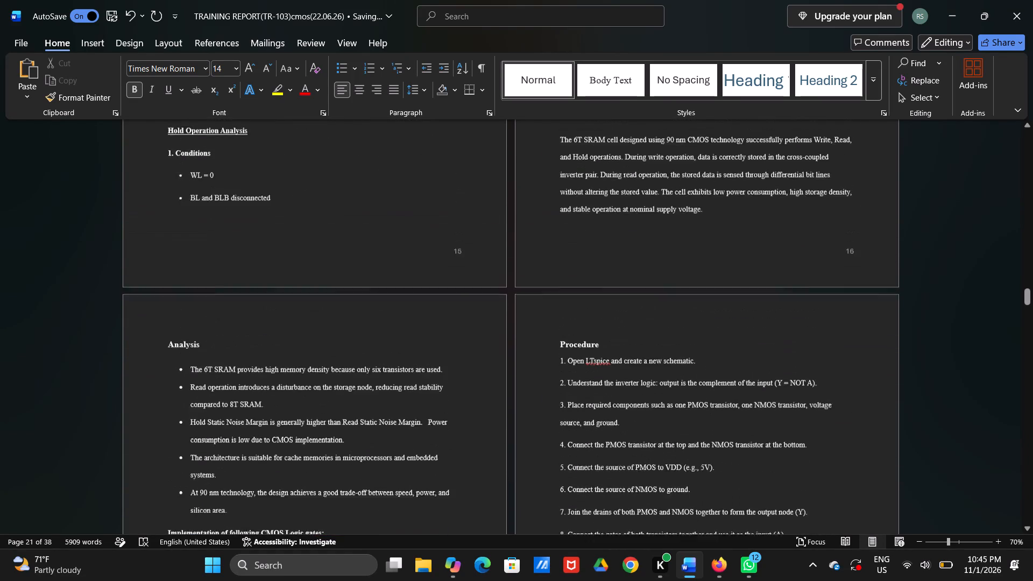
pyautogui.scroll(3, 611, 389)
pyautogui.scroll(-1, 611, 389)
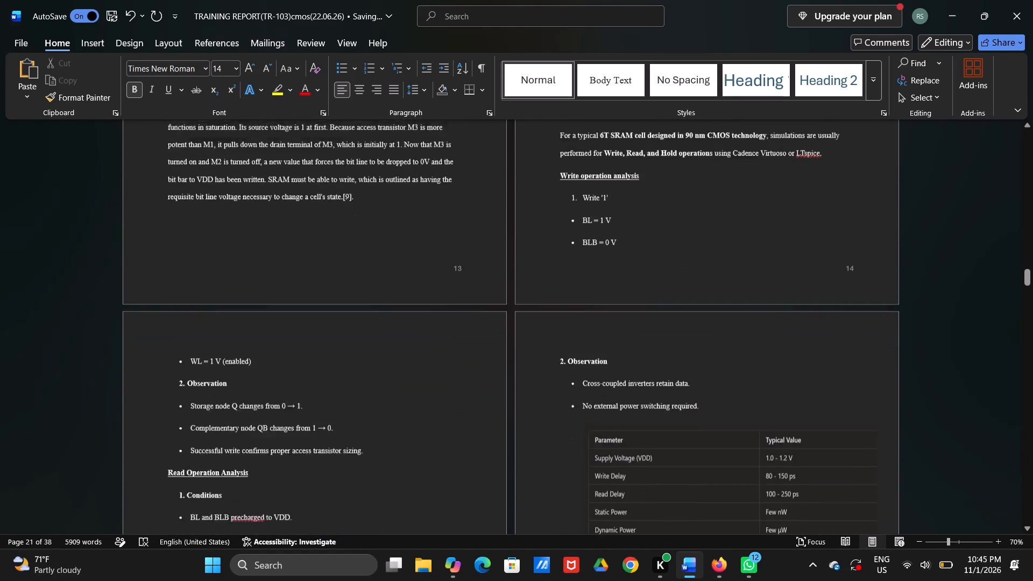
pyautogui.scroll(-1, 611, 389)
pyautogui.scroll(2, 611, 389)
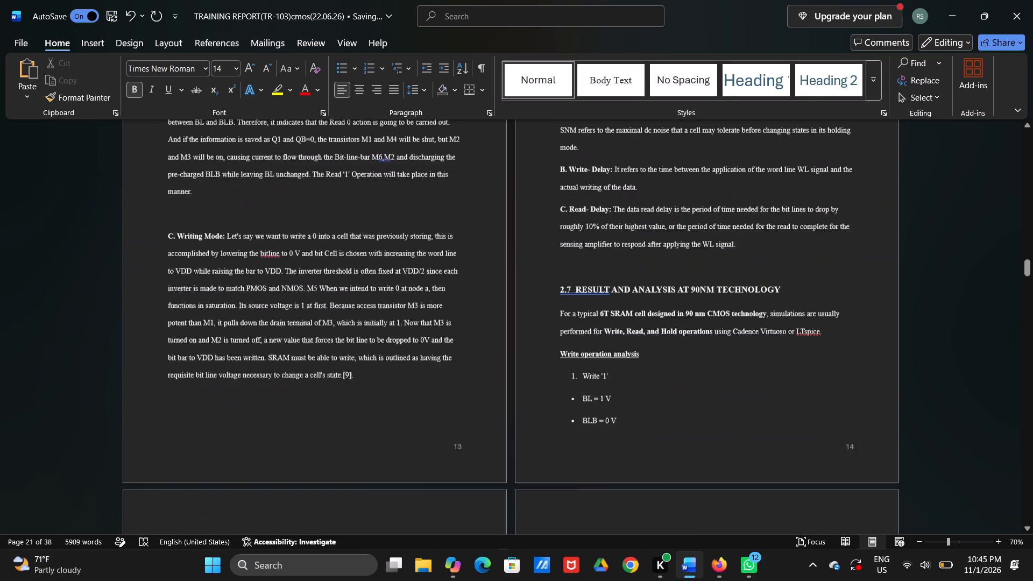
pyautogui.scroll(3, 611, 389)
pyautogui.scroll(-1, 611, 389)
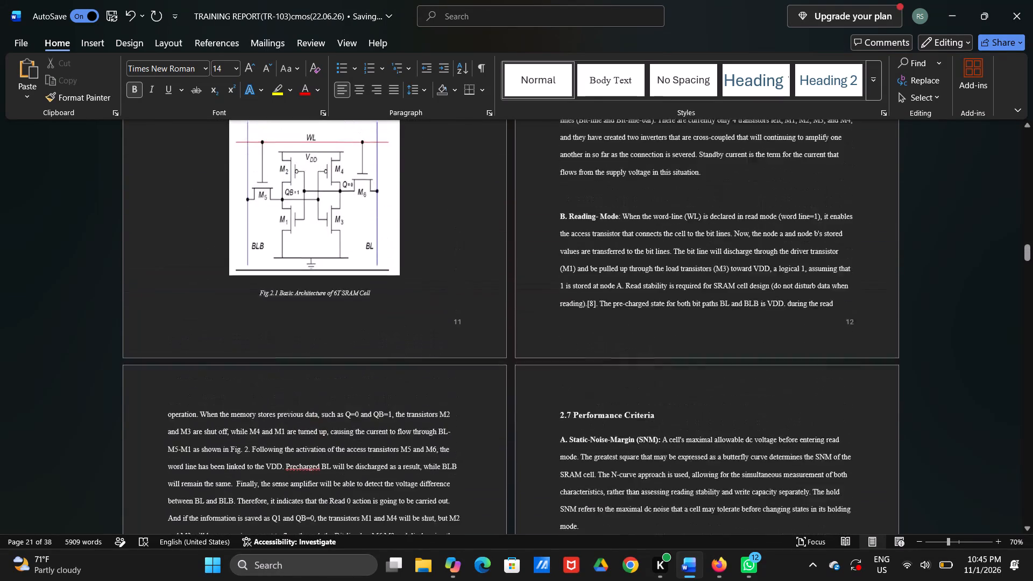
pyautogui.scroll(-4, 611, 389)
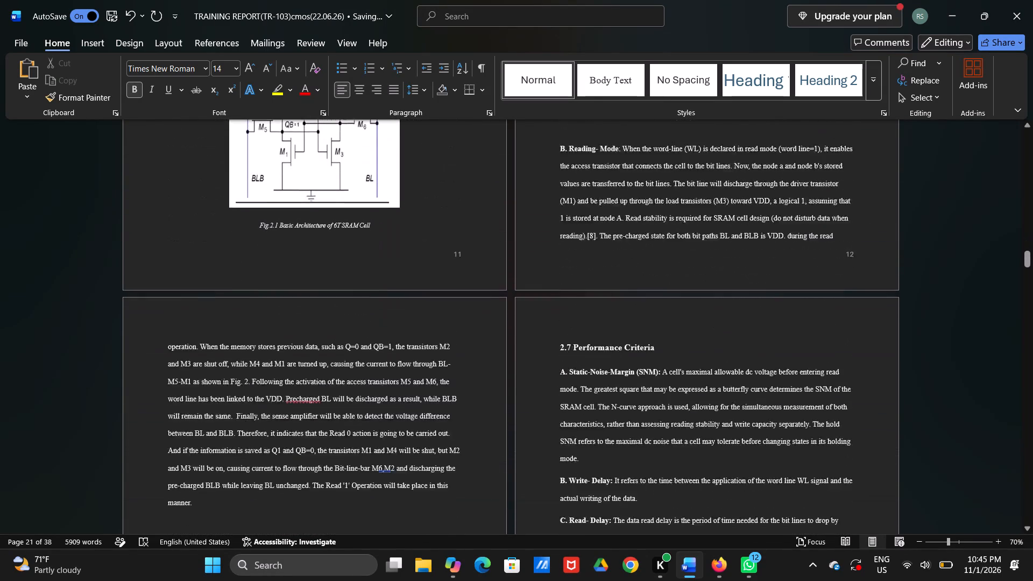
pyautogui.scroll(-4, 611, 389)
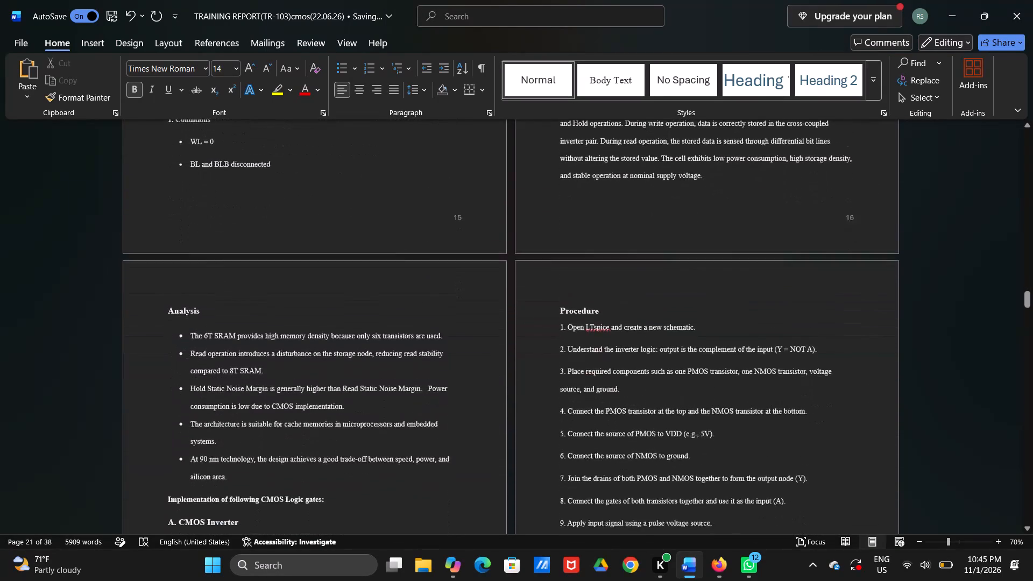
# Check the figures and procedures of the CMOS logic gate sections, from the inverter through the half adder to the MUX 2:1.
pyautogui.scroll(-4, 611, 389)
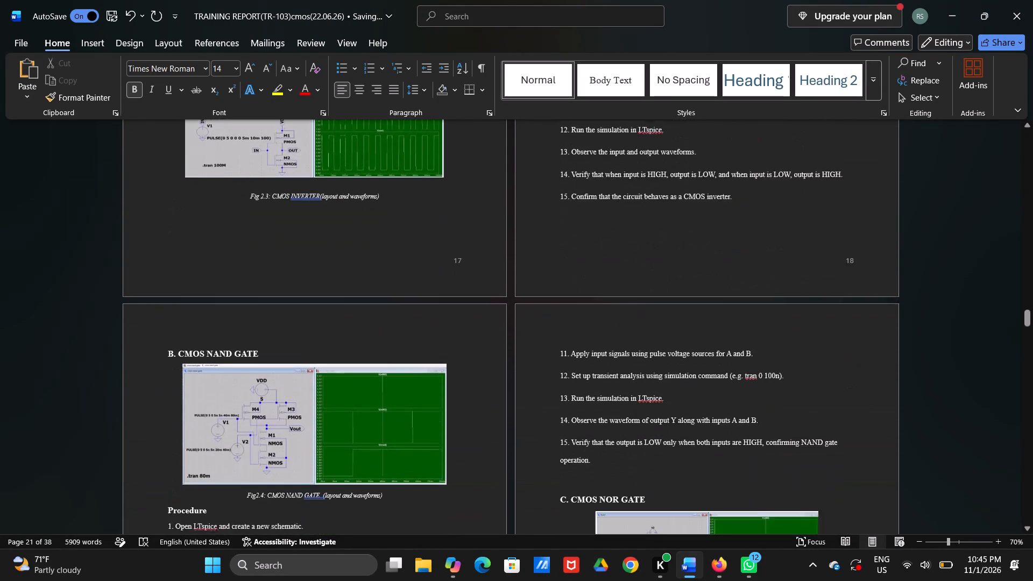
pyautogui.scroll(-3, 611, 389)
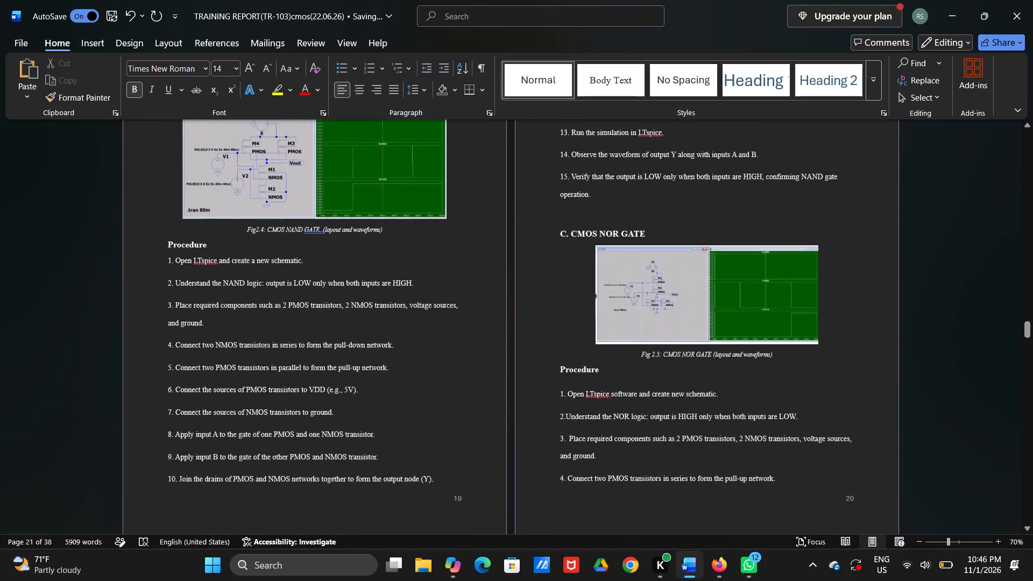
pyautogui.scroll(-3, 611, 389)
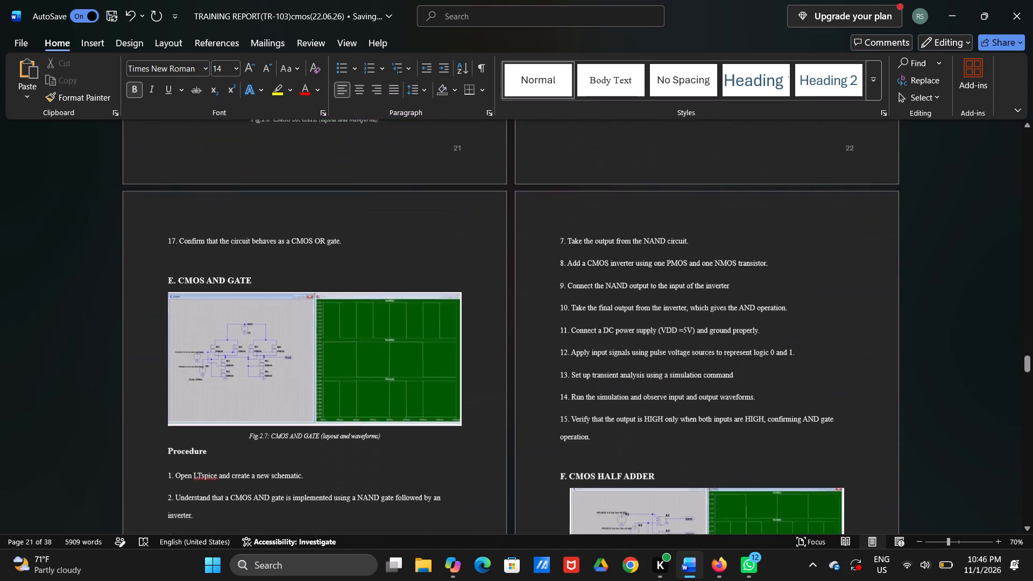
pyautogui.scroll(-3, 611, 389)
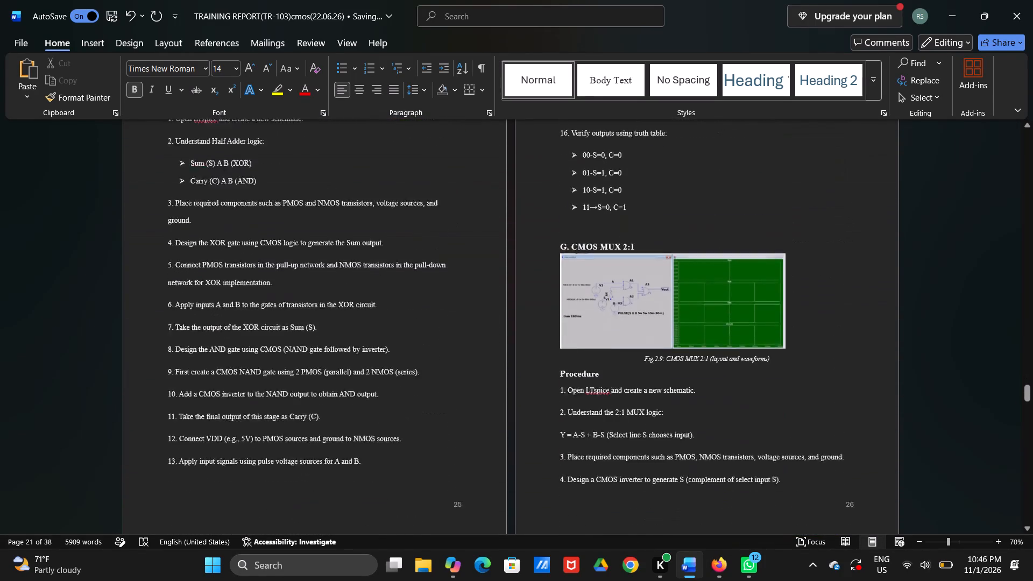
pyautogui.scroll(-3, 611, 389)
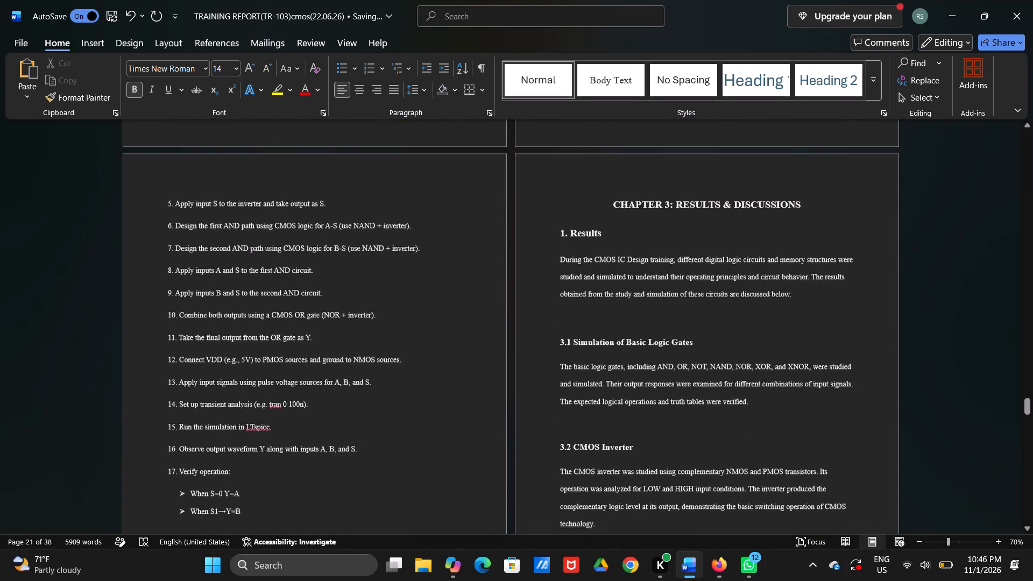
# Review the layout of Chapter 3: Results & Discussions, from section 3.1 through the Discussion to the Overall Outcome.
pyautogui.scroll(-2, 611, 389)
pyautogui.scroll(1, 611, 389)
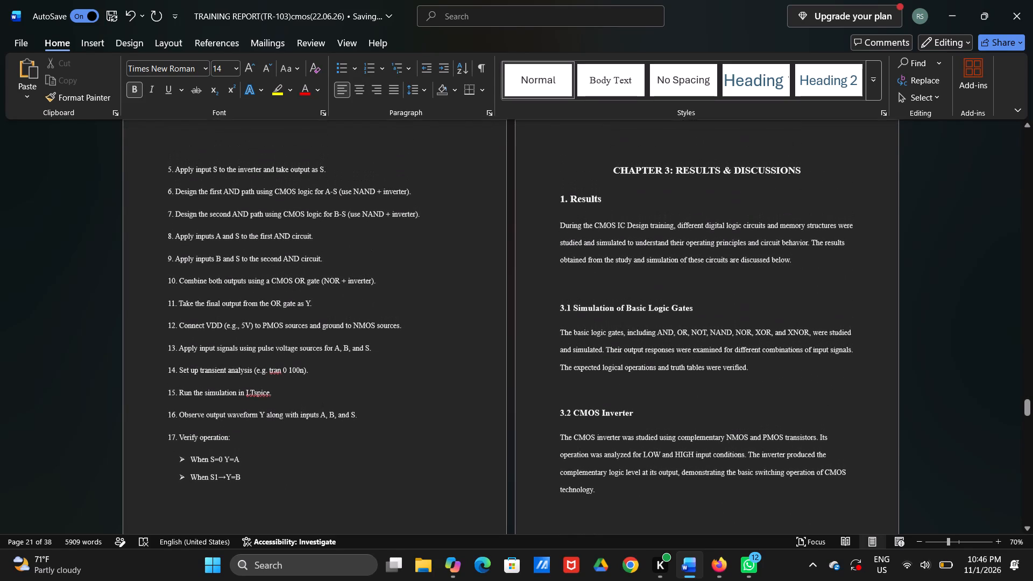
pyautogui.scroll(-1, 611, 389)
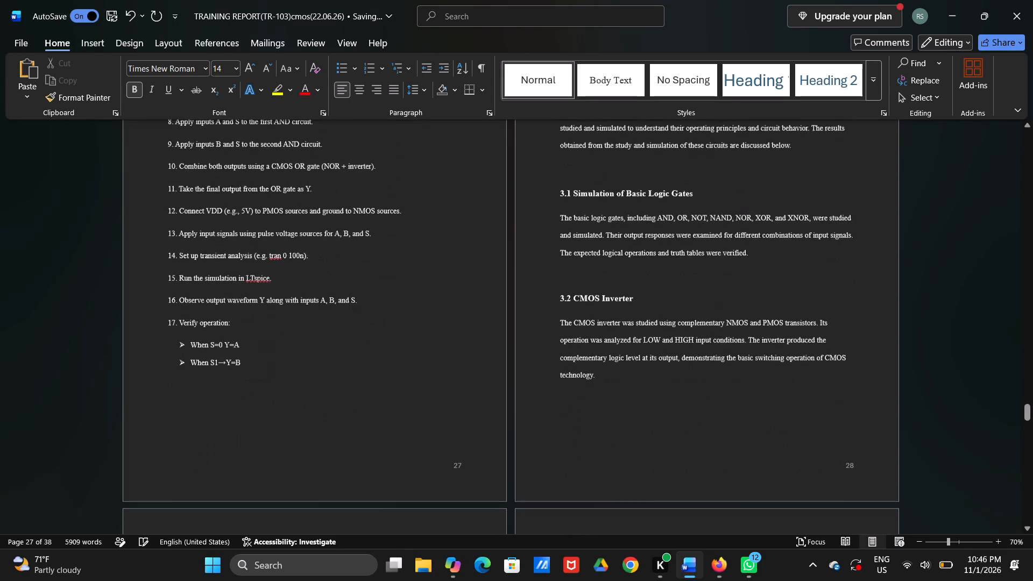
pyautogui.scroll(-2, 611, 389)
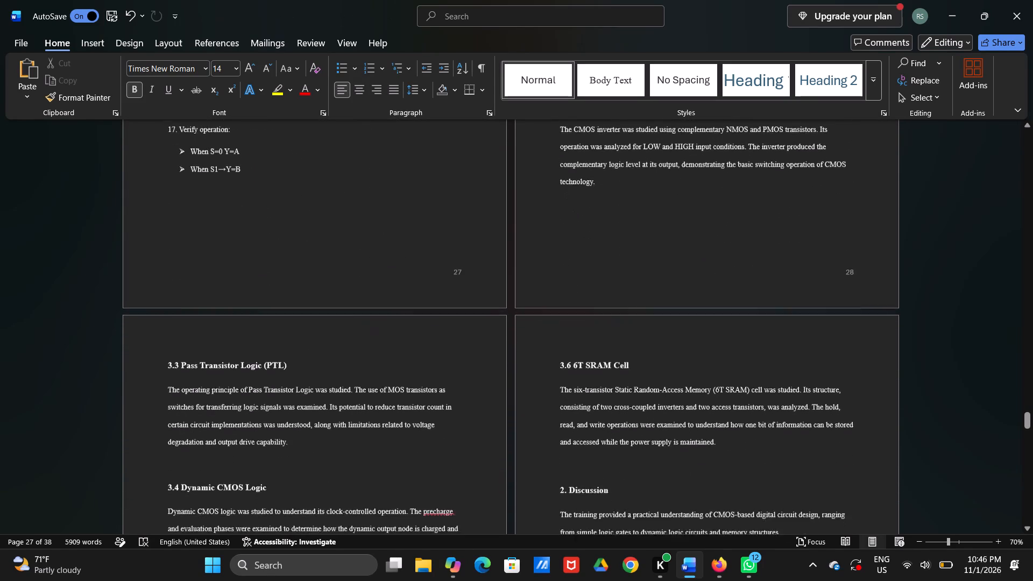
pyautogui.scroll(-1, 611, 389)
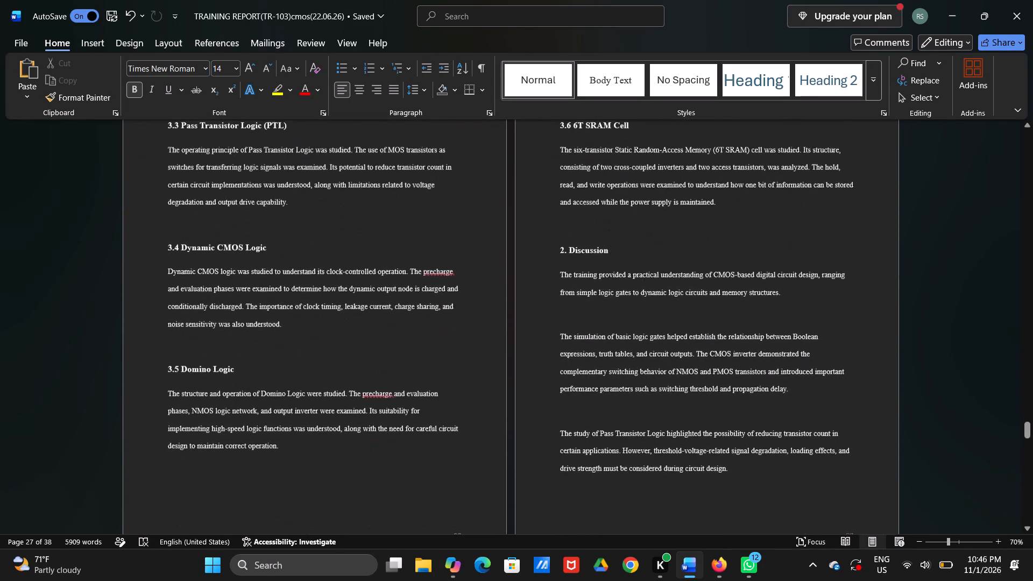
pyautogui.scroll(-2, 611, 389)
pyautogui.scroll(1, 611, 389)
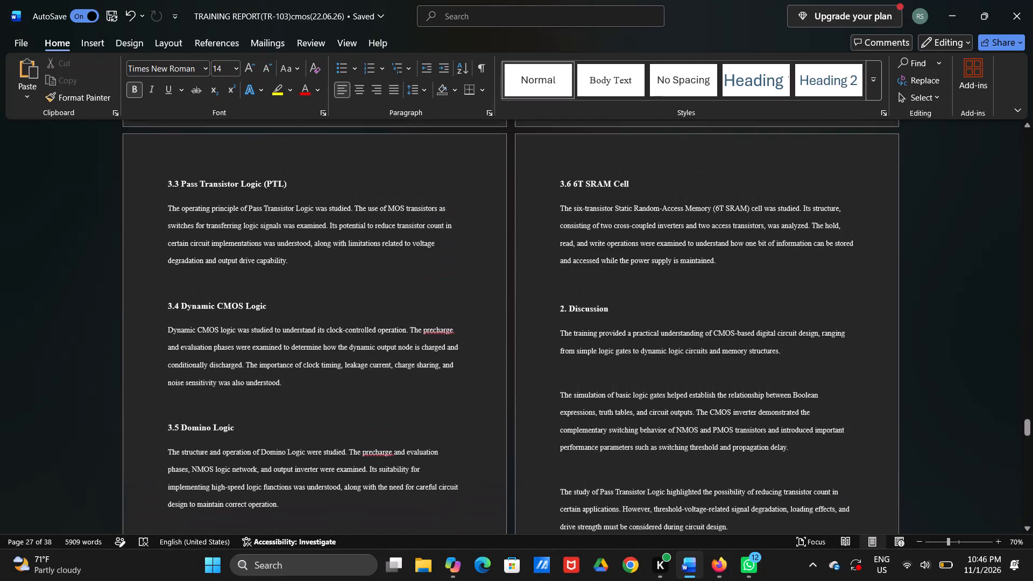
pyautogui.scroll(1, 611, 389)
pyautogui.scroll(-2, 611, 389)
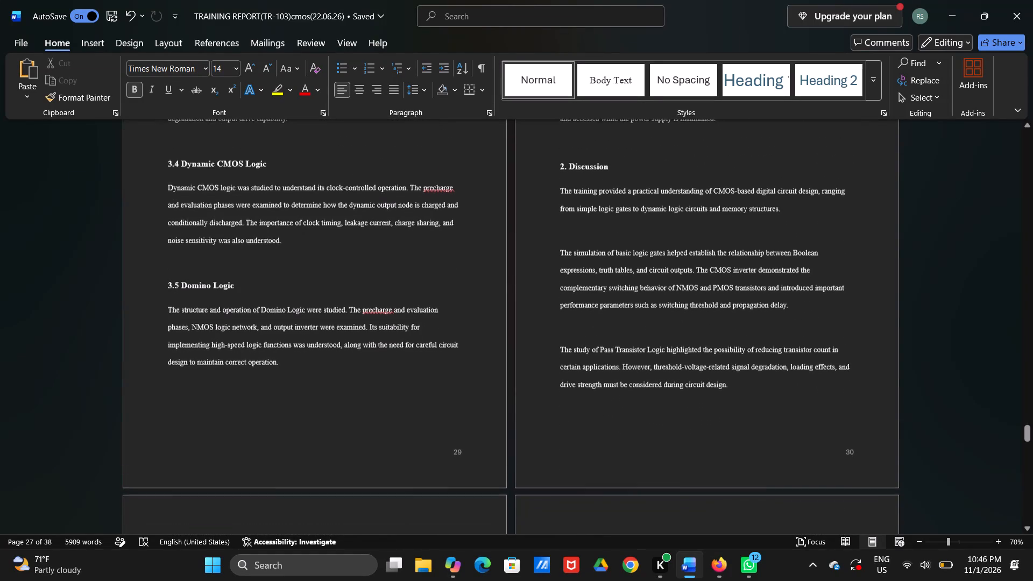
pyautogui.scroll(-3, 611, 389)
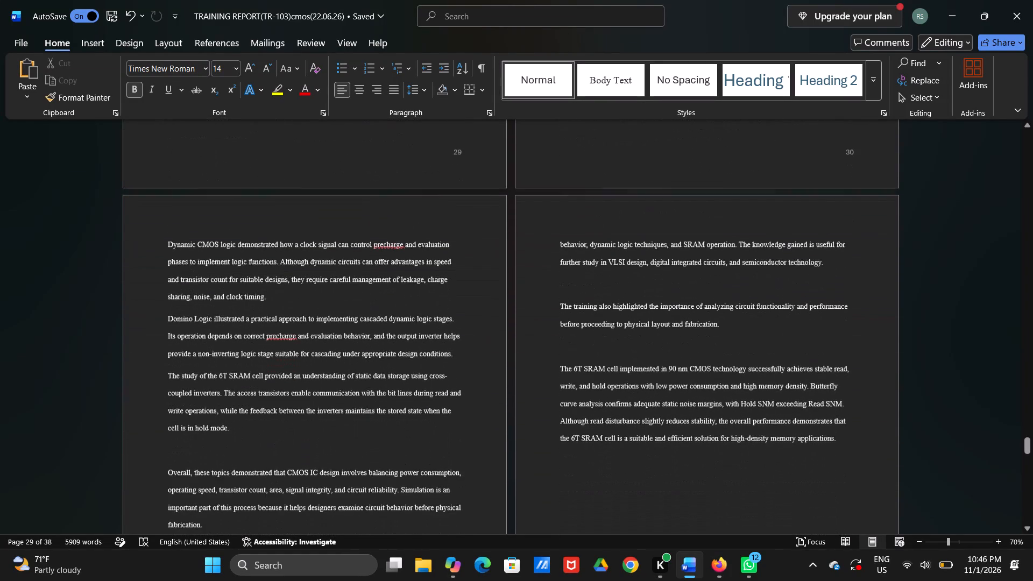
pyautogui.scroll(-1, 611, 389)
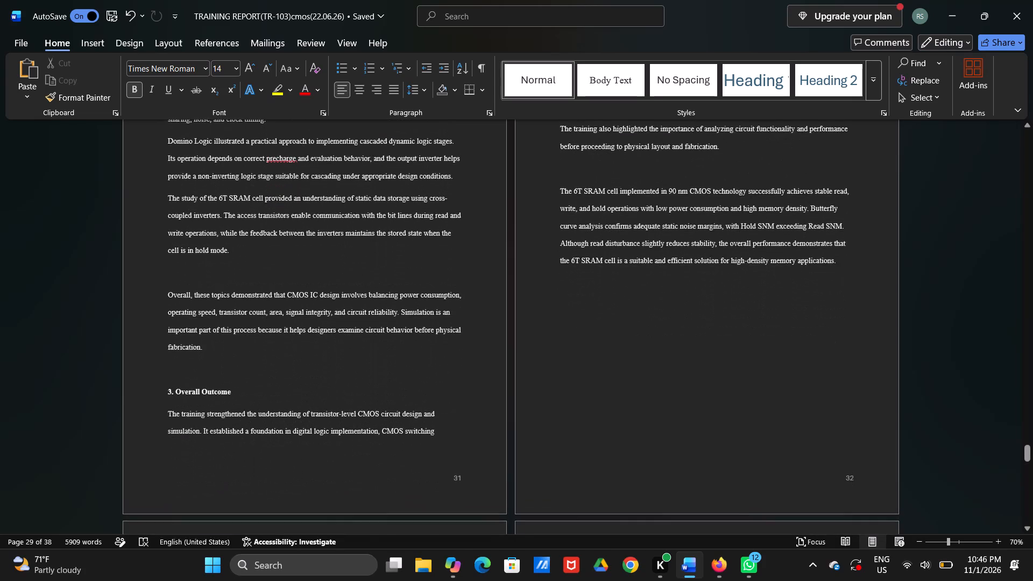
# Review the Chapter 4 pages, checking the Conclusion text and the numbered Future Scope topics.
pyautogui.scroll(-3, 611, 389)
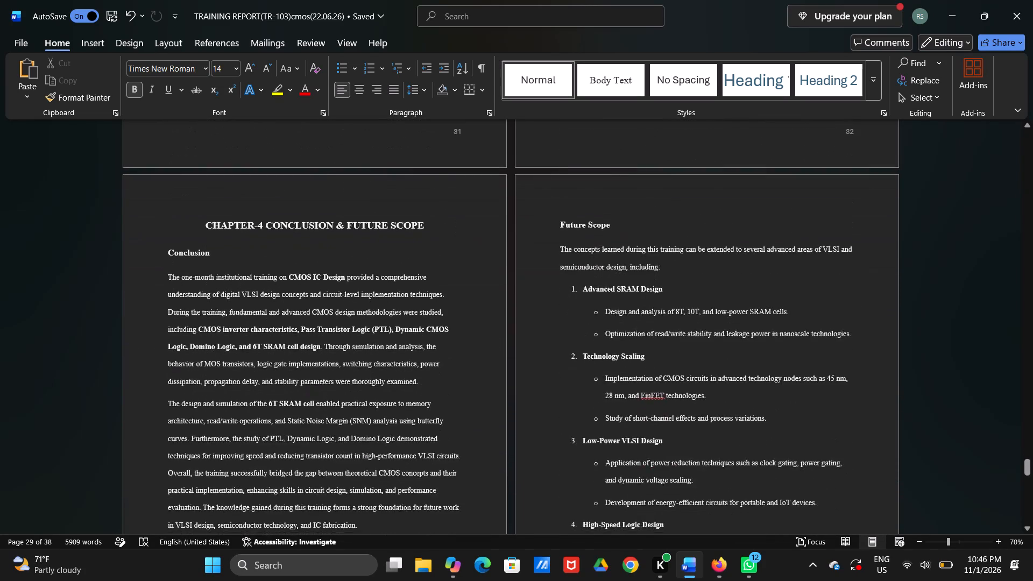
pyautogui.scroll(-2, 611, 389)
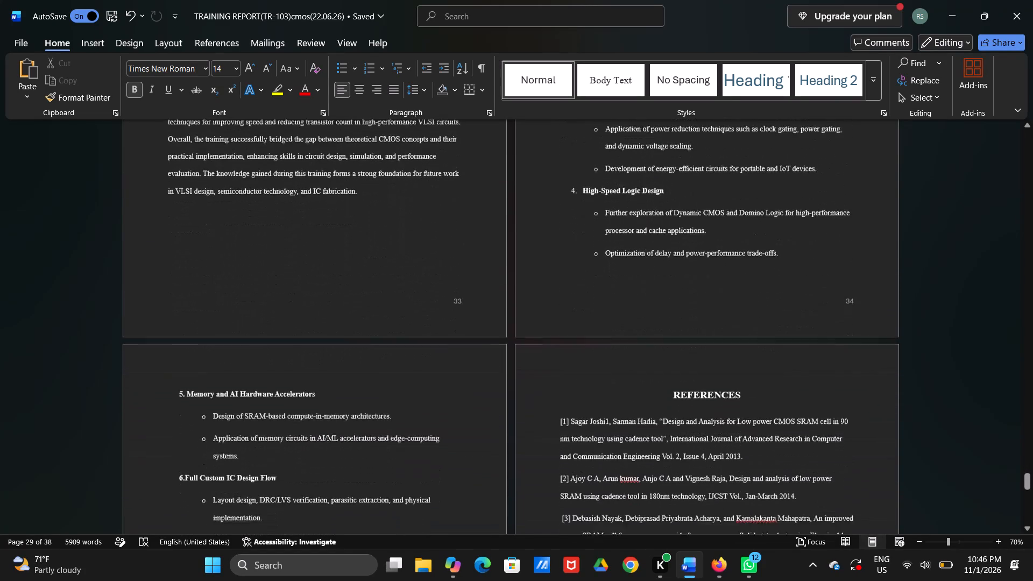
pyautogui.scroll(-2, 611, 389)
pyautogui.scroll(1, 611, 389)
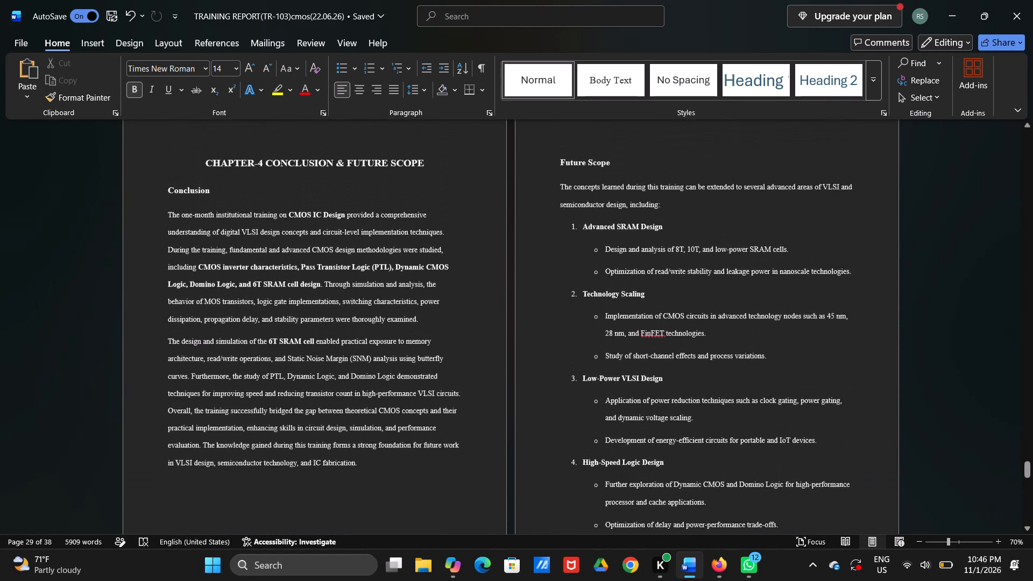
pyautogui.scroll(1, 611, 389)
pyautogui.scroll(-2, 611, 389)
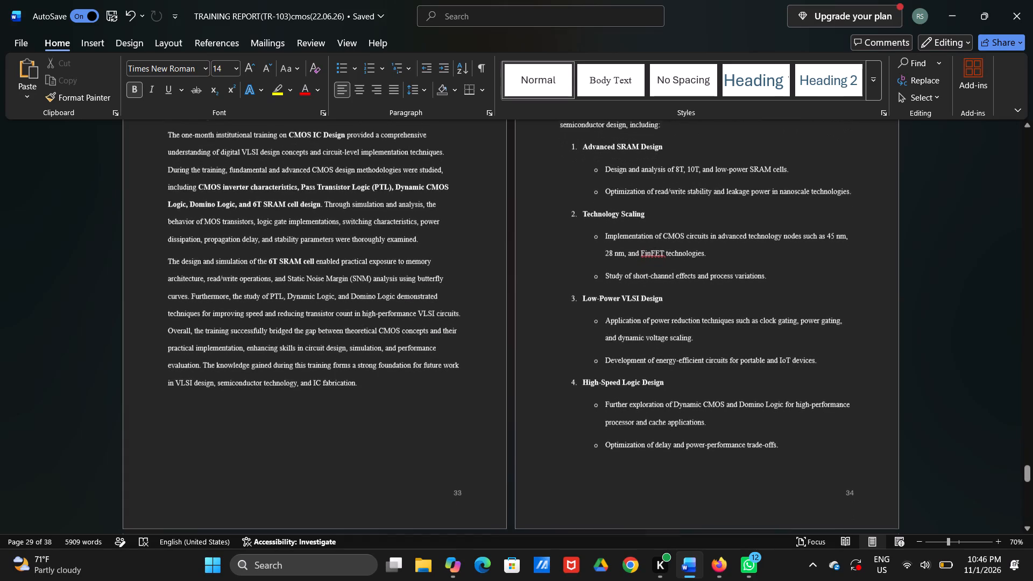
pyautogui.scroll(-2, 611, 389)
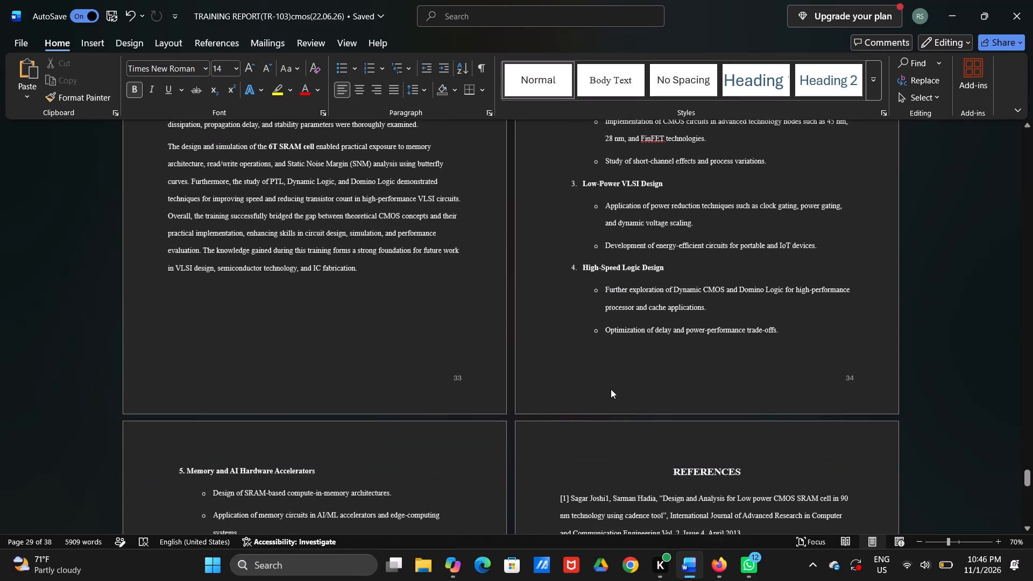
# Check the last Future Scope topics and the References list through entry [21], and return to the start of Chapter 1.
pyautogui.scroll(-2, 611, 389)
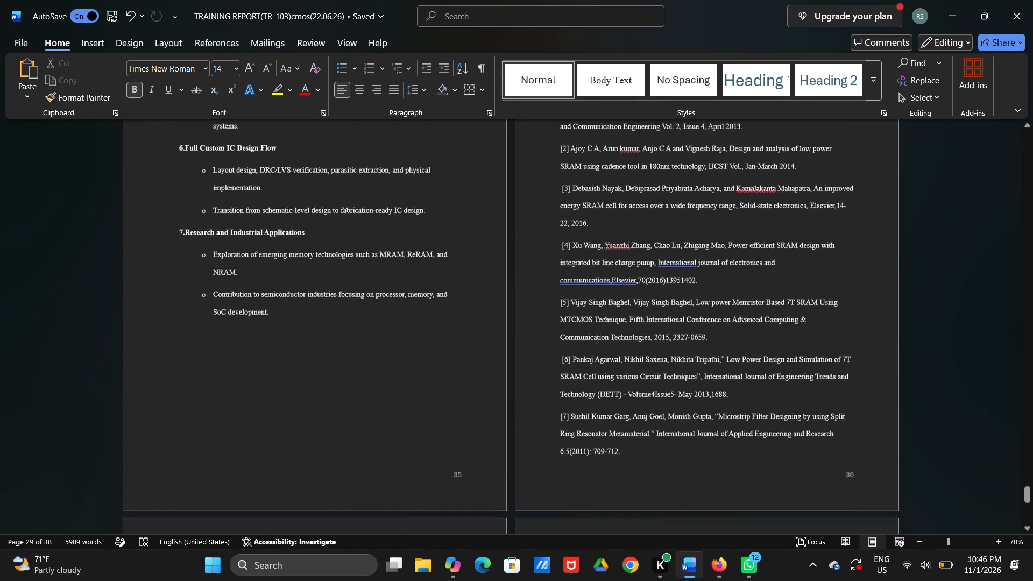
pyautogui.scroll(1, 611, 389)
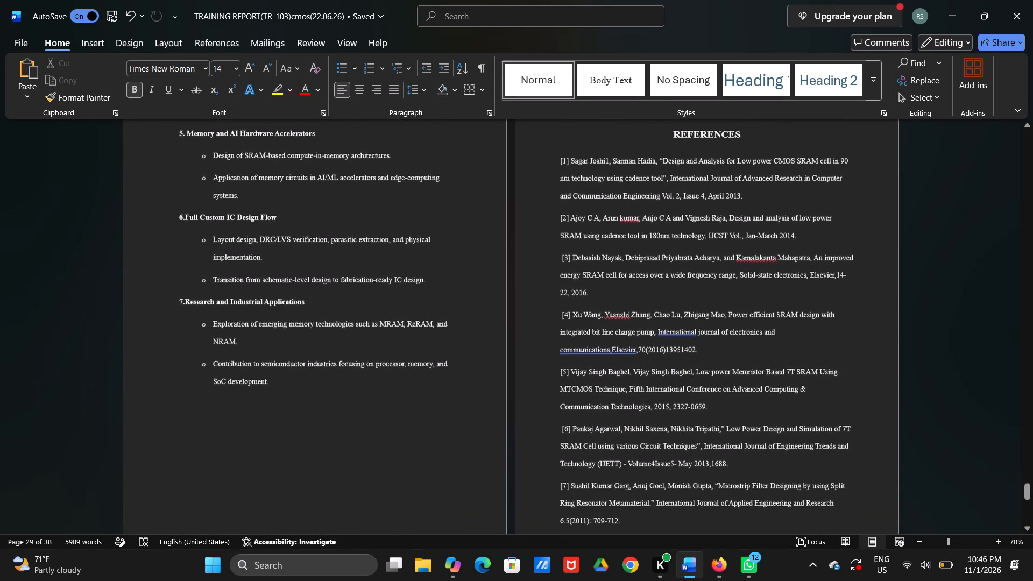
pyautogui.scroll(1, 611, 389)
pyautogui.scroll(-1, 611, 389)
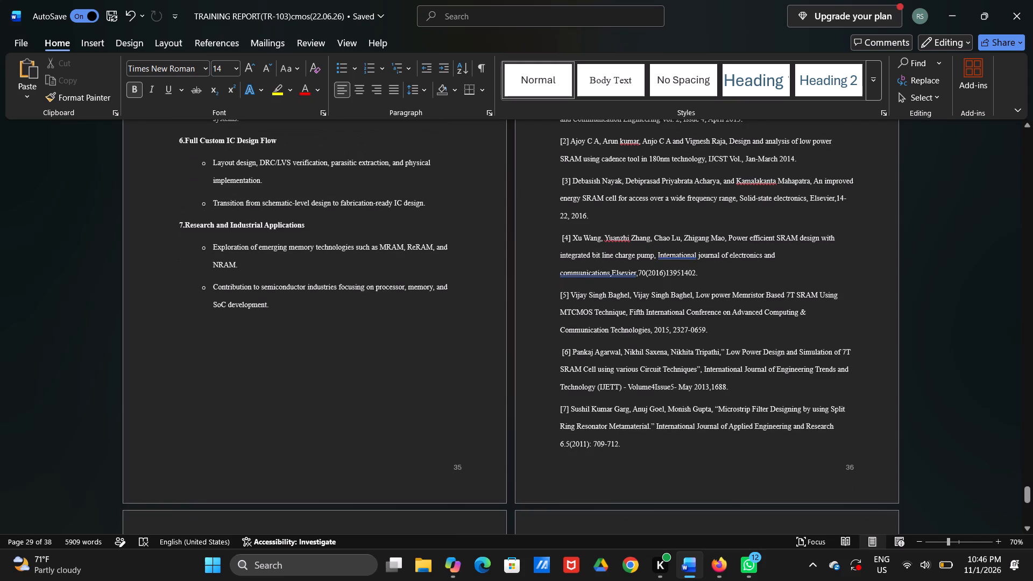
pyautogui.scroll(-4, 611, 389)
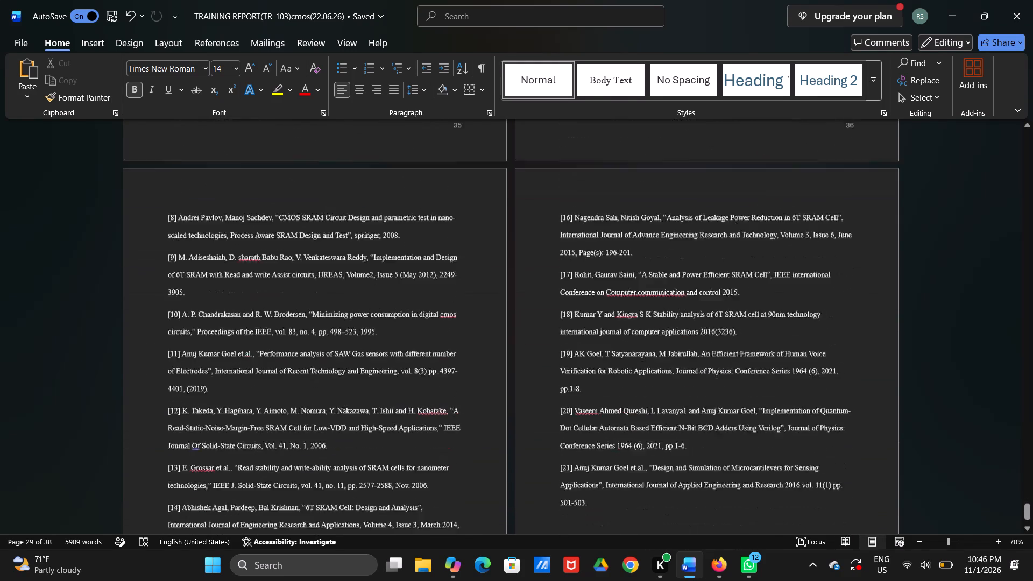
pyautogui.scroll(-2, 611, 389)
pyautogui.scroll(20, 611, 389)
pyautogui.scroll(20, 611, 389)
pyautogui.scroll(13, 611, 389)
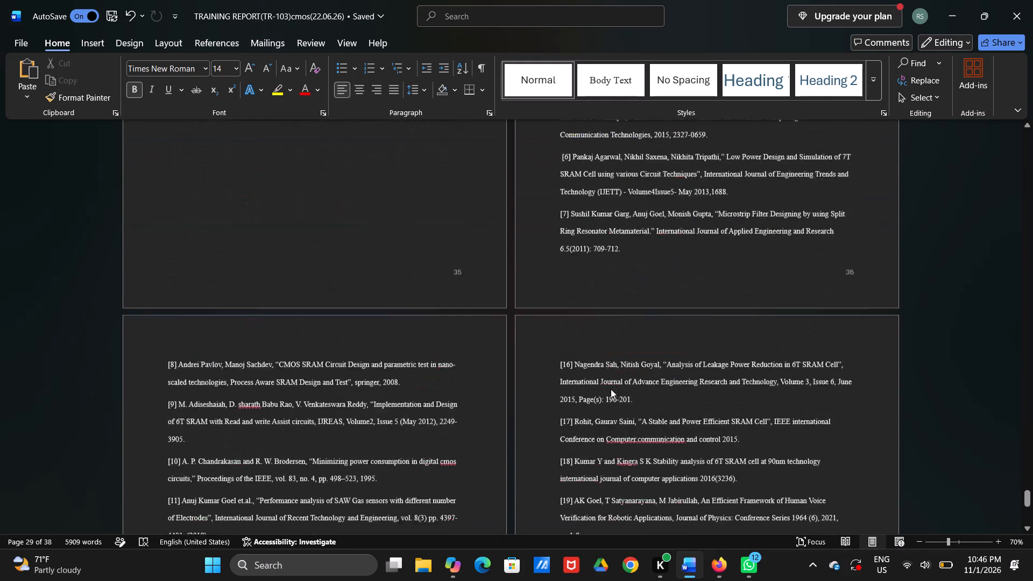
pyautogui.scroll(20, 611, 389)
pyautogui.scroll(20, 611, 389)
pyautogui.scroll(20, 611, 389)
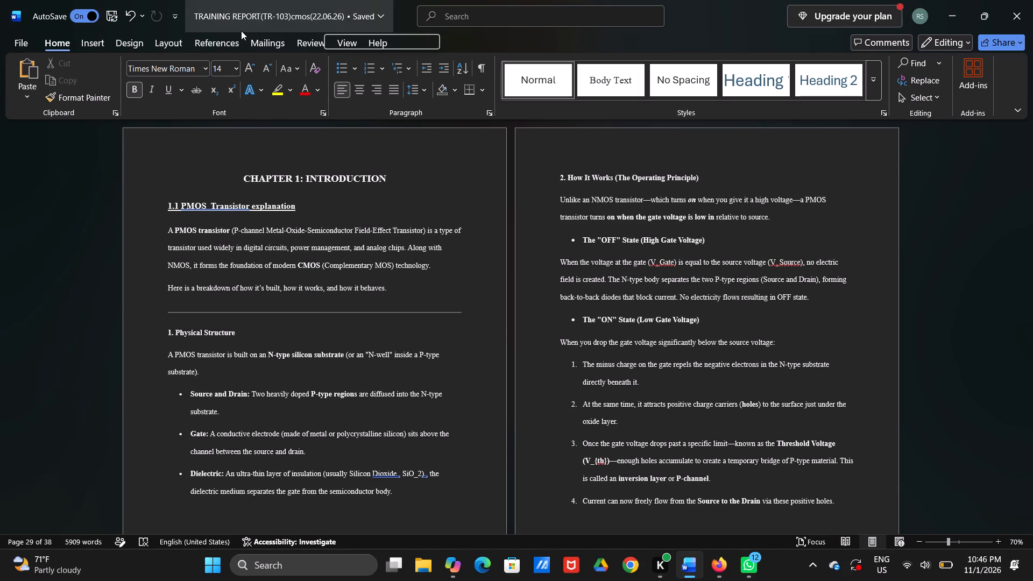
# Start saving a copy of the report and shorten its file name to TRAINING REPORT(TR-103).
pyautogui.click(10, 44)
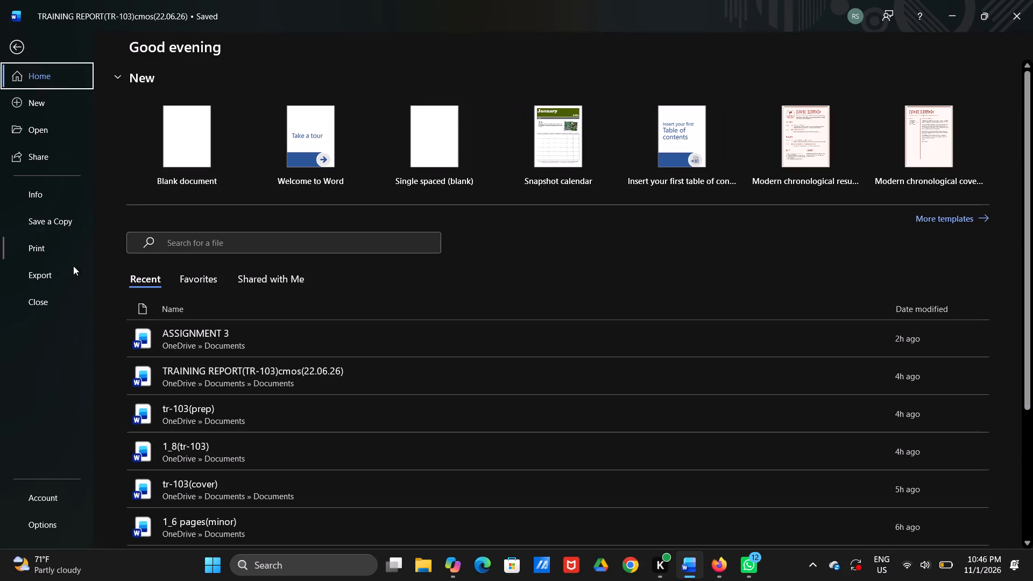
pyautogui.click(45, 219)
pyautogui.doubleClick(197, 288)
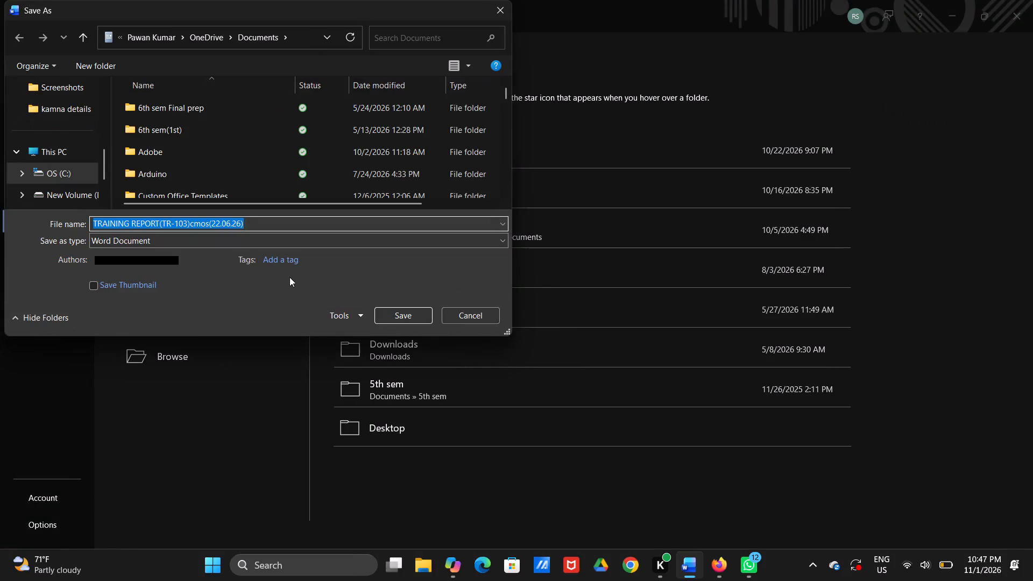
pyautogui.click(263, 236)
pyautogui.click(254, 226)
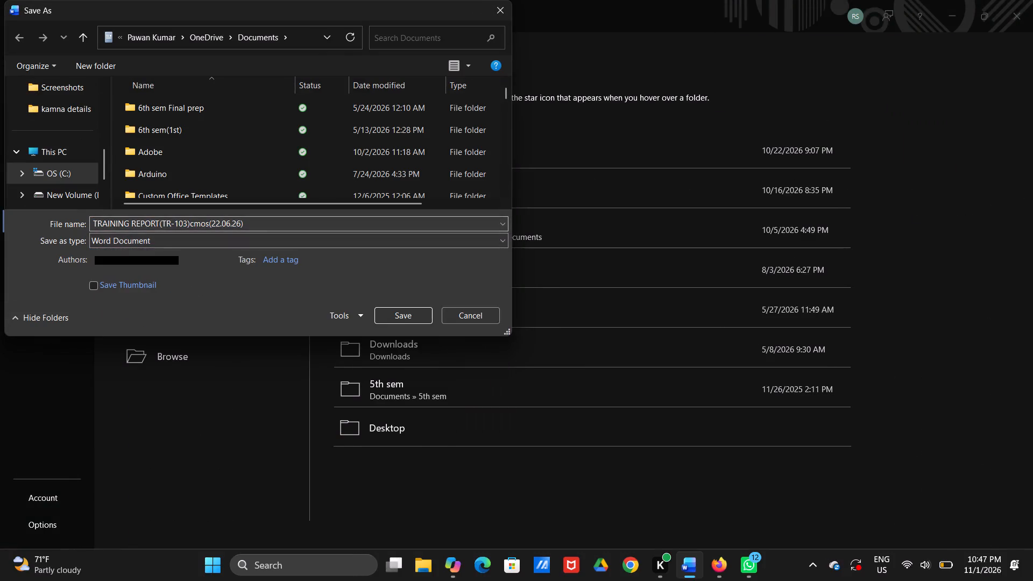
pyautogui.moveTo(250, 224); pyautogui.dragTo(209, 217)
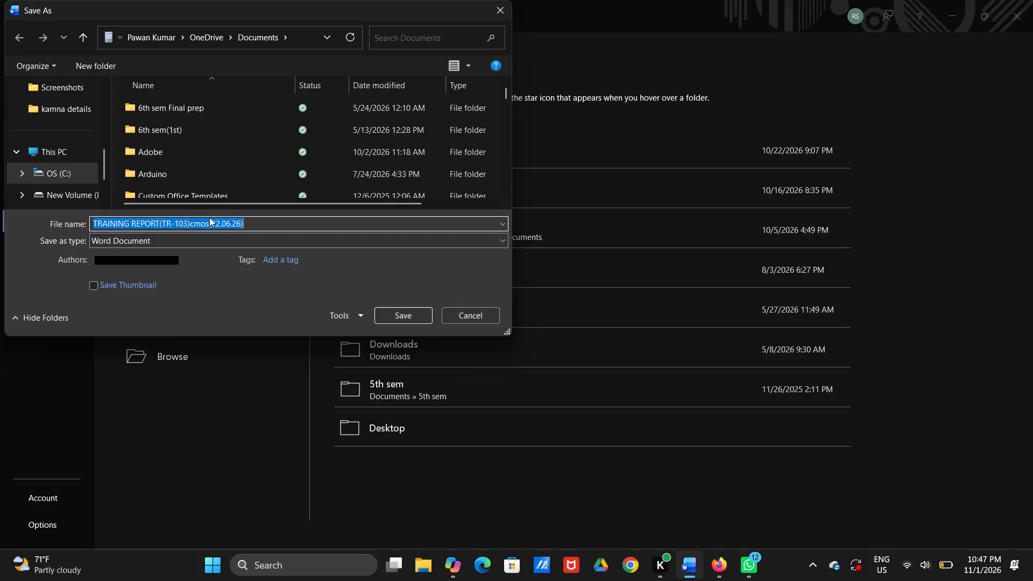
pyautogui.moveTo(209, 217); pyautogui.dragTo(207, 218)
pyautogui.moveTo(250, 222); pyautogui.dragTo(192, 221)
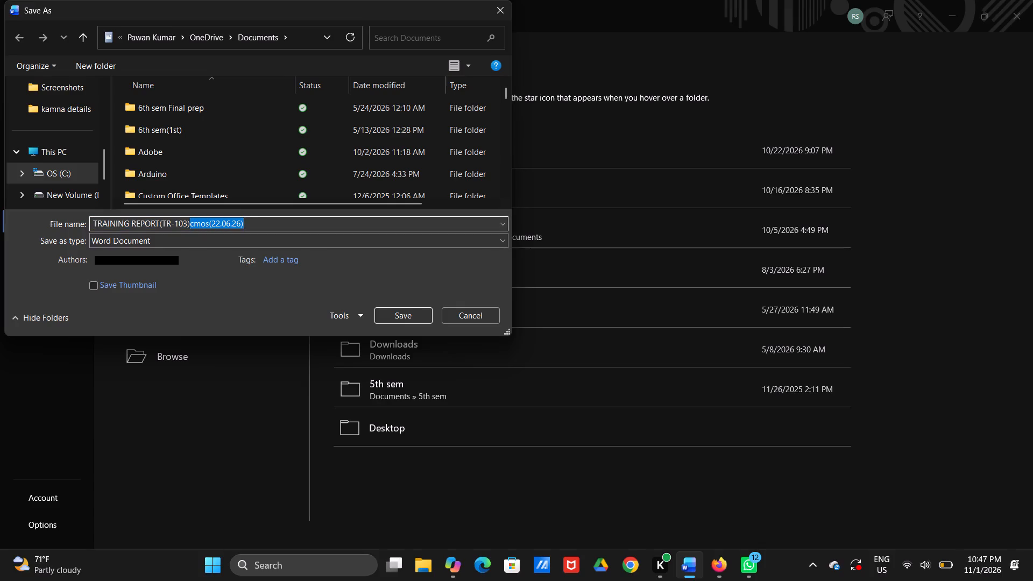
pyautogui.press('BackSpace')
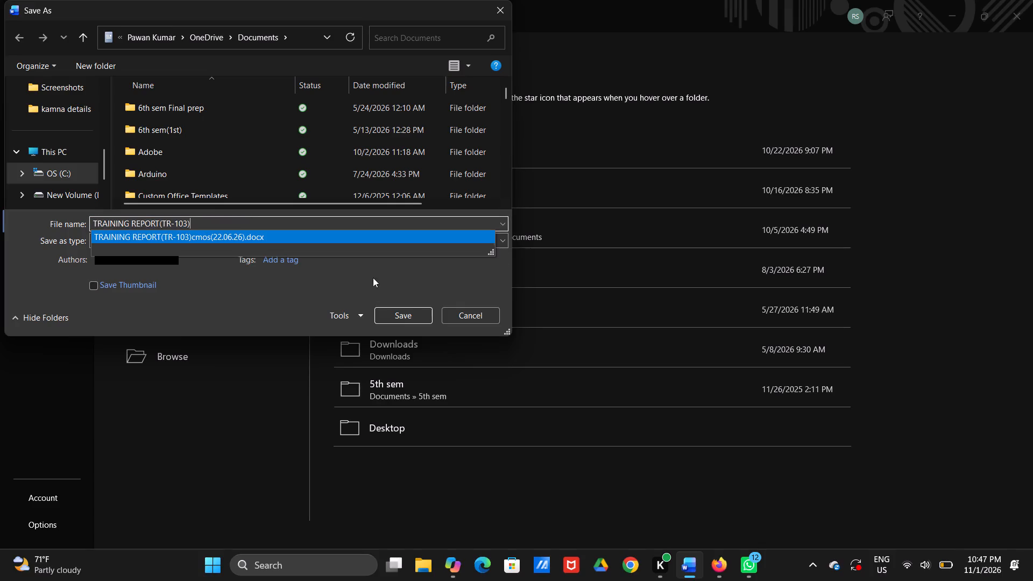
# Set the file type of the report copy to PDF.
pyautogui.moveTo(390, 277); pyautogui.dragTo(339, 242)
pyautogui.click(339, 242)
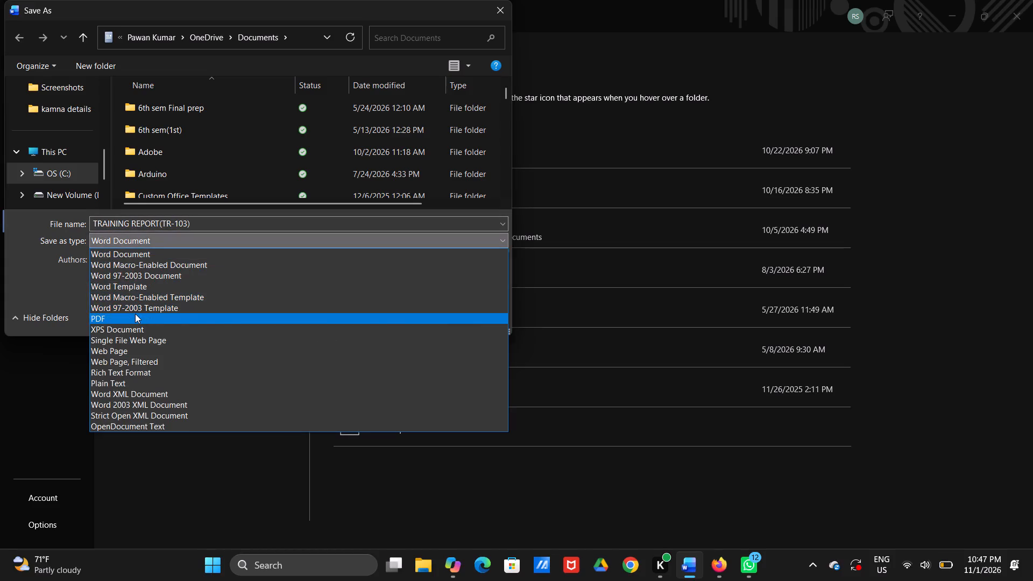
pyautogui.click(135, 314)
pyautogui.click(209, 222)
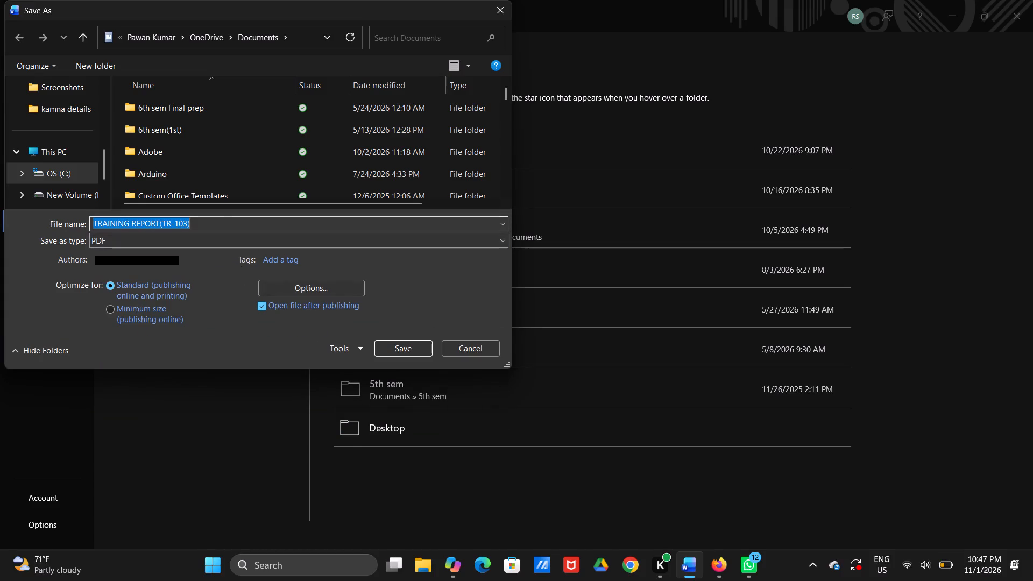
pyautogui.click(209, 222)
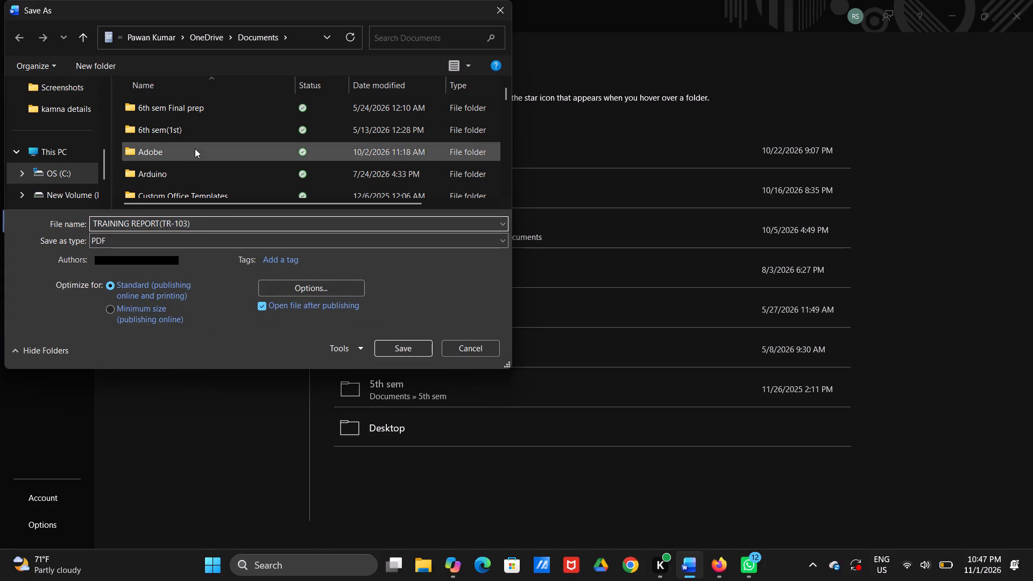
# Look through the folders and files in Documents for a suitable place to save the report copy.
pyautogui.scroll(-1, 175, 148)
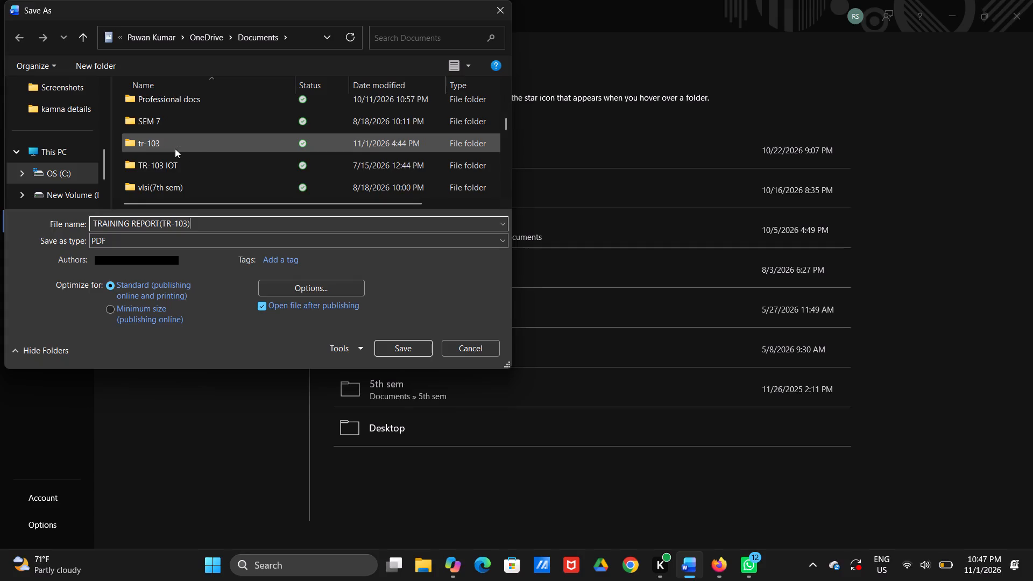
pyautogui.scroll(-2, 175, 148)
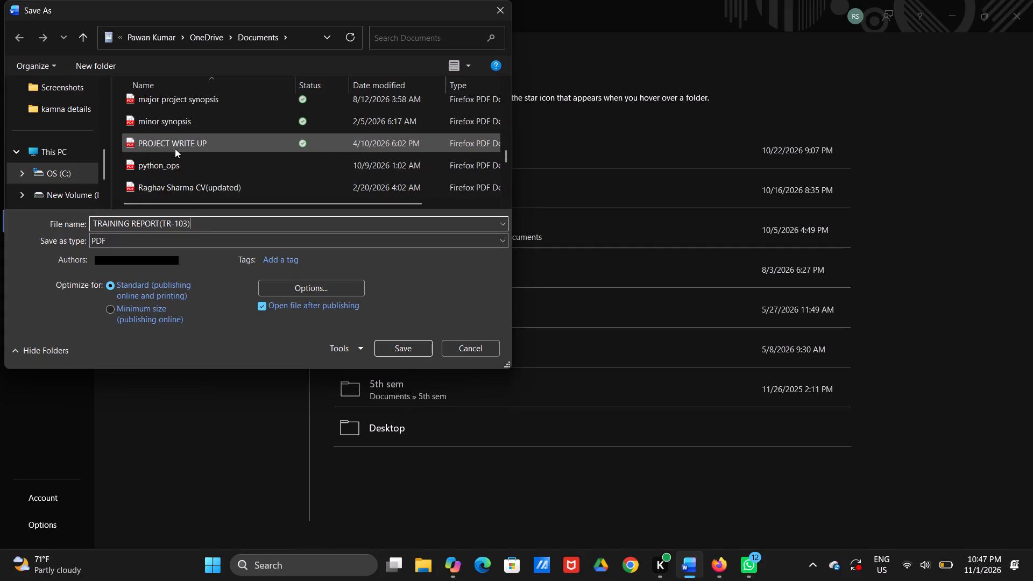
pyautogui.scroll(-2, 175, 148)
pyautogui.scroll(2, 175, 148)
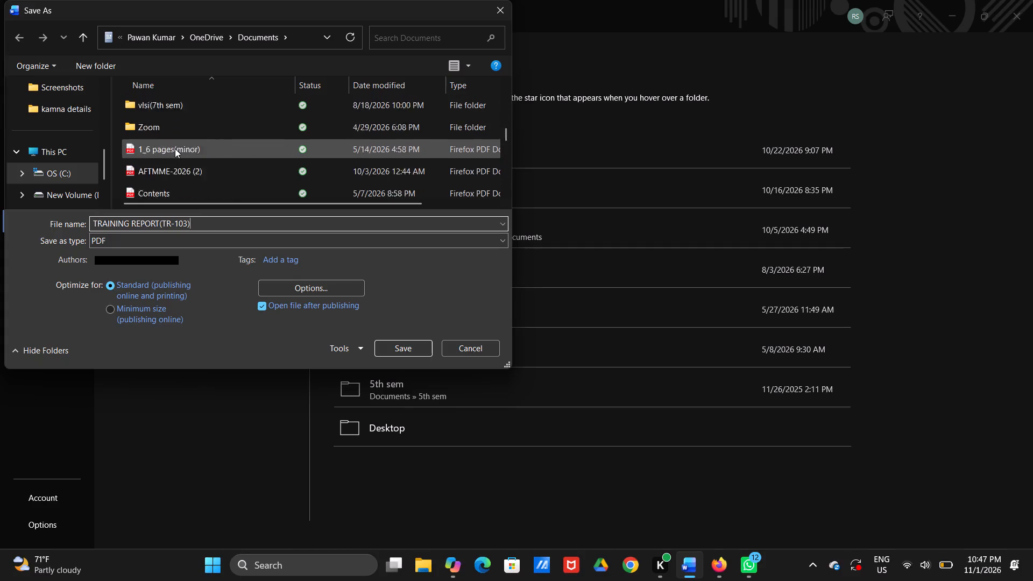
pyautogui.scroll(4, 175, 148)
pyautogui.scroll(-1, 175, 148)
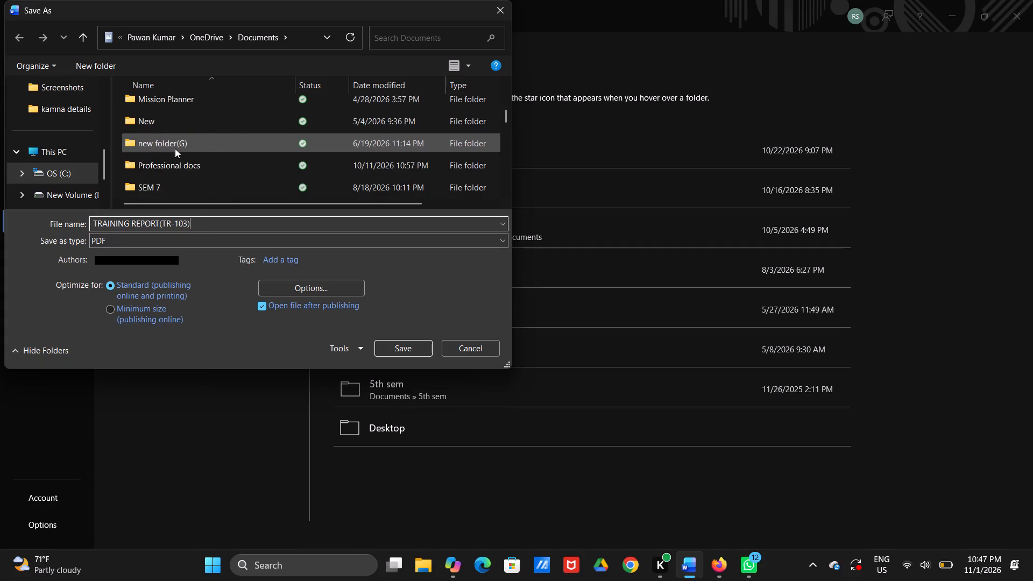
pyautogui.scroll(-1, 175, 148)
pyautogui.scroll(3, 175, 148)
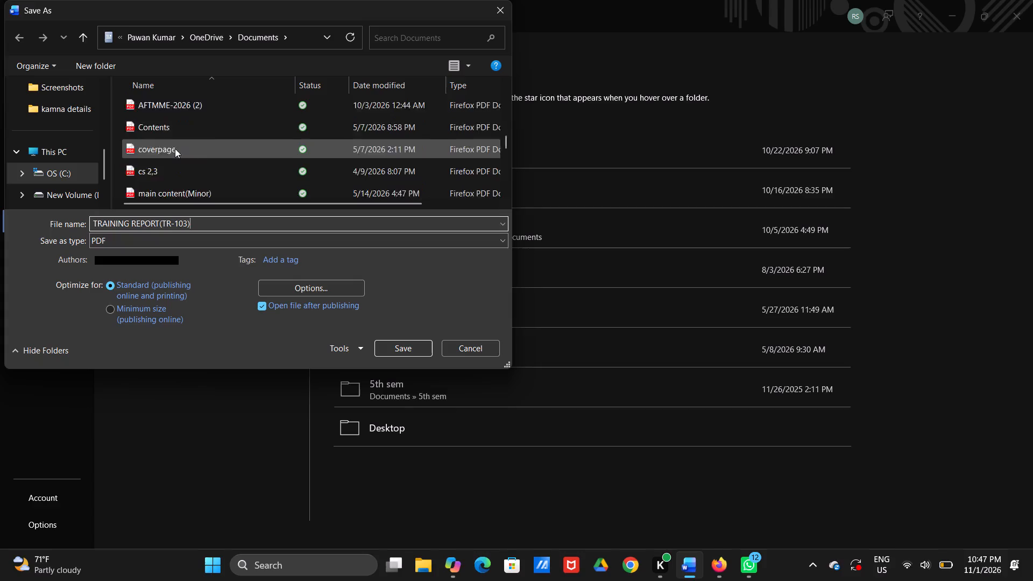
pyautogui.scroll(2, 175, 148)
pyautogui.scroll(-1, 175, 148)
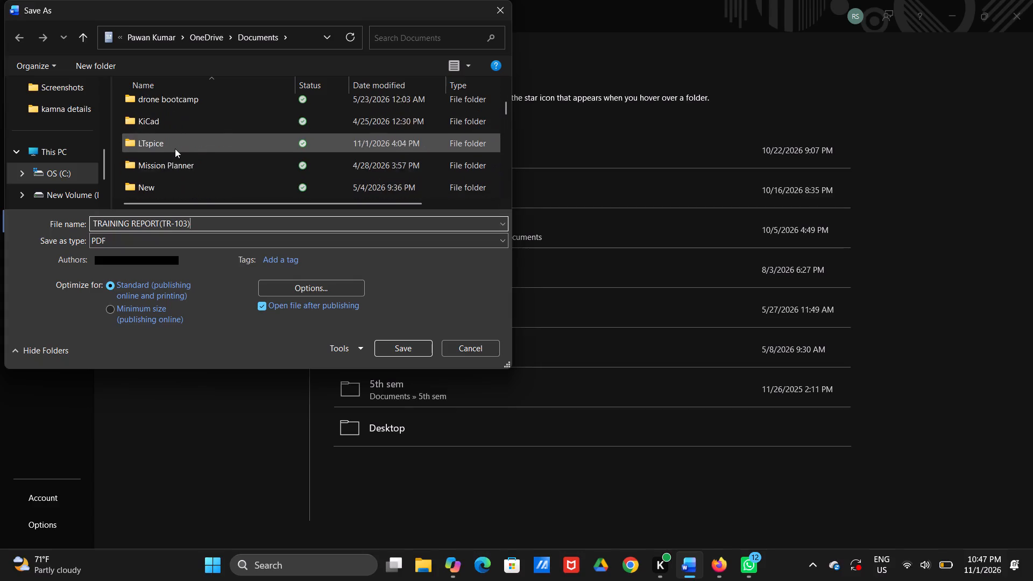
pyautogui.scroll(-1, 175, 148)
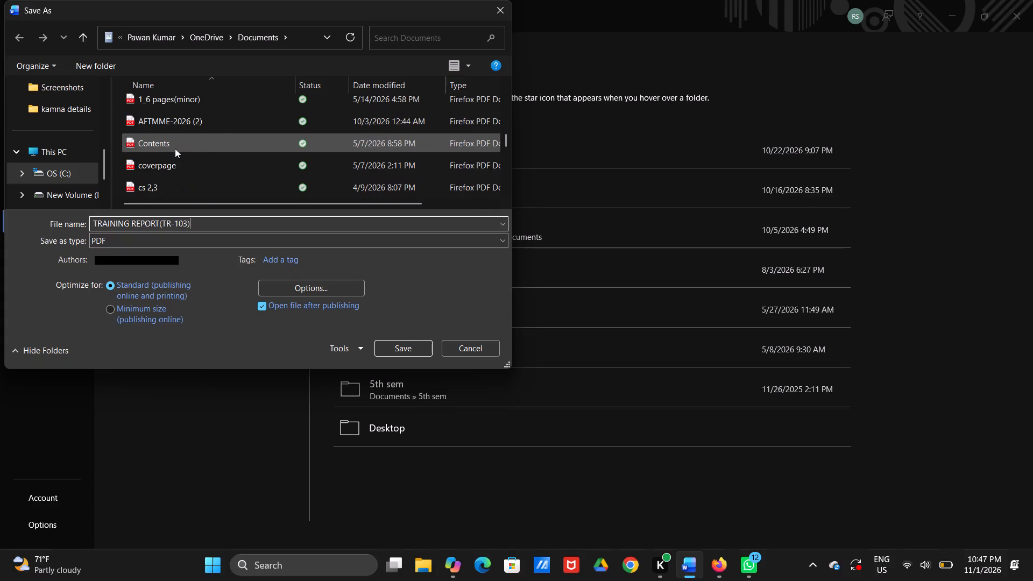
pyautogui.scroll(-2, 175, 148)
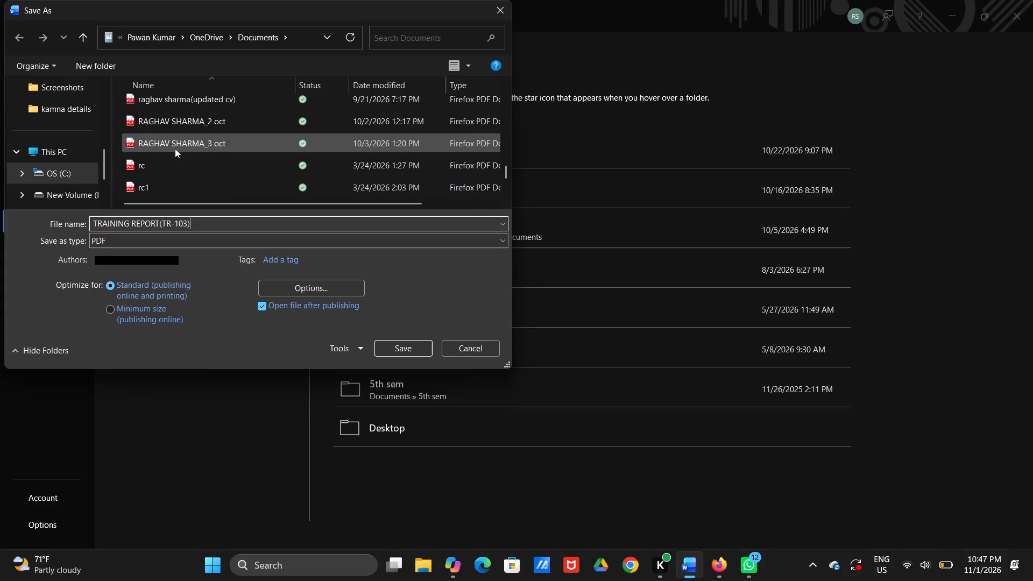
pyautogui.scroll(-2, 175, 148)
# Choose the nielit folder inside kamna details as the destination for the report copy.
pyautogui.click(64, 110)
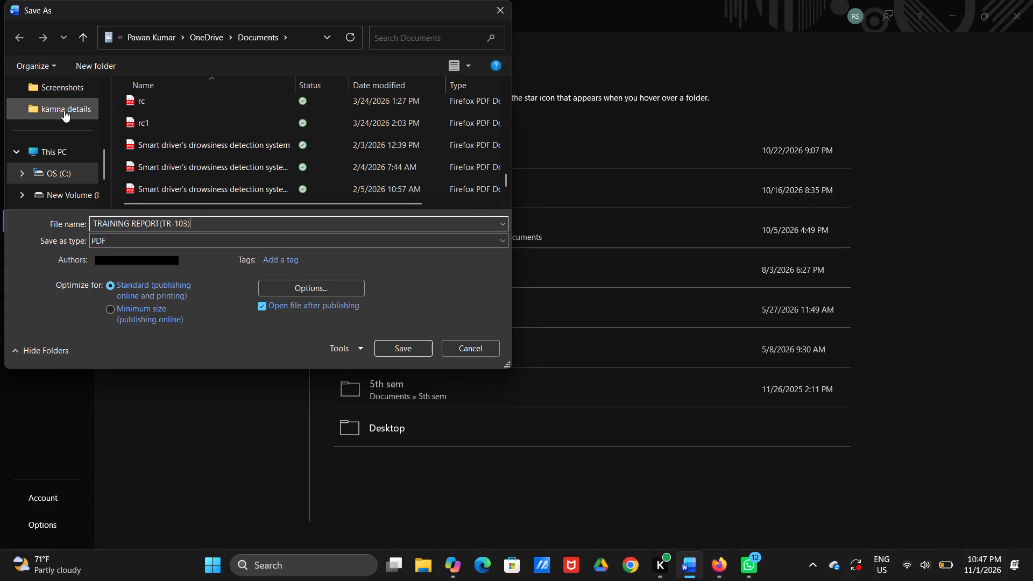
pyautogui.moveTo(64, 110); pyautogui.dragTo(252, 109)
pyautogui.doubleClick(178, 130)
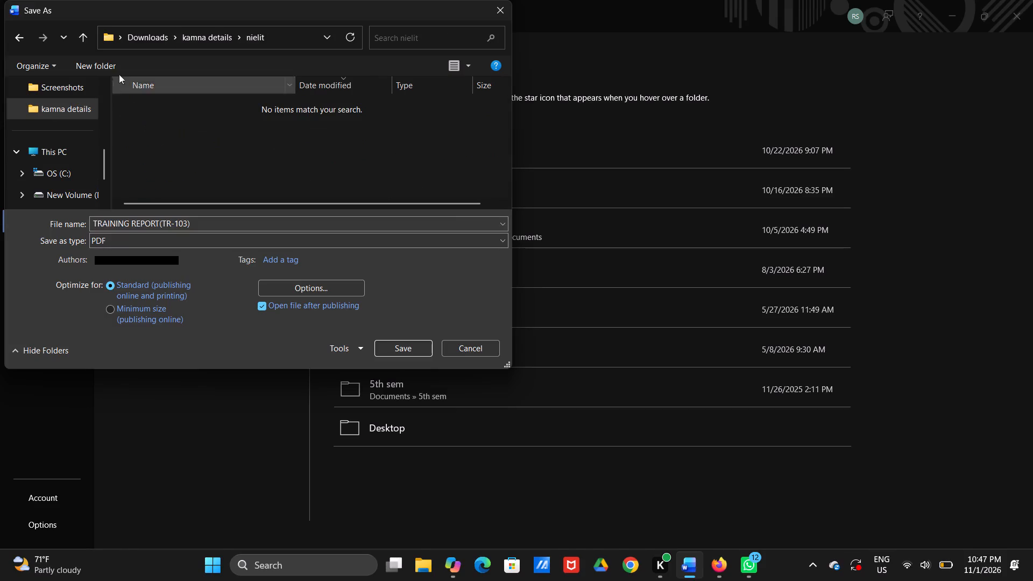
# Set the copy's file type to Word Document and save it as TRAINING REPORT(TR-103) in the nielit folder.
pyautogui.click(147, 242)
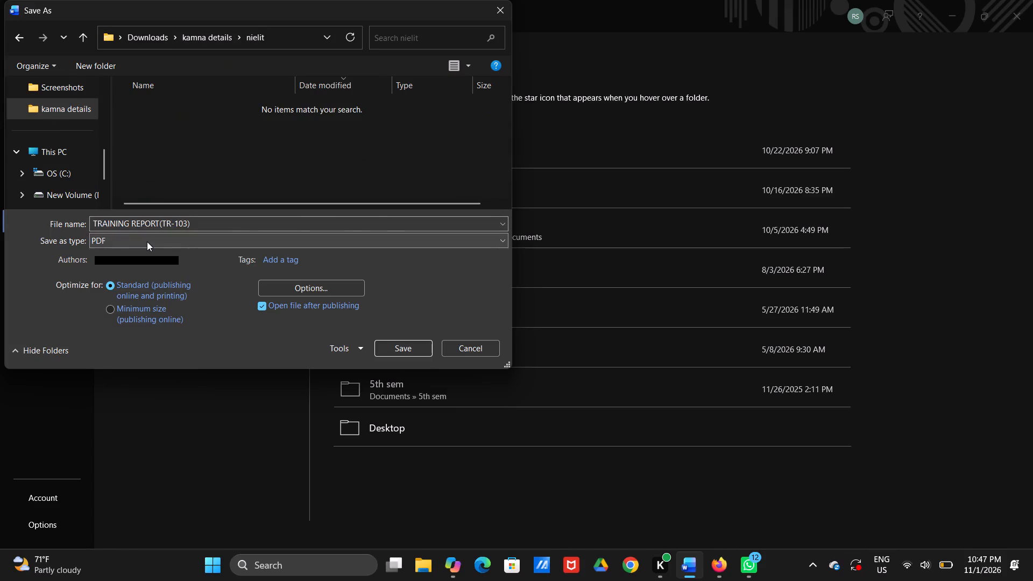
pyautogui.click(145, 252)
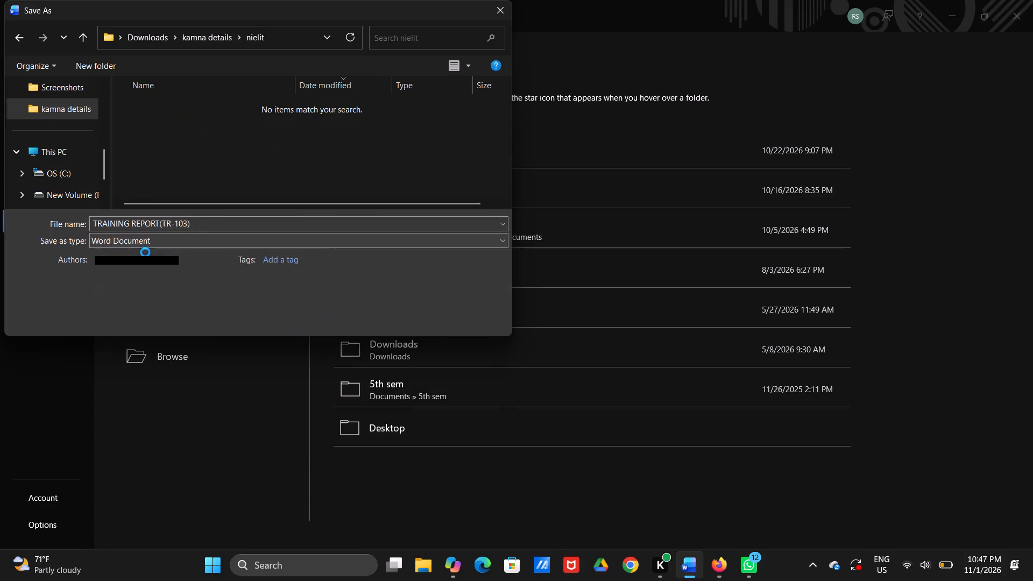
pyautogui.click(164, 242)
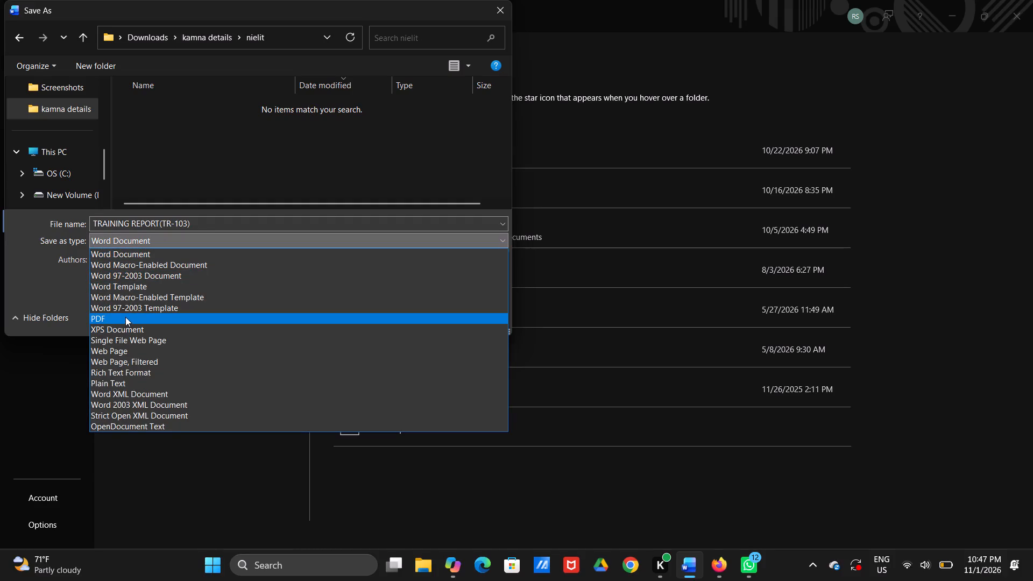
pyautogui.click(197, 250)
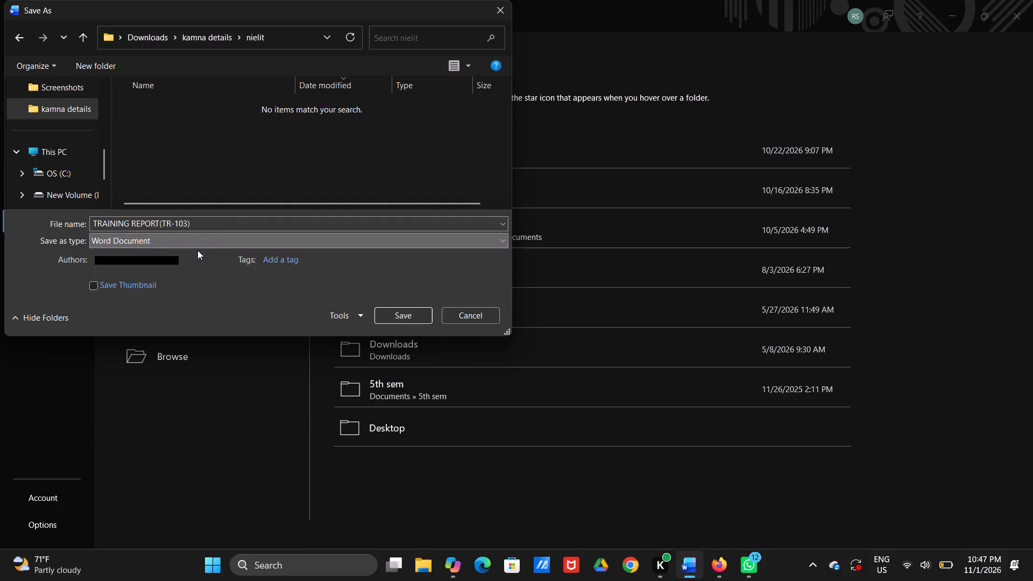
pyautogui.click(409, 308)
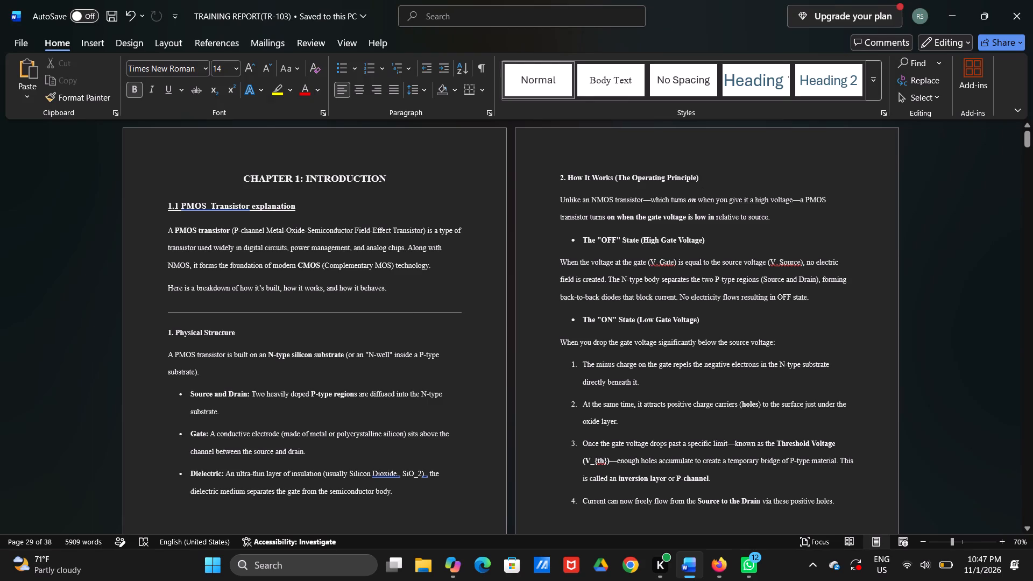
# Minimize the report and check the reference format pages of the training report guidelines PDF in Firefox.
pyautogui.click(952, 12)
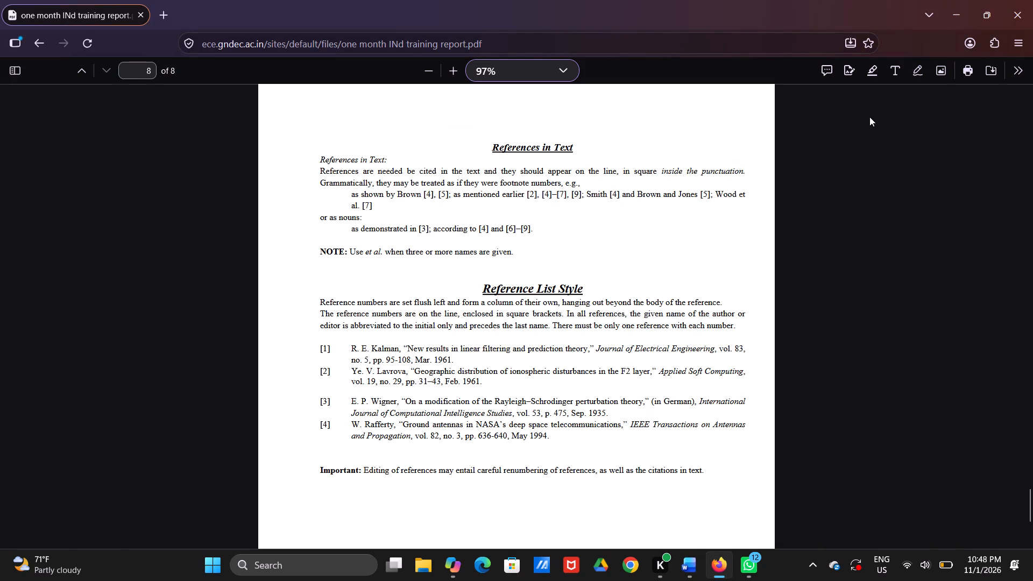
pyautogui.scroll(2, 660, 306)
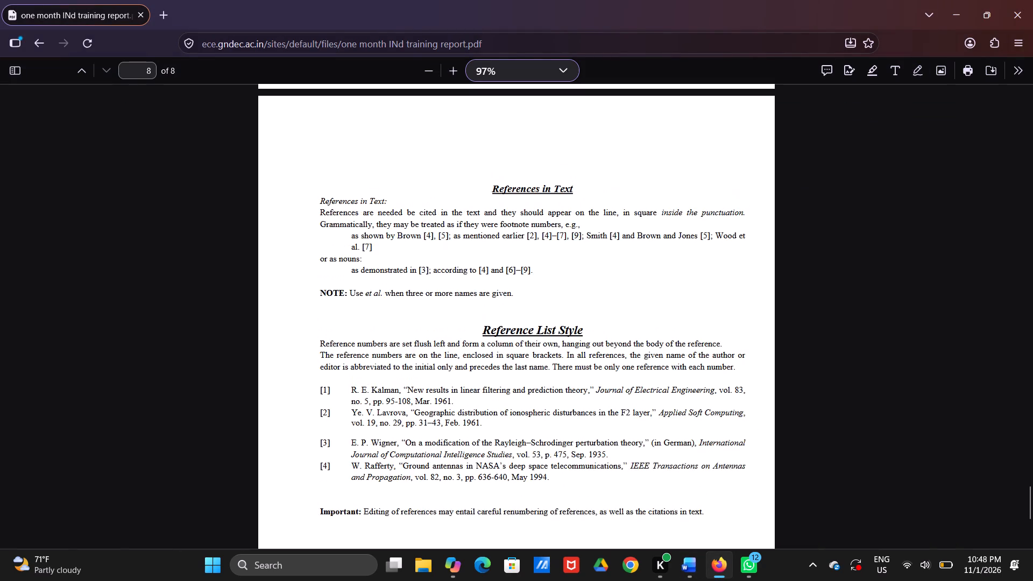
pyautogui.scroll(5, 660, 306)
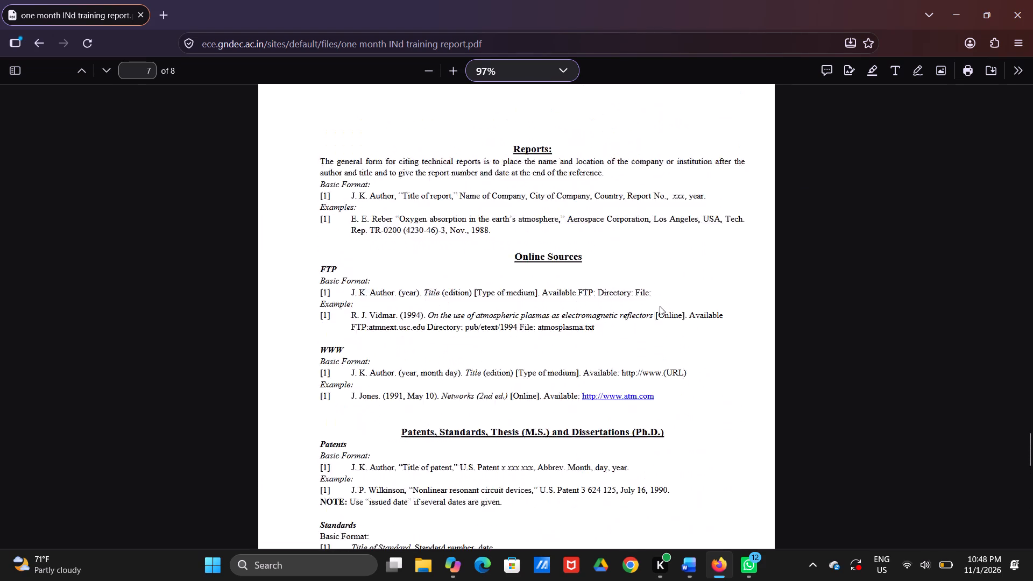
pyautogui.scroll(1, 660, 306)
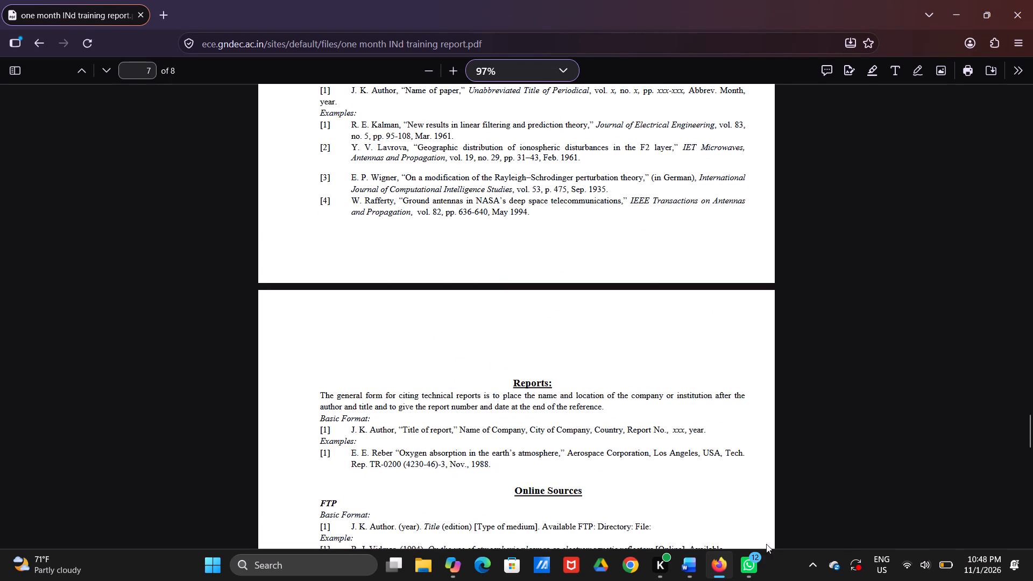
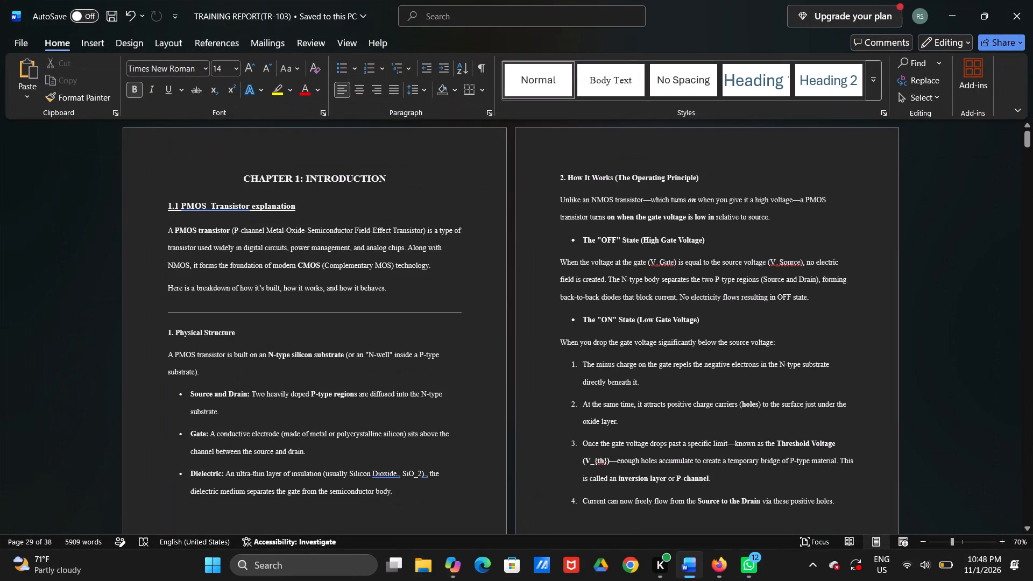
# Open the recent tr-103(cover) document.
pyautogui.scroll(2, 554, 375)
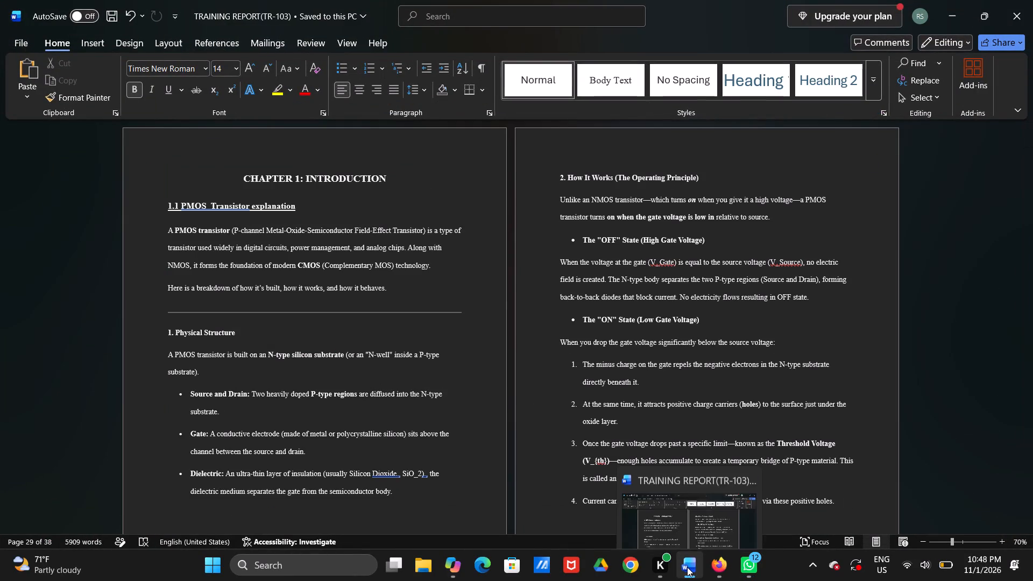
pyautogui.rightClick(687, 567)
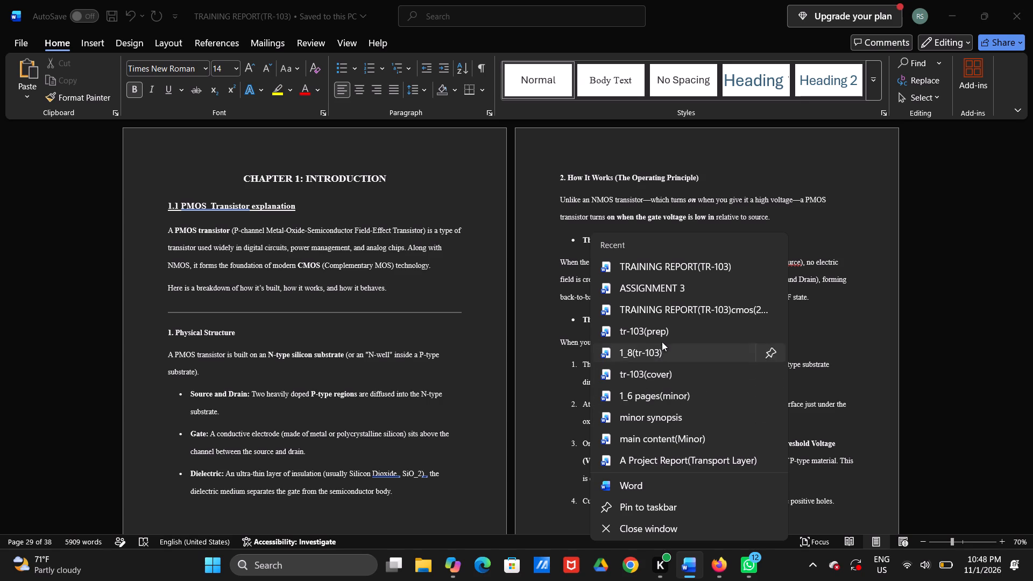
pyautogui.doubleClick(663, 369)
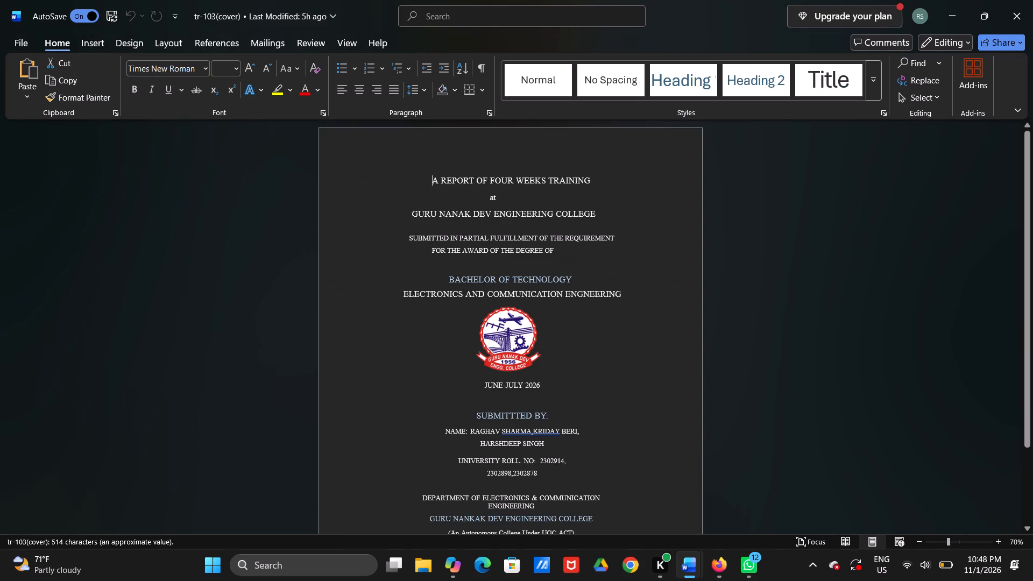
# Replace the training venue under "at" on the cover page with NATIONAL INSTITUTE OF ELECTRONICS & INFORMATION TECHNOLOGY.
pyautogui.moveTo(596, 211); pyautogui.dragTo(431, 228)
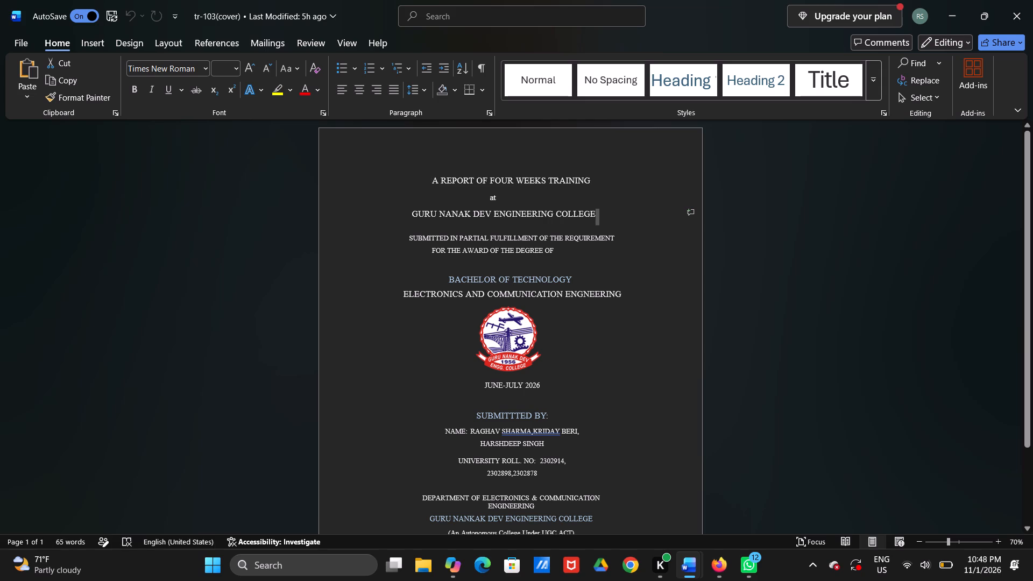
pyautogui.moveTo(431, 228); pyautogui.dragTo(406, 219)
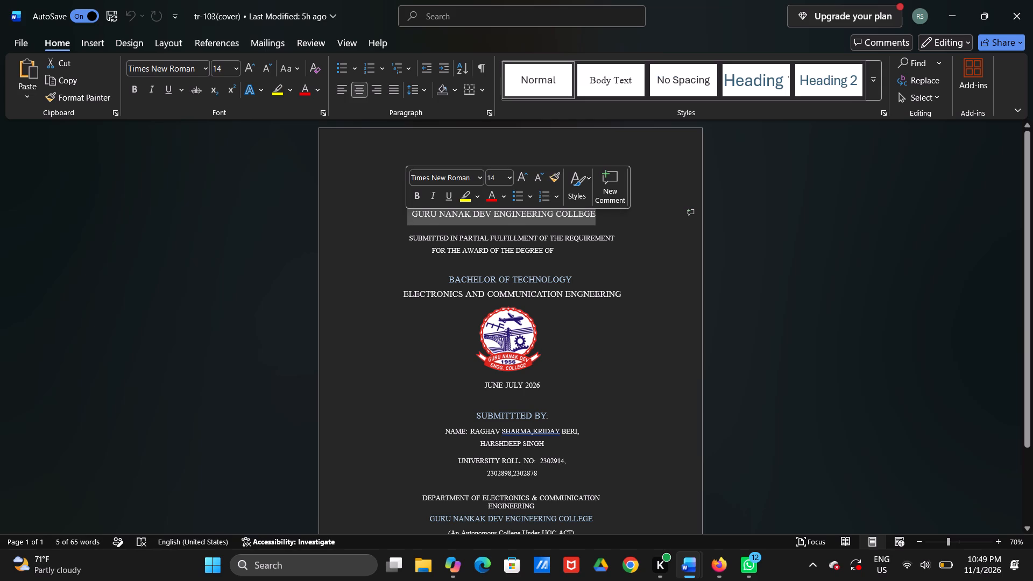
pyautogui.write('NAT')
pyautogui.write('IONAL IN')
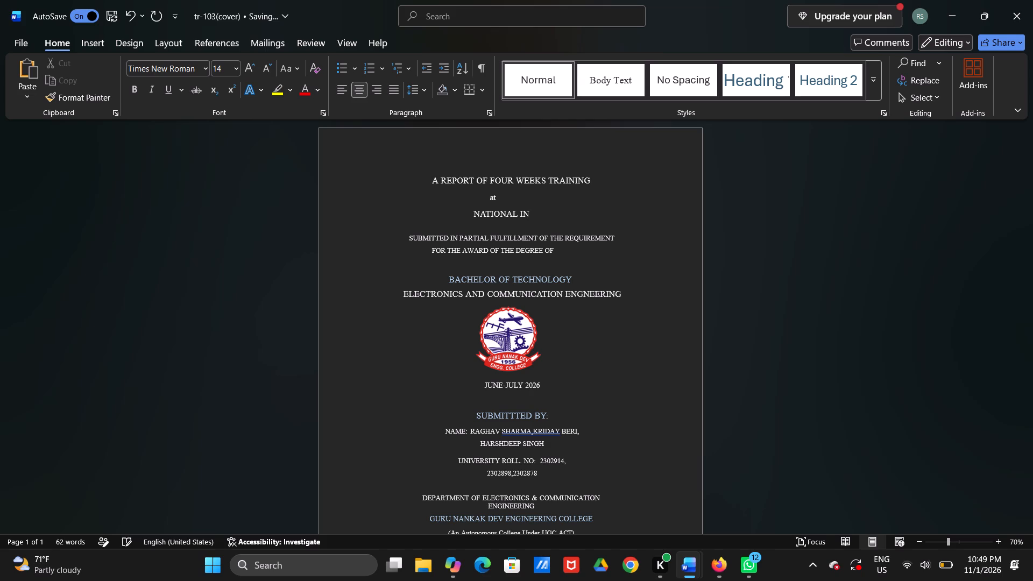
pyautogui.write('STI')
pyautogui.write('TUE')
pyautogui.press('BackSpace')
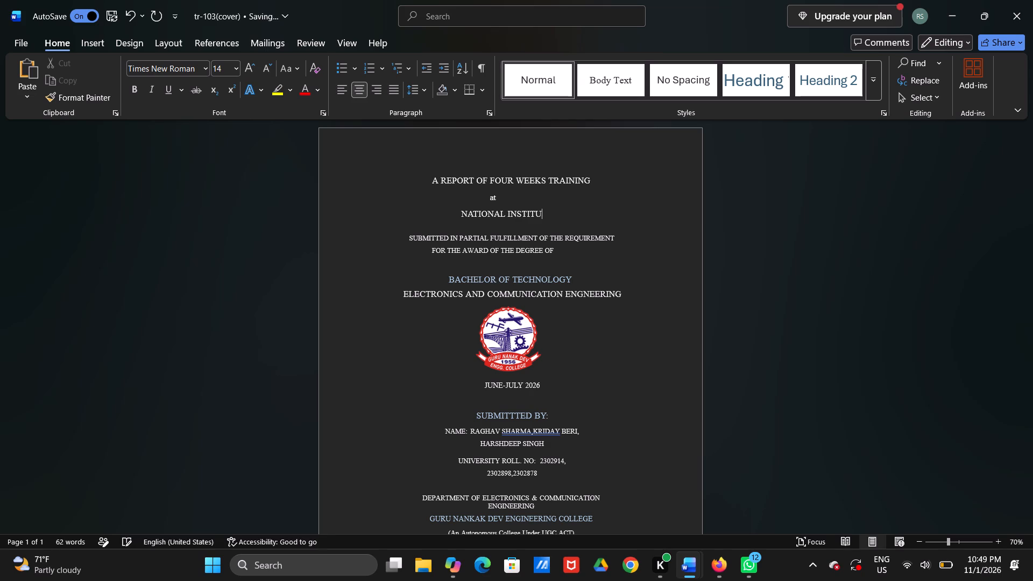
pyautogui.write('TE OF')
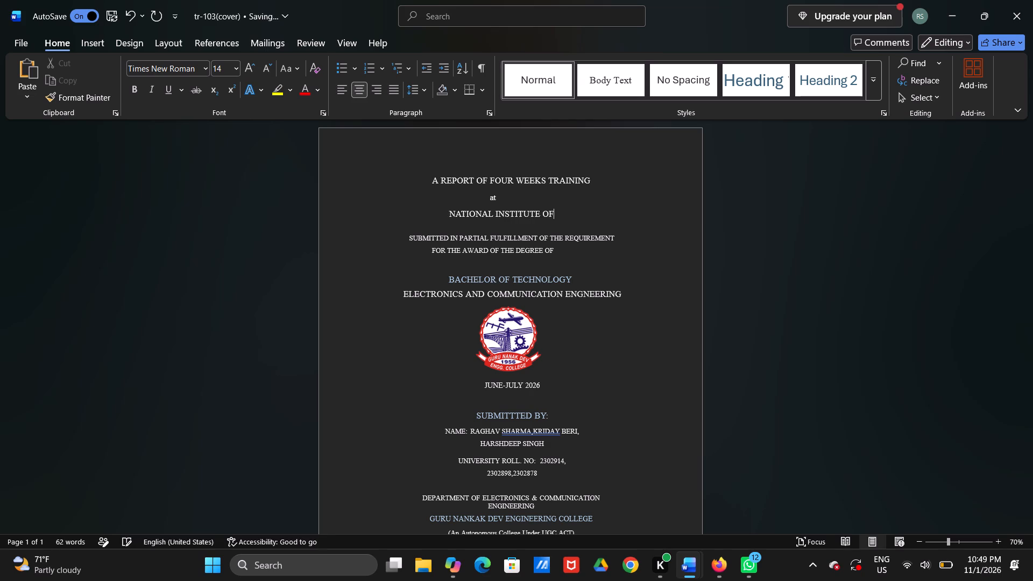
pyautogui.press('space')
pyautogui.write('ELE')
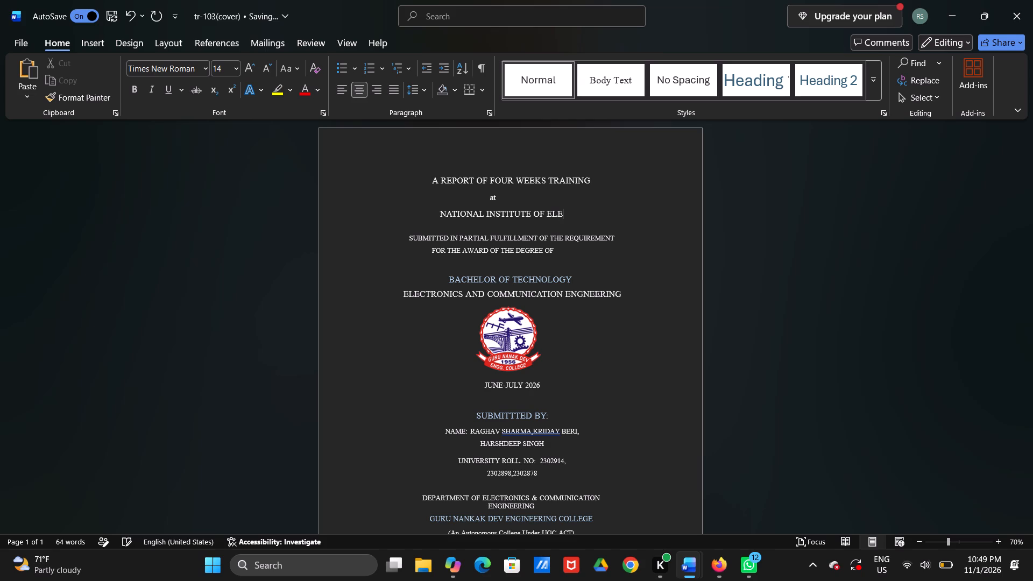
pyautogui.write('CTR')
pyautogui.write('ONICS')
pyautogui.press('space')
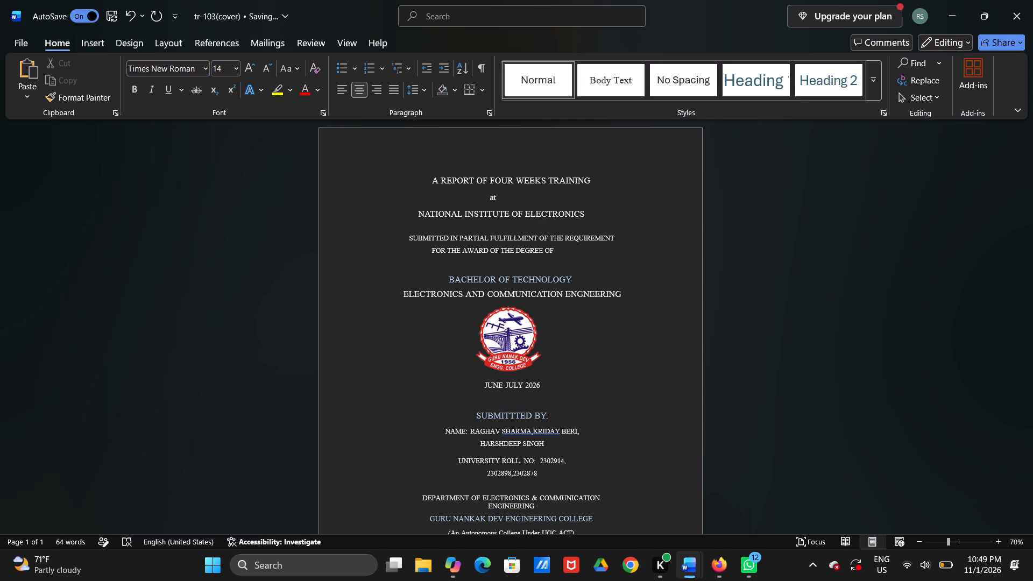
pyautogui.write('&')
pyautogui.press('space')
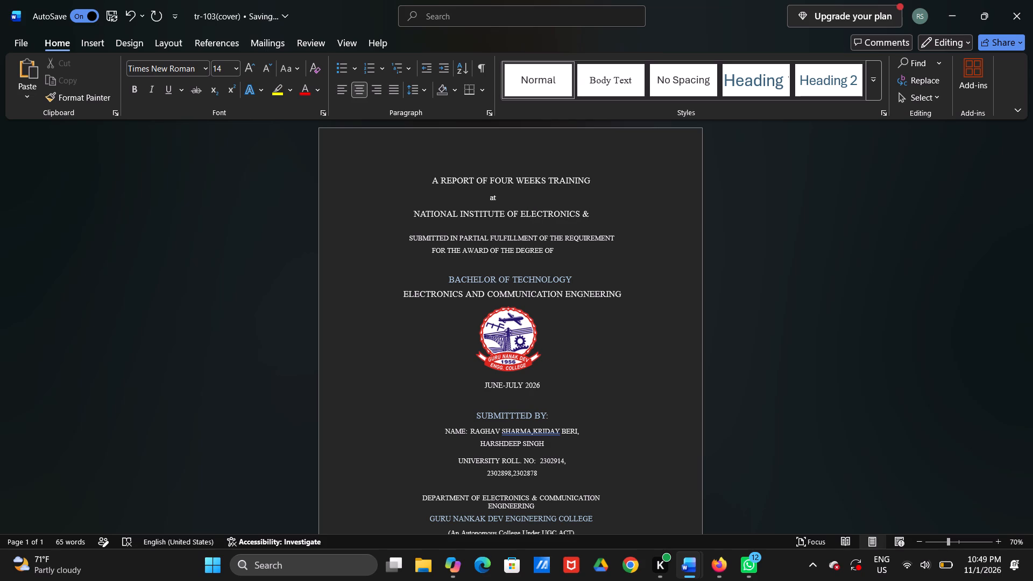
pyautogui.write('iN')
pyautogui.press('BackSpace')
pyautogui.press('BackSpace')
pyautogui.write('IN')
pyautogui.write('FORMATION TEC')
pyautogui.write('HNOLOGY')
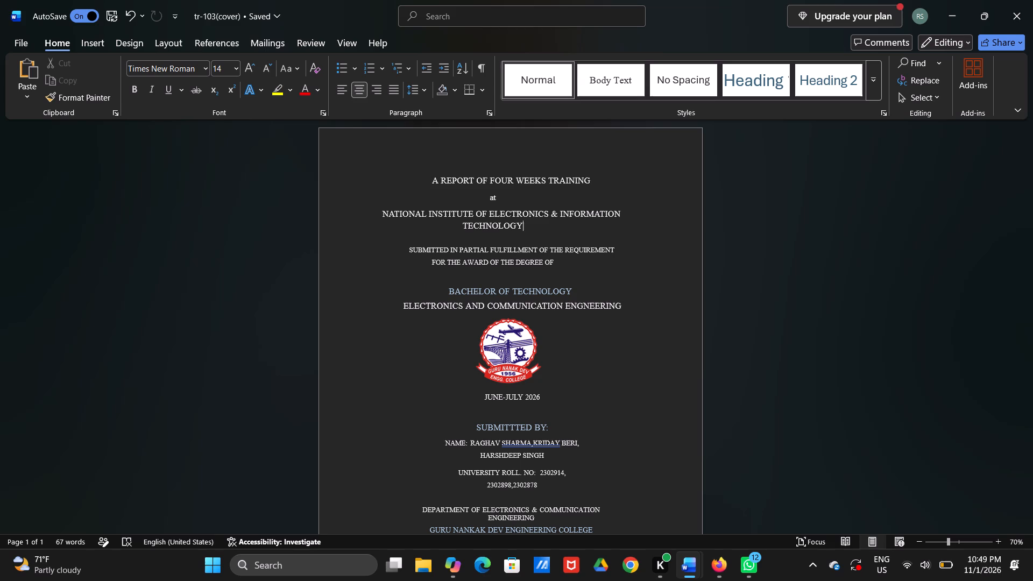
# Append ",LUDHIANA" to the college name near the bottom of the cover page.
pyautogui.scroll(-2, 406, 219)
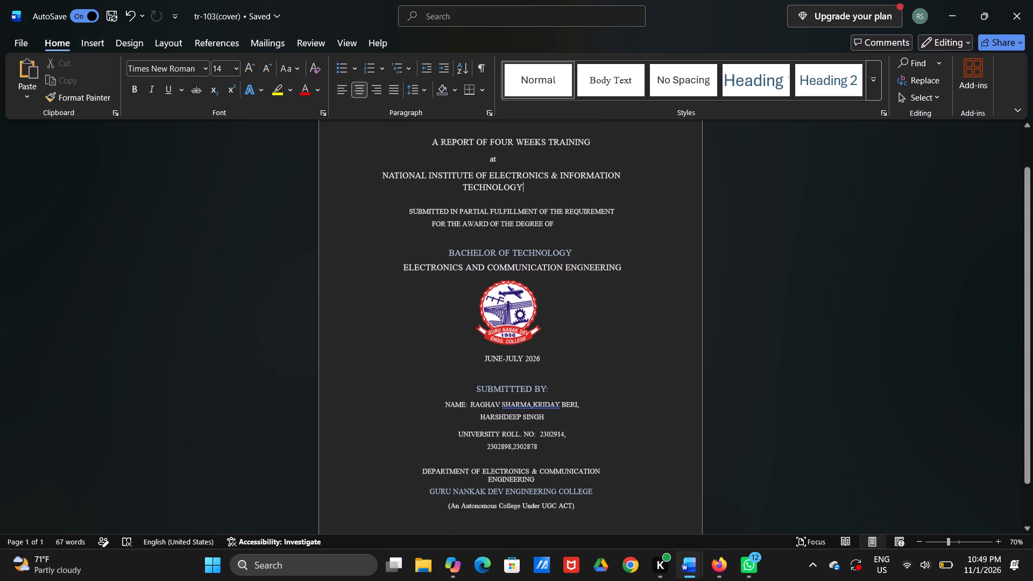
pyautogui.scroll(-1, 406, 219)
pyautogui.scroll(1, 406, 219)
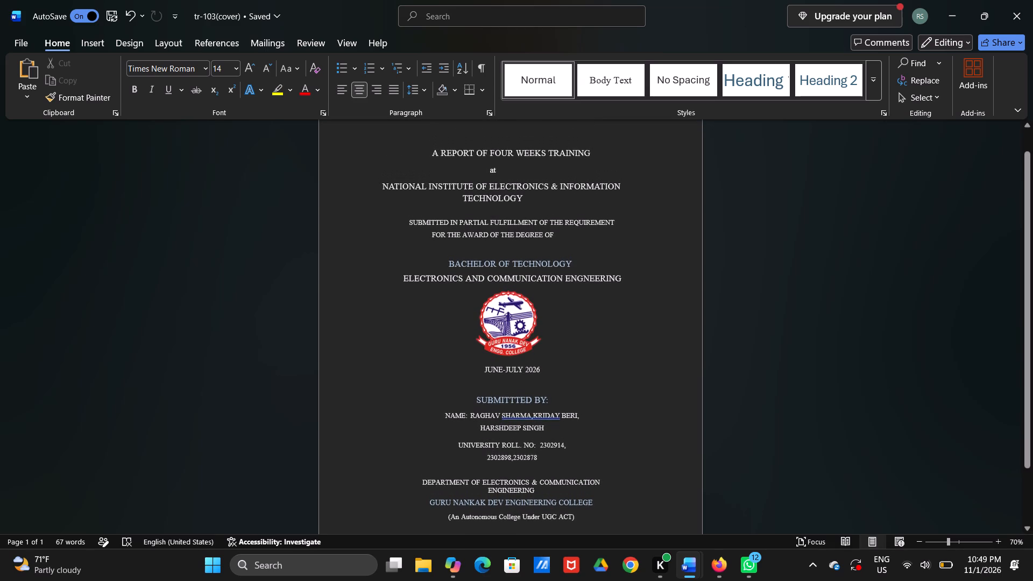
pyautogui.scroll(1, 406, 219)
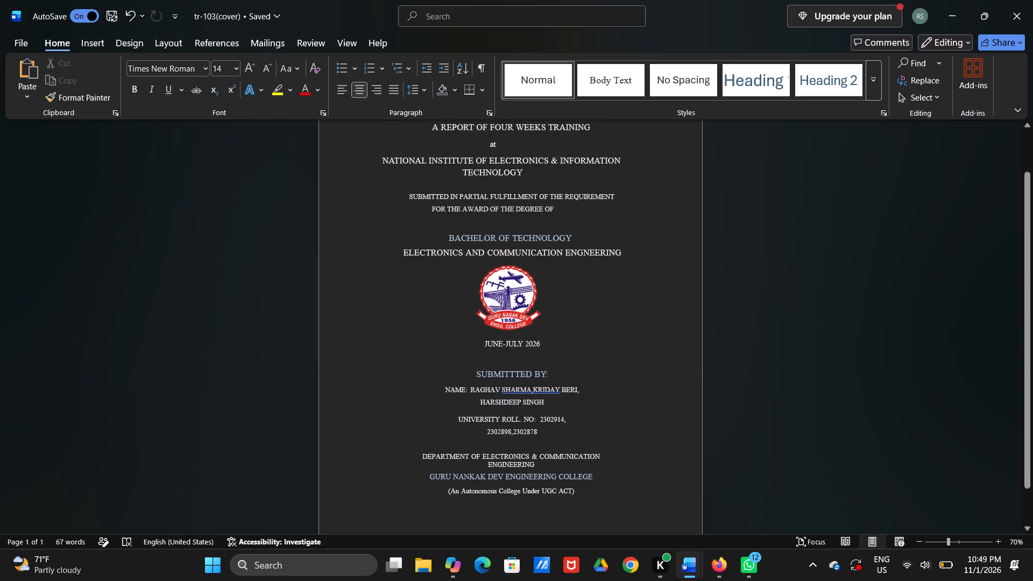
pyautogui.scroll(-1, 406, 219)
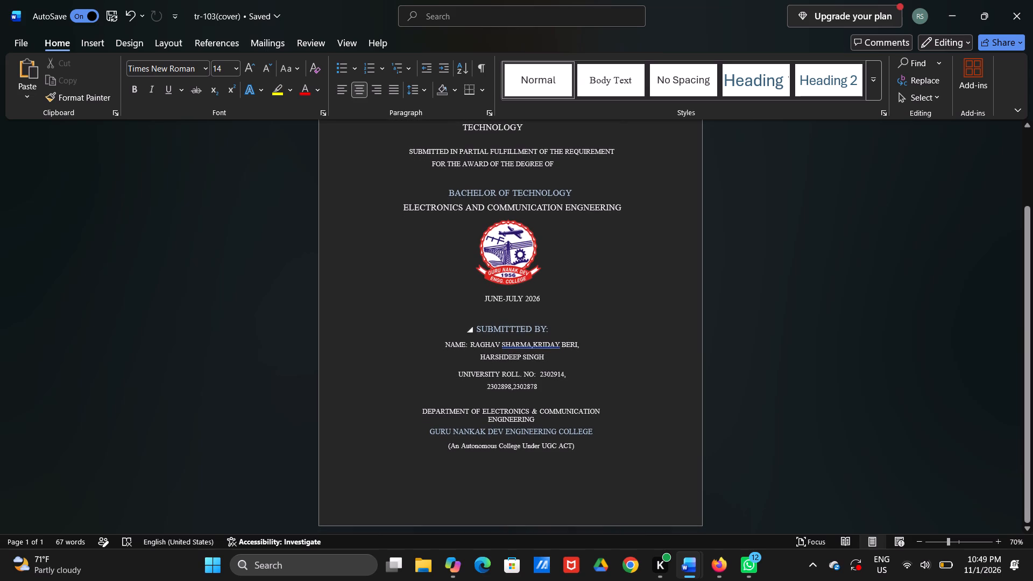
pyautogui.click(597, 429)
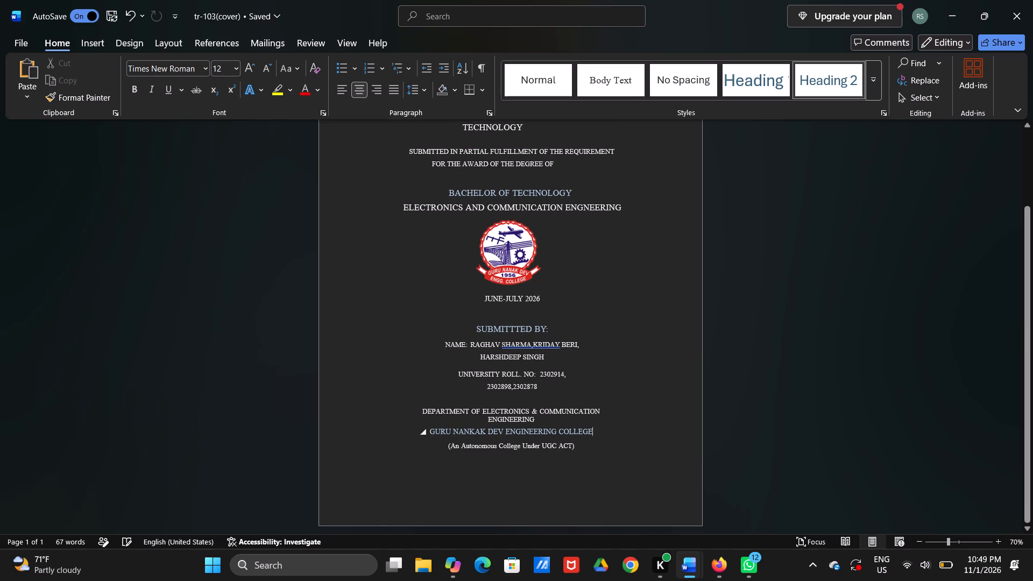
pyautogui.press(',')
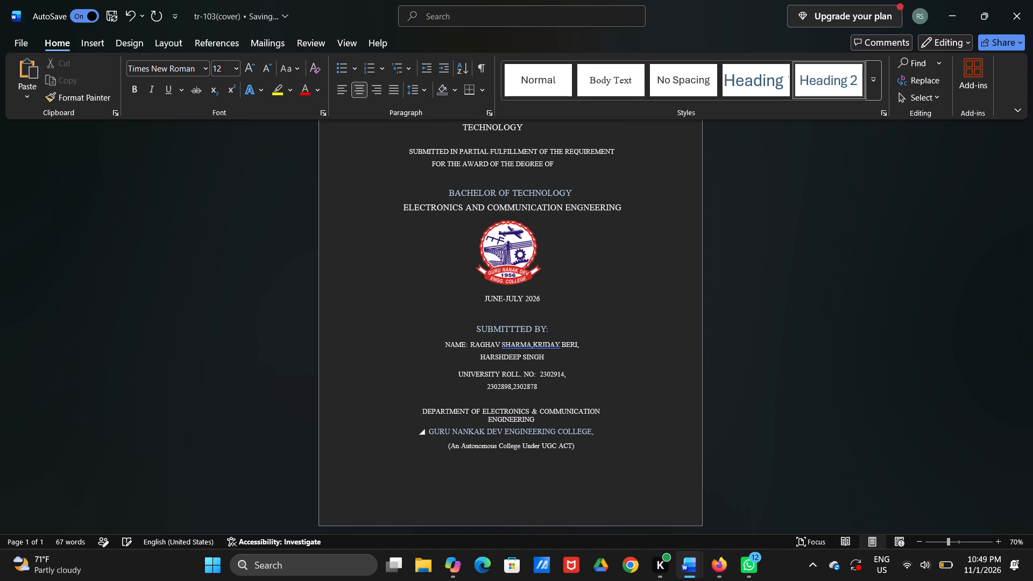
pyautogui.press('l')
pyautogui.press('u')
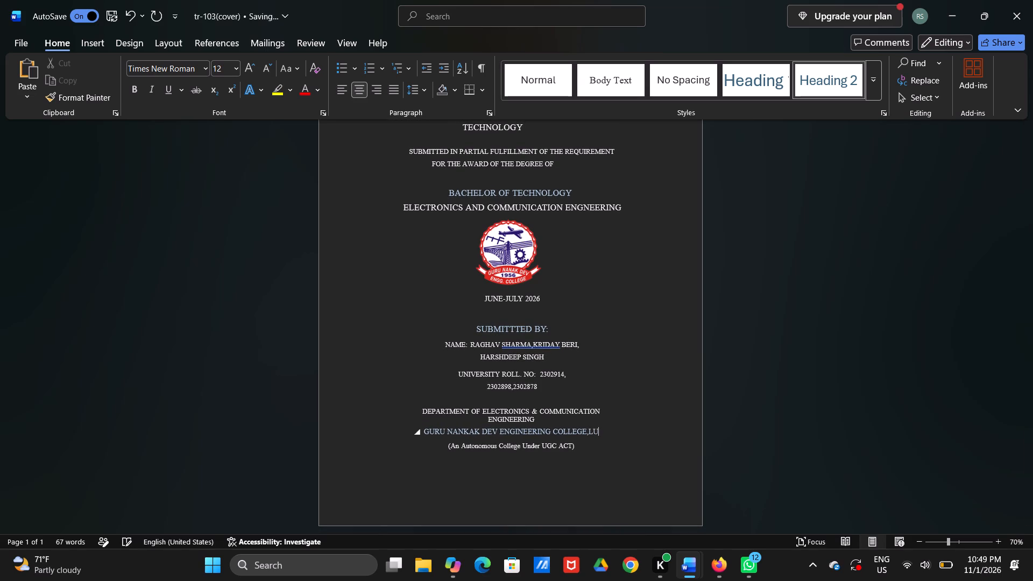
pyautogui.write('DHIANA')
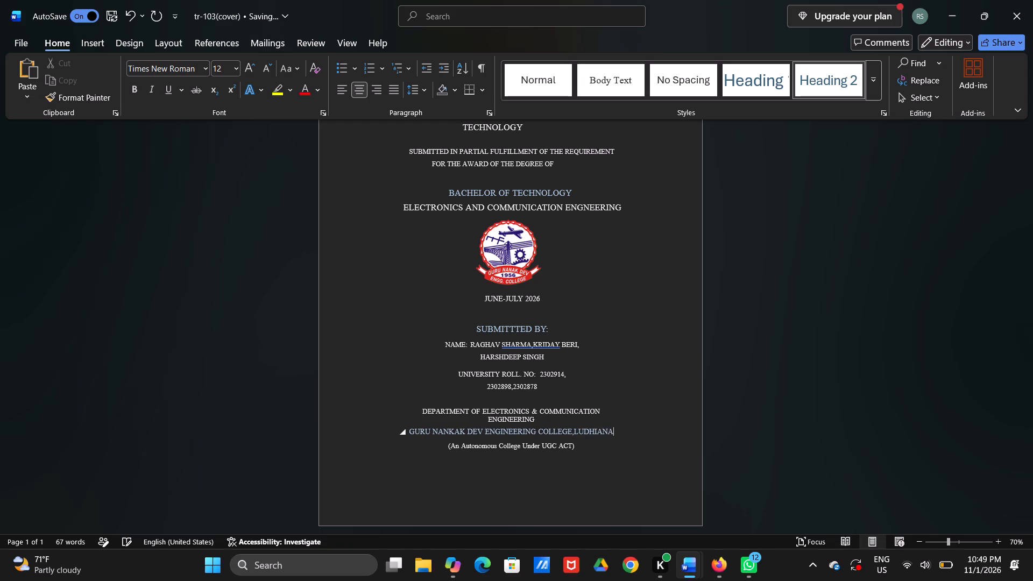
# Insert ten leading spaces before the institute name on the cover so that INFORMATION moves onto its second line.
pyautogui.scroll(1, 597, 429)
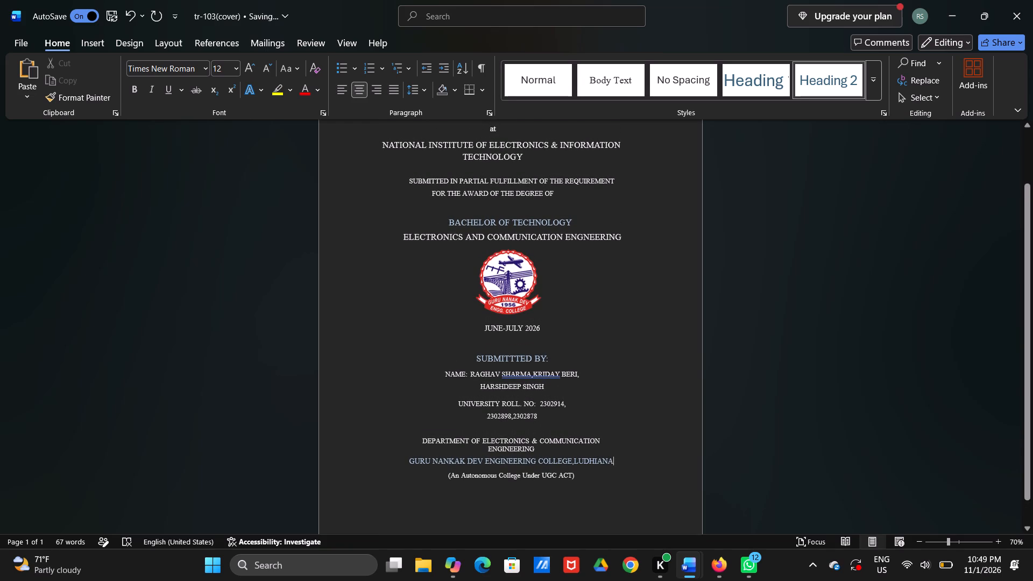
pyautogui.scroll(1, 602, 386)
pyautogui.scroll(1, 583, 346)
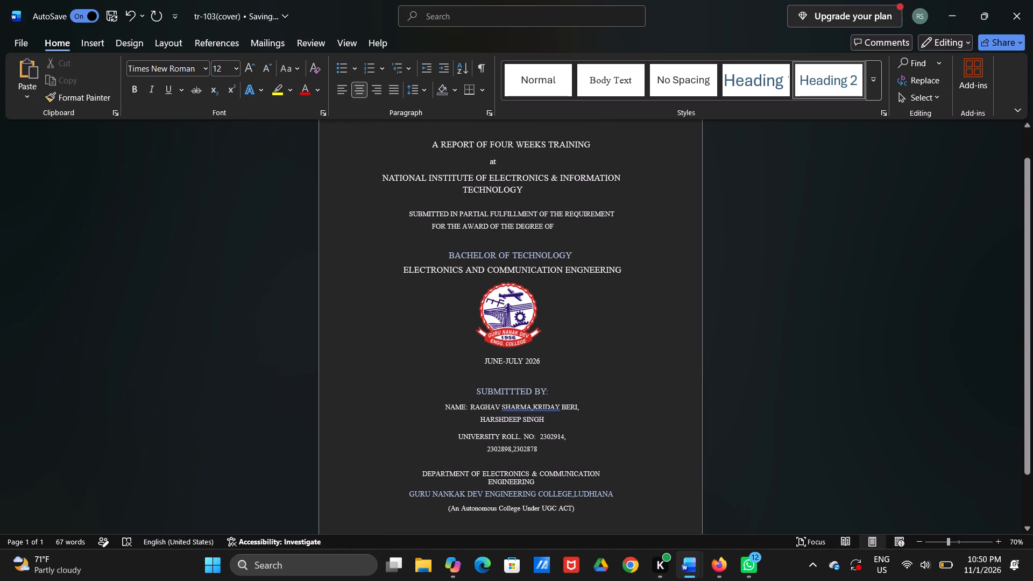
pyautogui.scroll(1, 543, 285)
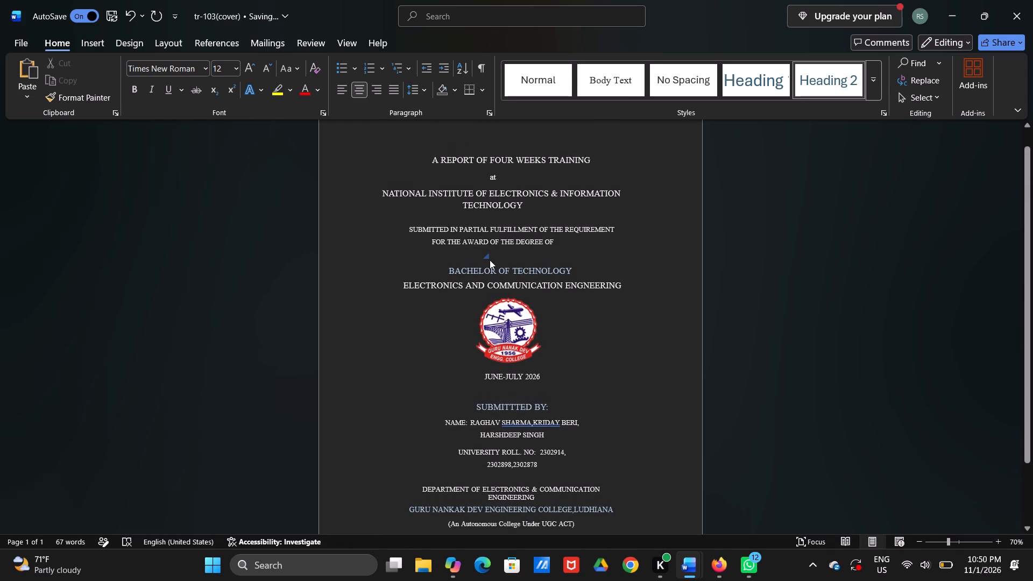
pyautogui.click(536, 377)
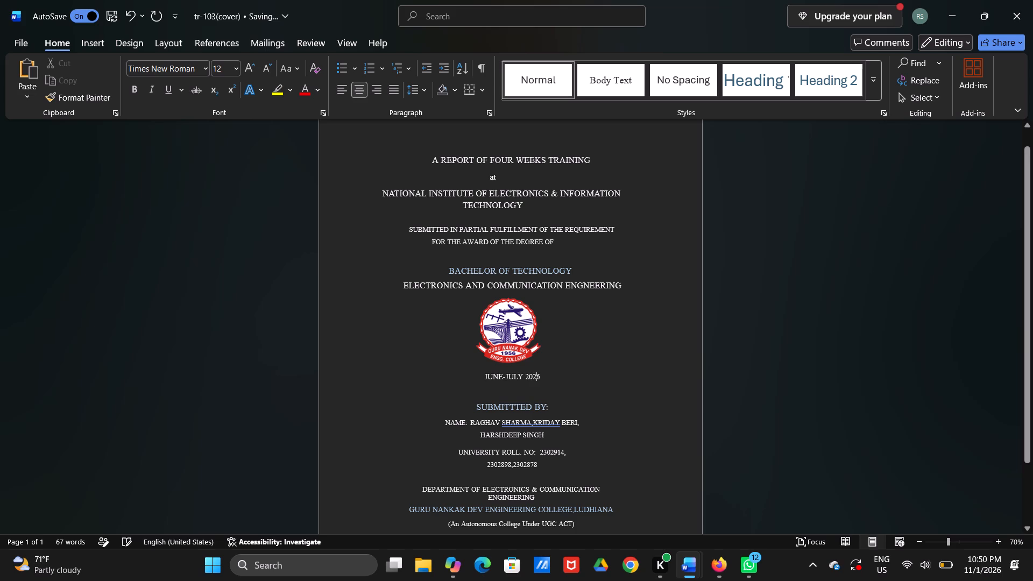
pyautogui.click(543, 379)
pyautogui.scroll(1, 543, 379)
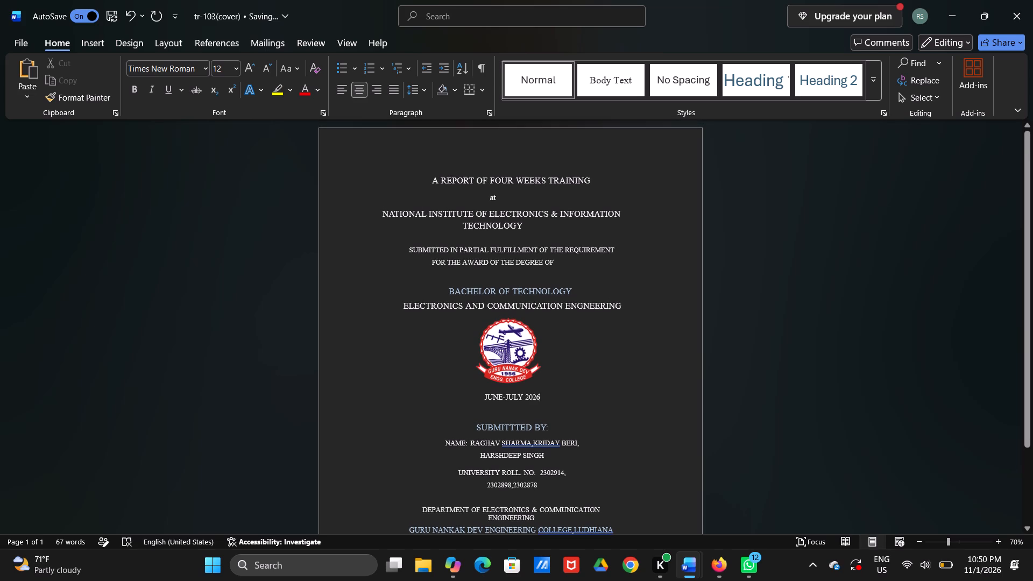
pyautogui.click(378, 209)
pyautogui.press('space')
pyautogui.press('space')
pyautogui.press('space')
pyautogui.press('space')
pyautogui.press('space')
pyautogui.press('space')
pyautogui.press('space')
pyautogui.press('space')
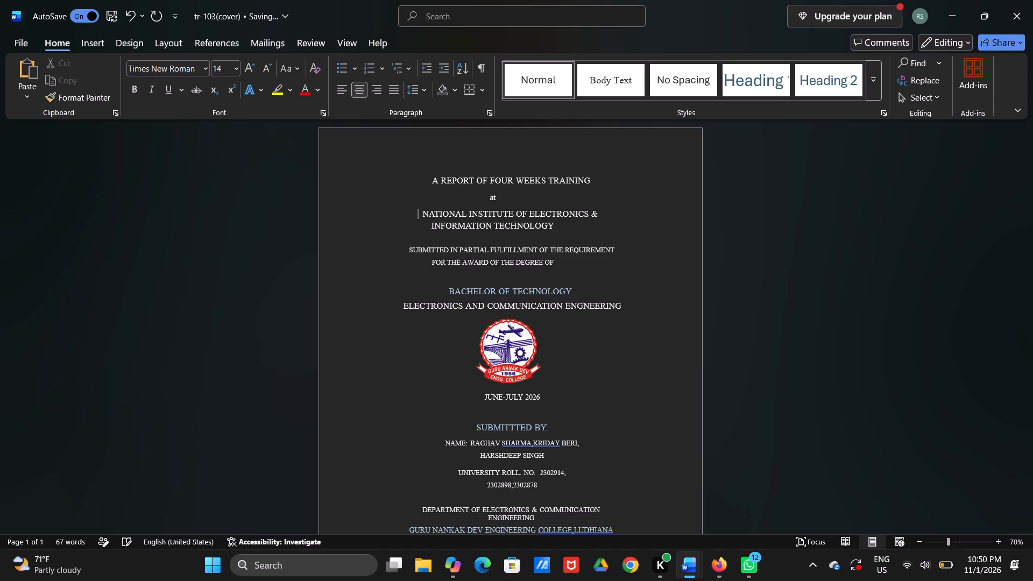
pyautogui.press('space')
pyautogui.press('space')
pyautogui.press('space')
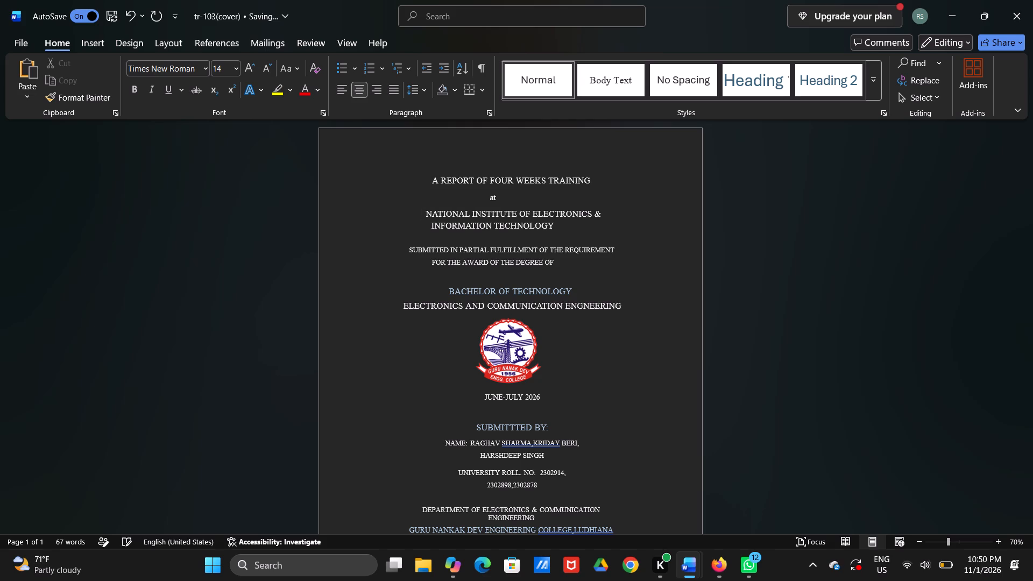
pyautogui.press('BackSpace')
# Cut the third student's name from the second line of the cover's submitted-by names.
pyautogui.scroll(-1, 450, 247)
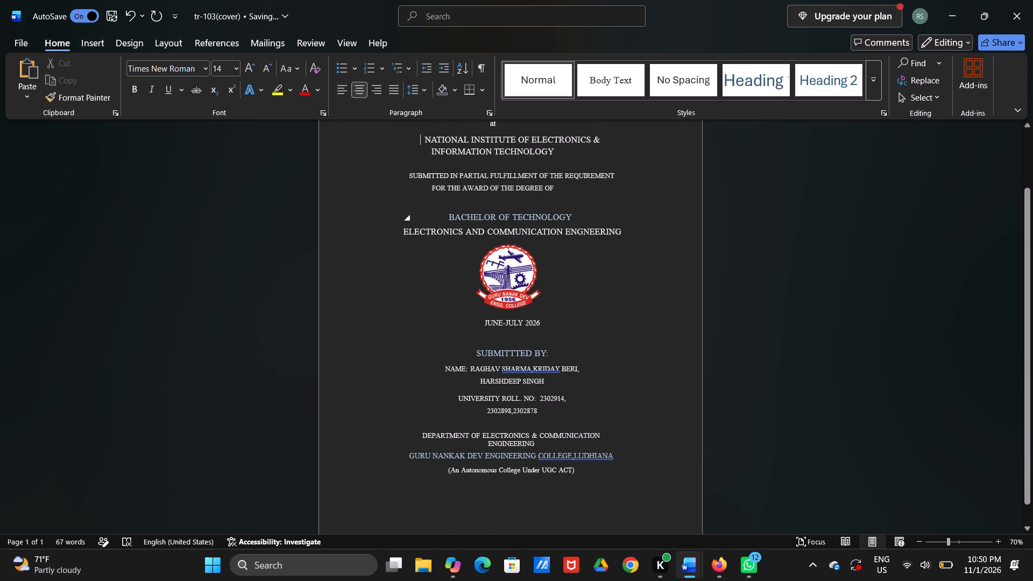
pyautogui.scroll(-1, 446, 253)
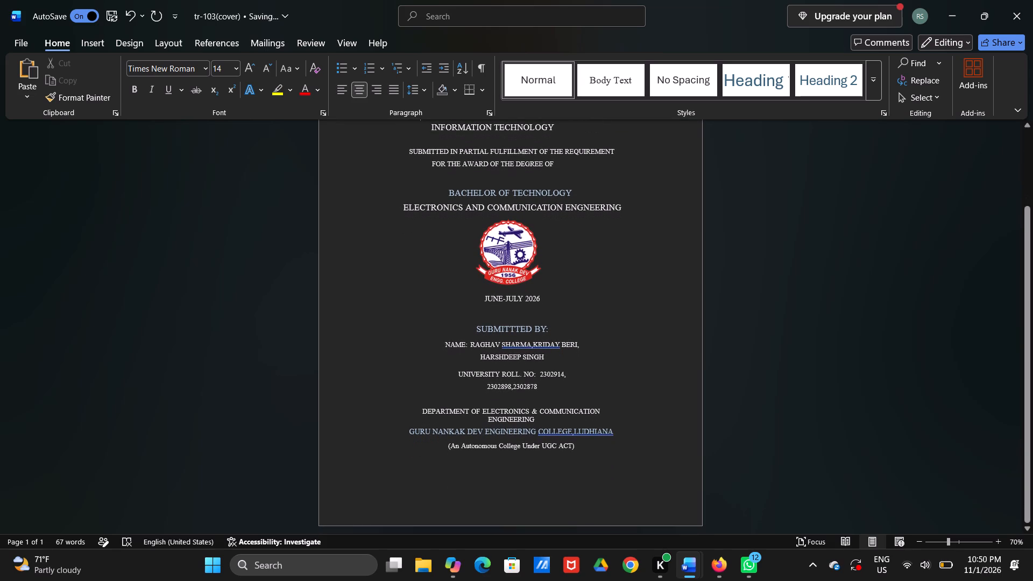
pyautogui.scroll(-1, 446, 253)
pyautogui.moveTo(478, 358); pyautogui.dragTo(552, 364)
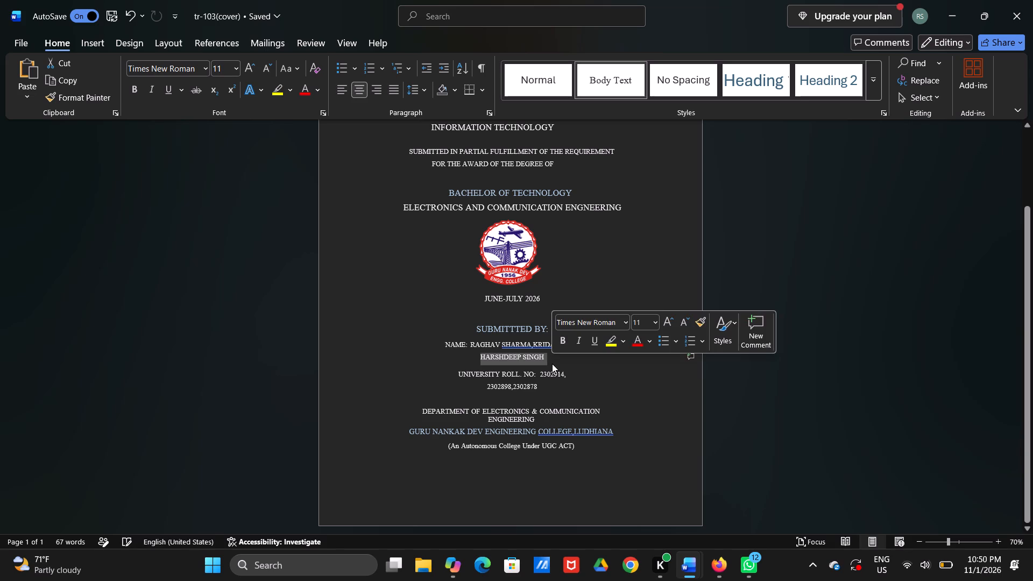
pyautogui.hotkey('ctrl', 'x')
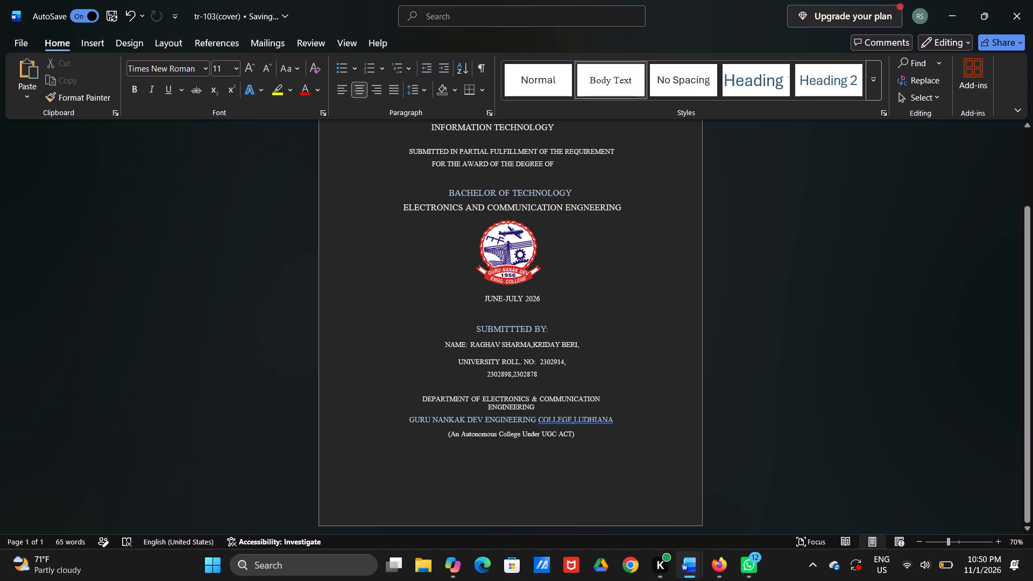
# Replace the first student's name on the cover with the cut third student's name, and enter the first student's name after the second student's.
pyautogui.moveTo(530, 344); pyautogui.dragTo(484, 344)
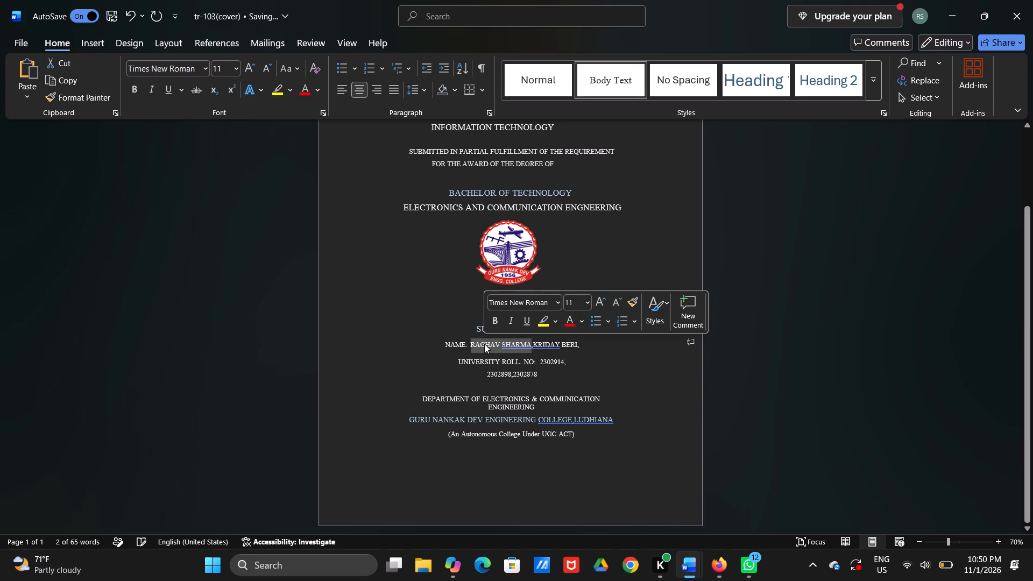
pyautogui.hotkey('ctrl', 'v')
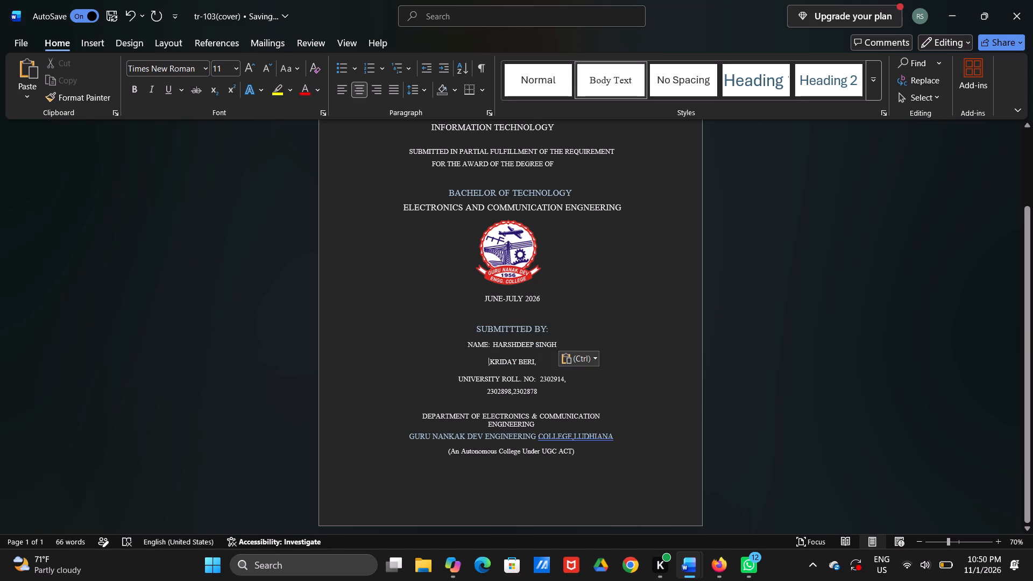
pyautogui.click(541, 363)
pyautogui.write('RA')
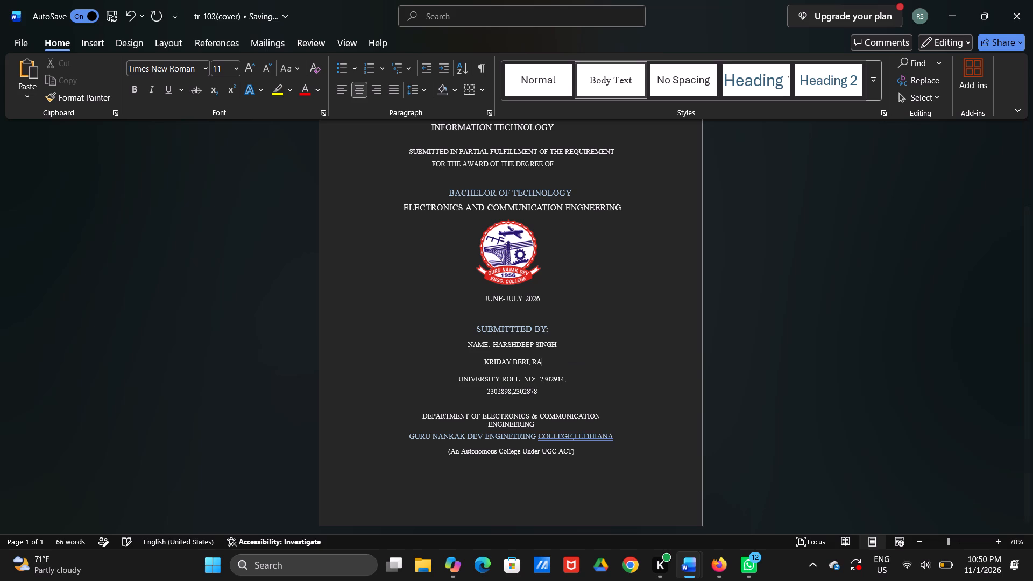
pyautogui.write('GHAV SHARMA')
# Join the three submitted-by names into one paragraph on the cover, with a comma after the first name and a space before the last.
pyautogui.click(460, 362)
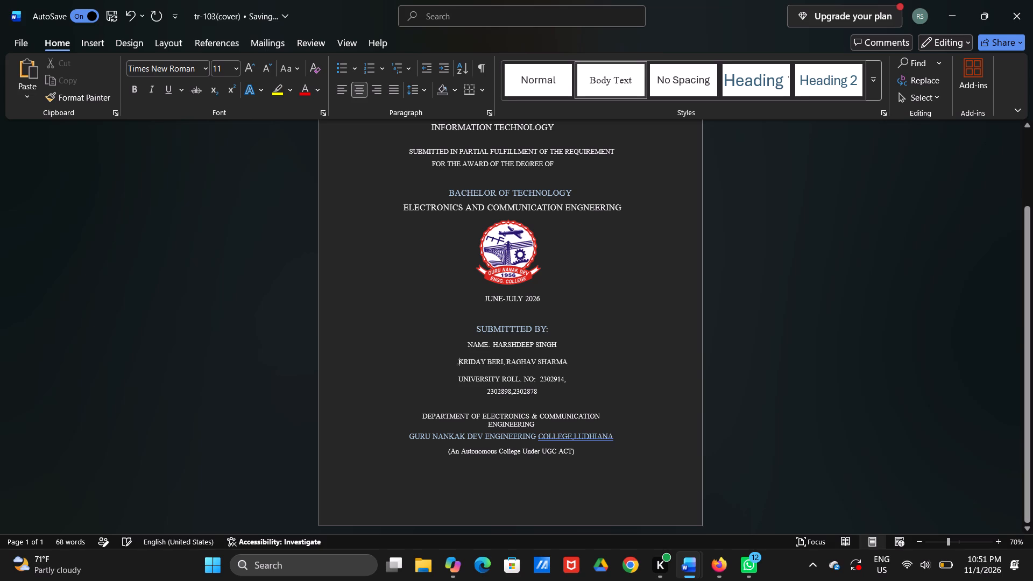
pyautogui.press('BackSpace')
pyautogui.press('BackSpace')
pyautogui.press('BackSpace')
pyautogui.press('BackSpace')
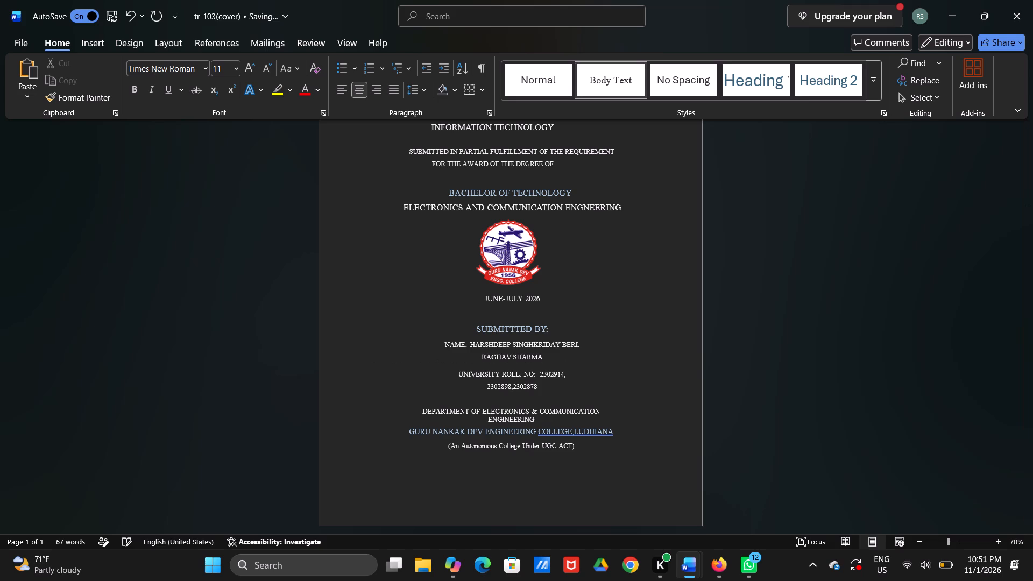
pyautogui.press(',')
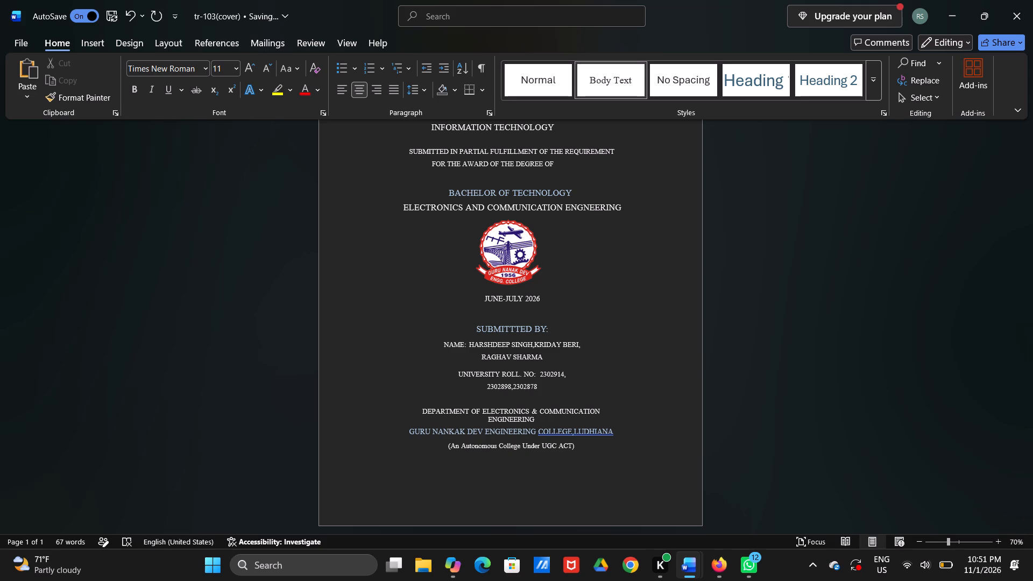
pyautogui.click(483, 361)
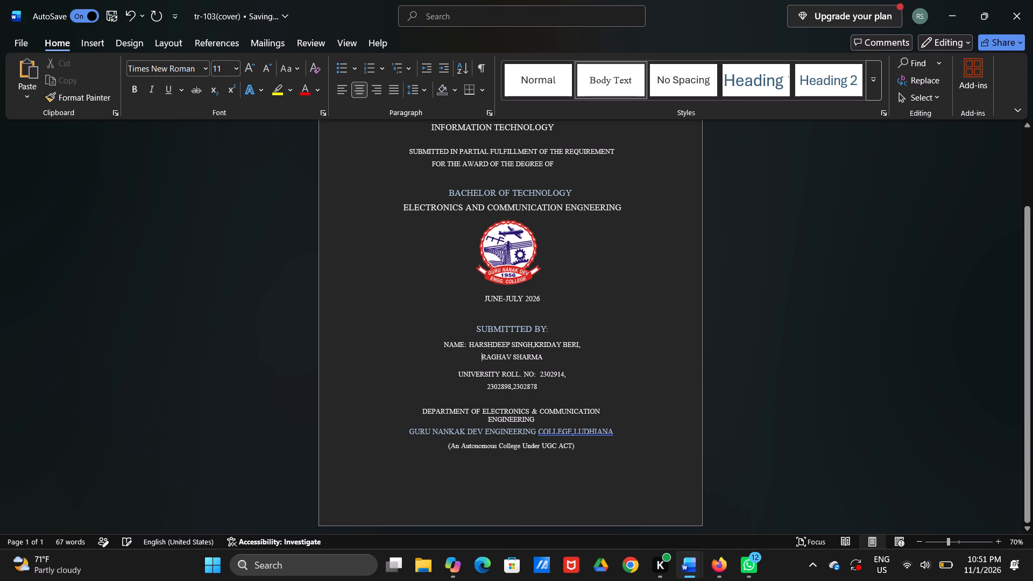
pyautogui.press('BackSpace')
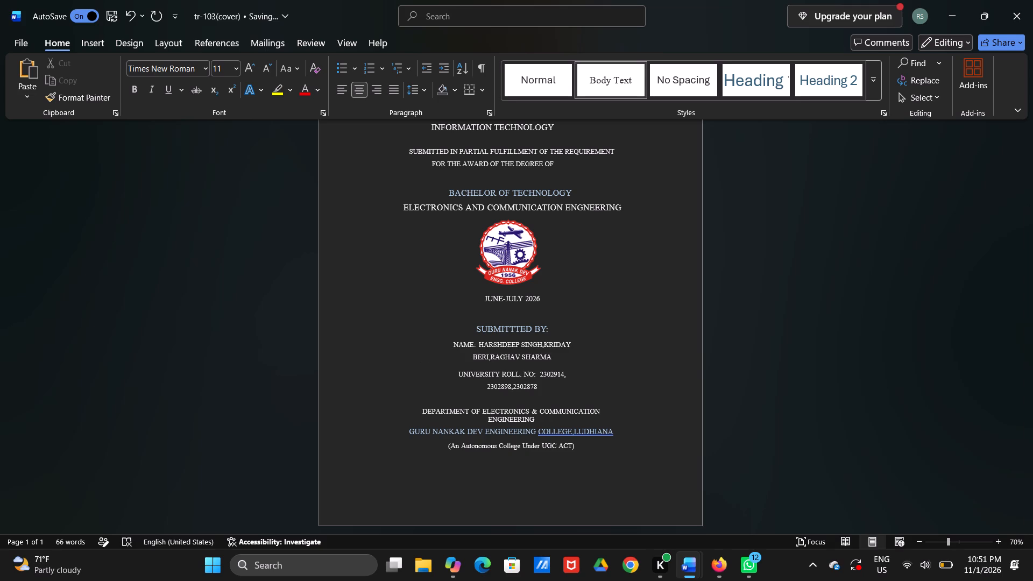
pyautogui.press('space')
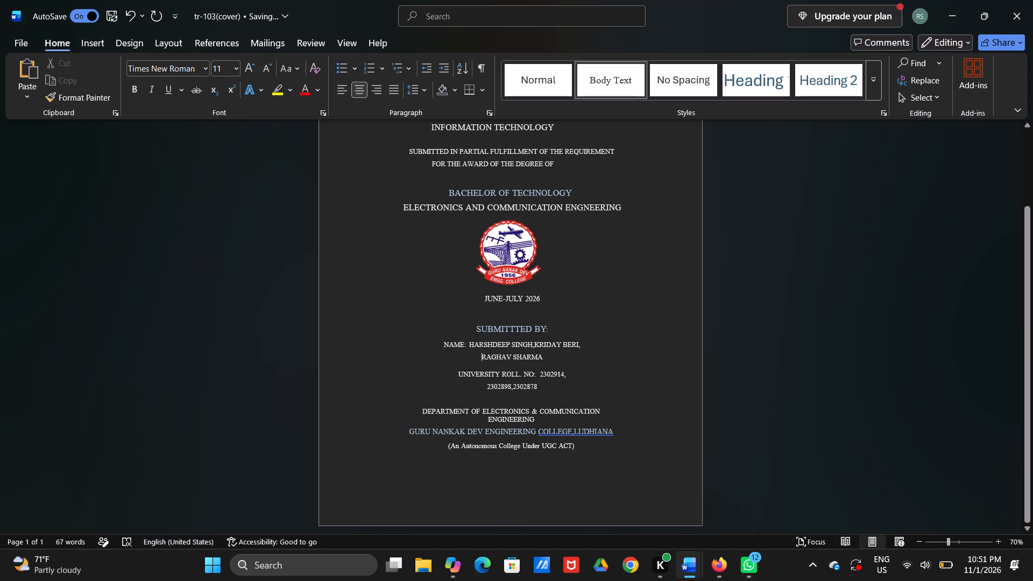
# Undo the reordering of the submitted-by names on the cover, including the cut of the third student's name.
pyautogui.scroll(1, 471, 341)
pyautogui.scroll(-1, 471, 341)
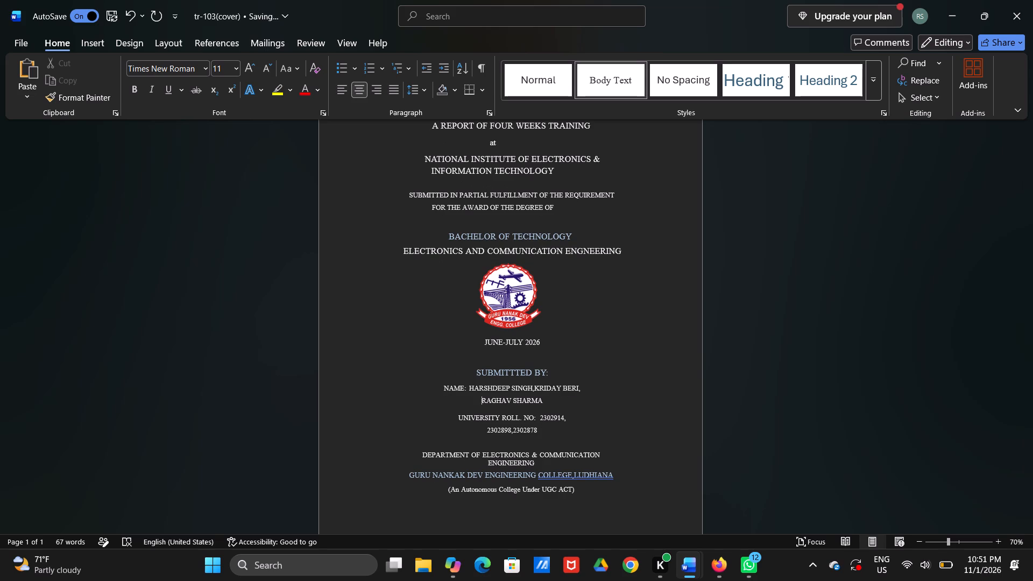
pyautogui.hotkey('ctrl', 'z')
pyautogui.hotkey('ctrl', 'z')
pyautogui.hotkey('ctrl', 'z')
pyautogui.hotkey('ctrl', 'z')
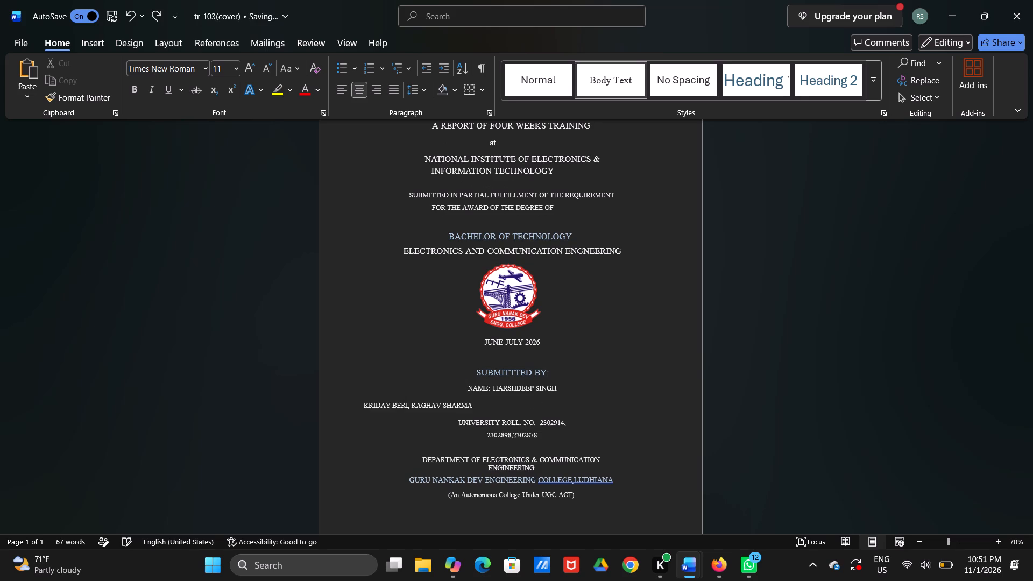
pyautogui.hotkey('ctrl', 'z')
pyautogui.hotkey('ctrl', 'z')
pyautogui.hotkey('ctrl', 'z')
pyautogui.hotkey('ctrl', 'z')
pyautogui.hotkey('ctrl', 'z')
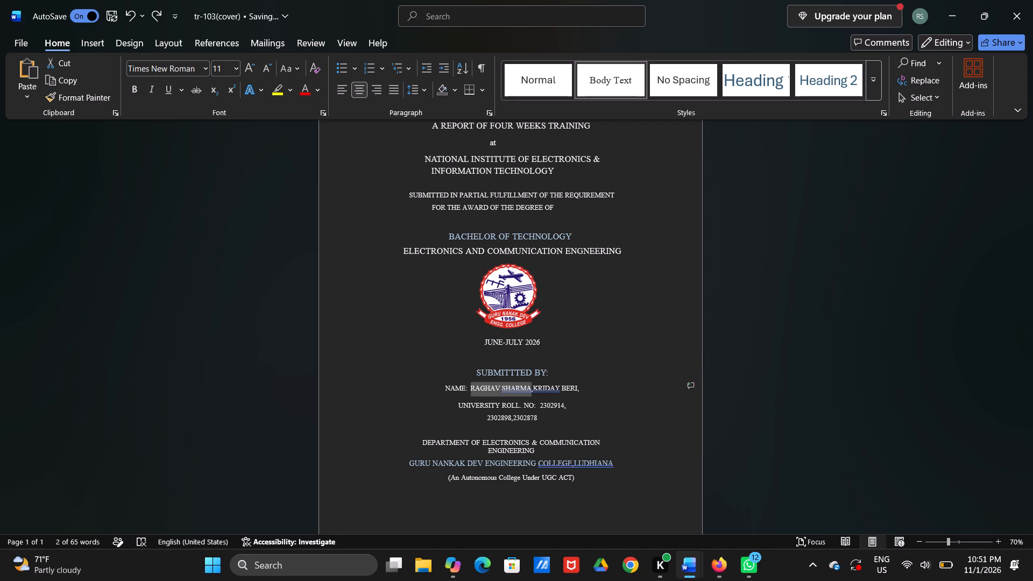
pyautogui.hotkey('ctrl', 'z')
# Review the cover page from the report title down to the college name and autonomous-college line.
pyautogui.scroll(-1, 471, 341)
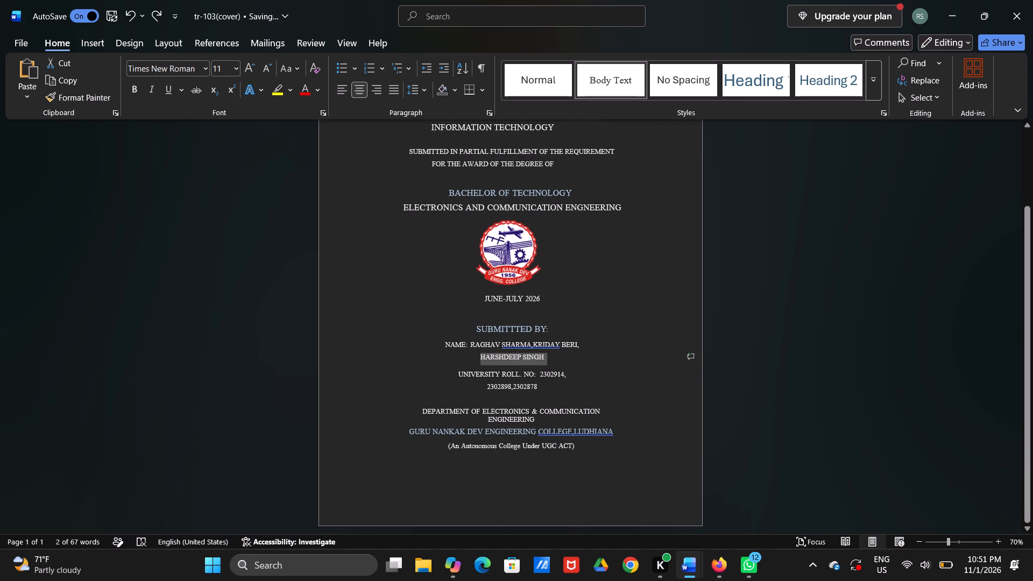
pyautogui.click(575, 350)
pyautogui.scroll(-2, 575, 350)
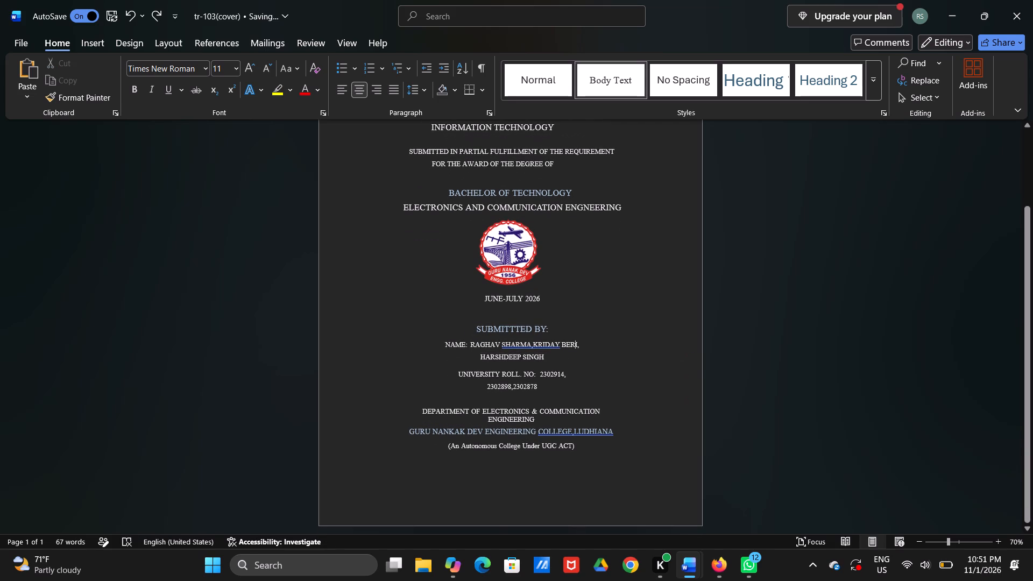
pyautogui.scroll(-1, 598, 390)
pyautogui.scroll(1, 598, 390)
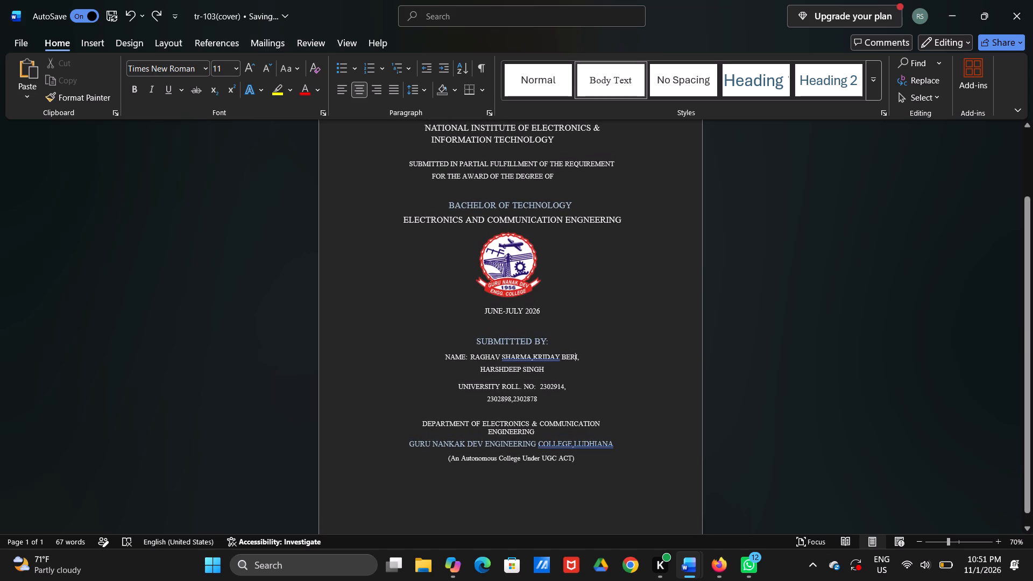
pyautogui.scroll(-1, 598, 390)
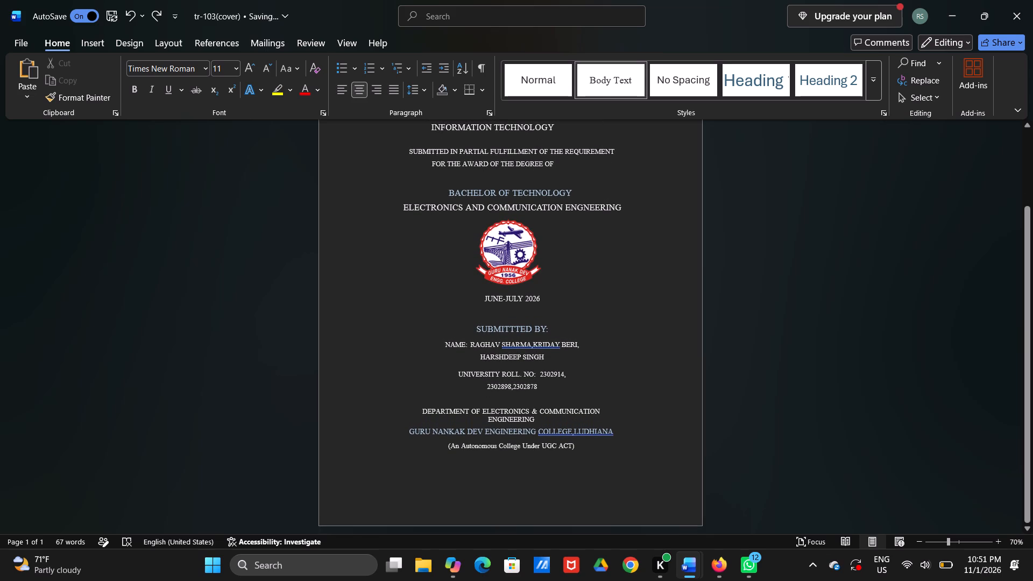
pyautogui.scroll(-1, 532, 446)
pyautogui.scroll(1, 532, 446)
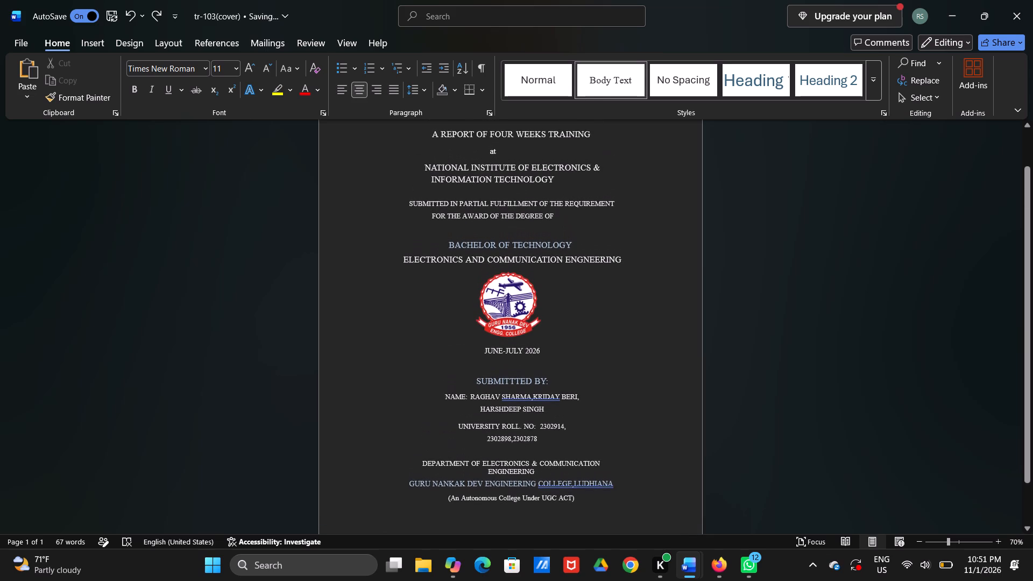
pyautogui.scroll(2, 532, 446)
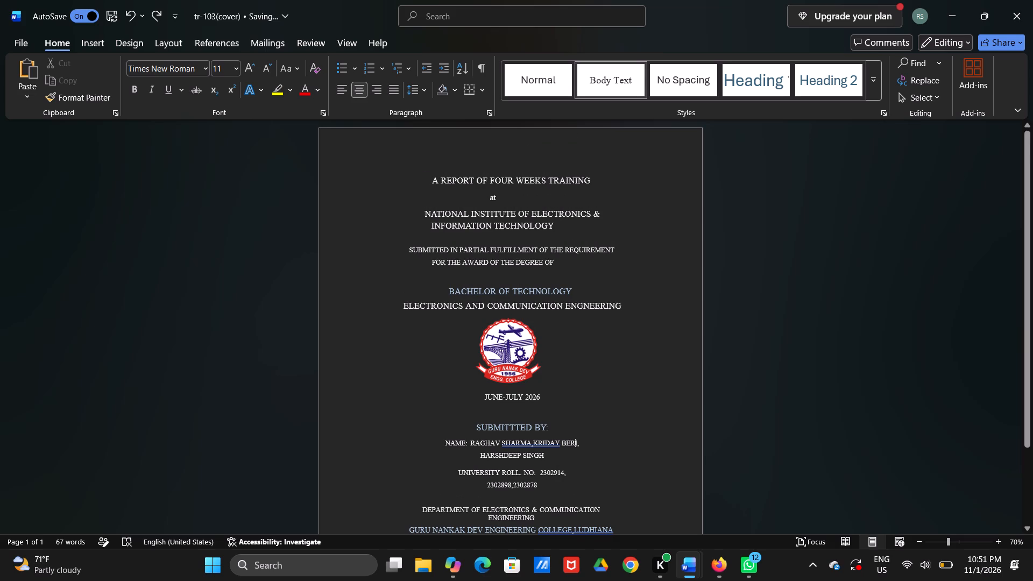
pyautogui.scroll(-1, 626, 246)
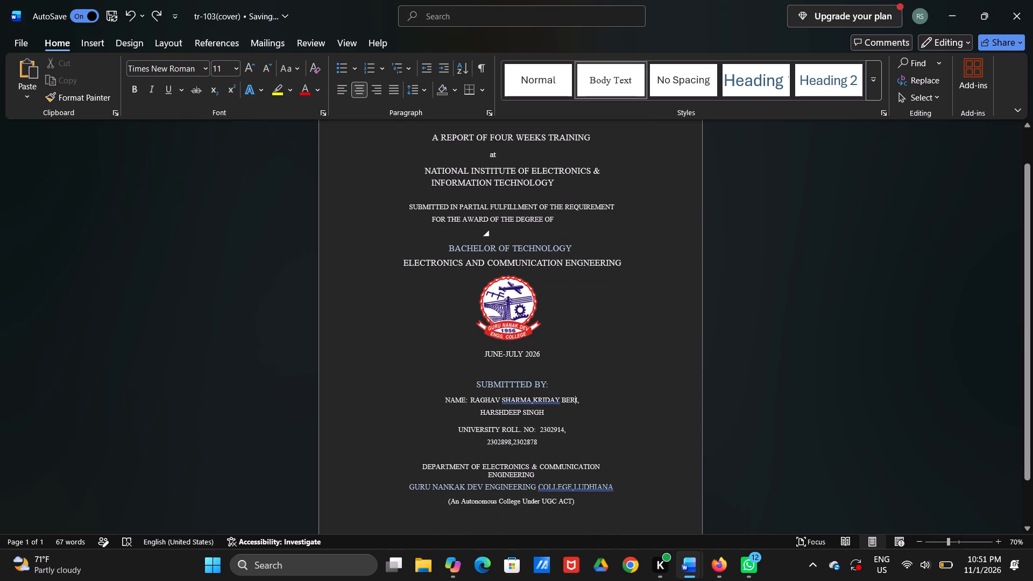
pyautogui.scroll(-1, 461, 237)
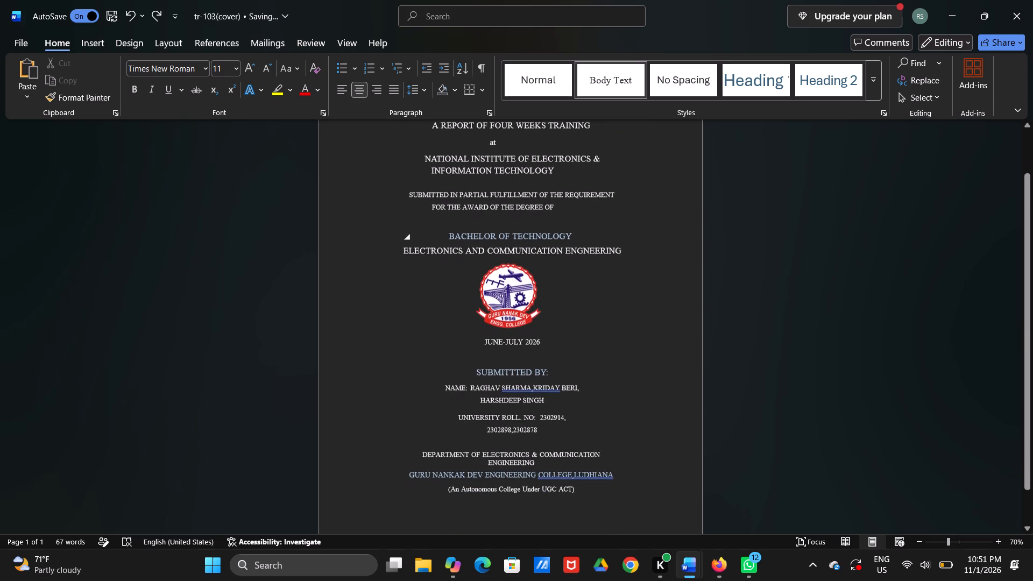
pyautogui.scroll(-4, 461, 237)
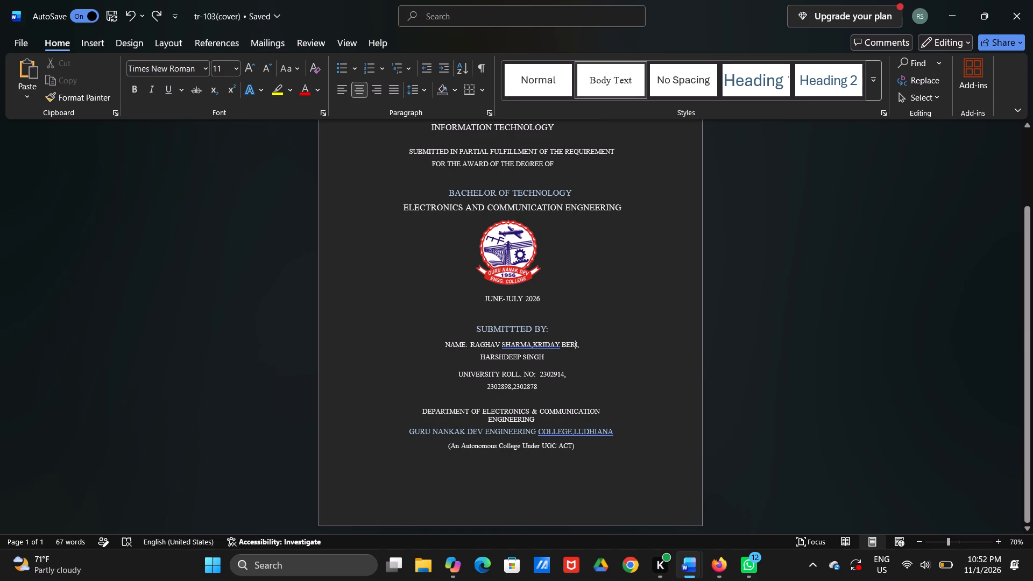
# Append ", ROPAR" to the institute name after INFORMATION TECHNOLOGY on the cover page.
pyautogui.scroll(1, 590, 365)
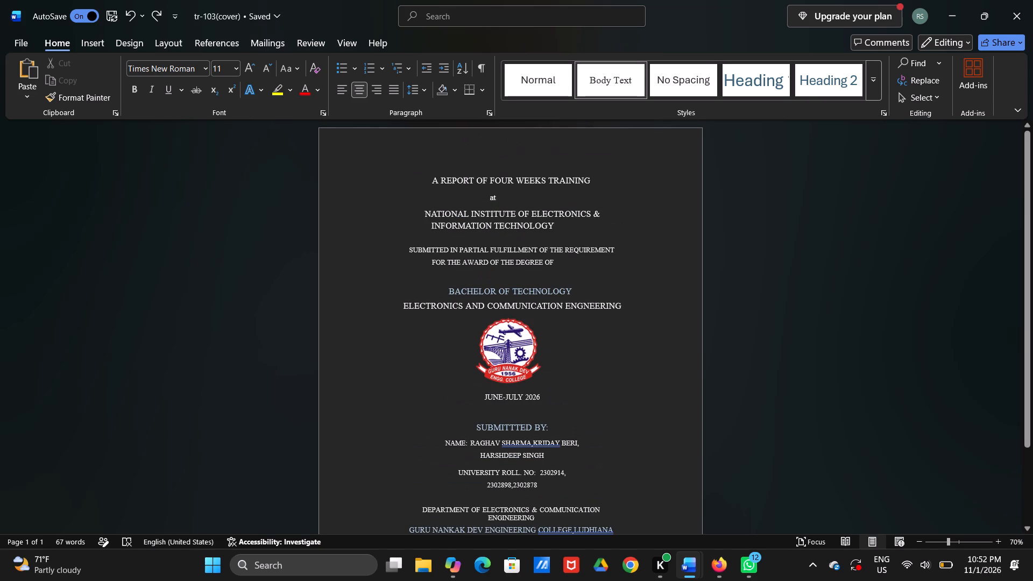
pyautogui.click(573, 228)
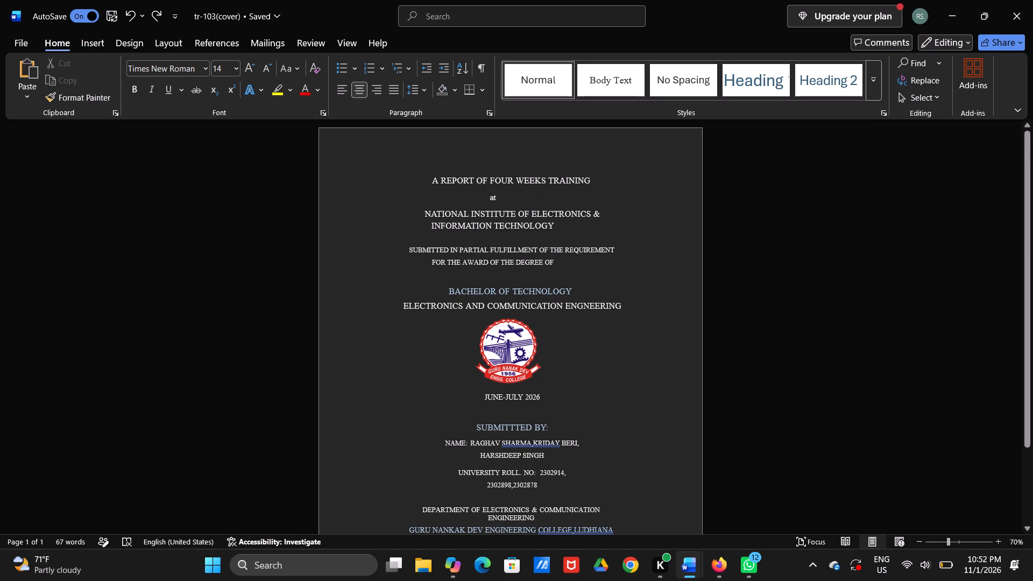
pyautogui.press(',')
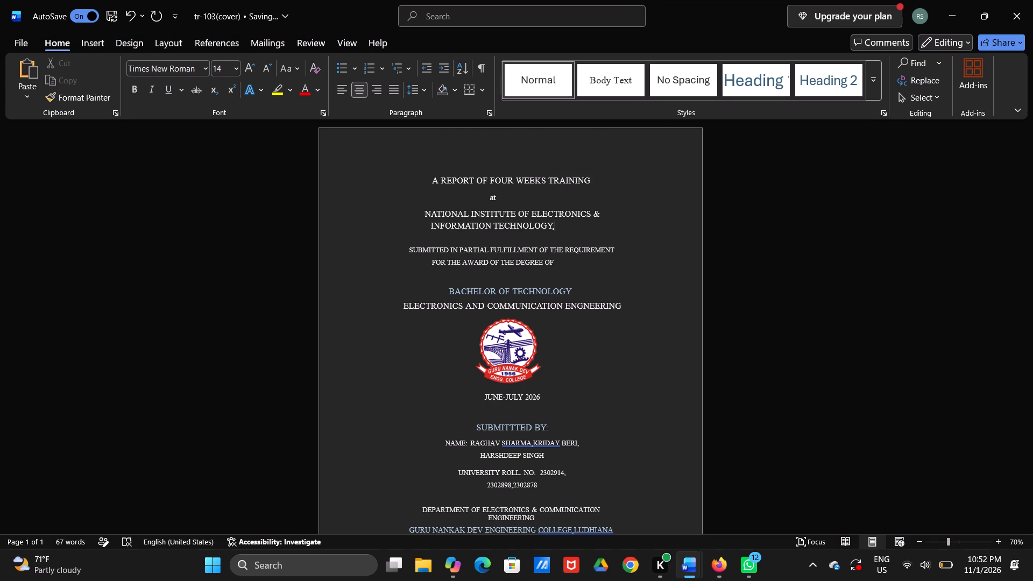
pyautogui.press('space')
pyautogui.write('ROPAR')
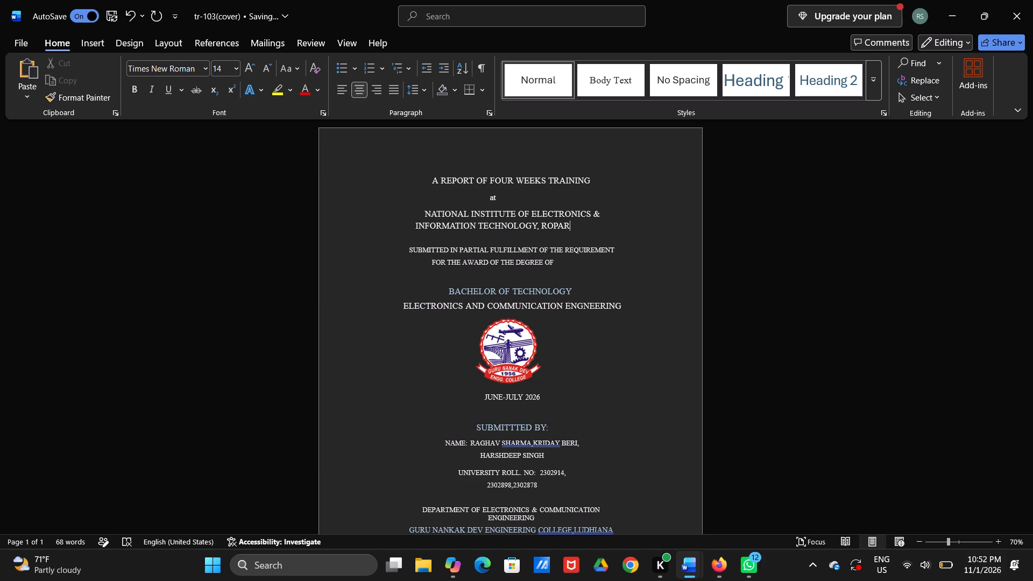
pyautogui.click(542, 251)
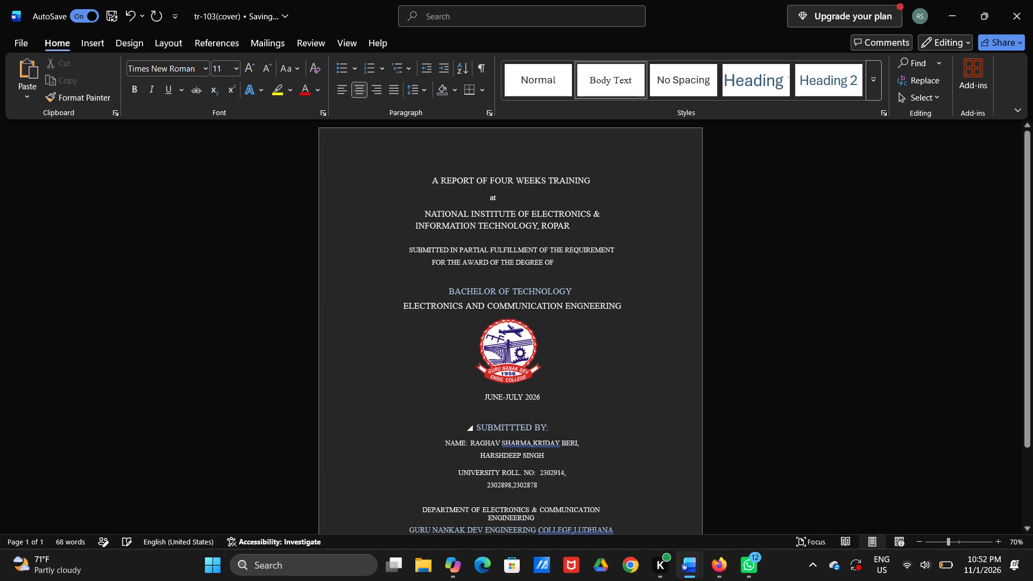
# Examine the sample title page in the training report format PDF for the required cover text and font sizes.
pyautogui.click(735, 521)
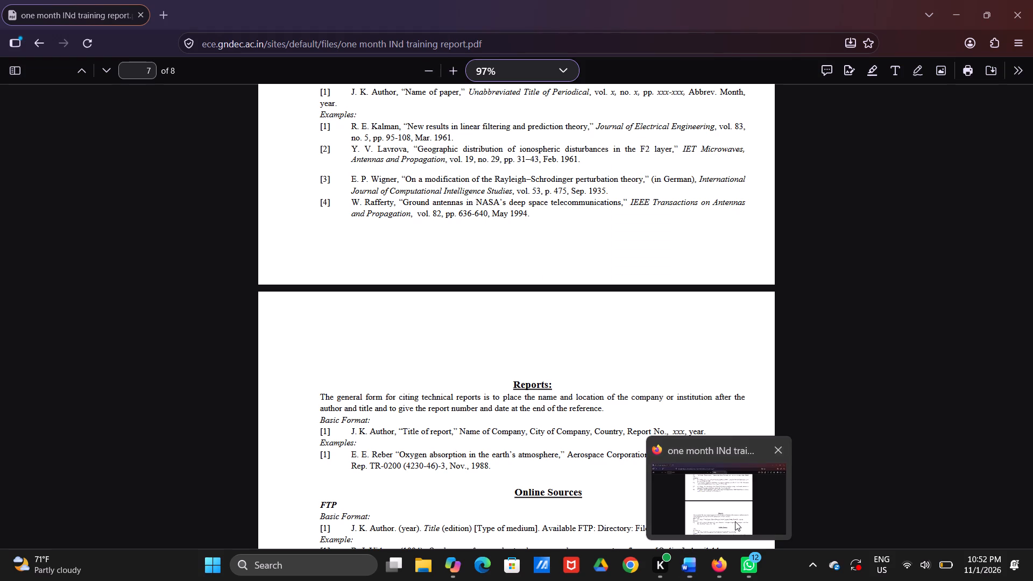
pyautogui.scroll(19, 681, 313)
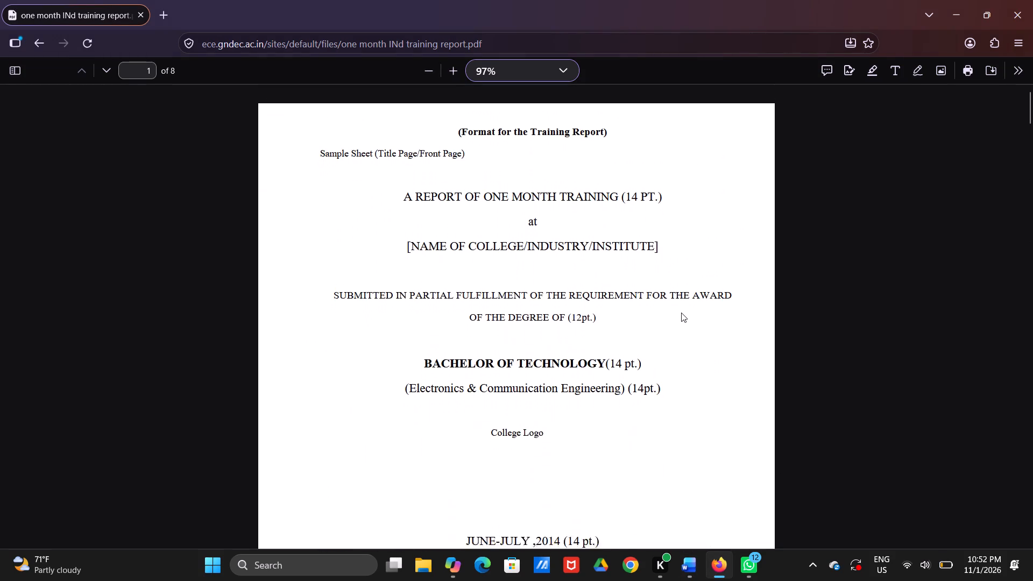
pyautogui.scroll(-1, 681, 313)
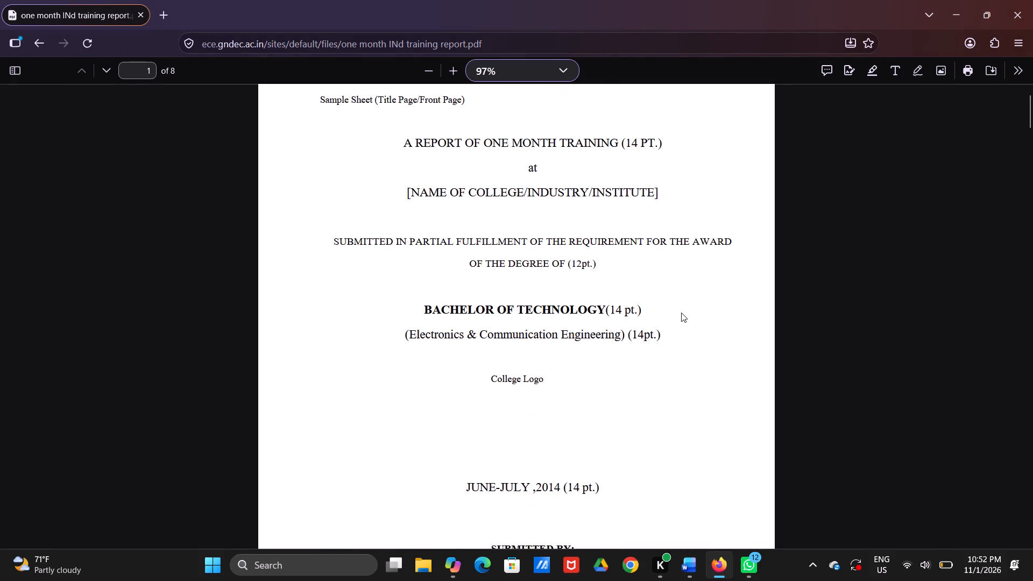
pyautogui.scroll(-2, 681, 313)
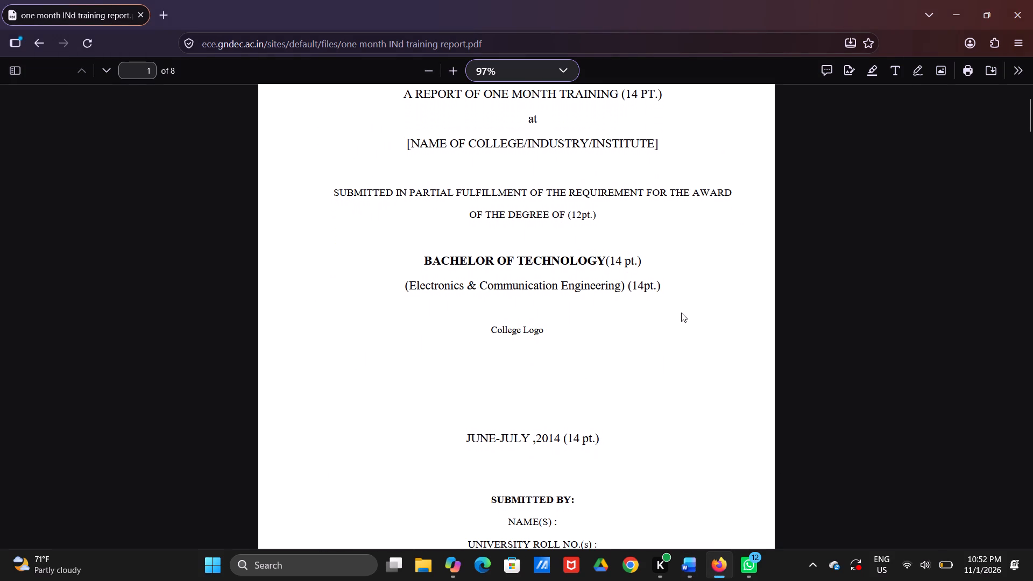
pyautogui.hotkey('alt', 'Tab')
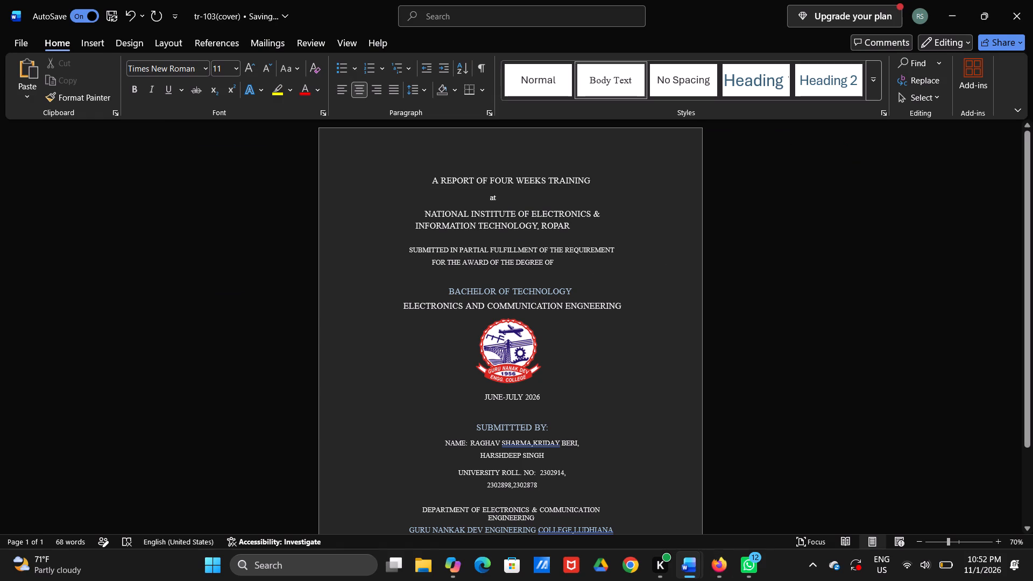
pyautogui.hotkey('alt', 'Tab')
pyautogui.hotkey('alt', 'Tab')
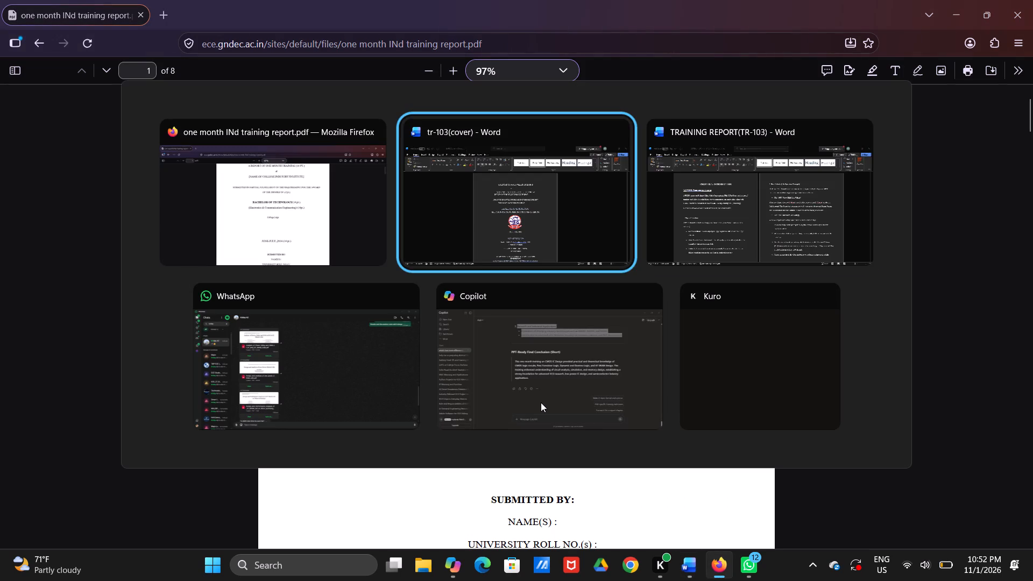
pyautogui.hotkey('alt', 'Tab')
pyautogui.keyDown('alt'); pyautogui.click(501, 226); pyautogui.keyUp('alt')
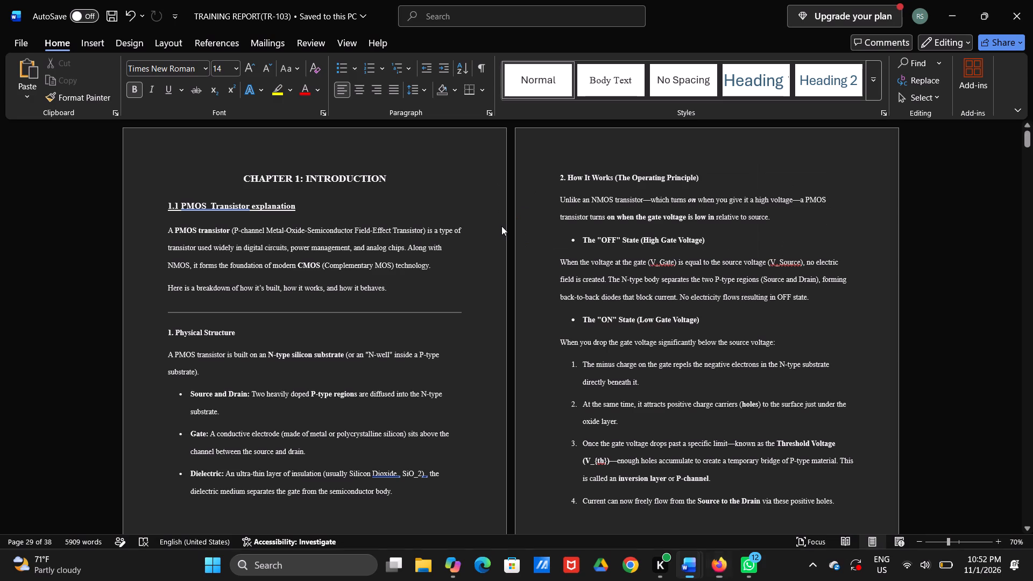
pyautogui.hotkey('alt', 'Tab')
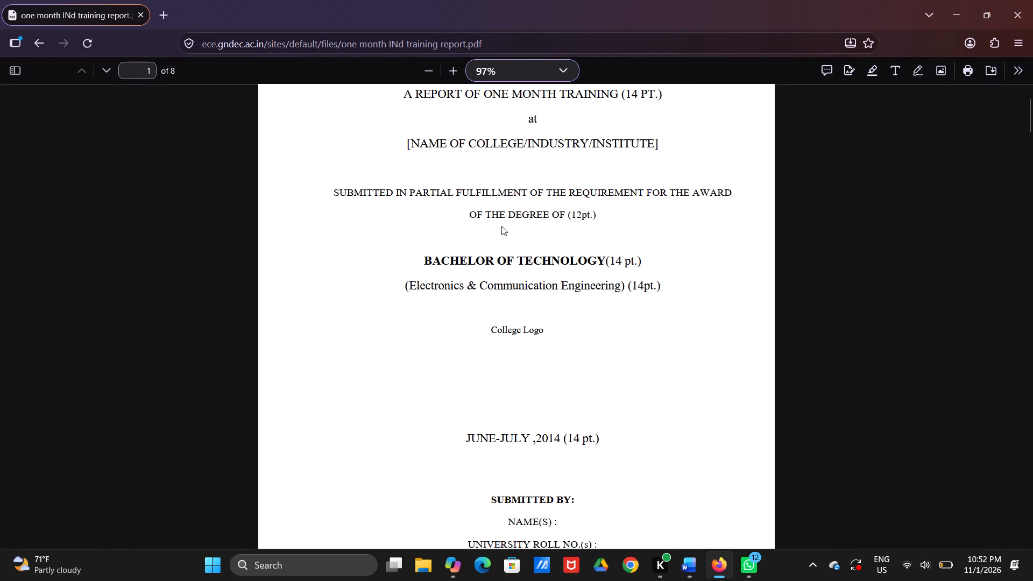
pyautogui.scroll(-1, 501, 226)
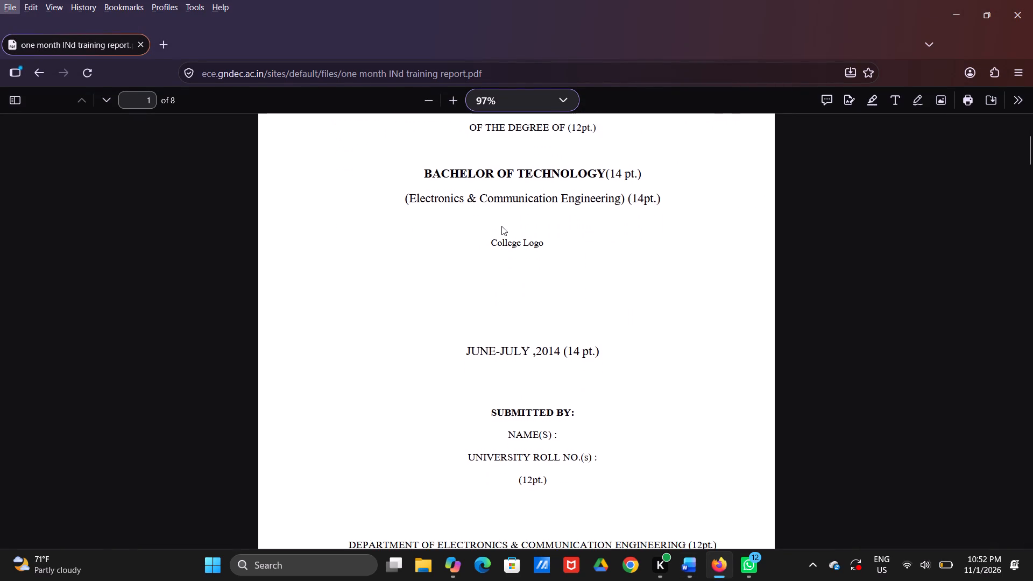
pyautogui.scroll(-1, 501, 226)
pyautogui.hotkey('alt', 'Tab')
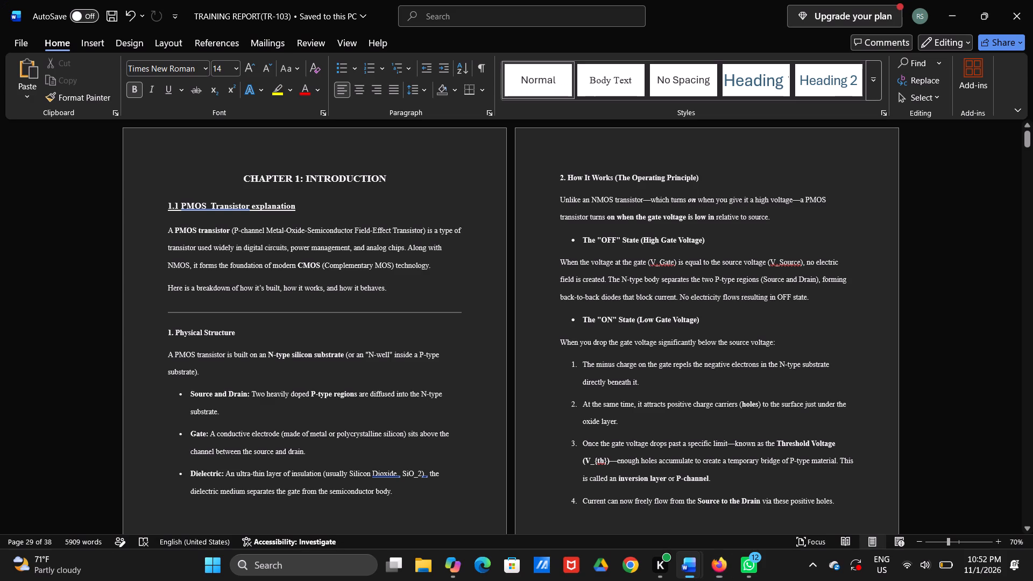
pyautogui.scroll(1, 533, 310)
pyautogui.hotkey('alt', 'Tab')
# Increase the font size of the JUNE-JULY 2026 line on the tr-103 cover page to 14 pt.
pyautogui.hotkey('alt', 'Tab')
pyautogui.scroll(-1, 515, 333)
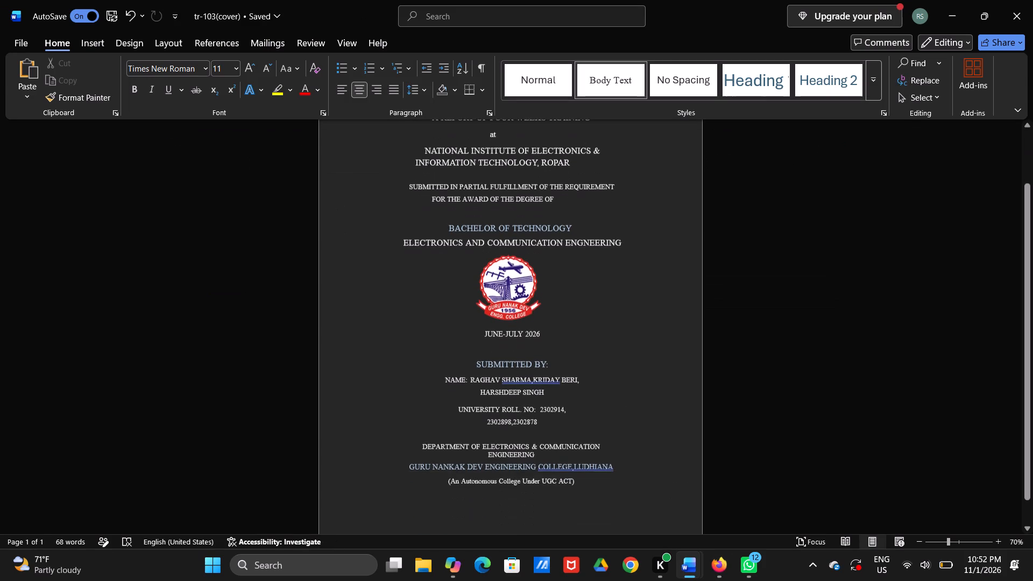
pyautogui.doubleClick(533, 330)
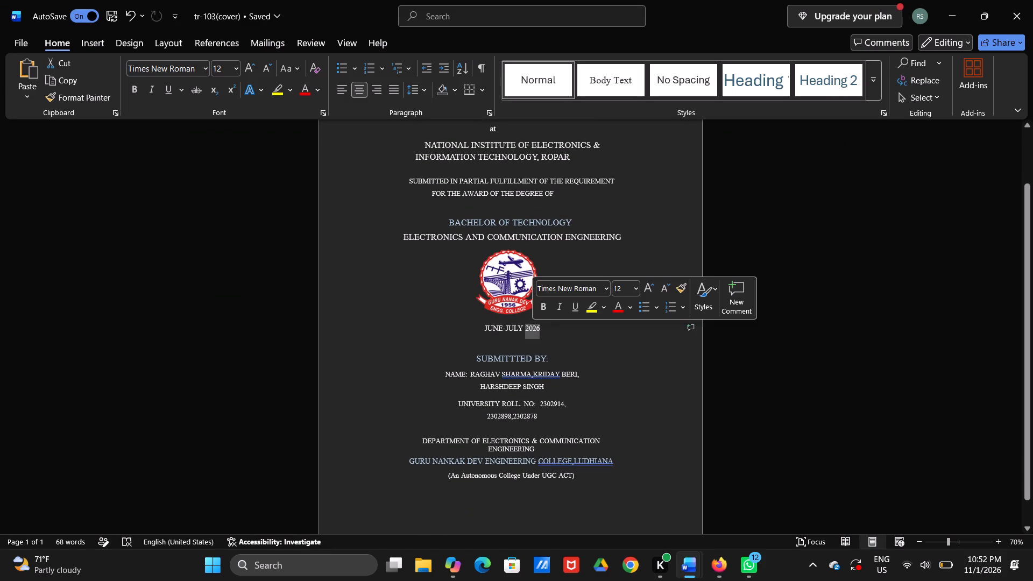
pyautogui.click(541, 330)
pyautogui.moveTo(541, 330); pyautogui.dragTo(444, 326)
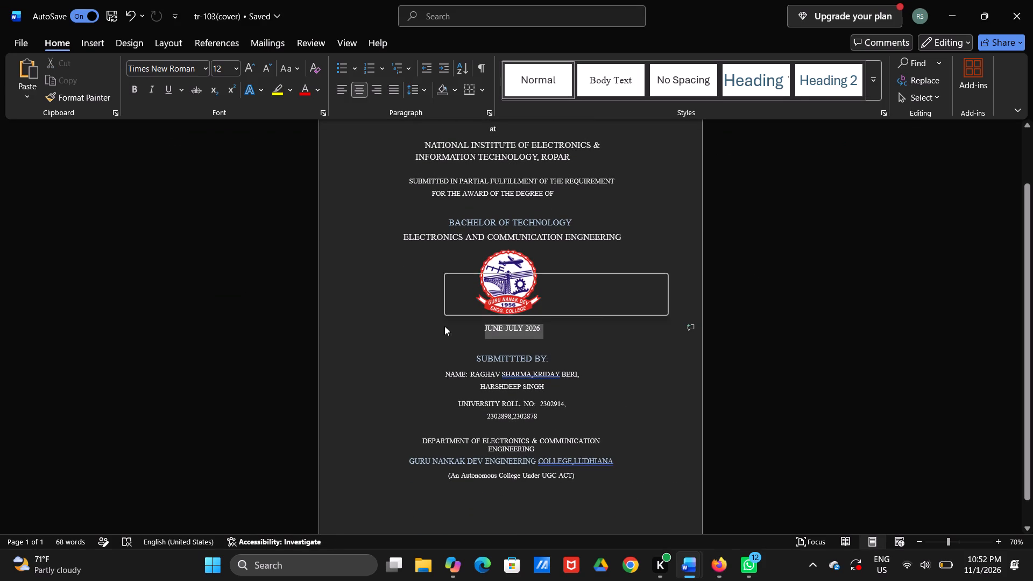
pyautogui.click(249, 57)
pyautogui.click(249, 69)
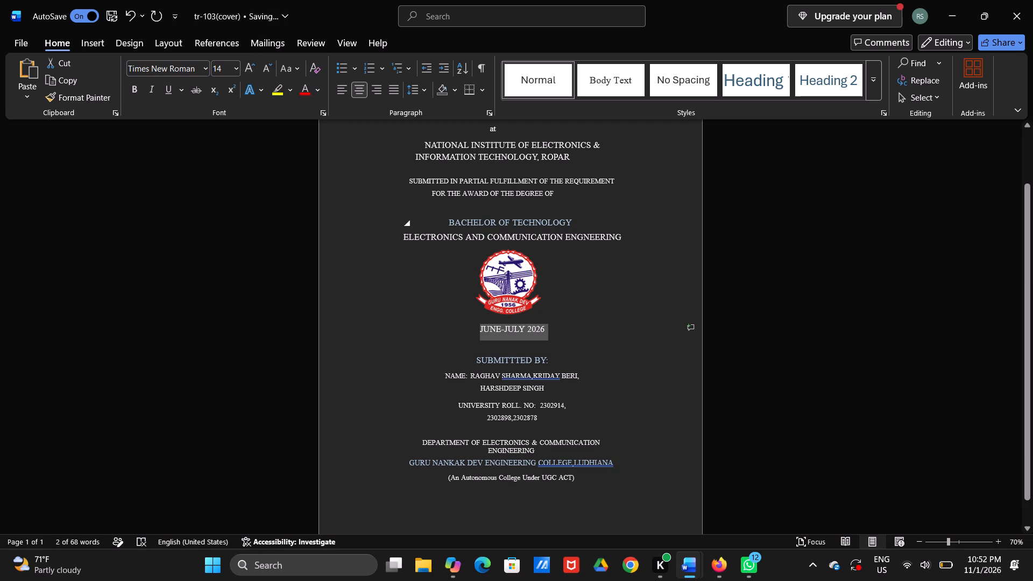
# Compare the cover's submitted-by, department and college lines with the formatting on the sample title page.
pyautogui.scroll(-1, 534, 307)
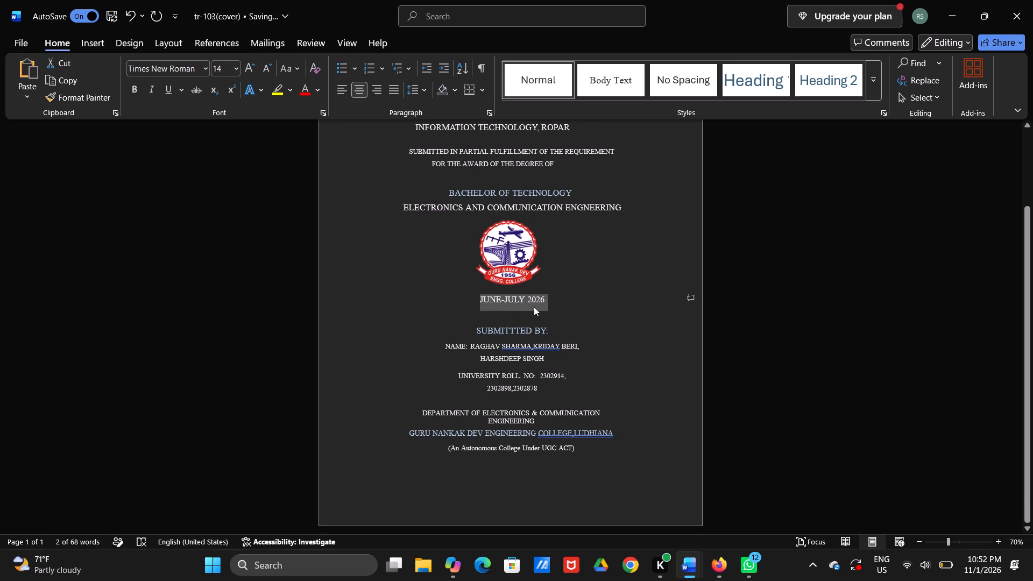
pyautogui.hotkey('alt', 'Tab')
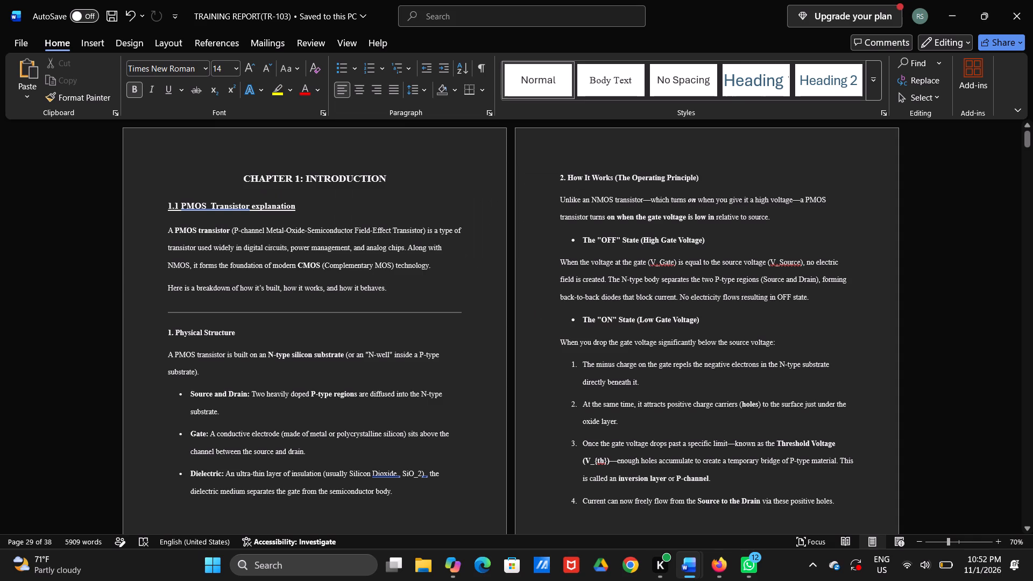
pyautogui.hotkey('alt', 'Tab')
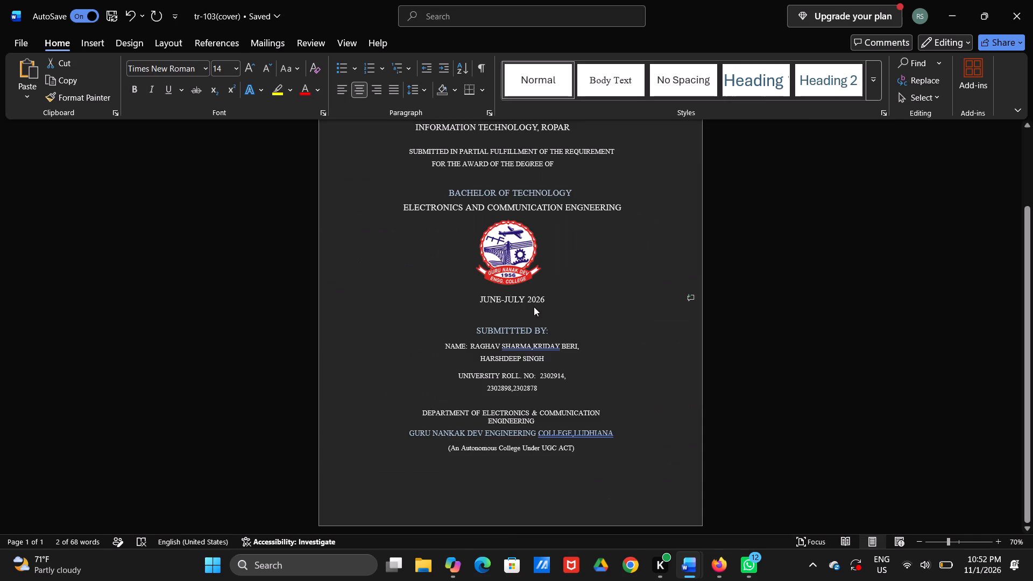
pyautogui.hotkey('alt', 'Tab')
pyautogui.hotkey('alt', 'Tab')
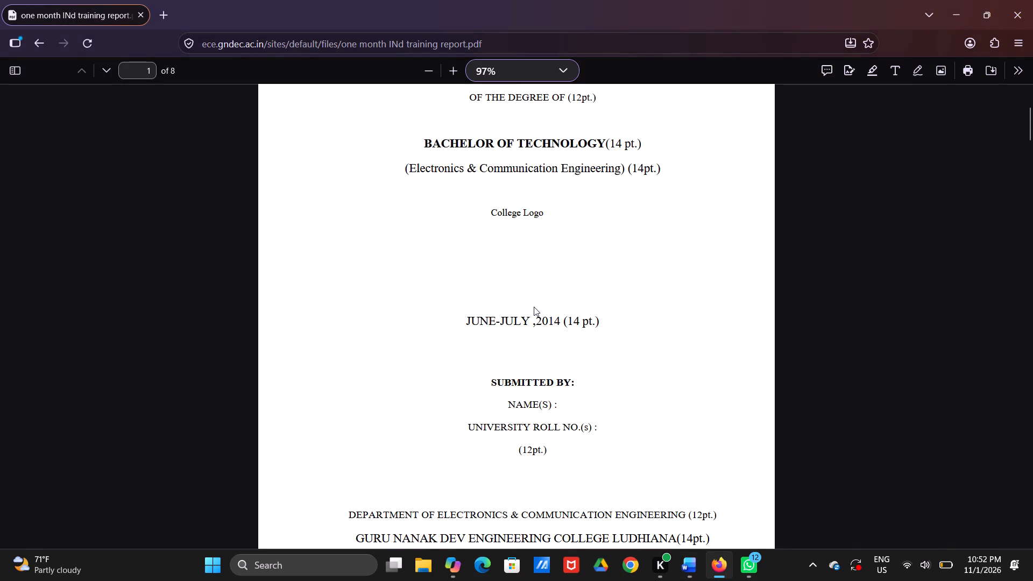
pyautogui.scroll(-1, 534, 307)
pyautogui.hotkey('alt', 'Tab')
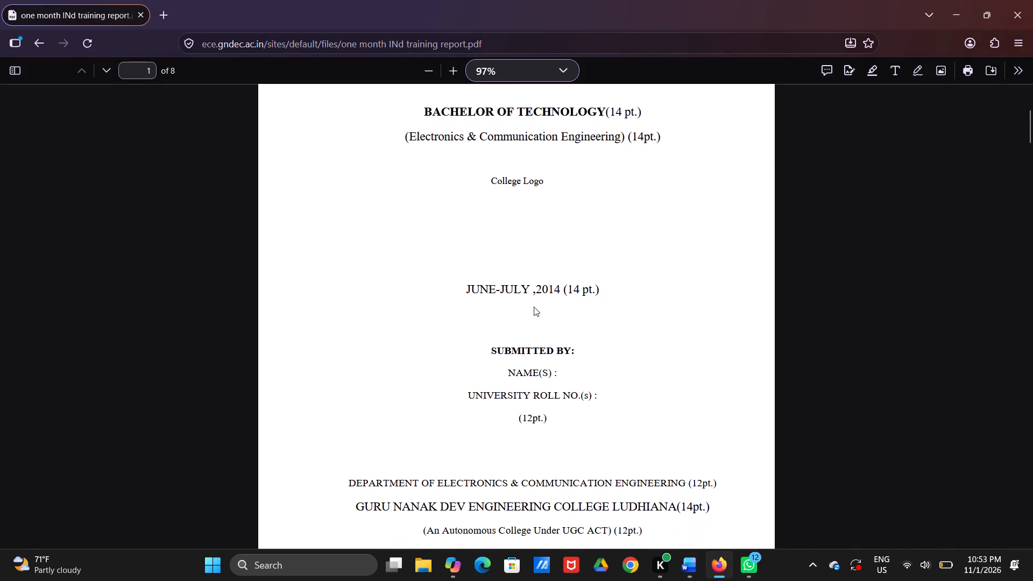
pyautogui.click(542, 352)
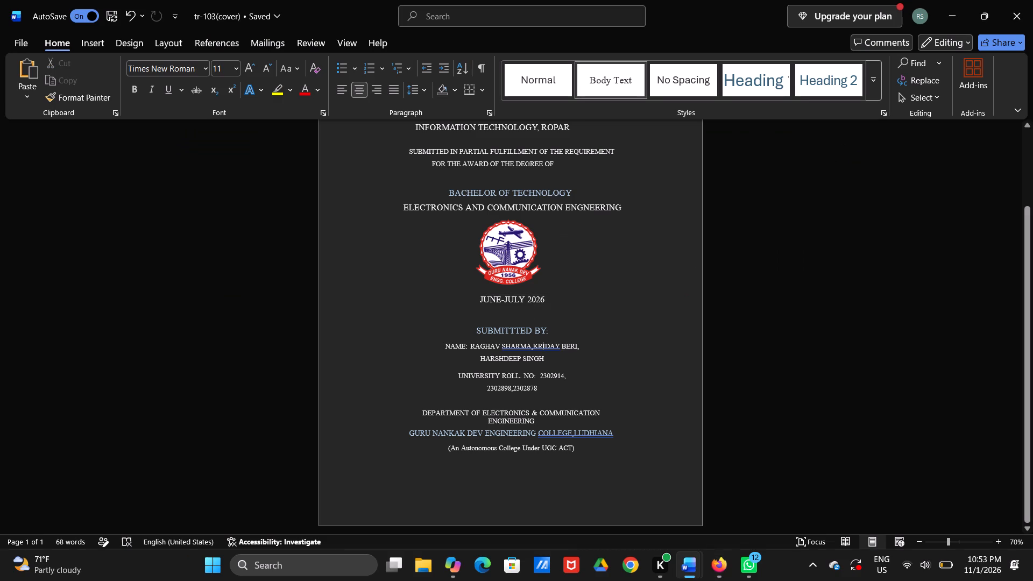
pyautogui.click(535, 358)
pyautogui.click(468, 345)
pyautogui.hotkey('alt', 'Tab')
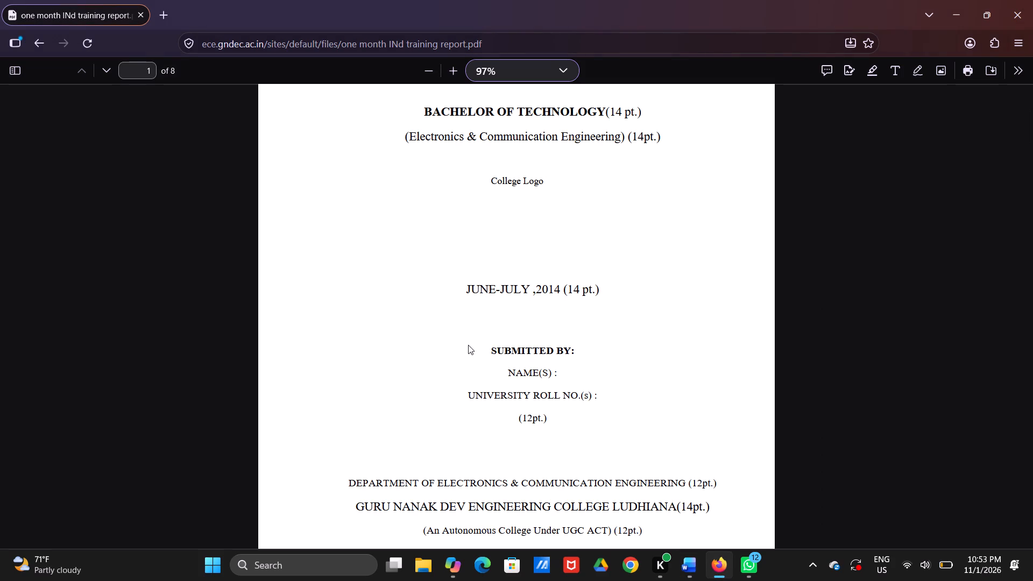
pyautogui.hotkey('alt', 'Tab')
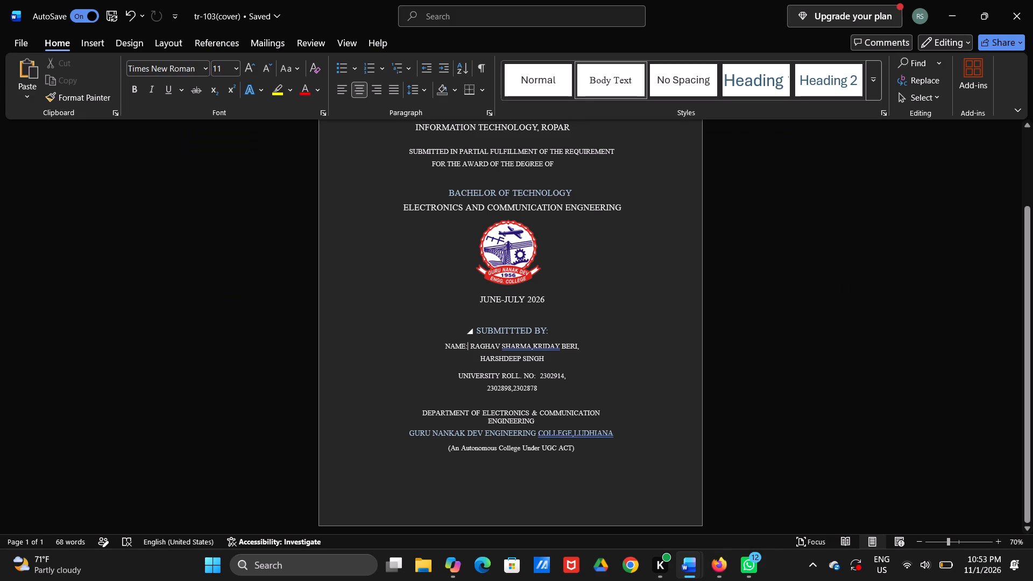
# Make the submitted-by heading on the cover page bold.
pyautogui.moveTo(475, 326); pyautogui.dragTo(480, 330)
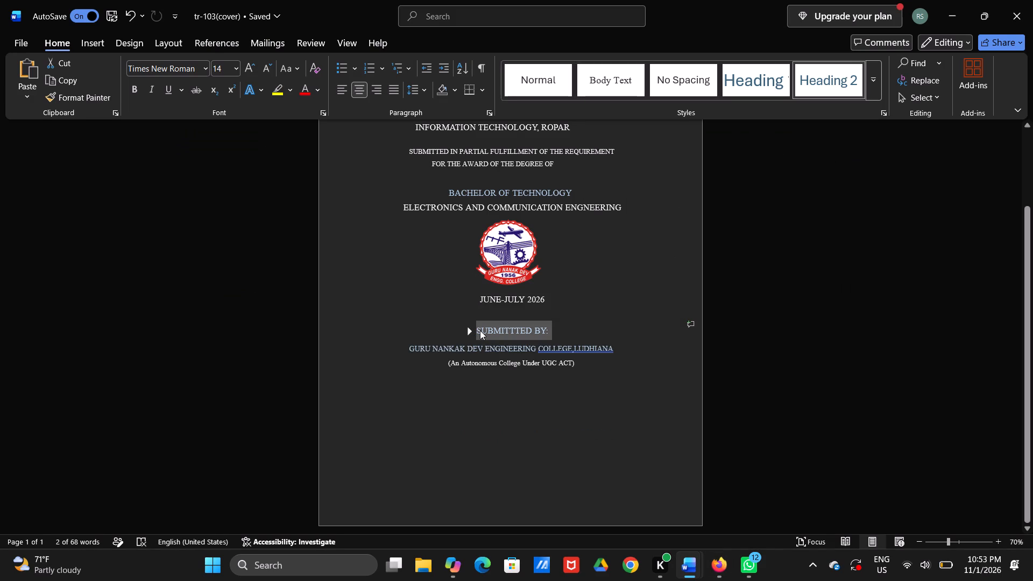
pyautogui.hotkey('ctrl', 'z')
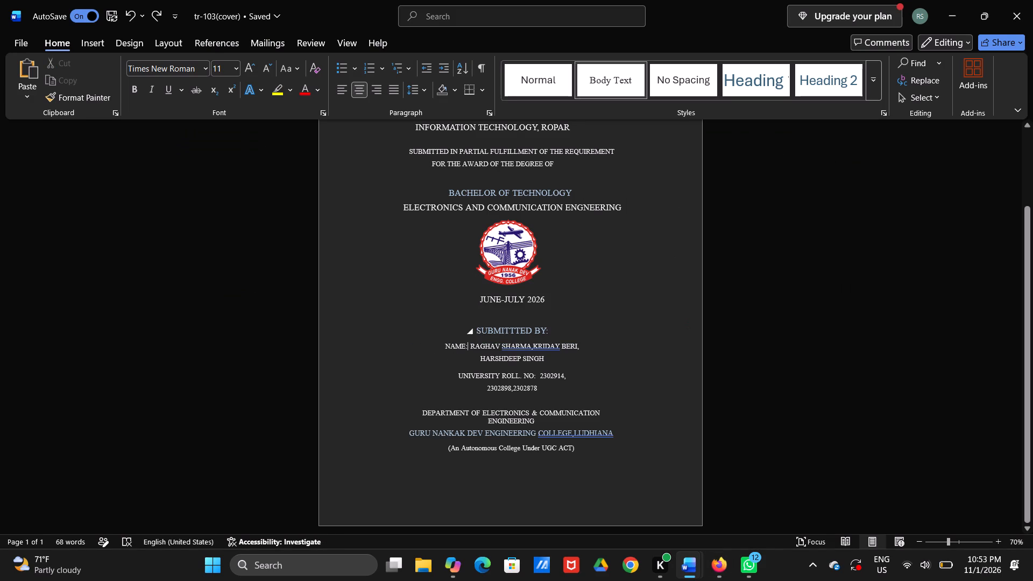
pyautogui.moveTo(477, 328); pyautogui.dragTo(562, 325)
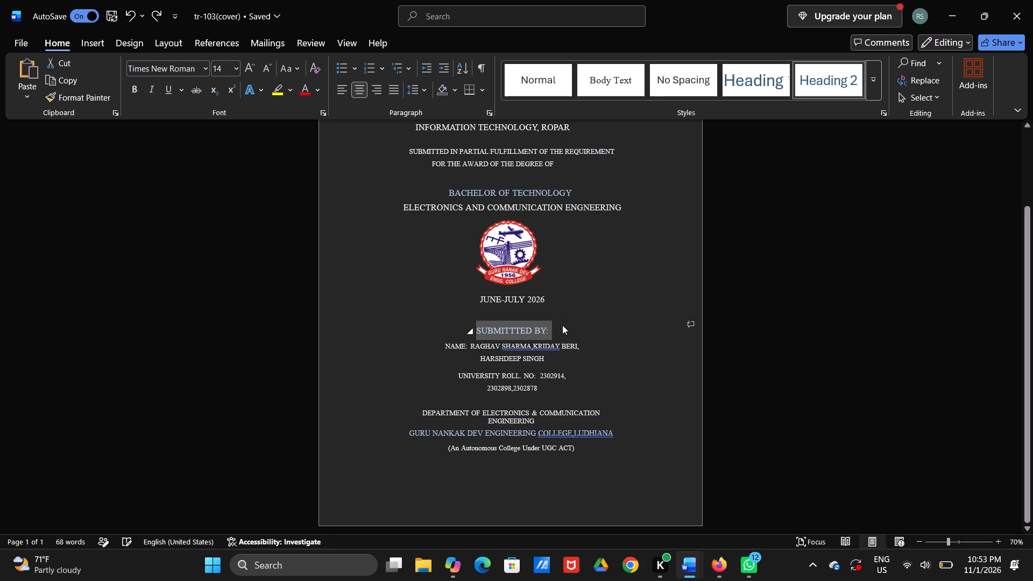
pyautogui.hotkey('ctrl', 'b')
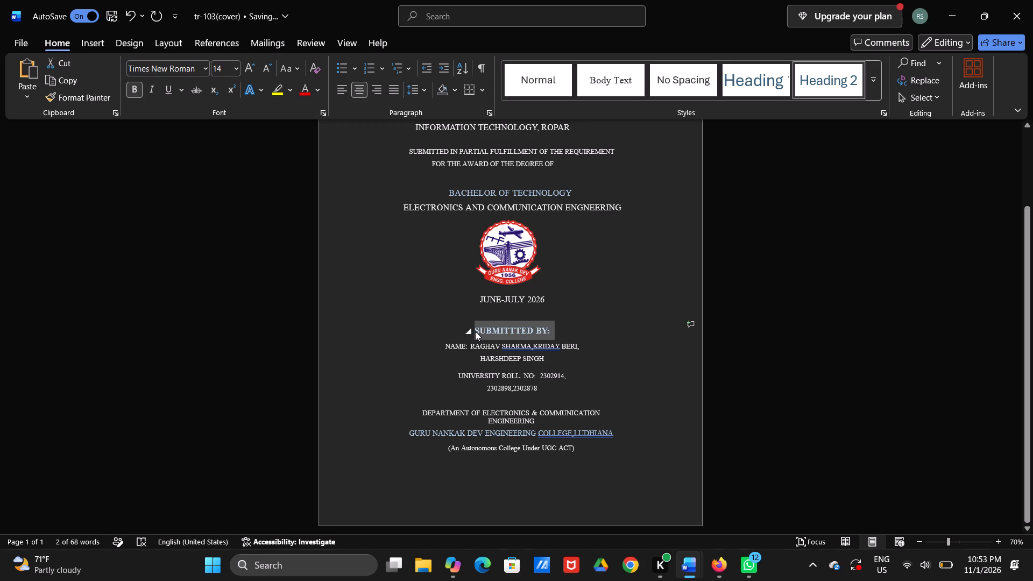
# Set the submitted-by heading, student names and university roll numbers on the cover to 12 pt, matching the sample sheet.
pyautogui.hotkey('alt', 'Tab')
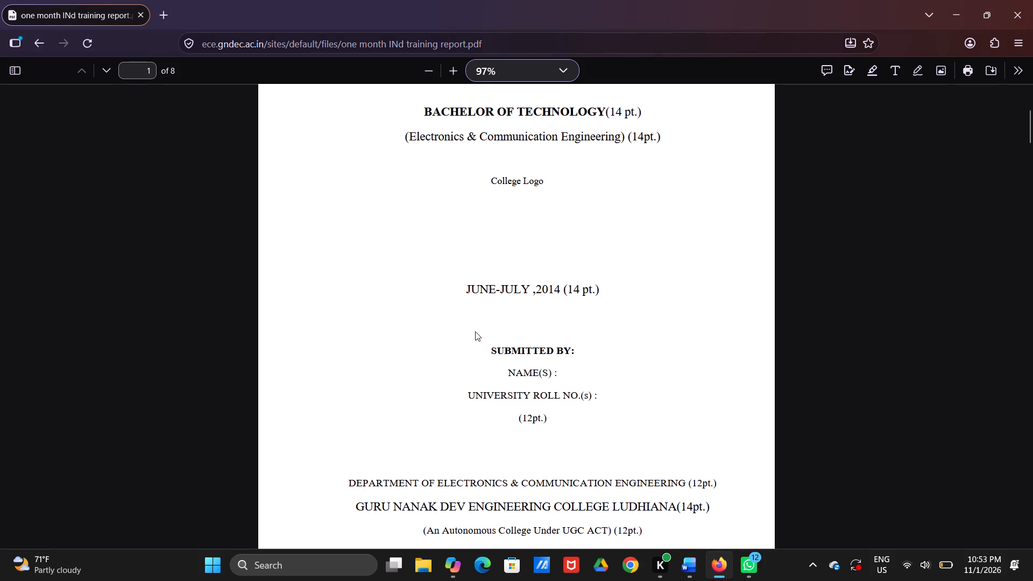
pyautogui.hotkey('alt', 'Tab')
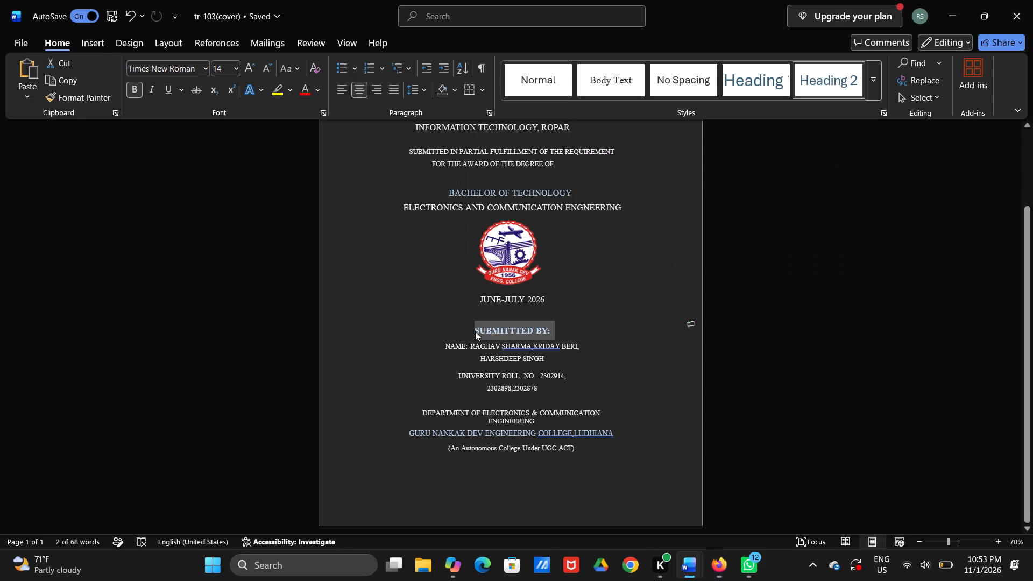
pyautogui.moveTo(478, 335); pyautogui.dragTo(485, 344)
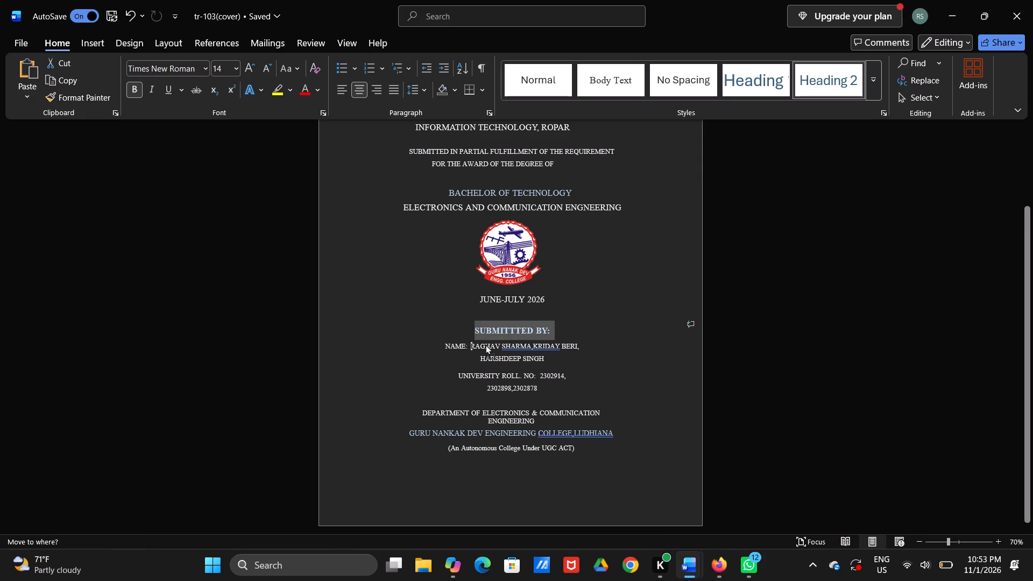
pyautogui.moveTo(485, 344); pyautogui.dragTo(477, 330)
pyautogui.moveTo(472, 325); pyautogui.dragTo(473, 327)
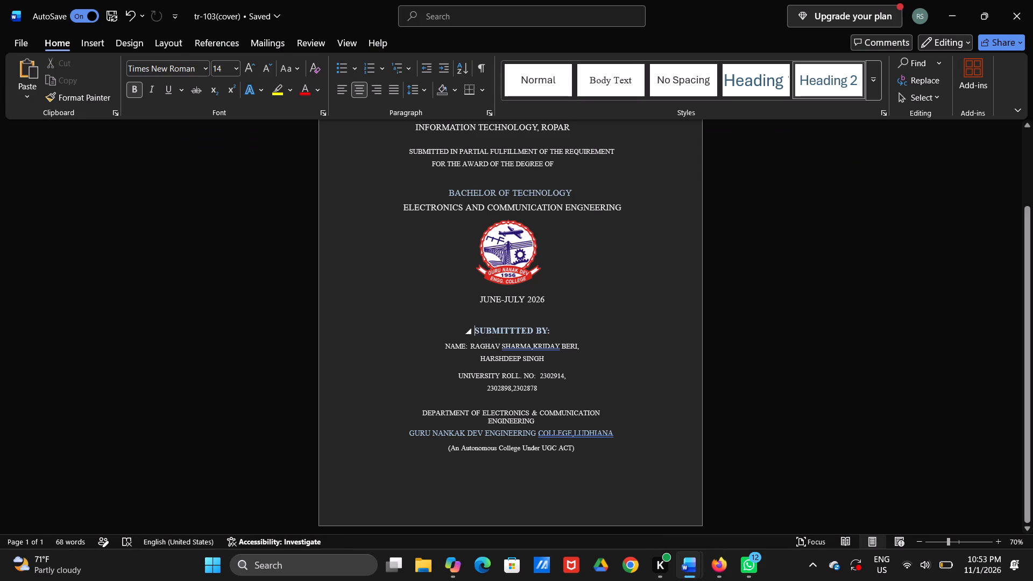
pyautogui.moveTo(473, 327); pyautogui.dragTo(542, 392)
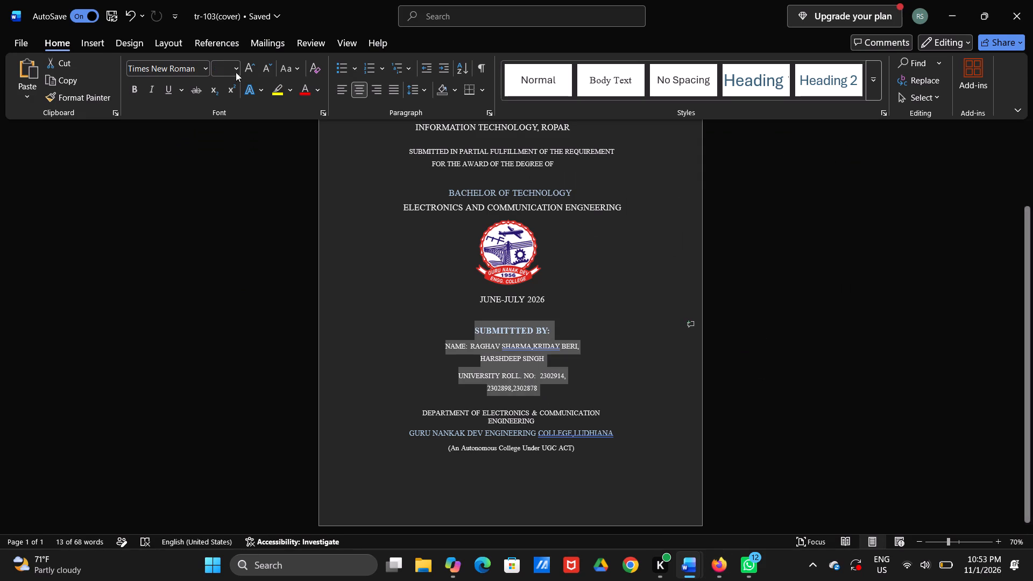
pyautogui.click(226, 67)
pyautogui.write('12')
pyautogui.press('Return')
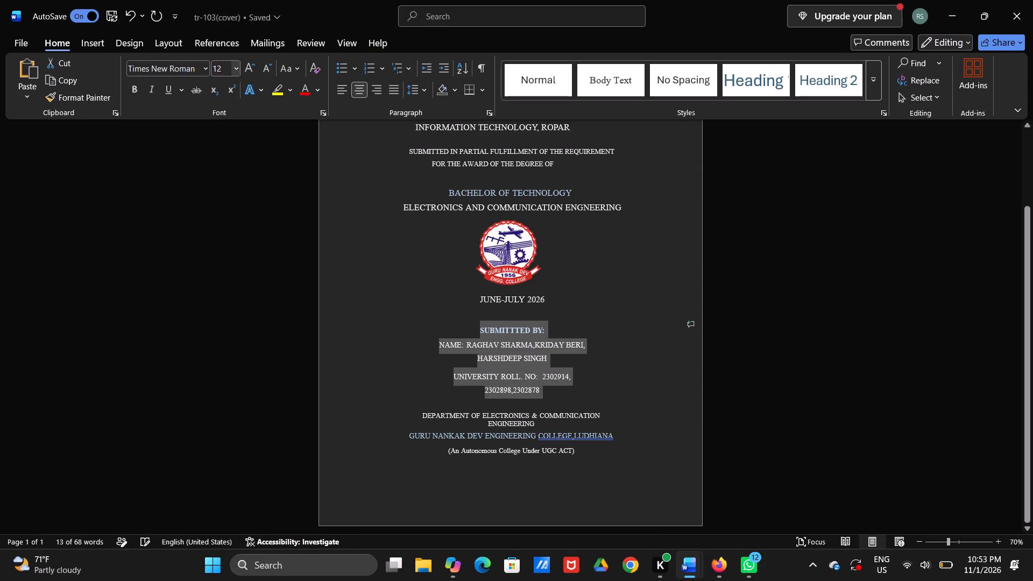
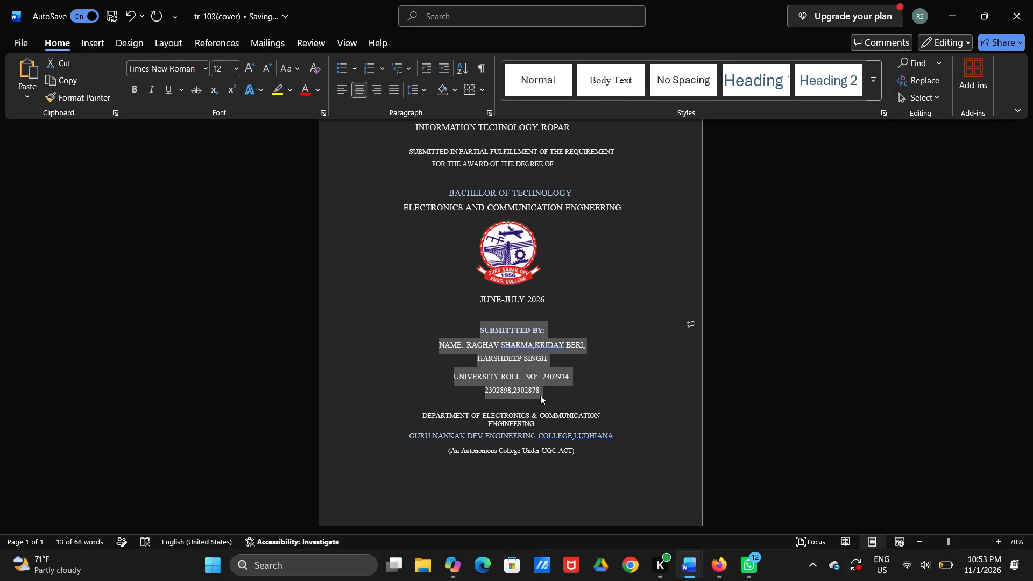
# Replace the first student name in the NAME line on the cover page with the name of the student listed last.
pyautogui.click(469, 343)
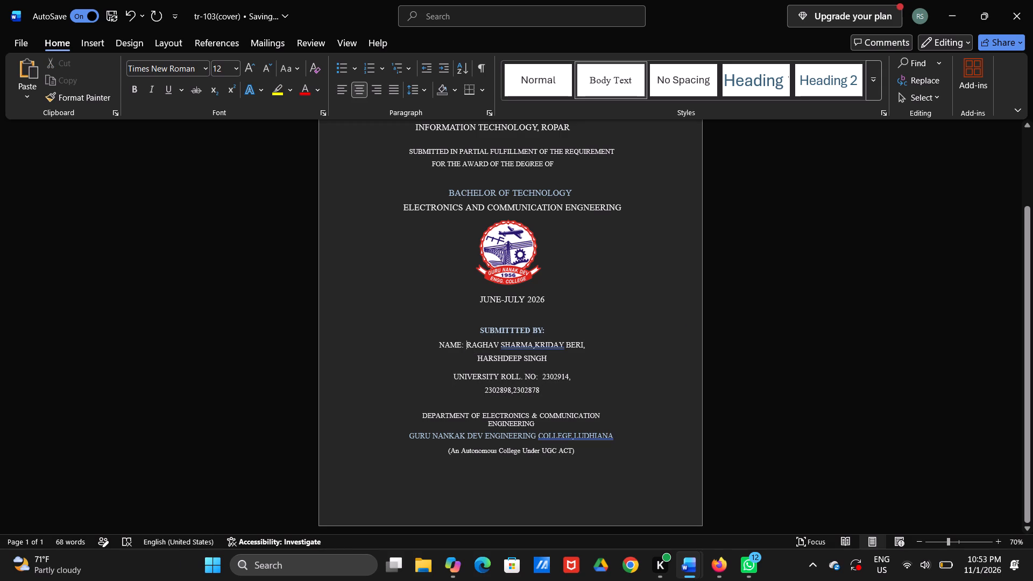
pyautogui.moveTo(468, 344); pyautogui.dragTo(528, 345)
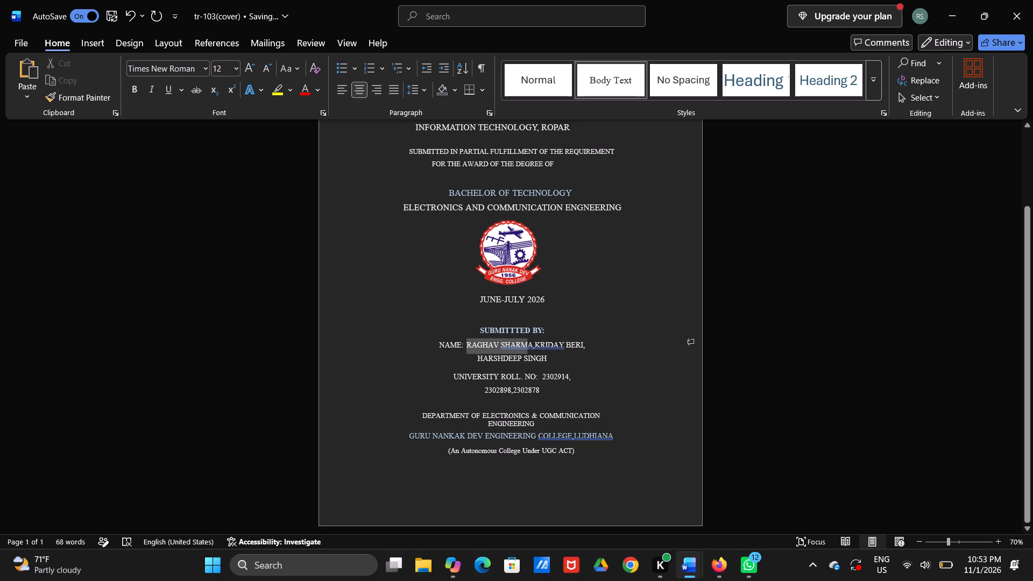
pyautogui.moveTo(528, 345); pyautogui.dragTo(532, 339)
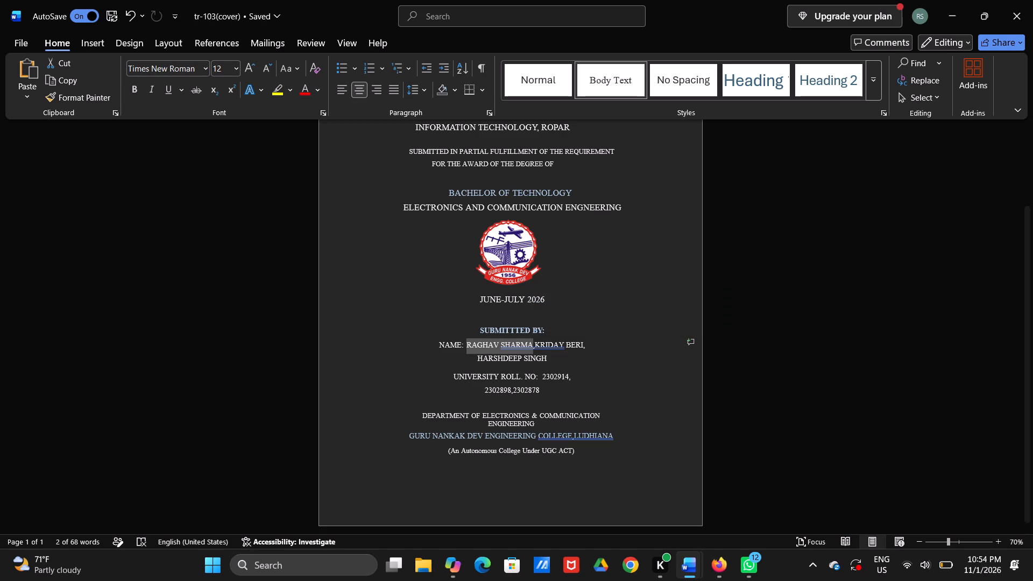
pyautogui.press('BackSpace')
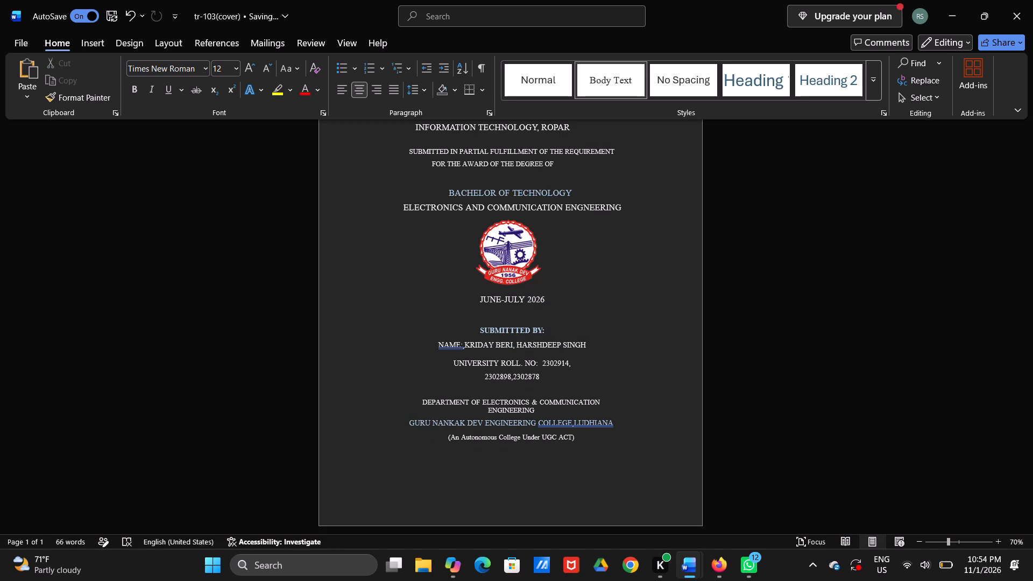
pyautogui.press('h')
pyautogui.press('BackSpace')
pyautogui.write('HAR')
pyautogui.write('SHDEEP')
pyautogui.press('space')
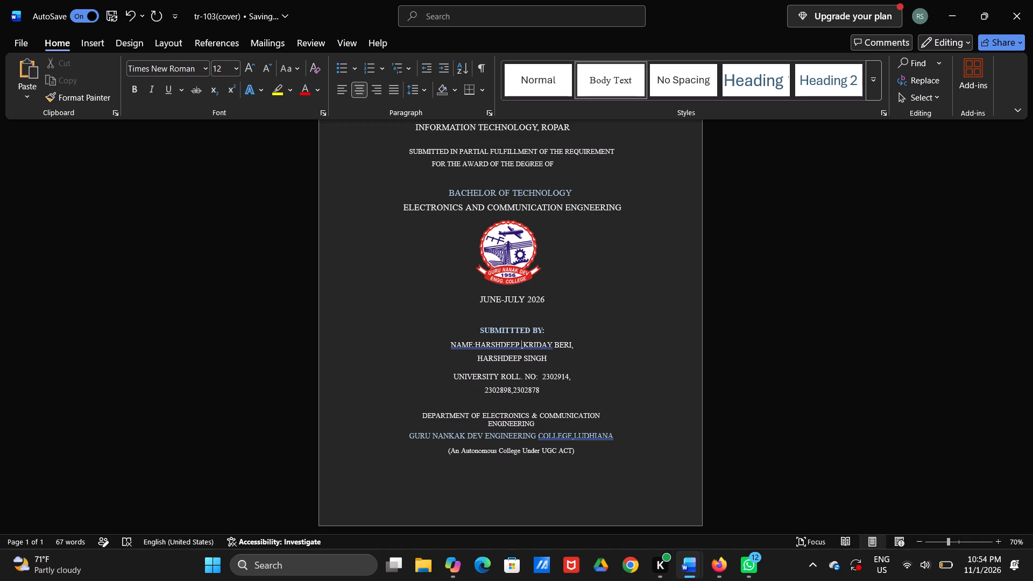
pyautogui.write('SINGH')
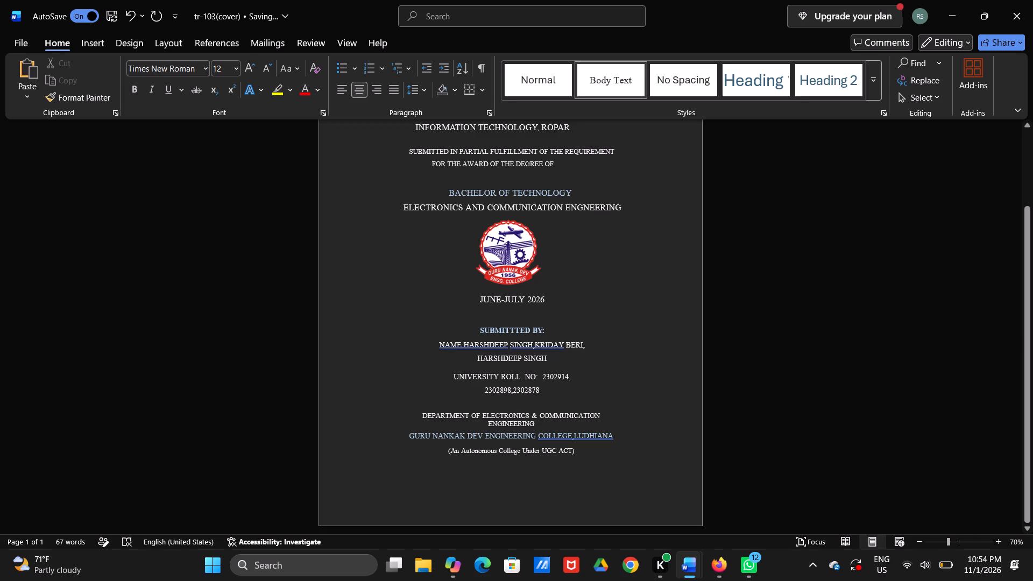
# Replace the last student name on the cover with the name originally listed first, completing the swap in capital letters.
pyautogui.moveTo(547, 357); pyautogui.dragTo(480, 364)
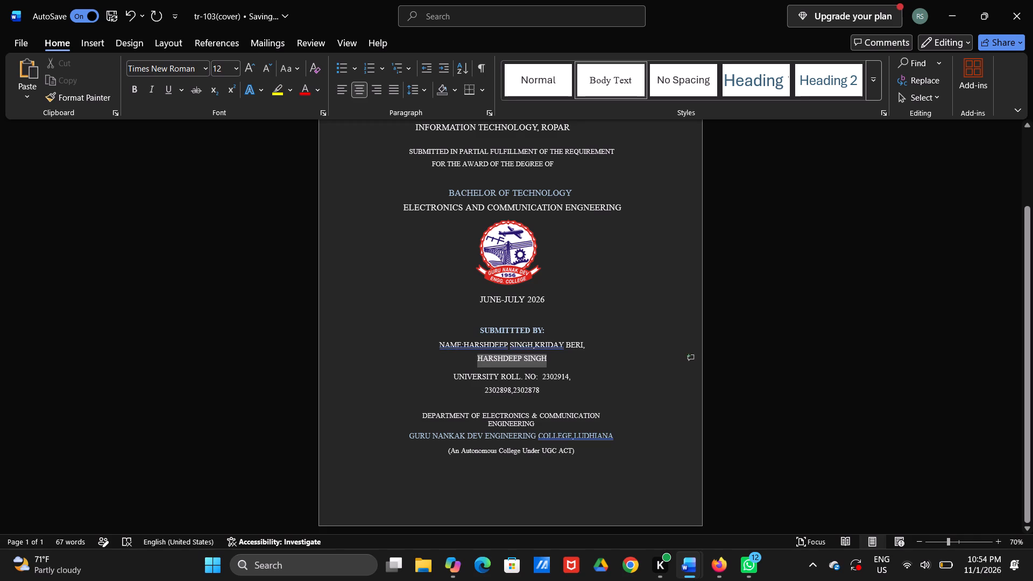
pyautogui.moveTo(480, 364); pyautogui.dragTo(480, 364)
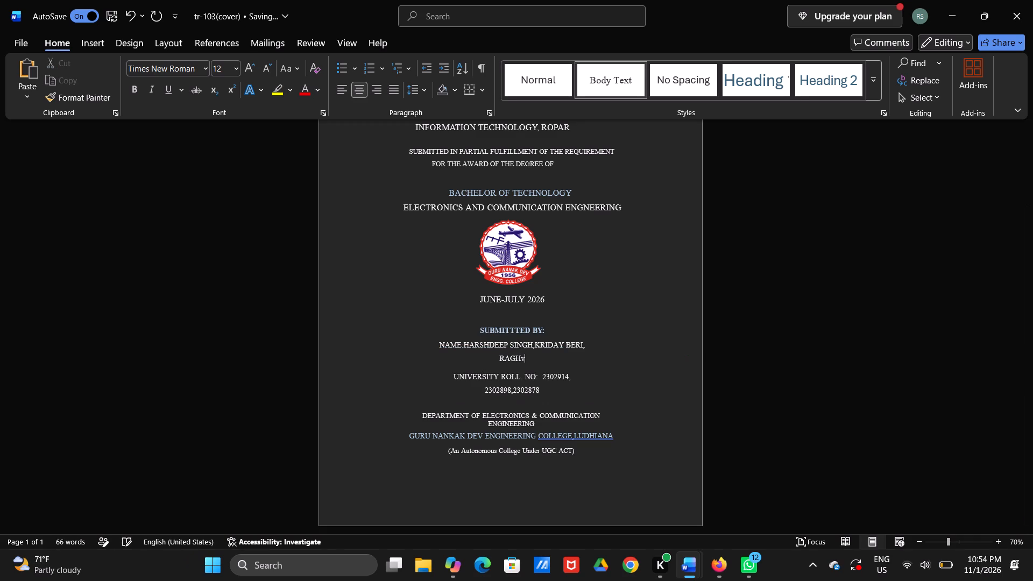
pyautogui.press('BackSpace')
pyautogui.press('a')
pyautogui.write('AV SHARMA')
pyautogui.scroll(1, 480, 364)
pyautogui.scroll(-1, 480, 364)
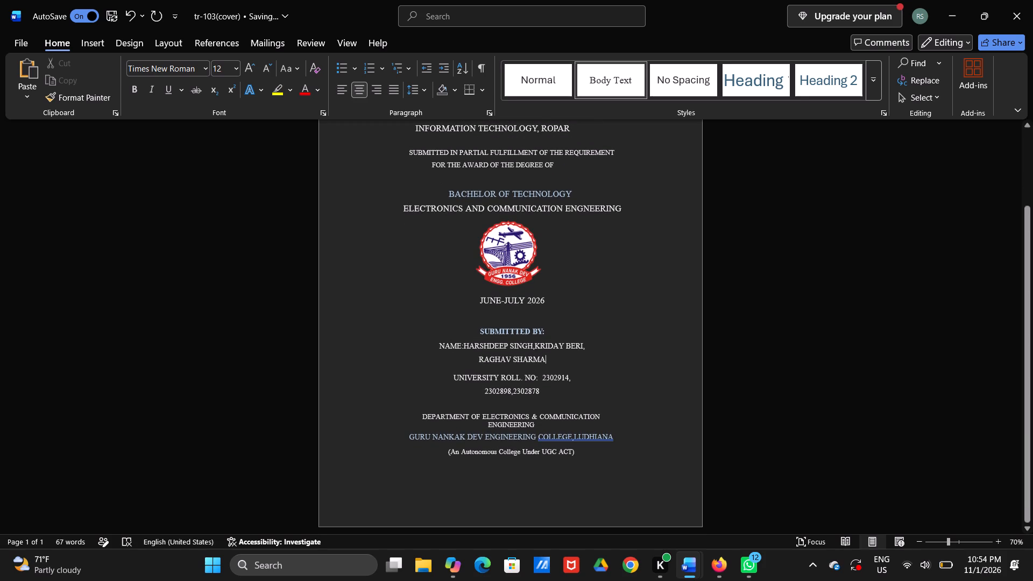
# Cut the last university roll number, paste it over the first one, and paste it again at the end of the list.
pyautogui.moveTo(541, 388); pyautogui.dragTo(512, 392)
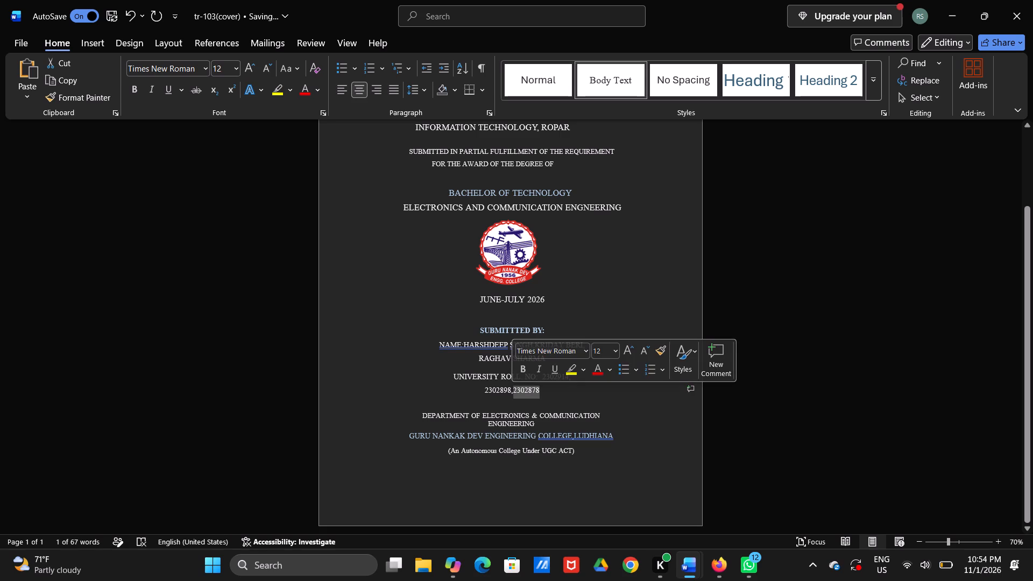
pyautogui.hotkey('ctrl', 'x')
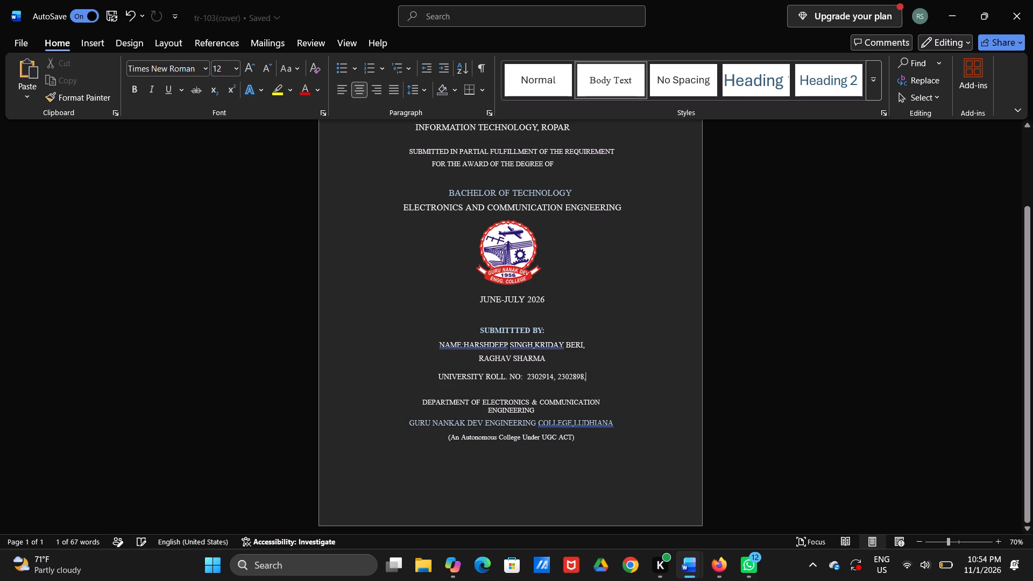
pyautogui.moveTo(552, 376); pyautogui.dragTo(525, 376)
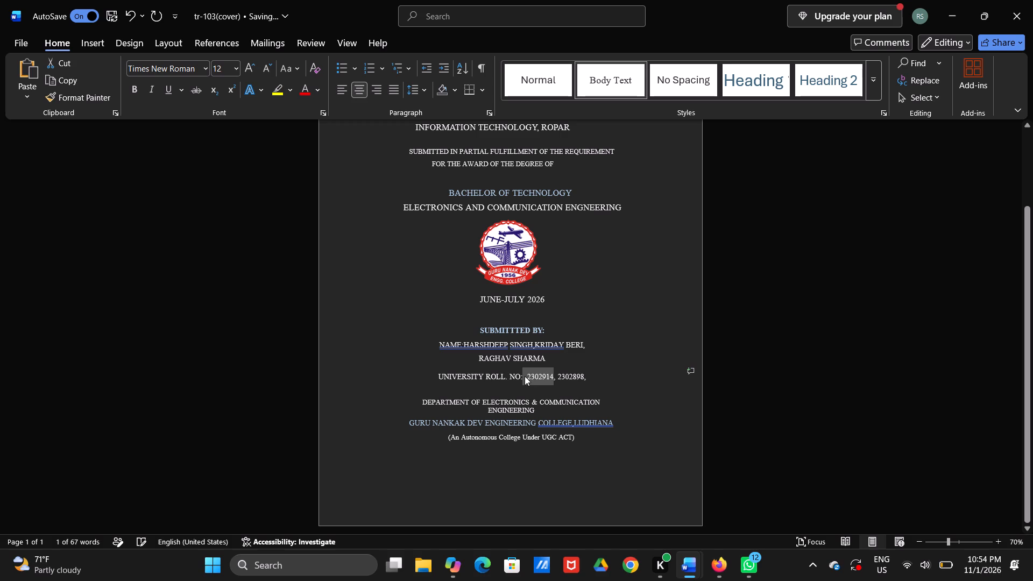
pyautogui.hotkey('ctrl', 'v')
pyautogui.click(590, 382)
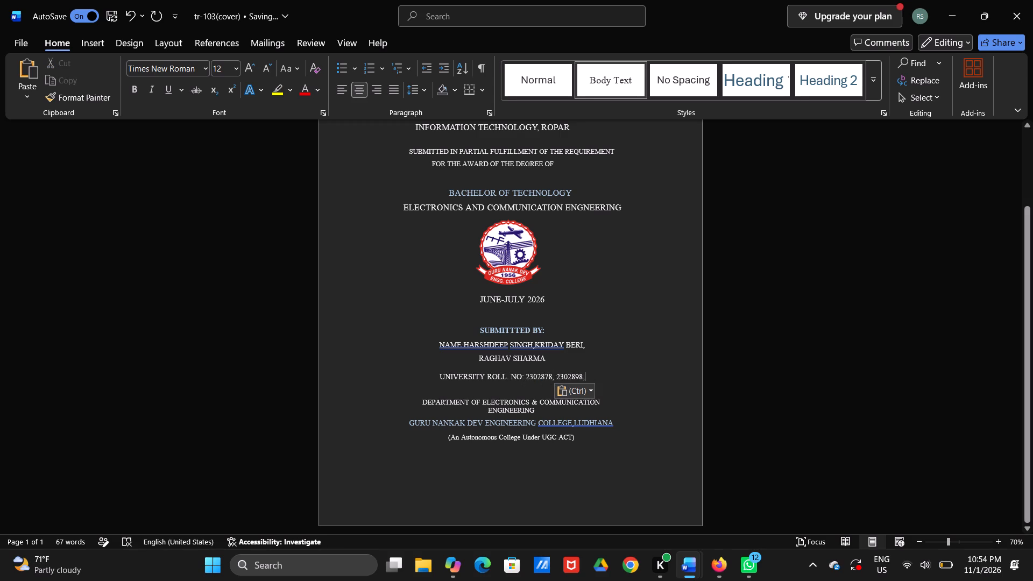
pyautogui.hotkey('ctrl', 'v')
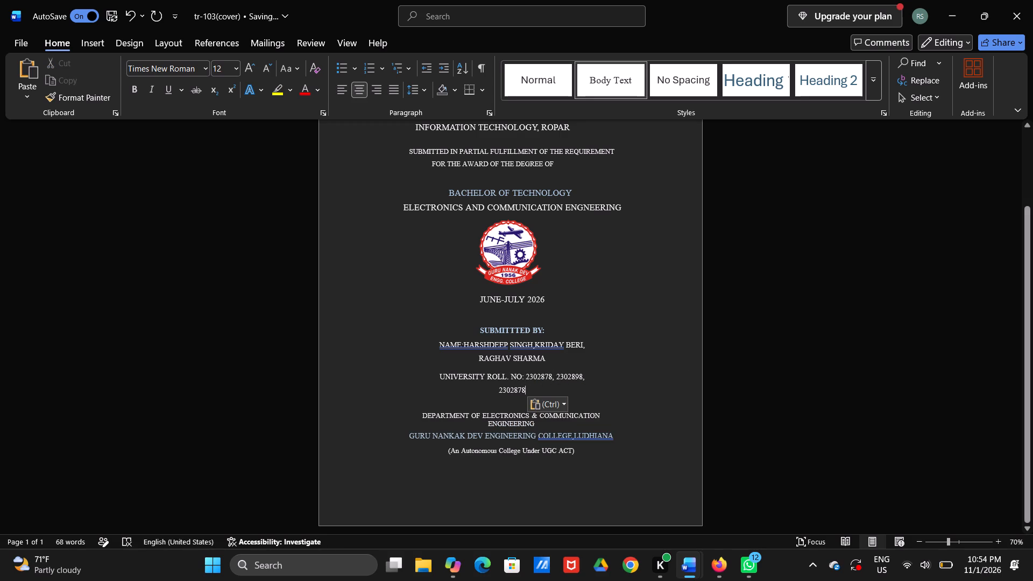
pyautogui.scroll(-1, 468, 399)
# Set the DEPARTMENT OF ELECTRONICS & COMMUNICATION ENGINEERING line on the cover to 12 pt, matching the sample title page.
pyautogui.hotkey('alt', 'Tab')
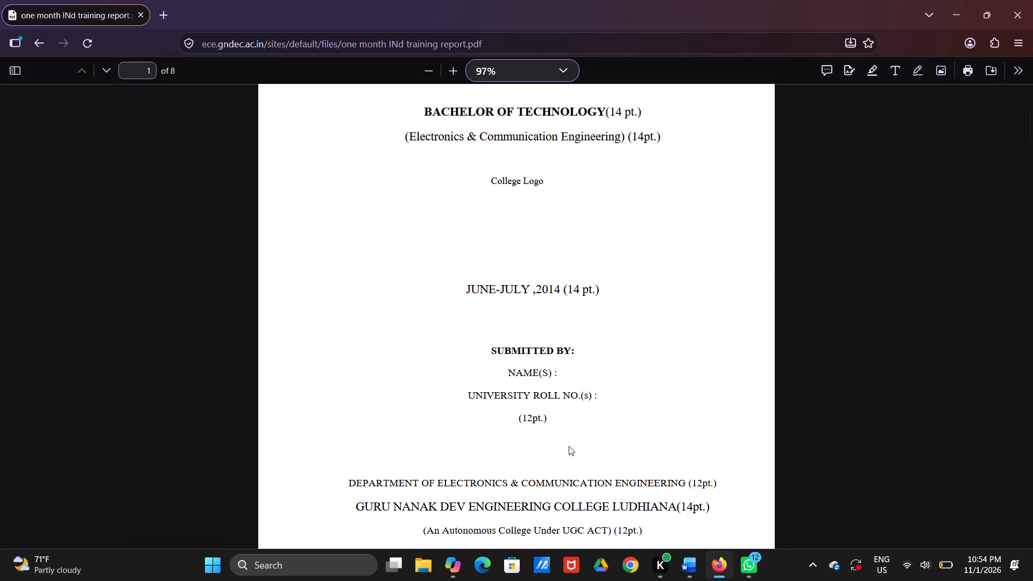
pyautogui.hotkey('alt', 'Tab')
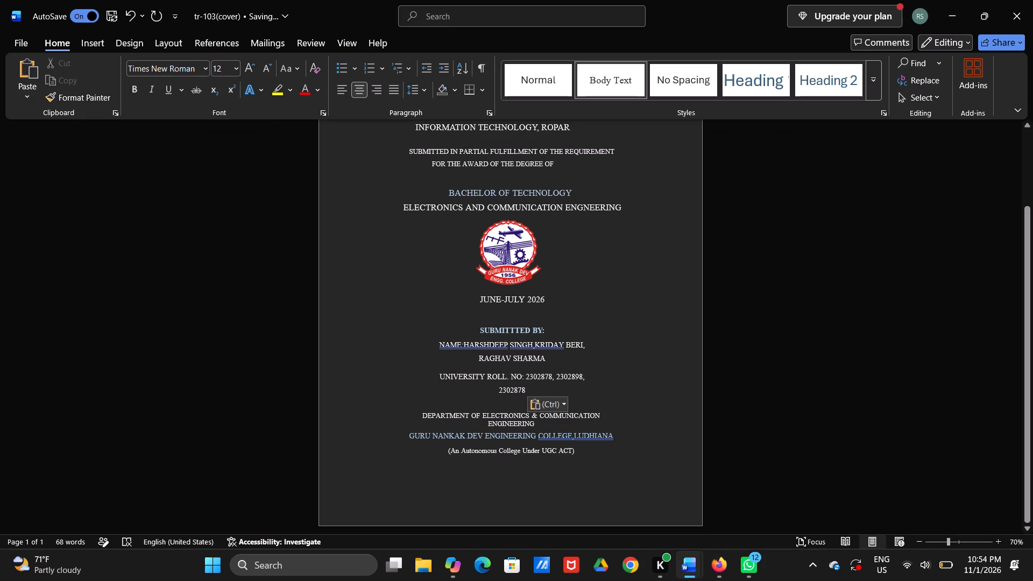
pyautogui.click(517, 427)
pyautogui.doubleClick(504, 415)
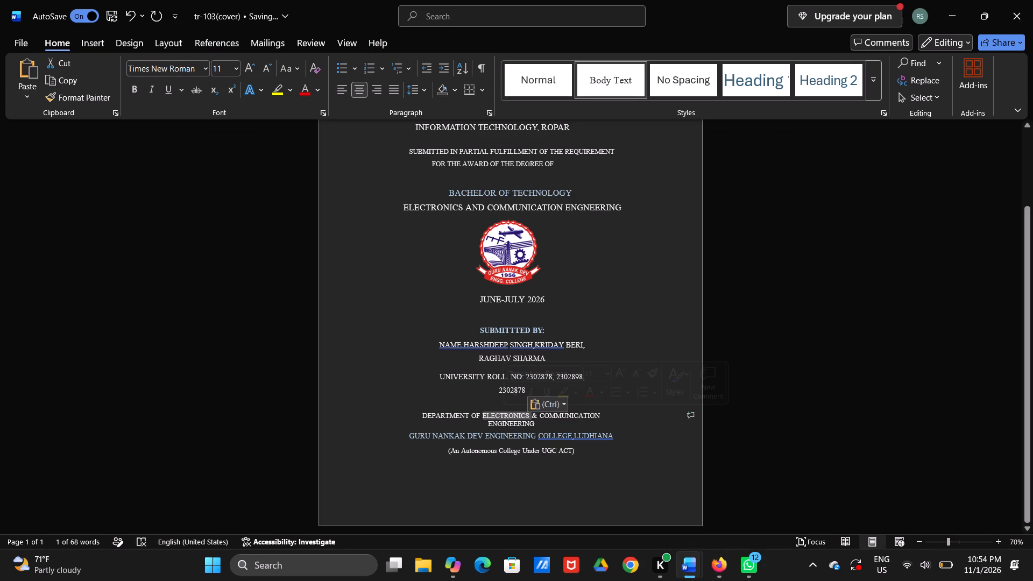
pyautogui.moveTo(422, 417); pyautogui.dragTo(538, 419)
pyautogui.hotkey('alt', 'Tab')
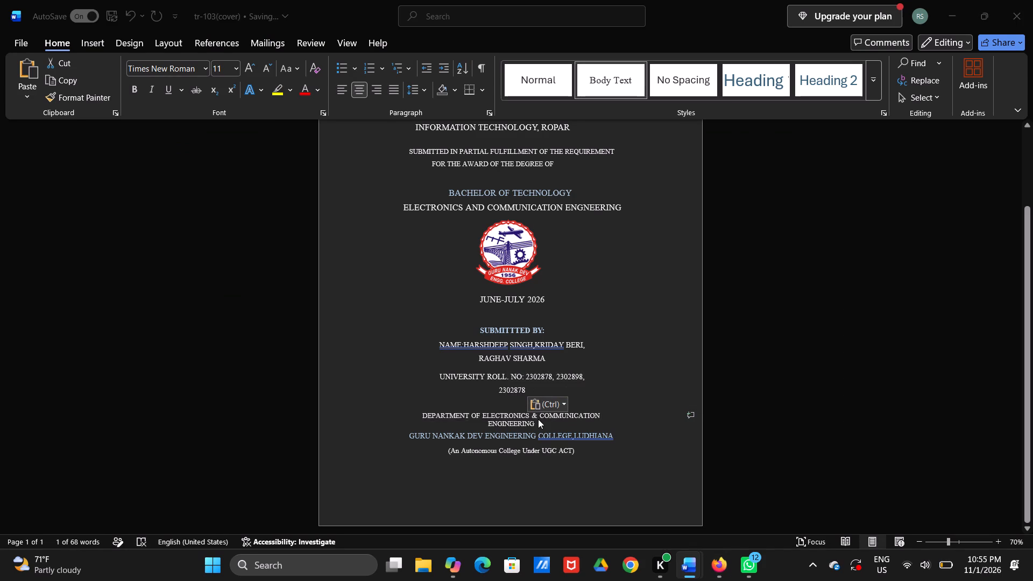
pyautogui.hotkey('alt', 'Tab')
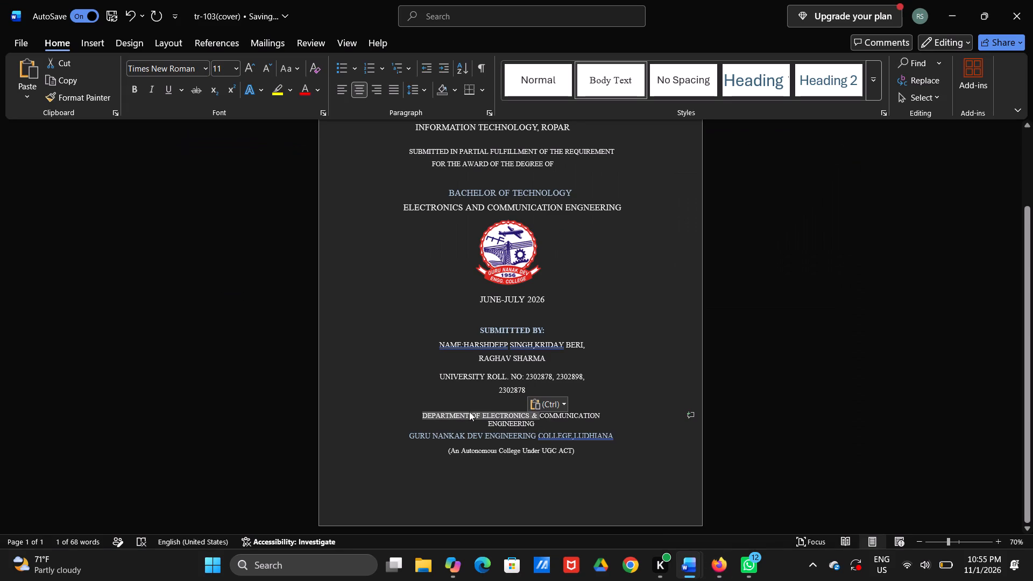
pyautogui.click(425, 414)
pyautogui.moveTo(424, 414); pyautogui.dragTo(449, 415)
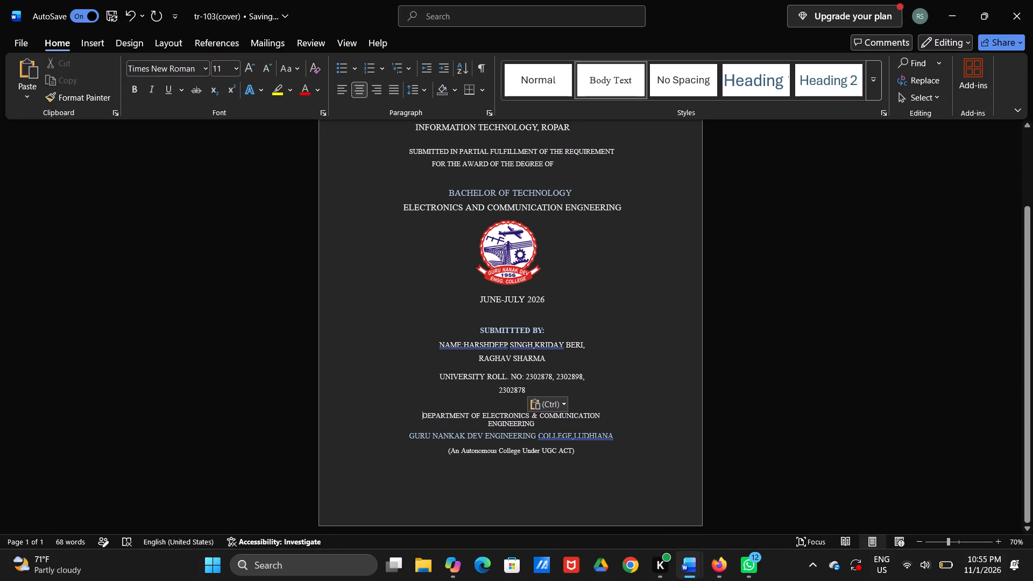
pyautogui.moveTo(449, 415); pyautogui.dragTo(550, 425)
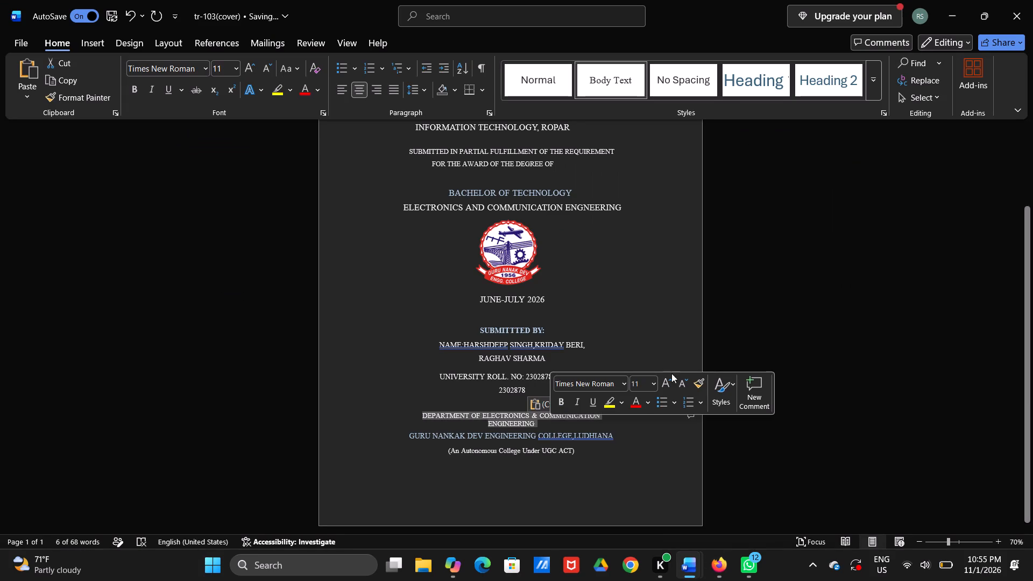
pyautogui.click(668, 379)
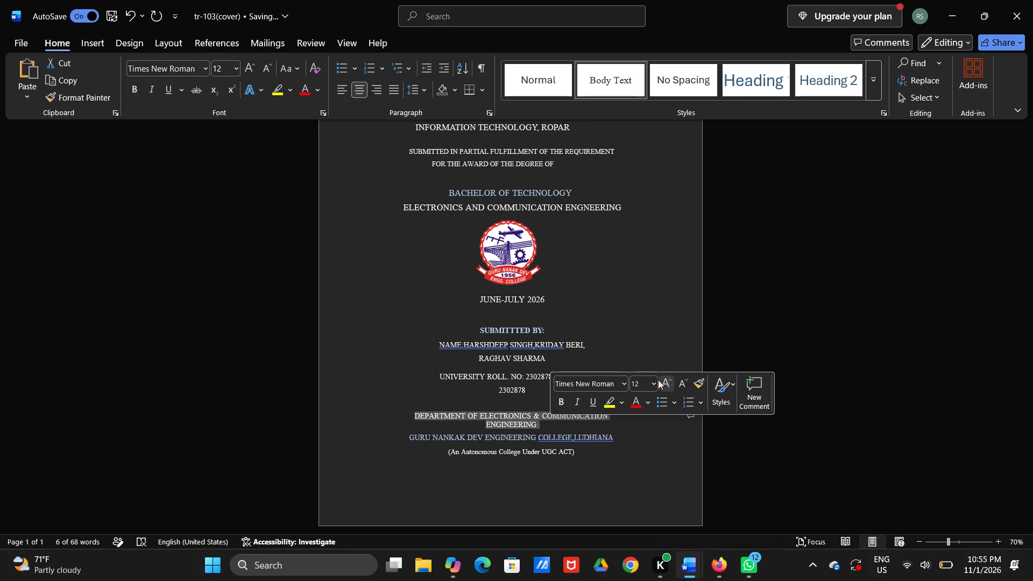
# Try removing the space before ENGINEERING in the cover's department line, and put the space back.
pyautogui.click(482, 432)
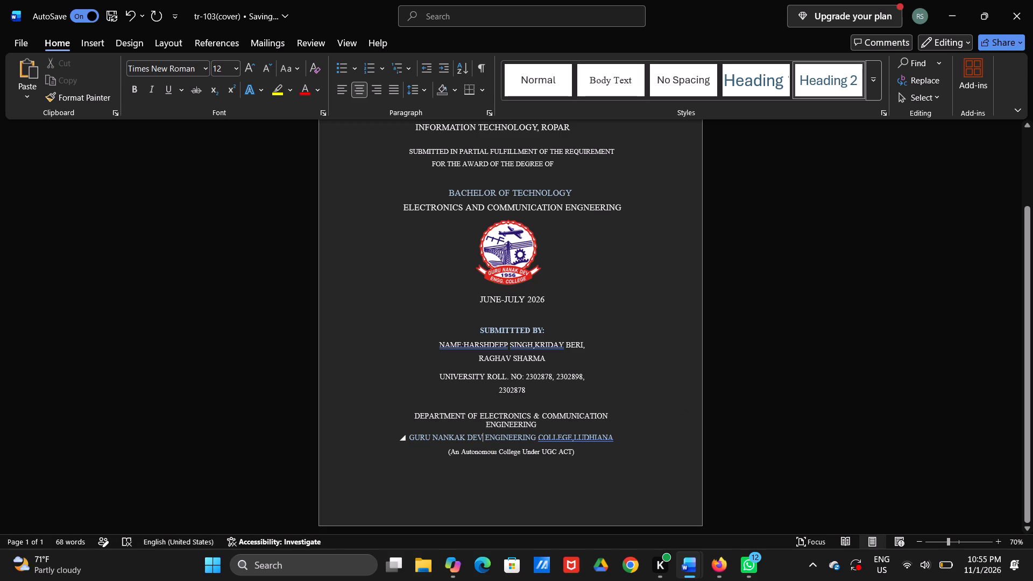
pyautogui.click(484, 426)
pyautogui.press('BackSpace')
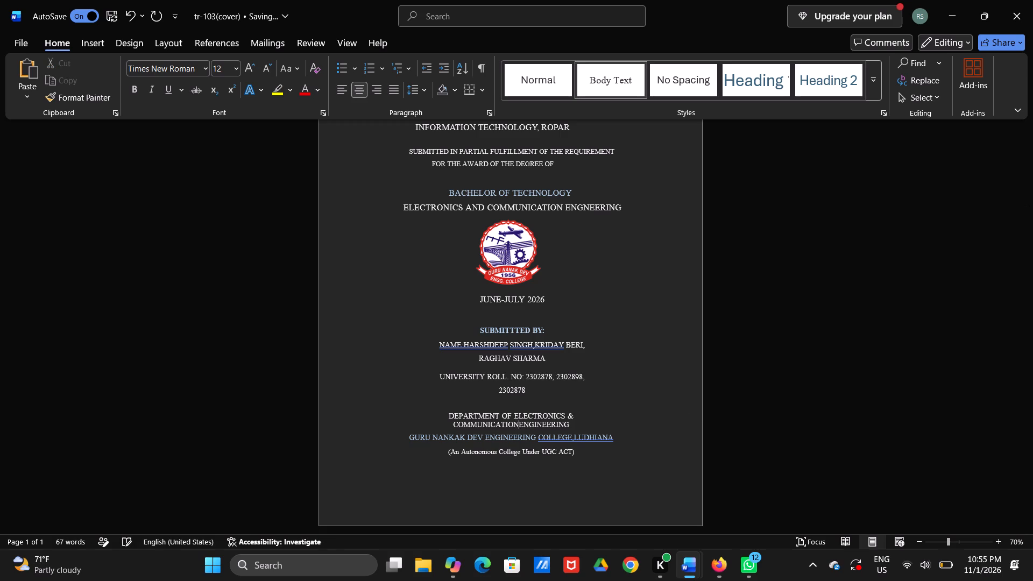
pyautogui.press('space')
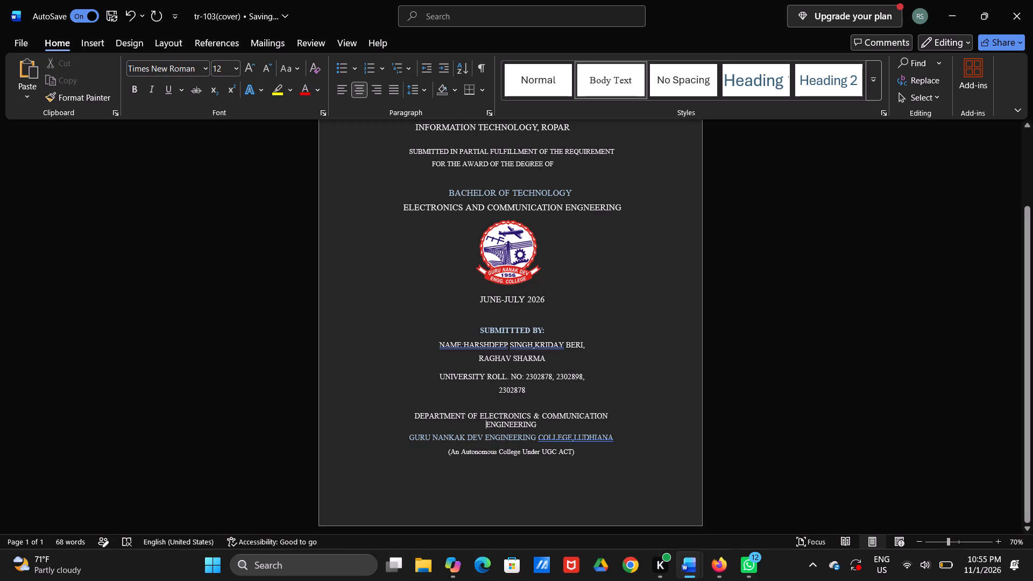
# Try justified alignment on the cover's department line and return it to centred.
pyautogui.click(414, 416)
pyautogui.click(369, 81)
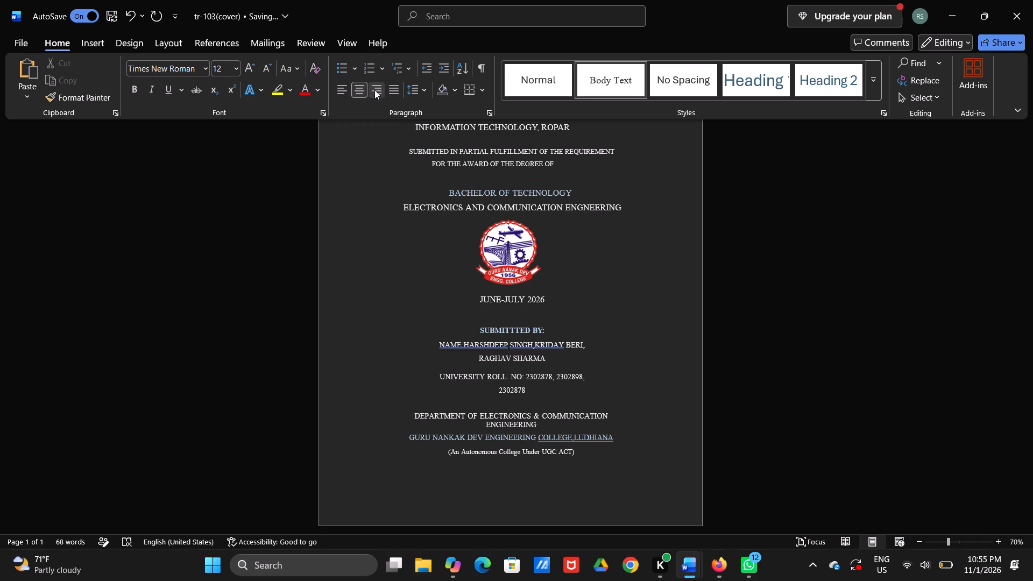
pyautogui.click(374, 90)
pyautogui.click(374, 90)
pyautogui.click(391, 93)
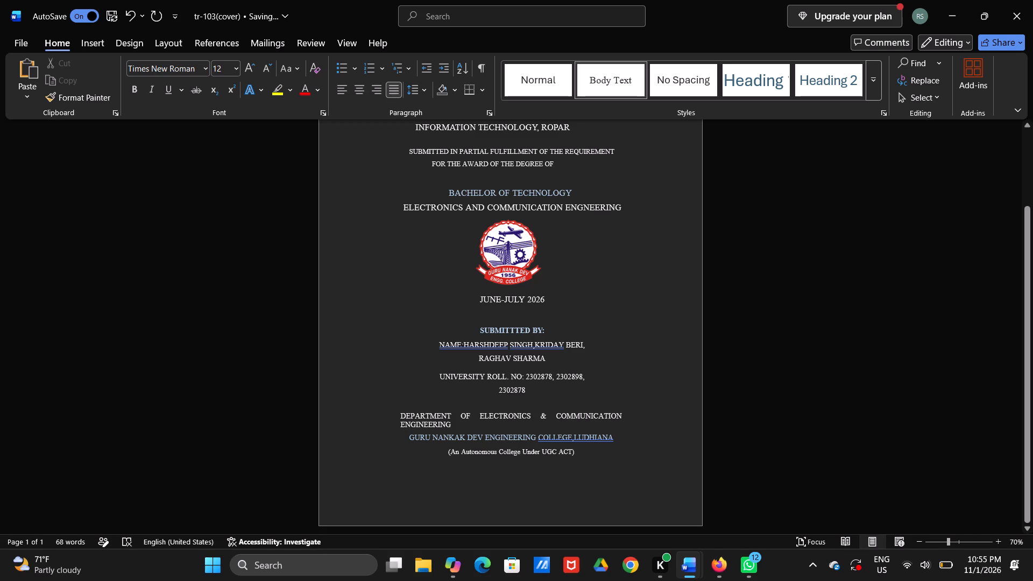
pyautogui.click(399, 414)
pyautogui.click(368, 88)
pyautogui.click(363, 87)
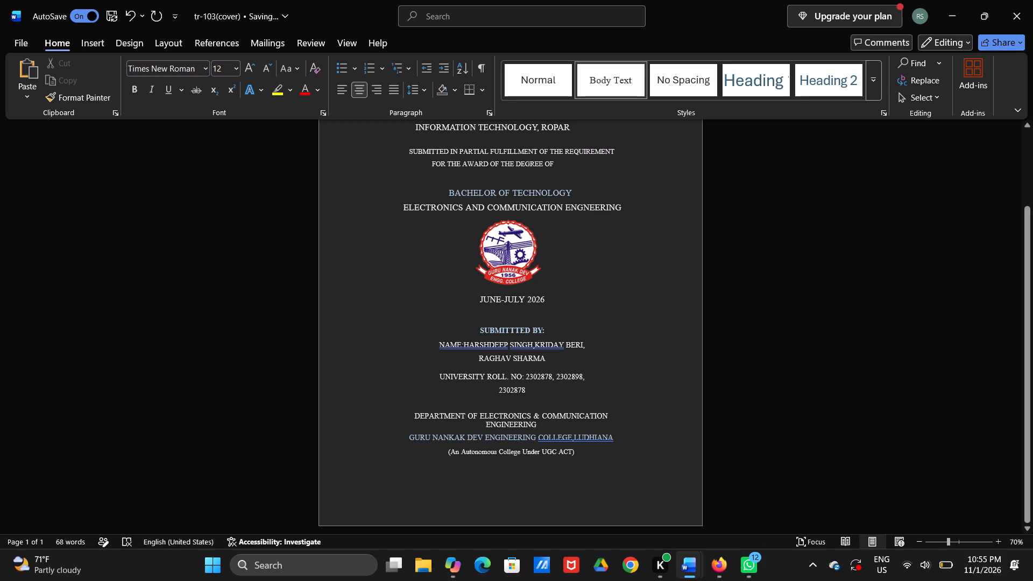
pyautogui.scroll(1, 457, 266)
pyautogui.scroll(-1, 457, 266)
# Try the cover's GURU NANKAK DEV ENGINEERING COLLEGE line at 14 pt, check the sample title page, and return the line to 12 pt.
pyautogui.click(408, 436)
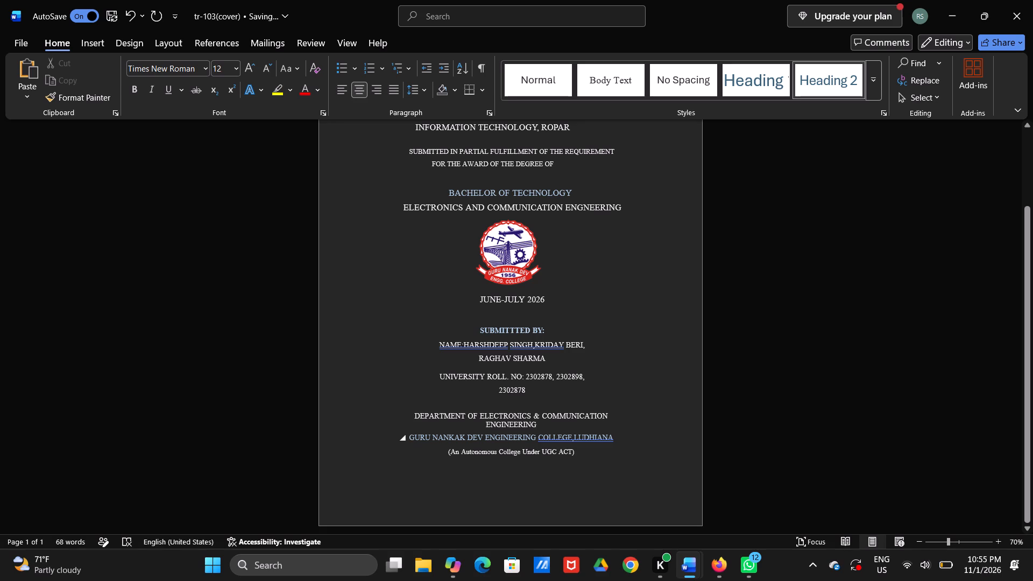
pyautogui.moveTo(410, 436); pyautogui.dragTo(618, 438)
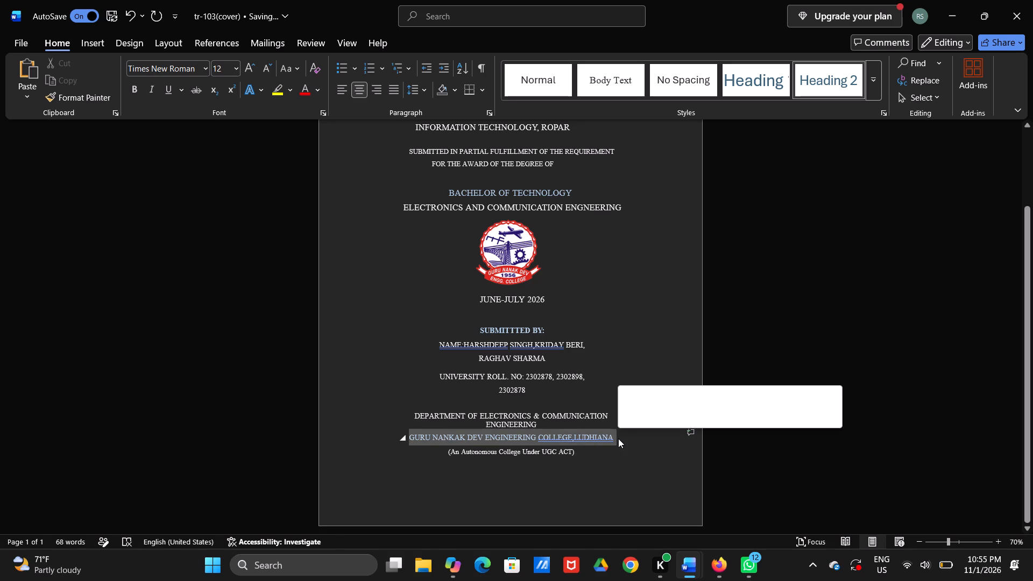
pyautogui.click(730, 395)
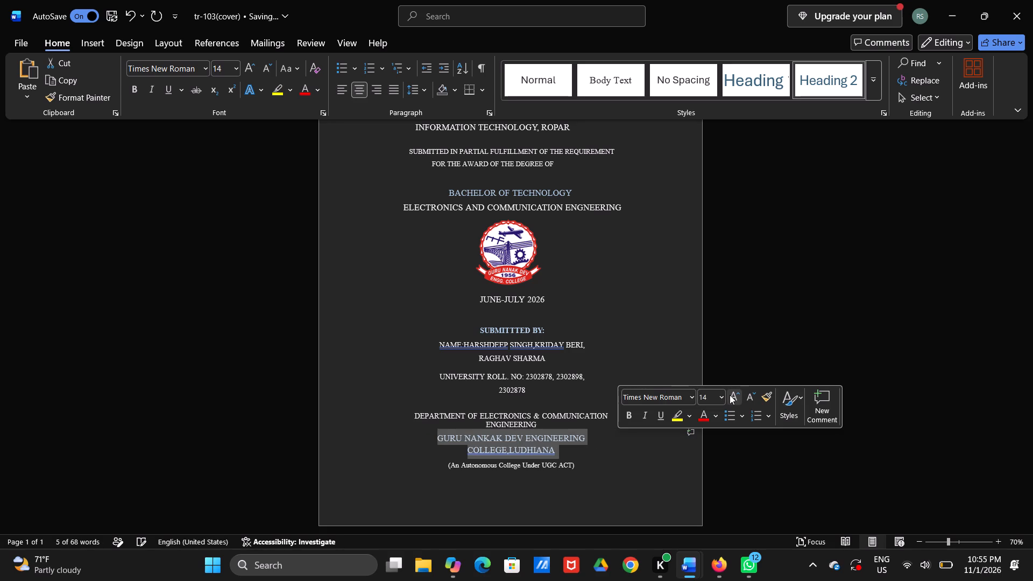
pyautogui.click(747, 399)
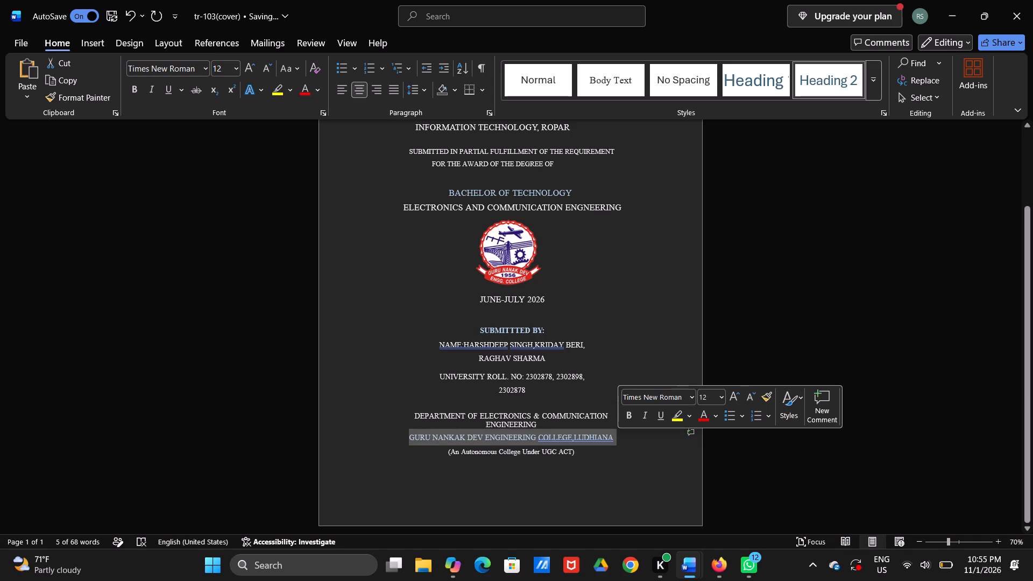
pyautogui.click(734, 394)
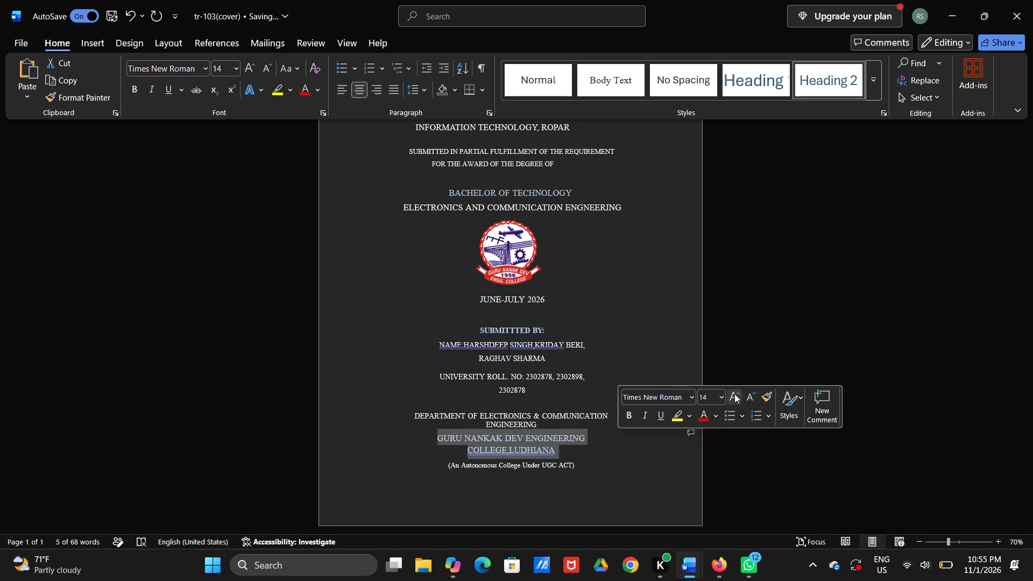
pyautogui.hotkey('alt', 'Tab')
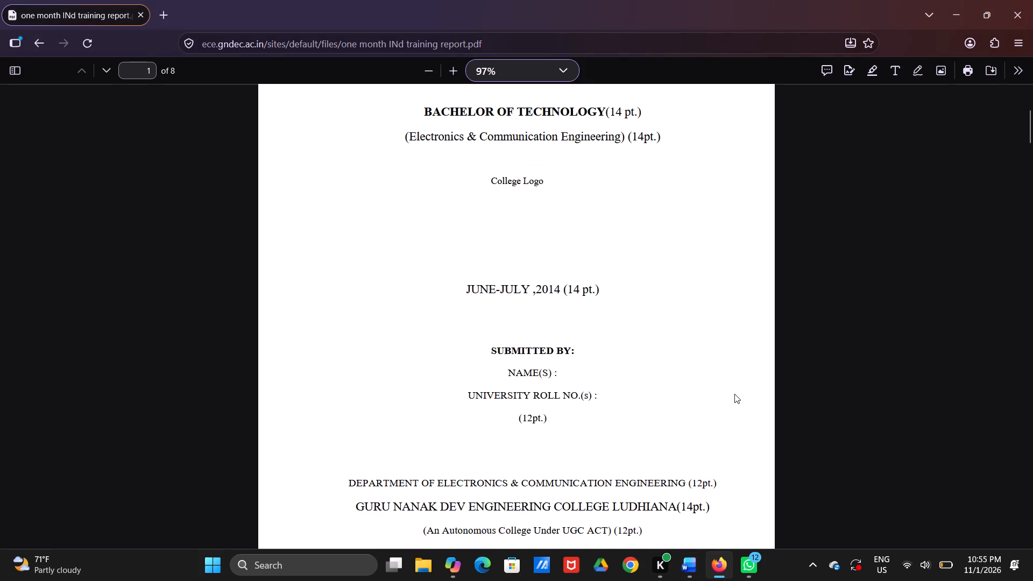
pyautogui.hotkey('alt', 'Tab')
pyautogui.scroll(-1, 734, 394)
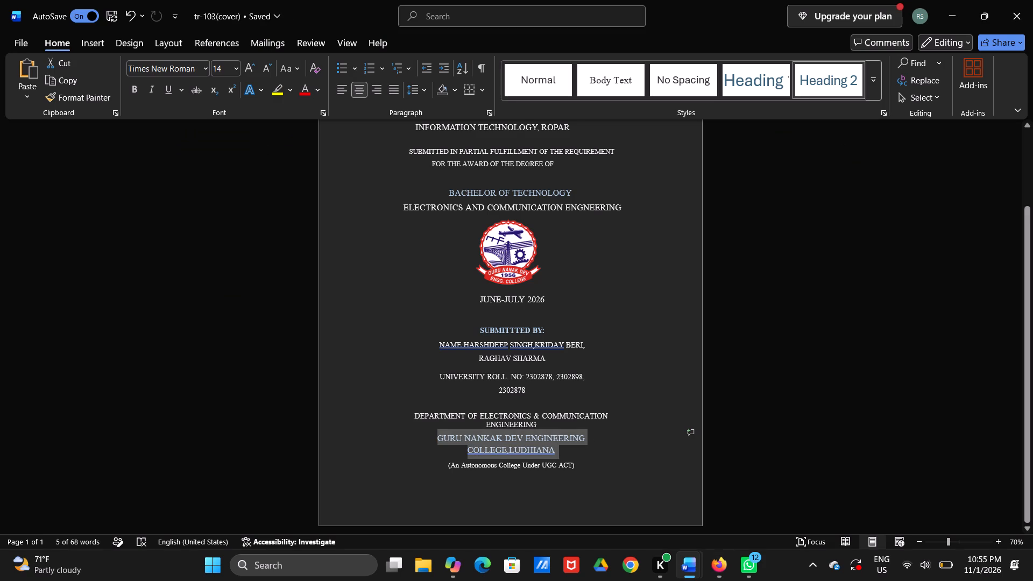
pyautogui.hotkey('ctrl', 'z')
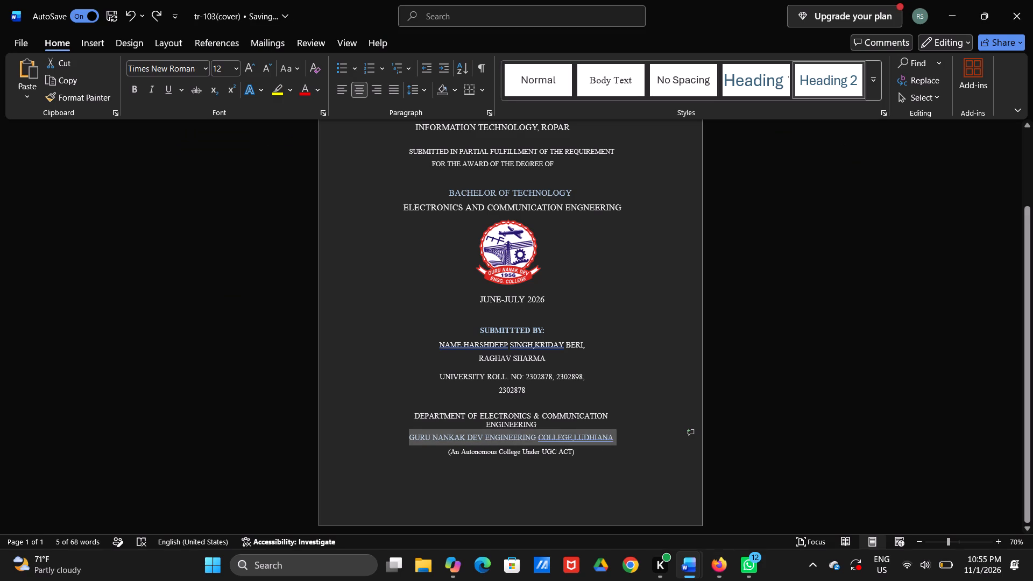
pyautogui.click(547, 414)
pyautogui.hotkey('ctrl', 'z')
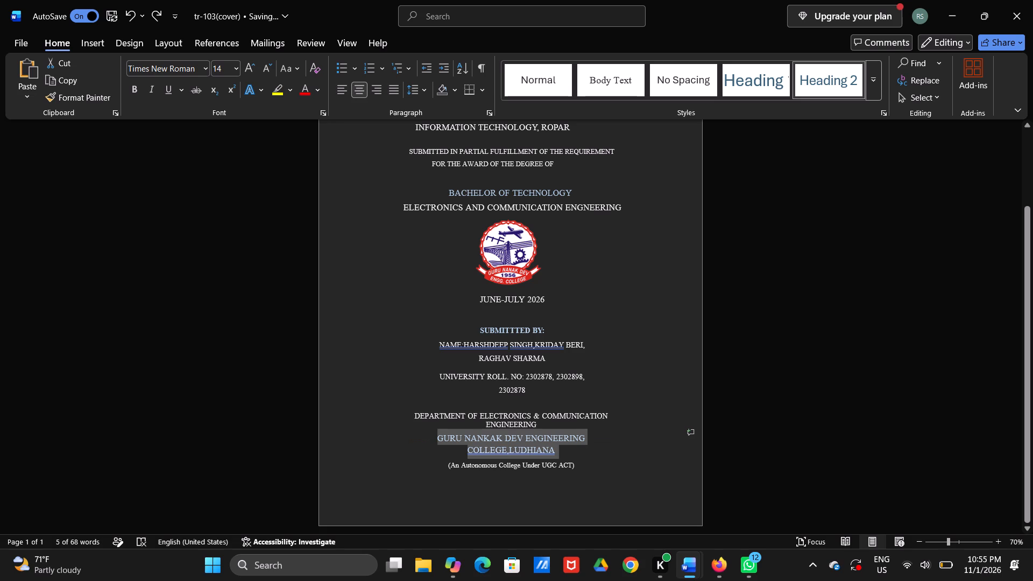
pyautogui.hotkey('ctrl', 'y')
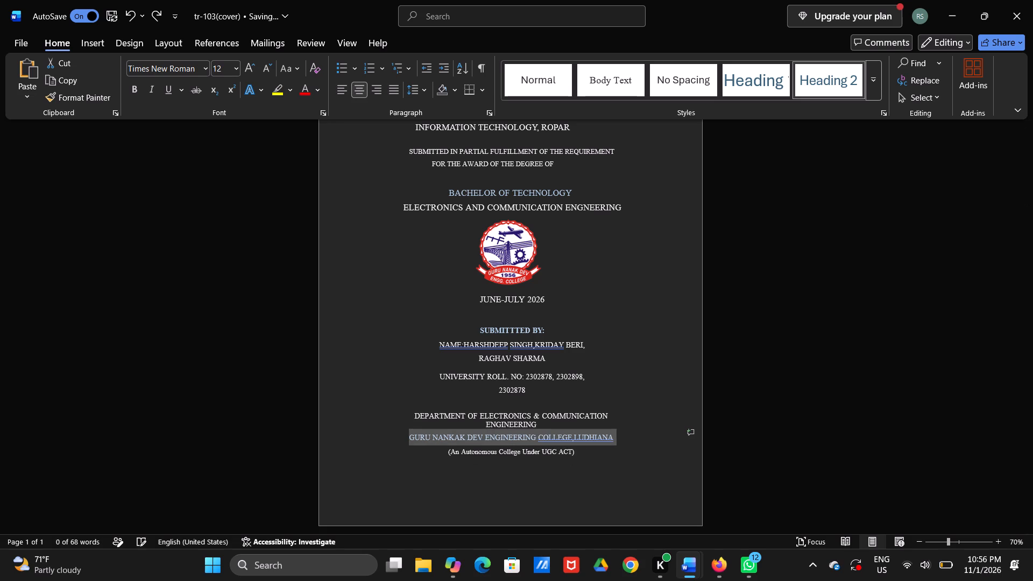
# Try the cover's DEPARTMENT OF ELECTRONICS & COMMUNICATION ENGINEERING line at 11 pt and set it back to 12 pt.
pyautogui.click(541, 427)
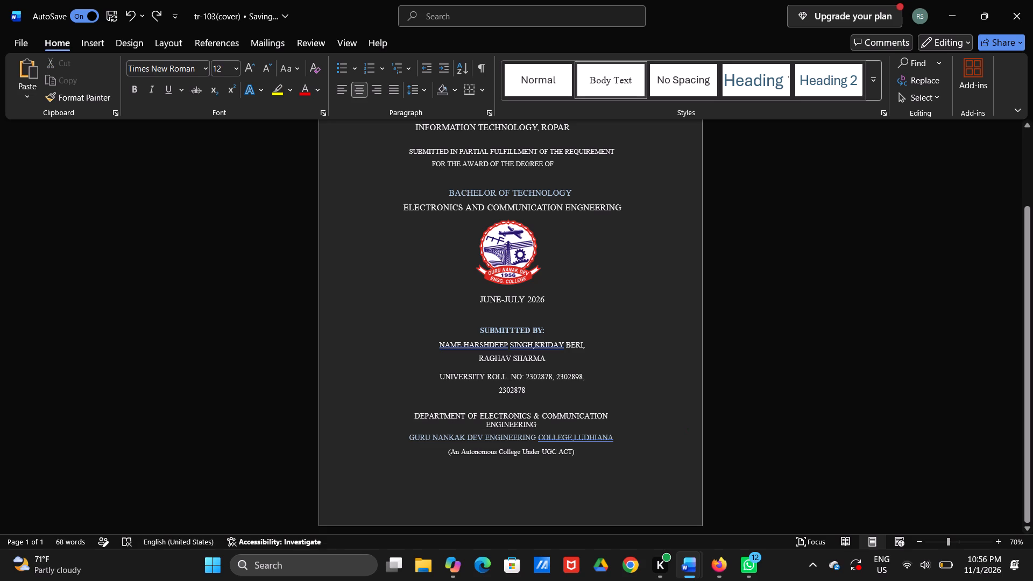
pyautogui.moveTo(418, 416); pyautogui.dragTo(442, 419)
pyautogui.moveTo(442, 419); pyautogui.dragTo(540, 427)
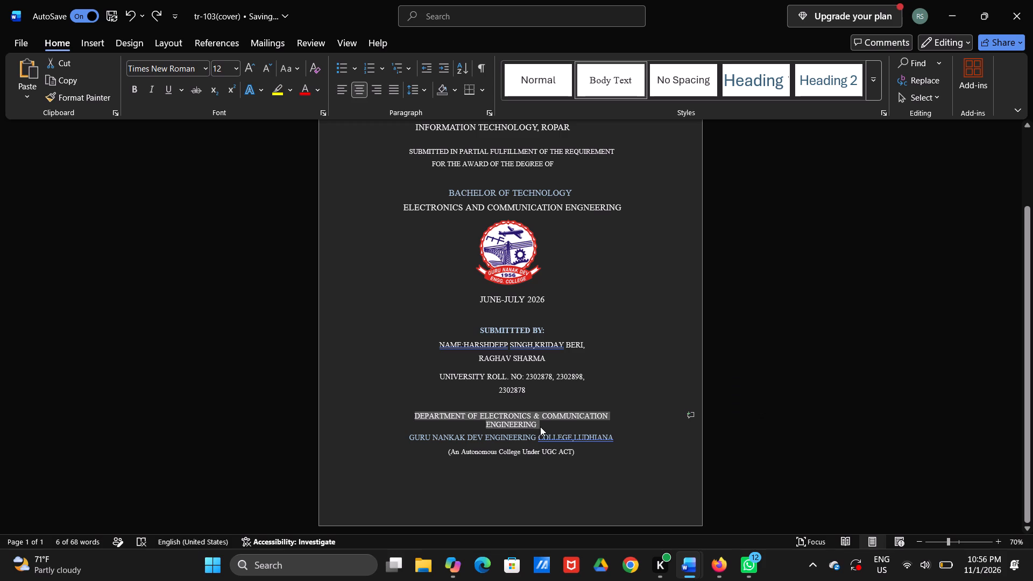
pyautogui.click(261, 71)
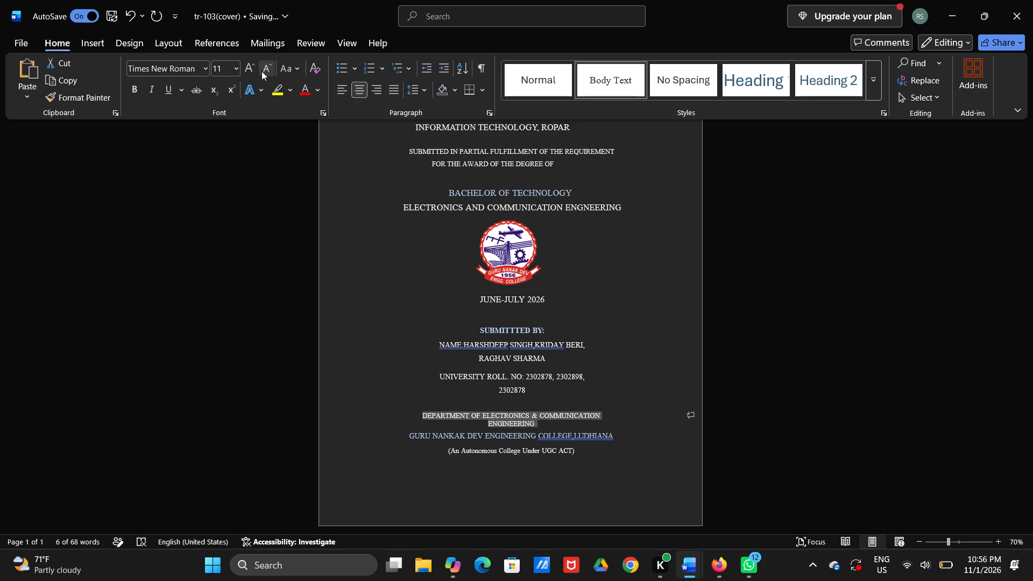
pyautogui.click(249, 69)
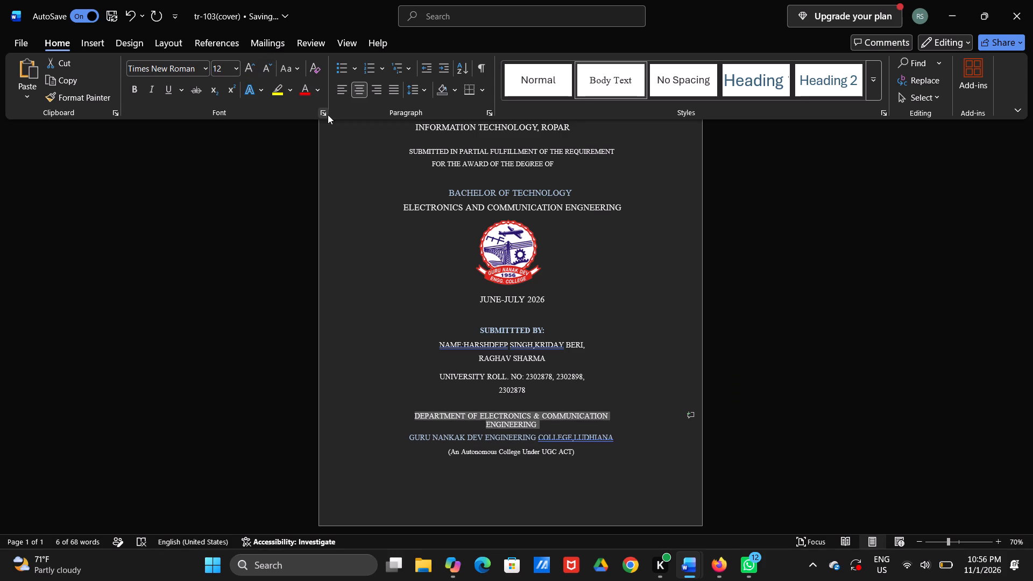
# Review the whole cover page from the report title down to the college lines, checking its layout.
pyautogui.scroll(1, 584, 419)
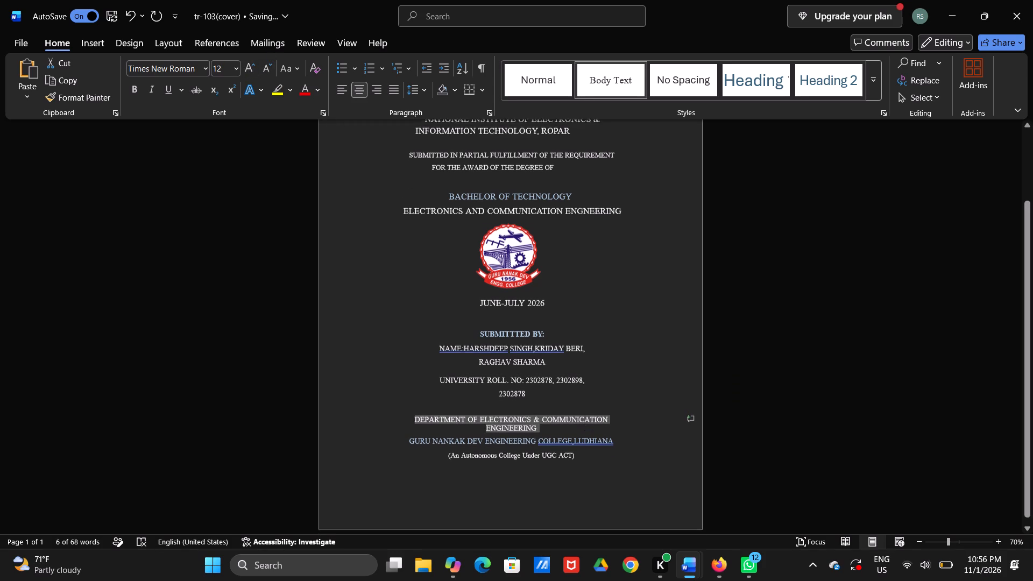
pyautogui.scroll(1, 584, 419)
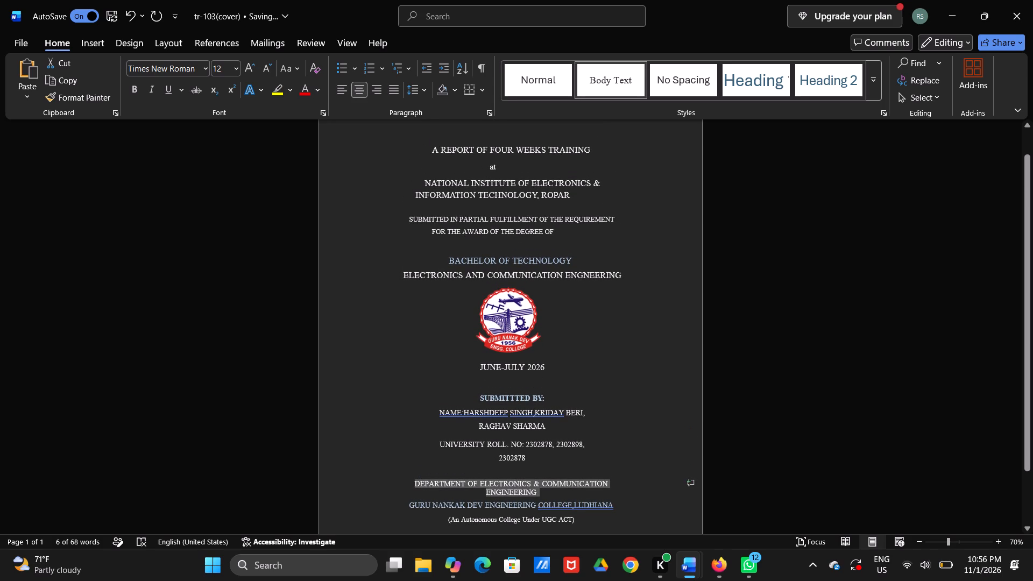
pyautogui.scroll(1, 546, 365)
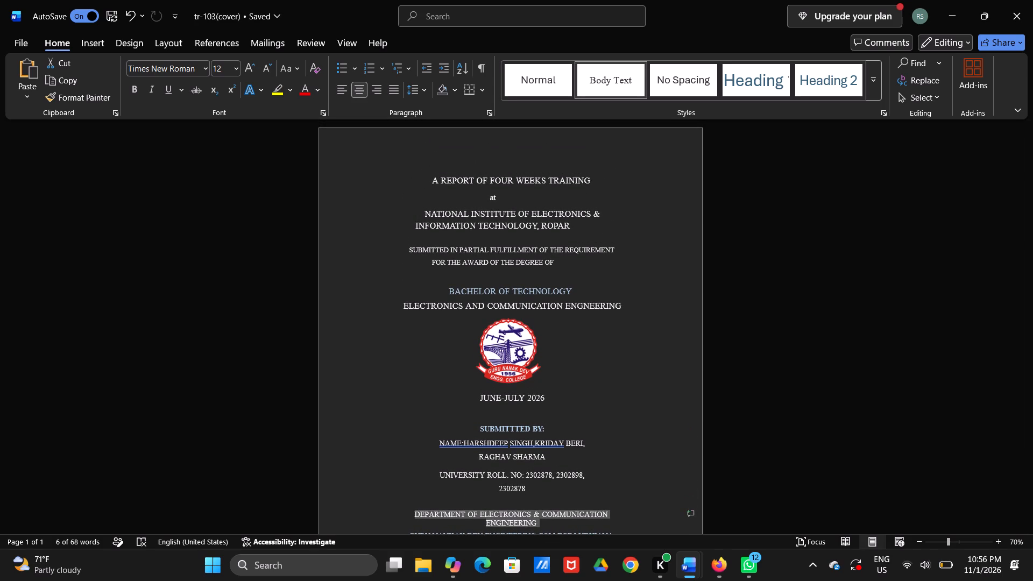
pyautogui.scroll(-2, 546, 365)
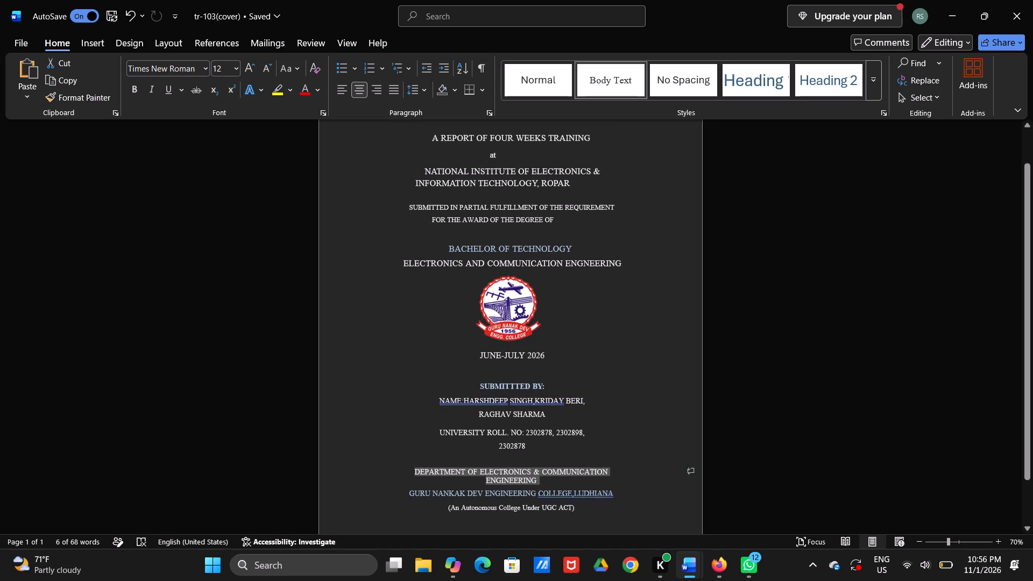
pyautogui.scroll(-1, 546, 365)
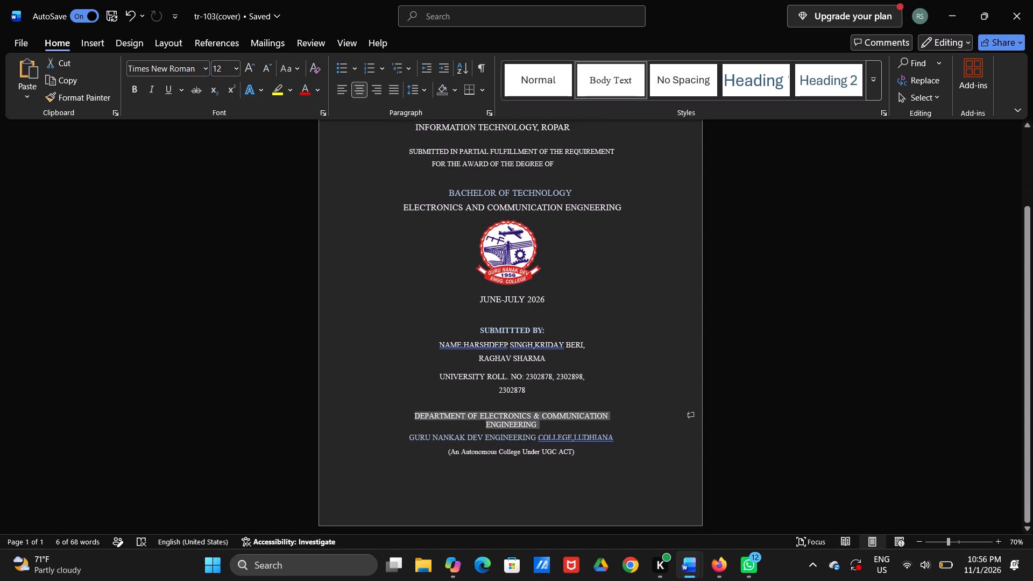
pyautogui.scroll(-1, 546, 365)
pyautogui.scroll(2, 546, 365)
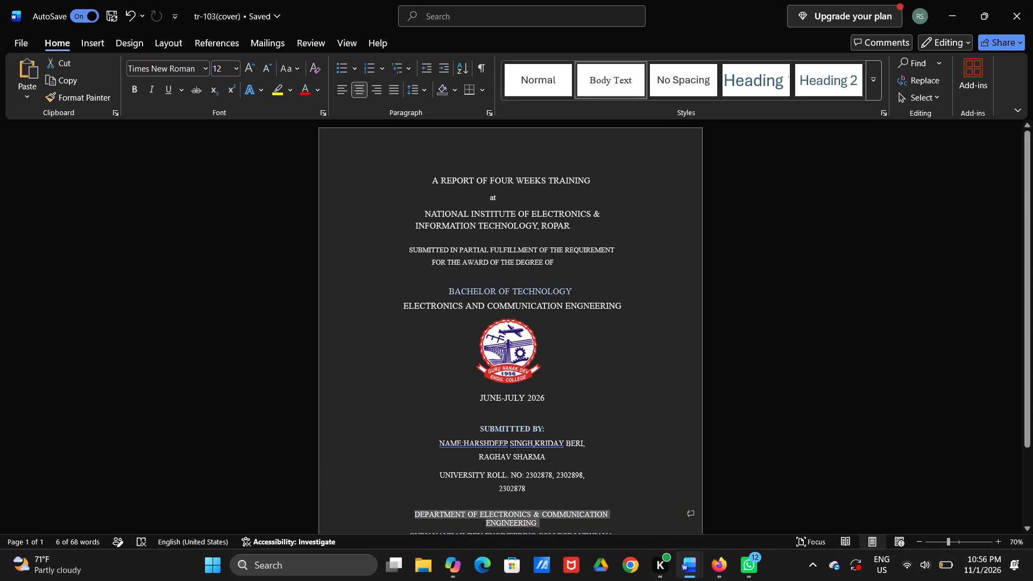
pyautogui.scroll(-2, 440, 224)
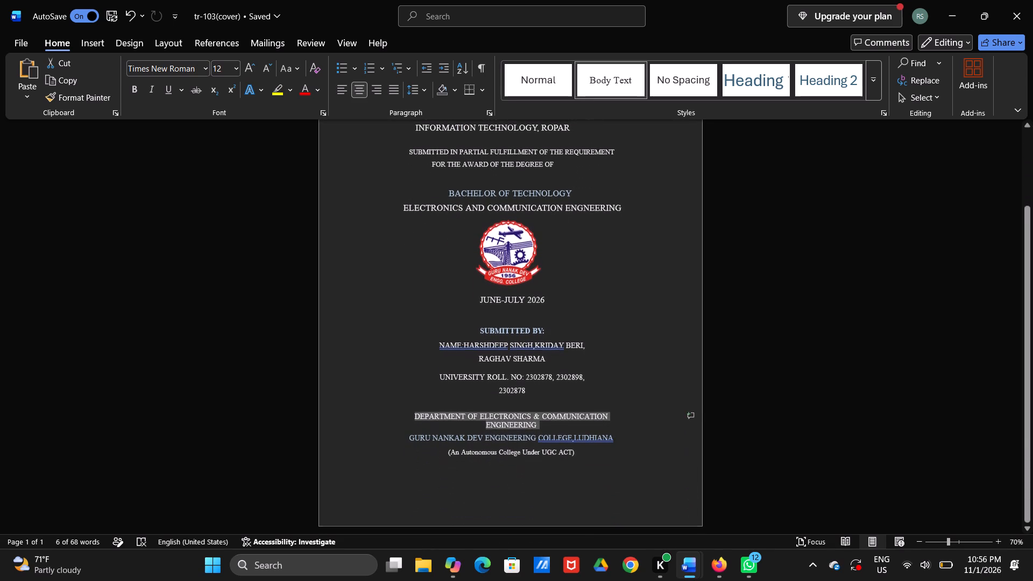
pyautogui.scroll(-1, 440, 224)
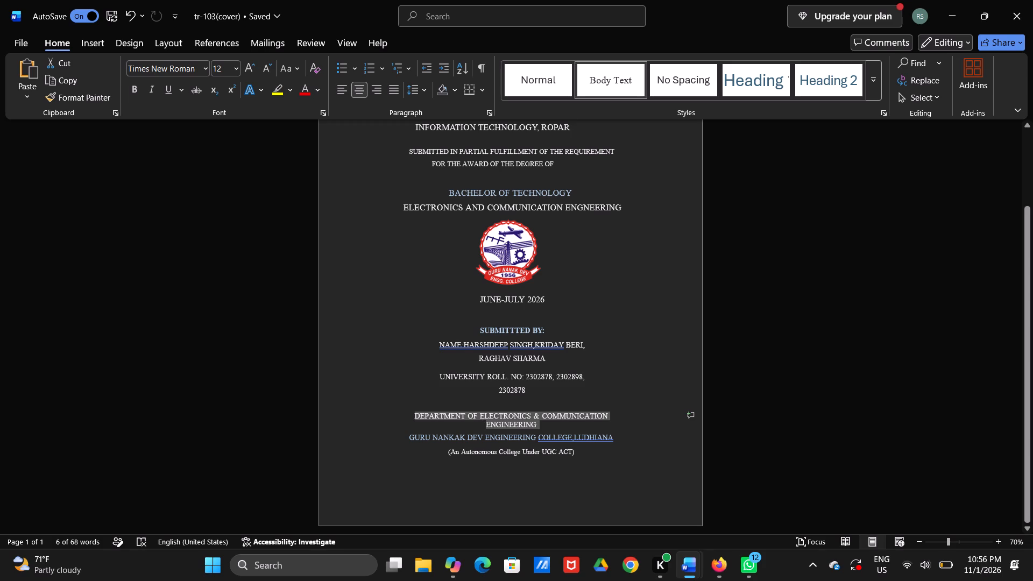
# Close the tr-103(cover) document.
pyautogui.click(1030, 3)
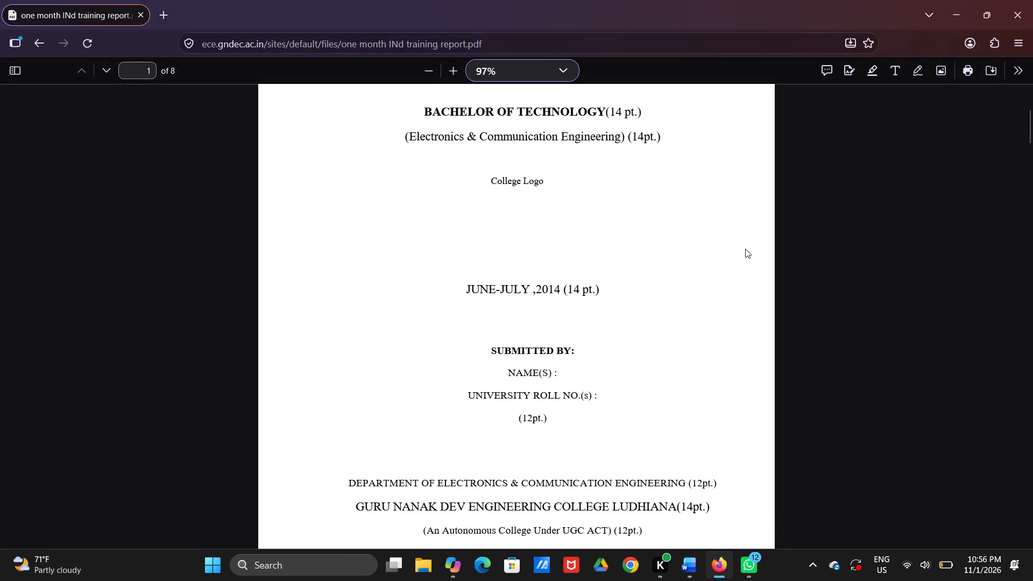
# Switch to the TRAINING REPORT(TR-103) document in Word and look through its pages, from the references back to Chapter 1.
pyautogui.hotkey('alt', 'Tab')
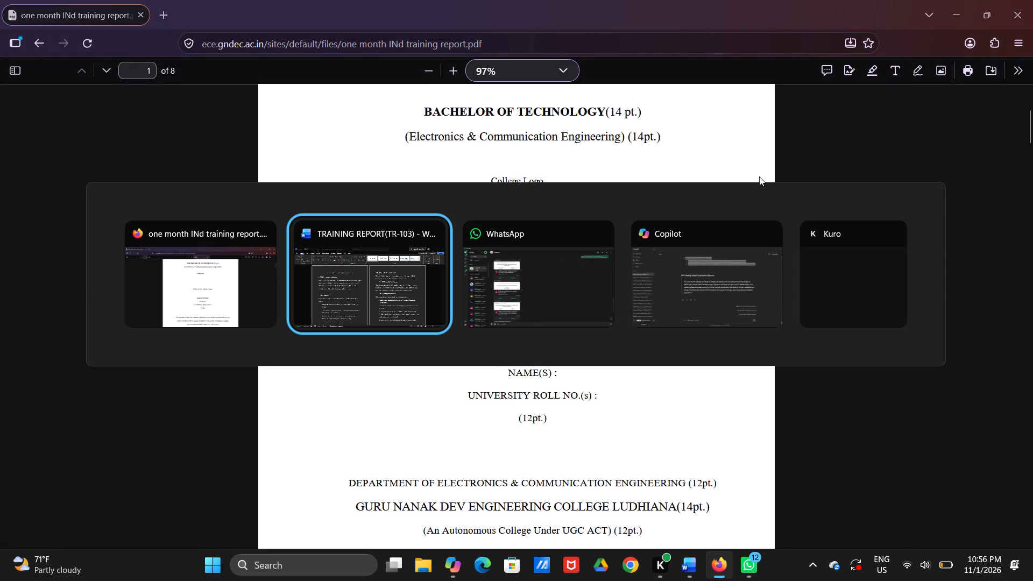
pyautogui.scroll(3, 759, 176)
pyautogui.scroll(-3, 759, 176)
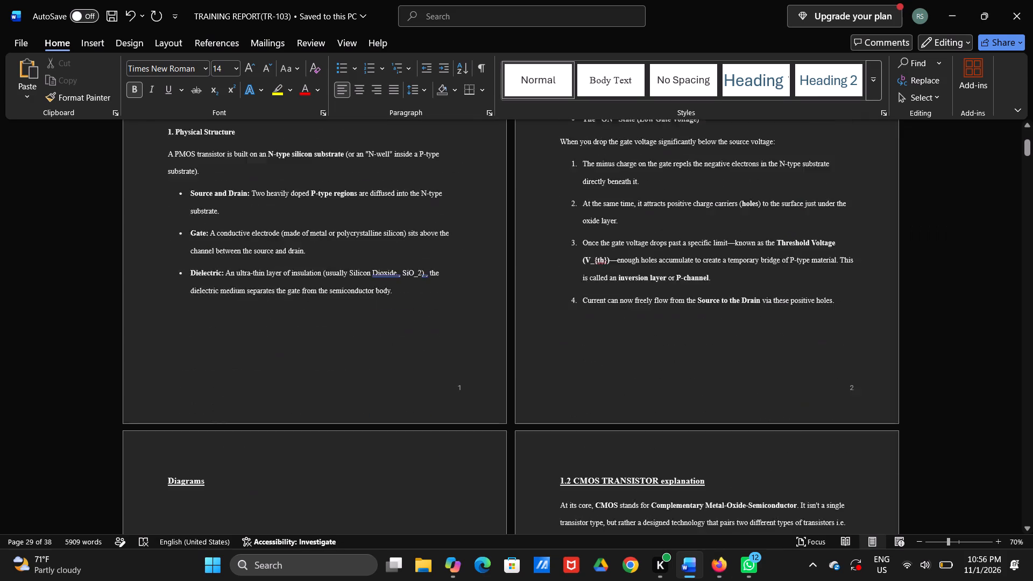
pyautogui.scroll(-13, 759, 176)
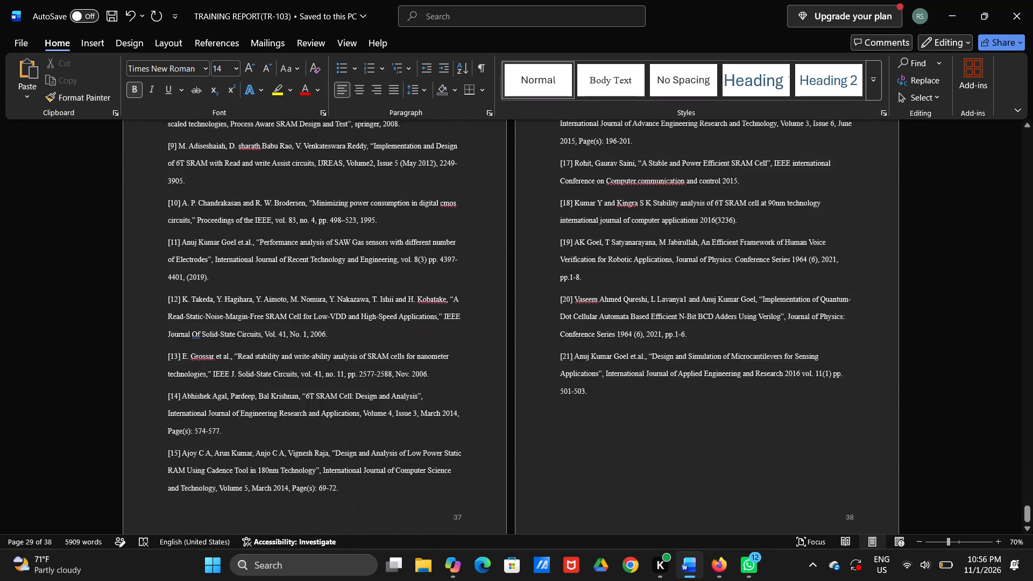
pyautogui.scroll(-4, 759, 176)
pyautogui.scroll(15, 759, 176)
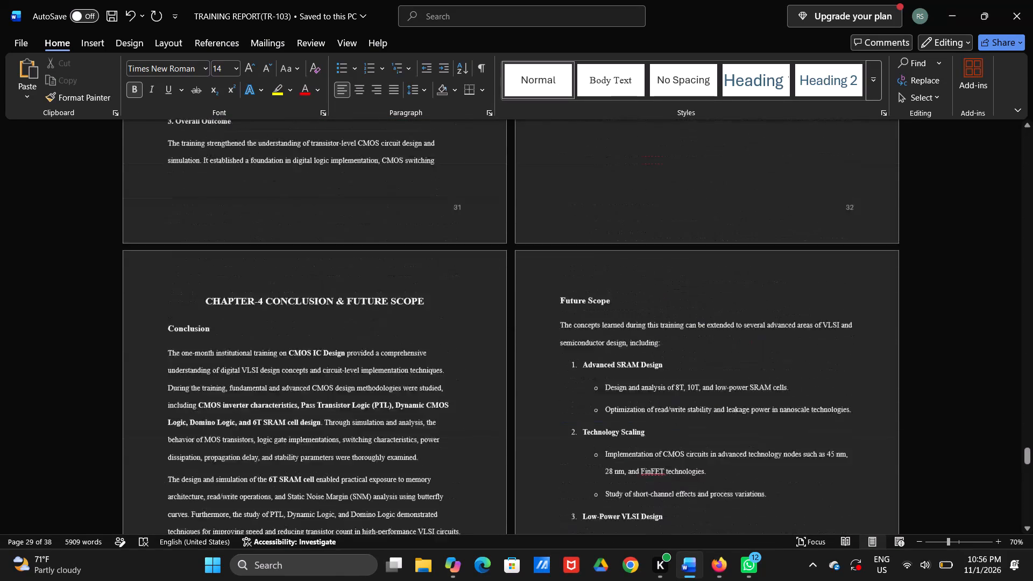
pyautogui.scroll(20, 759, 176)
pyautogui.scroll(5, 759, 176)
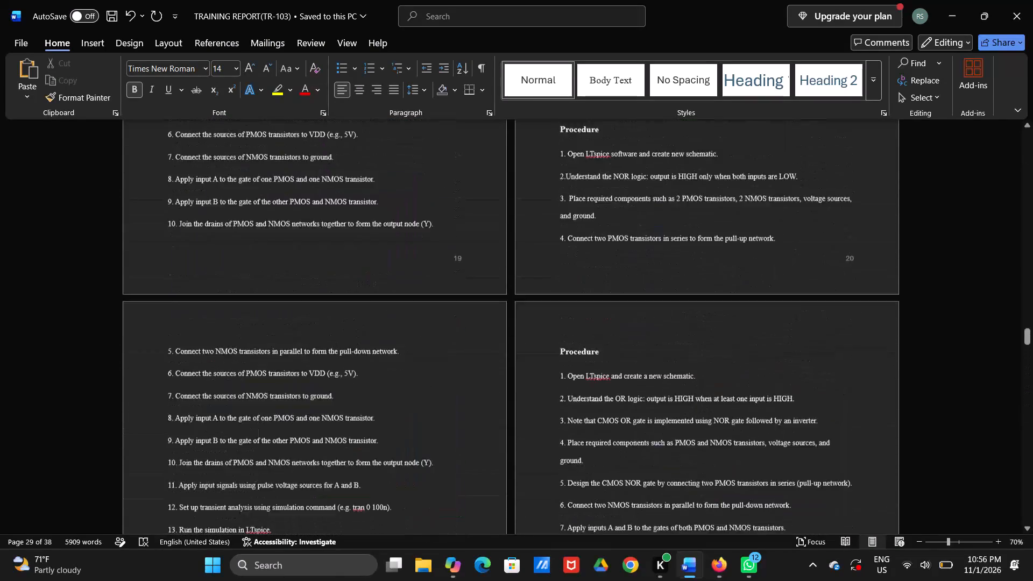
pyautogui.scroll(15, 759, 176)
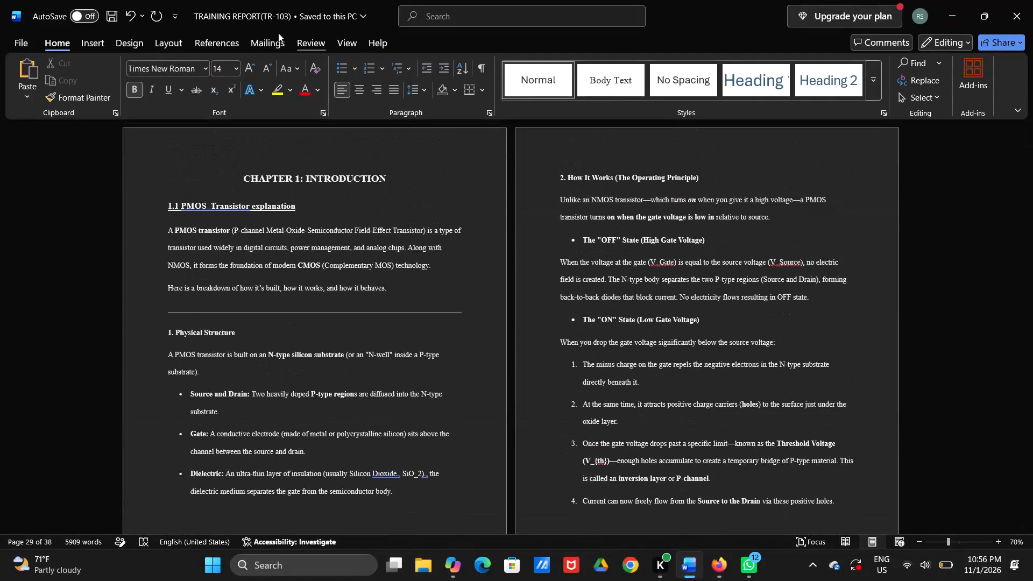
# Save the training report as a PDF named TRAINING REPORT(TR-103) in the OneDrive Documents folder.
pyautogui.click(40, 47)
pyautogui.click(11, 44)
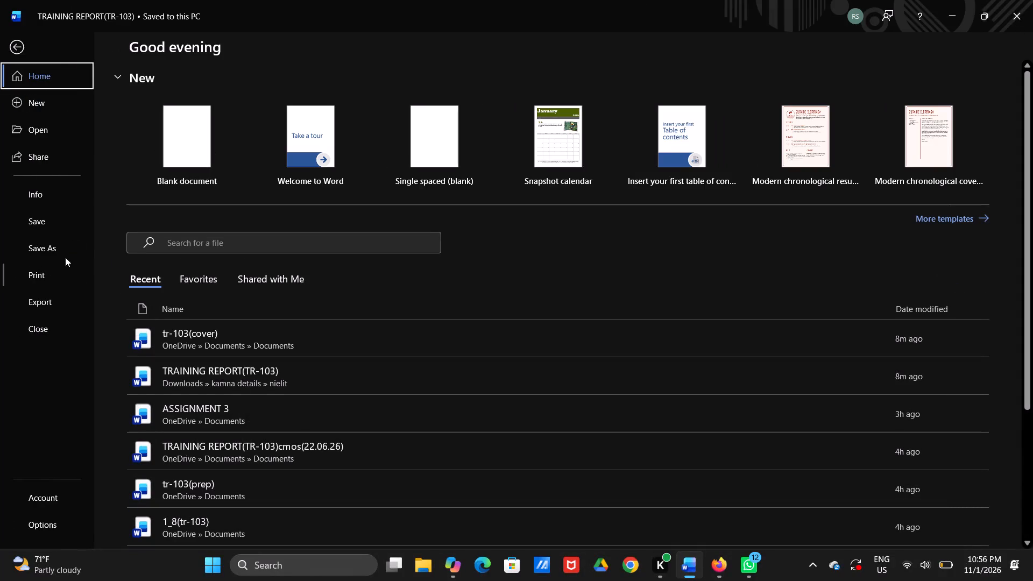
pyautogui.click(56, 252)
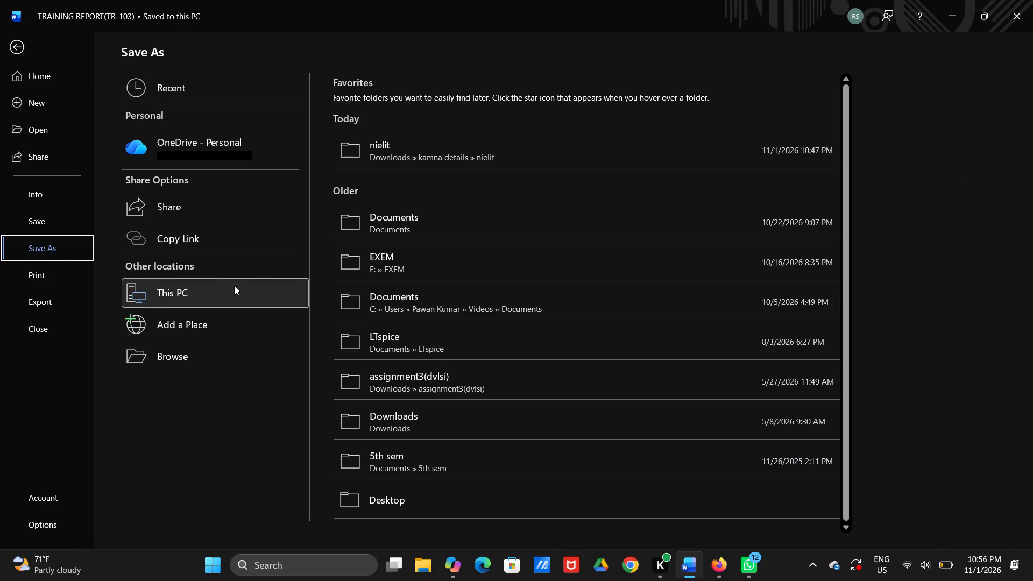
pyautogui.doubleClick(234, 286)
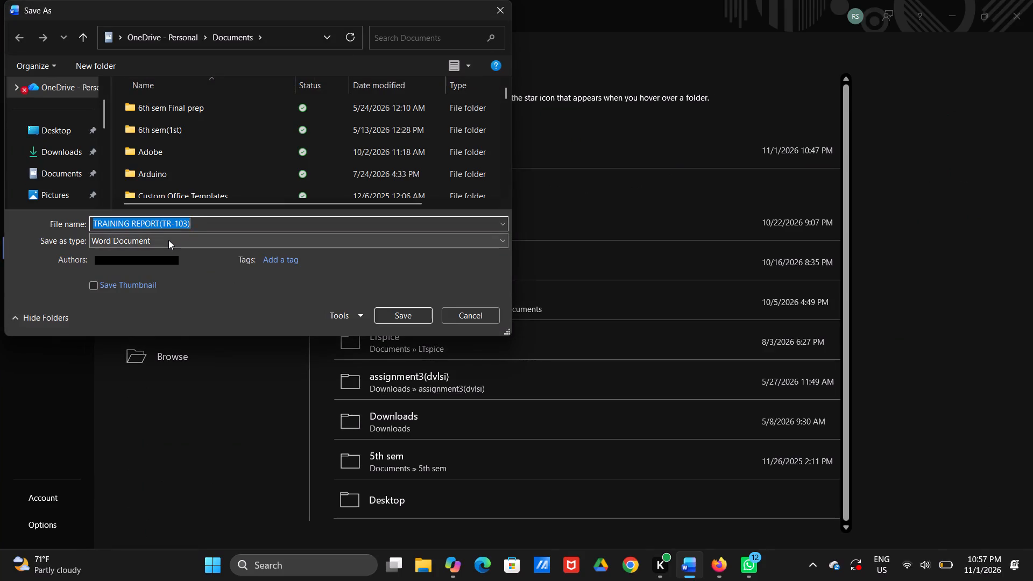
pyautogui.click(168, 240)
pyautogui.click(114, 321)
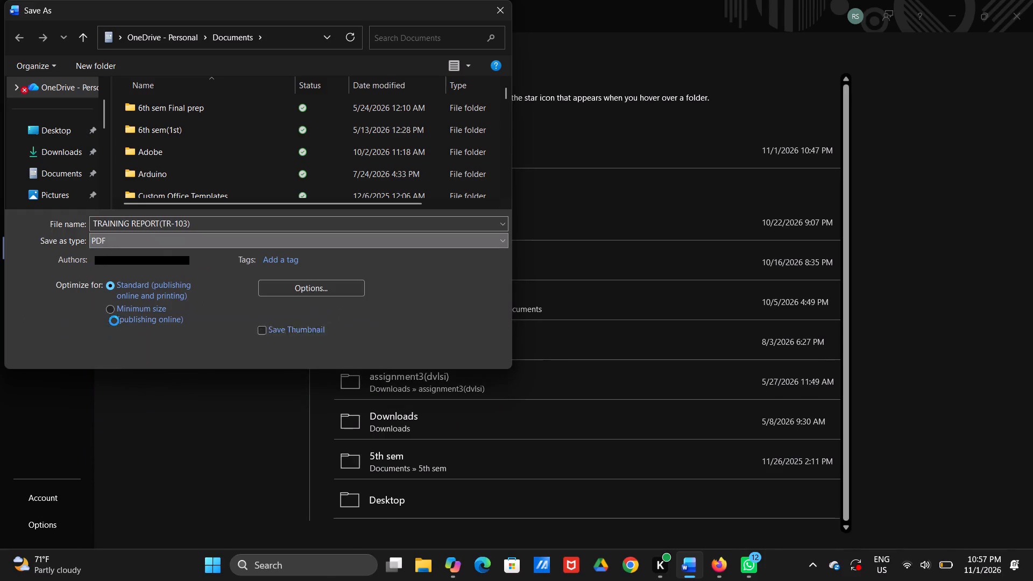
pyautogui.click(395, 348)
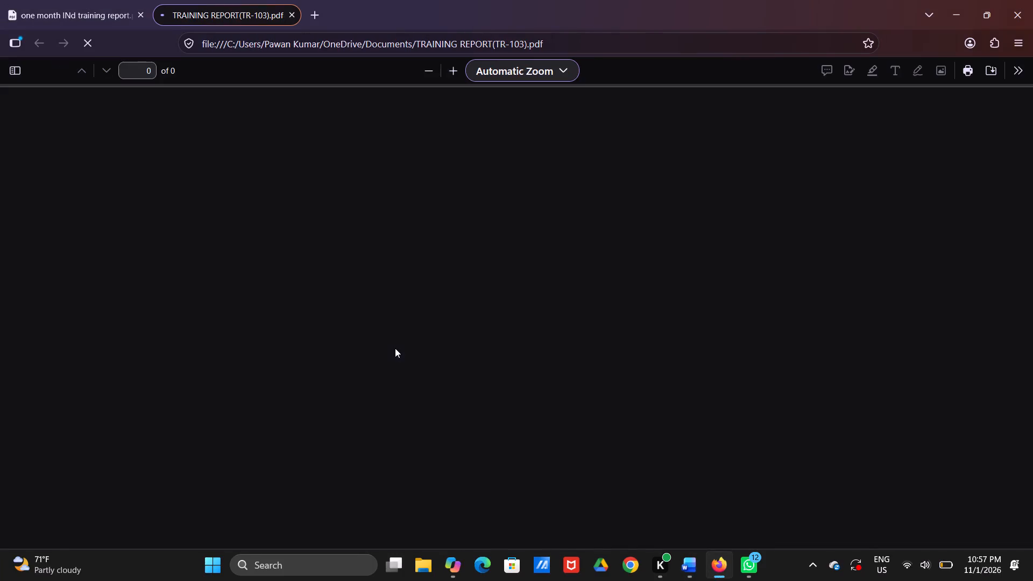
# Look through the exported TRAINING REPORT(TR-103) PDF from Chapter 1 to the last references, checking its page layout, and close it.
pyautogui.scroll(-1, 395, 348)
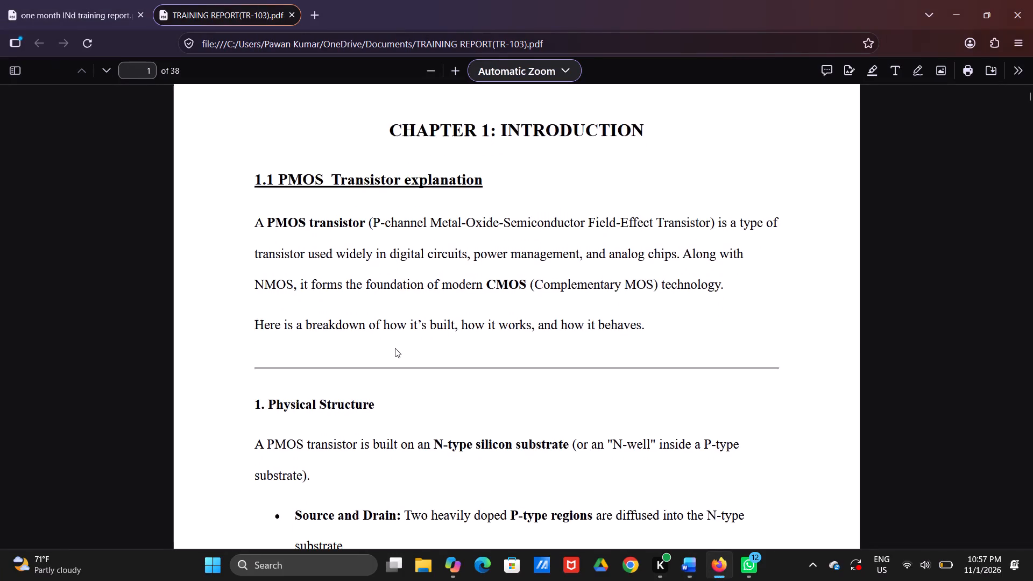
pyautogui.scroll(-4, 395, 348)
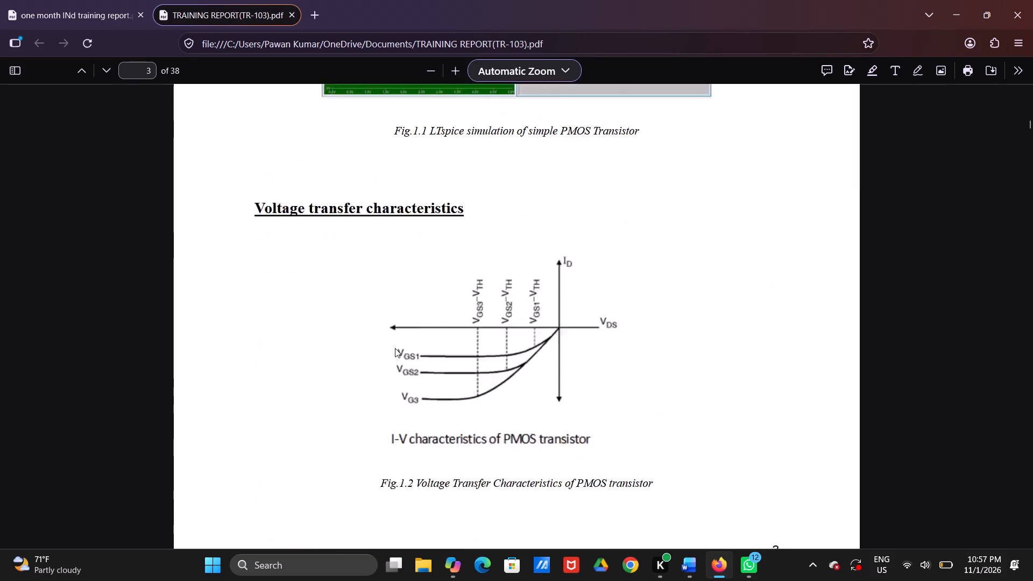
pyautogui.scroll(-1, 395, 348)
pyautogui.scroll(4, 395, 348)
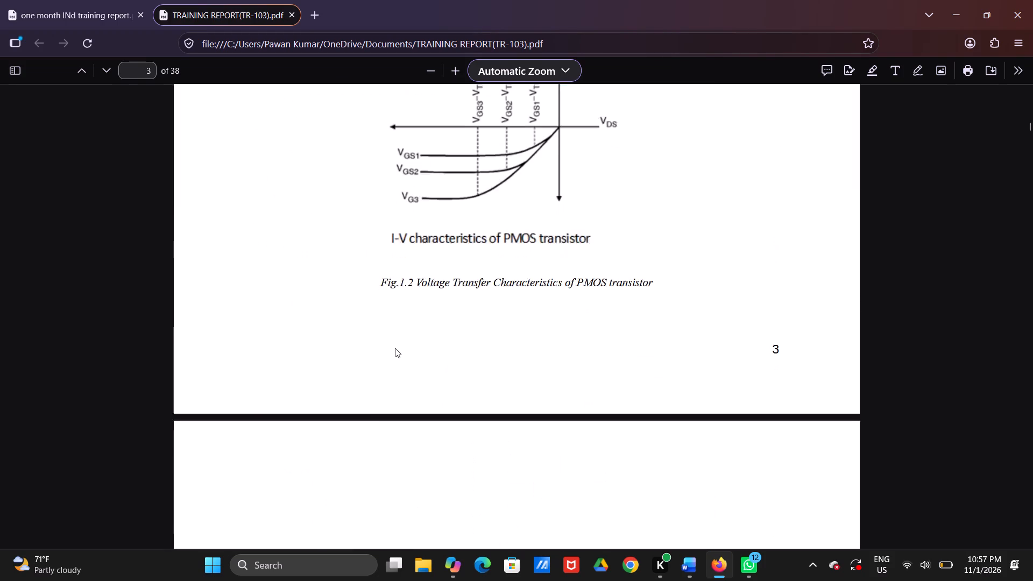
pyautogui.scroll(-8, 395, 348)
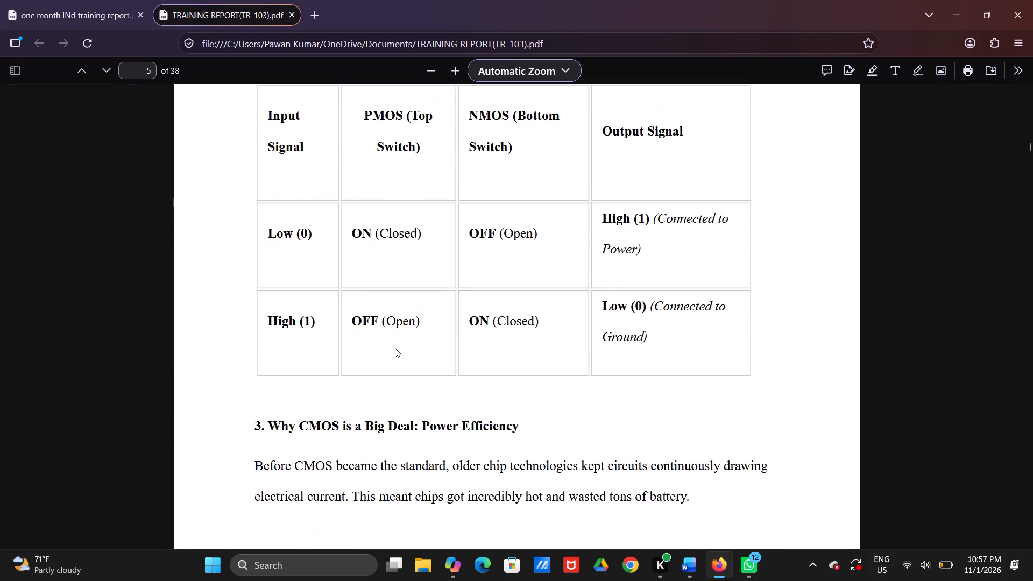
pyautogui.scroll(-8, 395, 348)
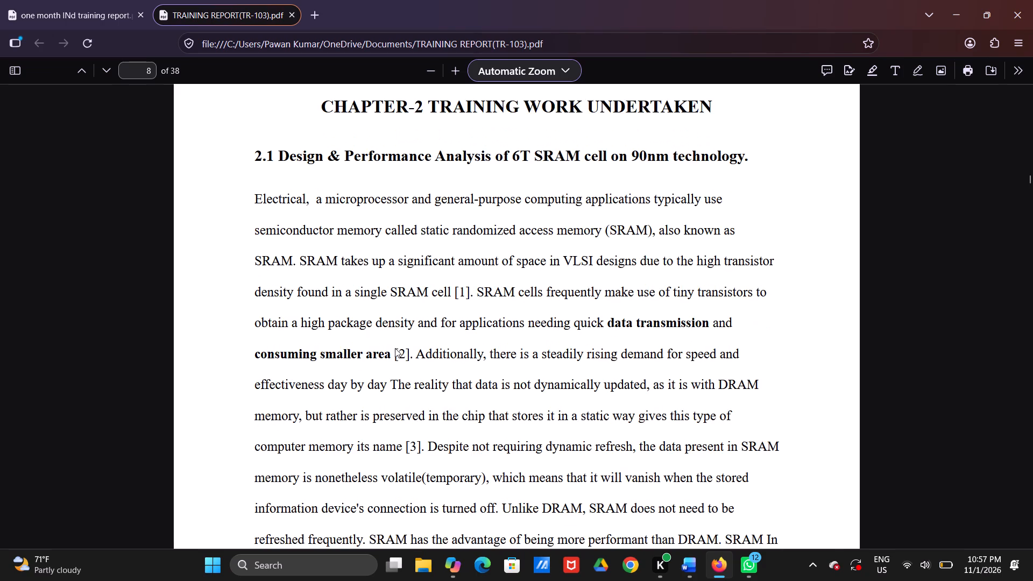
pyautogui.scroll(1, 395, 348)
pyautogui.scroll(-4, 395, 348)
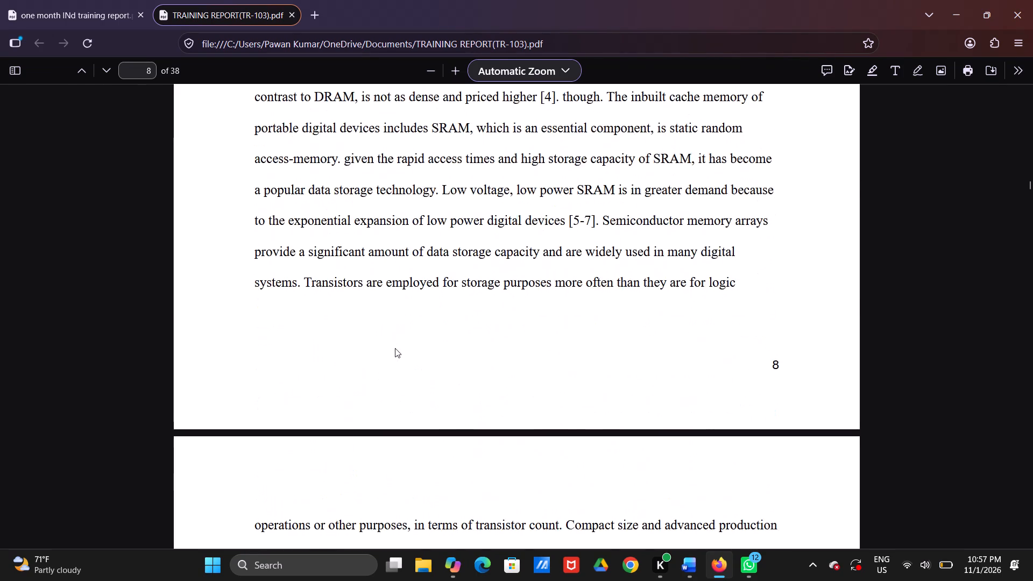
pyautogui.scroll(-9, 395, 348)
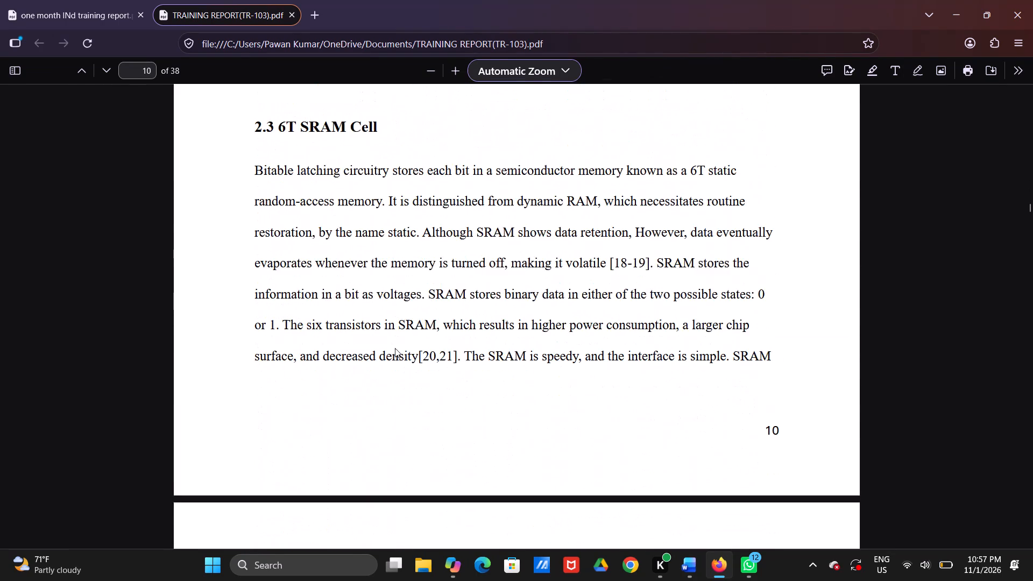
pyautogui.scroll(-9, 395, 348)
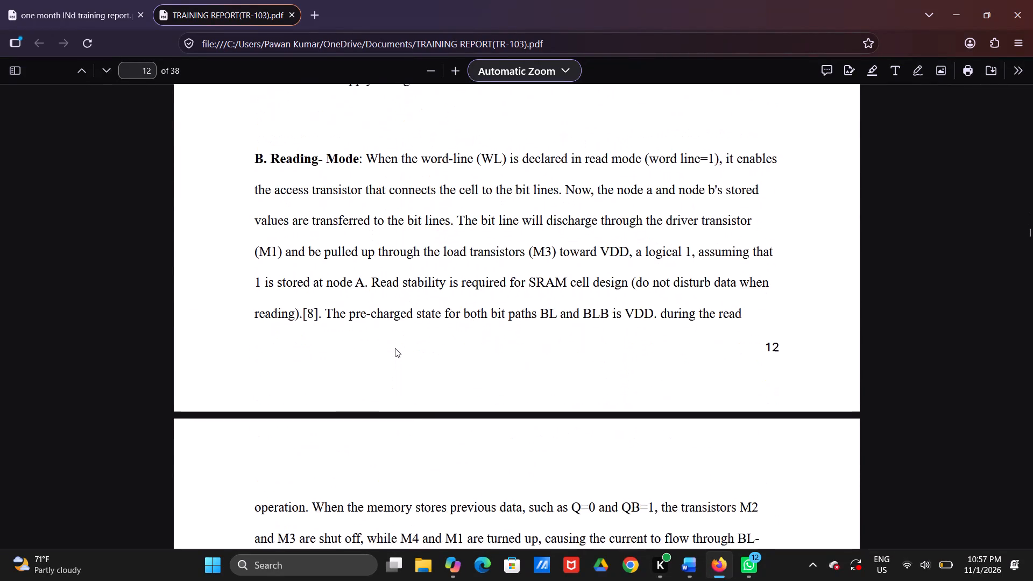
pyautogui.scroll(-9, 395, 348)
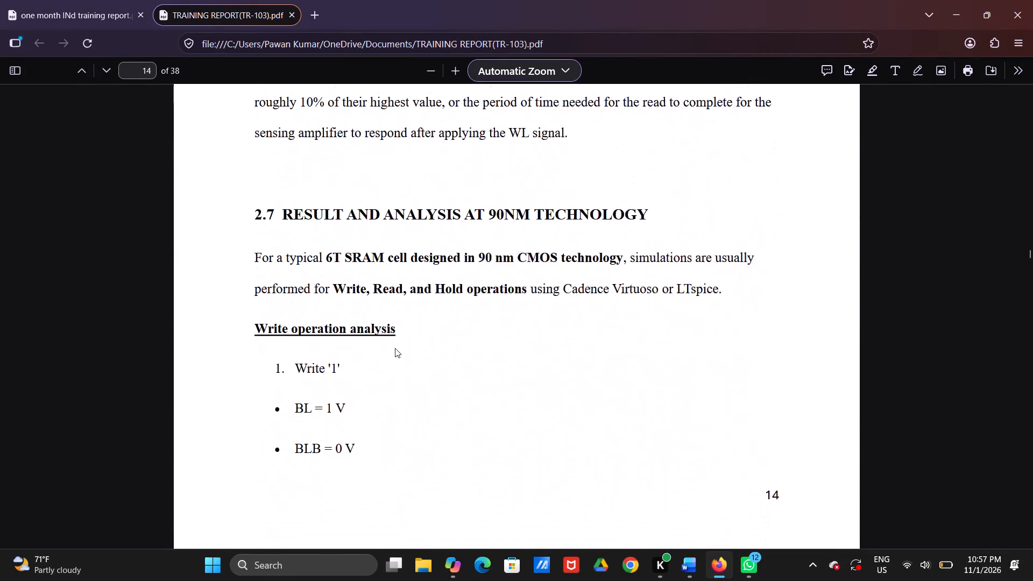
pyautogui.scroll(-3, 395, 348)
pyautogui.scroll(1, 395, 348)
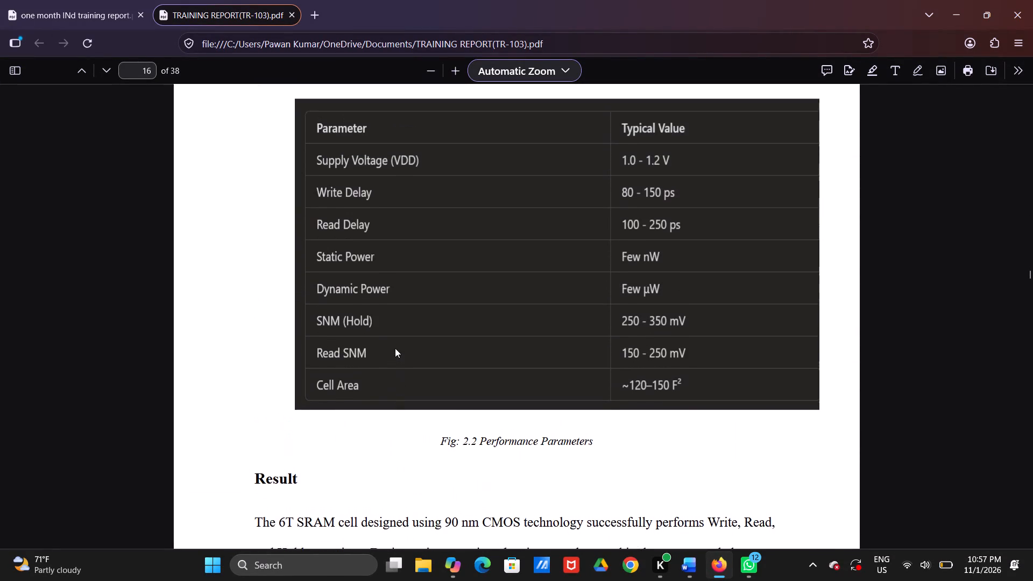
pyautogui.scroll(1, 395, 348)
pyautogui.scroll(-4, 395, 348)
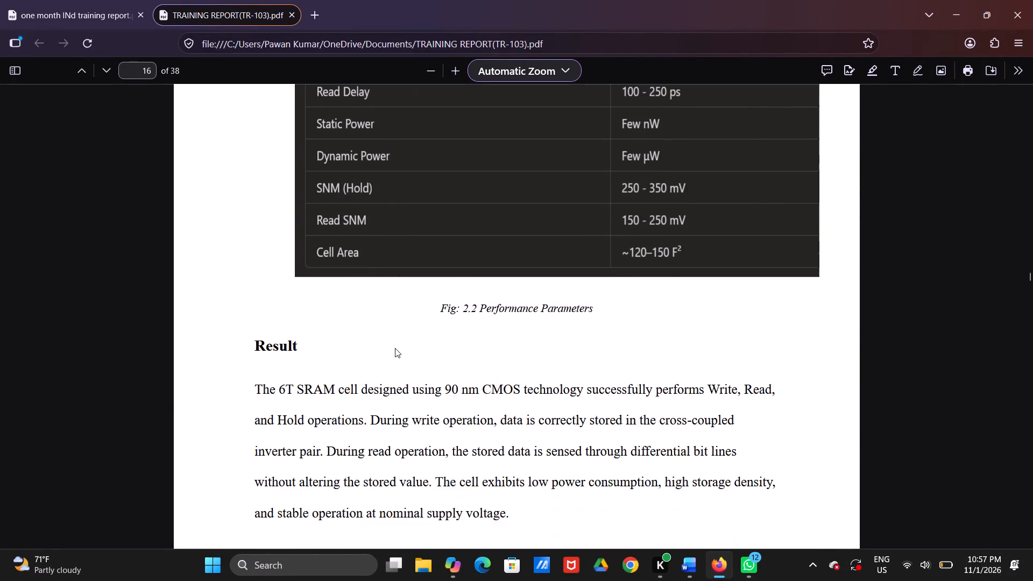
pyautogui.scroll(-5, 395, 348)
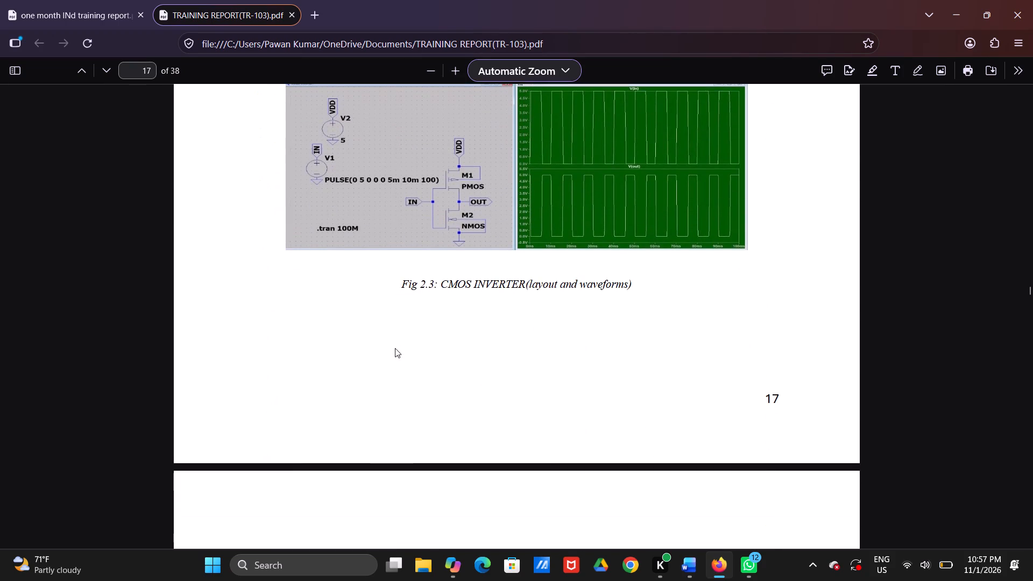
pyautogui.scroll(-9, 395, 348)
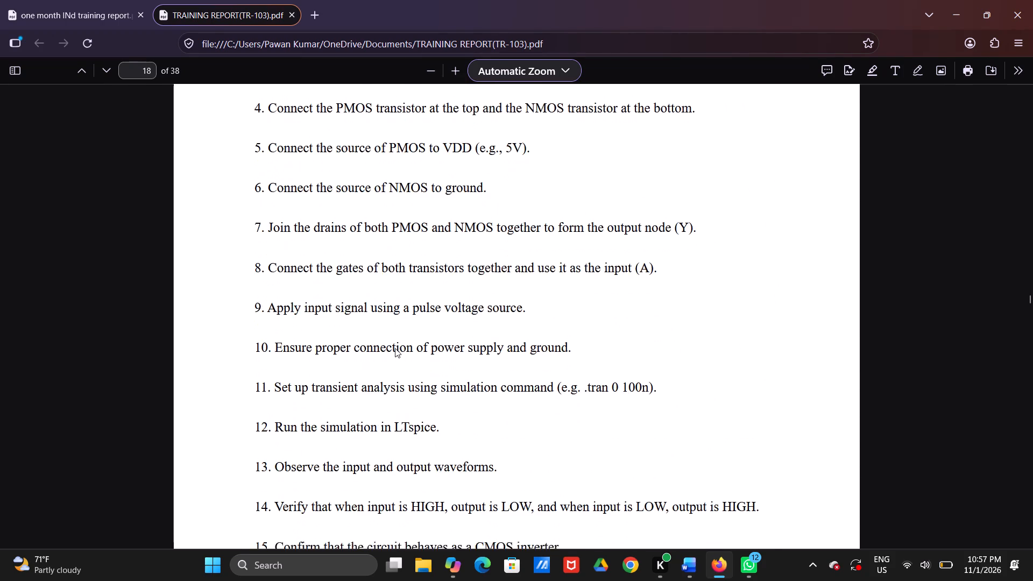
pyautogui.scroll(-11, 395, 348)
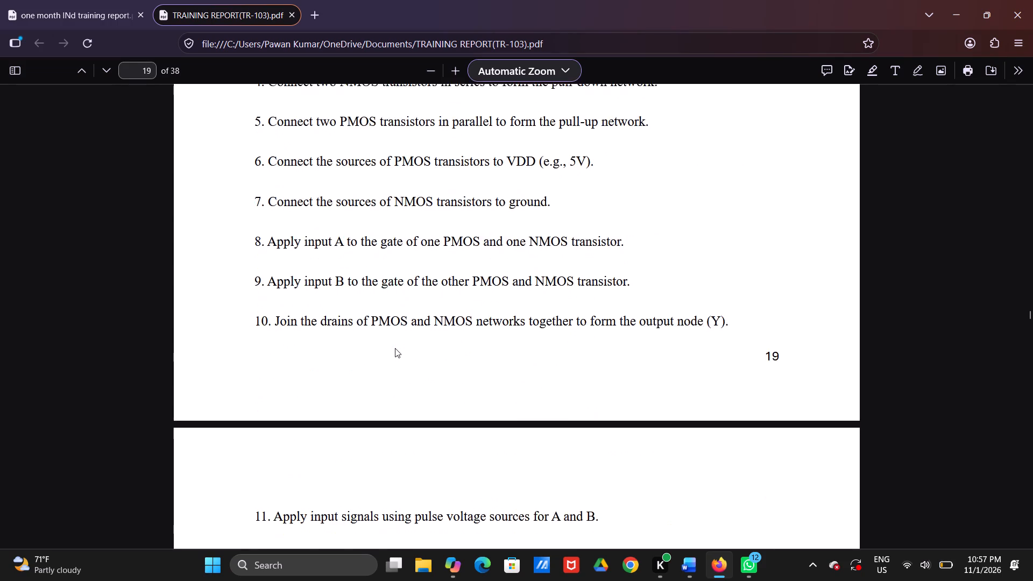
pyautogui.scroll(-11, 395, 348)
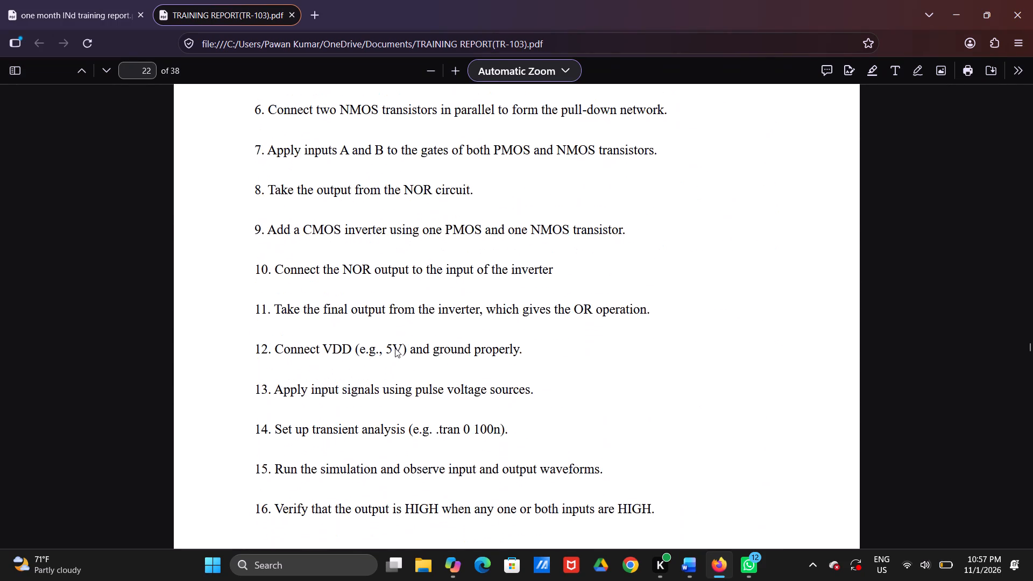
pyautogui.scroll(-11, 395, 348)
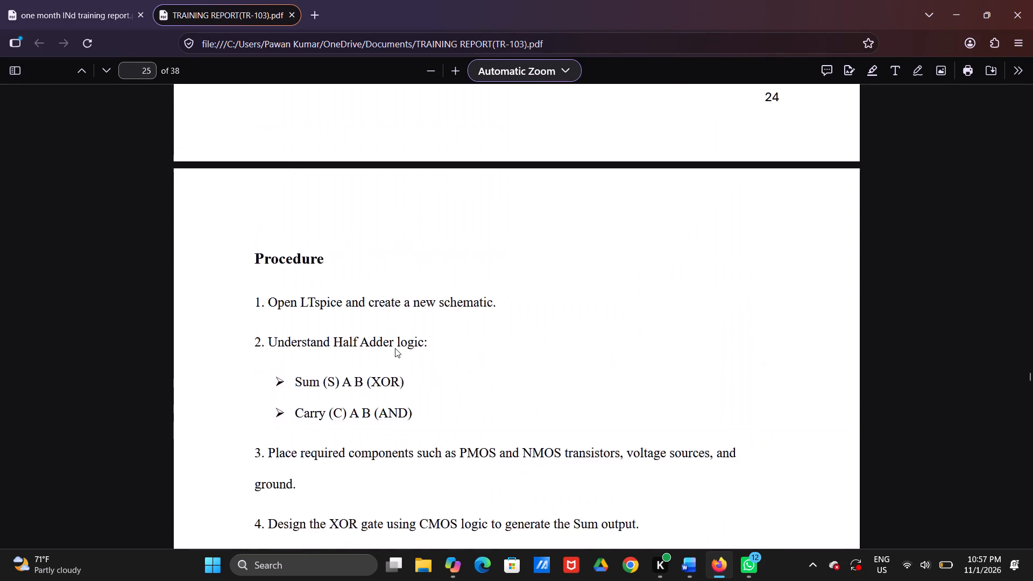
pyautogui.scroll(-14, 395, 348)
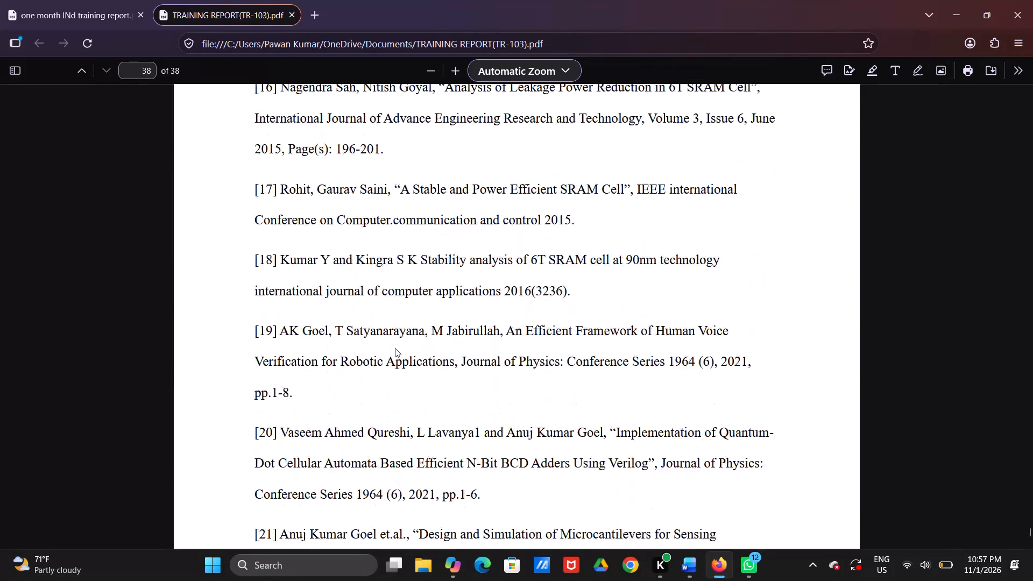
pyautogui.scroll(2, 395, 348)
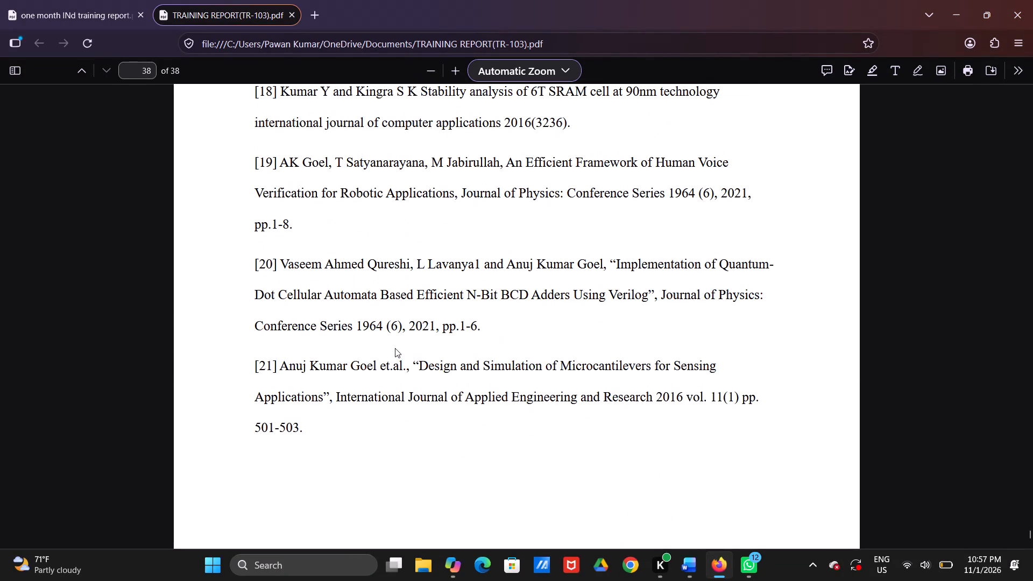
pyautogui.click(296, 12)
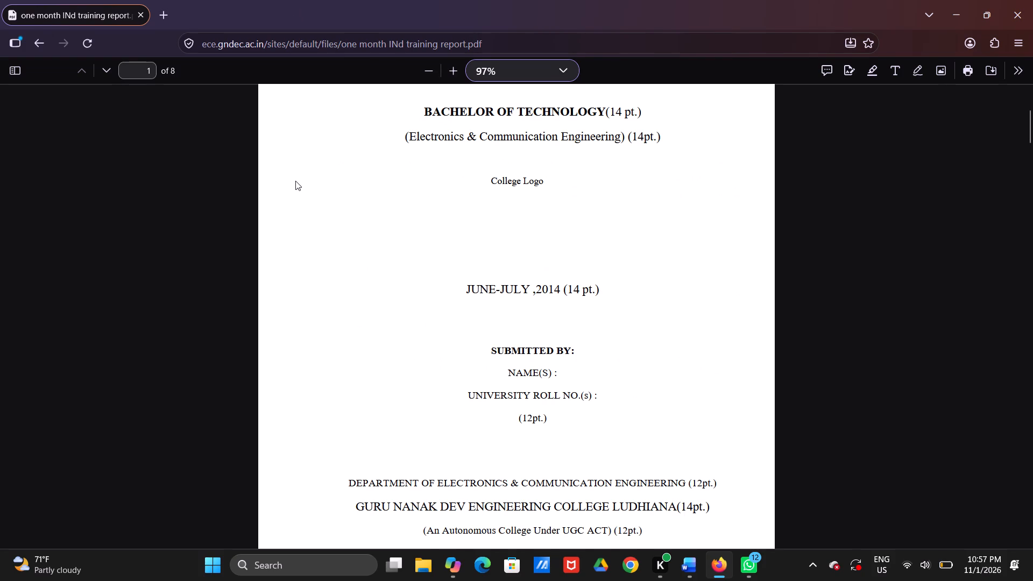
# Switch to the TRAINING REPORT(TR-103) document in Word, glance over its first chapters and close it.
pyautogui.hotkey('alt', 'Tab')
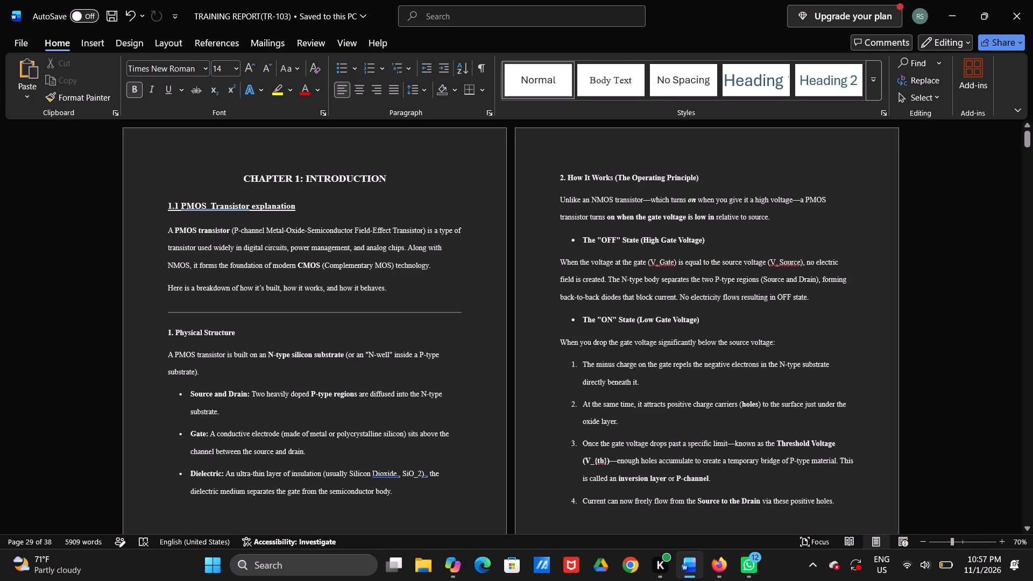
pyautogui.scroll(-8, 295, 181)
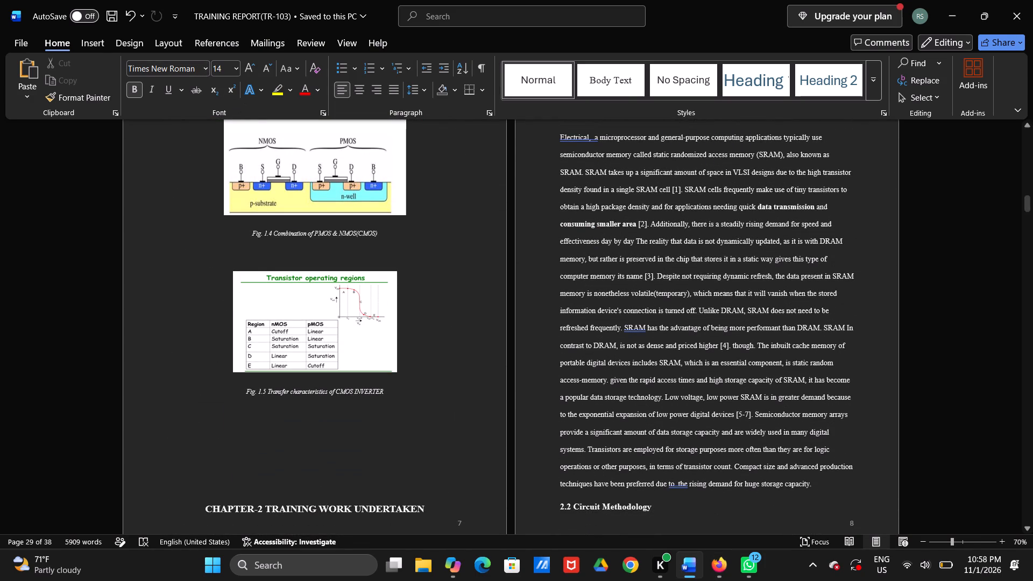
pyautogui.scroll(20, 365, 239)
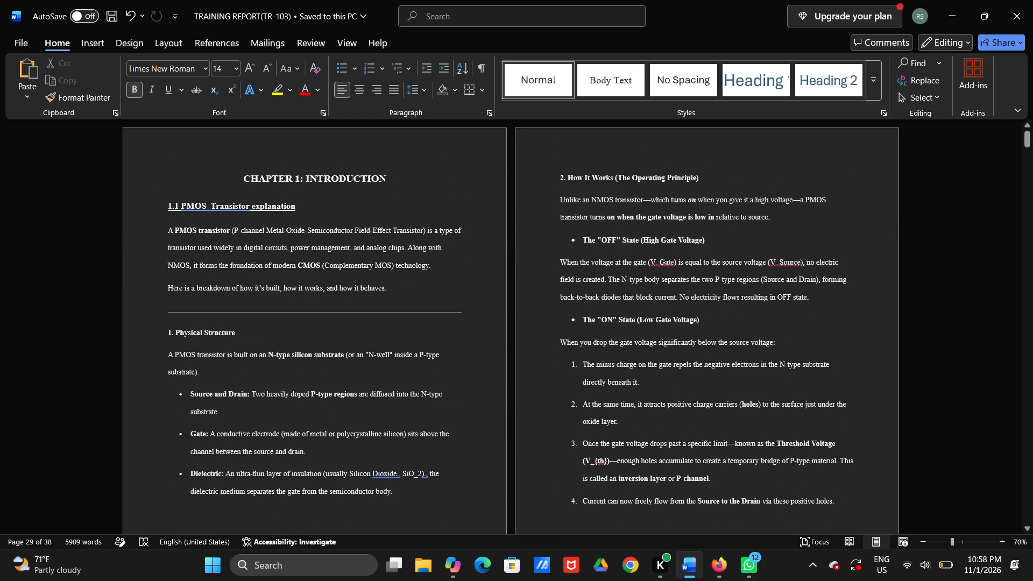
pyautogui.click(1028, 11)
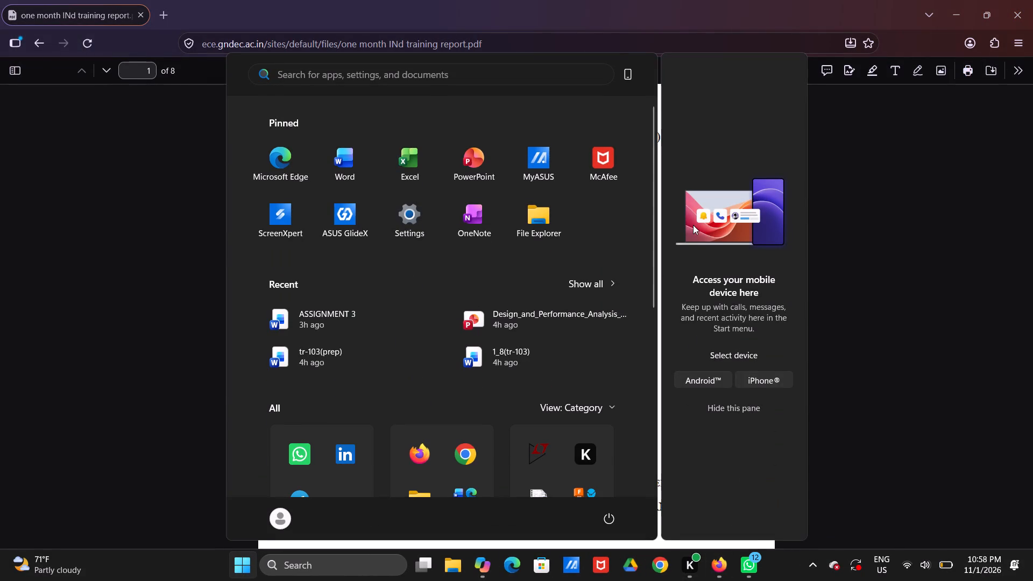
# Switch to the one month training report PDF in Firefox and reread the sample title page and the B.Tech training report guidelines.
pyautogui.click(717, 513)
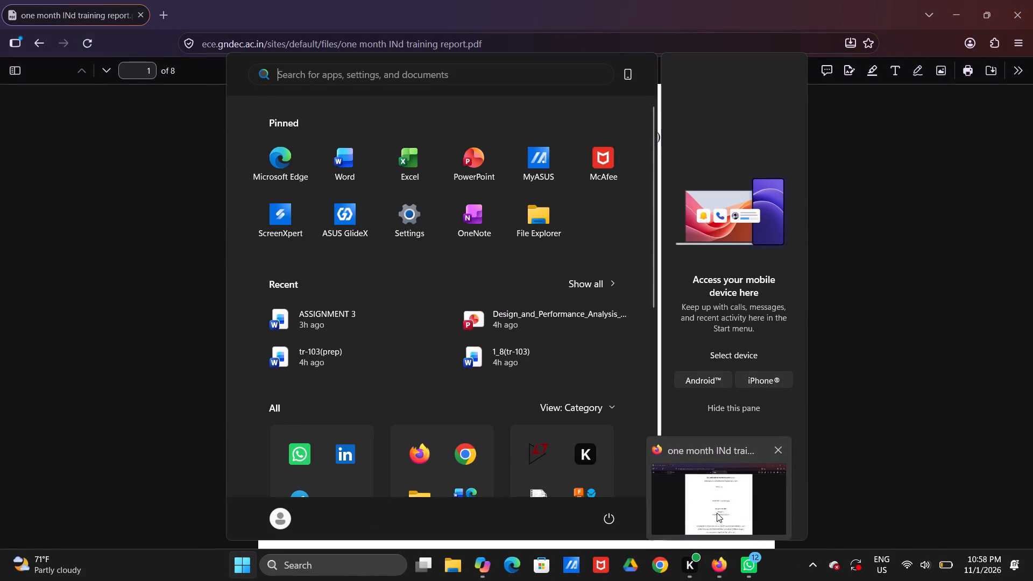
pyautogui.scroll(4, 650, 364)
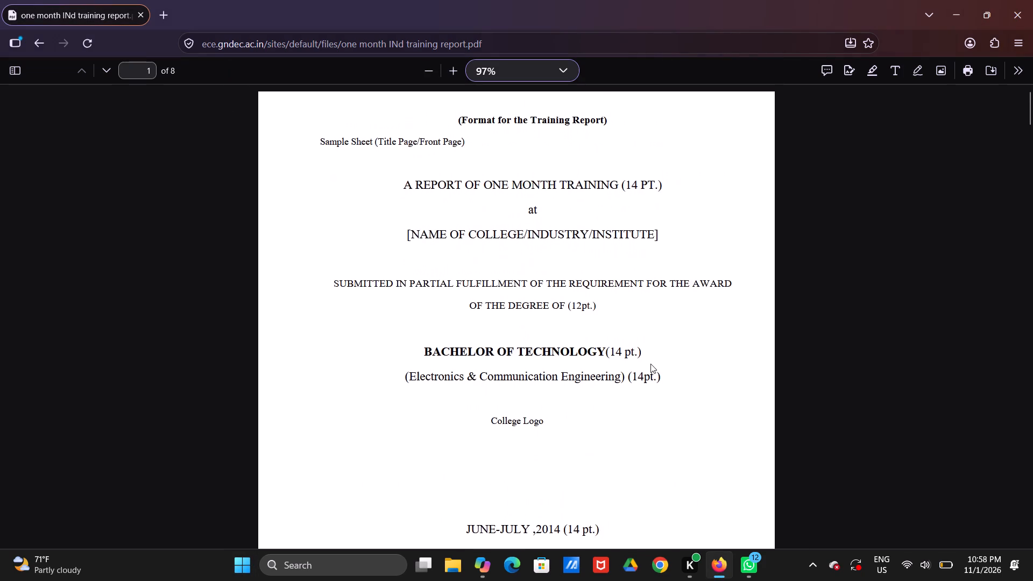
pyautogui.scroll(-7, 650, 364)
pyautogui.scroll(1, 650, 364)
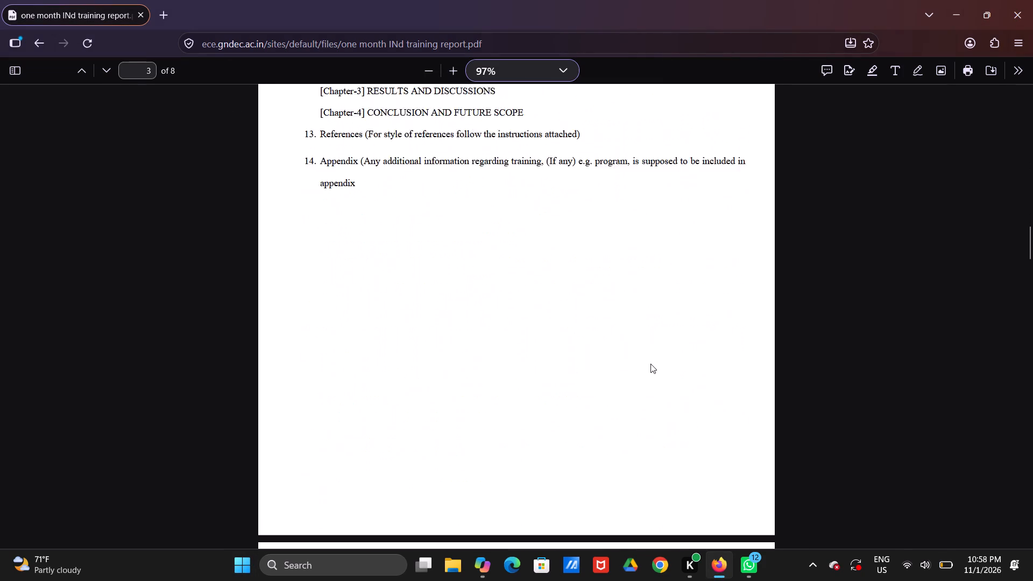
pyautogui.scroll(2, 650, 364)
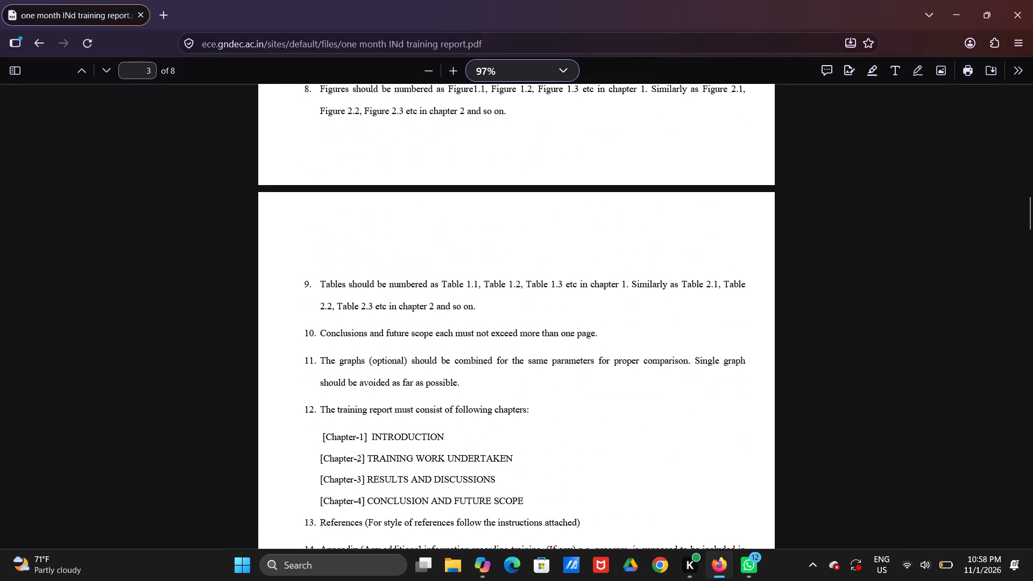
pyautogui.scroll(-2, 650, 364)
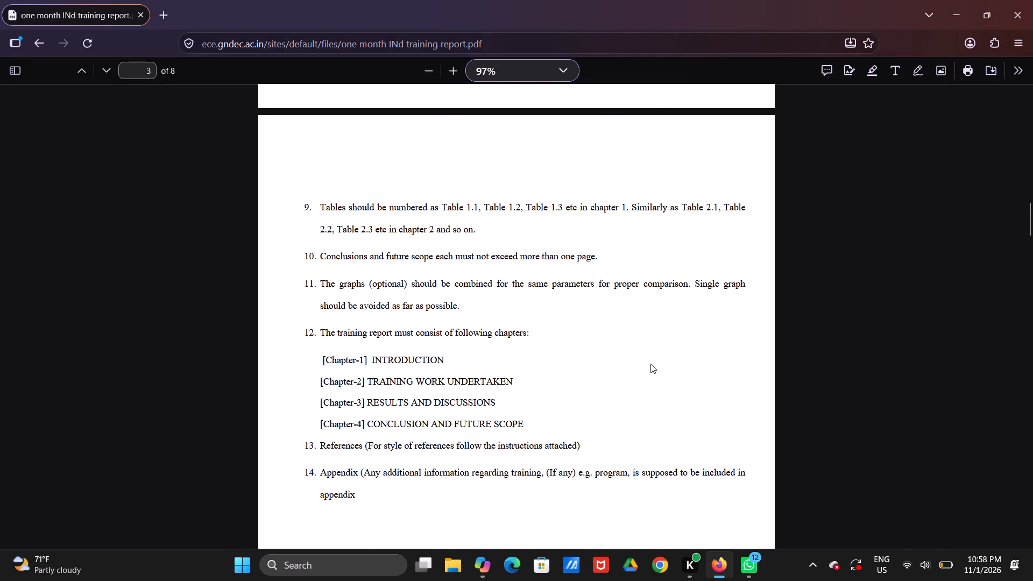
pyautogui.scroll(-1, 650, 364)
pyautogui.scroll(2, 650, 364)
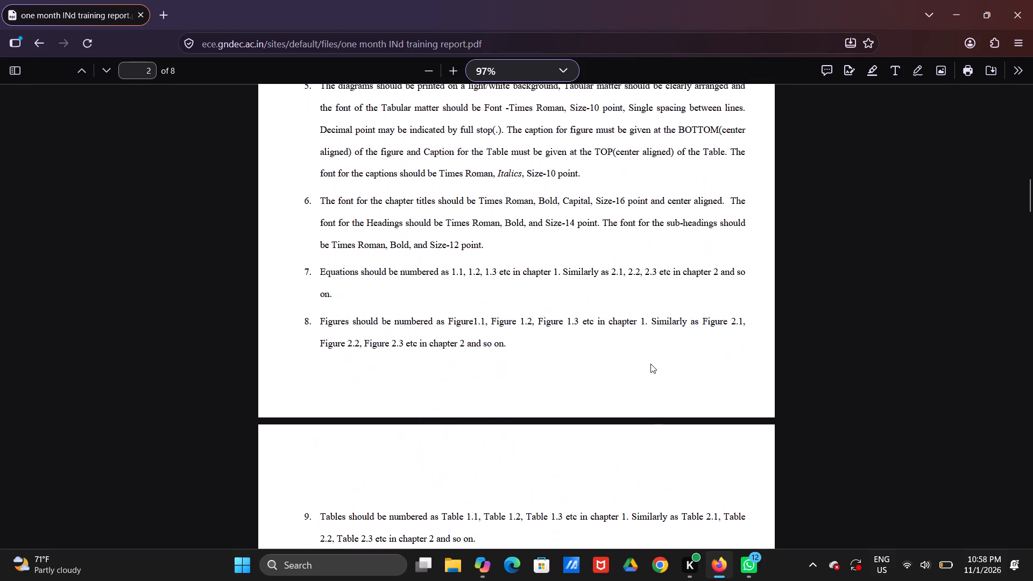
pyautogui.scroll(2, 650, 364)
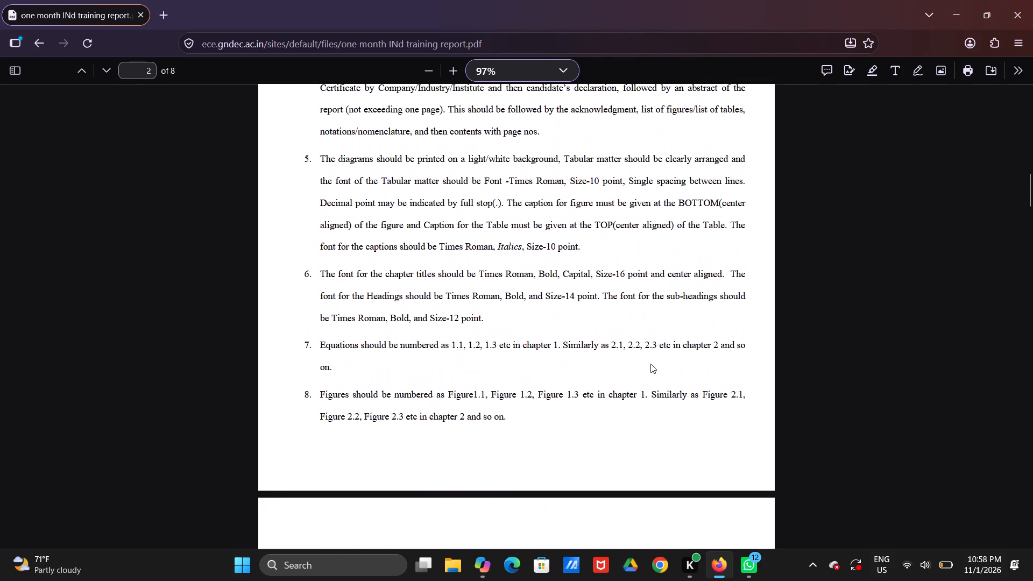
pyautogui.scroll(3, 650, 364)
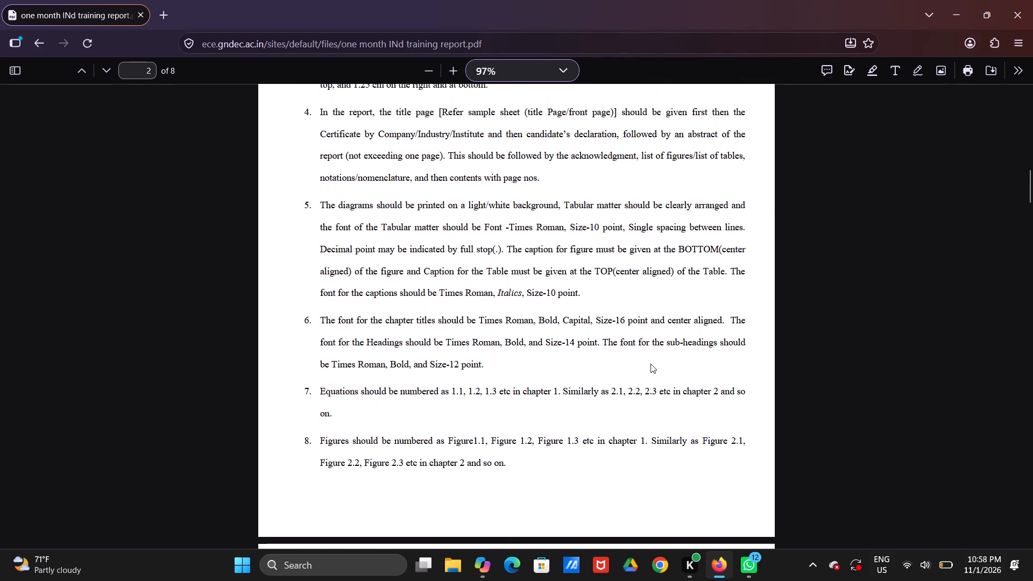
pyautogui.scroll(1, 650, 364)
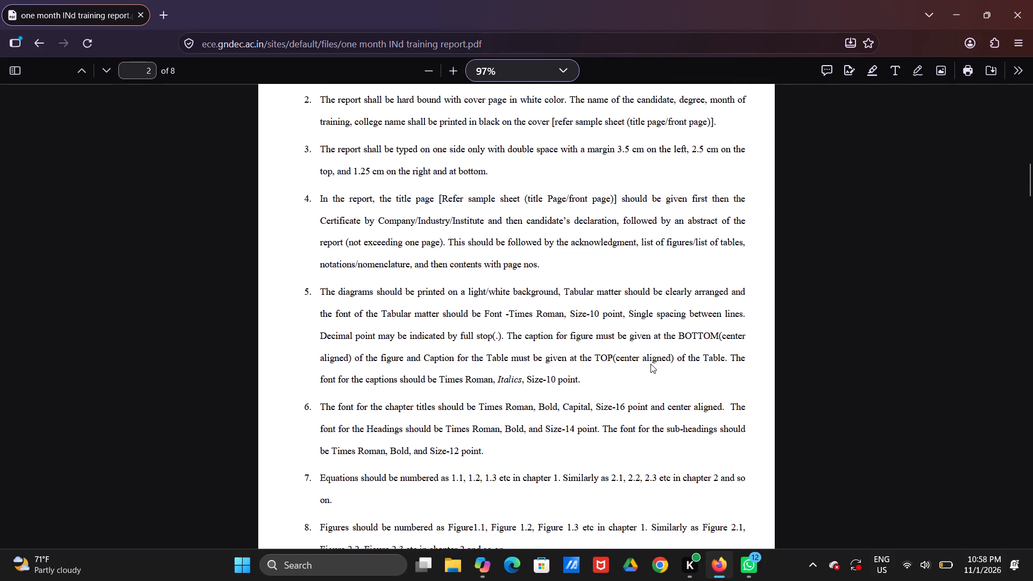
pyautogui.scroll(1, 650, 364)
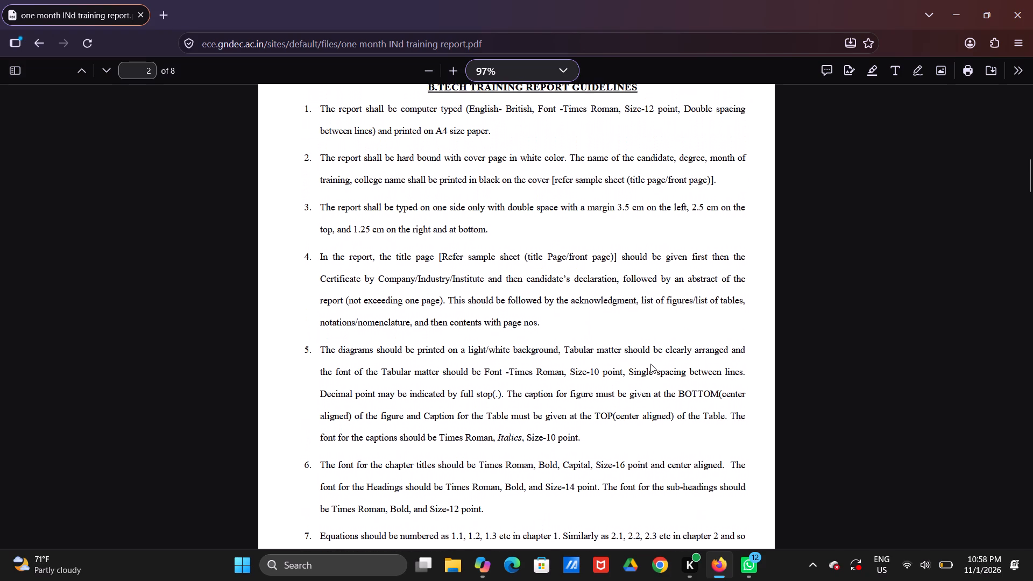
pyautogui.scroll(2, 650, 364)
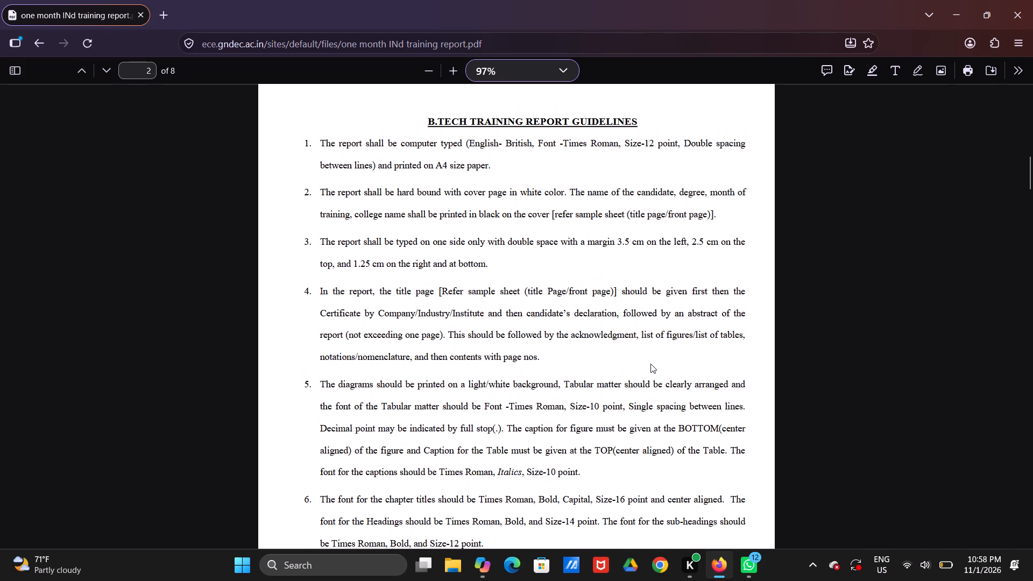
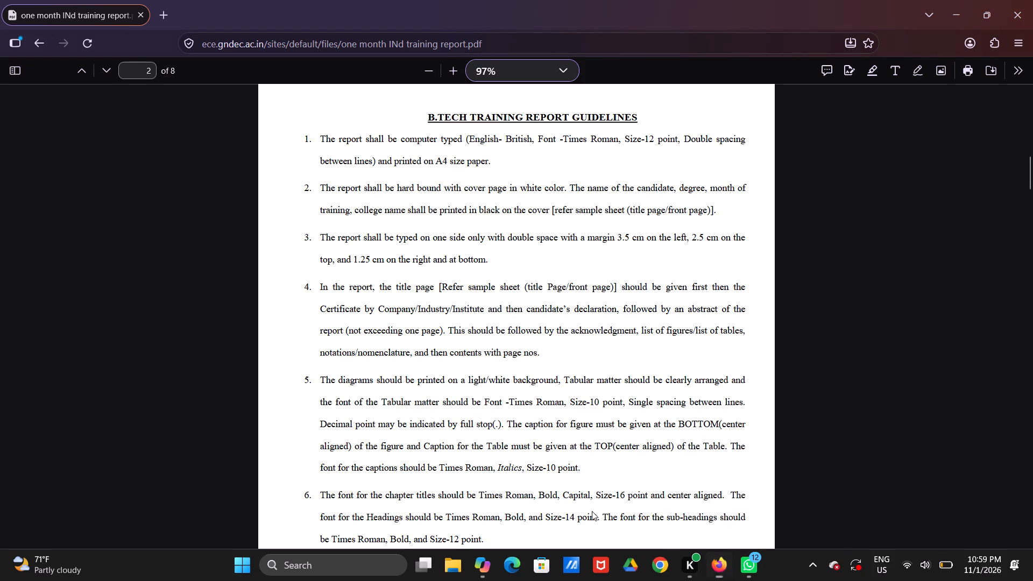
# Search the computer for 1-8 and open the 1_8(tr-103) document in Word.
pyautogui.press('1')
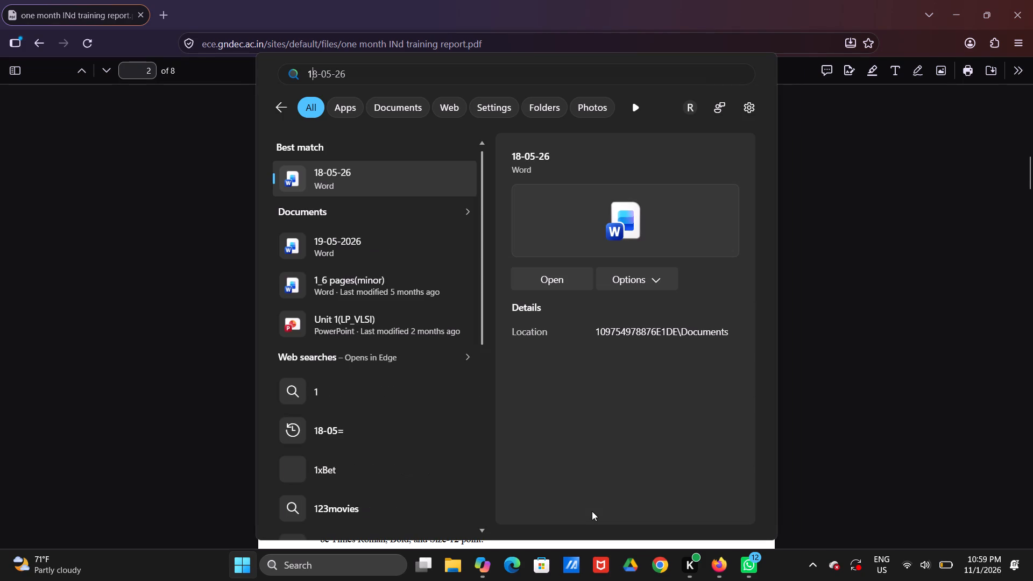
pyautogui.hotkey('shift', '_')
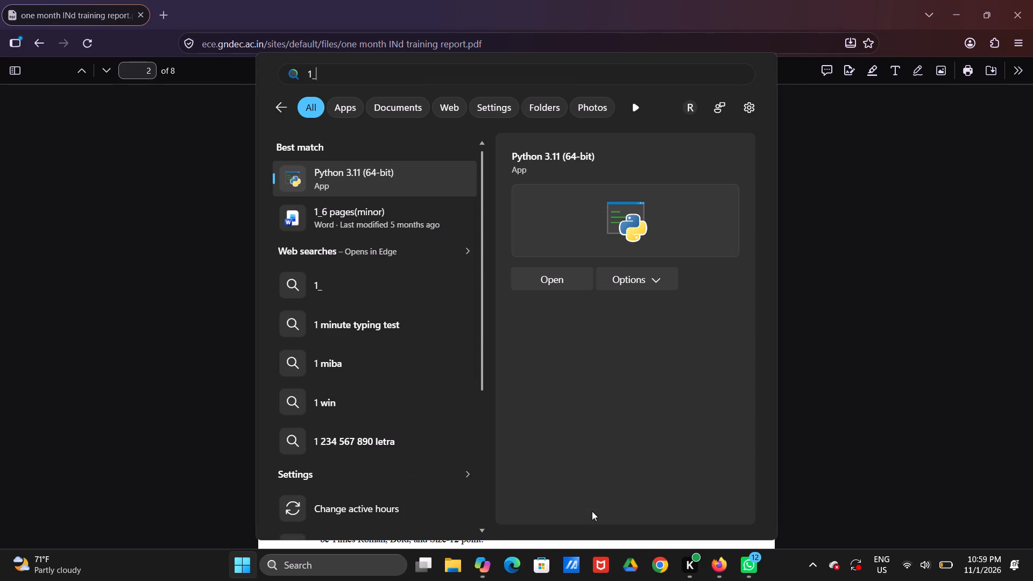
pyautogui.press('BackSpace')
pyautogui.write('-8')
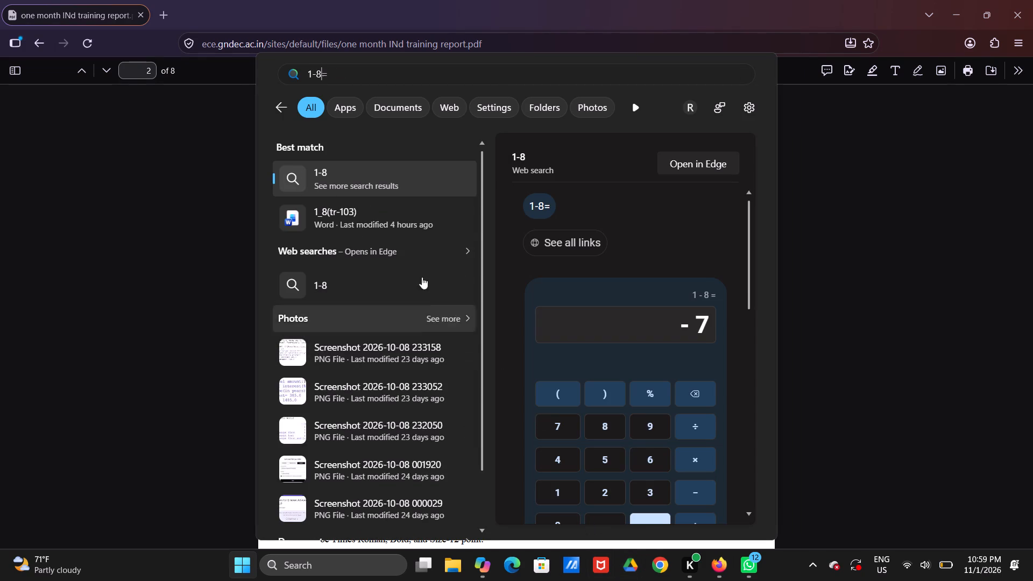
pyautogui.doubleClick(363, 199)
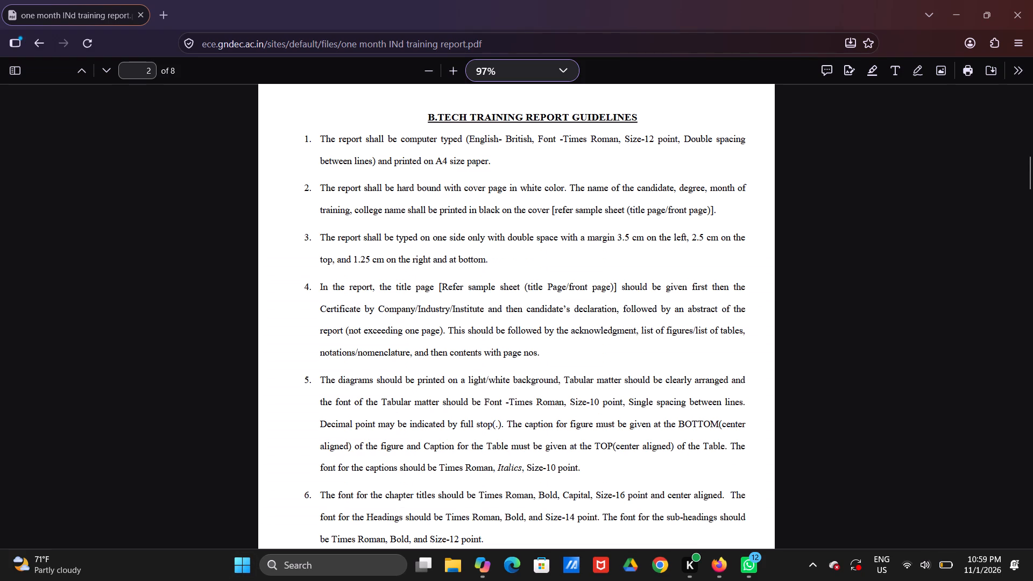
pyautogui.click(367, 212)
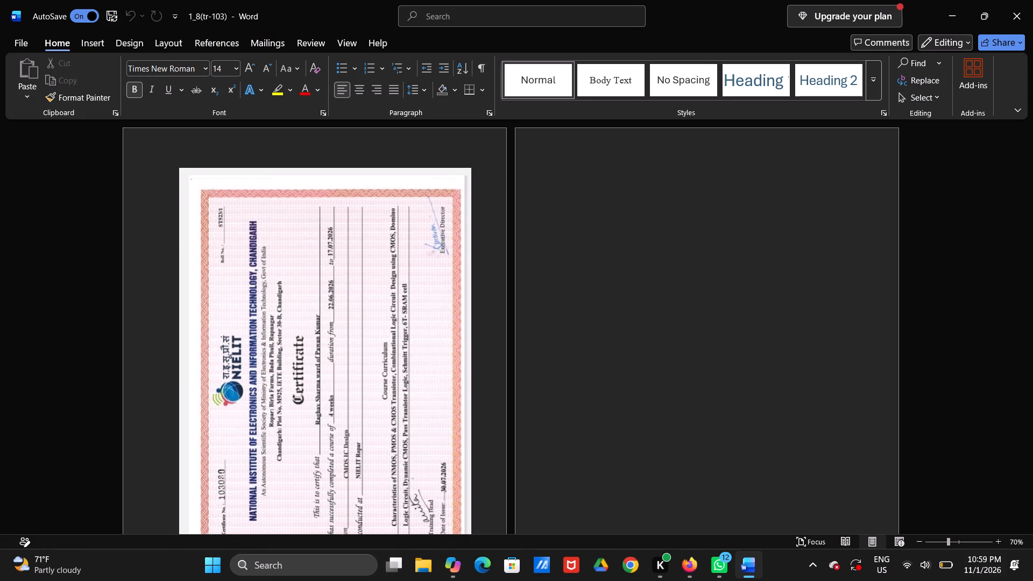
# Look through the certificate, the following pages and the abstract, checking the page numbers in their footers.
pyautogui.keyDown('ctrl'); pyautogui.scroll(3, 431, 251); pyautogui.keyUp('ctrl')
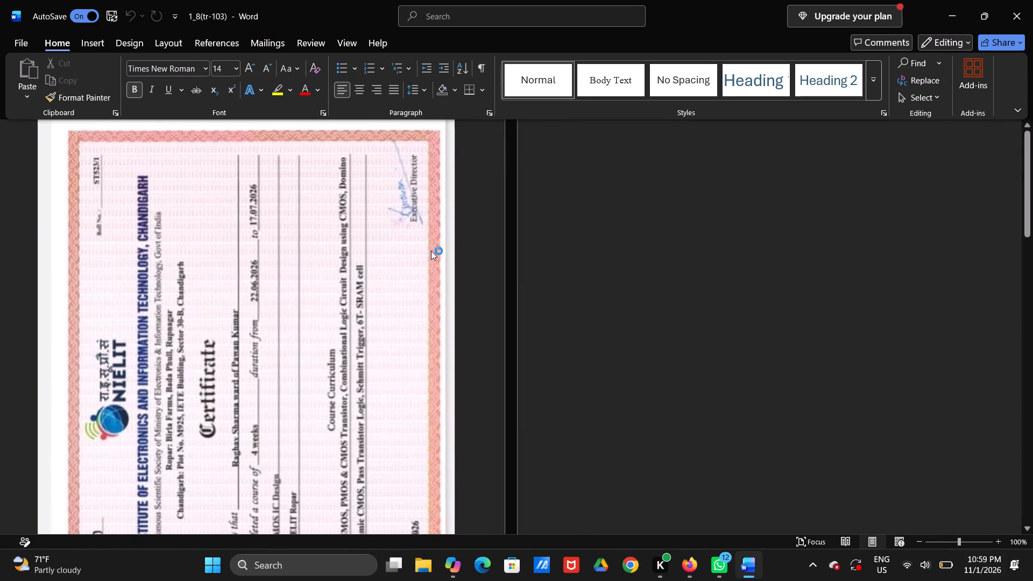
pyautogui.scroll(-2, 421, 251)
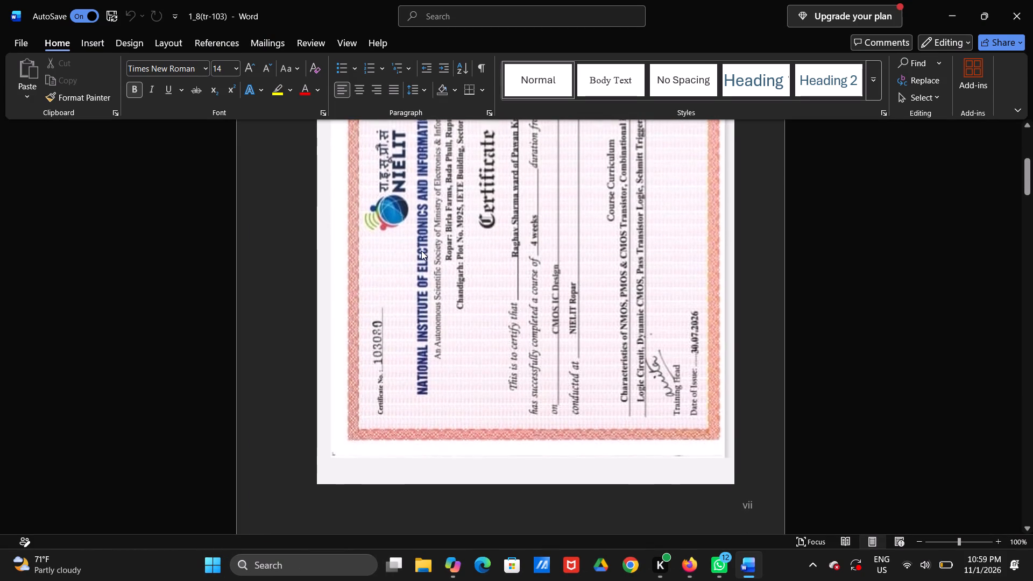
pyautogui.scroll(1, 421, 251)
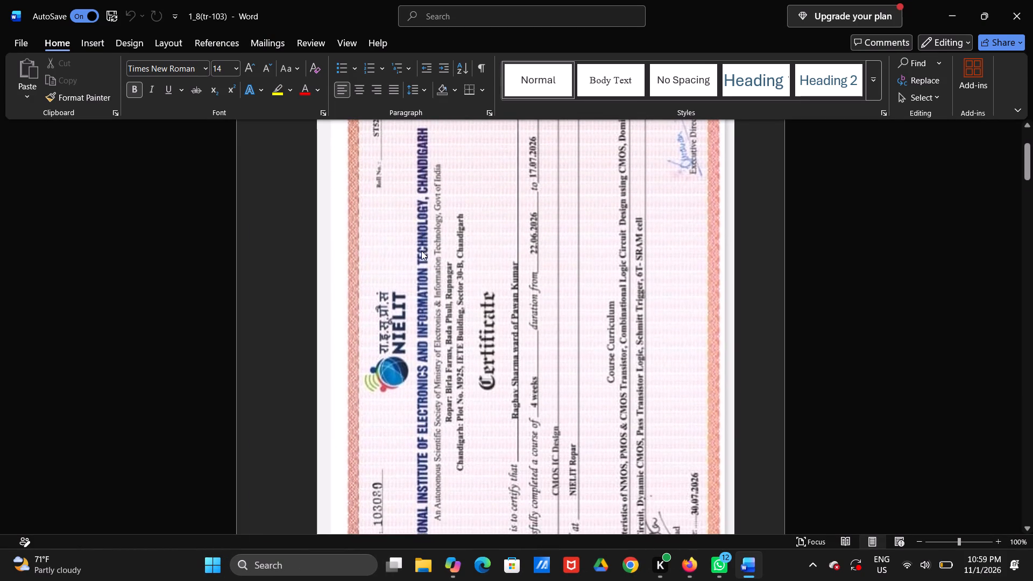
pyautogui.scroll(-2, 421, 251)
pyautogui.scroll(1, 421, 251)
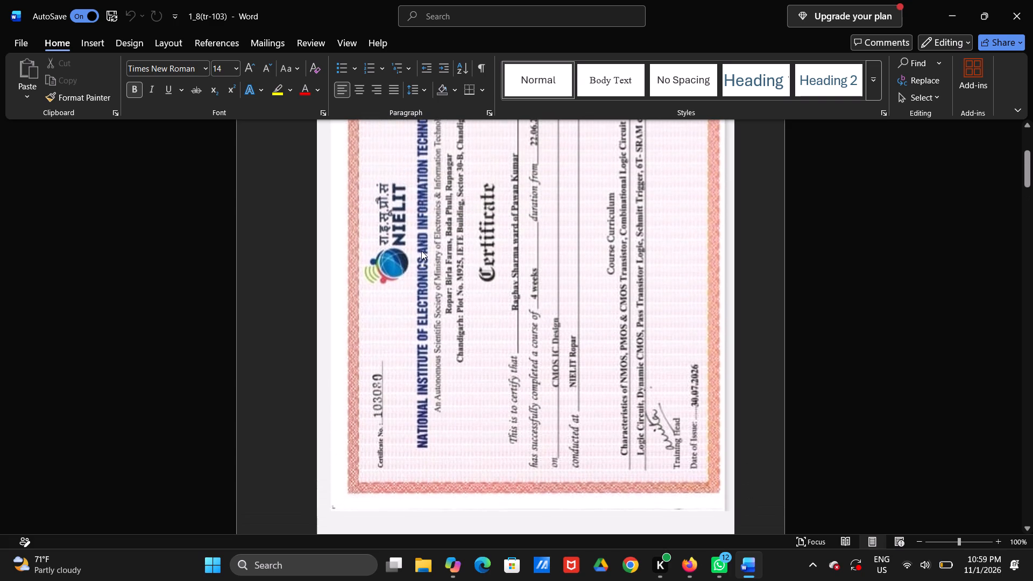
pyautogui.scroll(1, 421, 251)
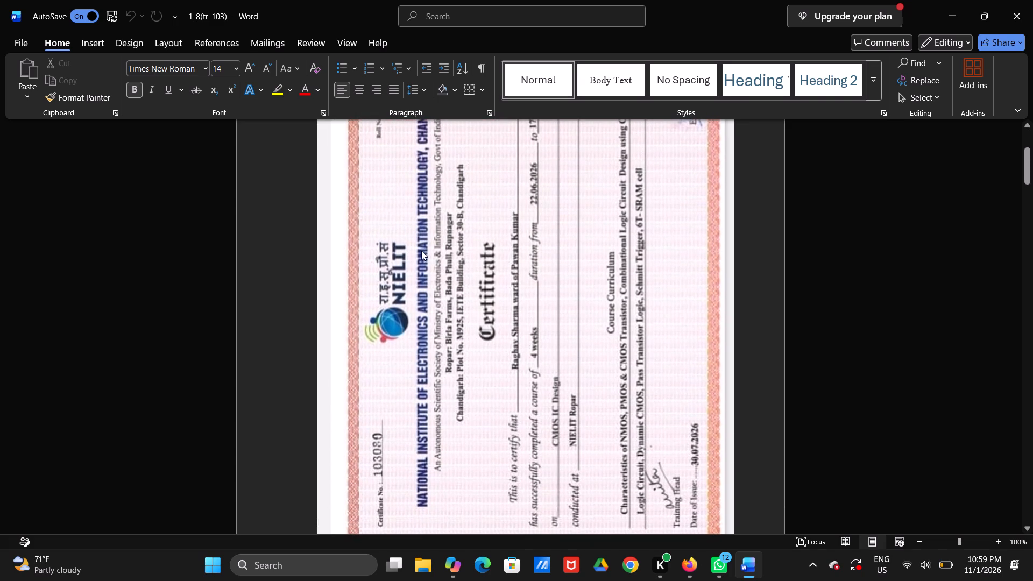
pyautogui.scroll(-1, 421, 251)
pyautogui.scroll(1, 421, 251)
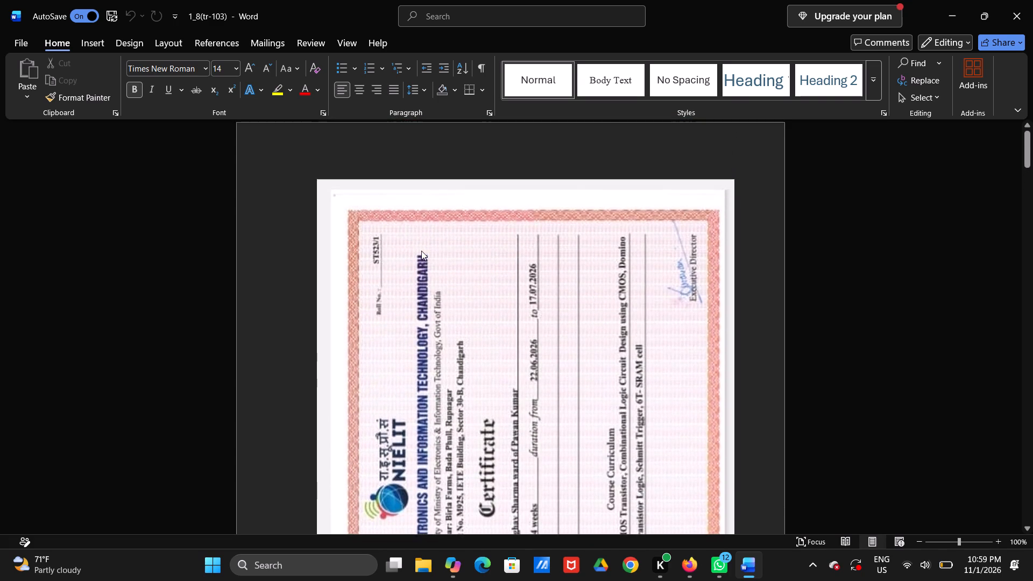
pyautogui.scroll(-2, 421, 251)
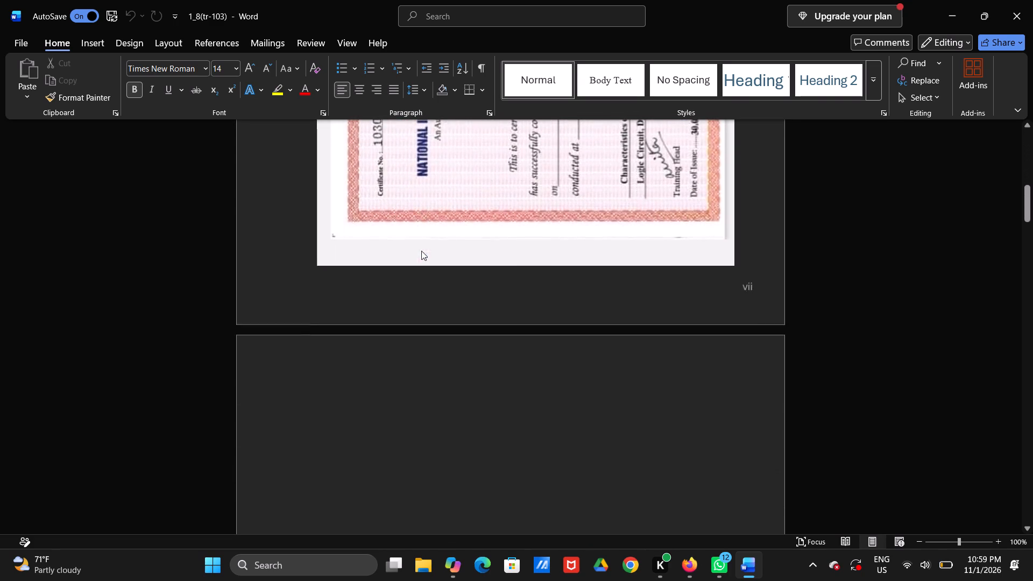
pyautogui.scroll(-2, 421, 251)
pyautogui.scroll(7, 421, 251)
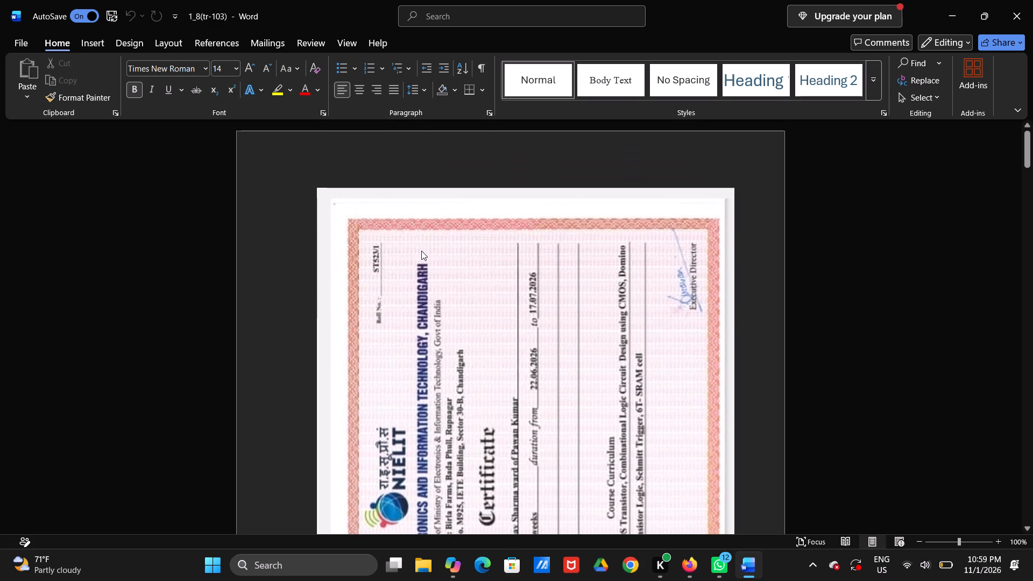
pyautogui.scroll(1, 421, 251)
pyautogui.scroll(-6, 421, 251)
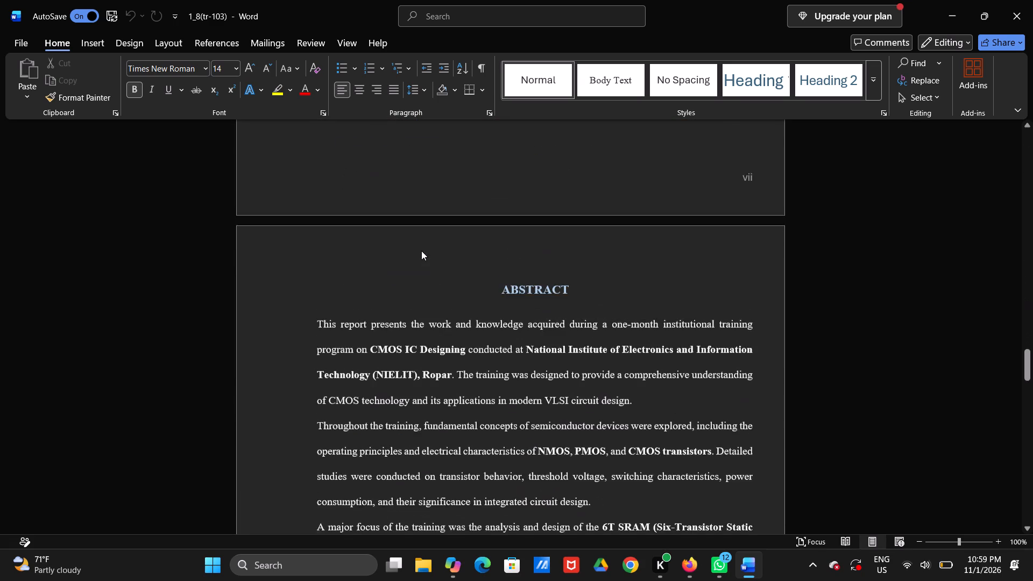
pyautogui.scroll(7, 421, 251)
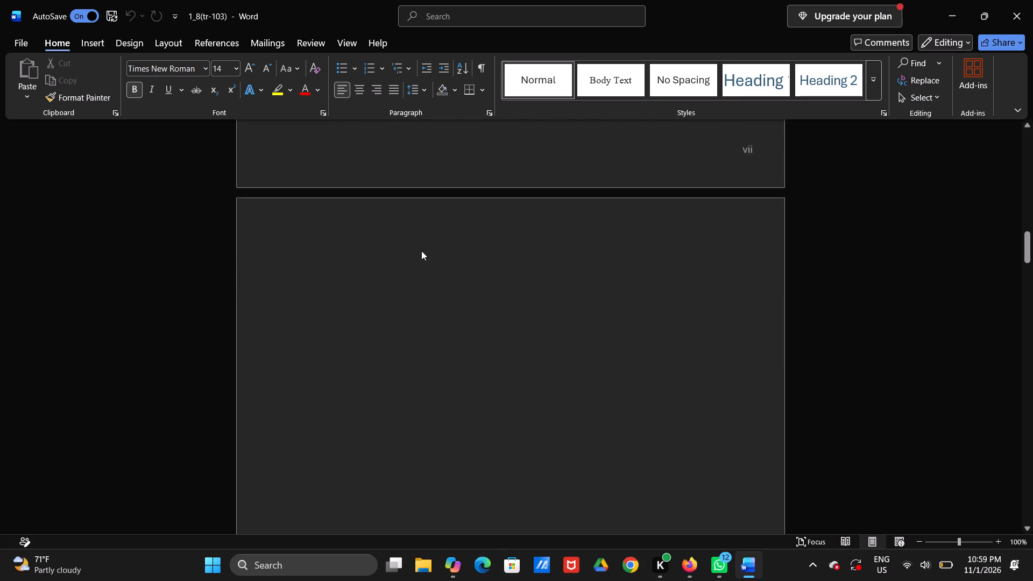
pyautogui.scroll(5, 421, 251)
pyautogui.scroll(-1, 421, 251)
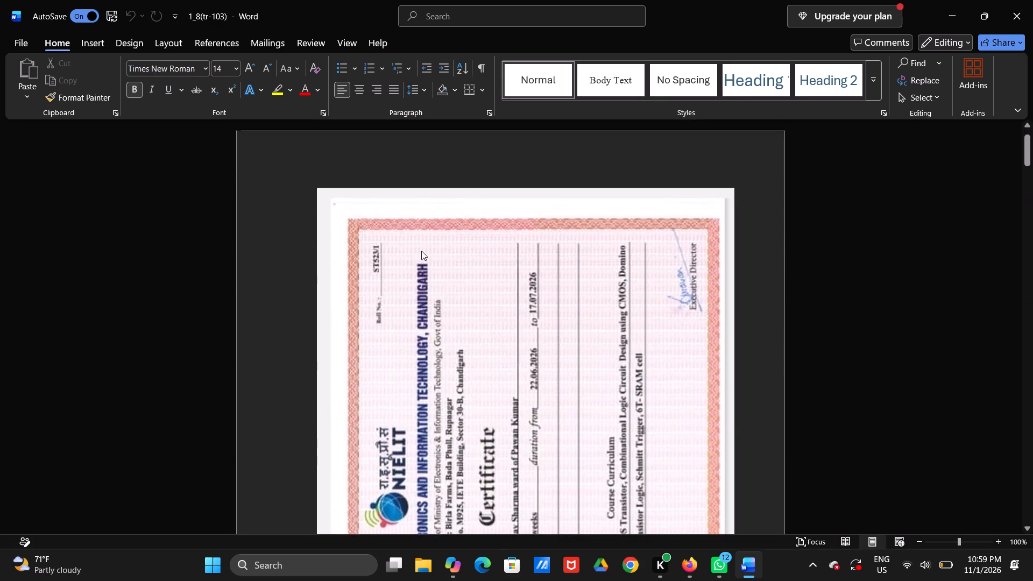
pyautogui.scroll(-2, 421, 251)
pyautogui.scroll(-4, 549, 294)
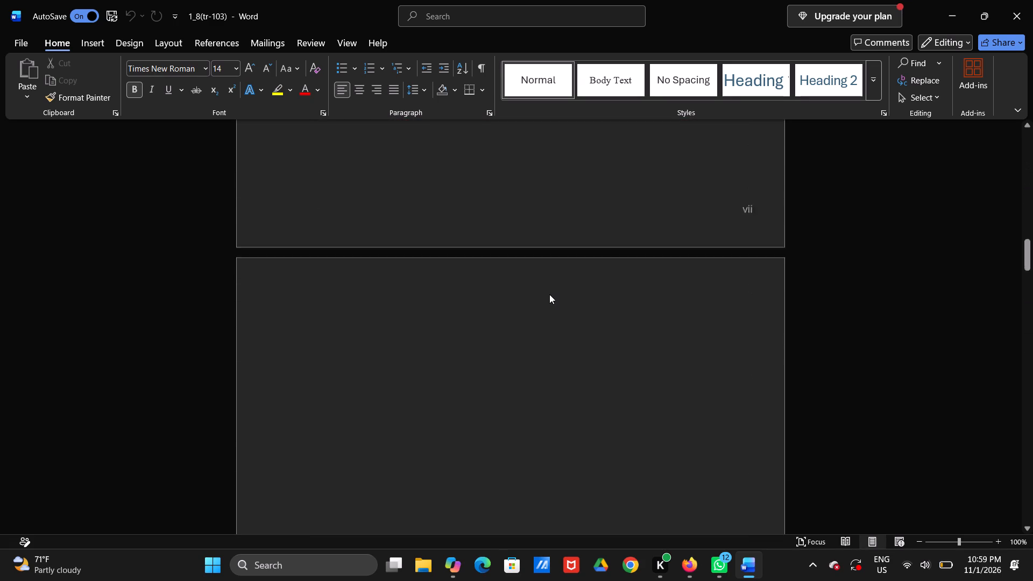
pyautogui.scroll(-4, 549, 294)
pyautogui.scroll(10, 549, 294)
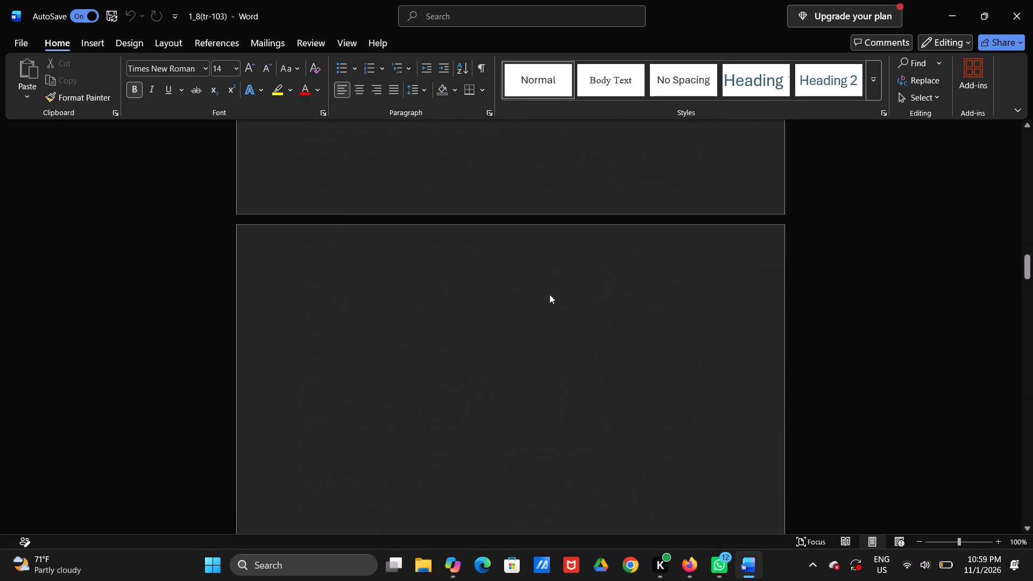
pyautogui.scroll(4, 549, 294)
pyautogui.scroll(2, 633, 418)
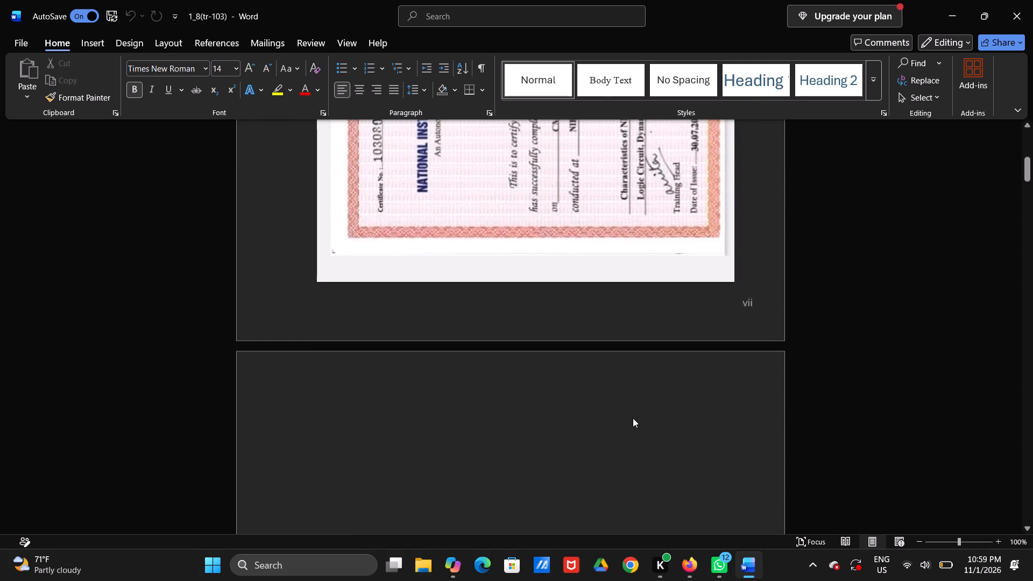
# Replace the page number in the certificate page's Section 1 footer with the bottom-of-page Plain Number 3 style.
pyautogui.doubleClick(744, 380)
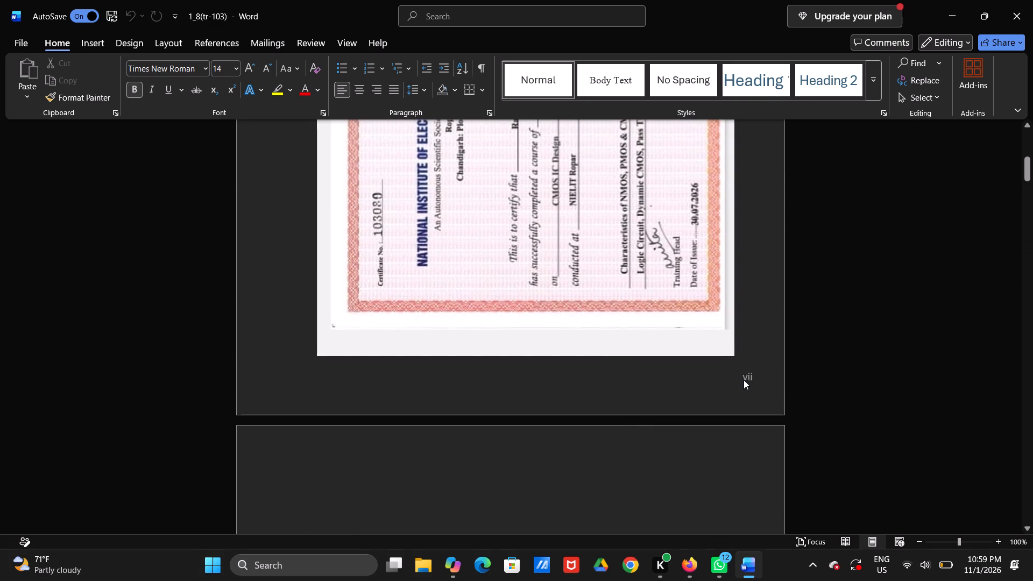
pyautogui.click(747, 377)
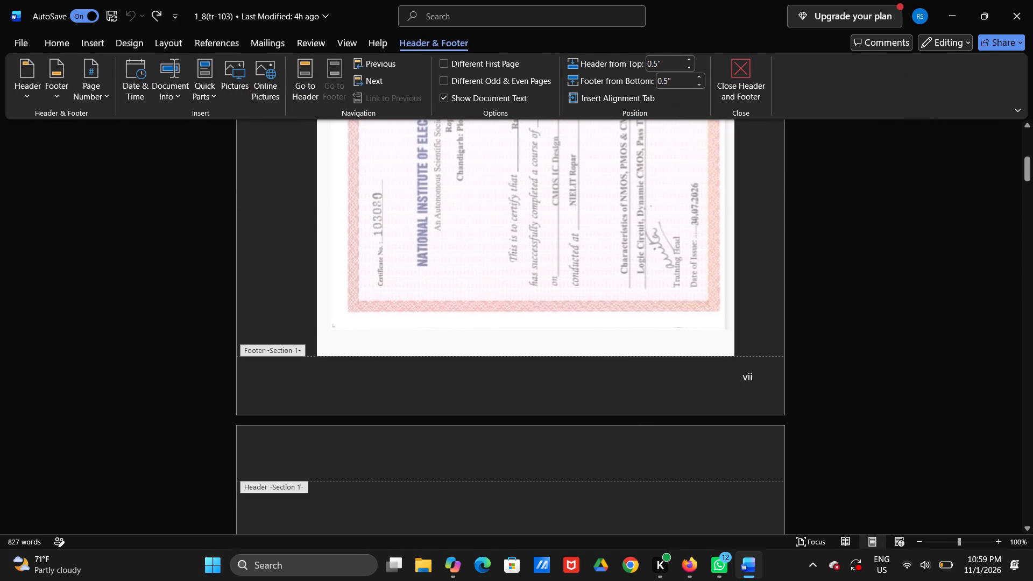
pyautogui.moveTo(759, 379); pyautogui.dragTo(729, 378)
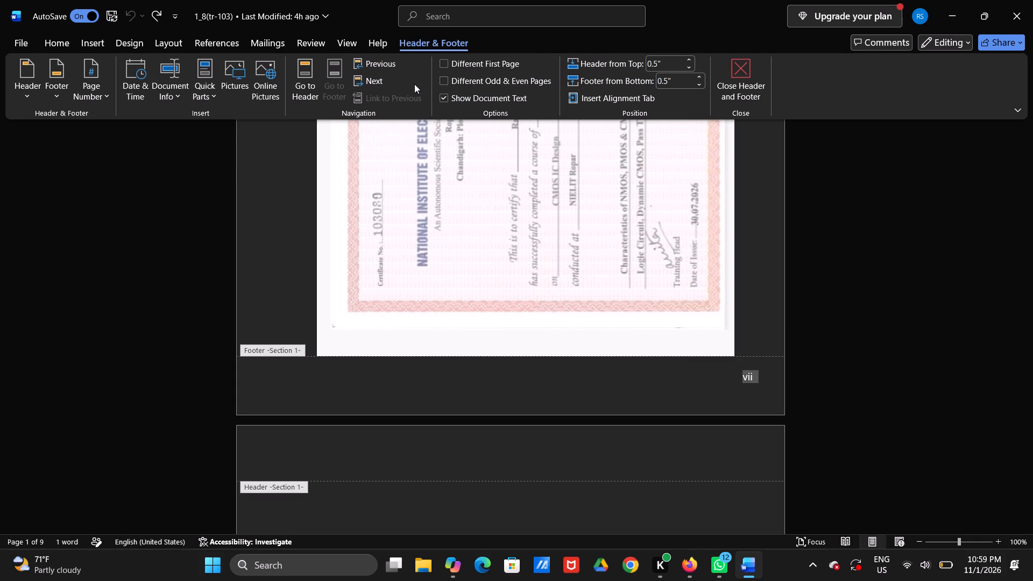
pyautogui.click(99, 89)
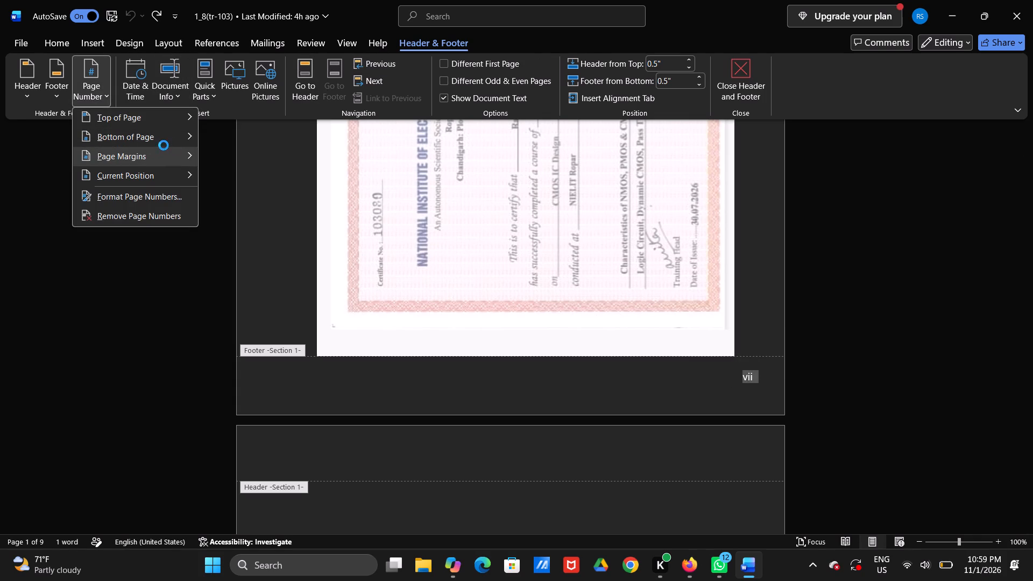
pyautogui.doubleClick(187, 139)
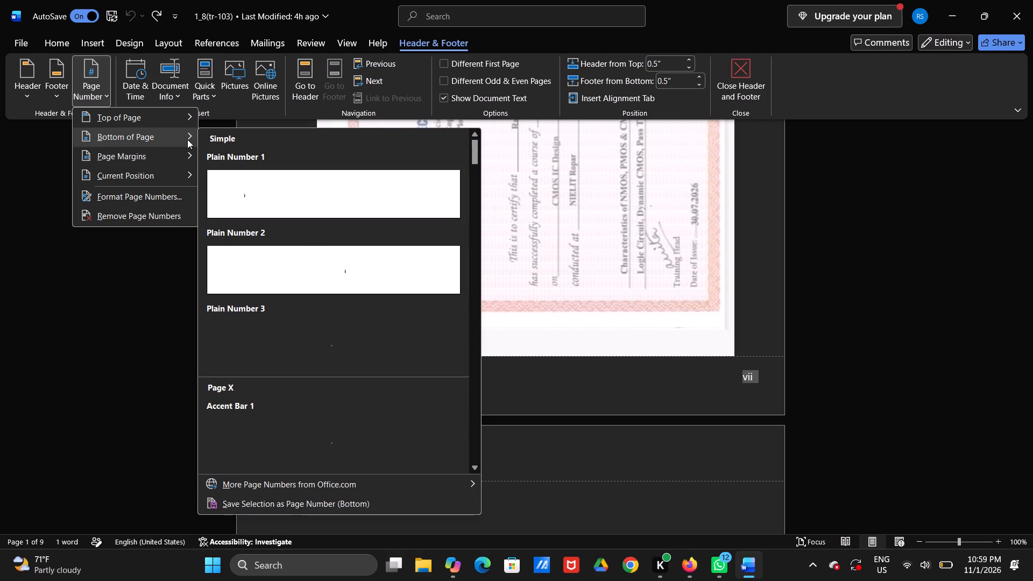
pyautogui.click(370, 313)
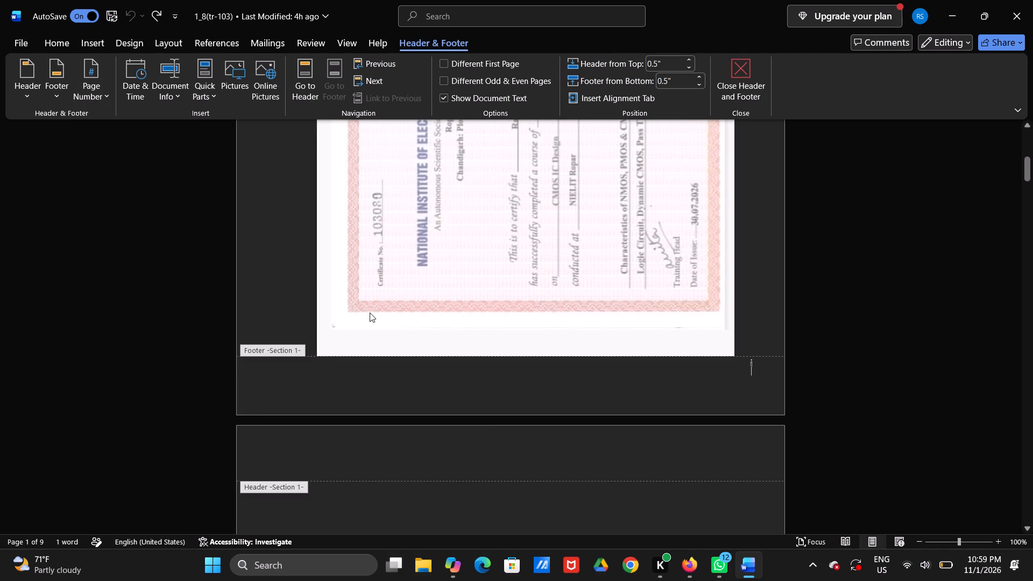
# Check the footer page numbers on the remaining pages, from the page after the certificate to the document's last page.
pyautogui.scroll(-2, 527, 263)
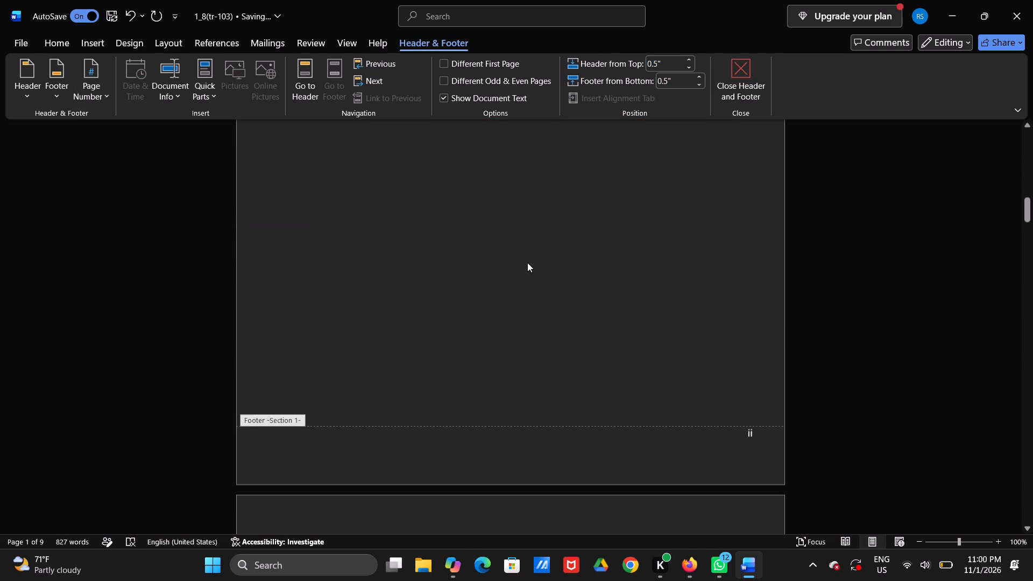
pyautogui.scroll(-4, 527, 263)
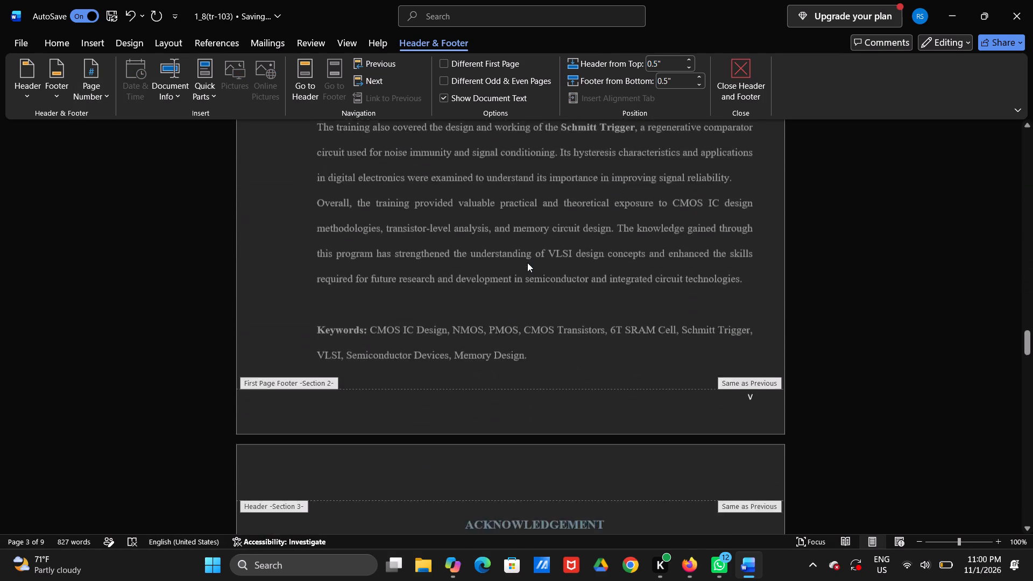
pyautogui.scroll(-5, 527, 263)
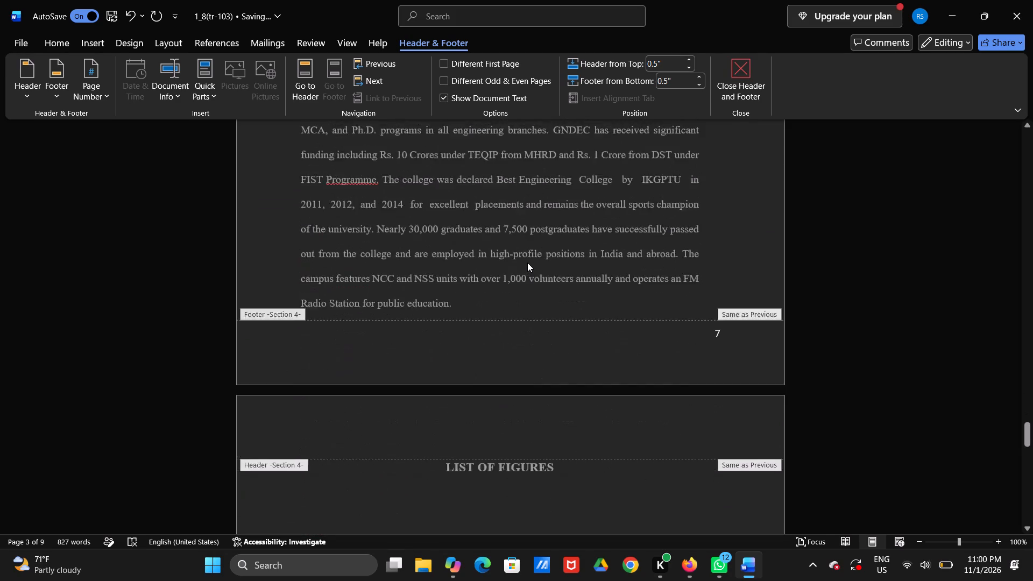
pyautogui.scroll(-2, 527, 263)
pyautogui.scroll(1, 527, 263)
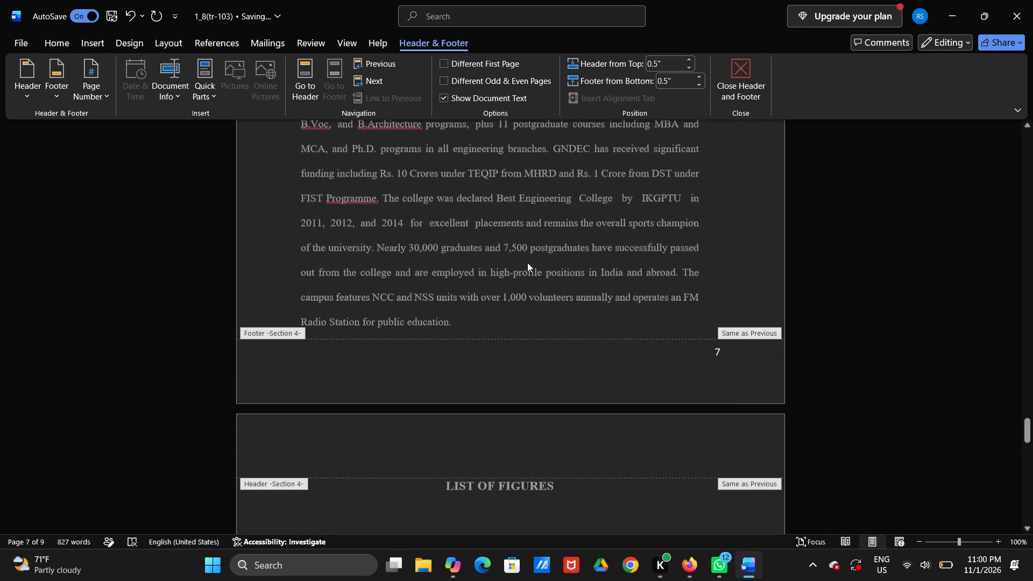
pyautogui.scroll(-4, 527, 263)
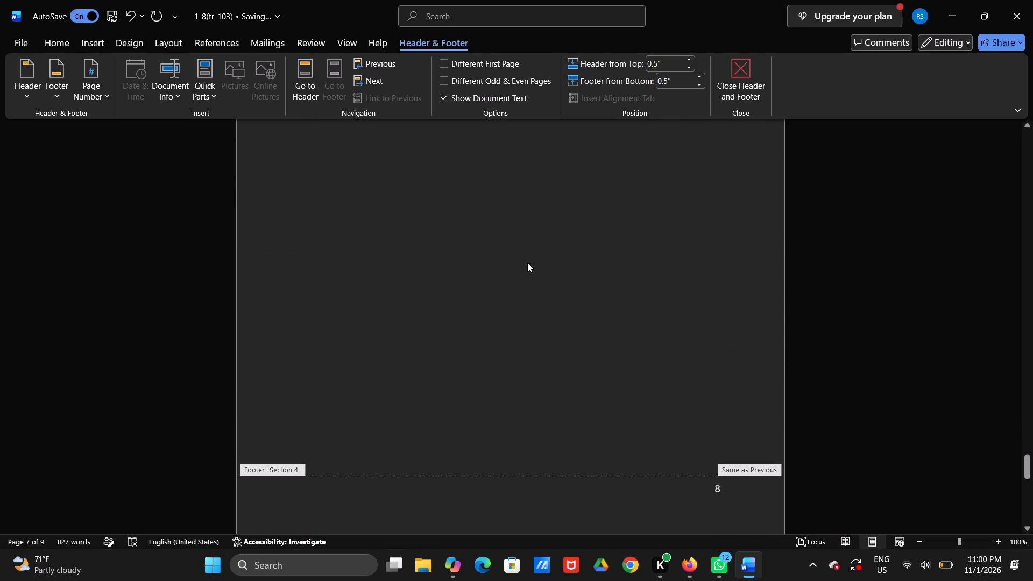
pyautogui.scroll(-3, 527, 263)
pyautogui.scroll(1, 527, 263)
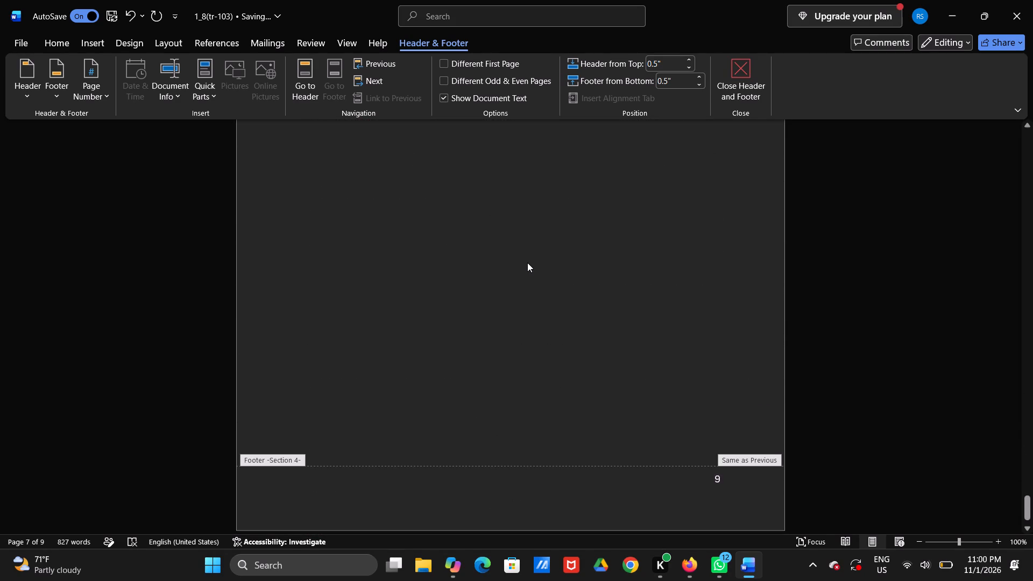
# Apply the bottom-of-page Plain Number 3 style to the Section 4 footer on the About the Institution page and close footer editing.
pyautogui.scroll(3, 527, 263)
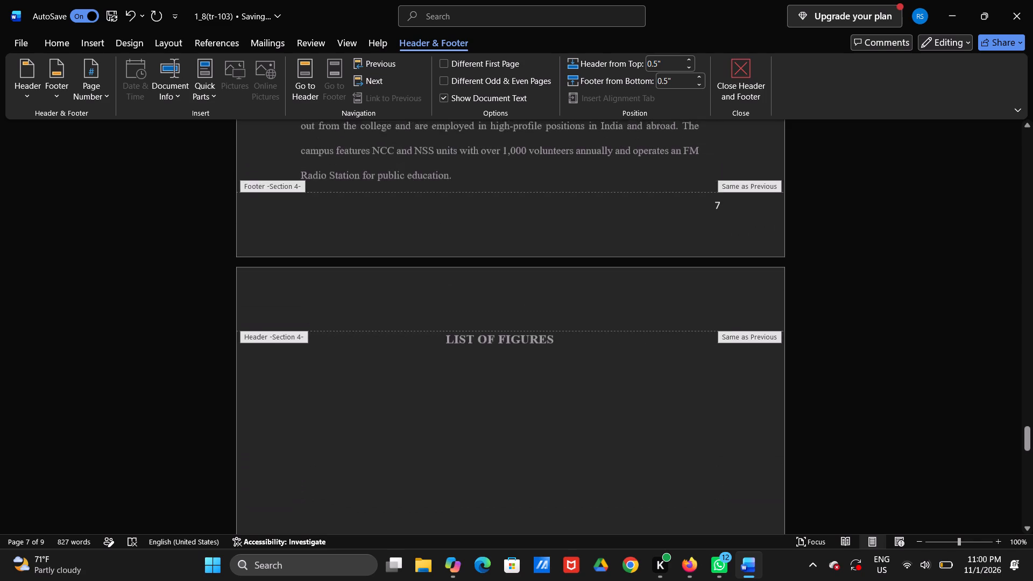
pyautogui.scroll(1, 527, 263)
pyautogui.click(575, 277)
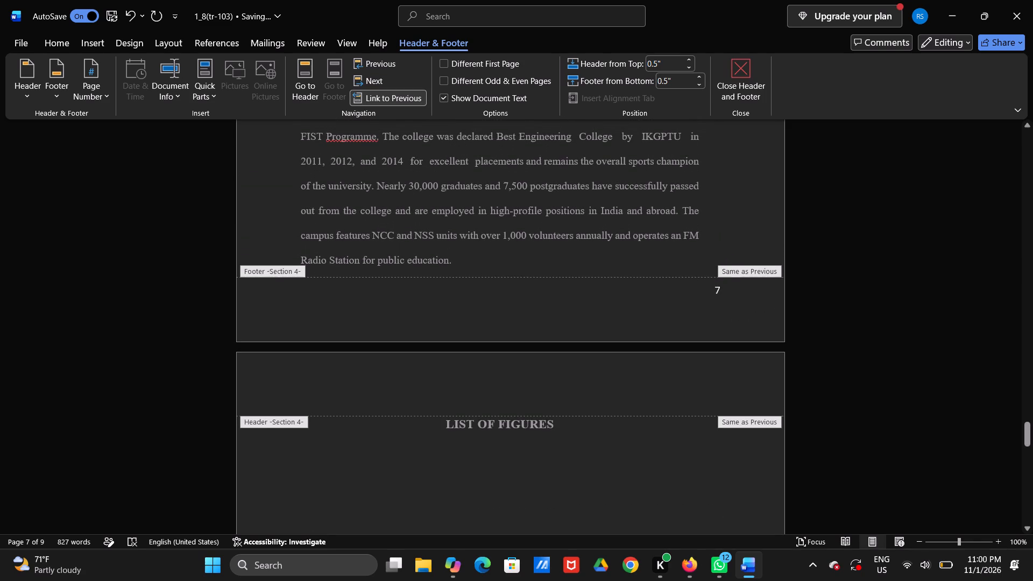
pyautogui.moveTo(719, 289); pyautogui.dragTo(714, 289)
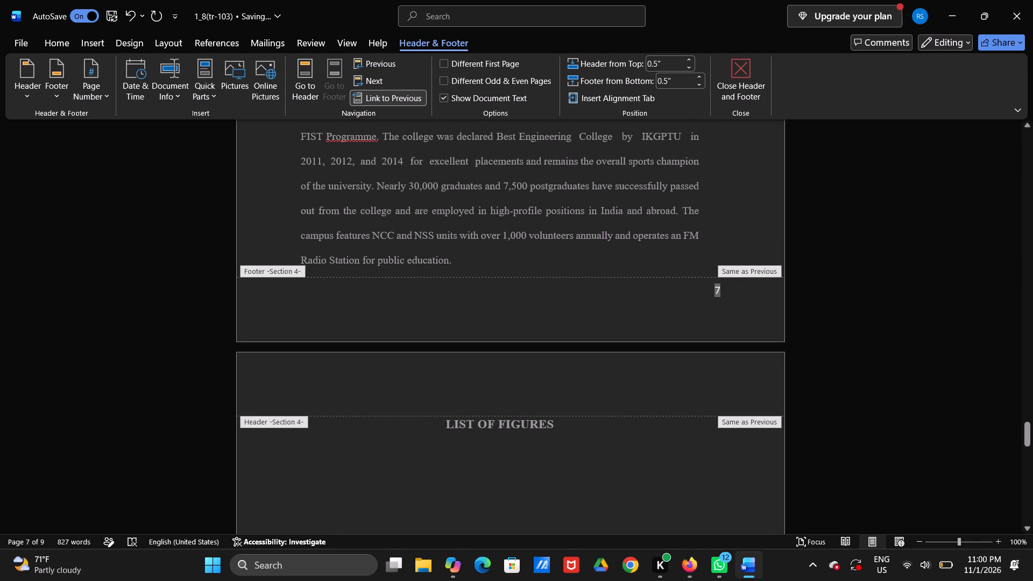
pyautogui.click(511, 298)
pyautogui.click(102, 95)
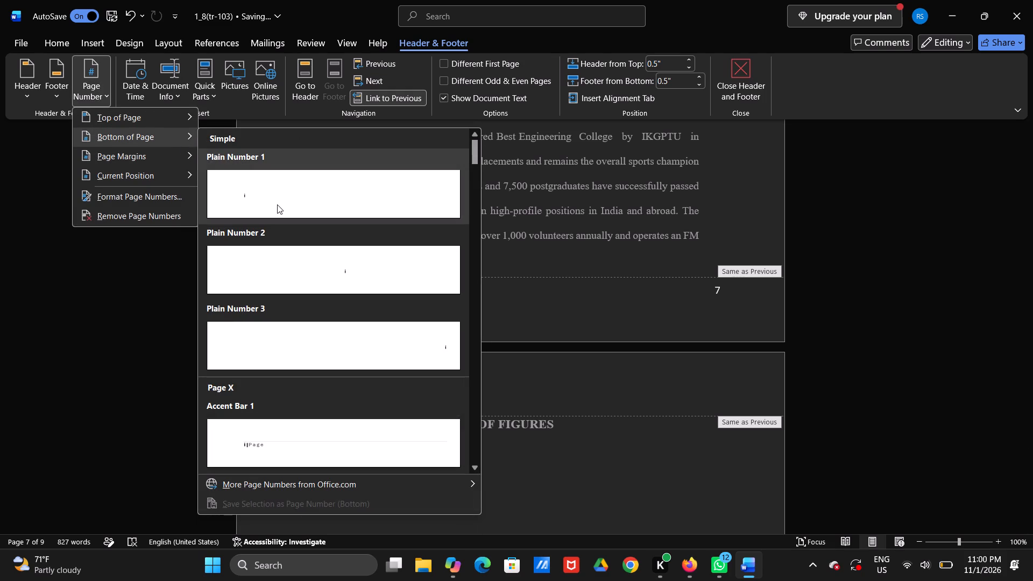
pyautogui.click(419, 336)
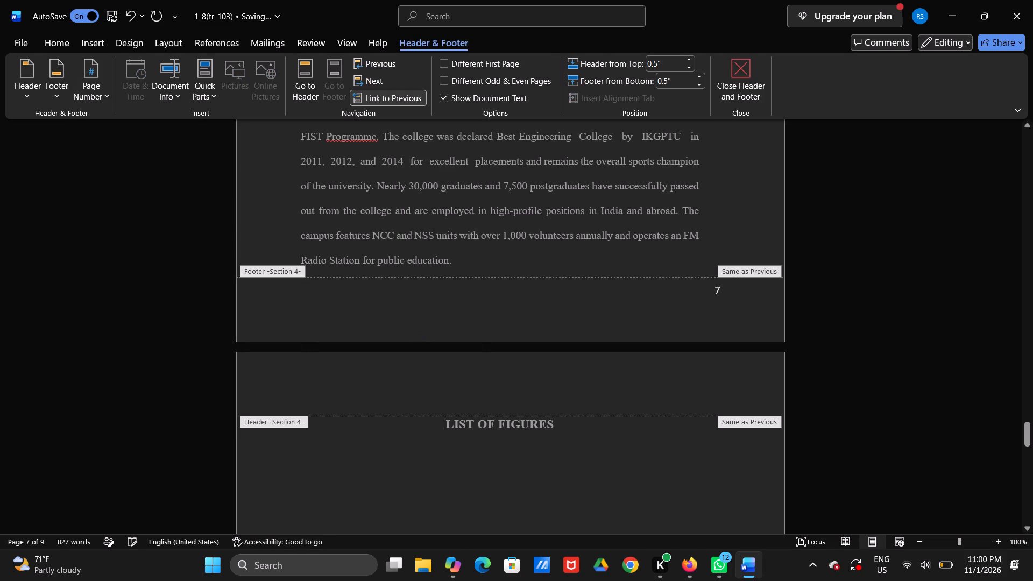
pyautogui.scroll(2, 589, 328)
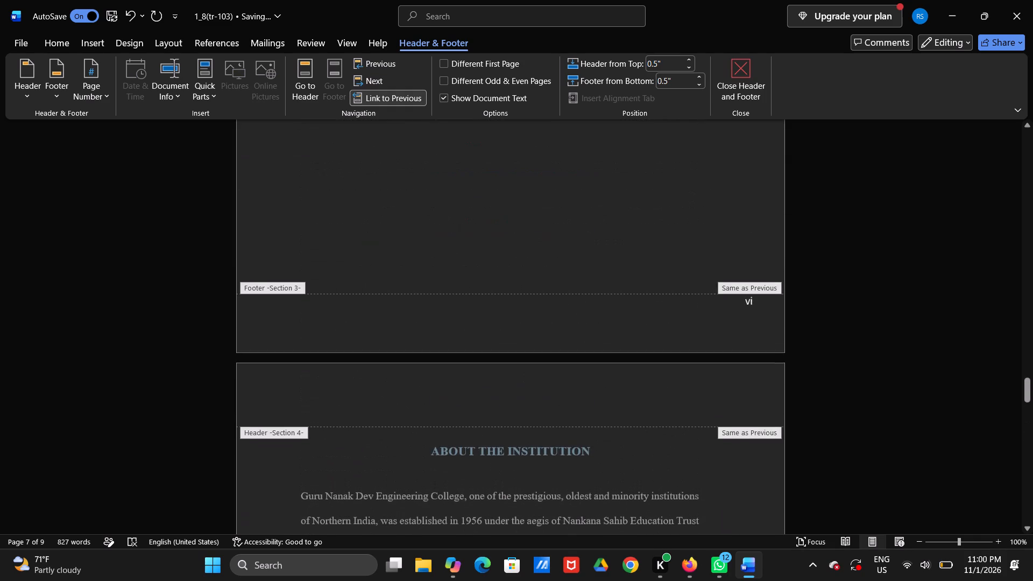
pyautogui.scroll(-1, 589, 328)
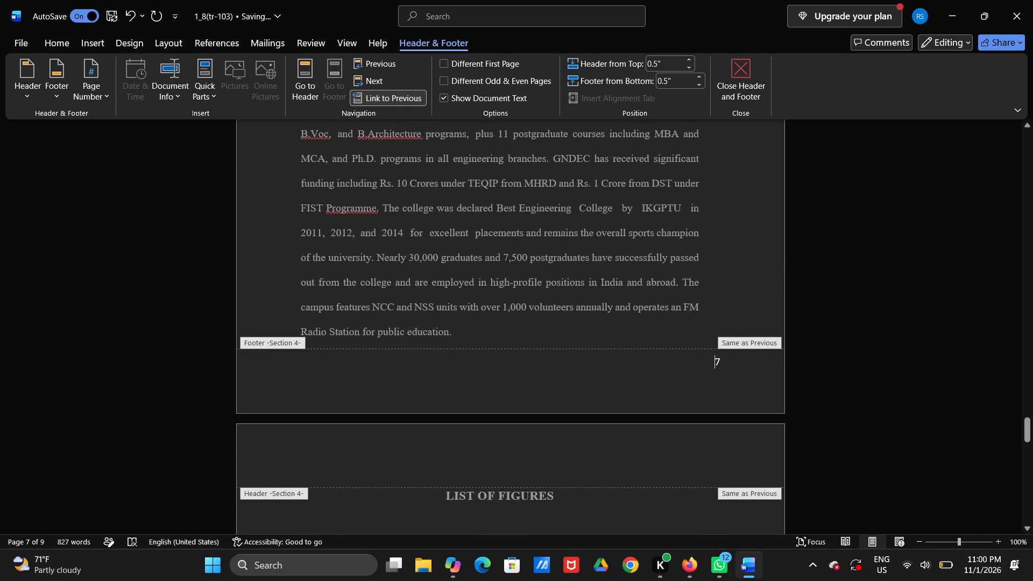
pyautogui.click(567, 373)
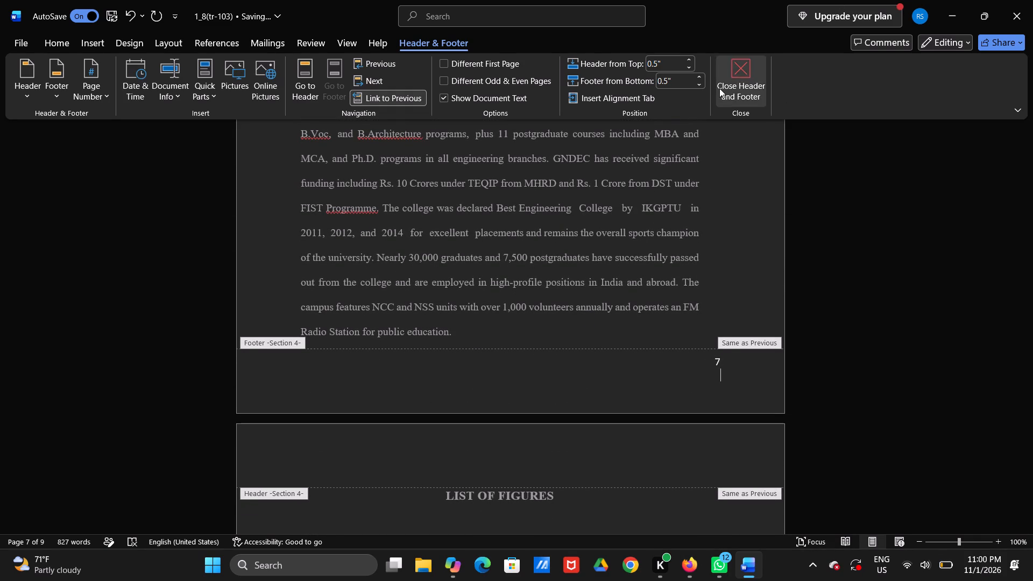
pyautogui.click(719, 88)
# Reopen the Section 4 footer on the About the Institution page and reapply the bottom-of-page Plain Number 3 style.
pyautogui.scroll(-3, 696, 364)
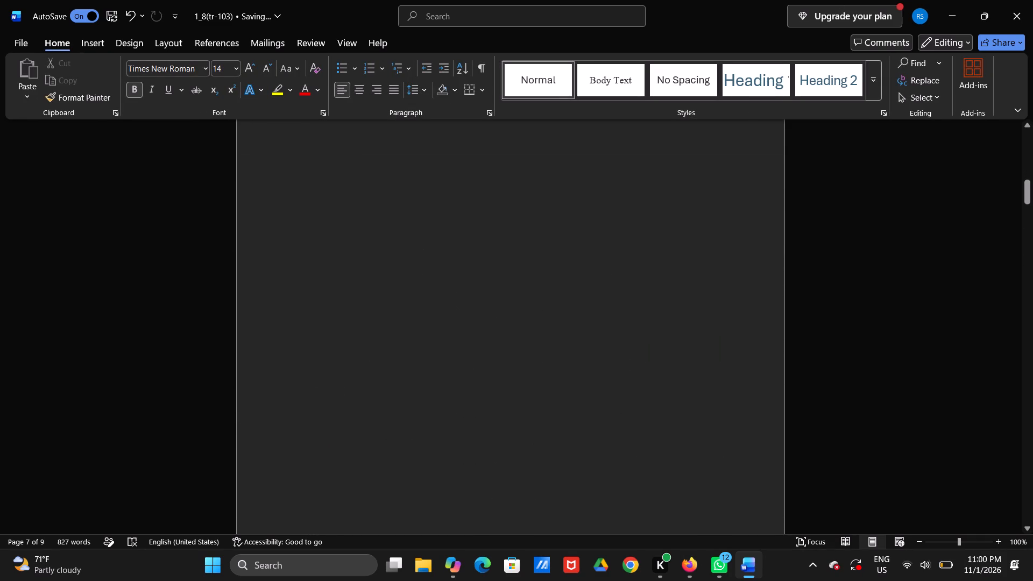
pyautogui.scroll(-8, 696, 364)
pyautogui.scroll(1, 696, 364)
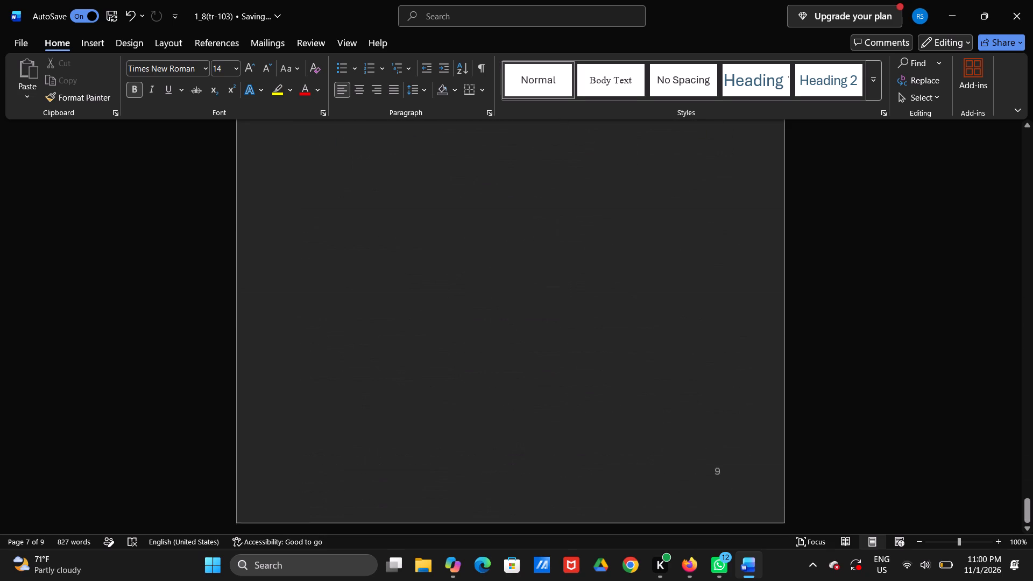
pyautogui.scroll(3, 696, 364)
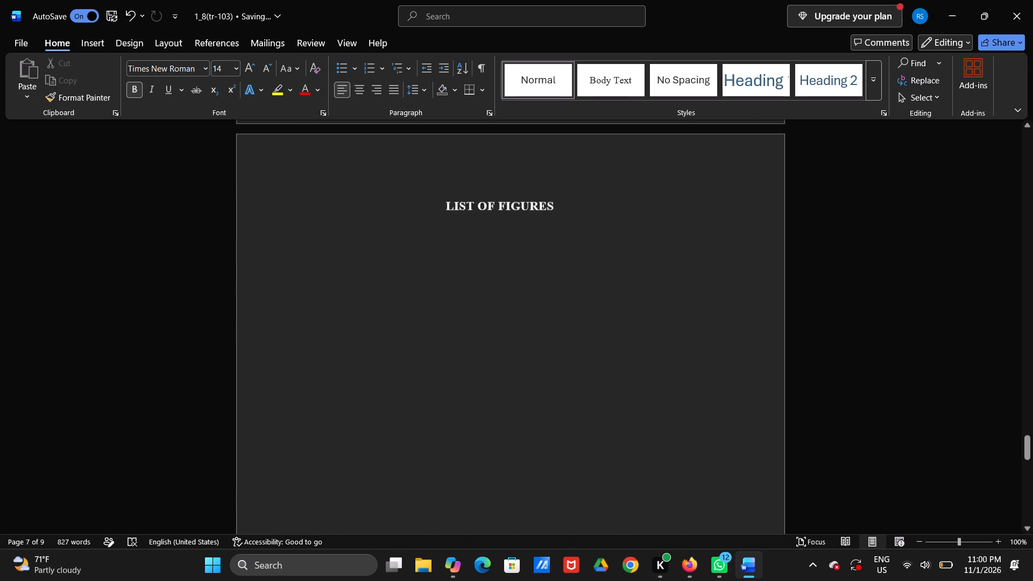
pyautogui.scroll(1, 696, 364)
pyautogui.moveTo(716, 166); pyautogui.dragTo(719, 194)
pyautogui.tripleClick(719, 194)
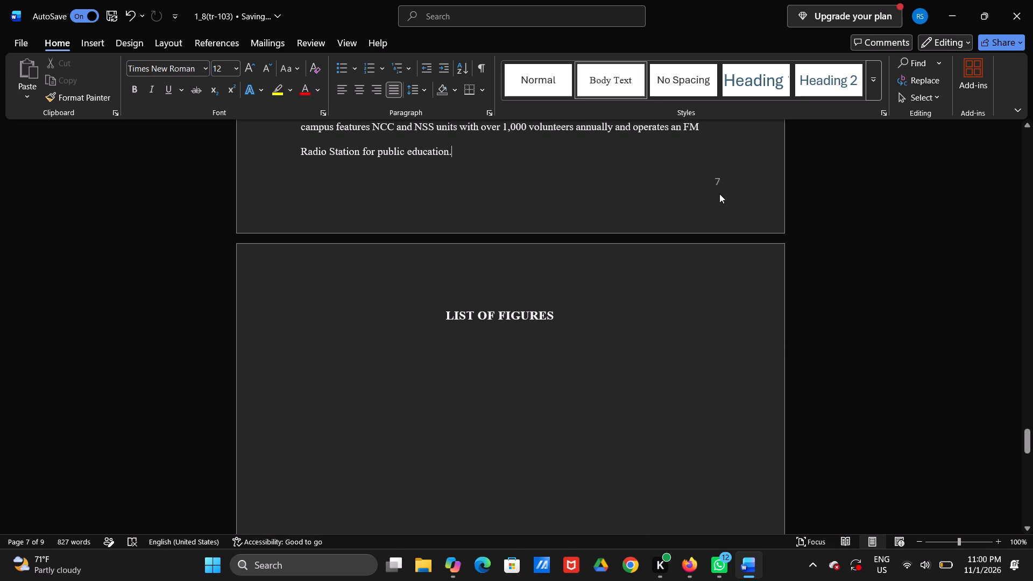
pyautogui.click(719, 194)
pyautogui.doubleClick(718, 191)
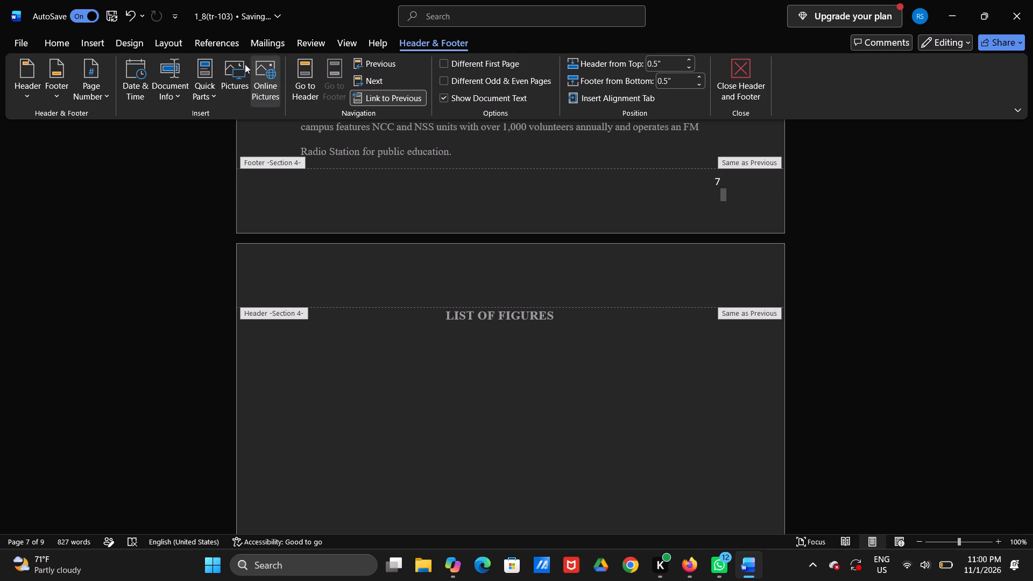
pyautogui.click(98, 94)
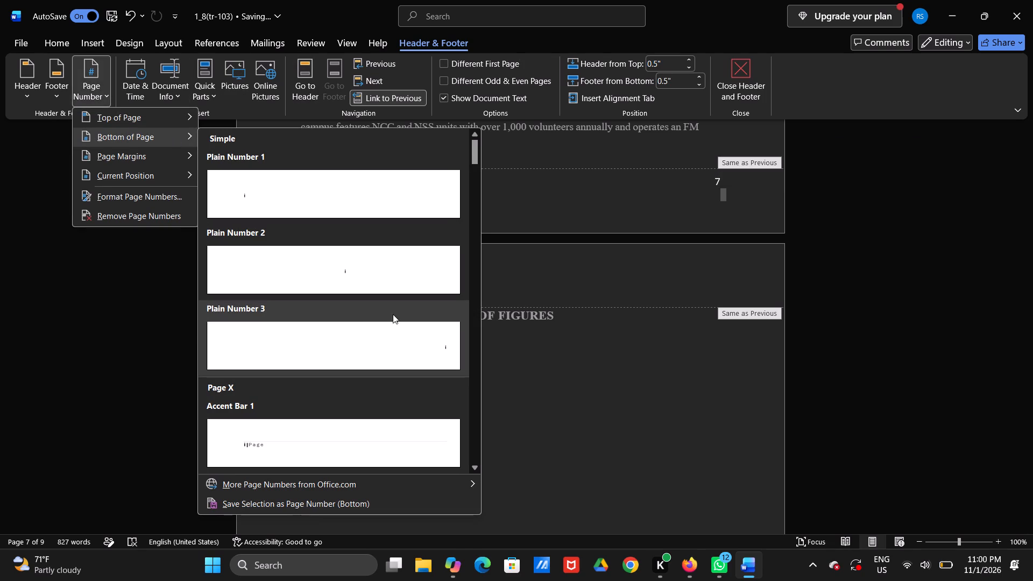
pyautogui.click(406, 343)
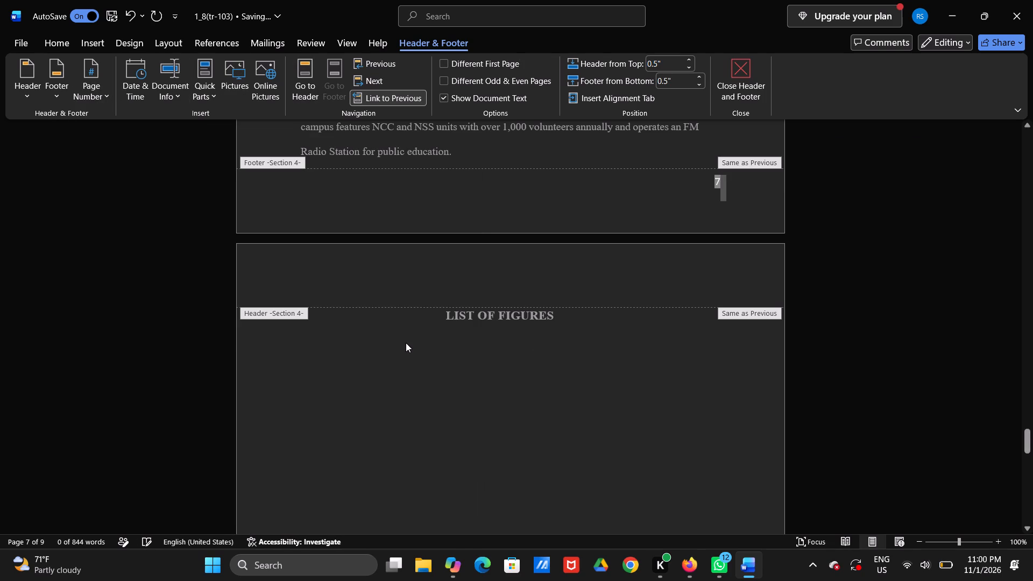
# Check the footer page numbers from the list pages back to the certificate and blank second page, and close footer editing.
pyautogui.scroll(-3, 563, 310)
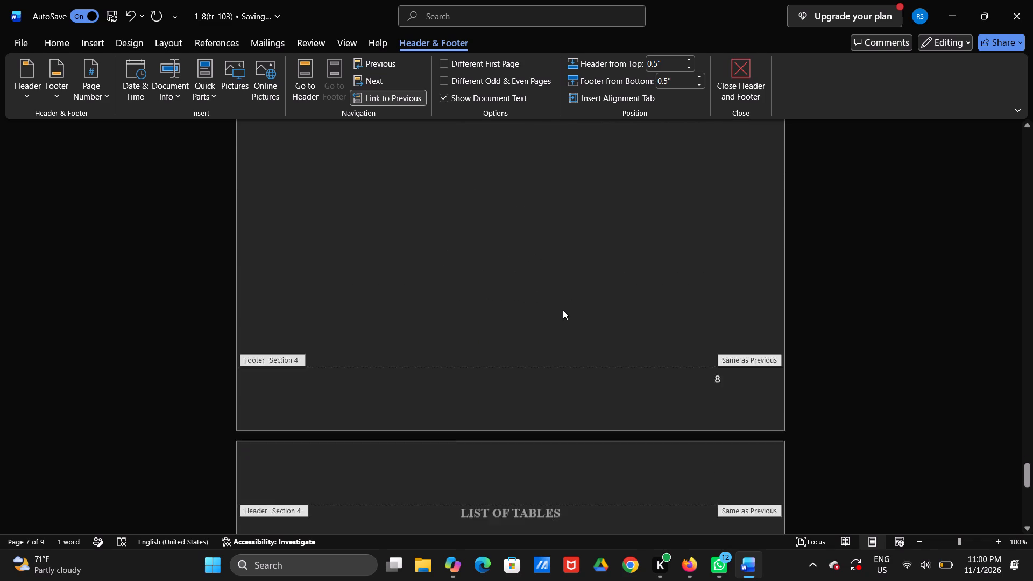
pyautogui.scroll(-1, 563, 310)
pyautogui.scroll(6, 563, 310)
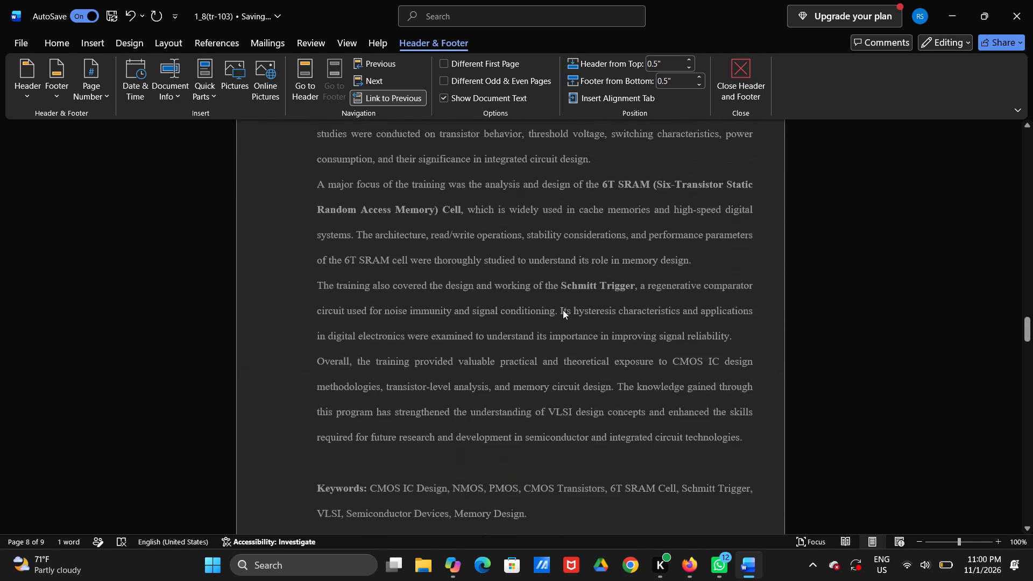
pyautogui.scroll(4, 563, 310)
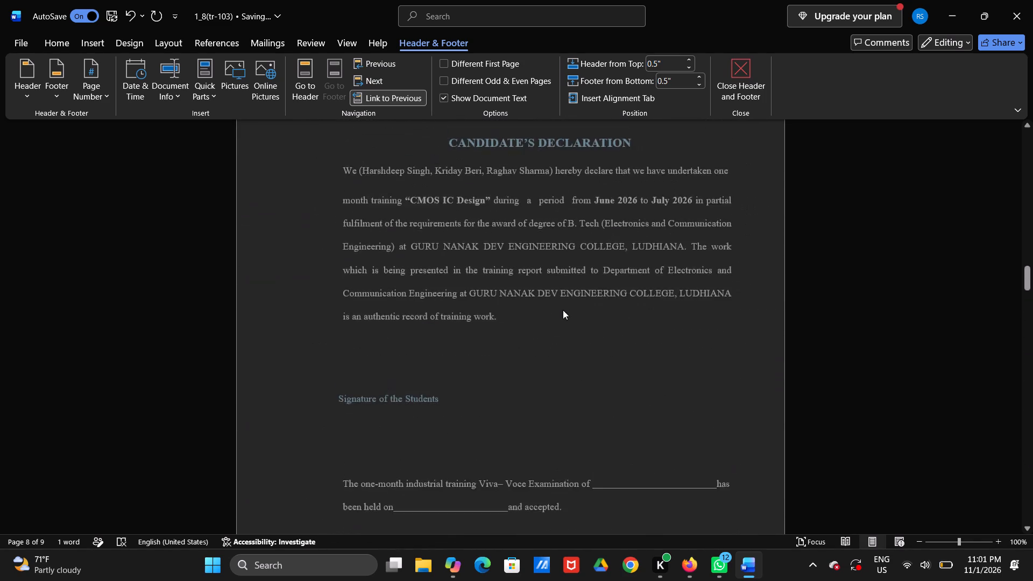
pyautogui.scroll(4, 563, 310)
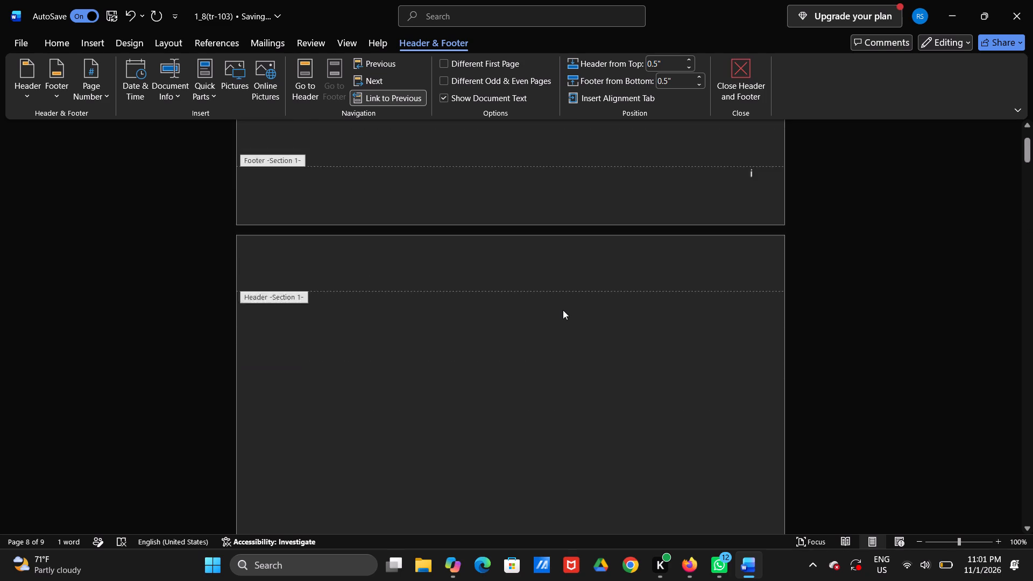
pyautogui.scroll(2, 563, 310)
pyautogui.scroll(-2, 563, 310)
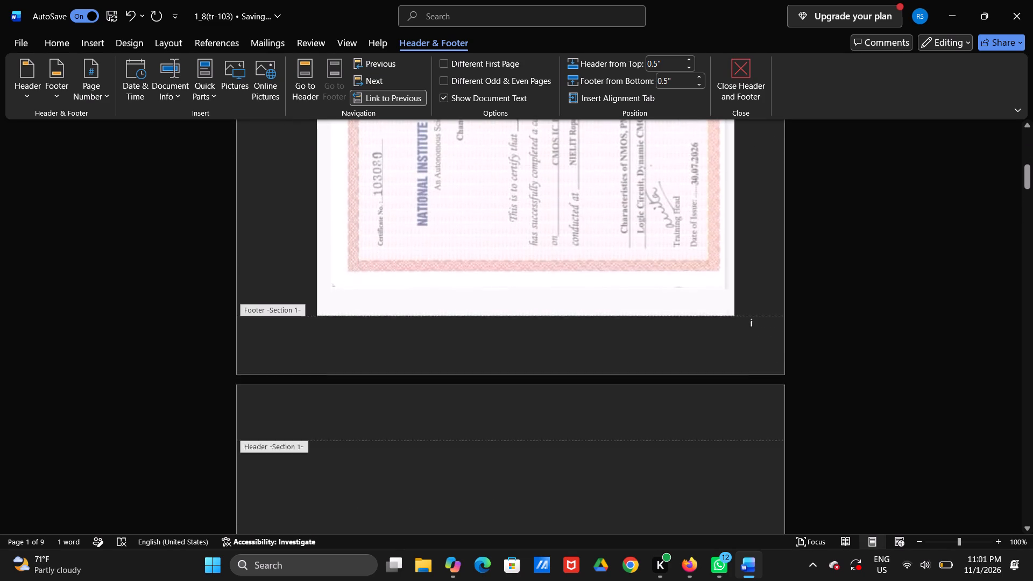
pyautogui.scroll(-1, 563, 310)
pyautogui.click(493, 318)
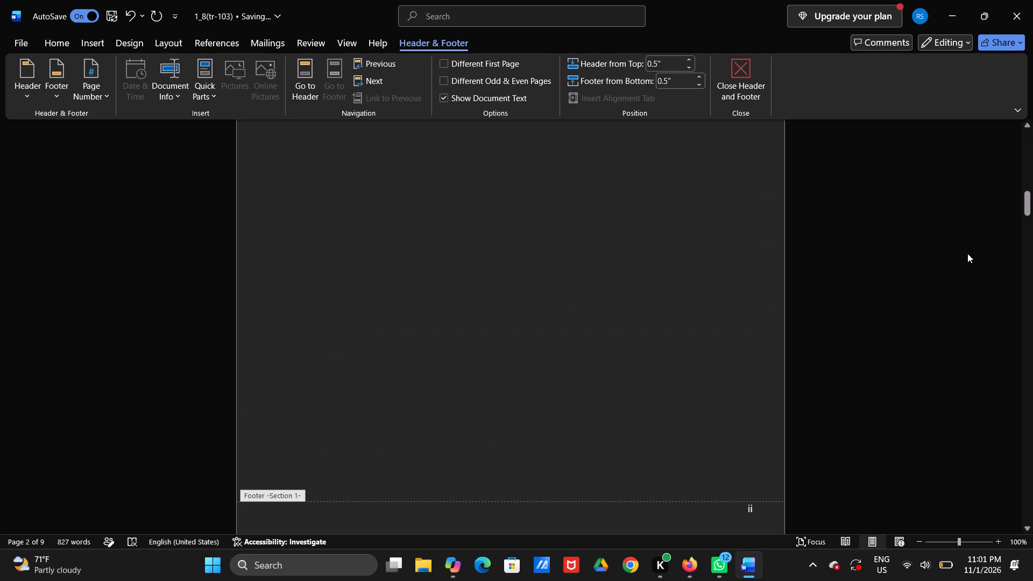
pyautogui.click(967, 253)
pyautogui.click(754, 73)
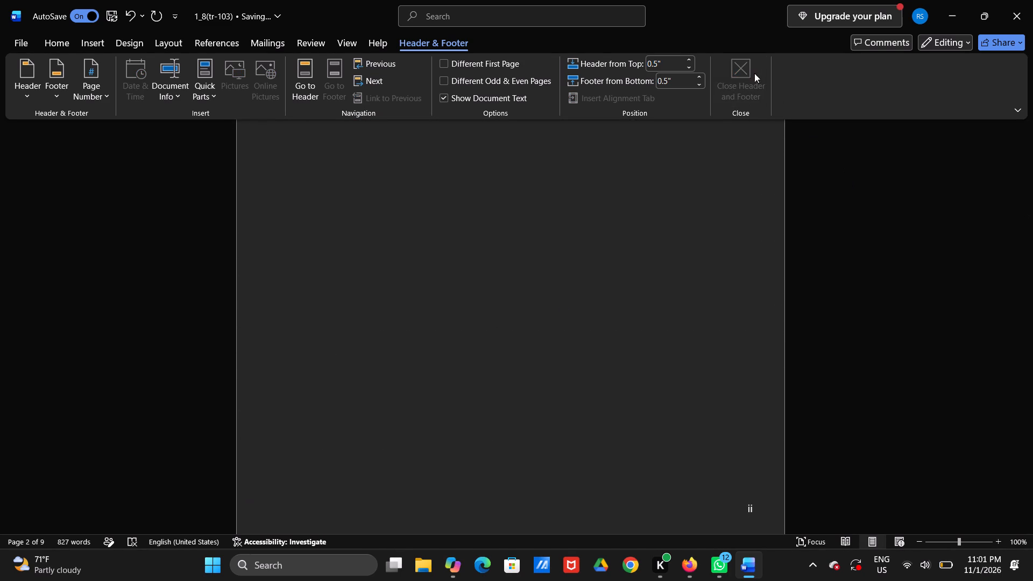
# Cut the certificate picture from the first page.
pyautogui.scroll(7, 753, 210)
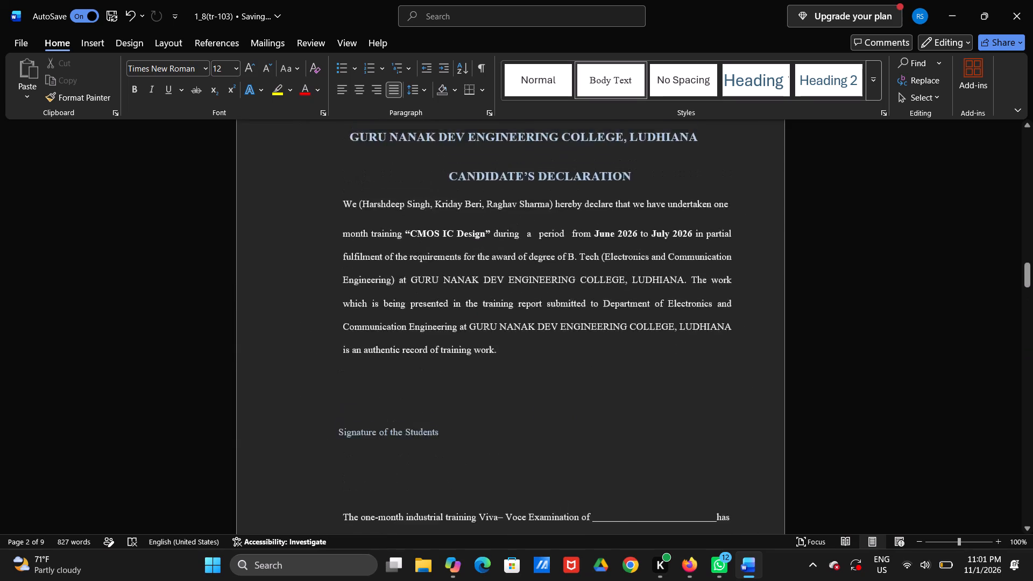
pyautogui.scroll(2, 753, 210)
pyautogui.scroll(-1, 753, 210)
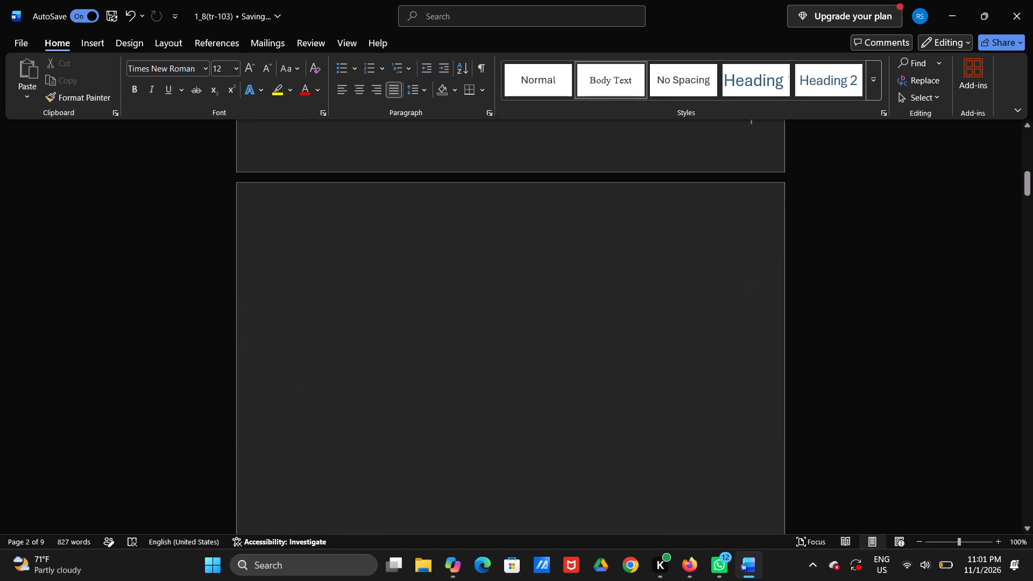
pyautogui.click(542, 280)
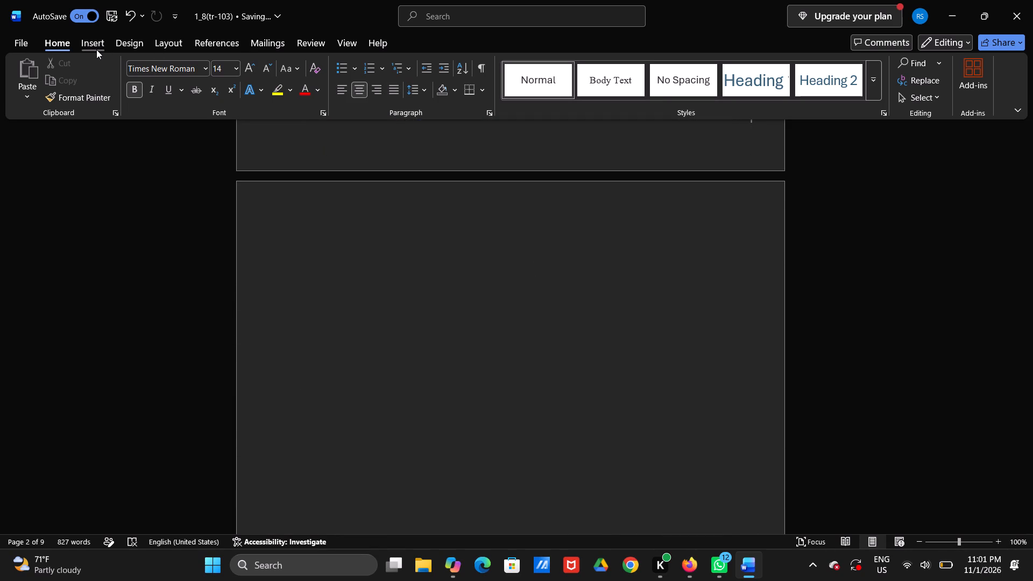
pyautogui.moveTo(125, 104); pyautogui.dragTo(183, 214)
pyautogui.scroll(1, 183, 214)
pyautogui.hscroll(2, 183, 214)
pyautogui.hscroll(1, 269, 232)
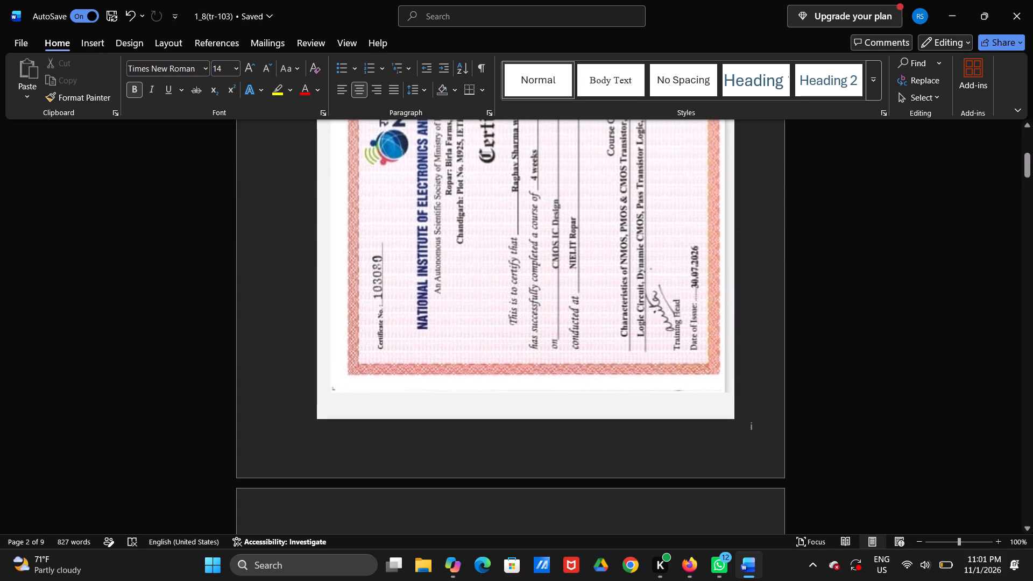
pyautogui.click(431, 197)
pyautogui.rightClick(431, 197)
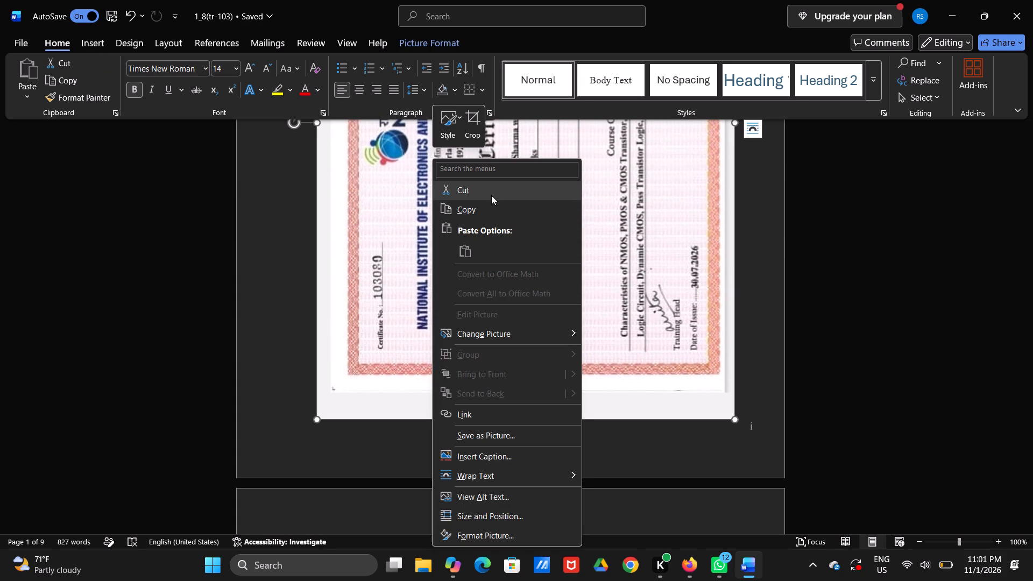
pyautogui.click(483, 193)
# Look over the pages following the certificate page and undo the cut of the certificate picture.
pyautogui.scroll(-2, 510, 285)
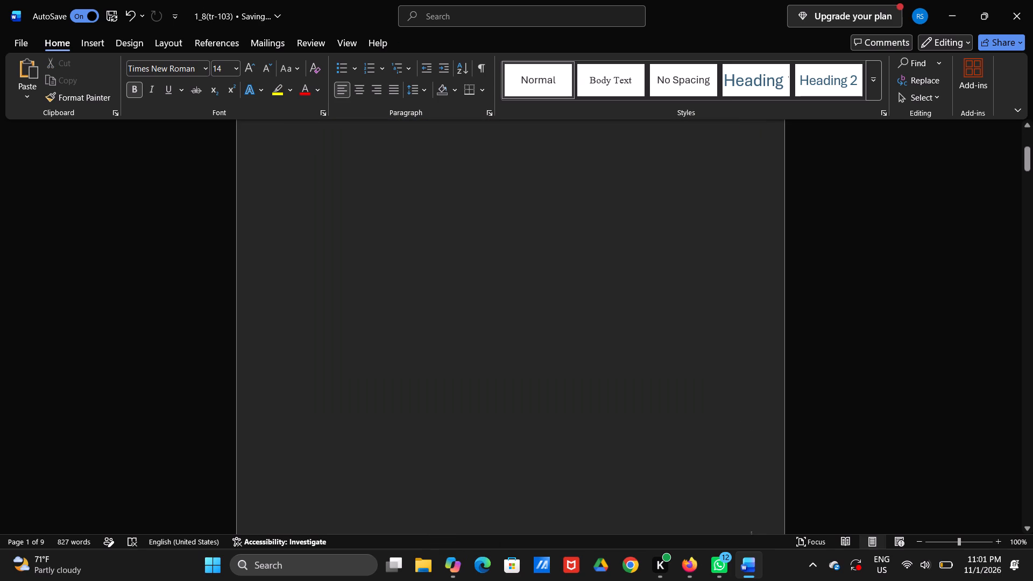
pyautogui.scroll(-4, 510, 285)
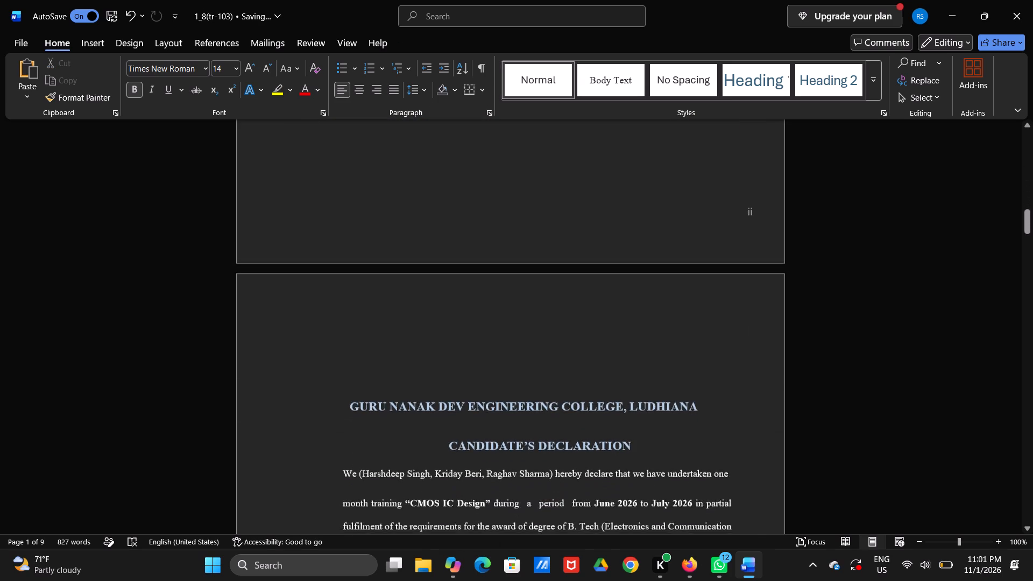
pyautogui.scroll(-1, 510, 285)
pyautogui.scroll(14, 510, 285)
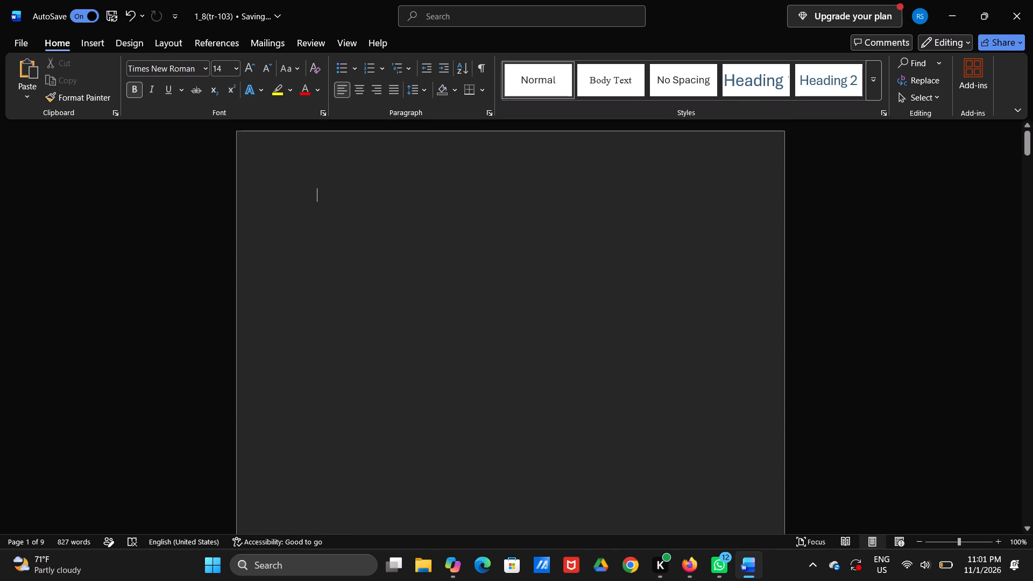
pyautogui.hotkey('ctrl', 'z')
# Examine the blank page between the certificate and the candidate's declaration, and the page numbers around it.
pyautogui.scroll(-2, 510, 285)
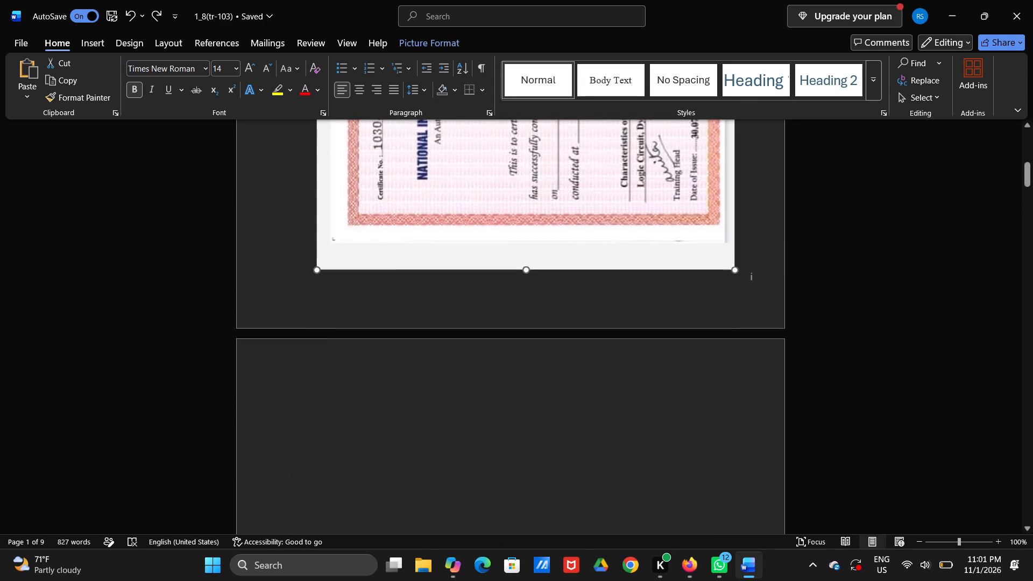
pyautogui.scroll(-1, 510, 285)
pyautogui.scroll(-2, 532, 182)
pyautogui.scroll(1, 532, 182)
pyautogui.scroll(-2, 532, 182)
pyautogui.scroll(1, 532, 182)
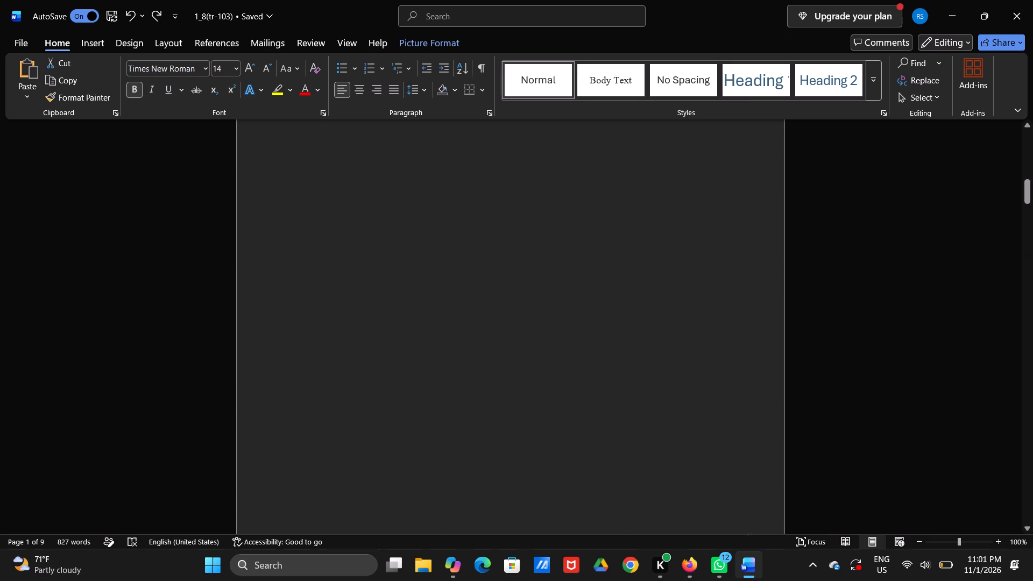
pyautogui.scroll(-3, 532, 182)
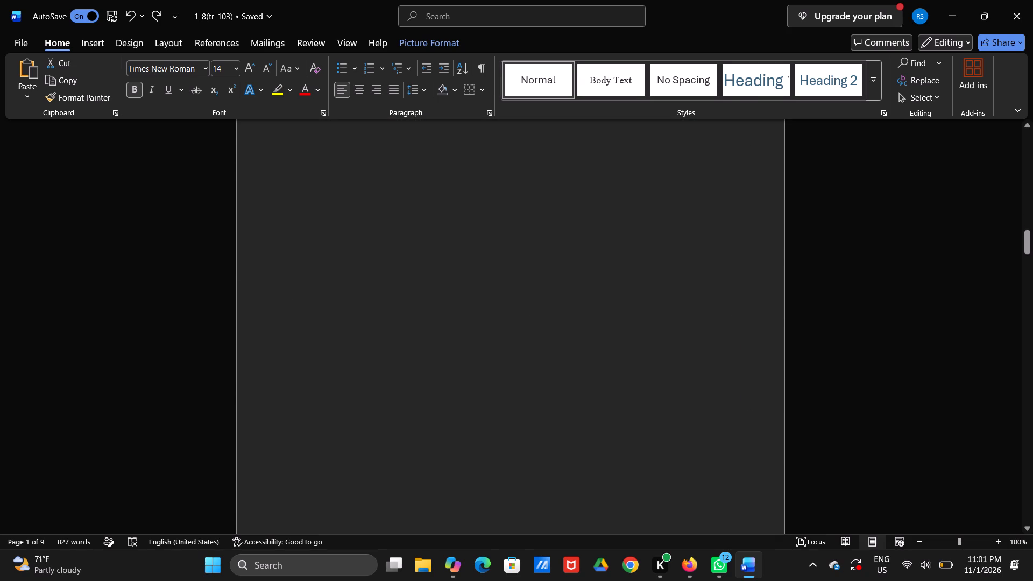
pyautogui.scroll(-2, 532, 182)
pyautogui.scroll(2, 532, 182)
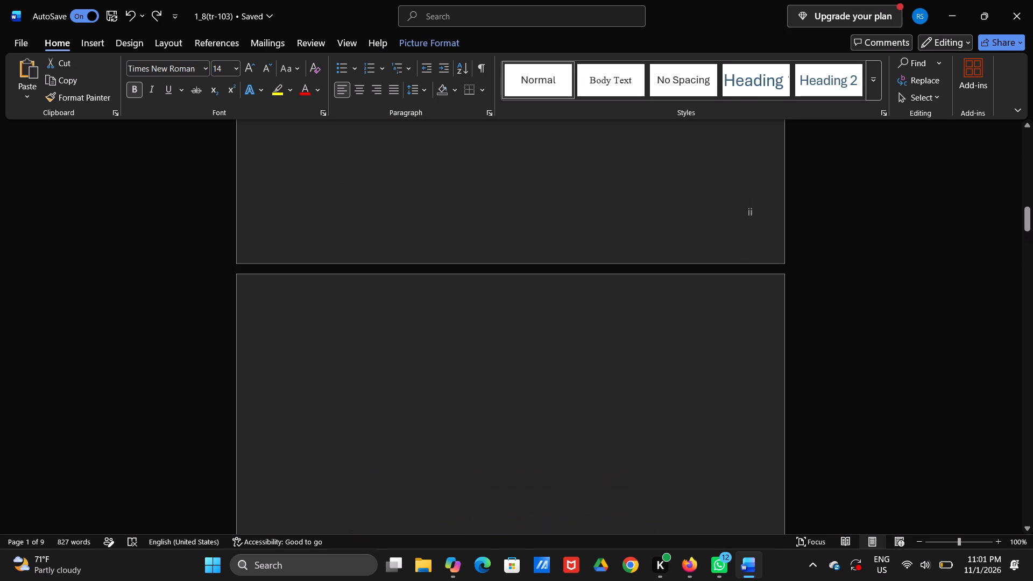
pyautogui.scroll(1, 532, 182)
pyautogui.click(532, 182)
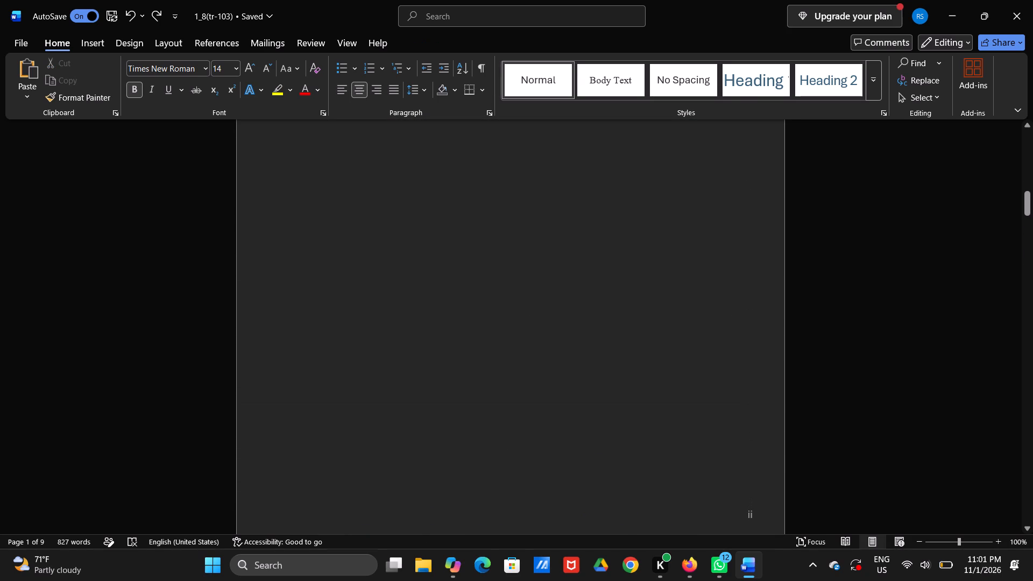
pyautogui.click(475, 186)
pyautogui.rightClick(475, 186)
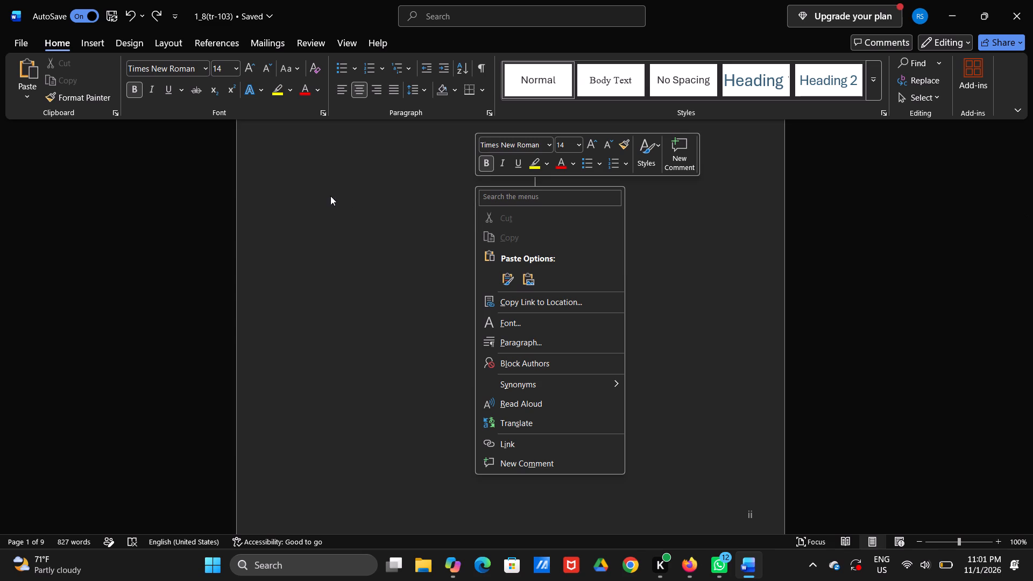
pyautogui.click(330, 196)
# Start entering text beginning with "w" on the blank second page.
pyautogui.click(100, 45)
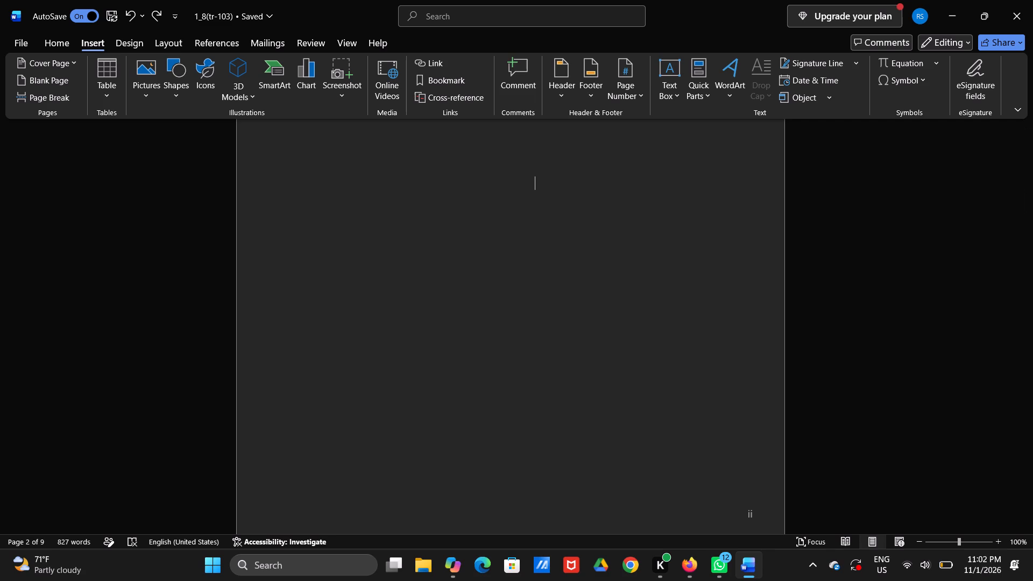
pyautogui.press('w')
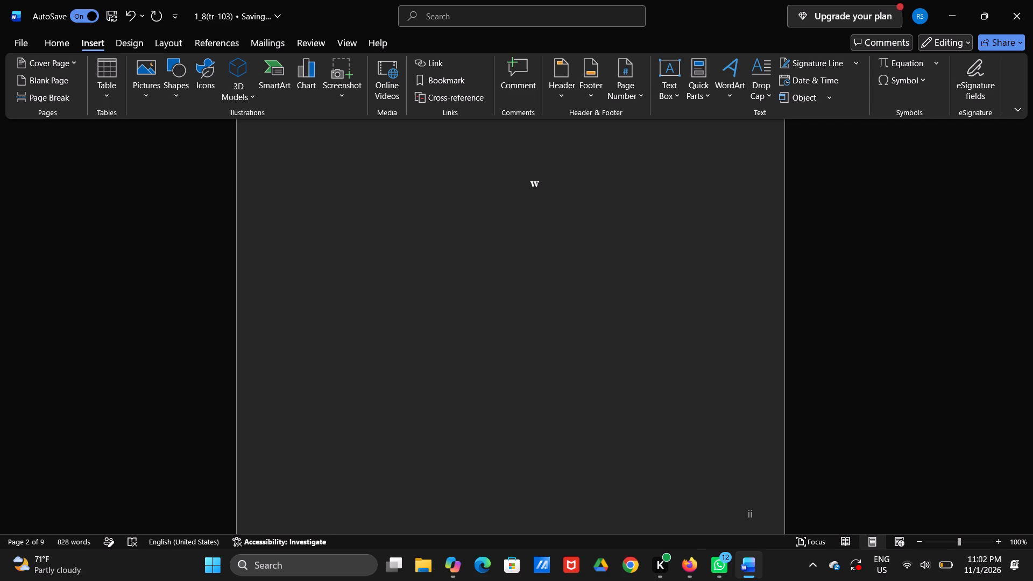
# Delete the stray letter "w" from the blank second page.
pyautogui.press('BackSpace')
# Find the WhatsApp app through the system search and switch to it.
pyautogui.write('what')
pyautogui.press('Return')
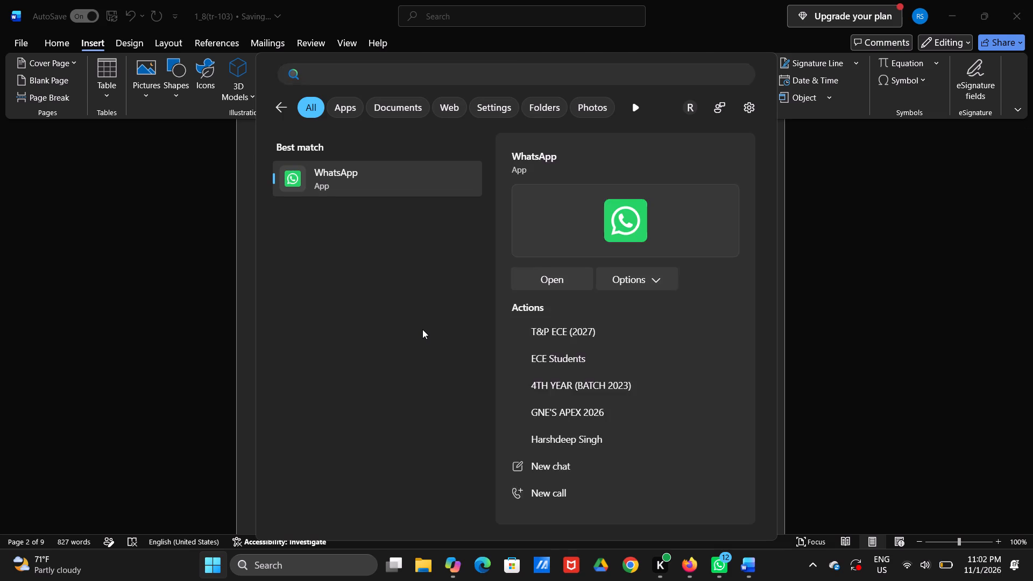
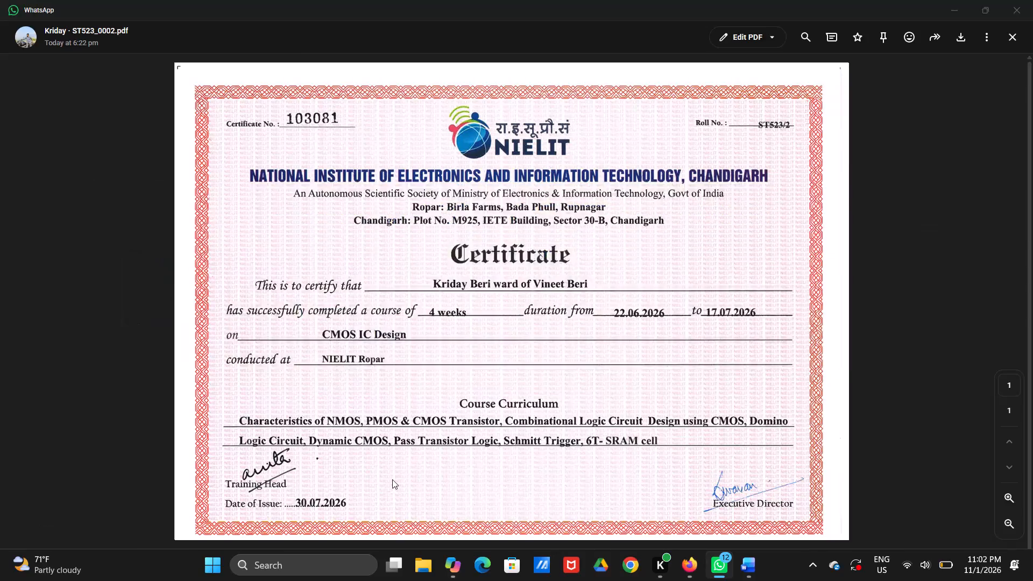
# Examine the end of the training certificate page and the blank page that follows it in the report.
pyautogui.scroll(6, 392, 479)
pyautogui.scroll(-1, 392, 479)
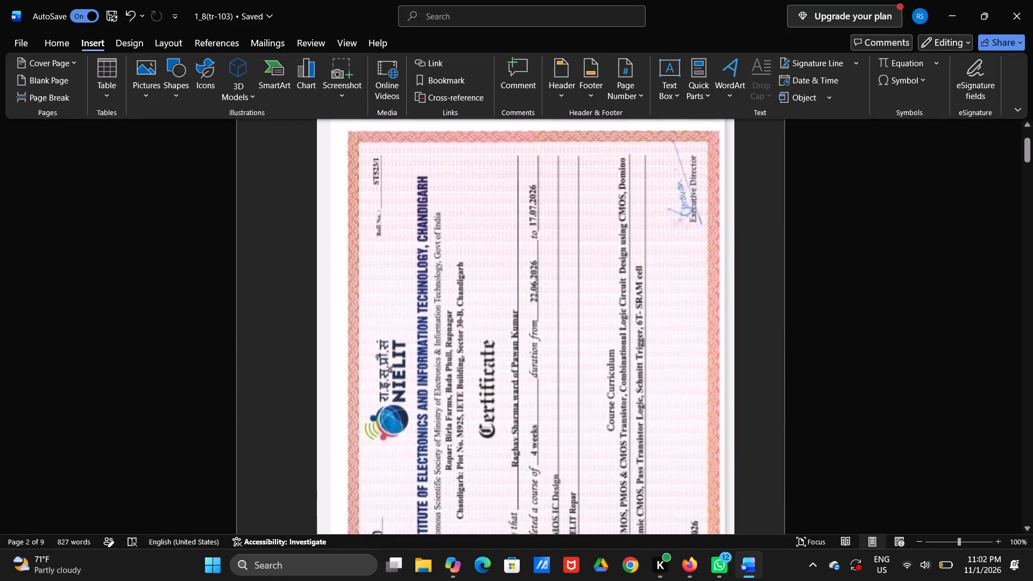
pyautogui.scroll(-2, 392, 479)
pyautogui.click(433, 354)
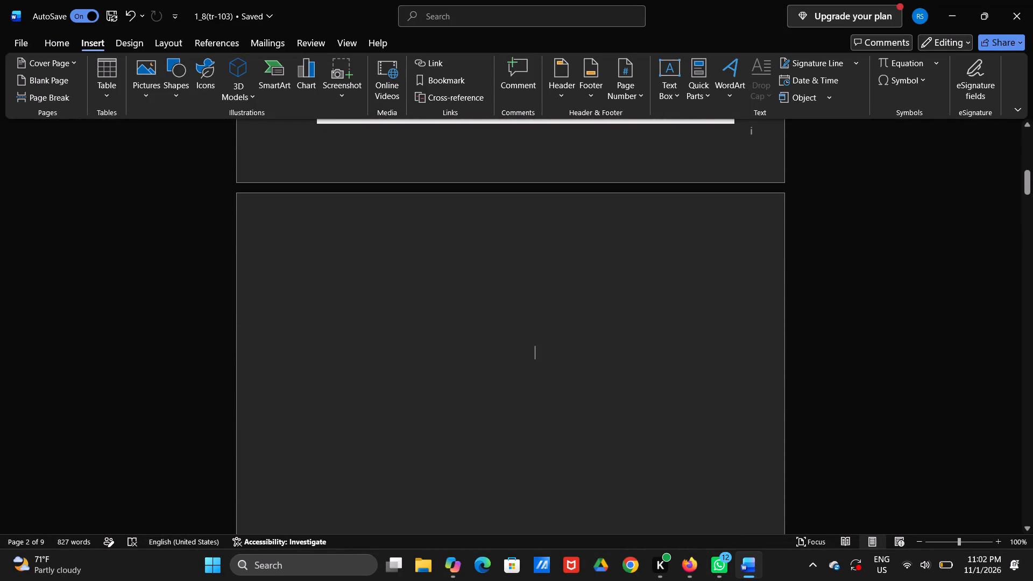
pyautogui.scroll(2, 433, 354)
pyautogui.scroll(-1, 433, 354)
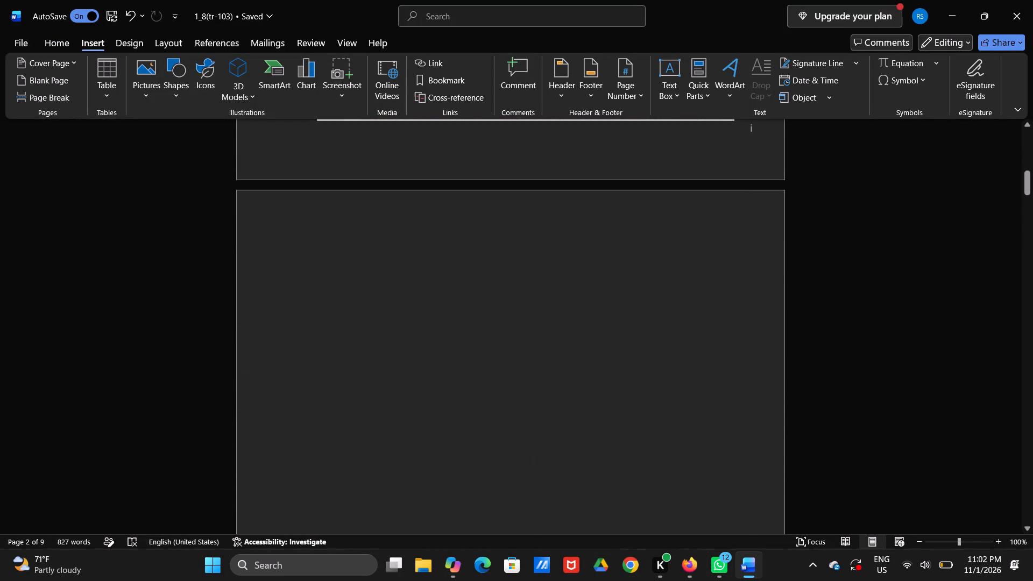
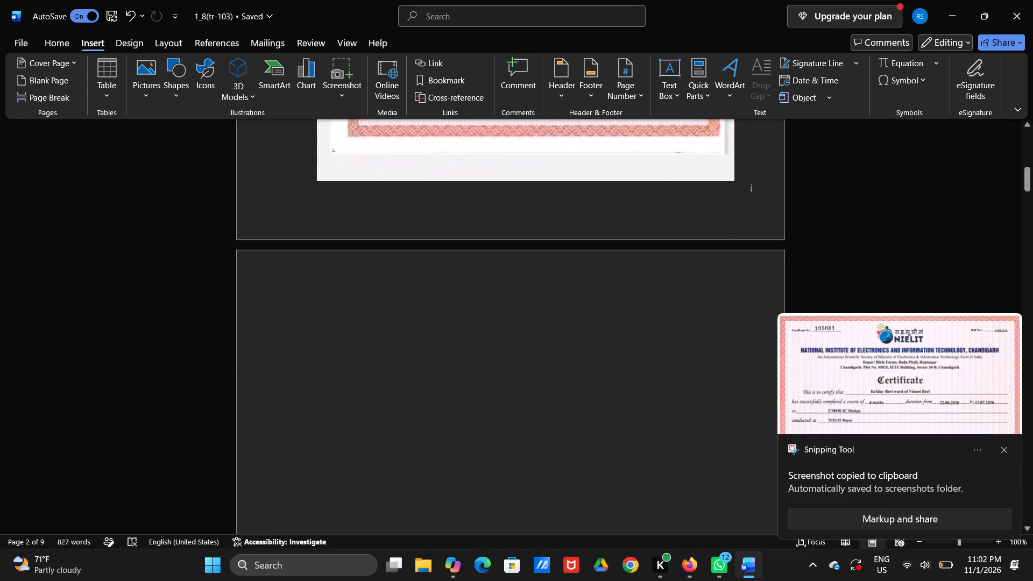
# Paste the captured NIELIT certificate image onto the blank second page and compare it with the certificate on the page before.
pyautogui.click(393, 314)
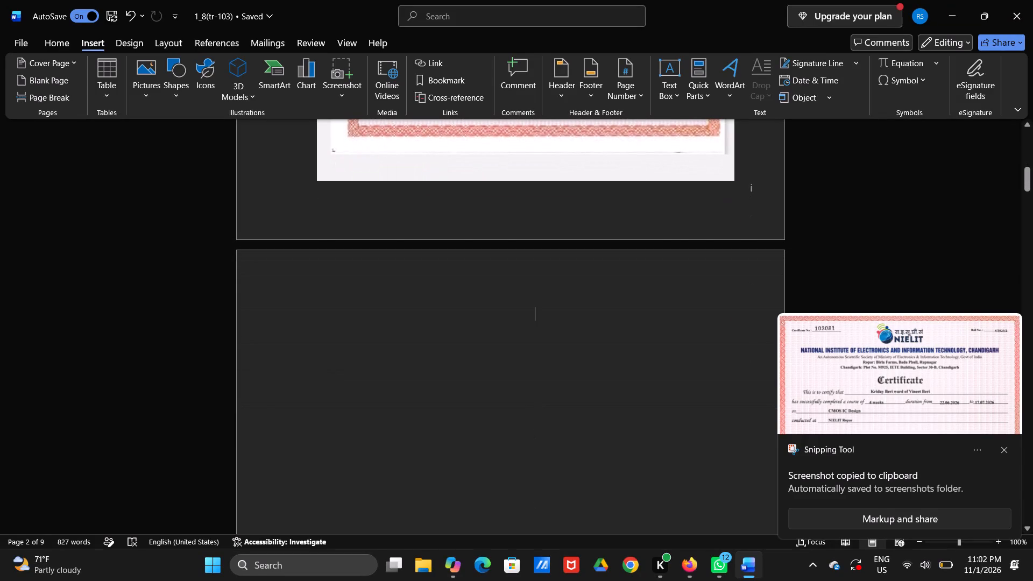
pyautogui.hotkey('ctrl', 'v')
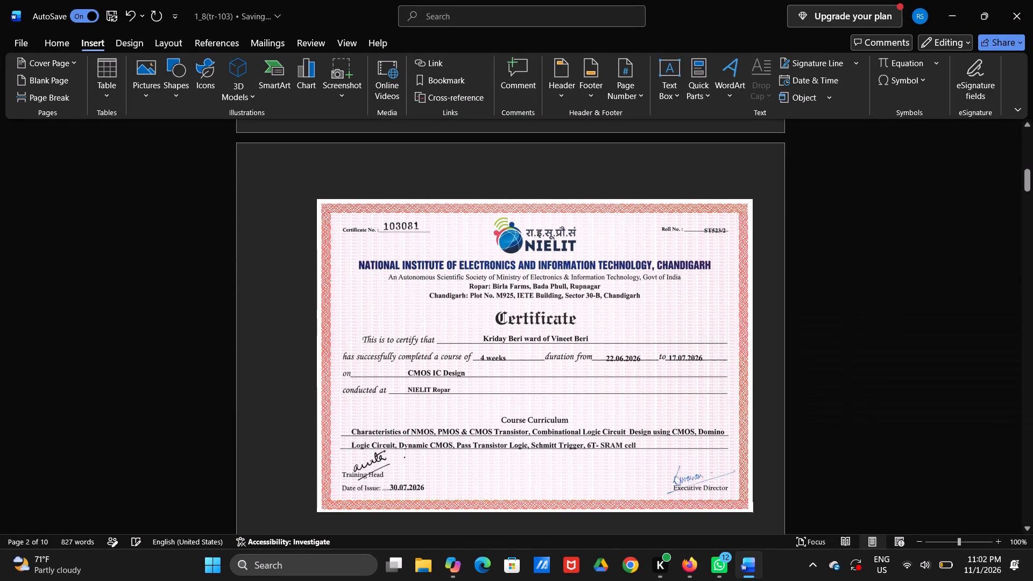
pyautogui.scroll(4, 393, 314)
pyautogui.scroll(-1, 393, 314)
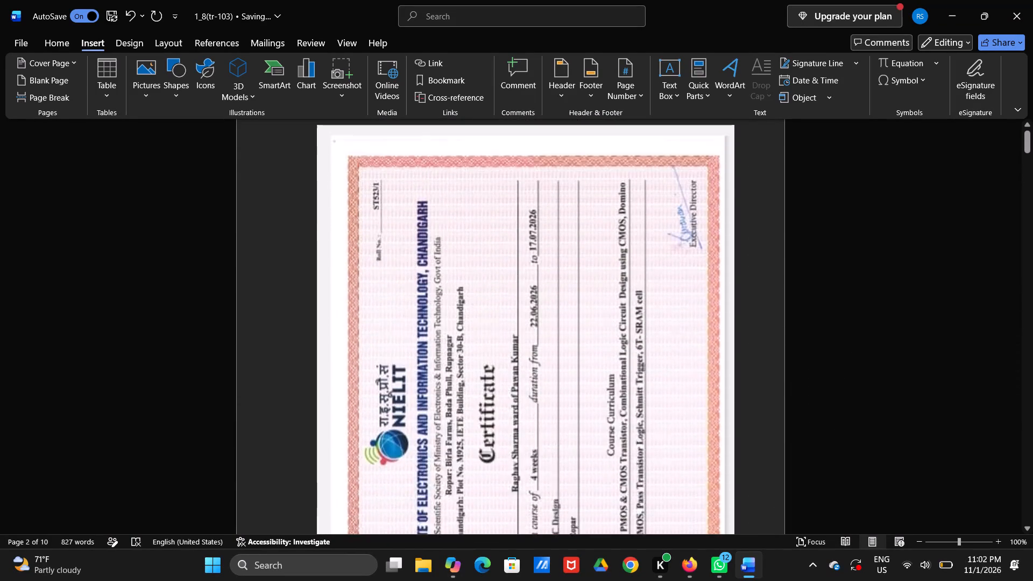
pyautogui.scroll(-1, 393, 314)
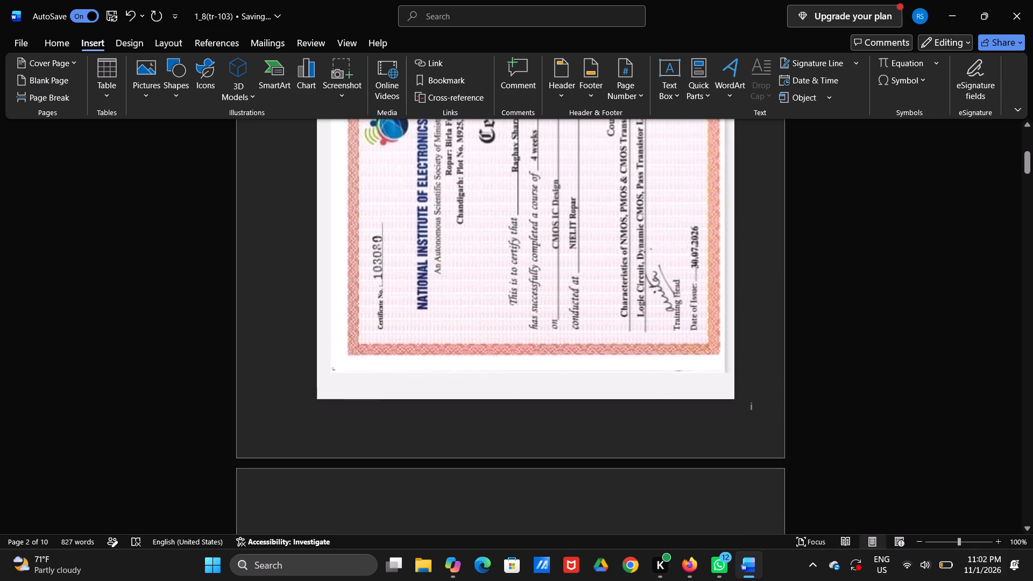
pyautogui.scroll(-1, 393, 314)
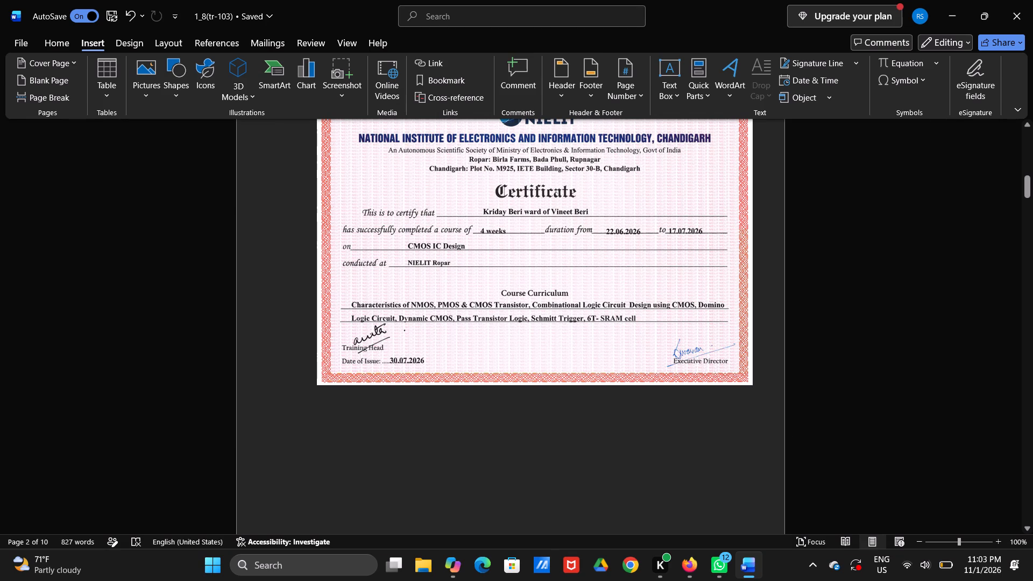
# Rotate the certificate picture on the second page a quarter turn counterclockwise so it stands in portrait orientation.
pyautogui.scroll(2, 648, 359)
pyautogui.click(648, 359)
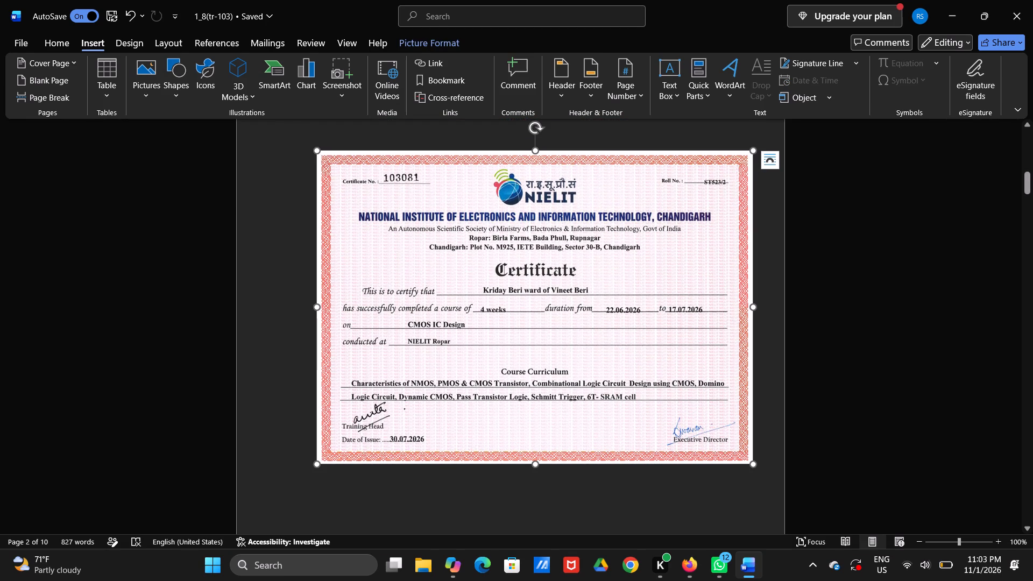
pyautogui.moveTo(533, 123); pyautogui.dragTo(483, 151)
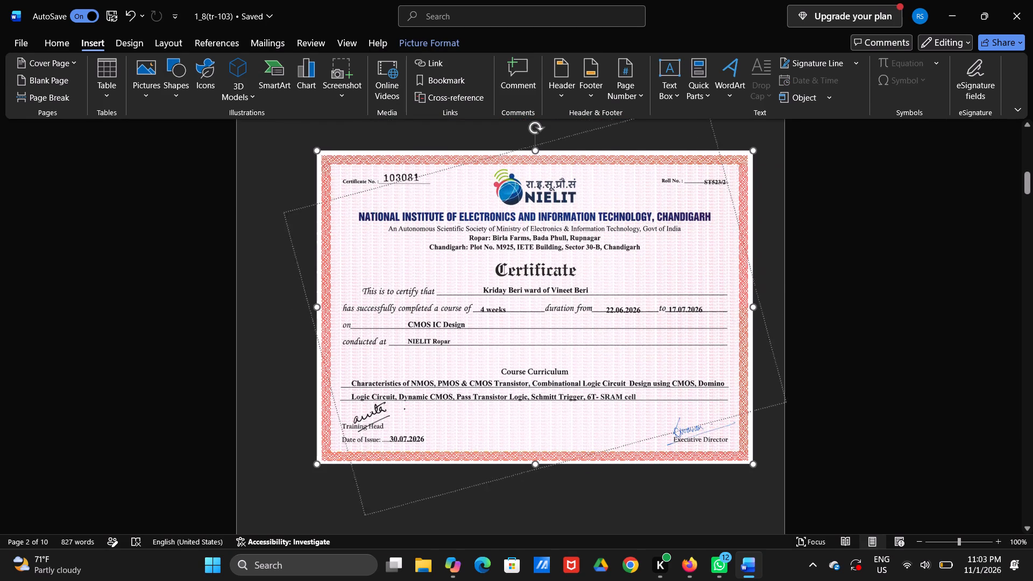
pyautogui.moveTo(483, 151); pyautogui.dragTo(399, 284)
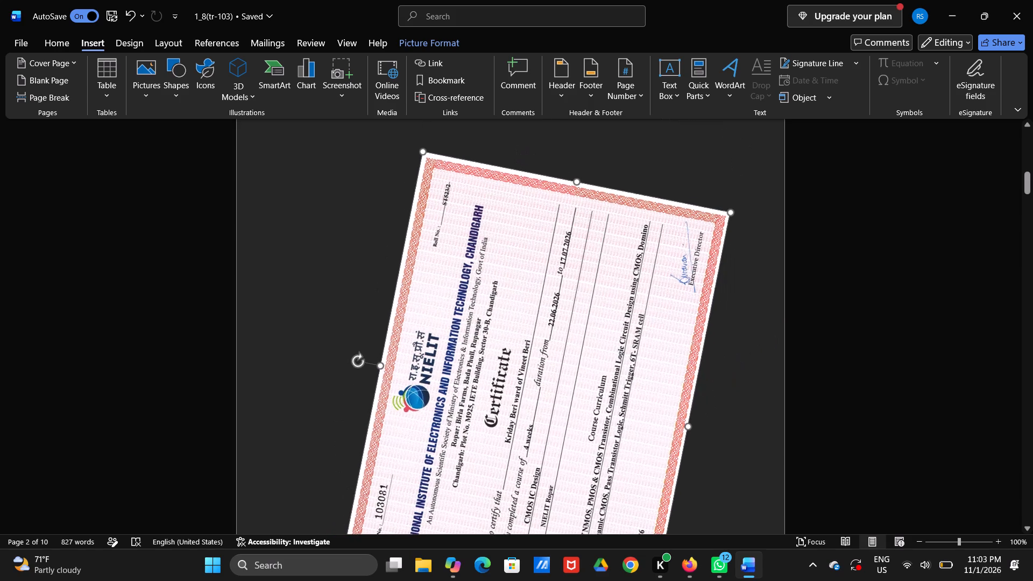
pyautogui.moveTo(399, 284); pyautogui.dragTo(360, 305)
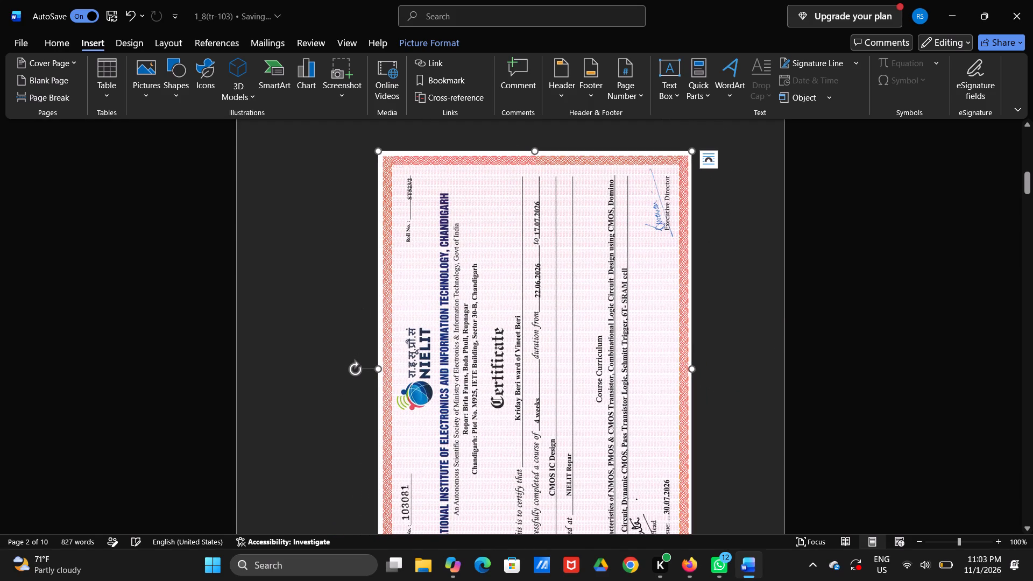
# Stretch the rotated certificate picture on the second page lengthwise from its lower edge, keeping its width across the page.
pyautogui.scroll(-2, 637, 284)
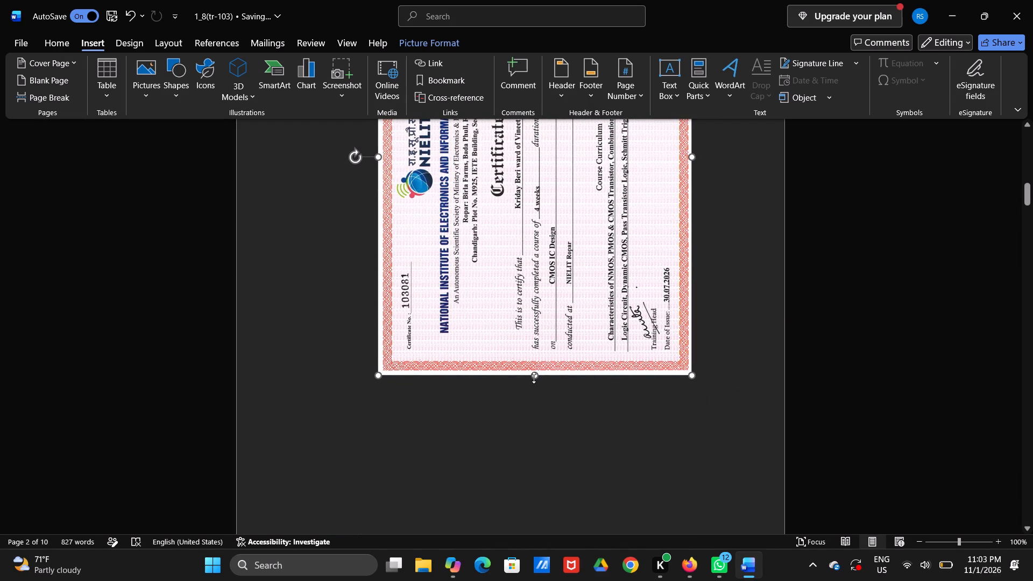
pyautogui.moveTo(534, 378); pyautogui.dragTo(523, 507)
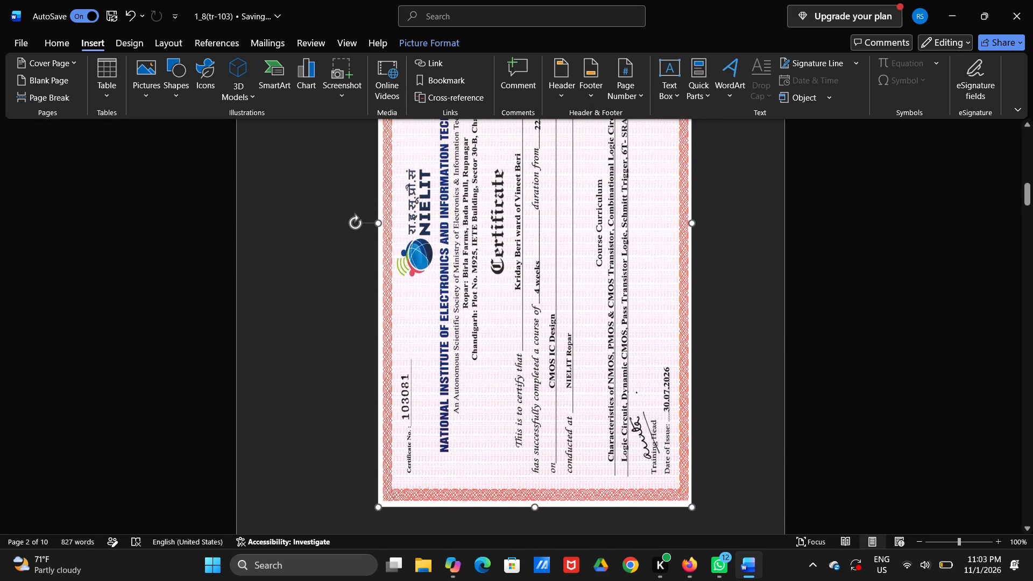
pyautogui.moveTo(523, 507); pyautogui.dragTo(515, 481)
# Narrow the certificate picture on the first page to about 5.22 inches across, keeping its length.
pyautogui.scroll(2, 678, 327)
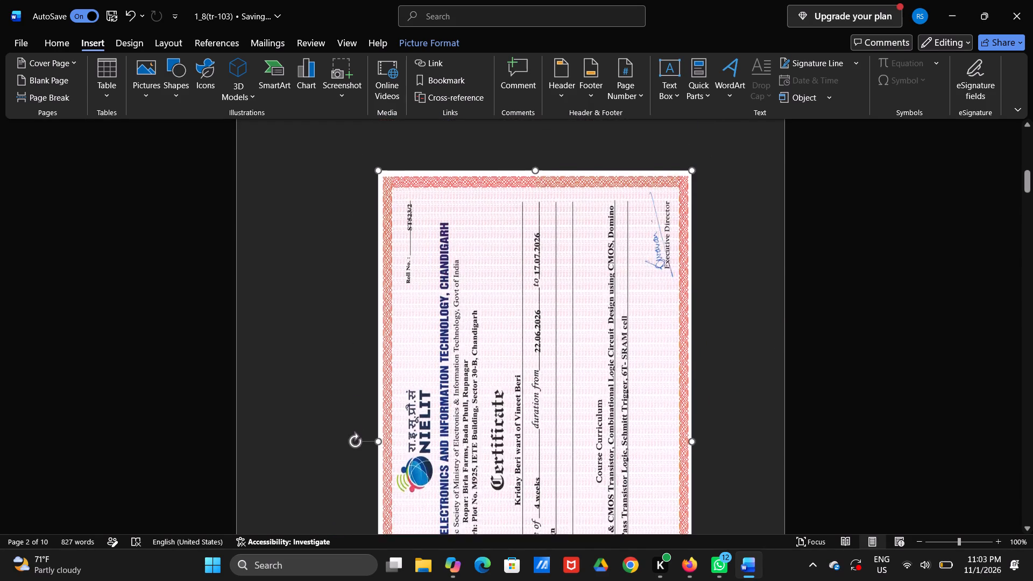
pyautogui.scroll(2, 678, 327)
pyautogui.scroll(-2, 678, 327)
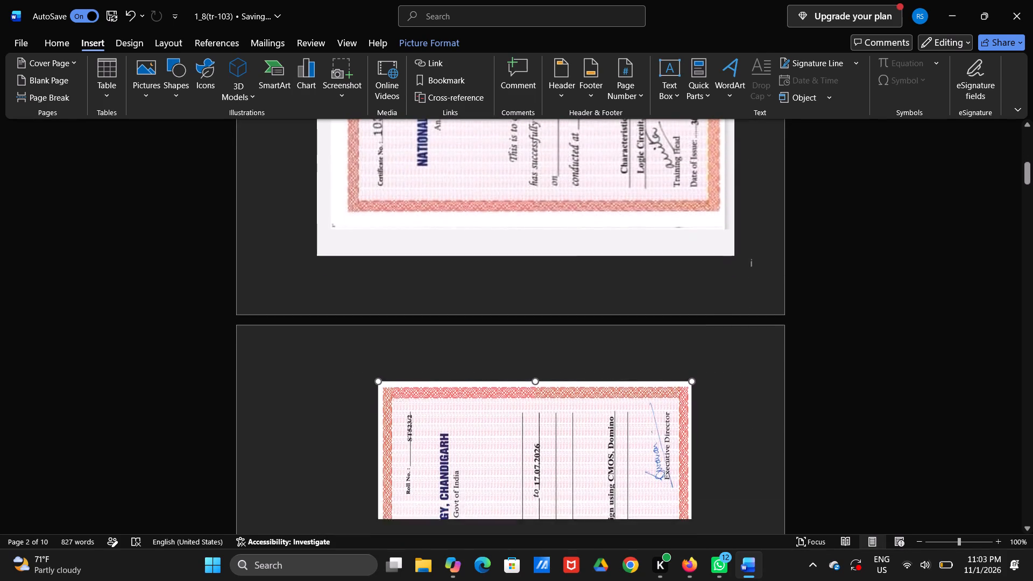
pyautogui.scroll(-2, 678, 327)
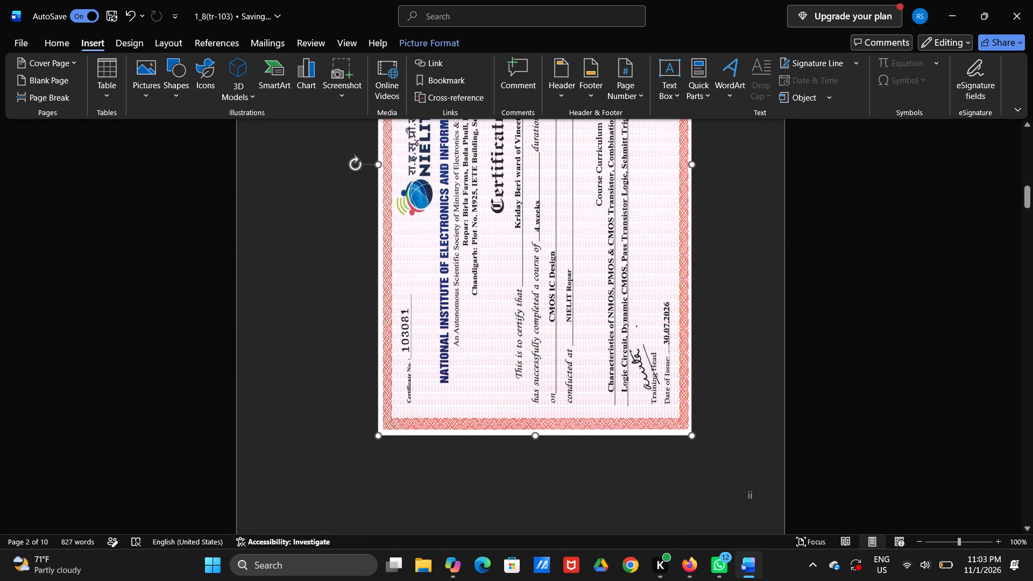
pyautogui.scroll(-1, 678, 327)
pyautogui.scroll(2, 577, 248)
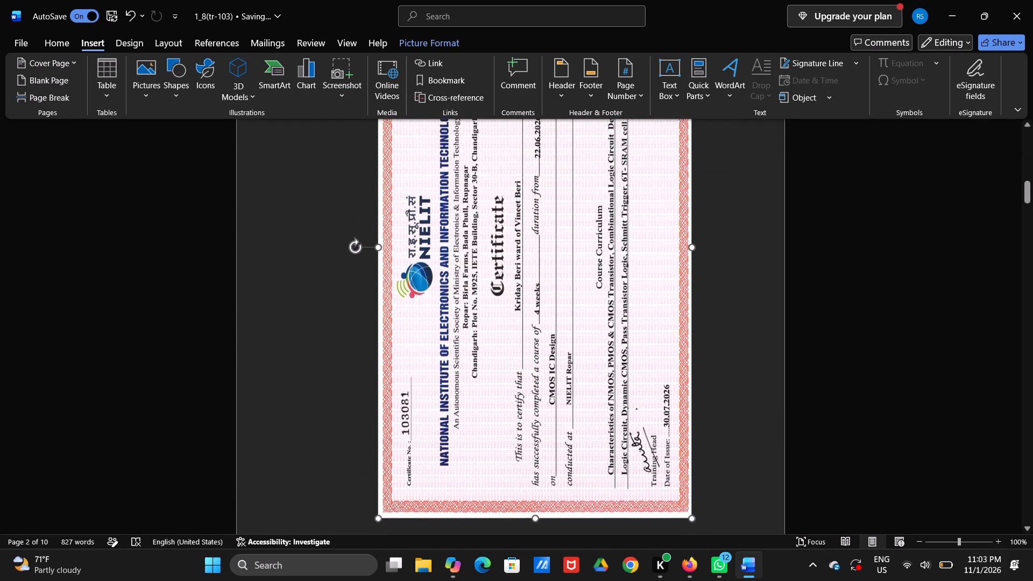
pyautogui.scroll(3, 577, 248)
pyautogui.click(577, 248)
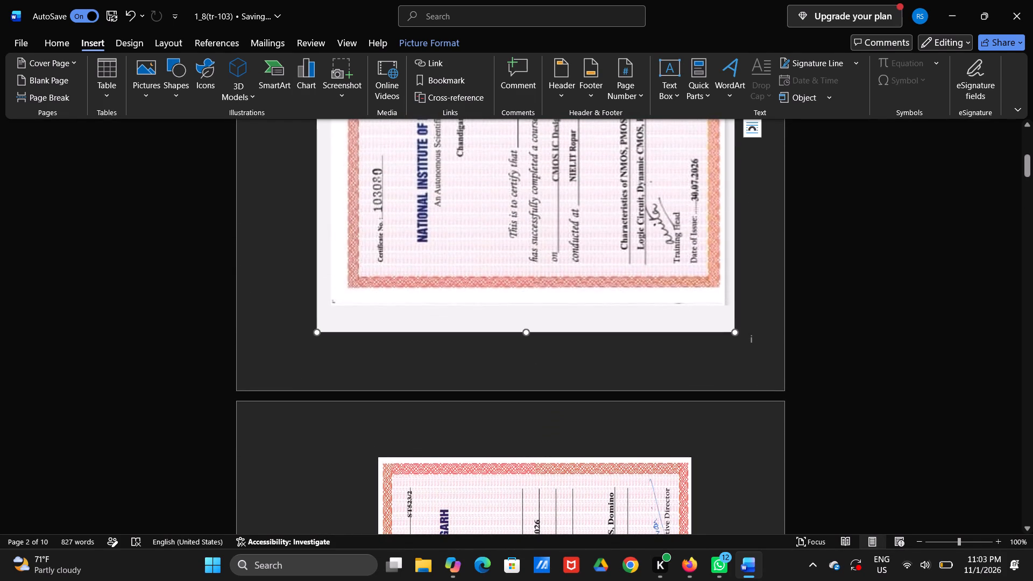
pyautogui.scroll(1, 577, 248)
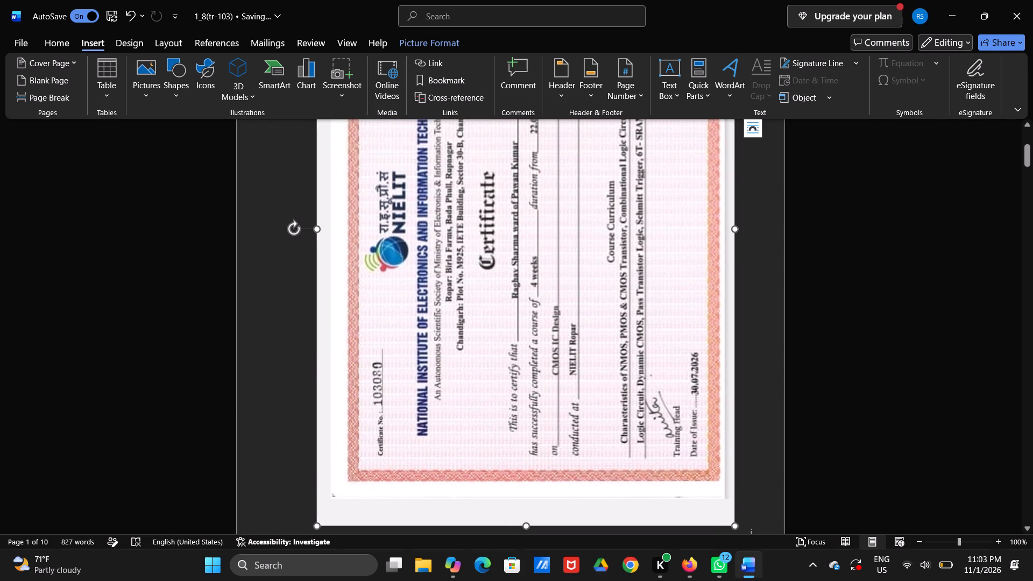
pyautogui.moveTo(316, 228); pyautogui.dragTo(391, 234)
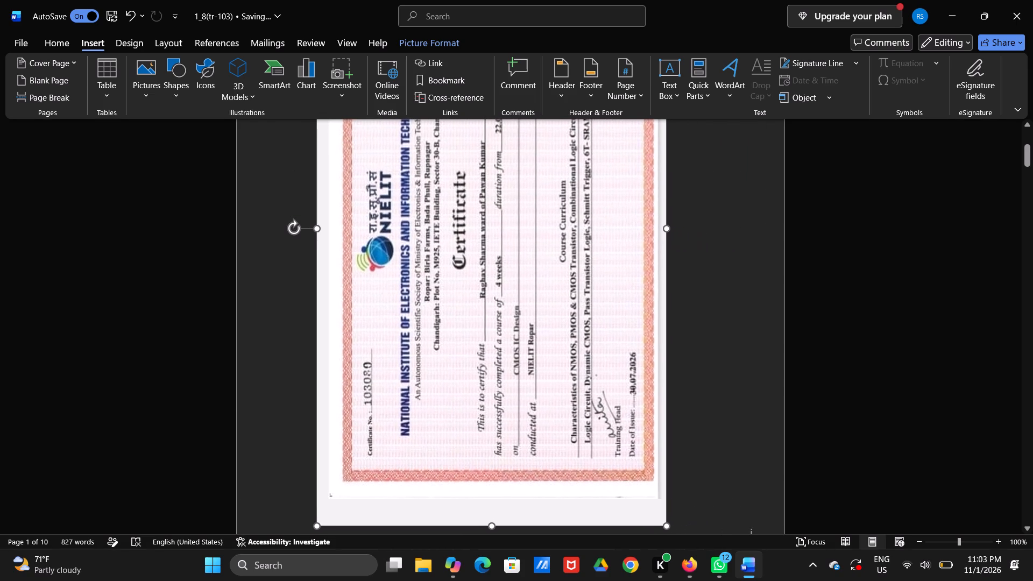
pyautogui.moveTo(391, 234); pyautogui.dragTo(398, 233)
# Center the narrowed certificate picture horizontally on the first page and check its placement down to the page's lower edge.
pyautogui.scroll(1, 537, 239)
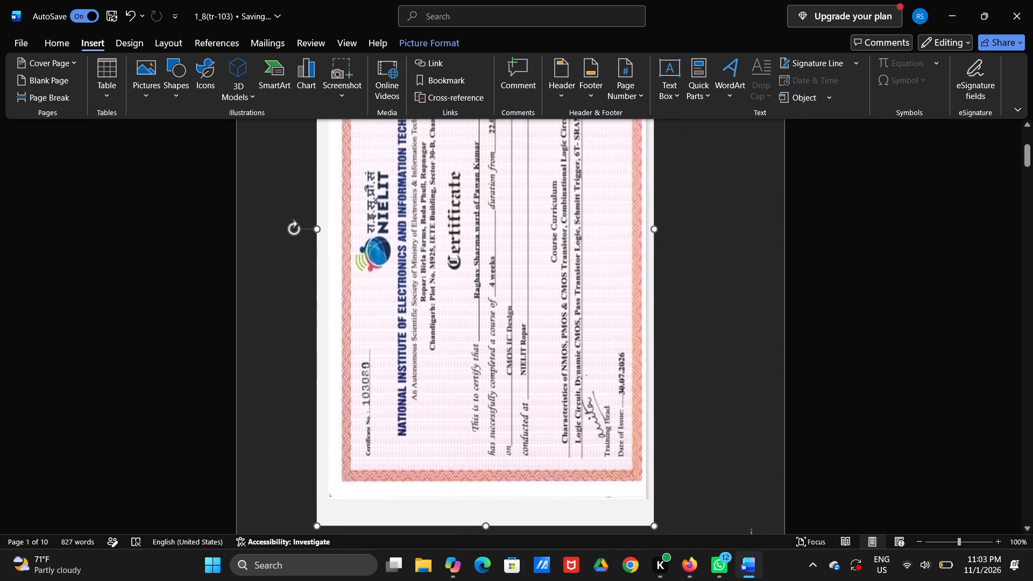
pyautogui.scroll(2, 537, 239)
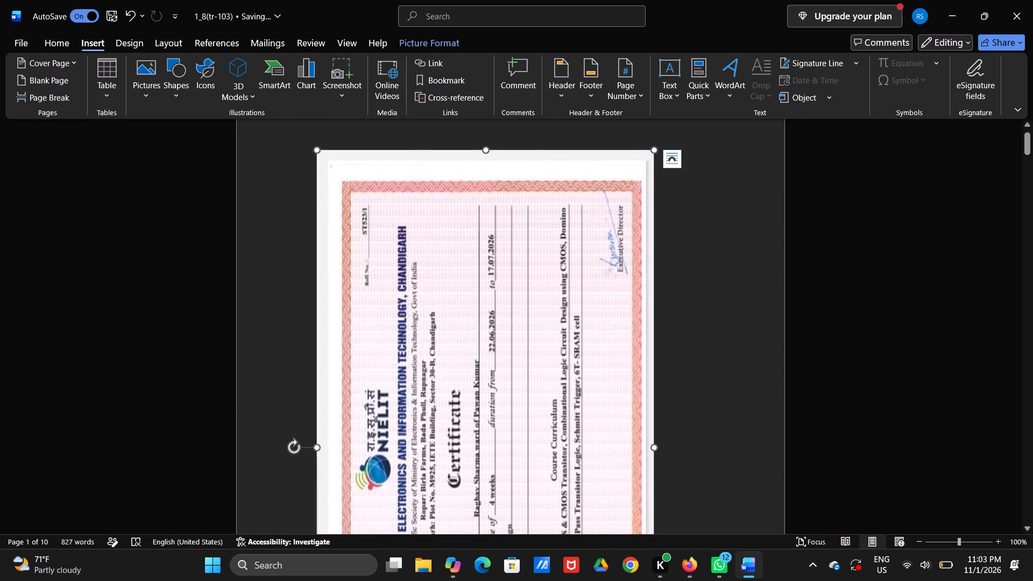
pyautogui.click(516, 240)
pyautogui.click(516, 240)
pyautogui.doubleClick(516, 240)
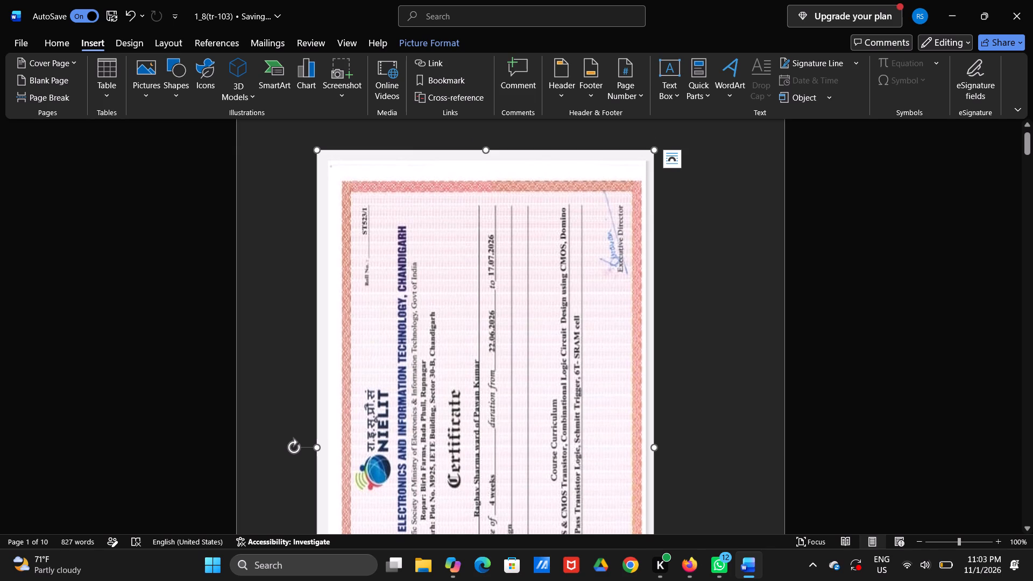
pyautogui.click(516, 240)
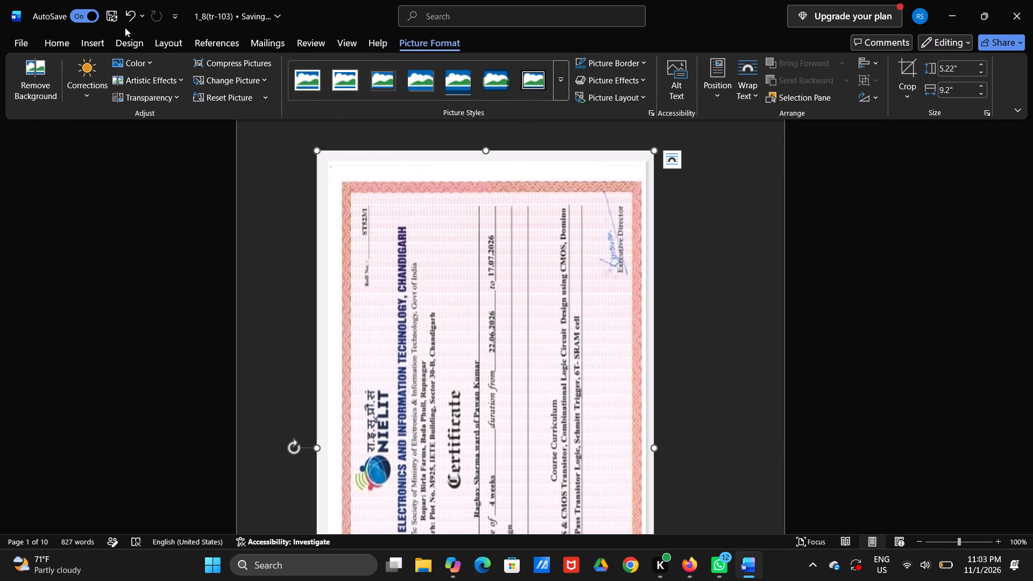
pyautogui.click(61, 44)
pyautogui.click(367, 90)
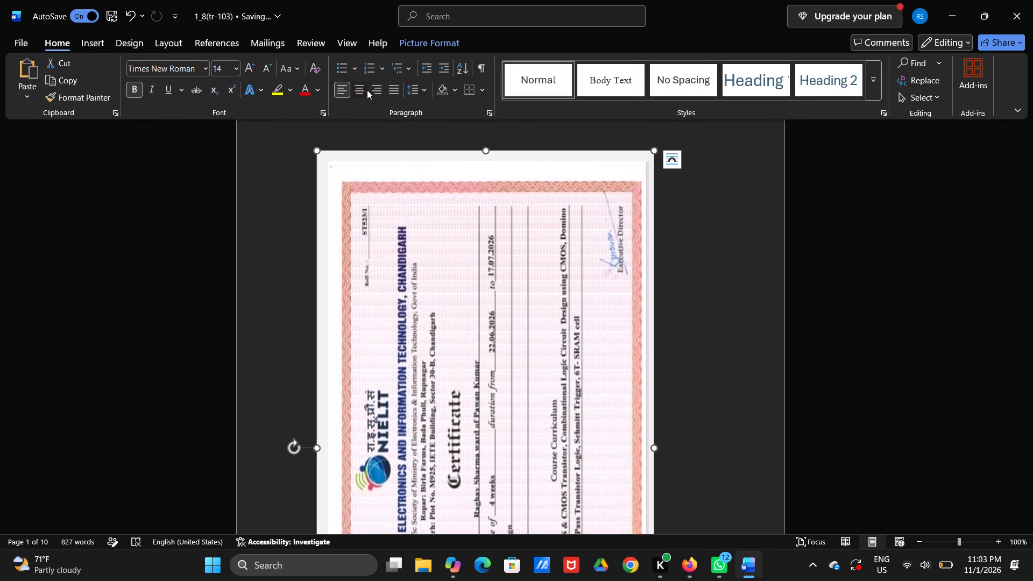
pyautogui.scroll(-1, 523, 245)
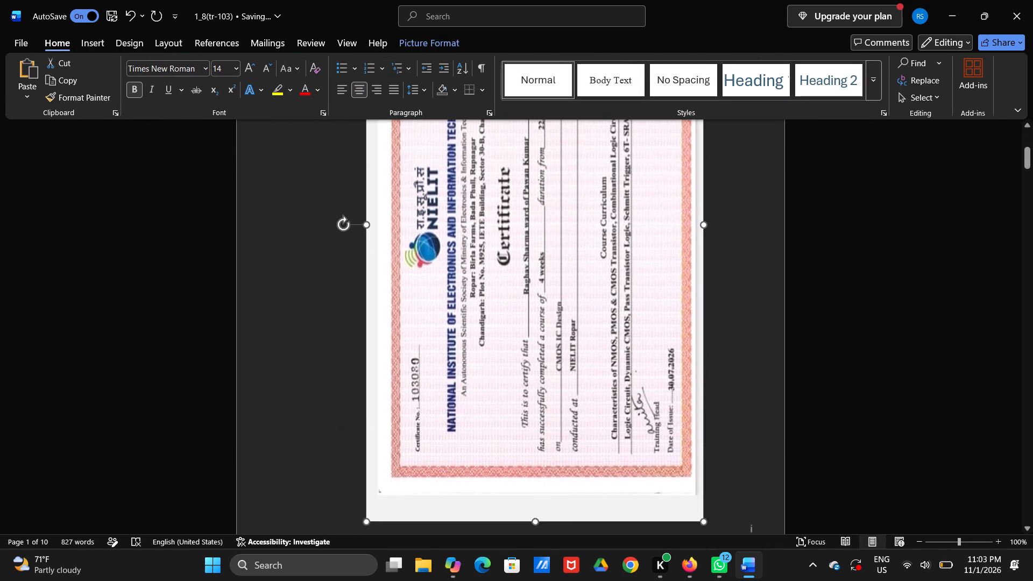
pyautogui.scroll(-1, 523, 245)
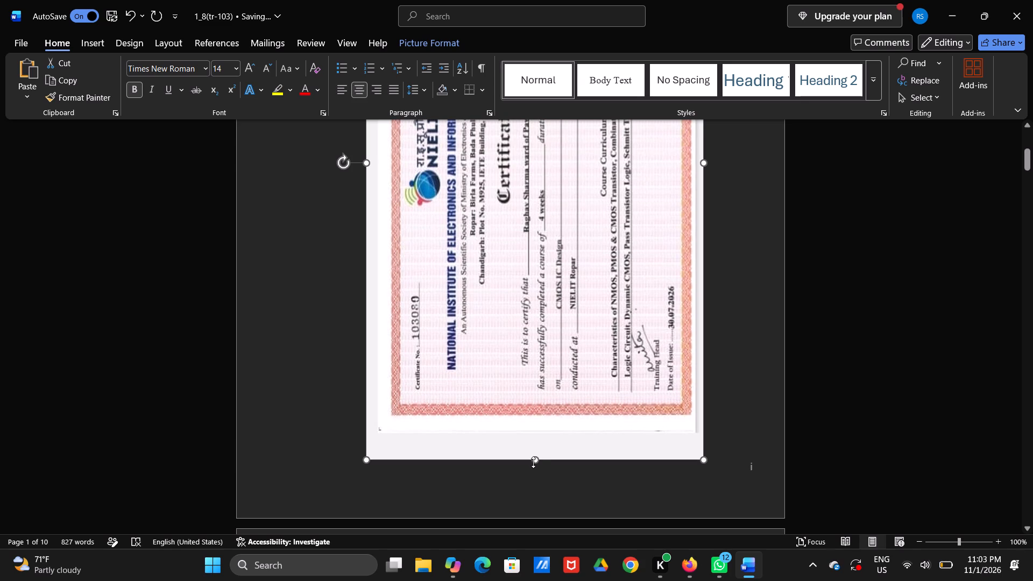
# Shorten the certificate picture on the first page from its lower edge, keeping its width and top position.
pyautogui.moveTo(533, 462); pyautogui.dragTo(535, 397)
pyautogui.scroll(1, 535, 397)
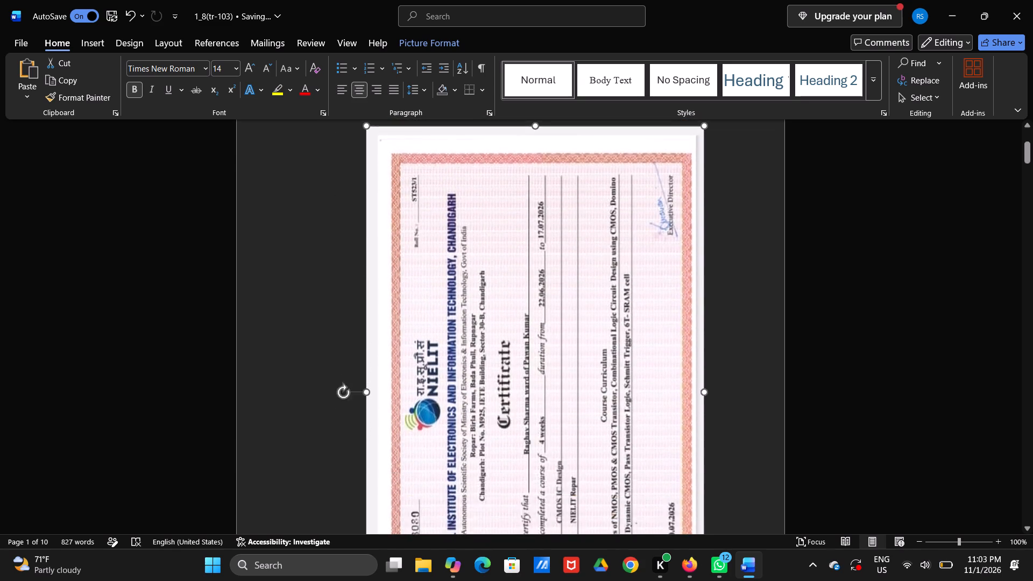
# Place the insertion point on the centered first line of the blank third page, after the second certificate.
pyautogui.scroll(-4, 535, 397)
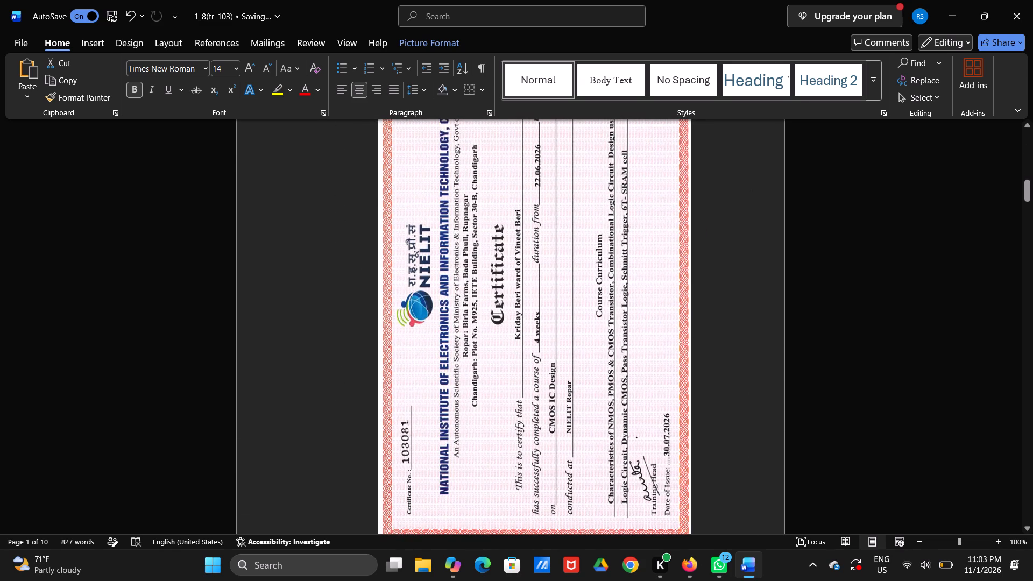
pyautogui.scroll(-2, 535, 397)
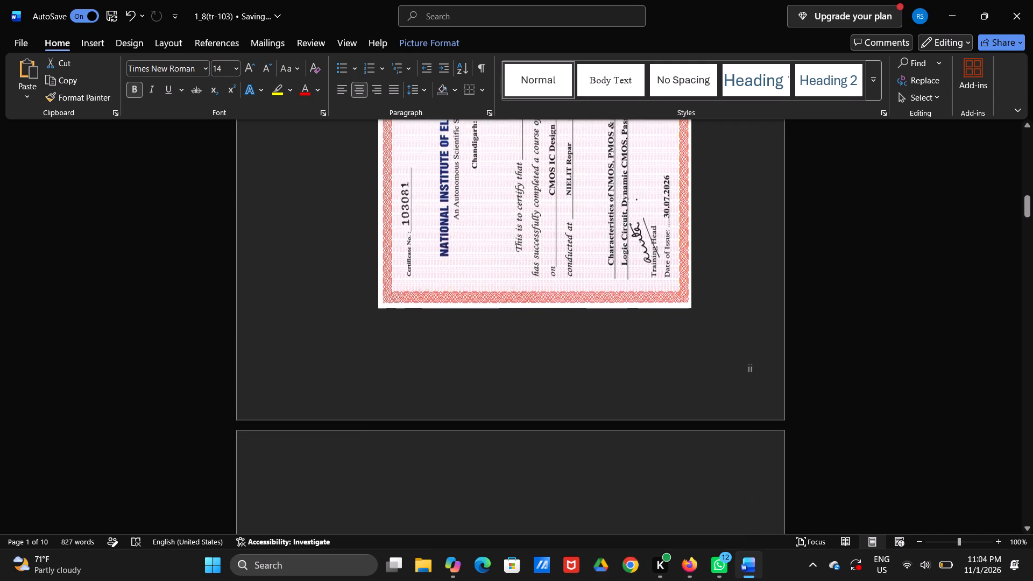
pyautogui.scroll(-1, 535, 397)
pyautogui.click(535, 397)
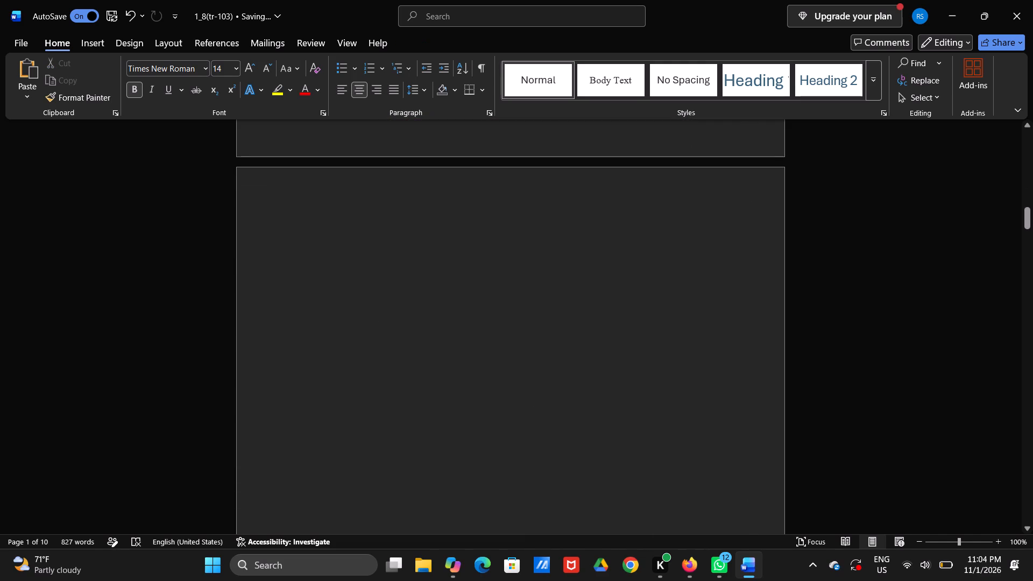
pyautogui.click(472, 223)
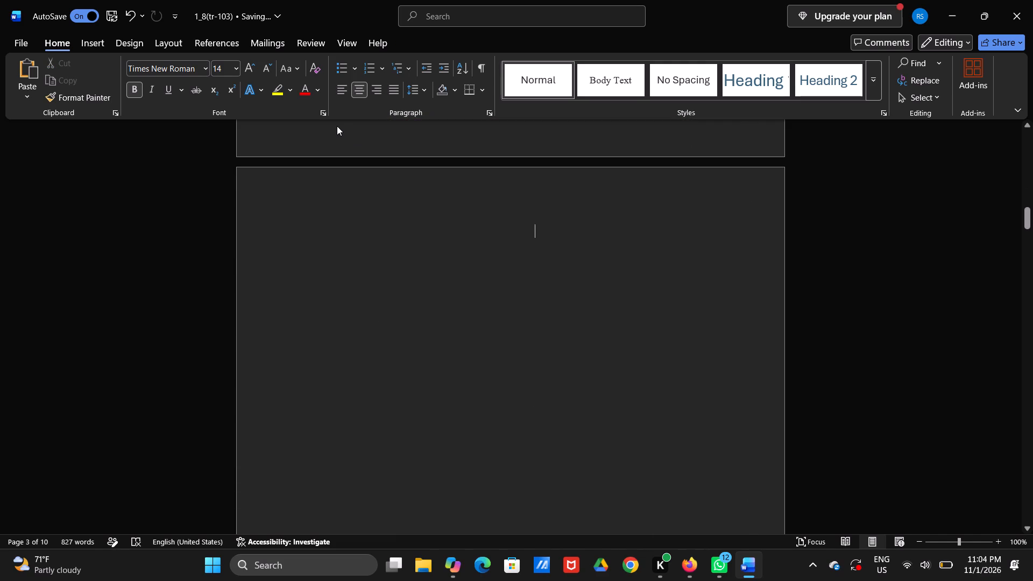
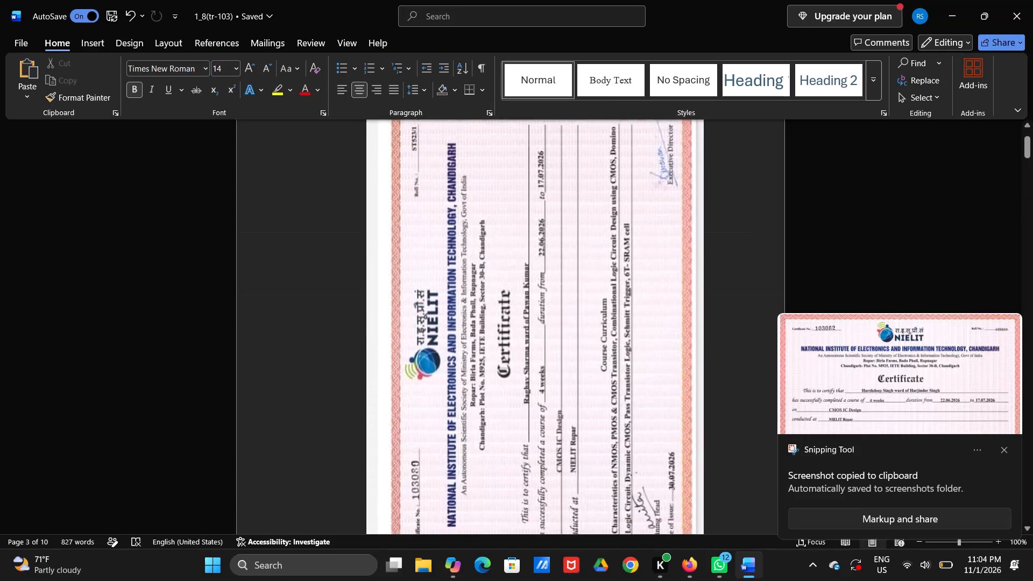
# Check the certificate layout through to the blank page after the second certificate, and select the certificate picture on the first page.
pyautogui.scroll(-3, 660, 393)
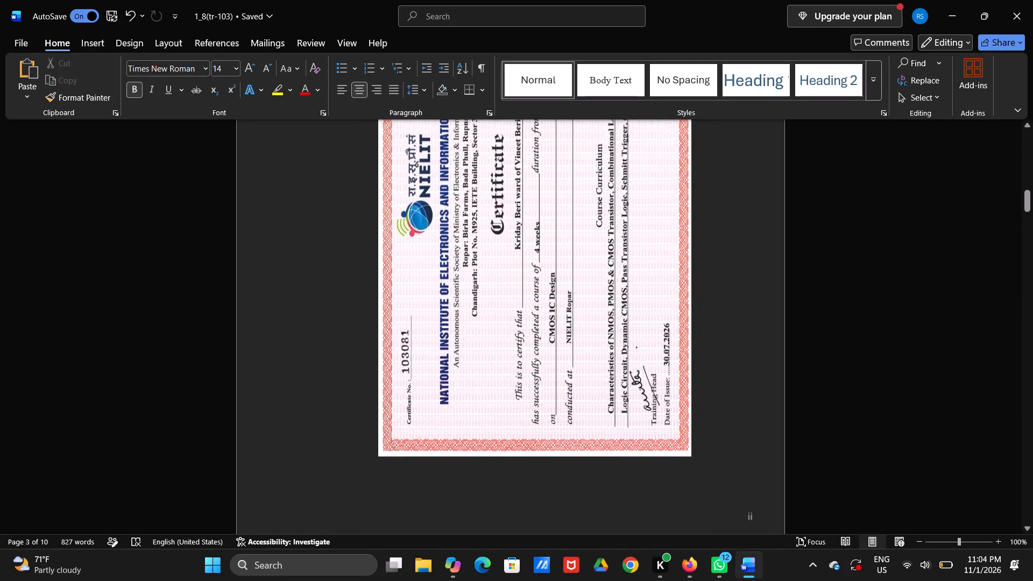
pyautogui.scroll(-1, 660, 393)
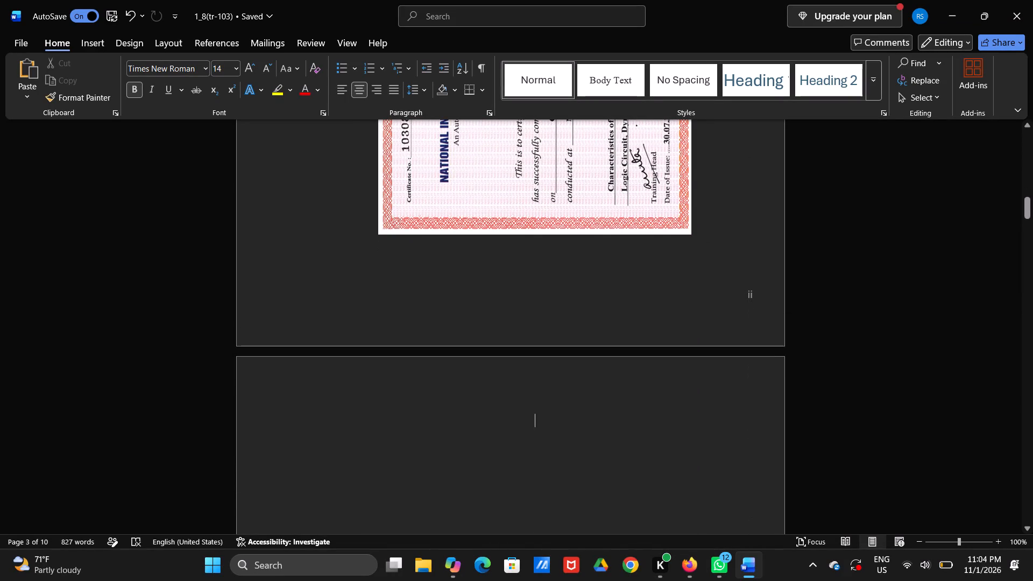
pyautogui.scroll(2, 632, 322)
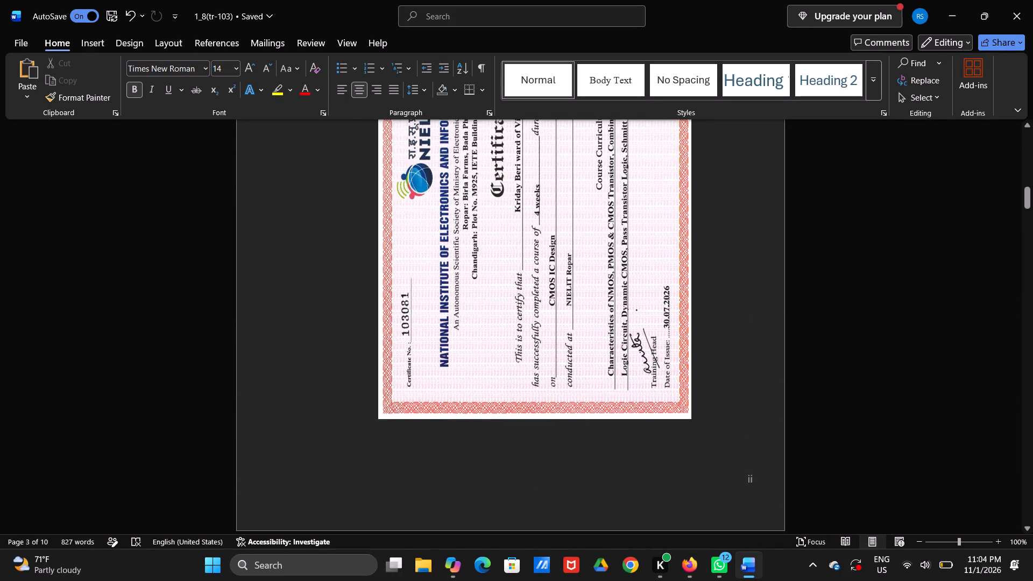
pyautogui.scroll(2, 632, 322)
pyautogui.click(595, 287)
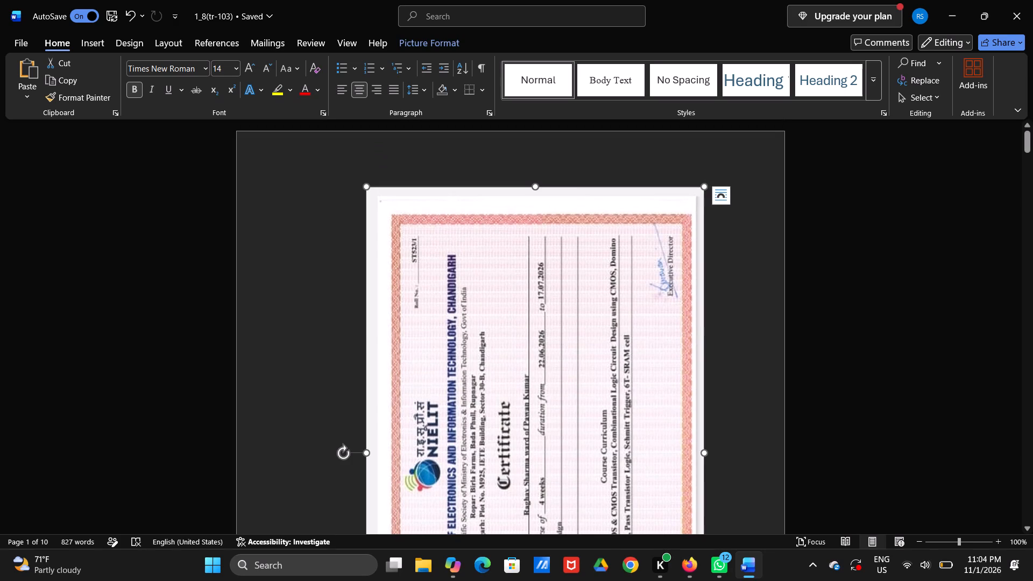
# Paste the copied landscape certificate picture at the start of the first page, ahead of the portrait certificates.
pyautogui.hotkey('ctrl', 'v')
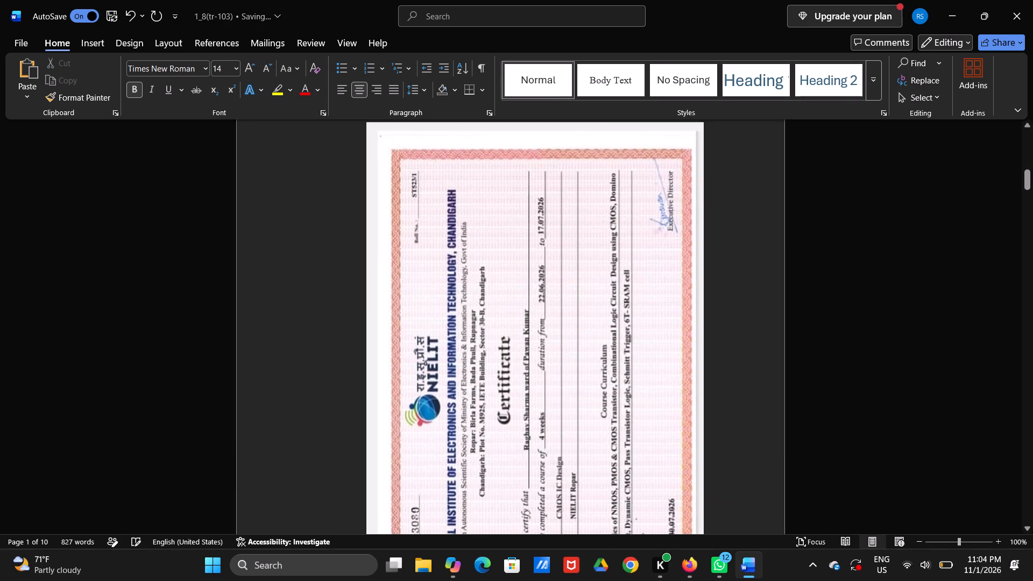
pyautogui.scroll(9, 595, 287)
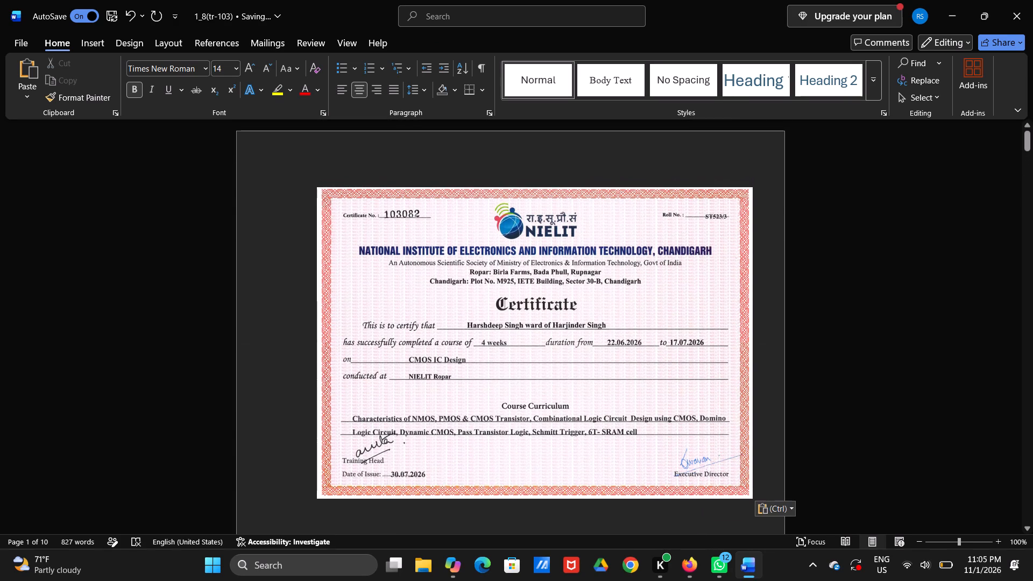
# Delete the empty lines on the blank fifth page so the Candidate's Declaration moves up one page.
pyautogui.scroll(-6, 595, 287)
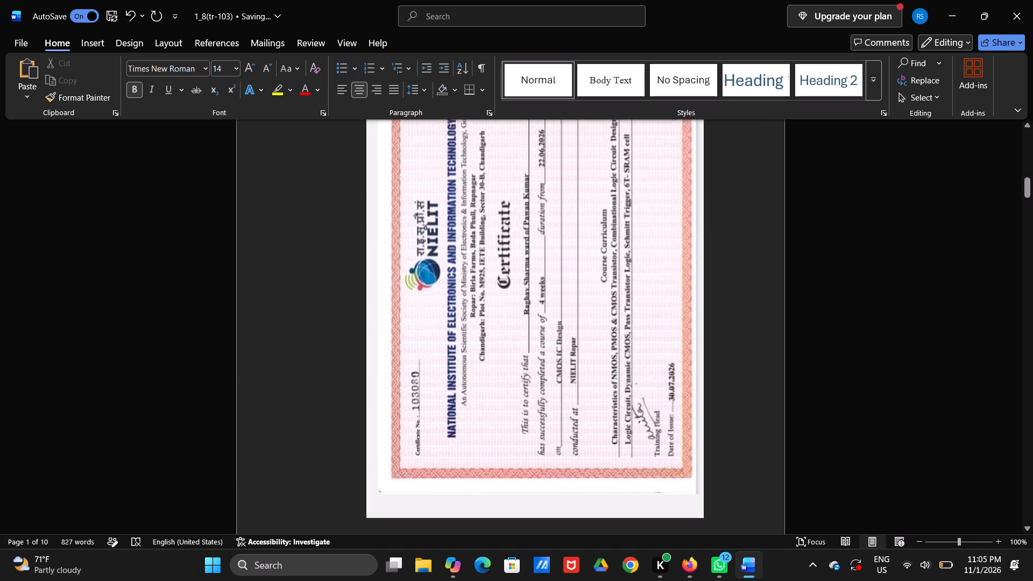
pyautogui.scroll(-4, 595, 287)
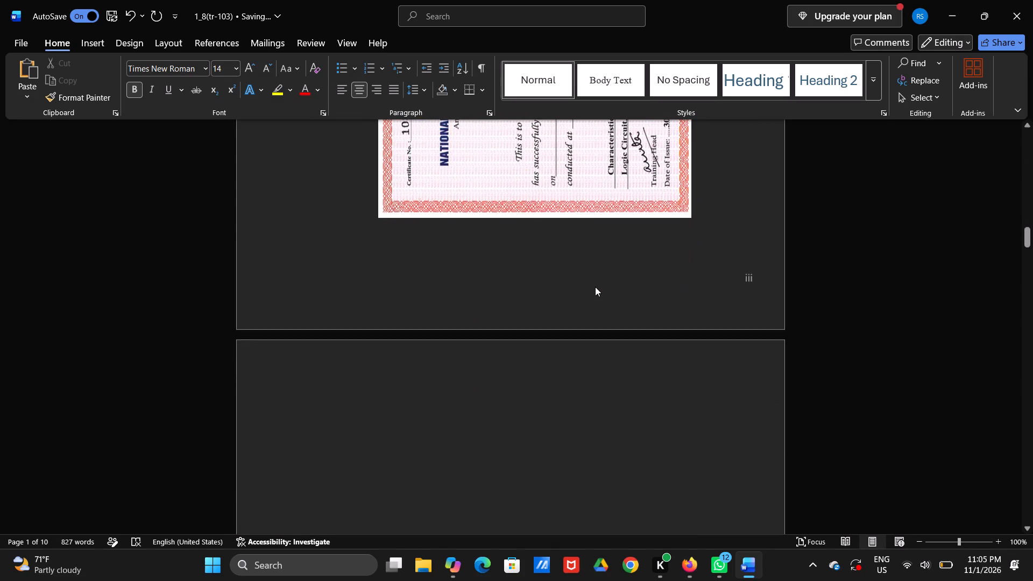
pyautogui.scroll(2, 595, 287)
pyautogui.scroll(-4, 595, 287)
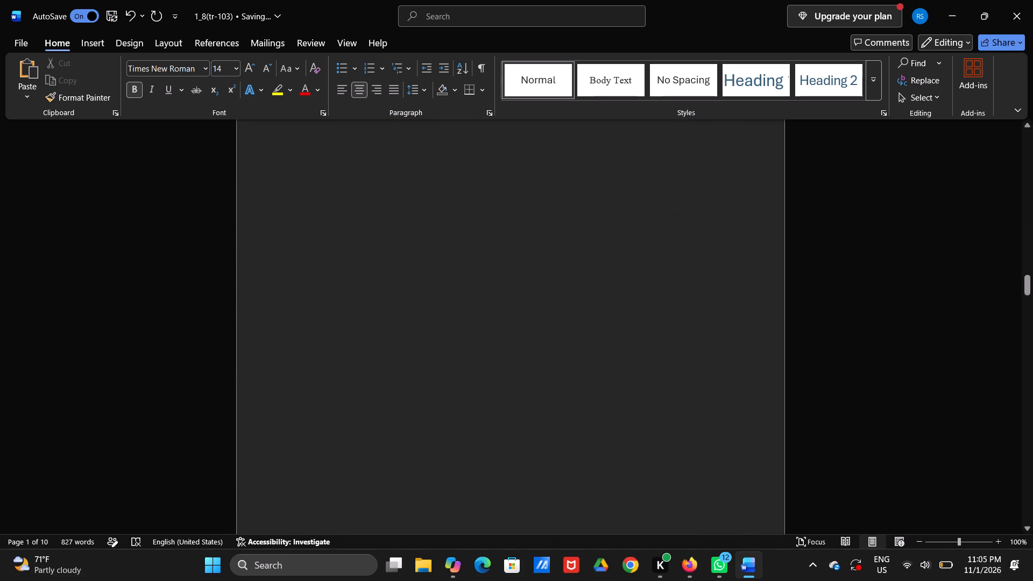
pyautogui.scroll(-3, 595, 287)
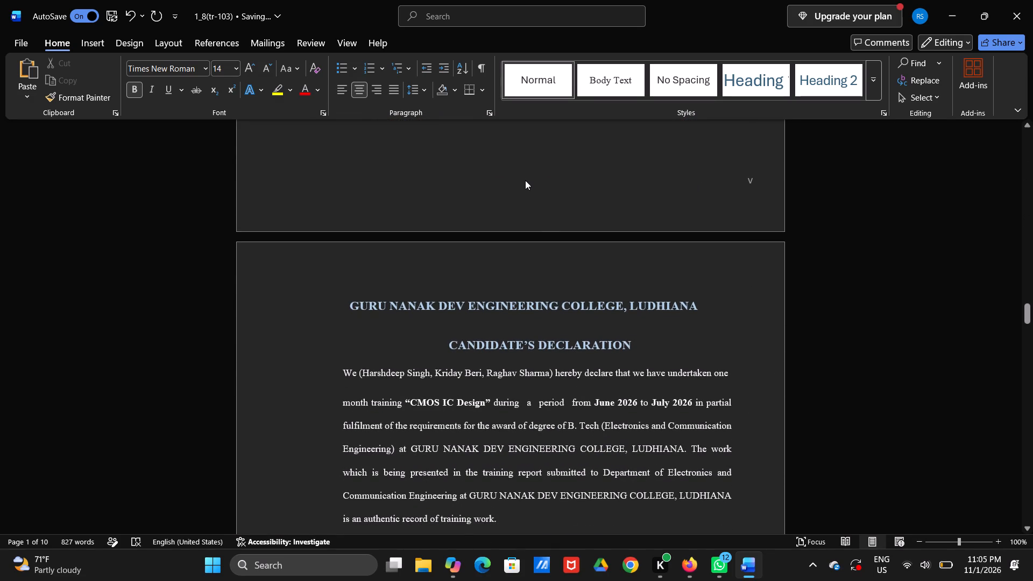
pyautogui.click(525, 180)
pyautogui.click(525, 180)
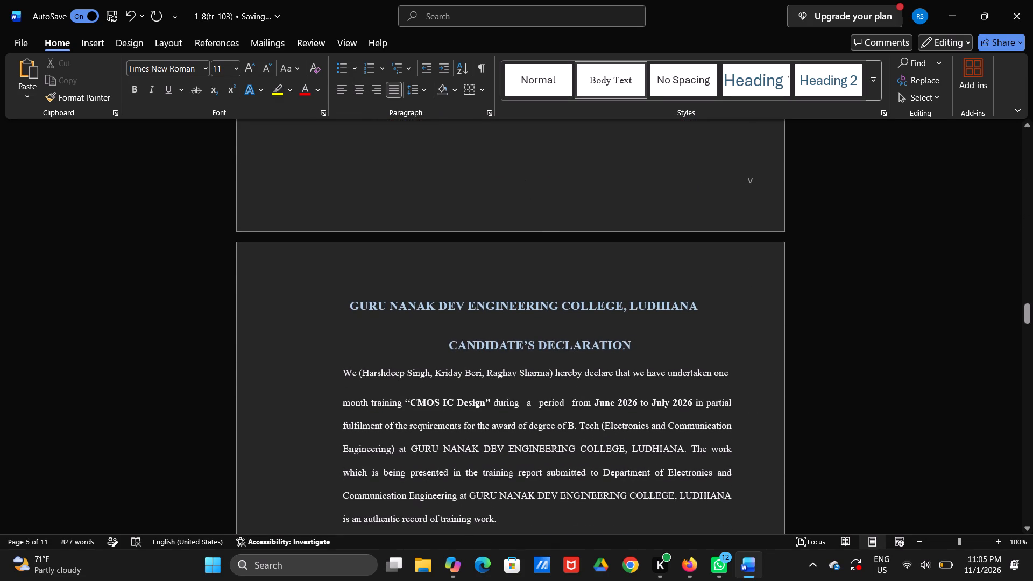
pyautogui.click(476, 117)
pyautogui.click(482, 146)
pyautogui.press('BackSpace')
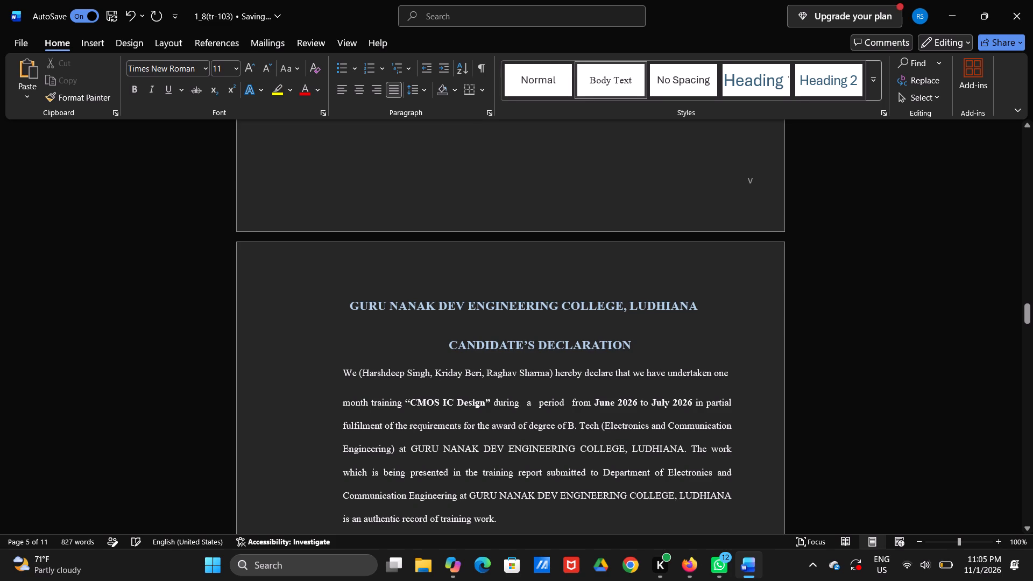
pyautogui.click(482, 146)
pyautogui.click(482, 146)
pyautogui.scroll(1, 482, 146)
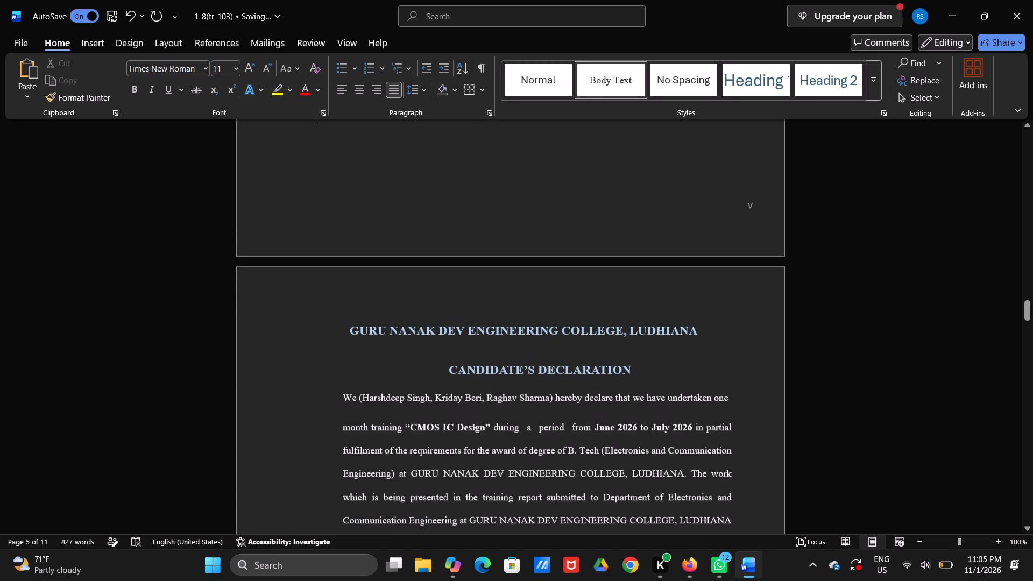
pyautogui.scroll(1, 482, 146)
pyautogui.press('BackSpace')
pyautogui.press('BackSpace')
pyautogui.press('BackSpace')
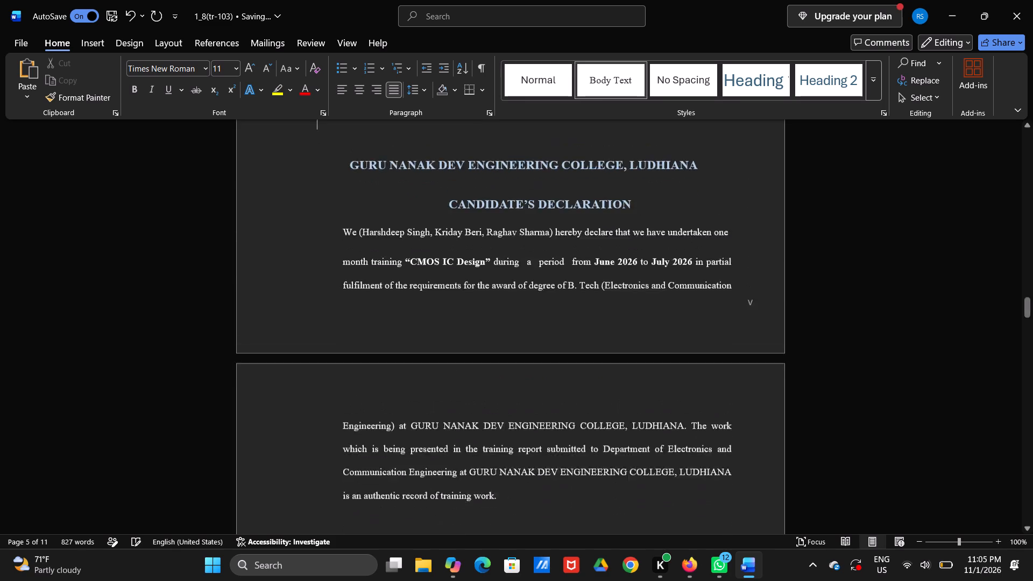
pyautogui.press('BackSpace')
pyautogui.press('BackSpace')
pyautogui.press('BackSpace')
pyautogui.press('BackSpace')
pyautogui.press('BackSpace')
pyautogui.press('BackSpace')
pyautogui.press('BackSpace')
pyautogui.press('BackSpace')
pyautogui.press('BackSpace')
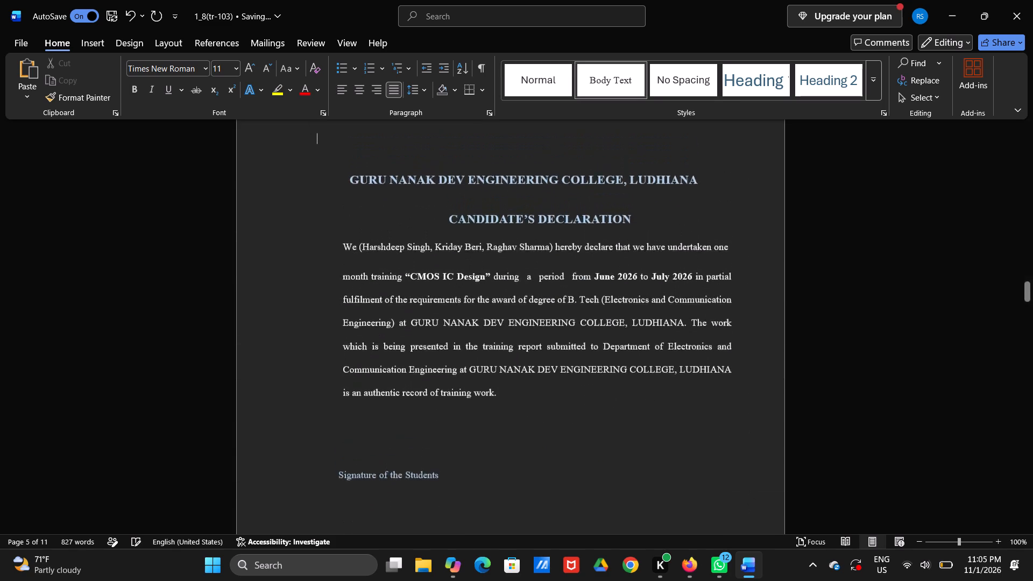
pyautogui.press('BackSpace')
pyautogui.press('BackSpace')
pyautogui.press('BackSpace')
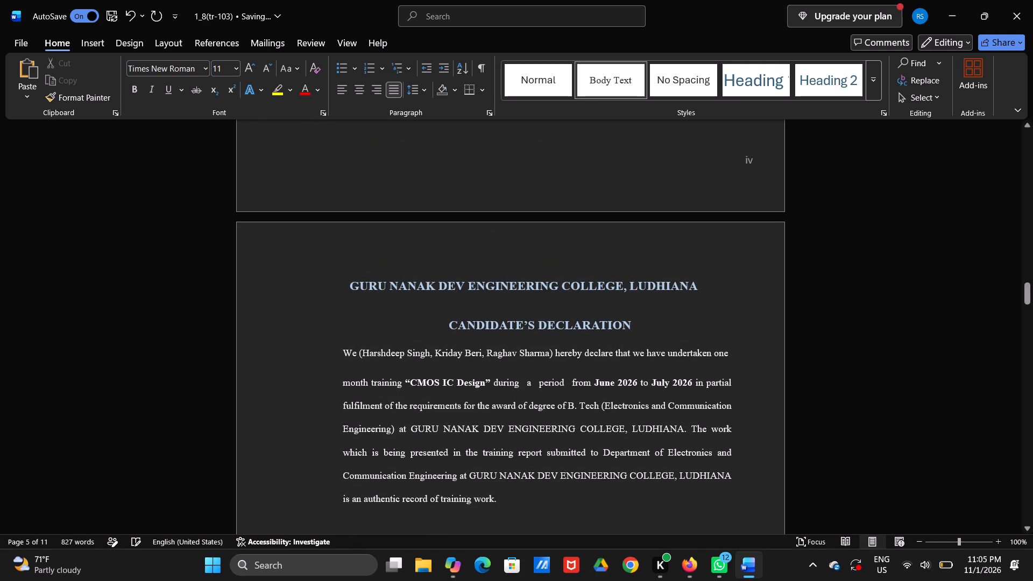
# Delete the remaining empty lines after the third page's certificate so the Candidate's Declaration heads the fourth page.
pyautogui.scroll(4, 482, 146)
pyautogui.scroll(-1, 482, 146)
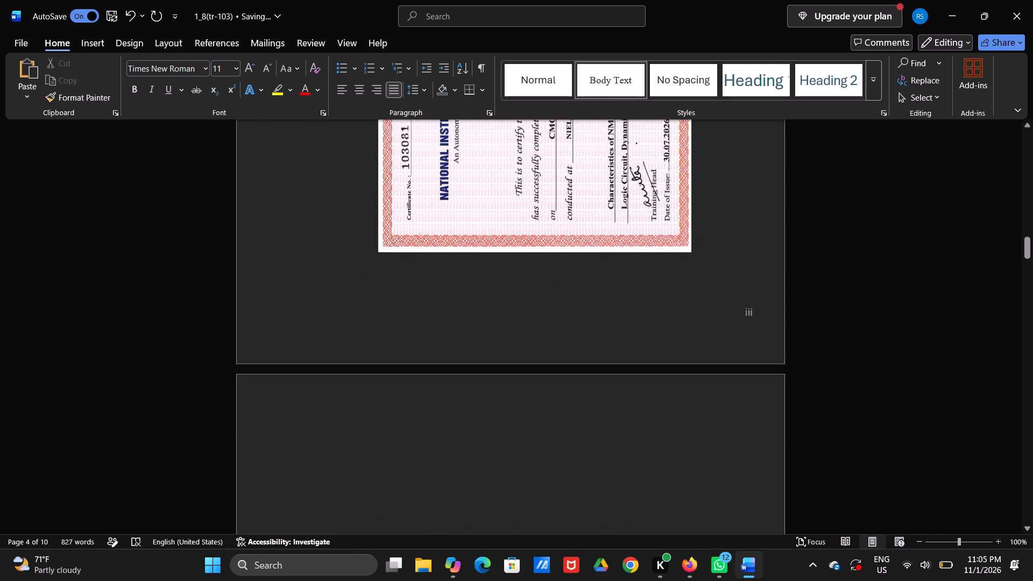
pyautogui.scroll(-1, 482, 146)
pyautogui.press('BackSpace')
pyautogui.press('BackSpace')
pyautogui.press('BackSpace')
pyautogui.press('BackSpace')
pyautogui.press('BackSpace')
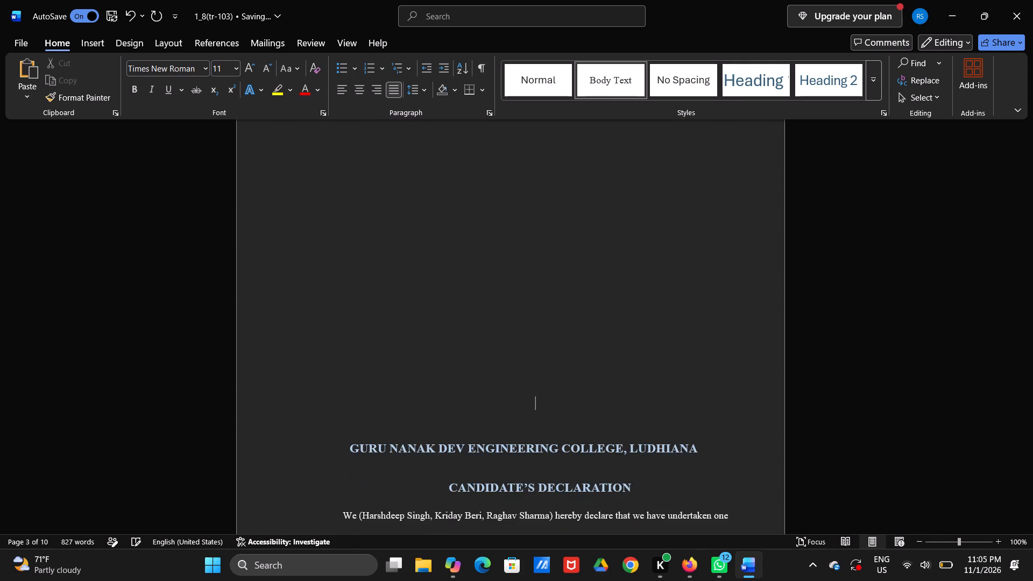
pyautogui.press('BackSpace')
pyautogui.press('BackSpace')
pyautogui.press('BackSpace')
pyautogui.press('BackSpace')
pyautogui.press('BackSpace')
pyautogui.press('BackSpace')
pyautogui.press('BackSpace')
pyautogui.press('BackSpace')
pyautogui.press('BackSpace')
pyautogui.press('BackSpace')
pyautogui.press('BackSpace')
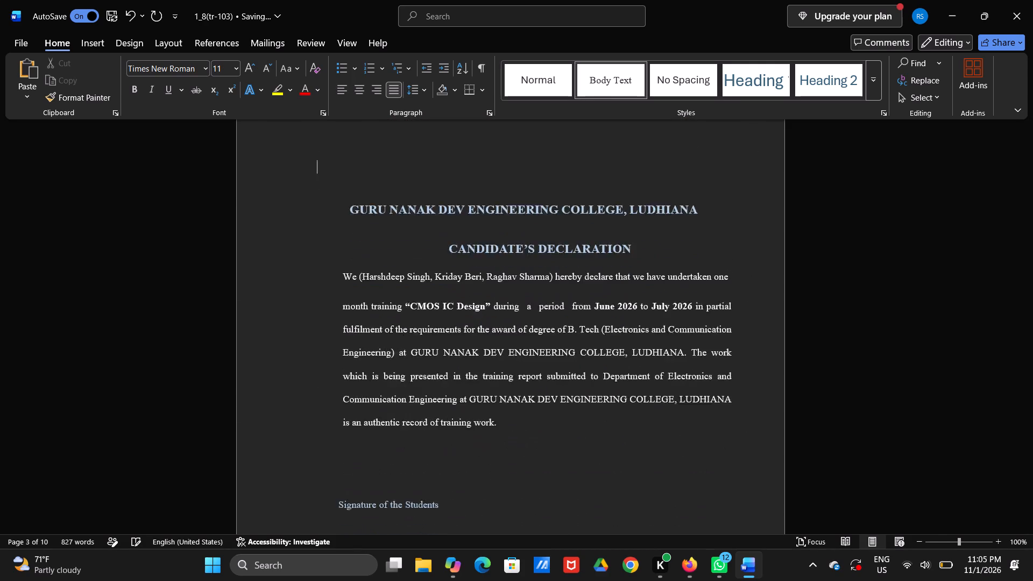
pyautogui.press('BackSpace')
pyautogui.press('BackSpace')
pyautogui.press('BackSpace')
pyautogui.scroll(2, 482, 146)
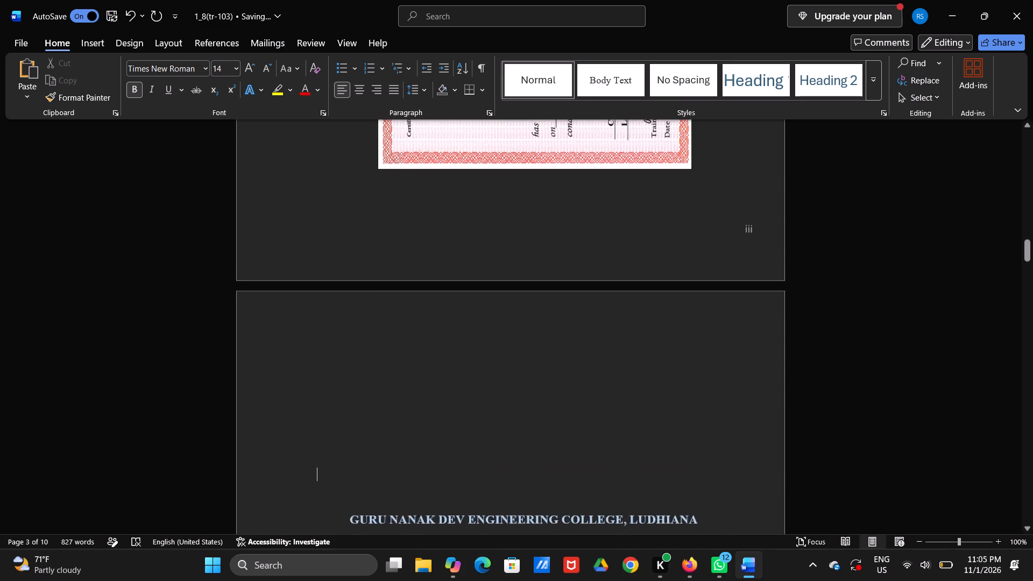
pyautogui.press('BackSpace')
pyautogui.press('BackSpace')
pyautogui.press('BackSpace')
pyautogui.press('BackSpace')
pyautogui.press('BackSpace')
pyautogui.press('BackSpace')
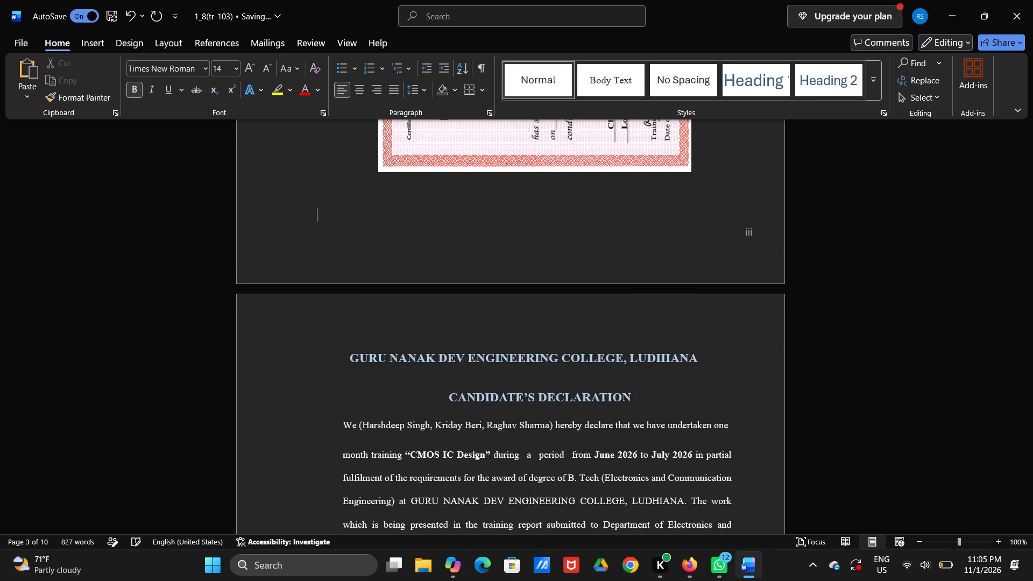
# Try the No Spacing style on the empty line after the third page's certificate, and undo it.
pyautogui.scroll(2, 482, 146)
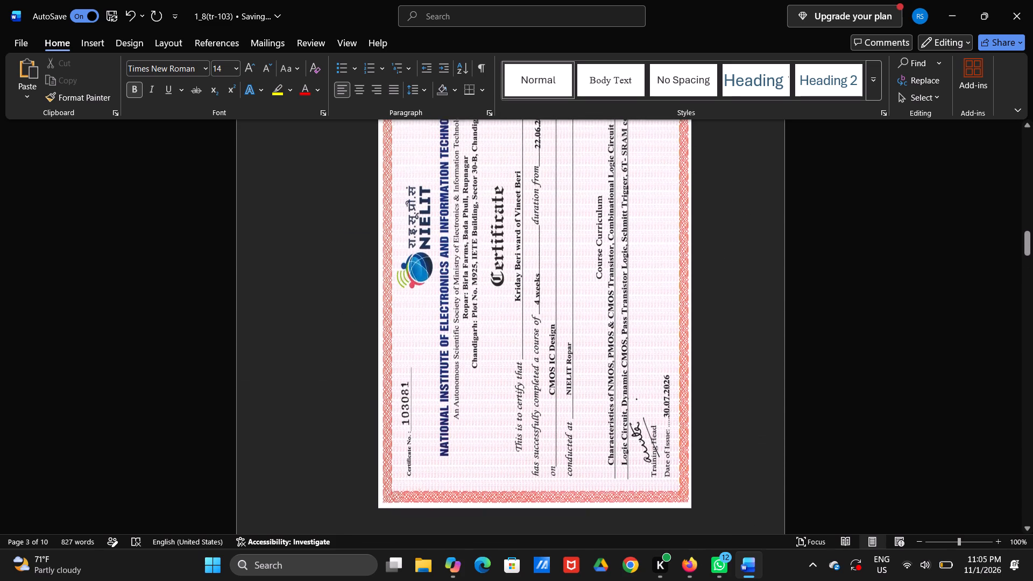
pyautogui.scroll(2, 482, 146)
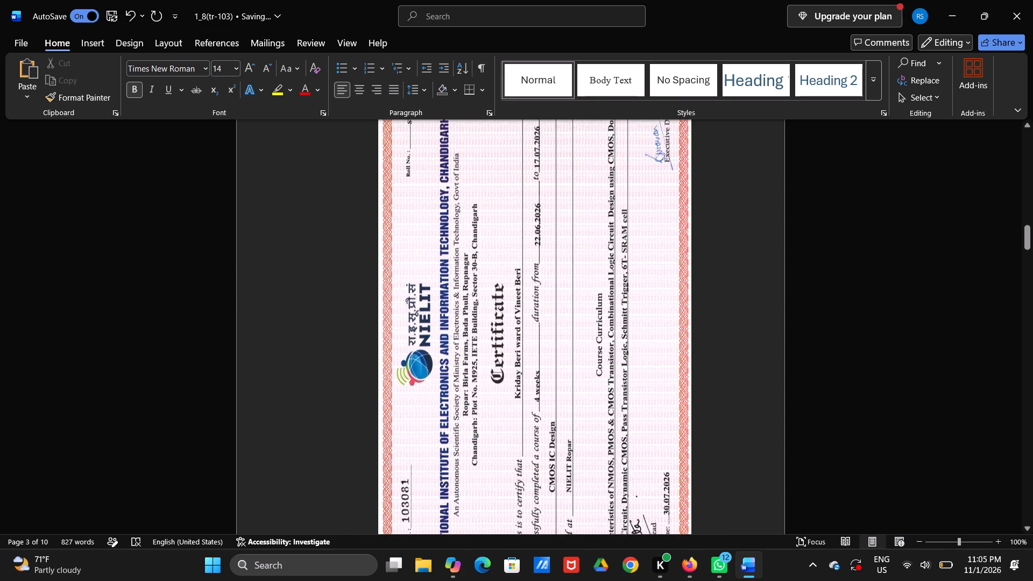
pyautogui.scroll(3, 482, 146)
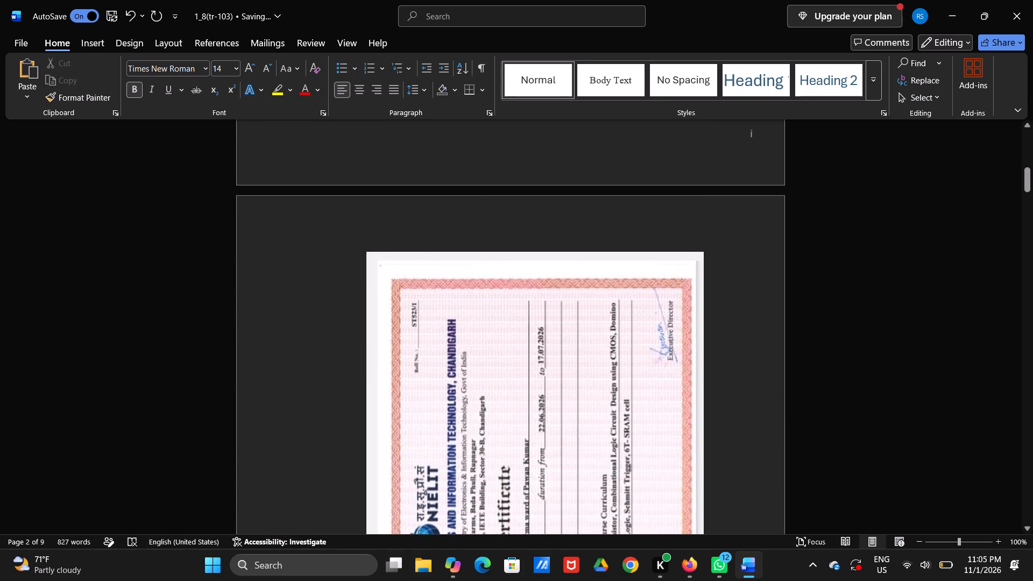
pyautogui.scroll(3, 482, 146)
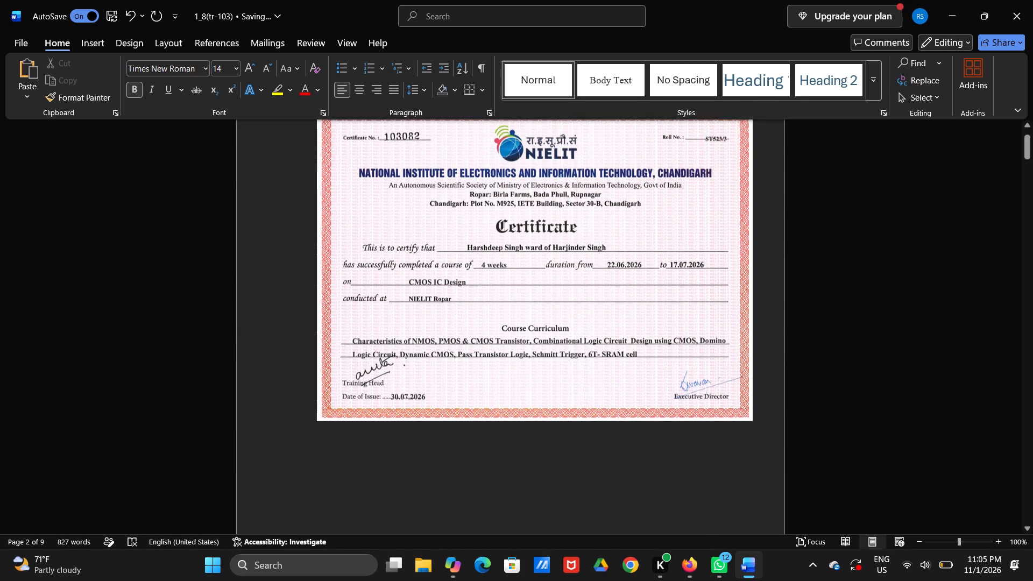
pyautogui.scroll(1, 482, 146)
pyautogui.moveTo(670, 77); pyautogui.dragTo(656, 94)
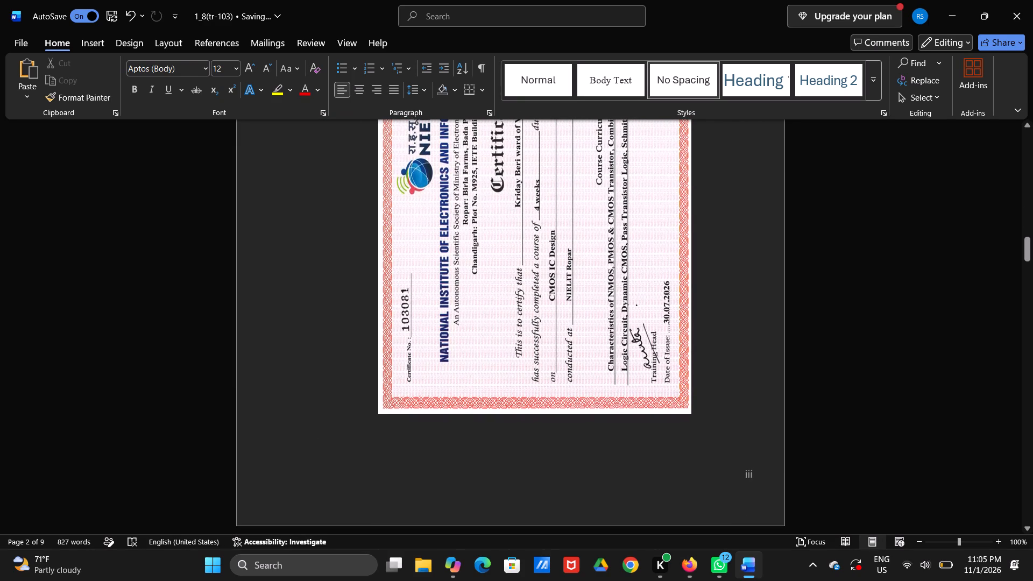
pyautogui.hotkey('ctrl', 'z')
# Rotate the landscape certificate picture on the first page a quarter turn counterclockwise so it stands in portrait orientation.
pyautogui.scroll(1, 586, 348)
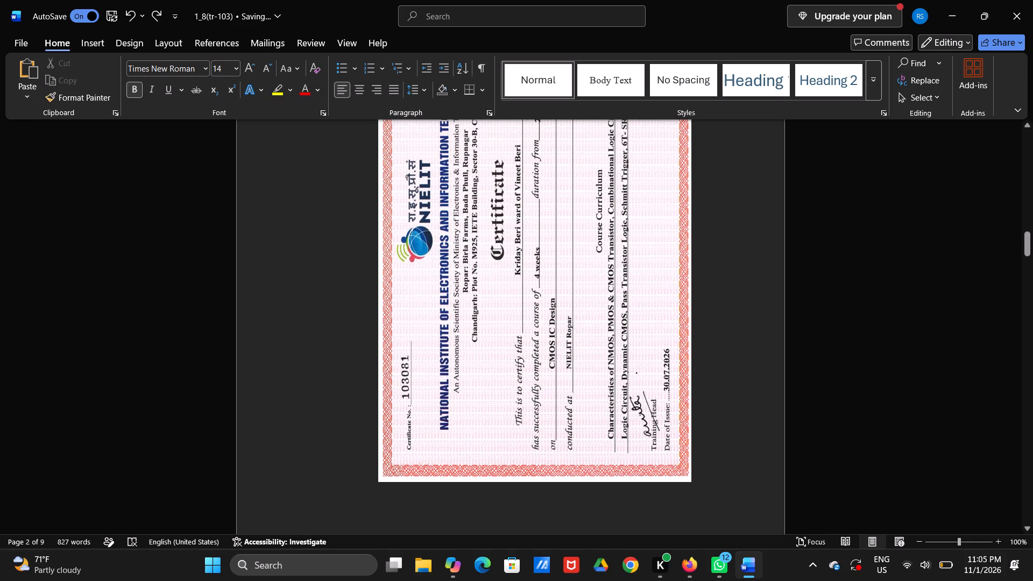
pyautogui.scroll(3, 586, 348)
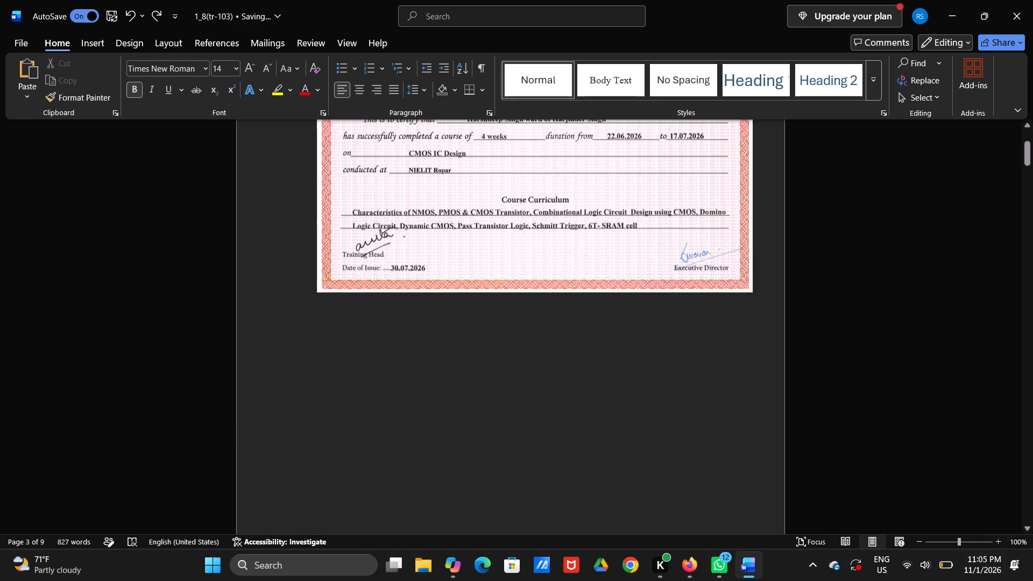
pyautogui.scroll(3, 586, 348)
pyautogui.click(555, 315)
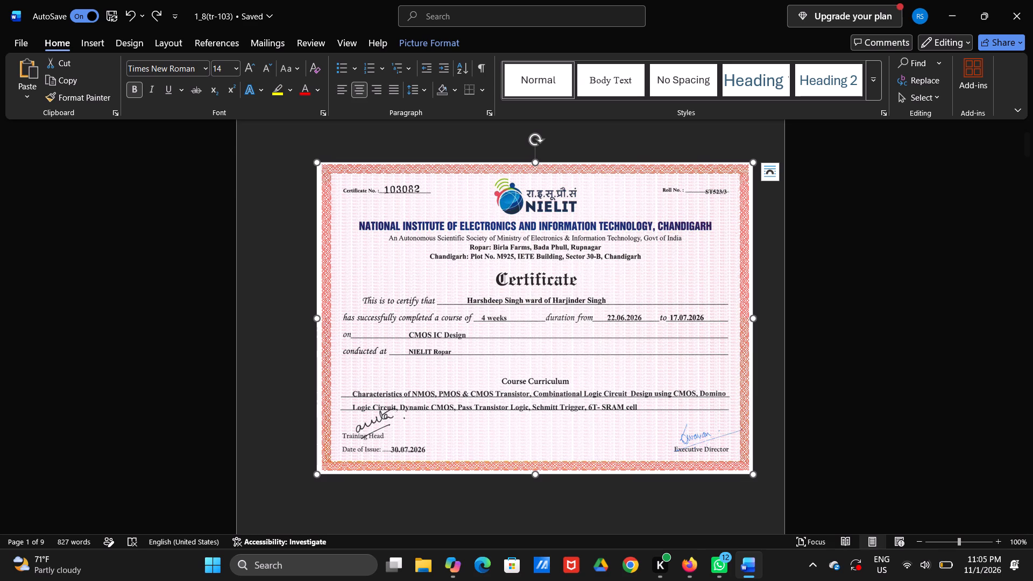
pyautogui.moveTo(534, 138); pyautogui.dragTo(391, 225)
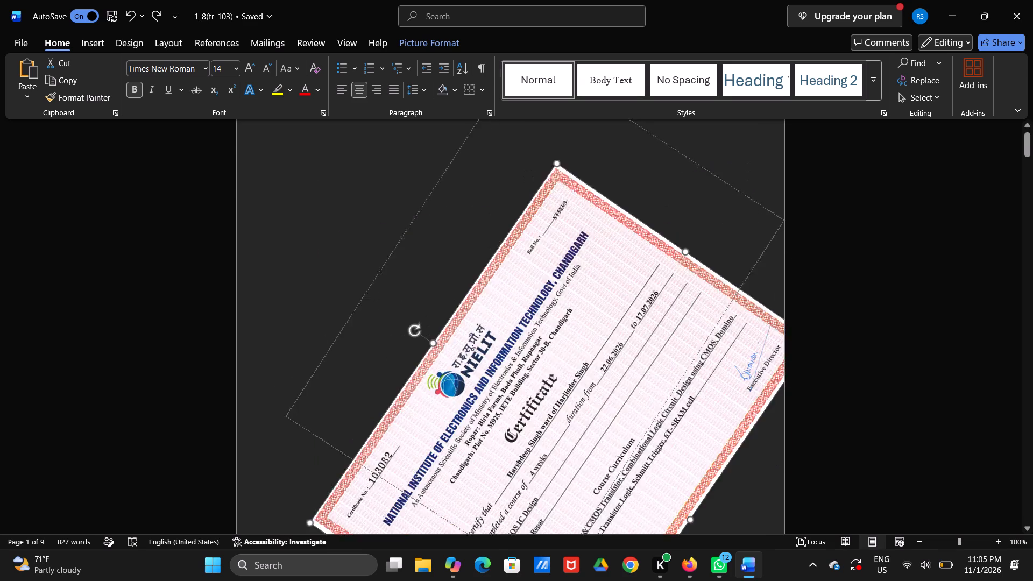
pyautogui.moveTo(391, 225); pyautogui.dragTo(256, 327)
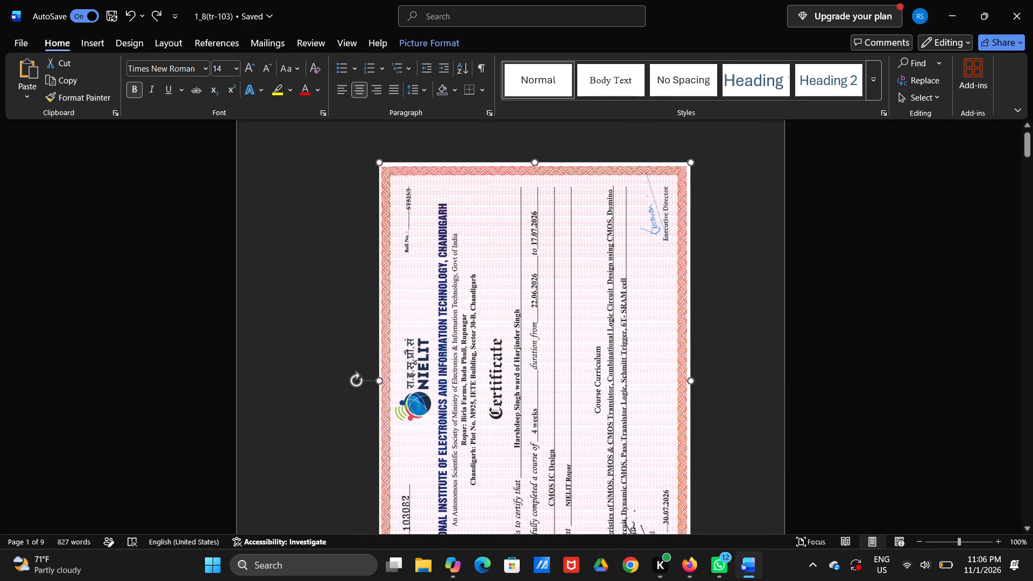
pyautogui.moveTo(256, 327); pyautogui.dragTo(258, 324)
# Narrow the certificate picture on the second page slightly from its left edge, keeping its length.
pyautogui.scroll(-1, 636, 395)
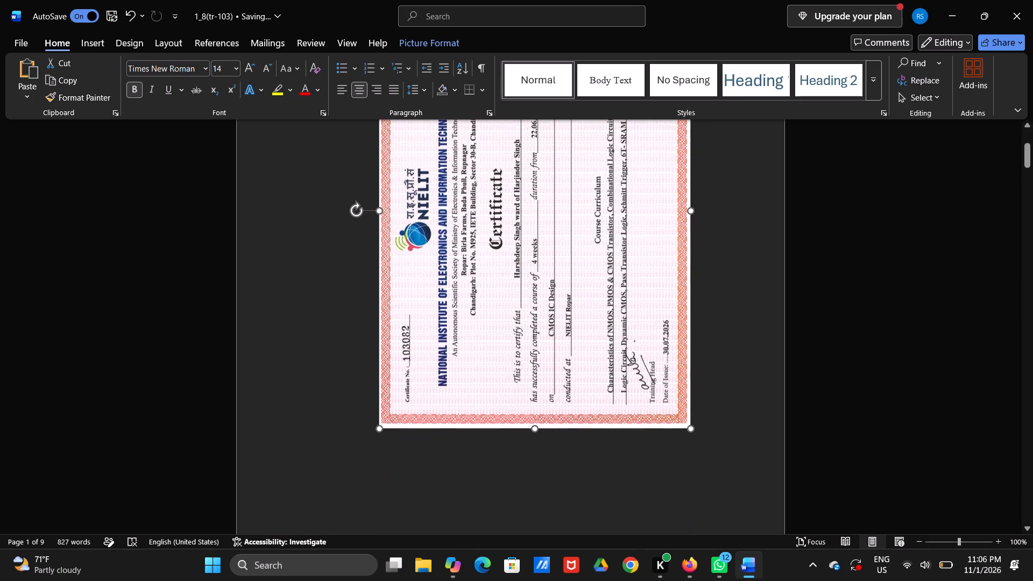
pyautogui.scroll(-3, 636, 395)
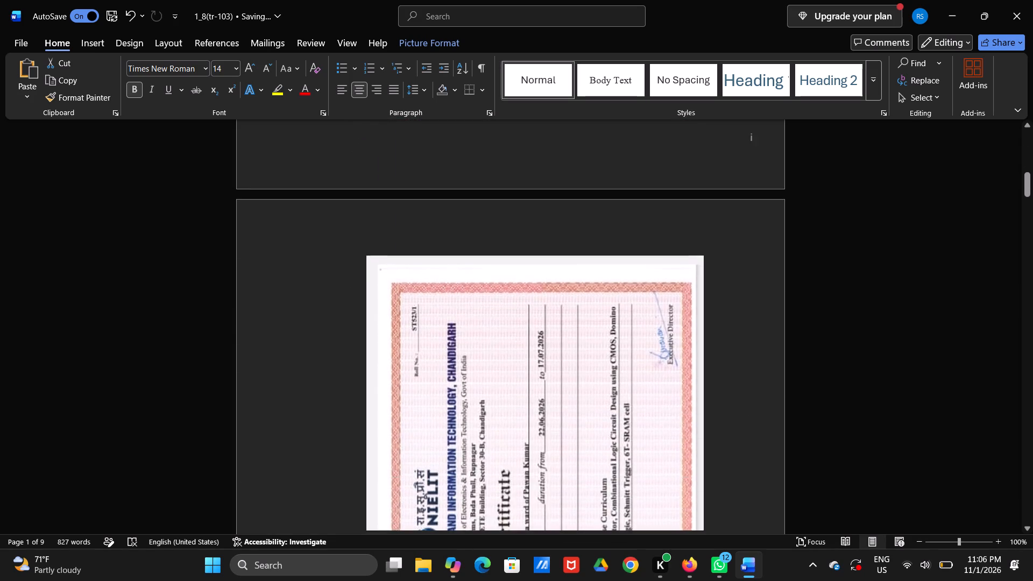
pyautogui.scroll(-2, 636, 395)
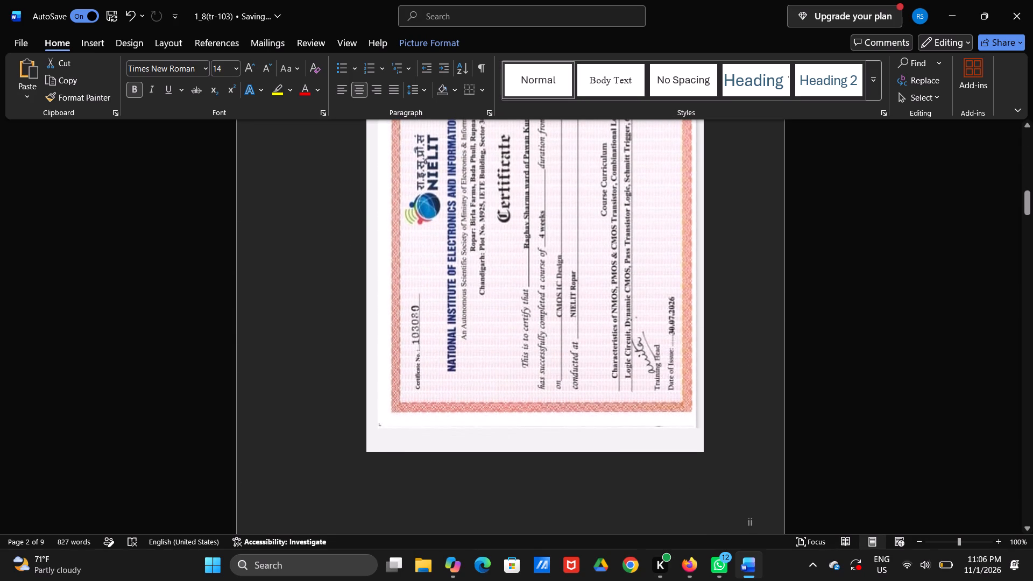
pyautogui.click(609, 314)
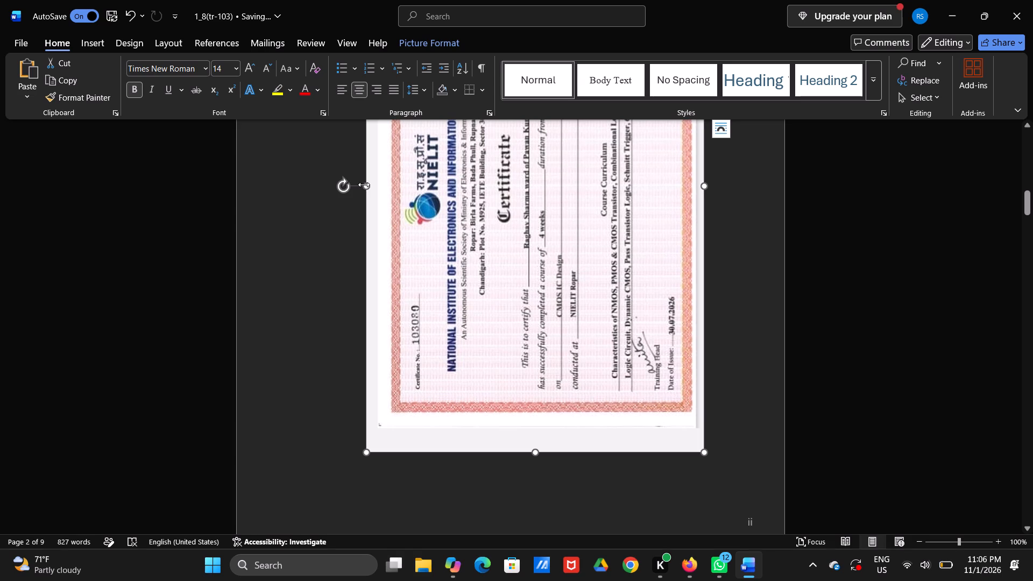
pyautogui.moveTo(364, 185); pyautogui.dragTo(385, 183)
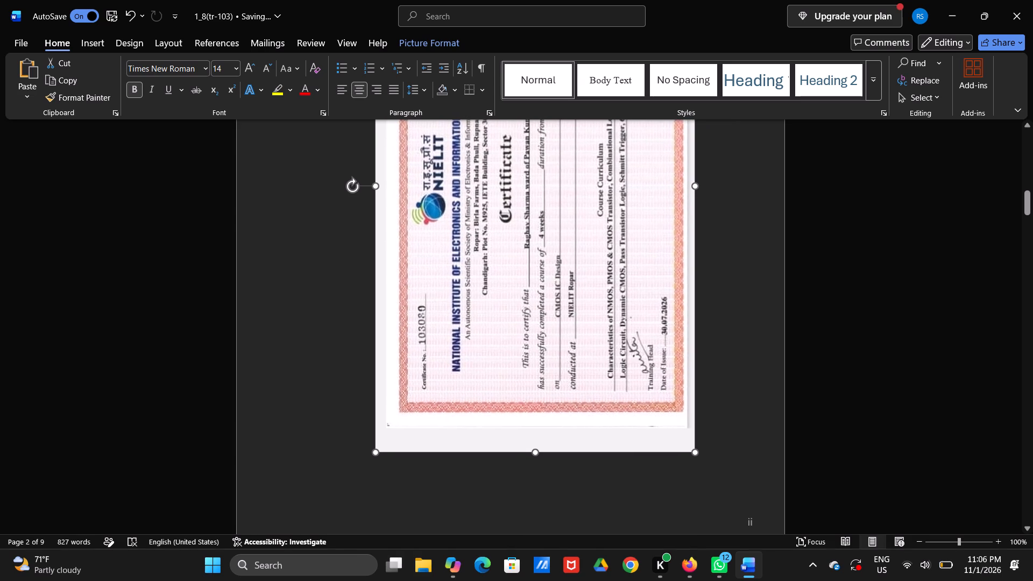
pyautogui.moveTo(385, 183); pyautogui.dragTo(386, 184)
# Cut the certificate picture out of the second page.
pyautogui.click(579, 243)
pyautogui.click(579, 243)
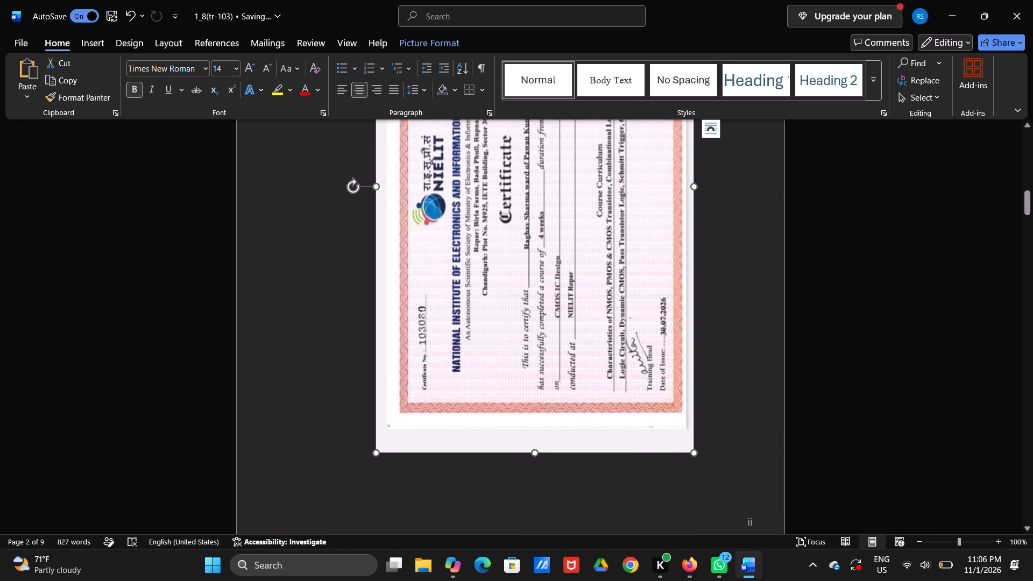
pyautogui.hotkey('ctrl', 'x')
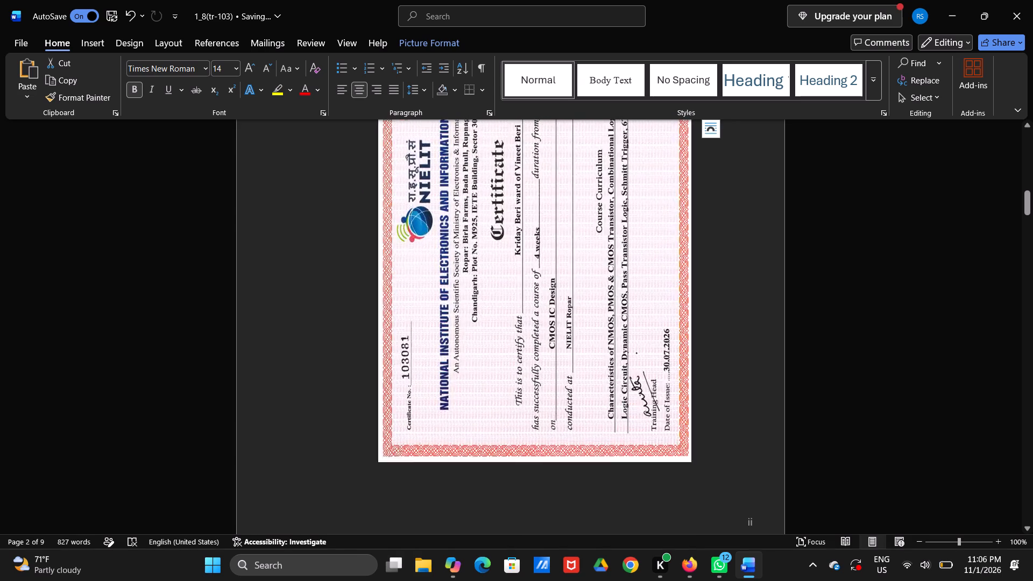
# Insert empty lines after the certificate now on the second page to open up a blank third page before the Candidate's Declaration.
pyautogui.scroll(1, 579, 243)
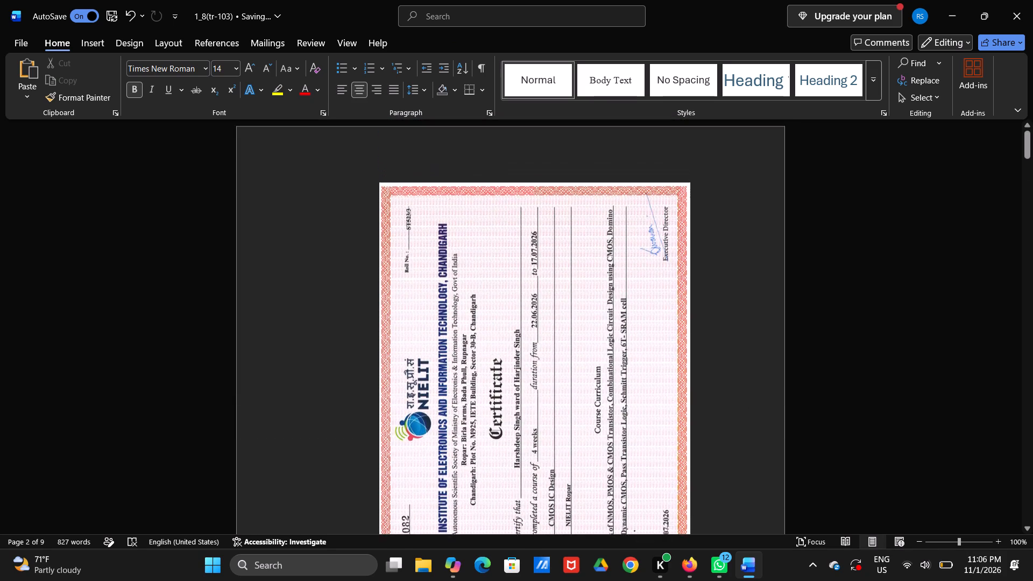
pyautogui.scroll(-4, 579, 243)
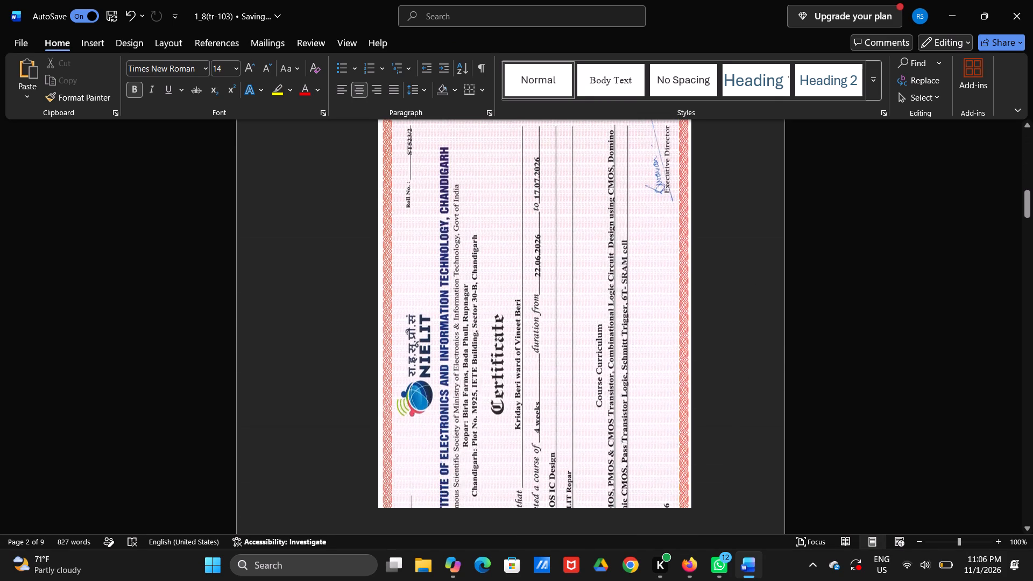
pyautogui.scroll(-2, 579, 243)
pyautogui.scroll(1, 579, 243)
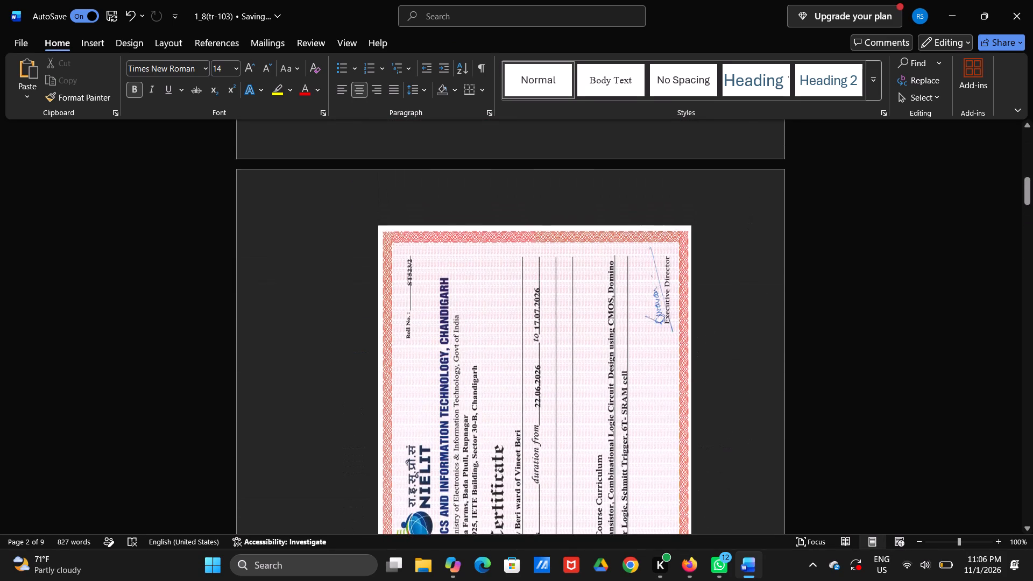
pyautogui.scroll(4, 648, 301)
pyautogui.scroll(-1, 648, 301)
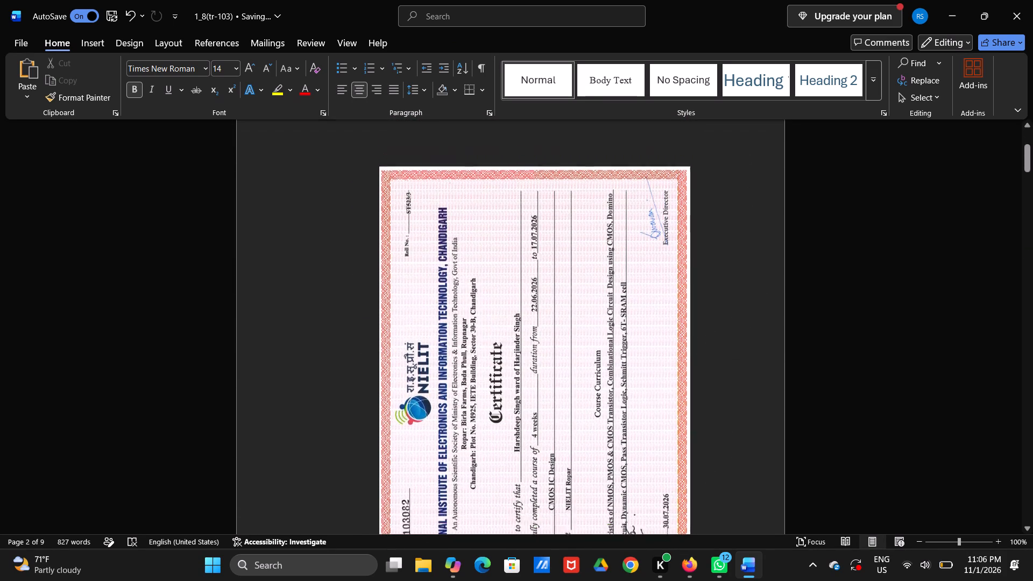
pyautogui.scroll(-3, 648, 301)
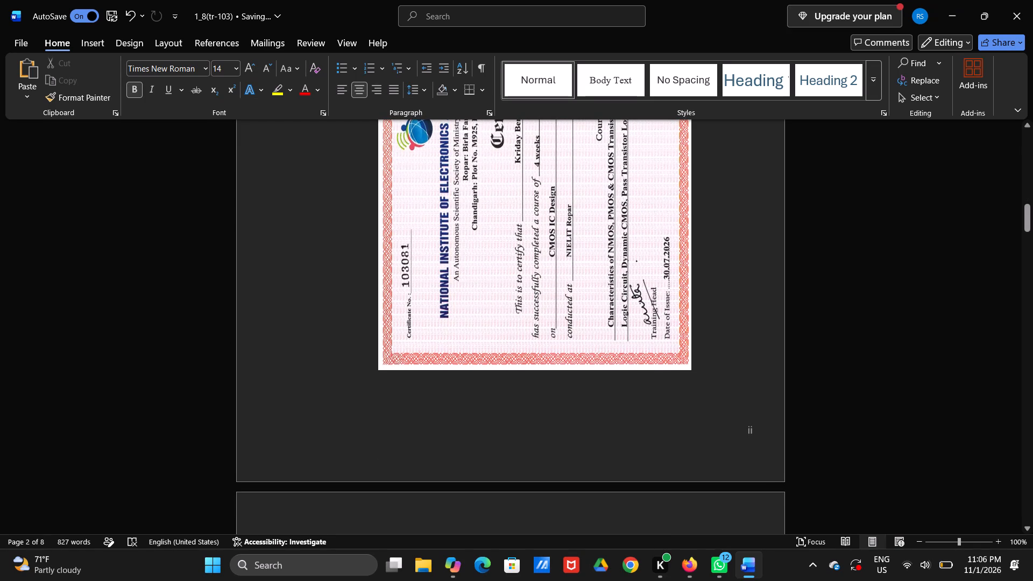
pyautogui.click(757, 451)
pyautogui.press('Return')
pyautogui.scroll(-2, 649, 465)
pyautogui.press('Return')
pyautogui.press('Return')
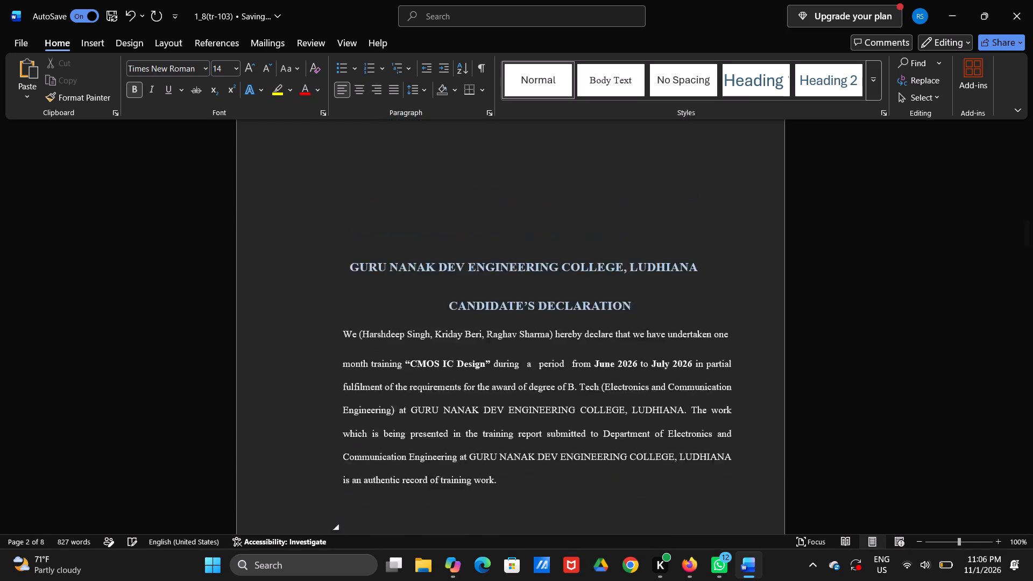
pyautogui.press('Return')
pyautogui.press('Return')
pyautogui.press('Return')
pyautogui.press('Return')
pyautogui.press('Return')
pyautogui.press('Return')
pyautogui.press('Return')
pyautogui.press('Return')
pyautogui.press('Return')
pyautogui.scroll(-1, 649, 465)
pyautogui.press('Return')
pyautogui.press('Return')
pyautogui.press('Return')
pyautogui.press('Return')
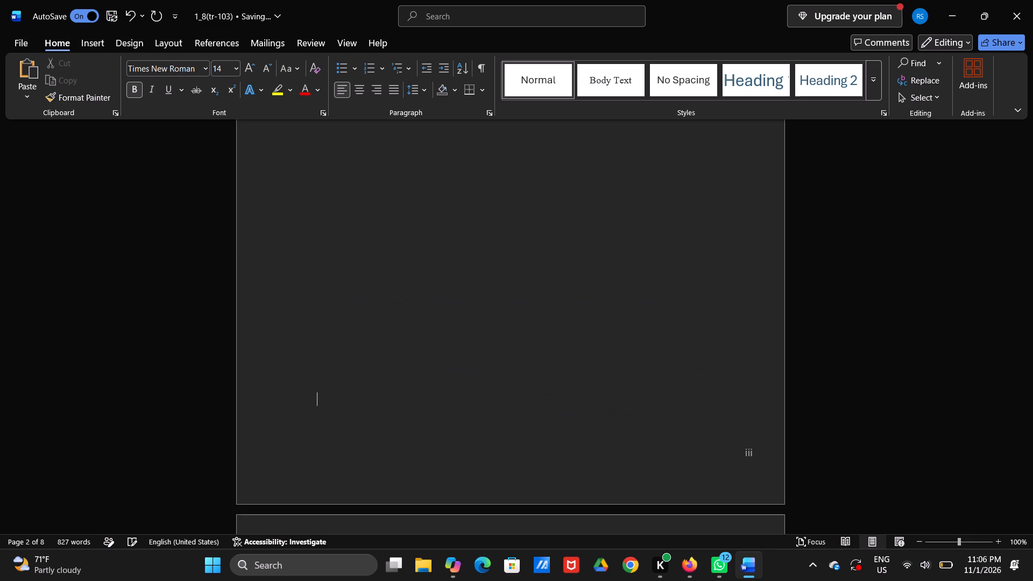
pyautogui.press('BackSpace')
pyautogui.press('BackSpace')
pyautogui.press('Return')
# Paste the cut certificate picture at the top of the blank third page and centre it.
pyautogui.scroll(1, 649, 465)
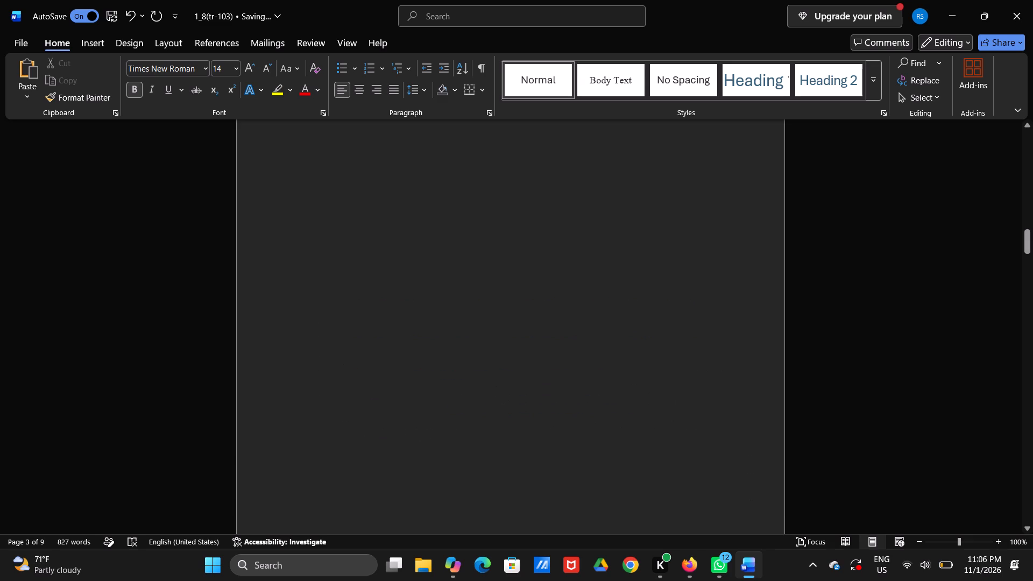
pyautogui.scroll(1, 649, 465)
pyautogui.scroll(1, 749, 386)
pyautogui.scroll(-1, 641, 402)
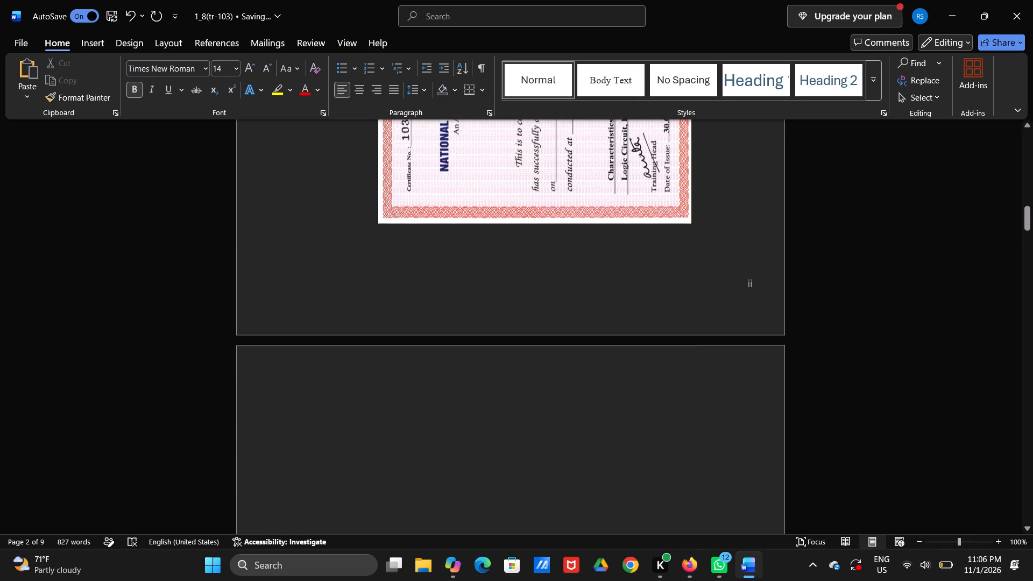
pyautogui.click(546, 385)
pyautogui.hotkey('ctrl', 'v')
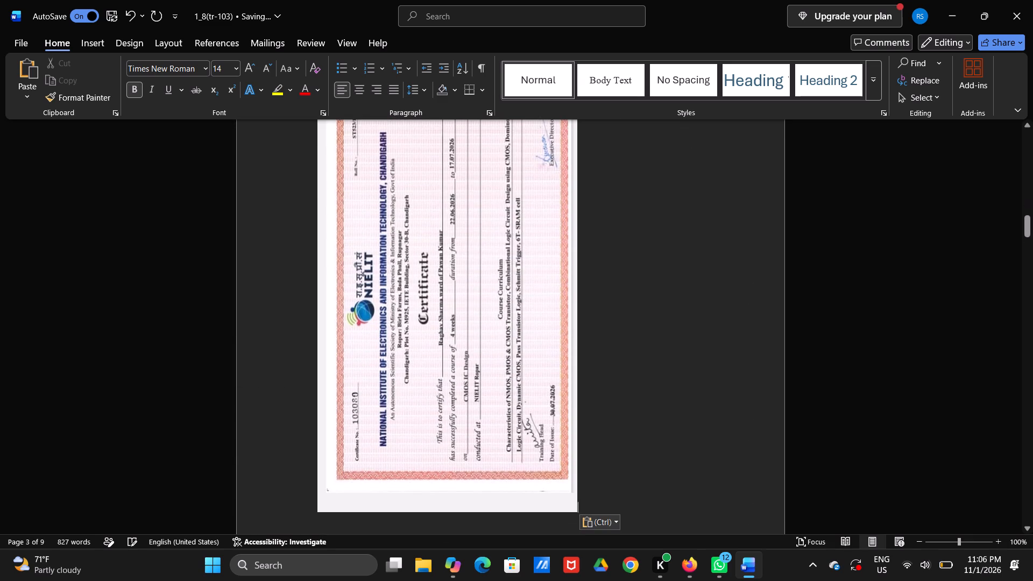
pyautogui.click(487, 343)
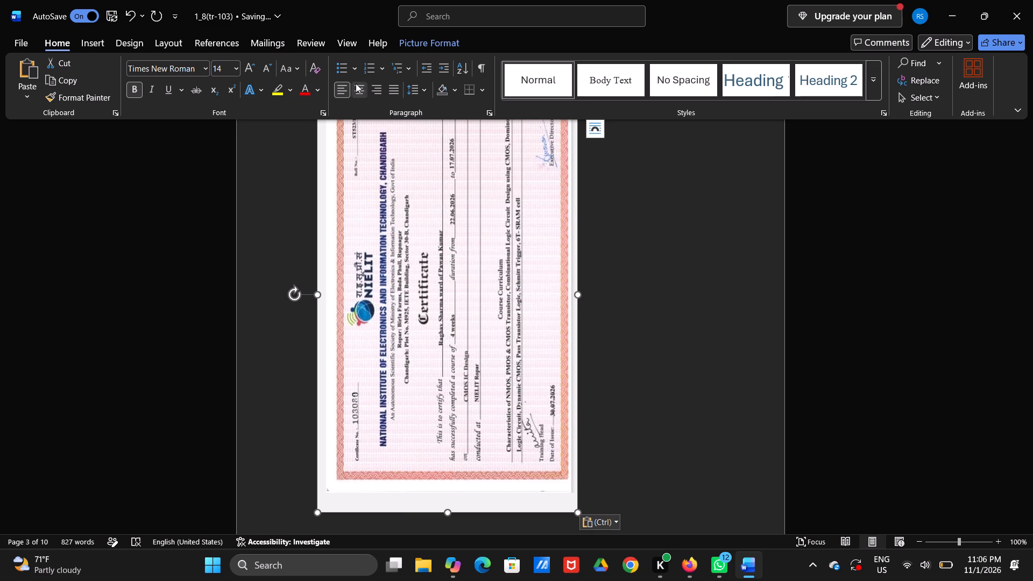
pyautogui.click(356, 83)
# Delete the surplus empty lines below the third page's certificate so the Candidate's Declaration starts at the top of the fourth page.
pyautogui.scroll(-2, 506, 273)
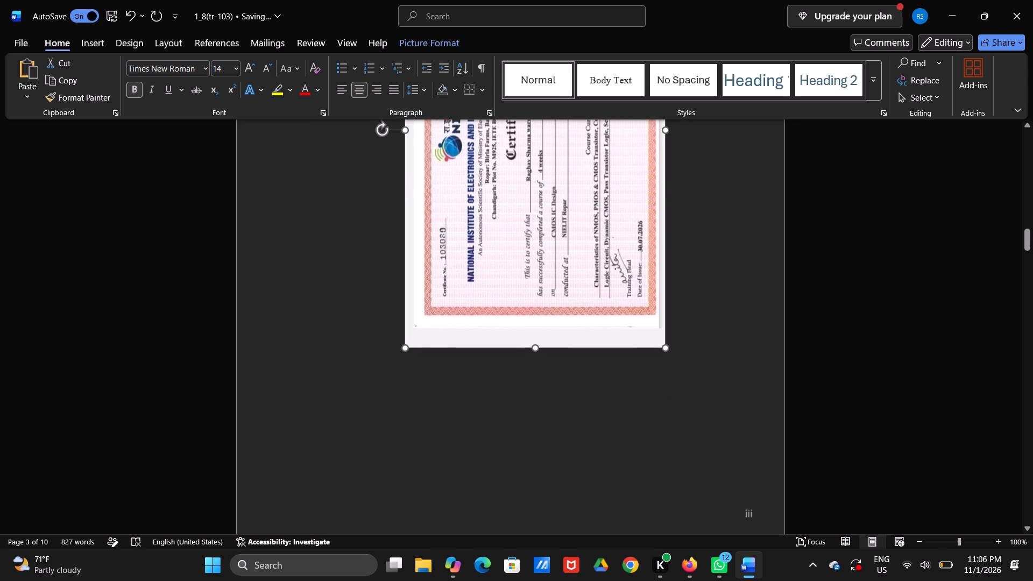
pyautogui.scroll(-1, 506, 273)
pyautogui.click(448, 336)
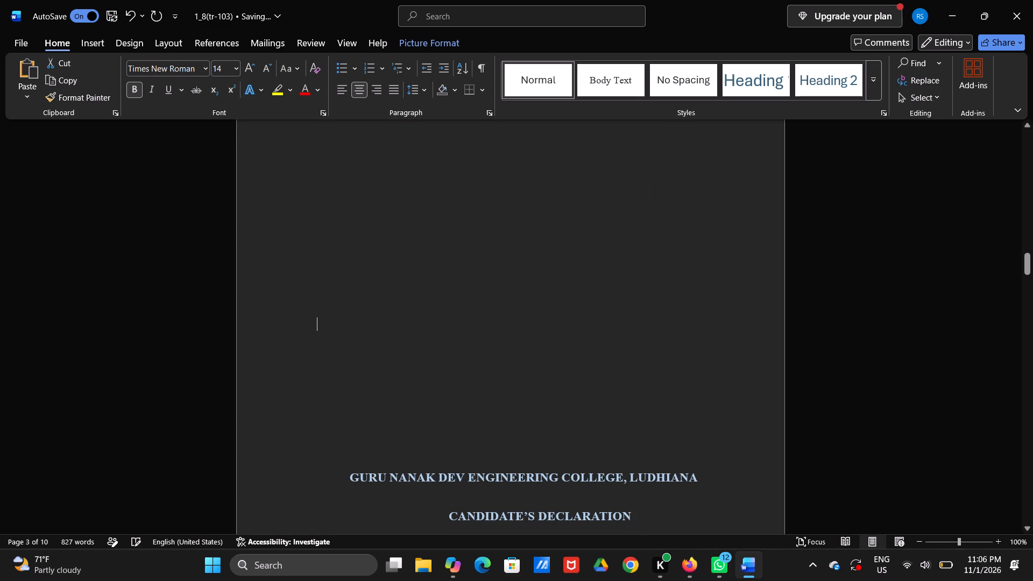
pyautogui.press('BackSpace')
pyautogui.press('BackSpace')
pyautogui.press('BackSpace')
pyautogui.press('BackSpace')
pyautogui.press('BackSpace')
pyautogui.press('BackSpace')
pyautogui.press('BackSpace')
pyautogui.press('BackSpace')
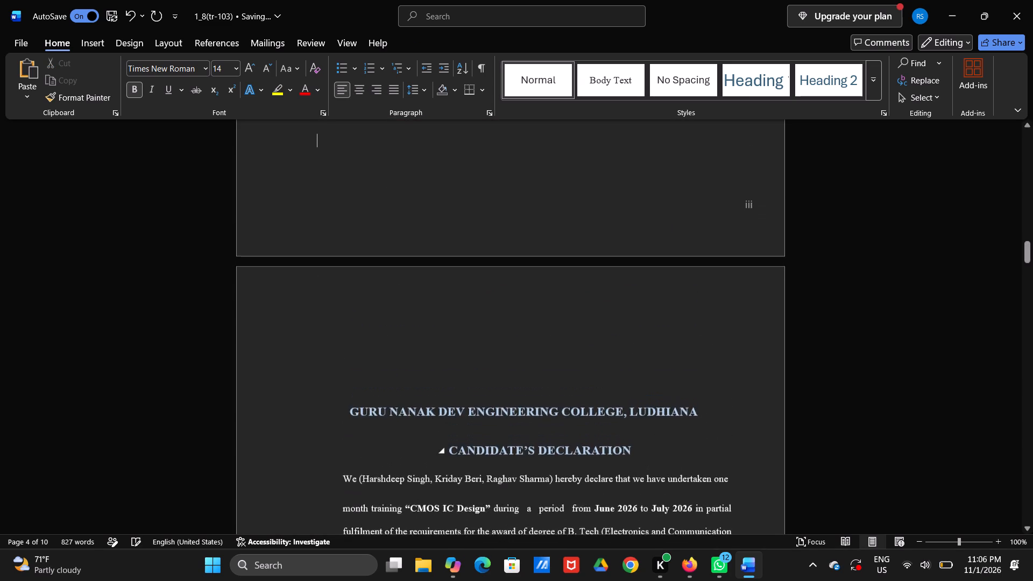
pyautogui.press('BackSpace')
pyautogui.press('BackSpace')
# Enlarge the third page's certificate picture, widening it and stretching it downward to a length of about 7.78 inches.
pyautogui.scroll(1, 448, 336)
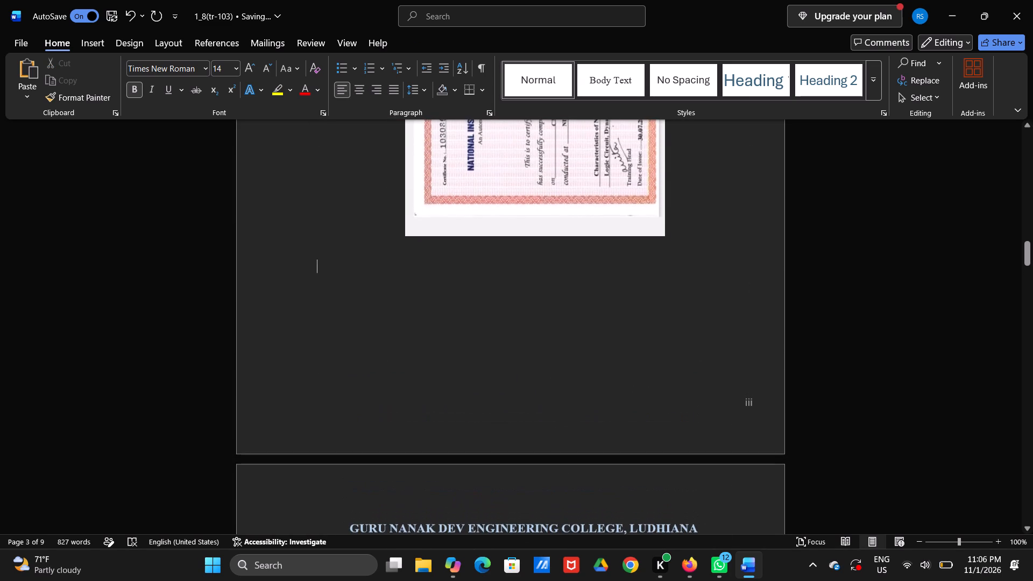
pyautogui.scroll(3, 465, 398)
pyautogui.scroll(-1, 465, 398)
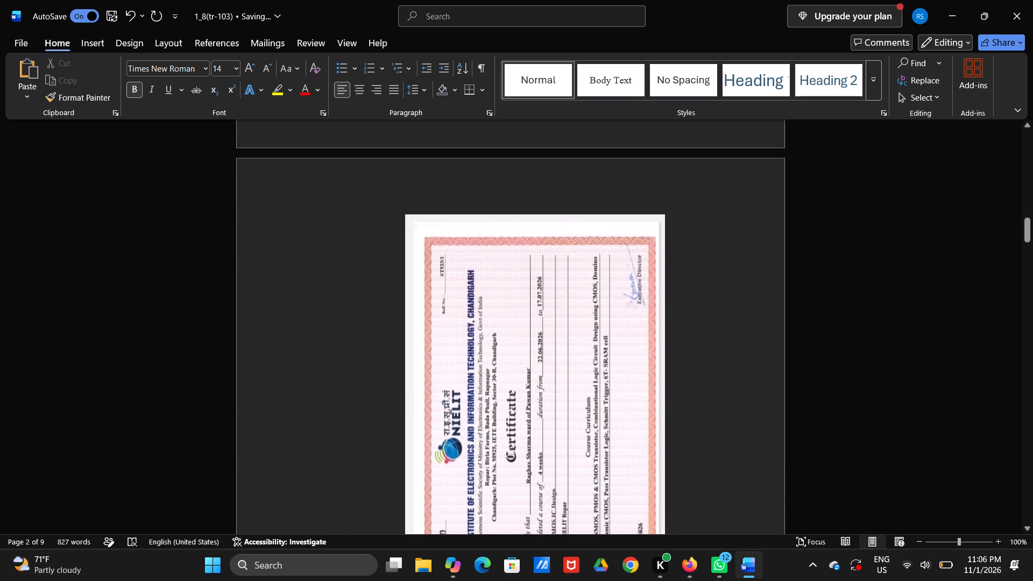
pyautogui.scroll(-1, 465, 398)
pyautogui.click(518, 363)
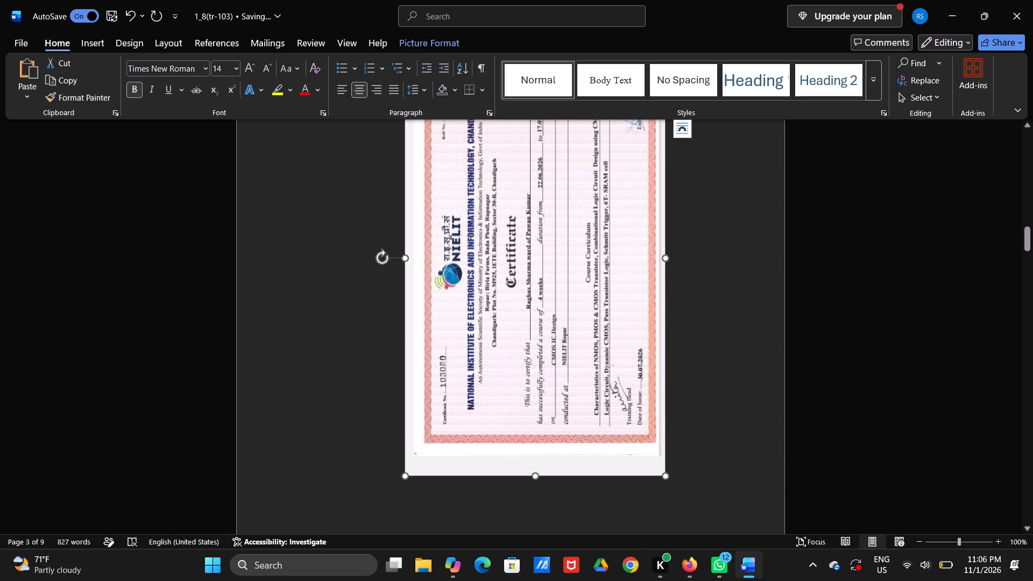
pyautogui.moveTo(663, 258); pyautogui.dragTo(698, 260)
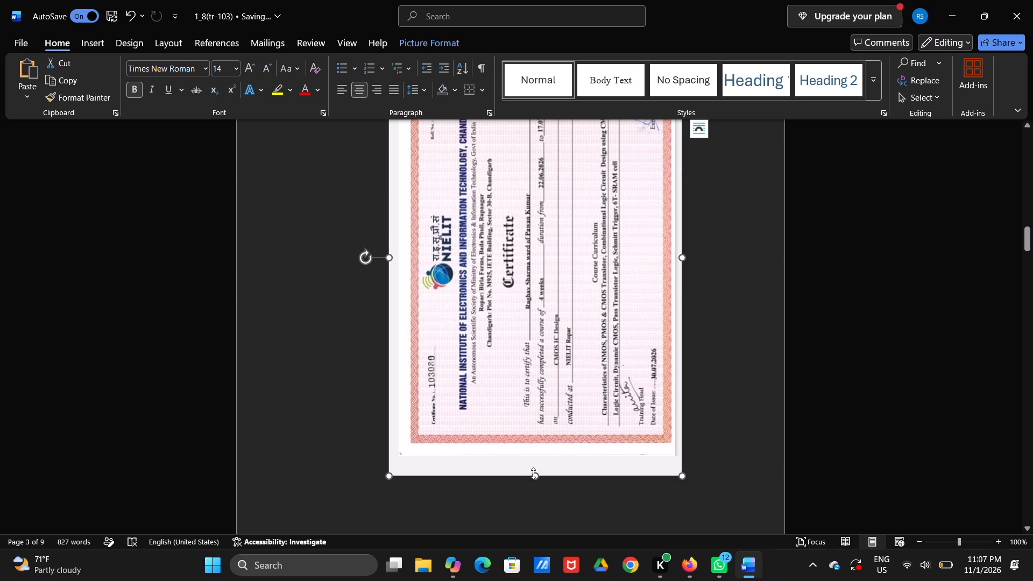
pyautogui.moveTo(535, 477); pyautogui.dragTo(537, 541)
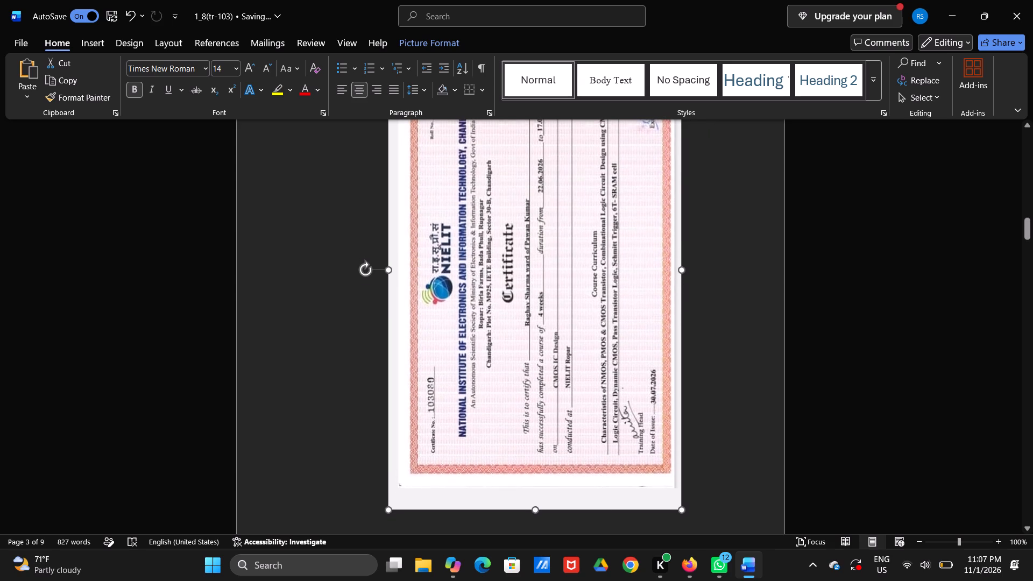
pyautogui.moveTo(537, 541); pyautogui.dragTo(547, 521)
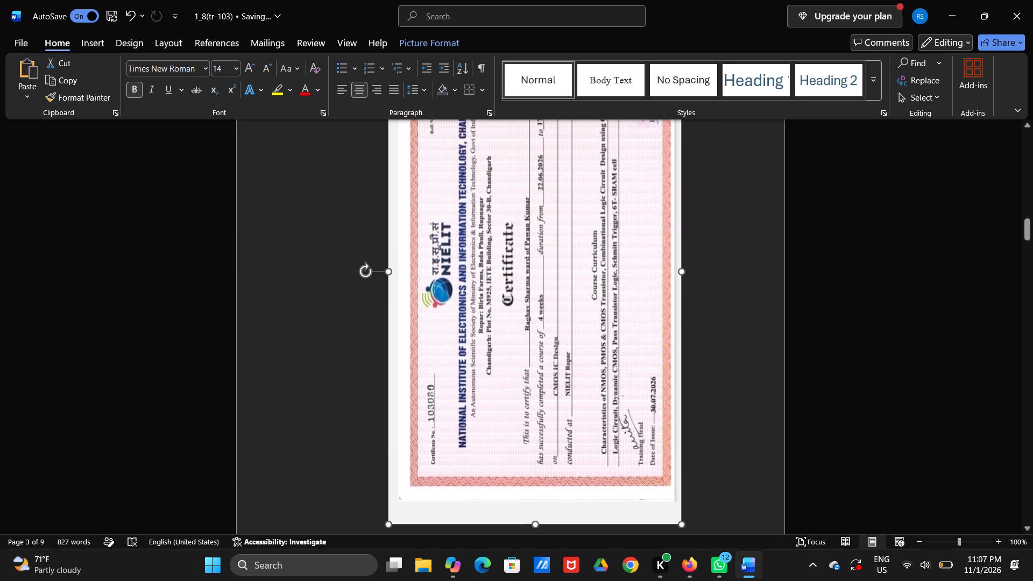
pyautogui.moveTo(547, 521); pyautogui.dragTo(546, 523)
# Widen the third page's certificate picture further to about 4.98 inches, keeping its length.
pyautogui.scroll(-1, 691, 459)
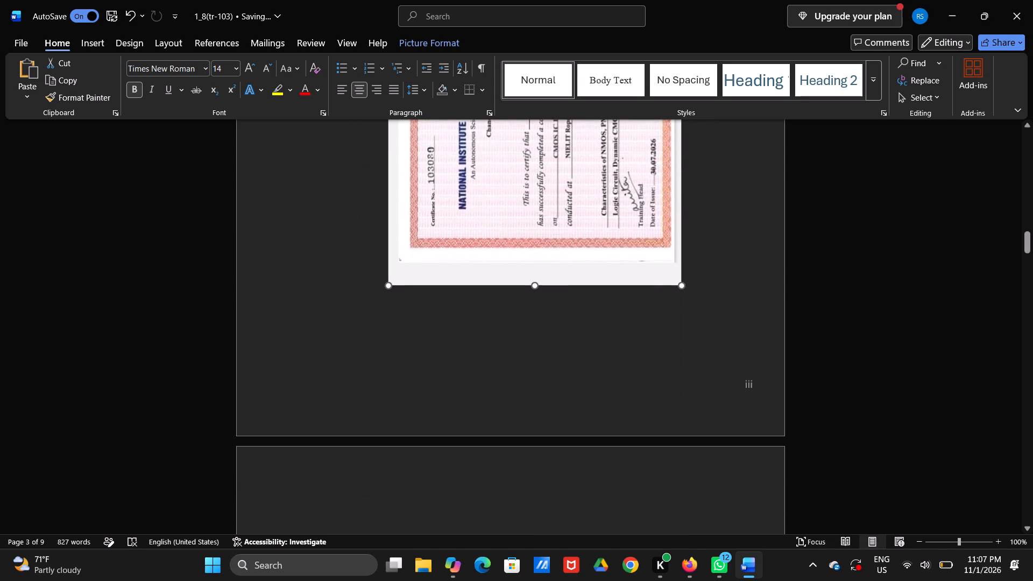
pyautogui.scroll(-1, 691, 459)
pyautogui.scroll(3, 691, 459)
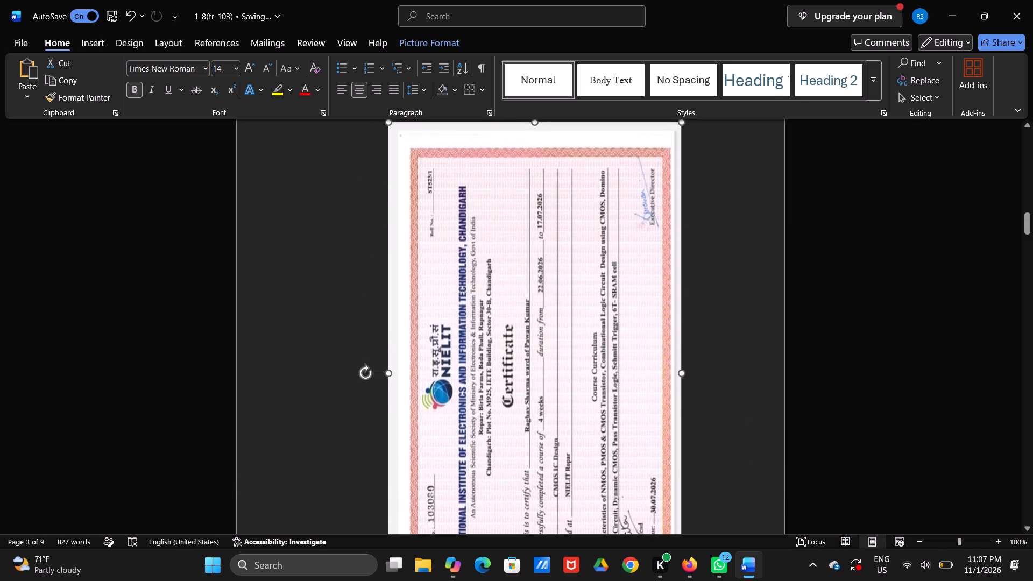
pyautogui.scroll(3, 691, 459)
pyautogui.scroll(-1, 691, 459)
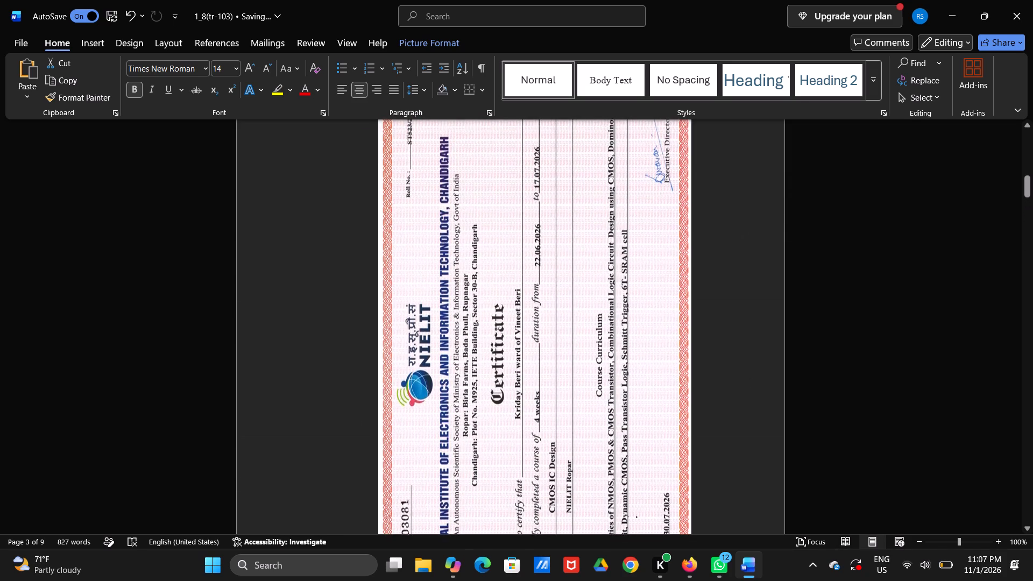
pyautogui.scroll(-2, 691, 459)
pyautogui.click(615, 441)
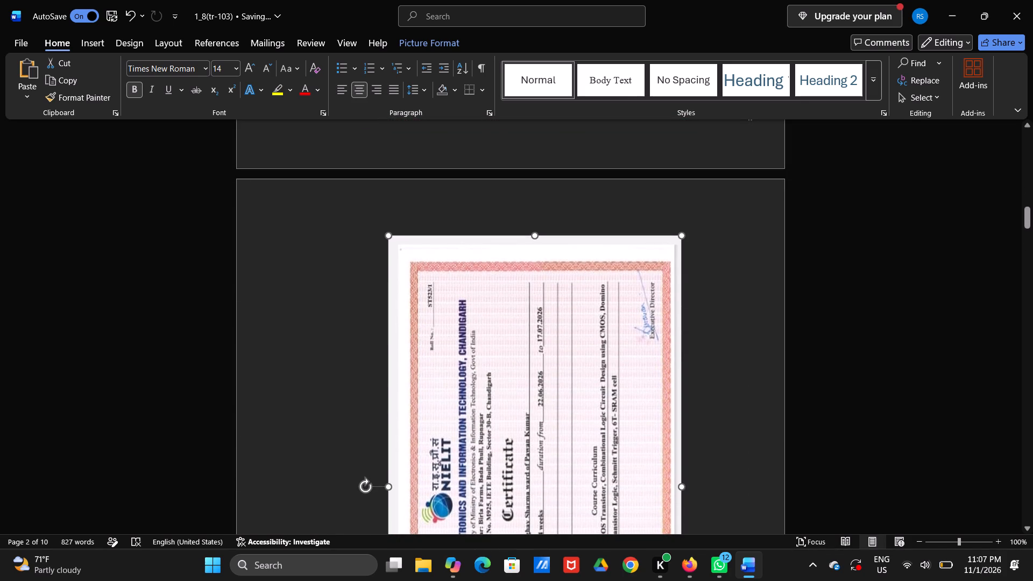
pyautogui.moveTo(683, 487); pyautogui.dragTo(706, 487)
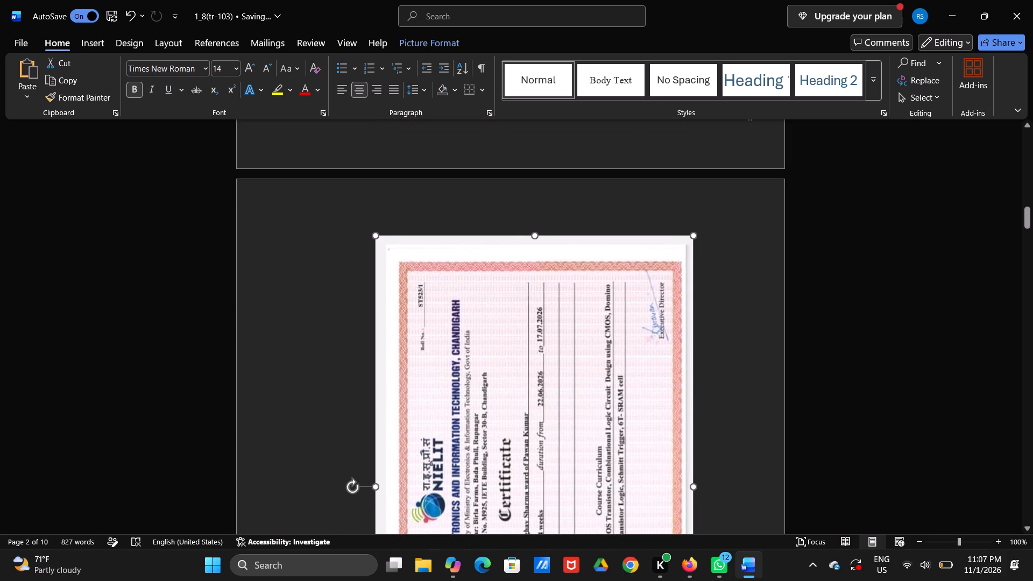
pyautogui.moveTo(706, 487); pyautogui.dragTo(710, 486)
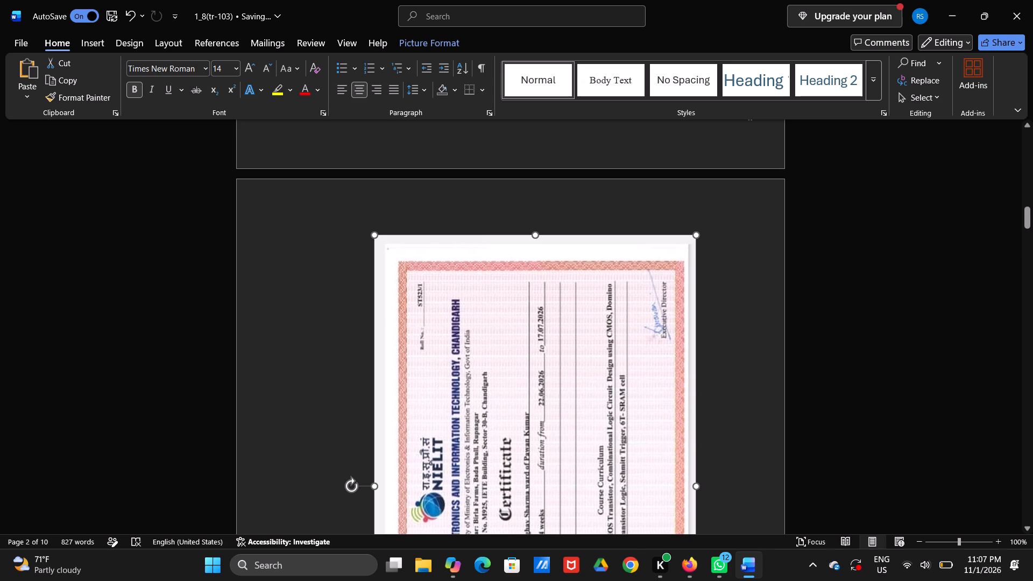
pyautogui.click(730, 486)
# Compare the third page's certificate picture with the second page's, checking the size values of both.
pyautogui.scroll(2, 730, 486)
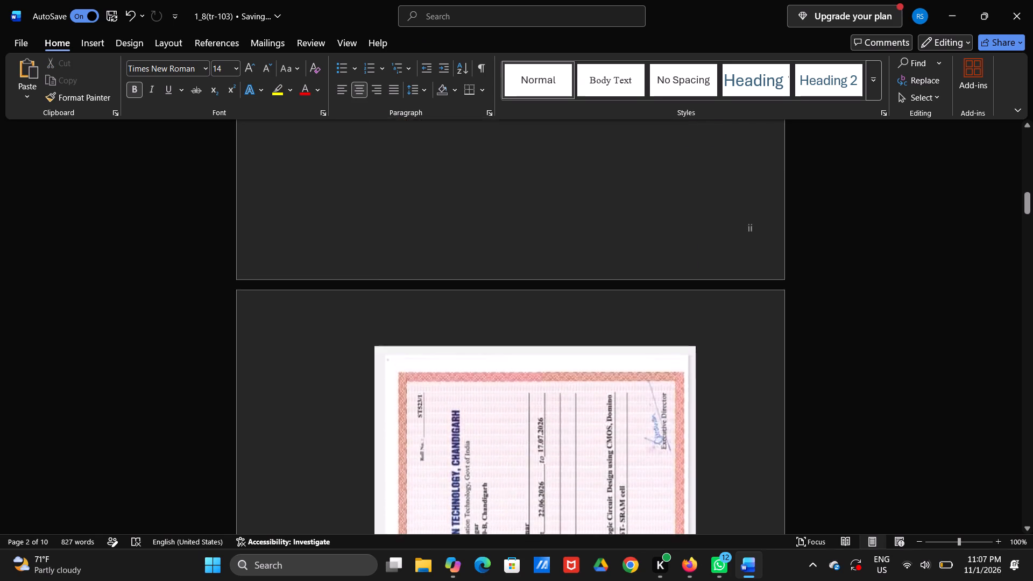
pyautogui.scroll(2, 730, 486)
pyautogui.scroll(-3, 730, 486)
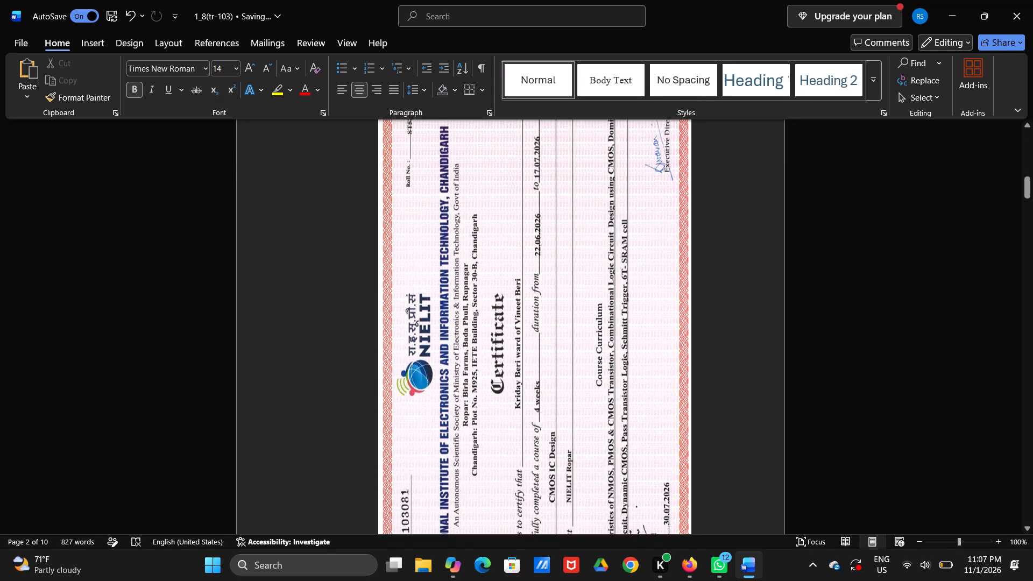
pyautogui.scroll(-4, 730, 486)
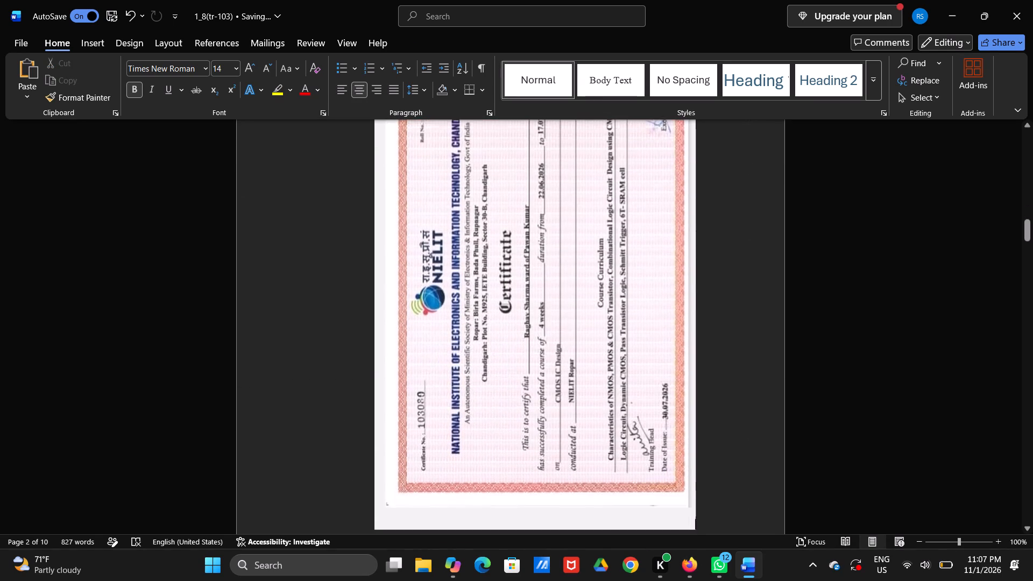
pyautogui.scroll(-1, 730, 486)
pyautogui.scroll(1, 730, 486)
pyautogui.click(609, 399)
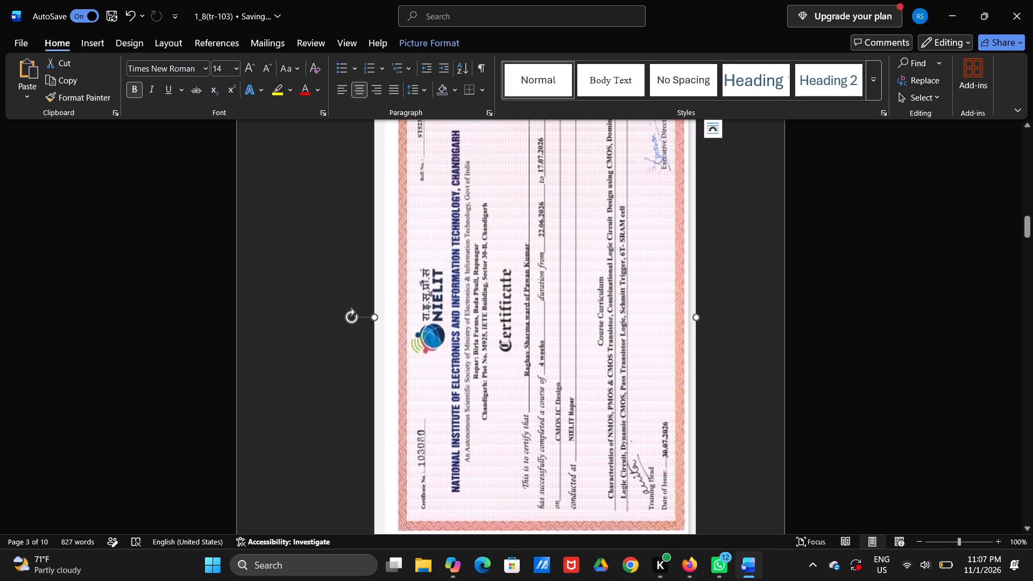
pyautogui.doubleClick(609, 399)
pyautogui.scroll(1, 677, 299)
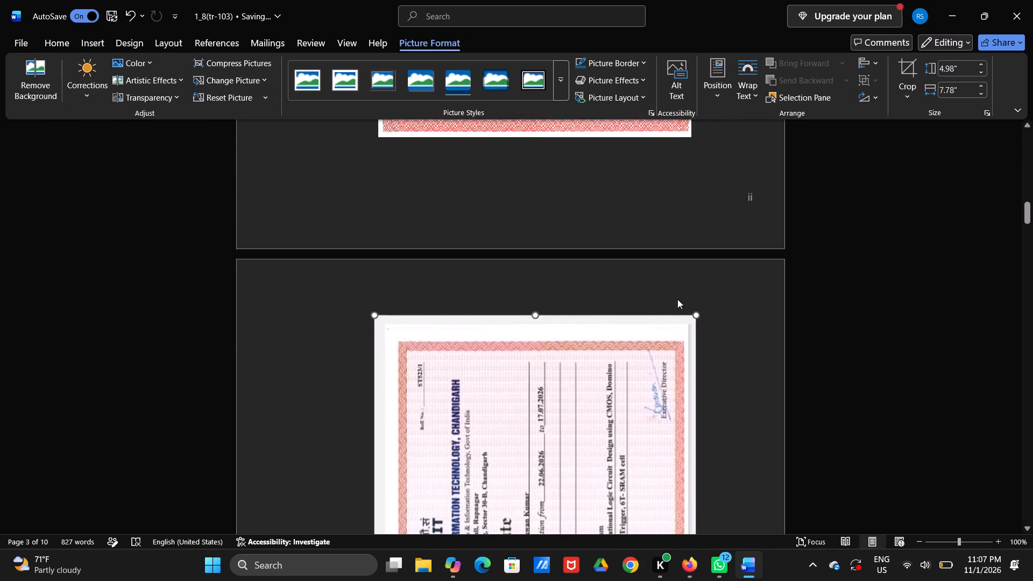
pyautogui.scroll(1, 677, 299)
pyautogui.click(625, 295)
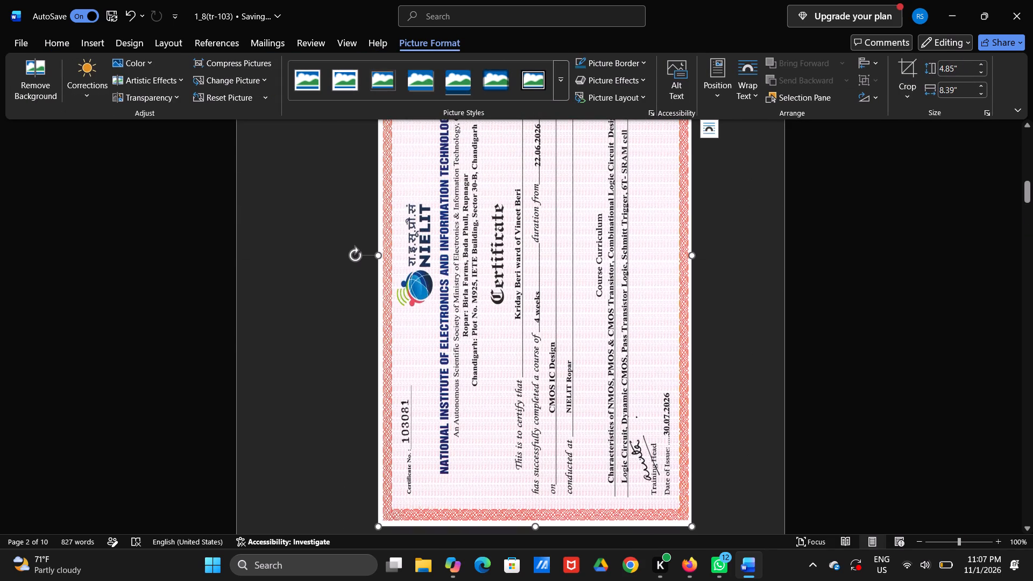
# Set the first page's certificate picture size to 5" high and 7" wide.
pyautogui.scroll(2, 625, 295)
pyautogui.click(625, 295)
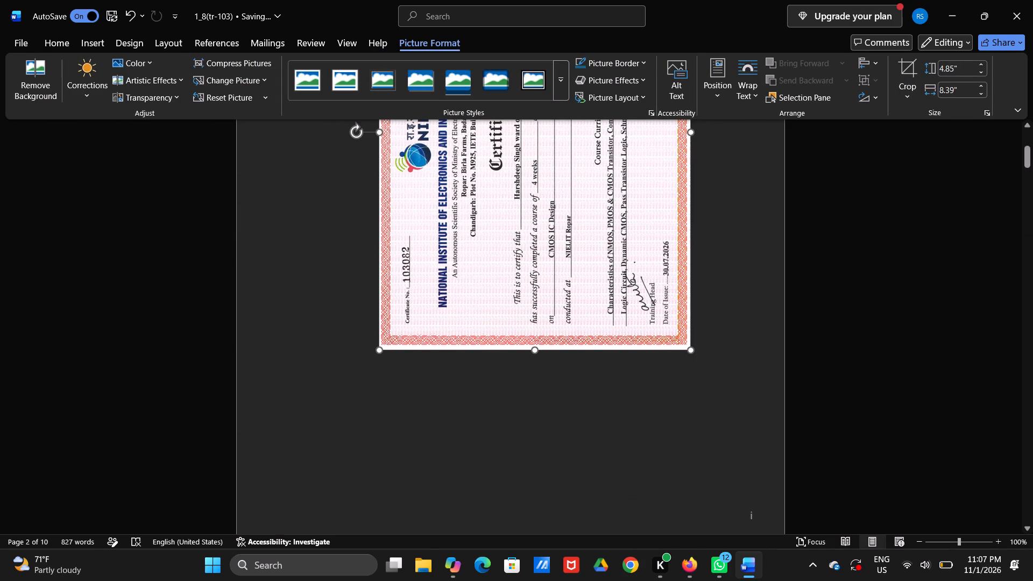
pyautogui.doubleClick(625, 295)
pyautogui.scroll(1, 625, 295)
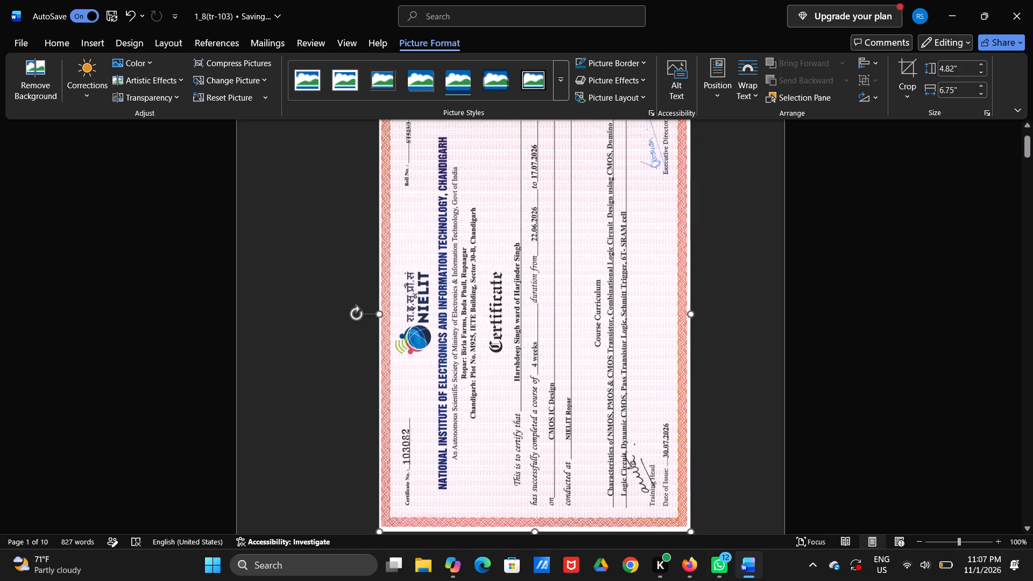
pyautogui.scroll(-3, 625, 295)
pyautogui.scroll(1, 625, 295)
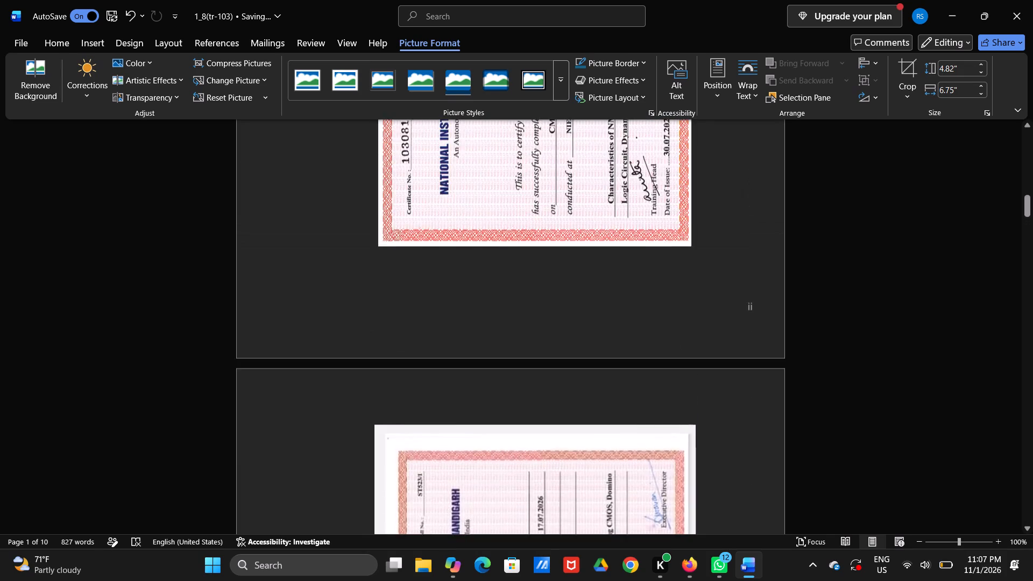
pyautogui.scroll(3, 625, 295)
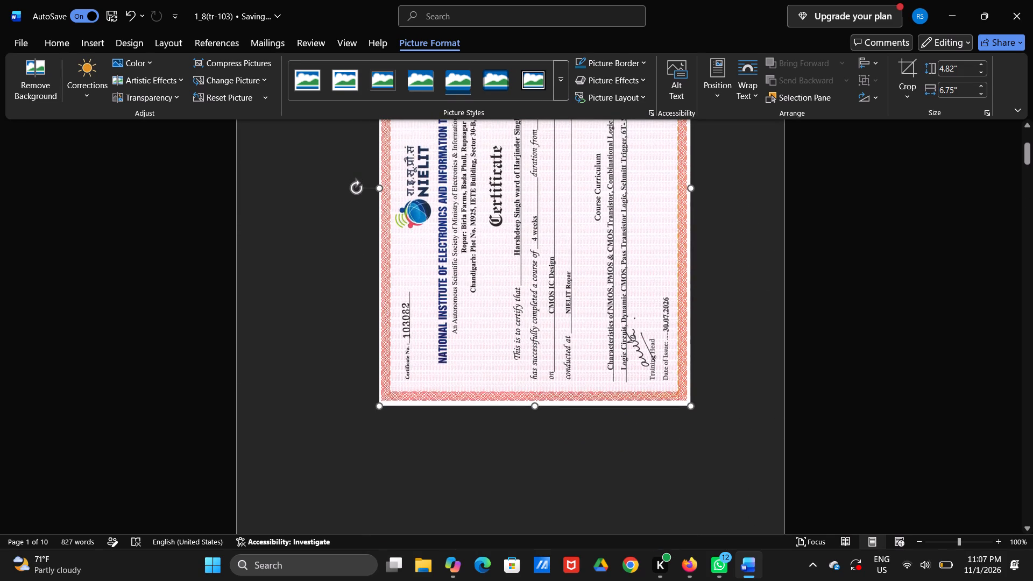
pyautogui.click(625, 295)
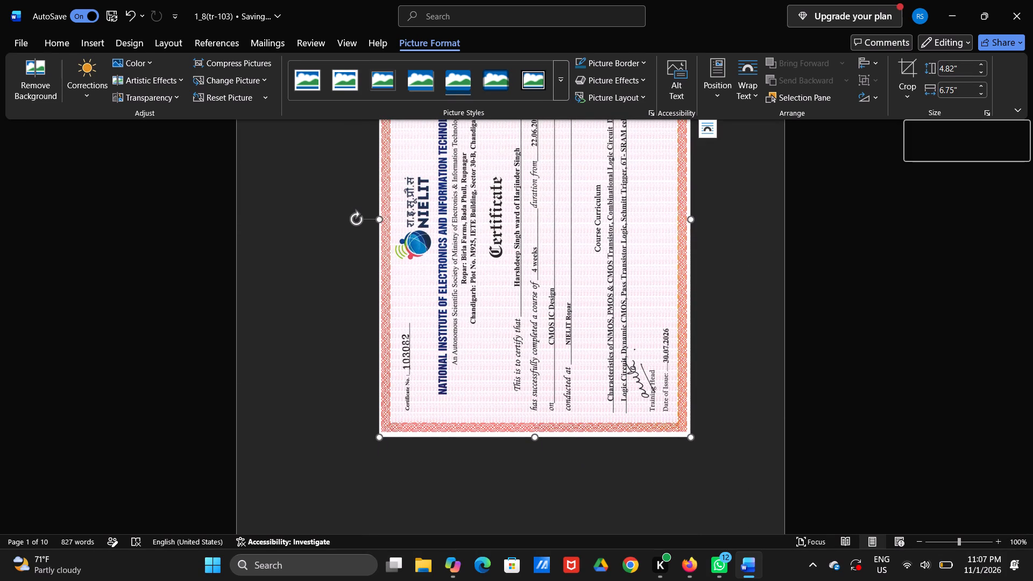
pyautogui.moveTo(951, 69); pyautogui.dragTo(933, 72)
pyautogui.moveTo(950, 65); pyautogui.dragTo(924, 65)
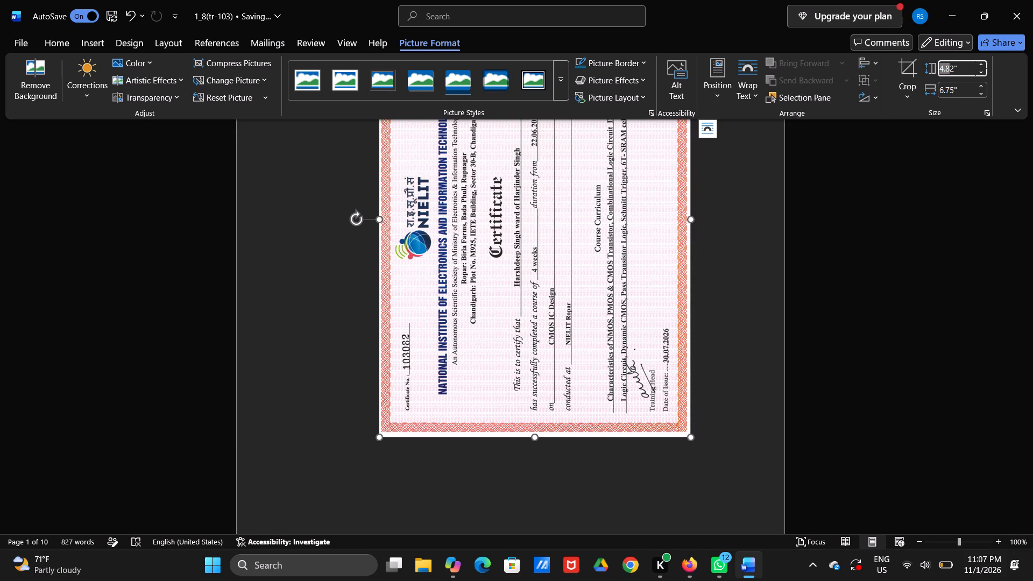
pyautogui.moveTo(924, 65); pyautogui.dragTo(958, 71)
pyautogui.moveTo(951, 68); pyautogui.dragTo(942, 69)
pyautogui.moveTo(953, 67); pyautogui.dragTo(933, 62)
pyautogui.press('5')
pyautogui.moveTo(952, 89); pyautogui.dragTo(927, 87)
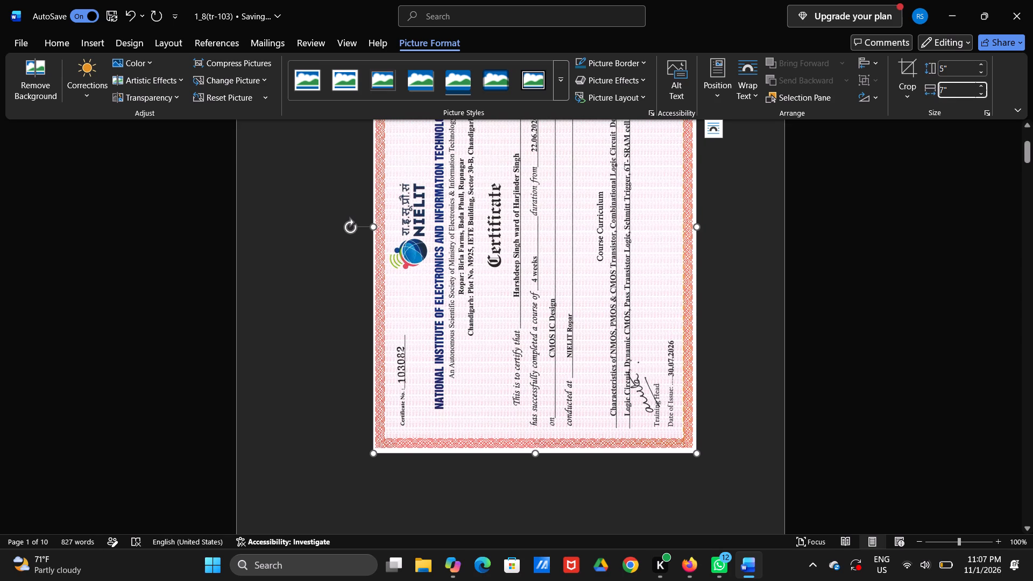
# Set the second page's certificate picture size to a height of 5" and a width of 7".
pyautogui.scroll(1, 794, 273)
pyautogui.scroll(-1, 794, 273)
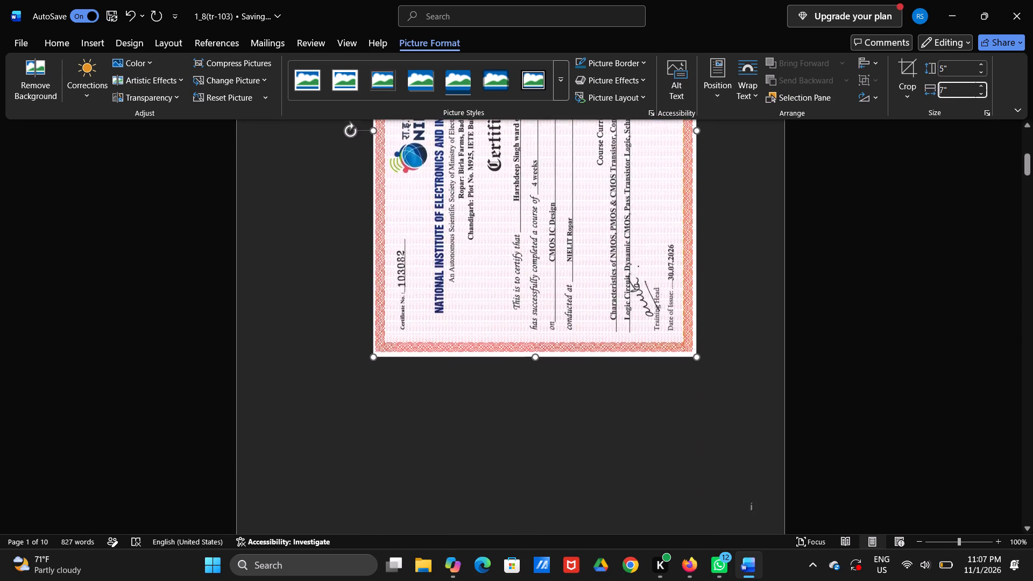
pyautogui.scroll(-1, 794, 273)
pyautogui.scroll(1, 794, 273)
pyautogui.doubleClick(586, 288)
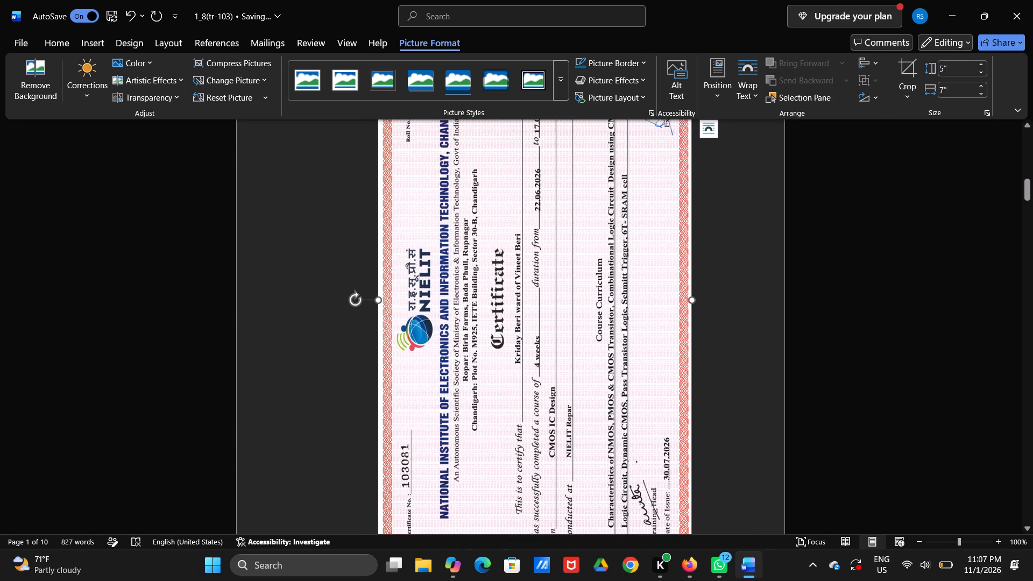
pyautogui.moveTo(952, 66); pyautogui.dragTo(912, 64)
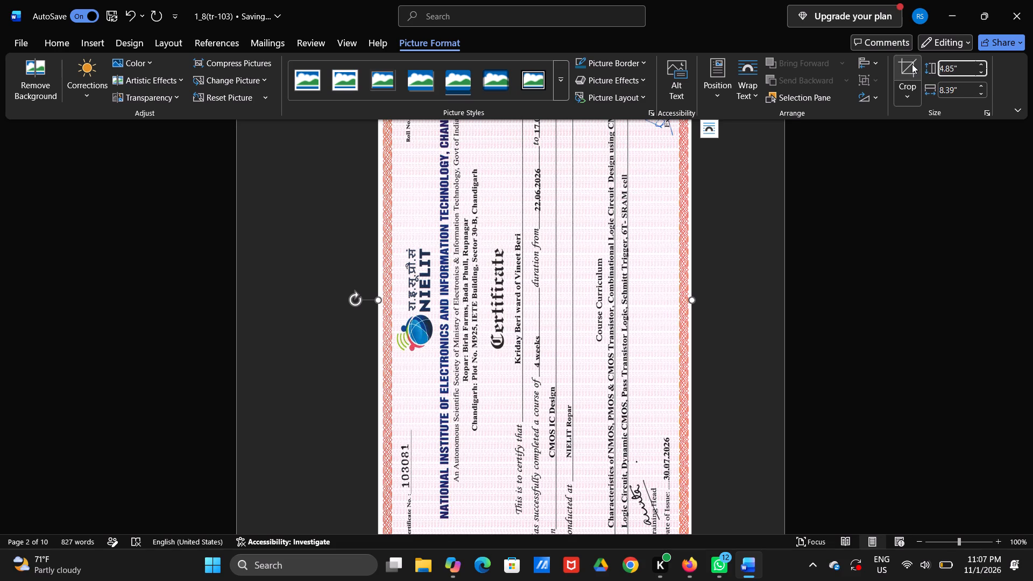
pyautogui.moveTo(949, 69); pyautogui.dragTo(938, 72)
pyautogui.press('BackSpace')
pyautogui.moveTo(954, 89); pyautogui.dragTo(939, 88)
pyautogui.moveTo(954, 88); pyautogui.dragTo(938, 89)
pyautogui.press('7')
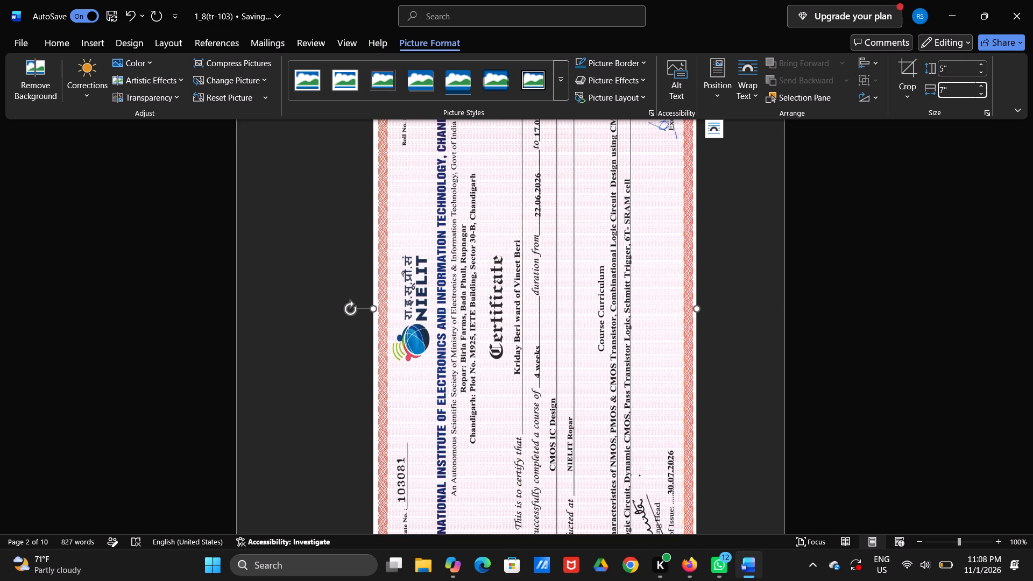
# Set the third page's certificate picture to a height of 5" and a width of 7", matching the other two.
pyautogui.scroll(-1, 938, 89)
pyautogui.scroll(-3, 866, 272)
pyautogui.tripleClick(557, 314)
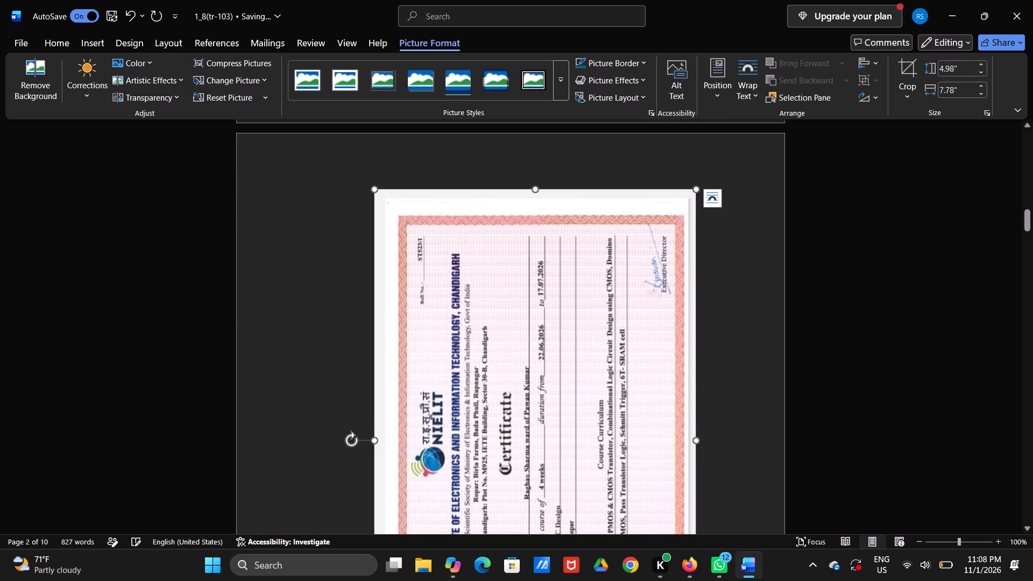
pyautogui.moveTo(953, 67); pyautogui.dragTo(931, 66)
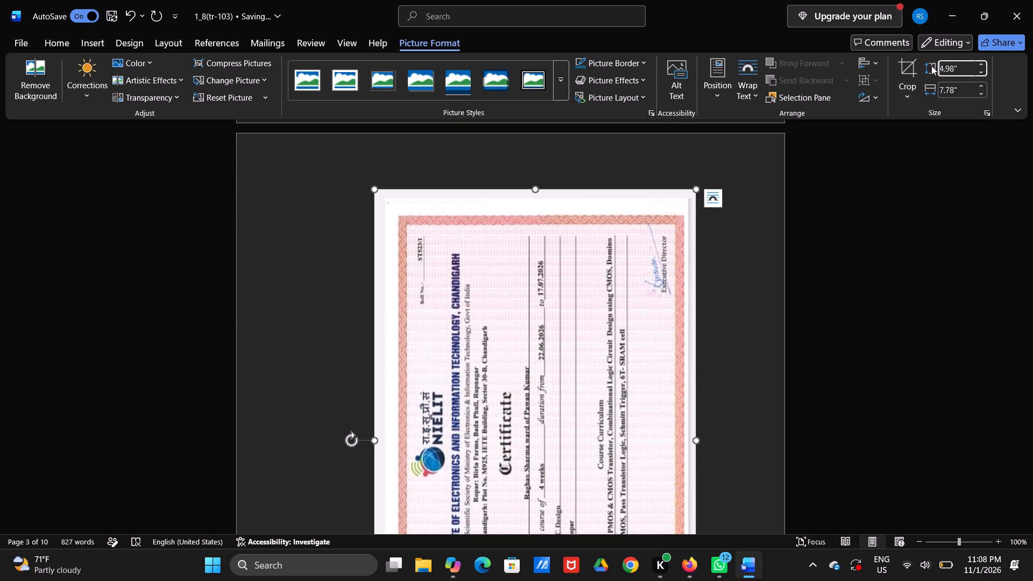
pyautogui.moveTo(954, 68); pyautogui.dragTo(936, 64)
pyautogui.press('5')
pyautogui.moveTo(952, 89); pyautogui.dragTo(954, 94)
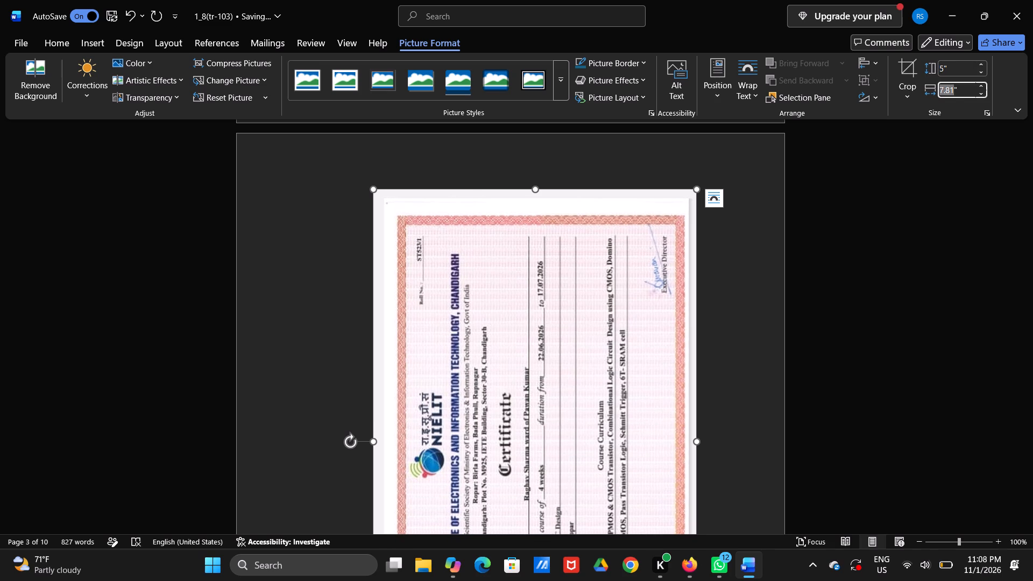
pyautogui.moveTo(954, 94); pyautogui.dragTo(953, 94)
pyautogui.click(953, 94)
pyautogui.moveTo(953, 94); pyautogui.dragTo(948, 94)
pyautogui.press('\\')
pyautogui.press('BackSpace')
pyautogui.press('BackSpace')
pyautogui.hotkey('shift', '"')
# Delete the surplus empty line above the college name heading on the Candidate's Declaration page.
pyautogui.scroll(-4, 917, 245)
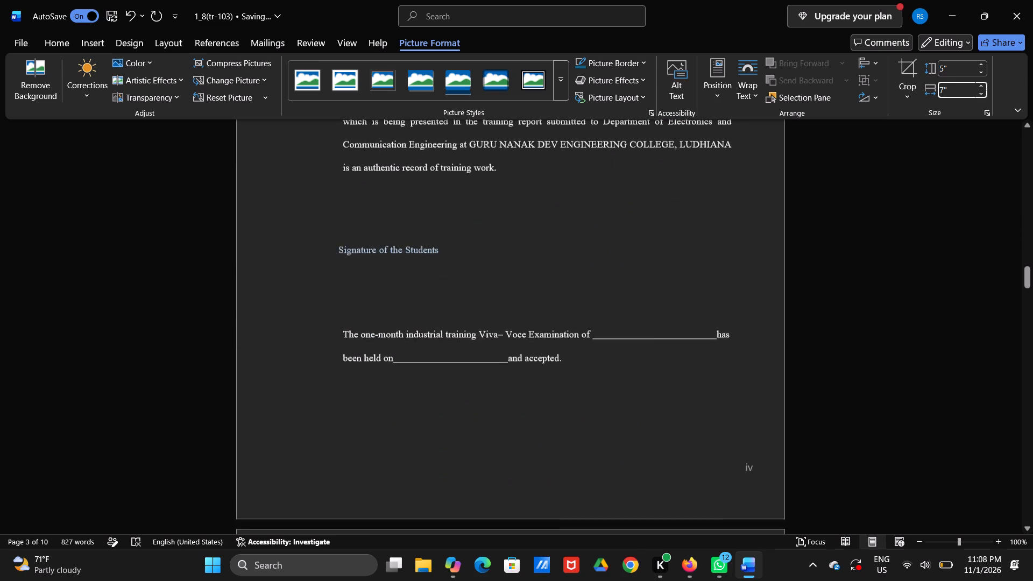
pyautogui.scroll(-1, 917, 245)
pyautogui.scroll(3, 917, 245)
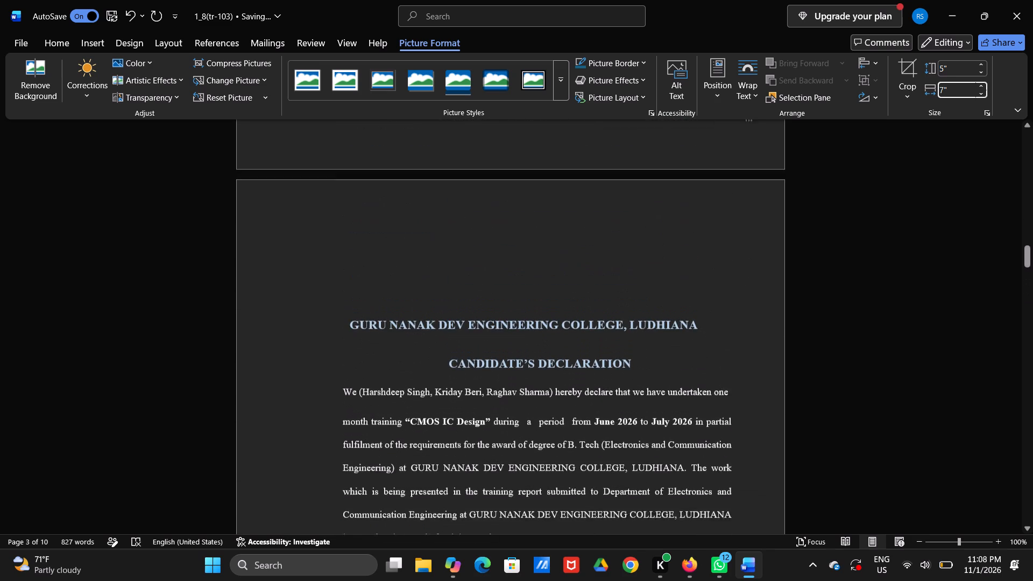
pyautogui.click(469, 275)
pyautogui.press('BackSpace')
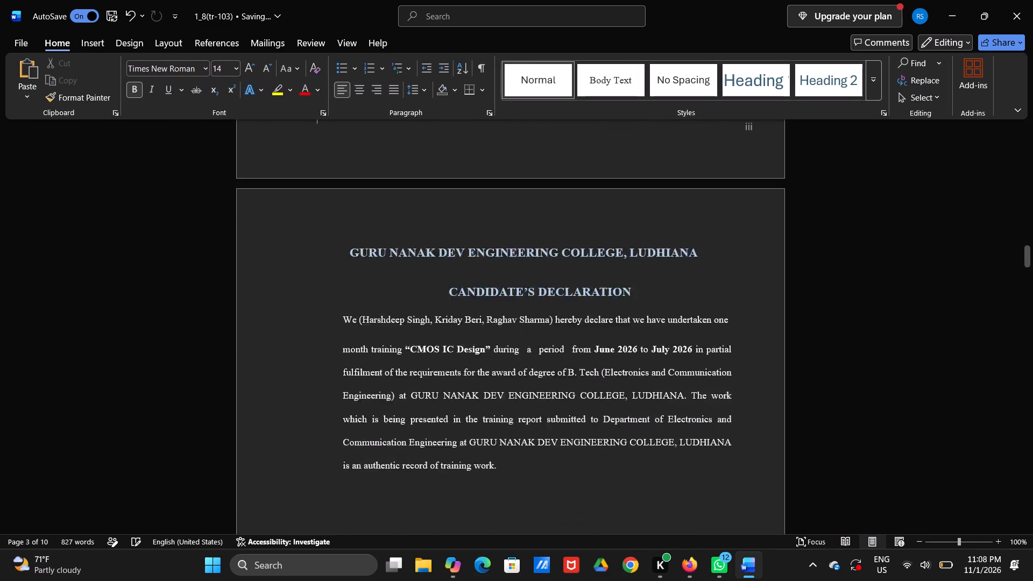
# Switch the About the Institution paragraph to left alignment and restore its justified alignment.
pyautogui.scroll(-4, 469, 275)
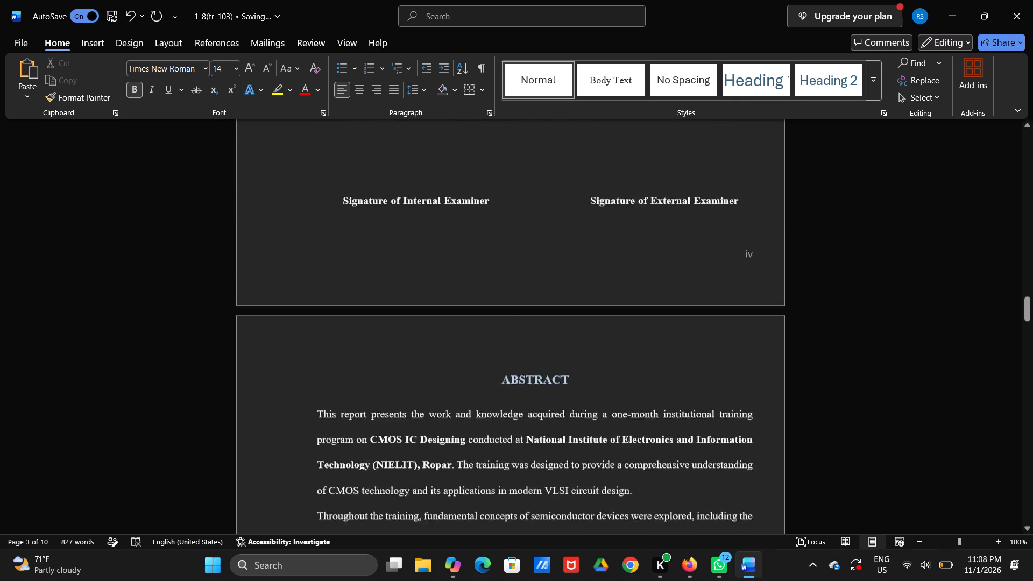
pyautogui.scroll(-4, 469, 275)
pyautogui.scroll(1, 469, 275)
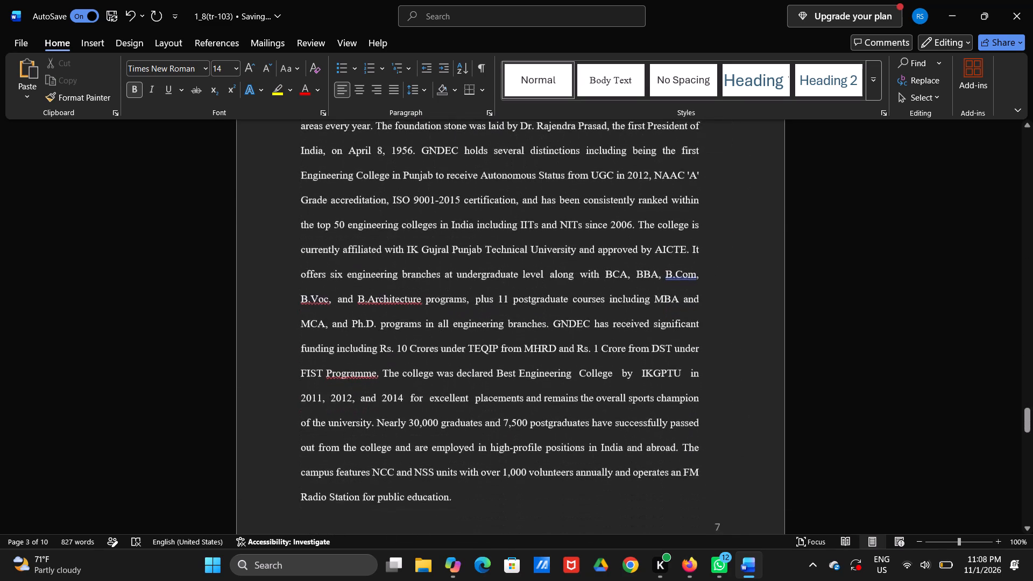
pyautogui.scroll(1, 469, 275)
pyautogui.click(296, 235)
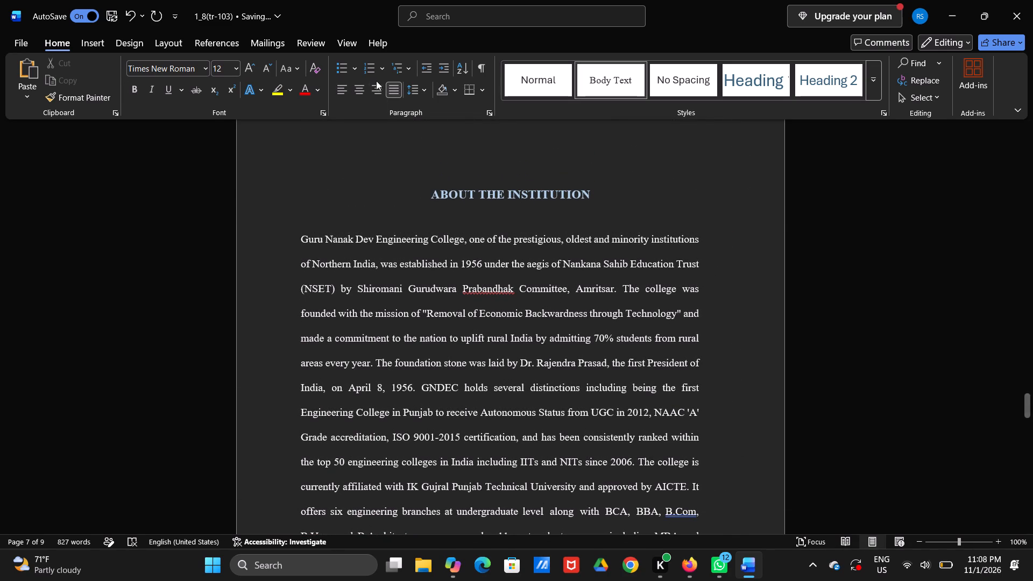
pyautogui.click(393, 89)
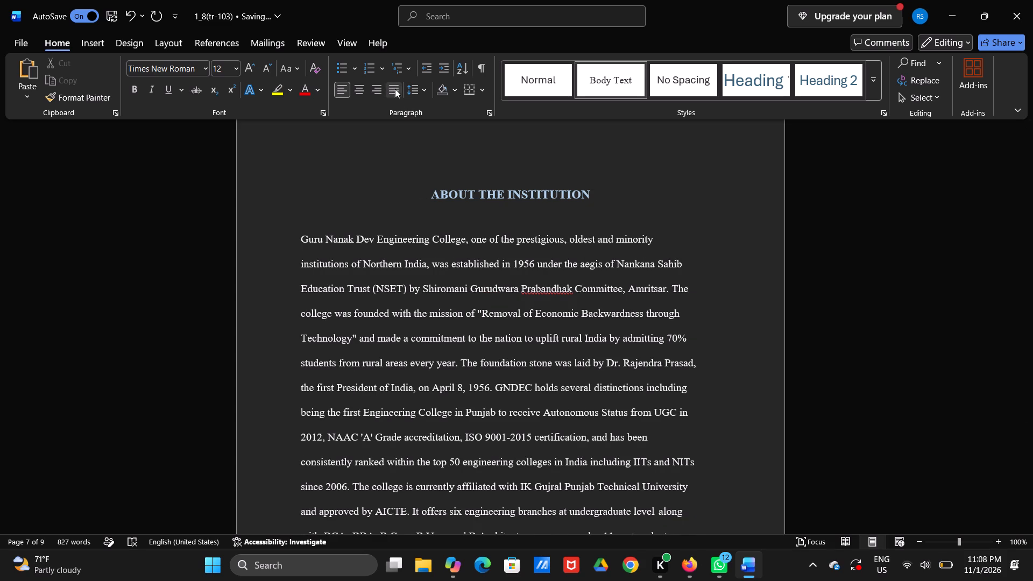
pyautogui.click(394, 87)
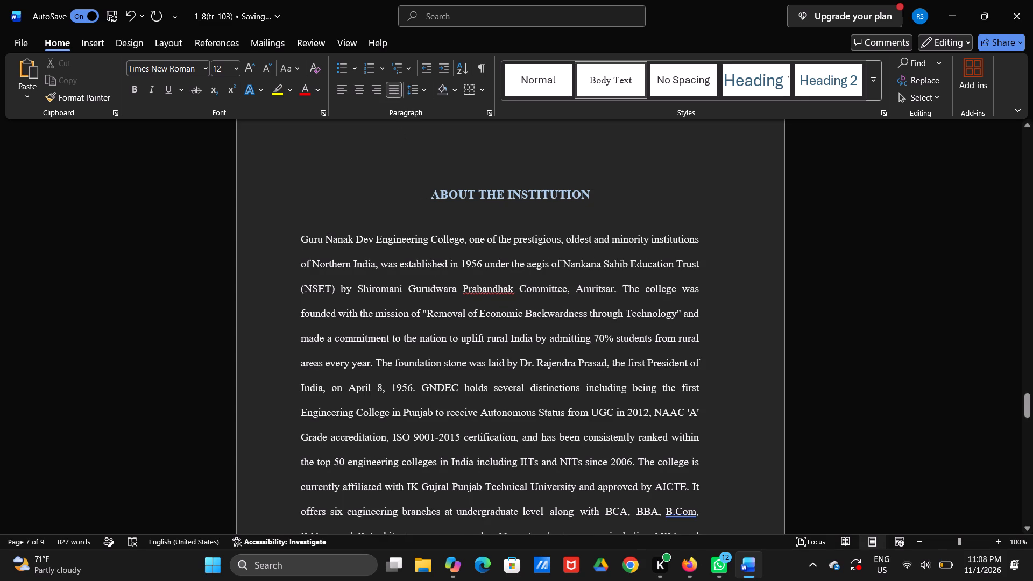
# Look back over the Acknowledgement page and the pages around it to check their layout.
pyautogui.scroll(3, 429, 196)
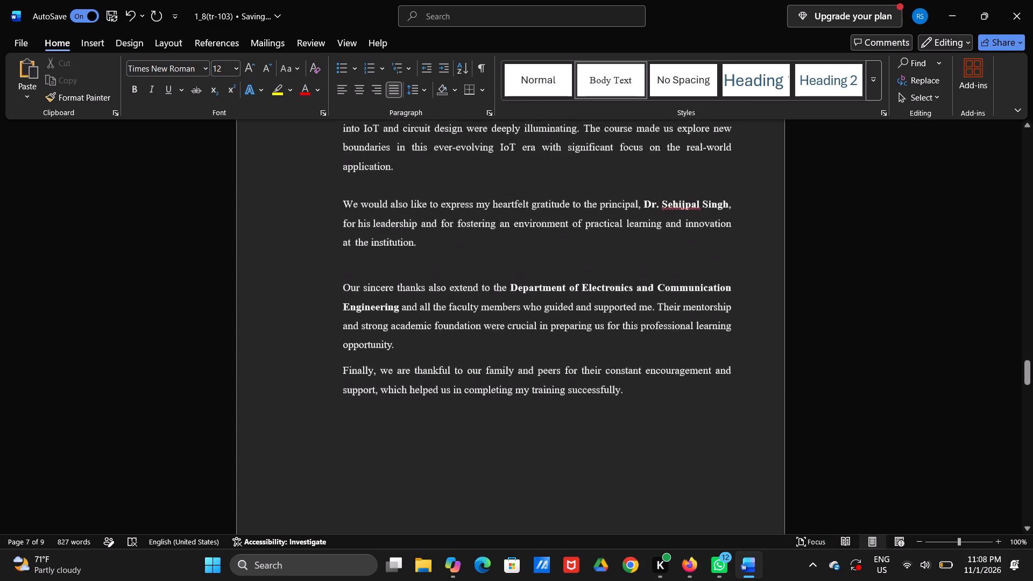
pyautogui.scroll(2, 429, 196)
pyautogui.scroll(-1, 429, 196)
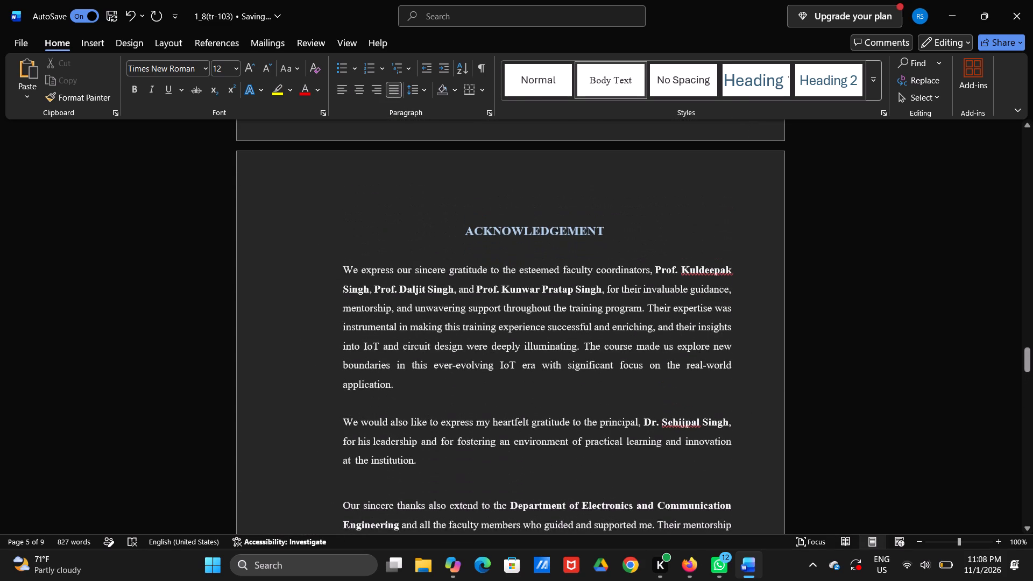
# Switch from the report document to another open window.
pyautogui.hotkey('alt', 'Tab')
pyautogui.hotkey('alt', 'Tab')
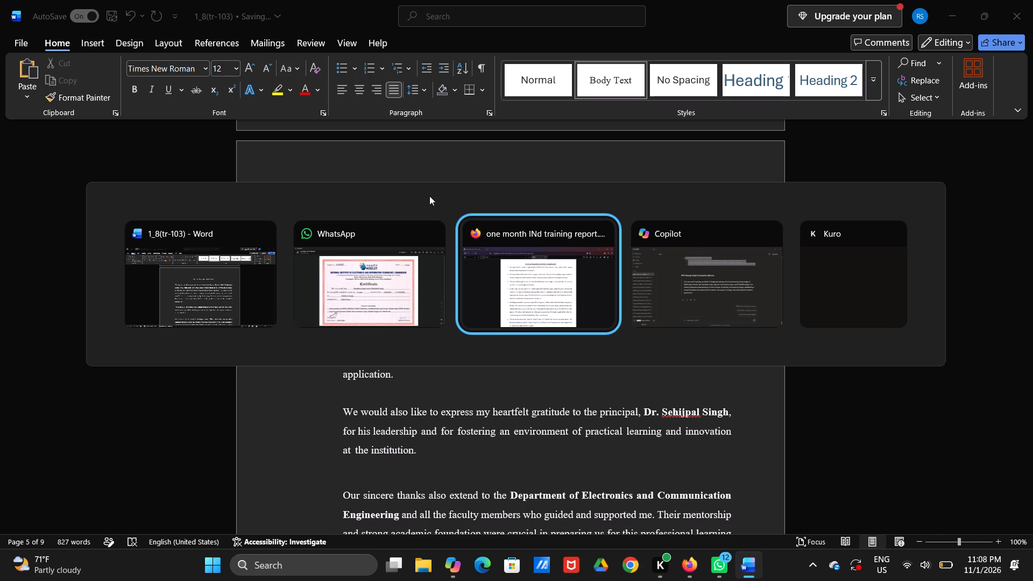
pyautogui.hotkey('alt', 'Tab')
pyautogui.hotkey('alt', 'Tab')
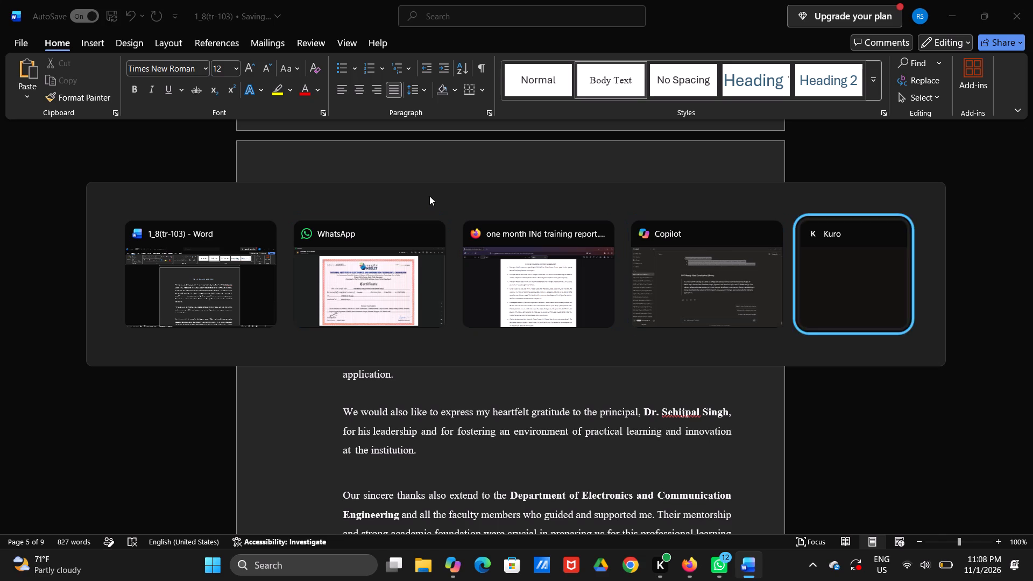
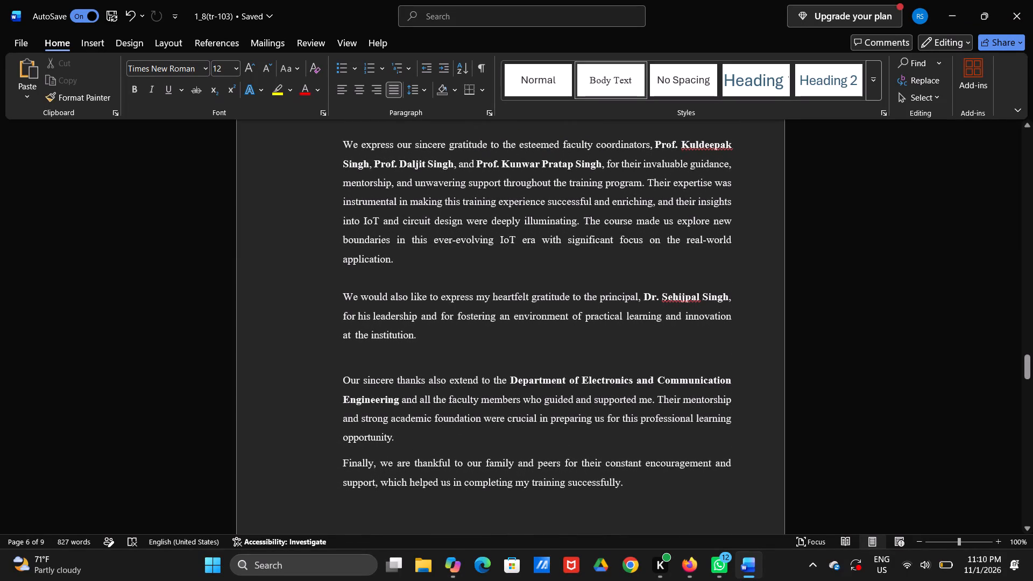
# Replace the Acknowledgement body text after the opening "We" with the copied acknowledgement text about the NIELIT Ropar CMOS IC Design training.
pyautogui.moveTo(635, 490); pyautogui.dragTo(399, 238)
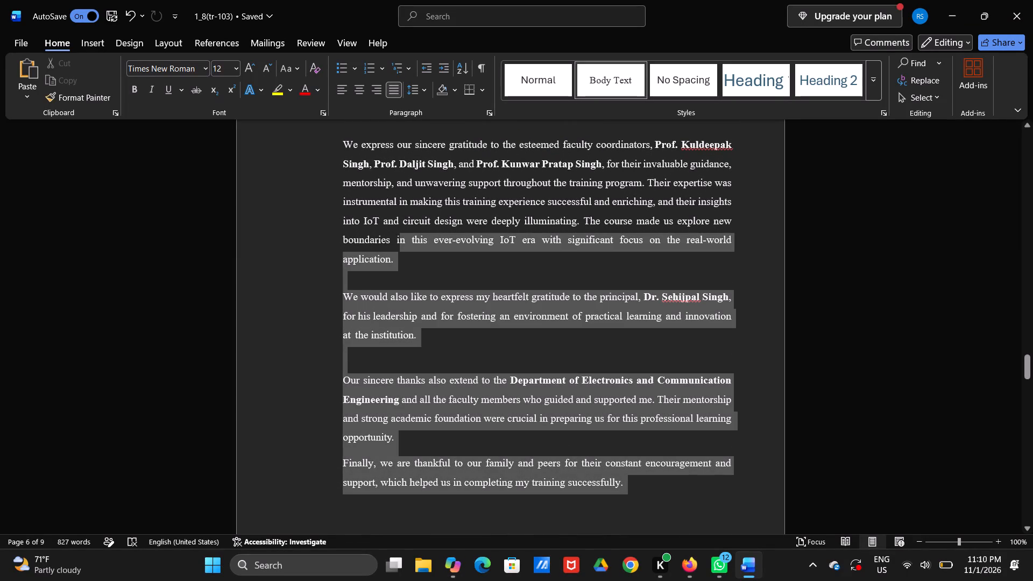
pyautogui.moveTo(399, 238); pyautogui.dragTo(378, 152)
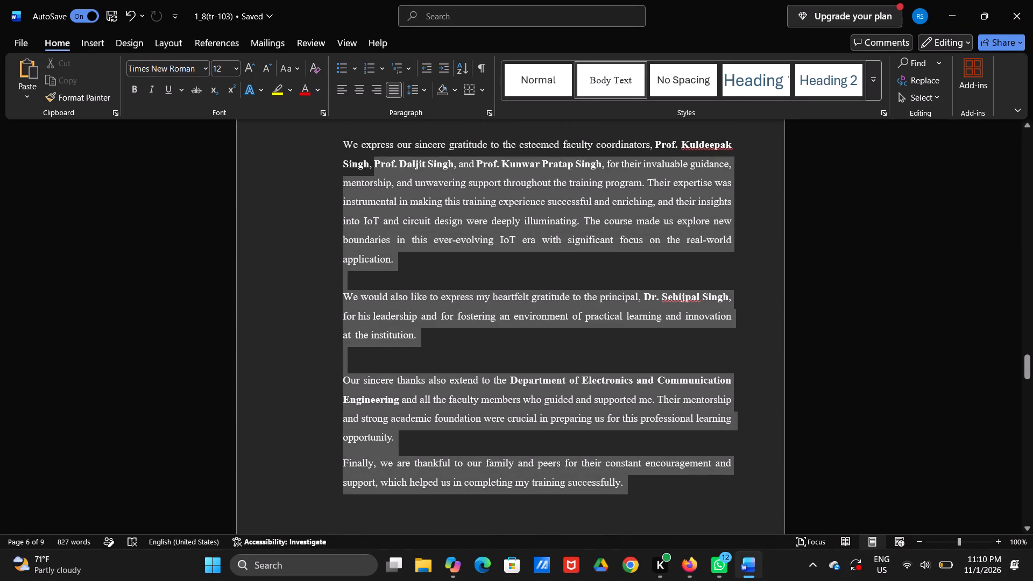
pyautogui.moveTo(378, 152); pyautogui.dragTo(365, 337)
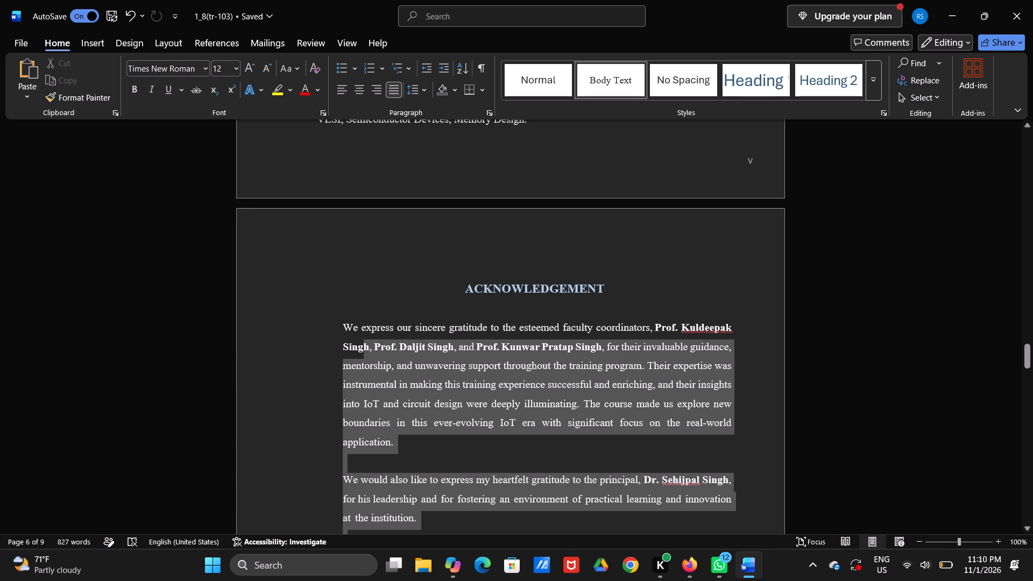
pyautogui.moveTo(365, 337); pyautogui.dragTo(365, 328)
pyautogui.hotkey('ctrl', 'v')
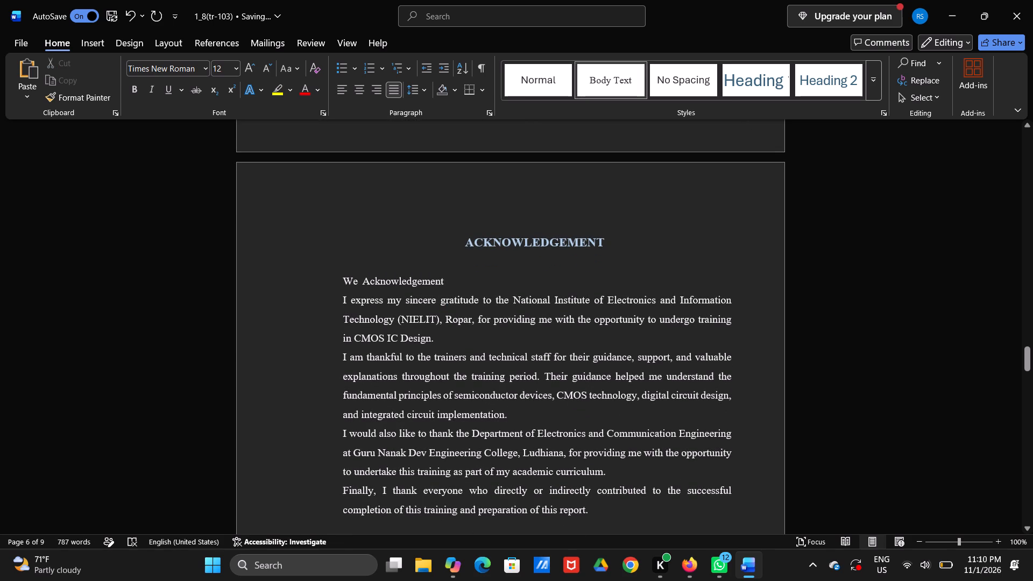
# Delete the pasted "Acknowledgement" title and the first "I", and join the text into a sentence starting "We express my sincere gratitude".
pyautogui.moveTo(360, 275); pyautogui.dragTo(359, 316)
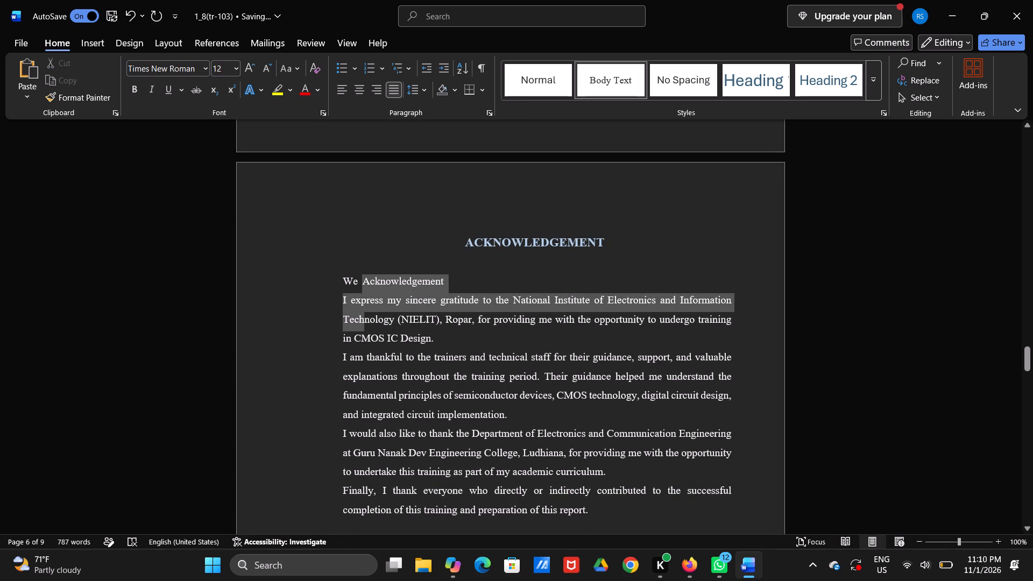
pyautogui.moveTo(359, 316); pyautogui.dragTo(350, 304)
pyautogui.press('BackSpace')
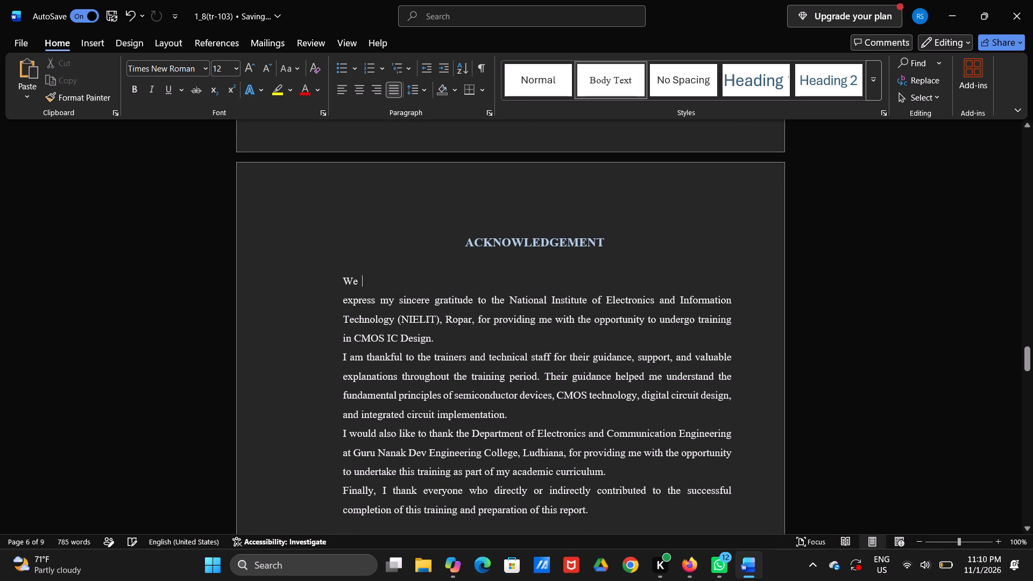
pyautogui.press('BackSpace')
pyautogui.click(350, 304)
pyautogui.click(335, 300)
pyautogui.press('BackSpace')
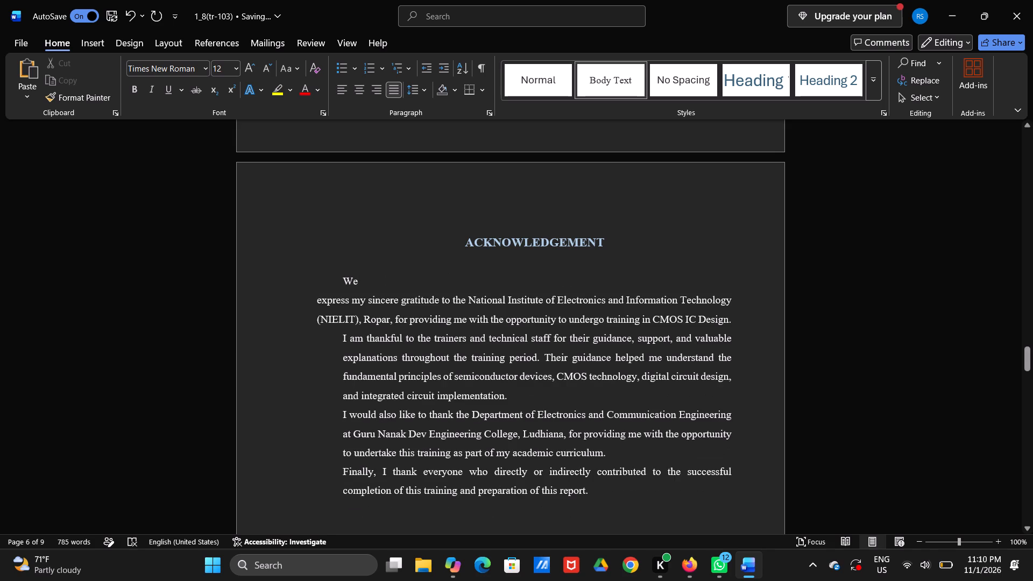
pyautogui.press('BackSpace')
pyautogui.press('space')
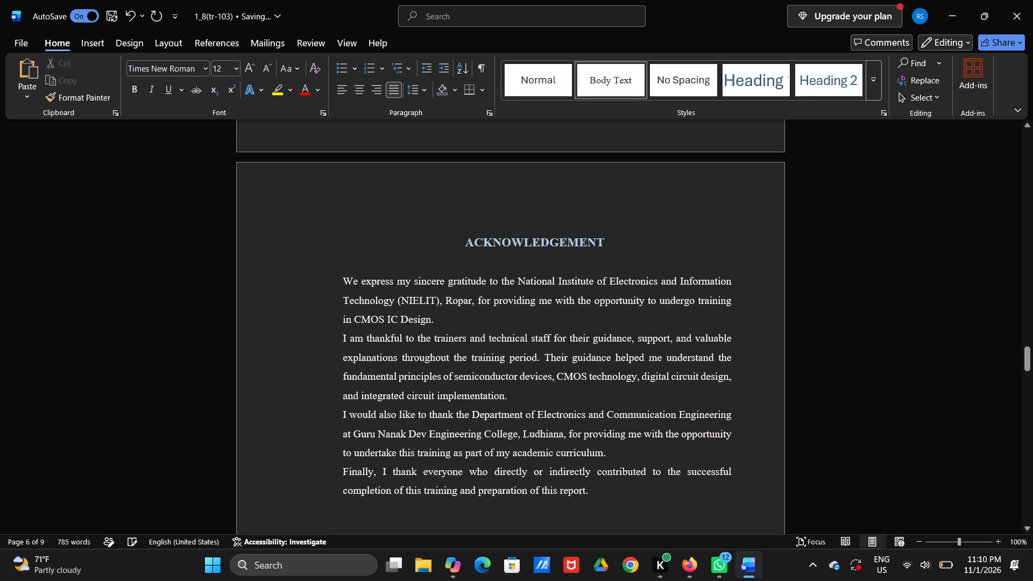
# Reword the remaining Acknowledgement paragraphs in the plural: "We are thankful", "We would also like" and "Finally, we thank".
pyautogui.scroll(-1, 391, 342)
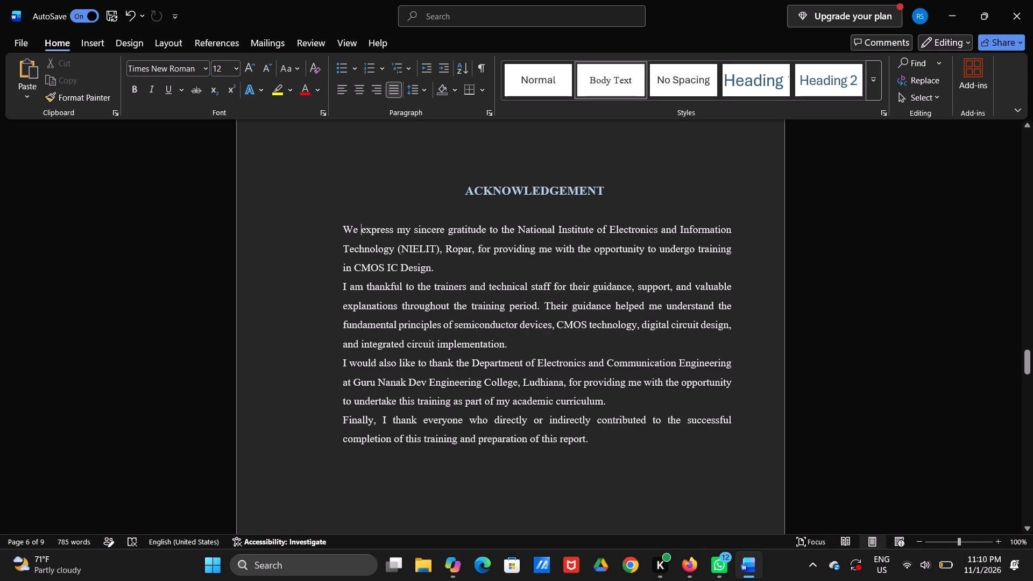
pyautogui.scroll(-1, 391, 342)
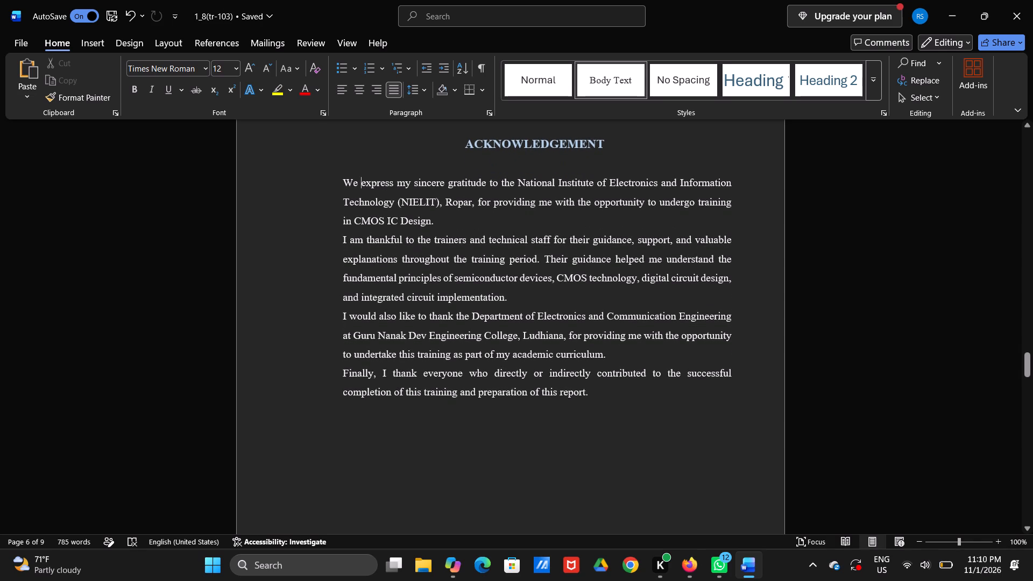
pyautogui.moveTo(363, 240); pyautogui.dragTo(326, 237)
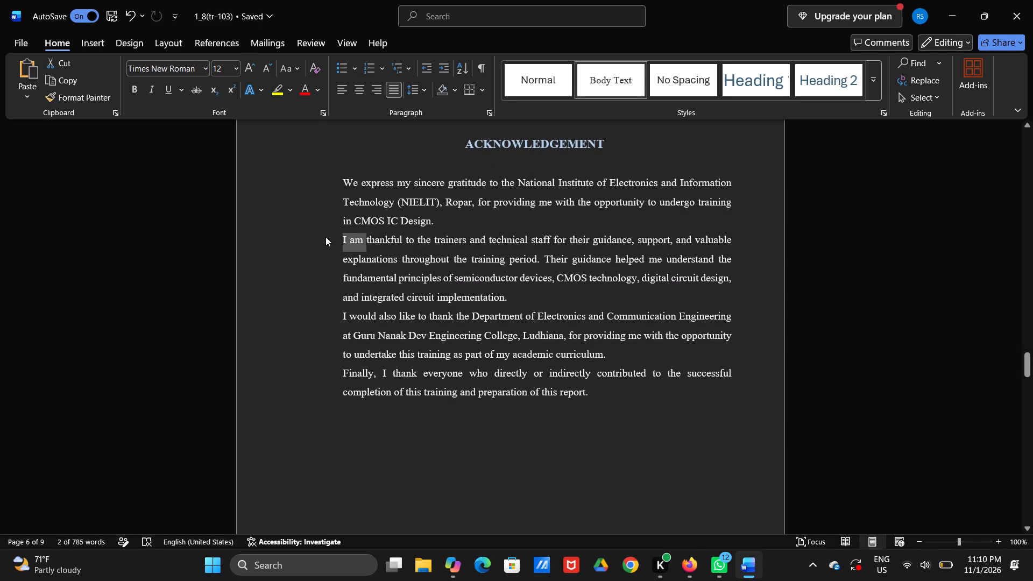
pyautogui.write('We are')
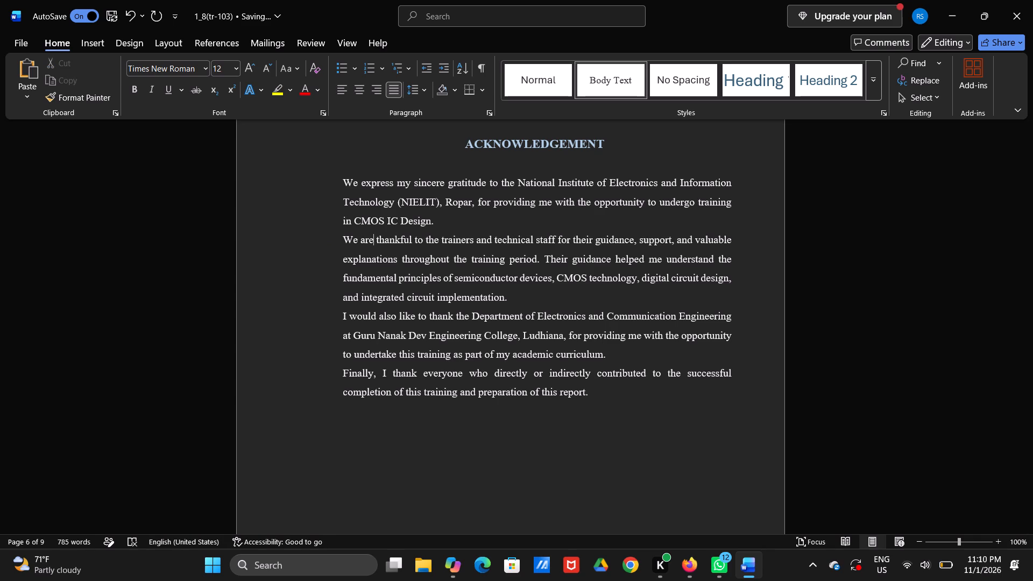
pyautogui.moveTo(349, 316); pyautogui.dragTo(338, 315)
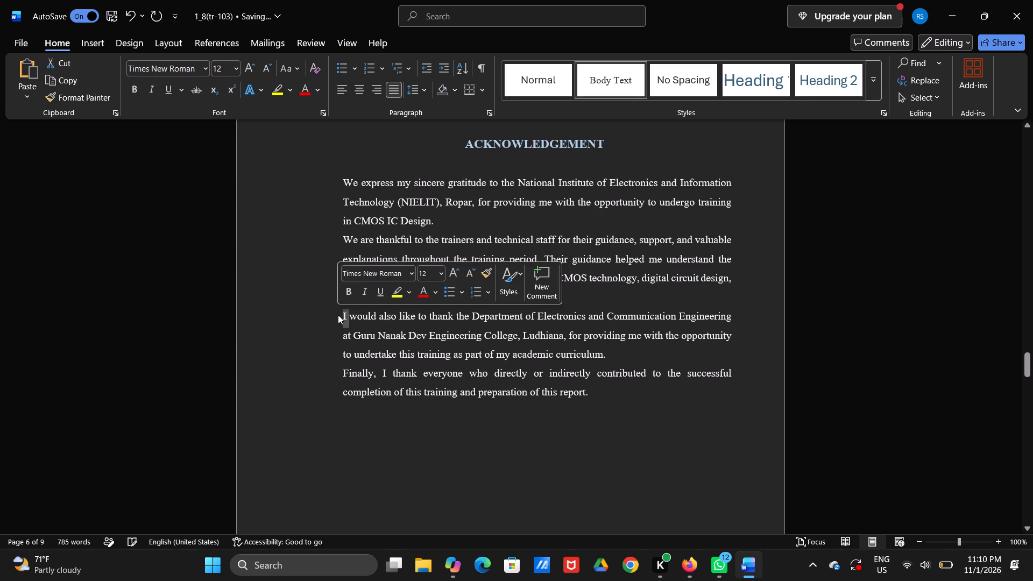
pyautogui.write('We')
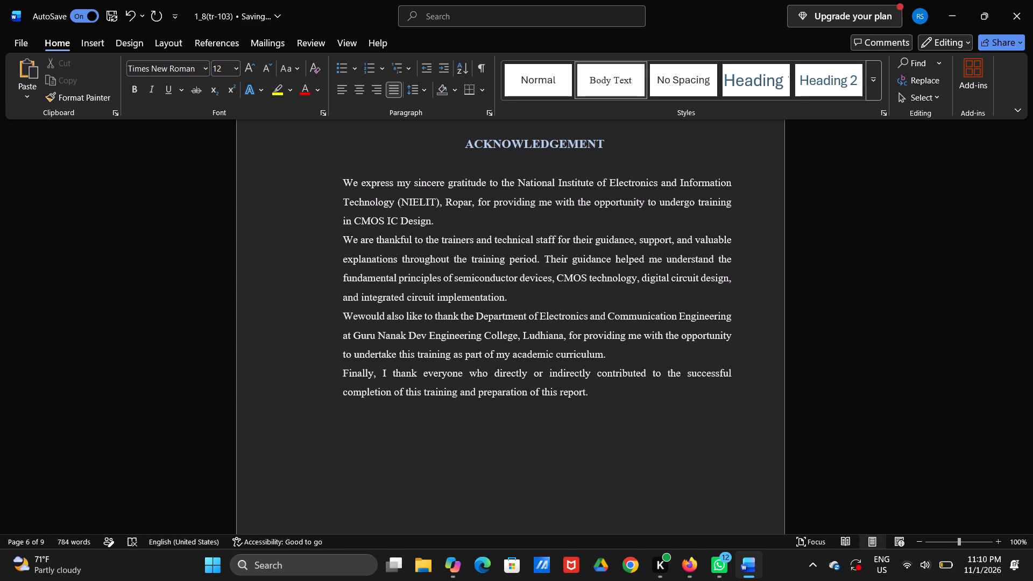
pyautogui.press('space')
pyautogui.scroll(-1, 407, 291)
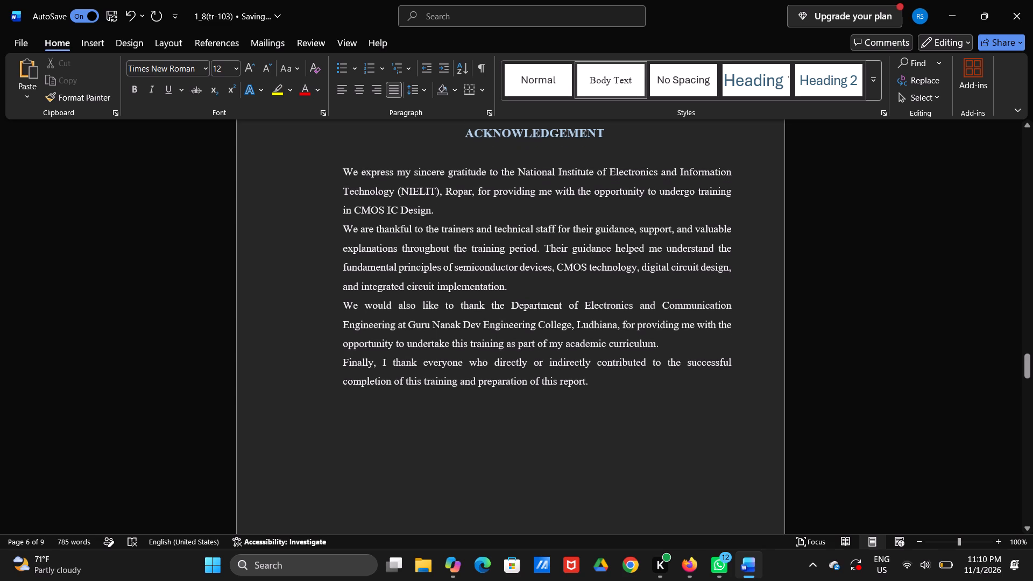
pyautogui.scroll(-1, 407, 291)
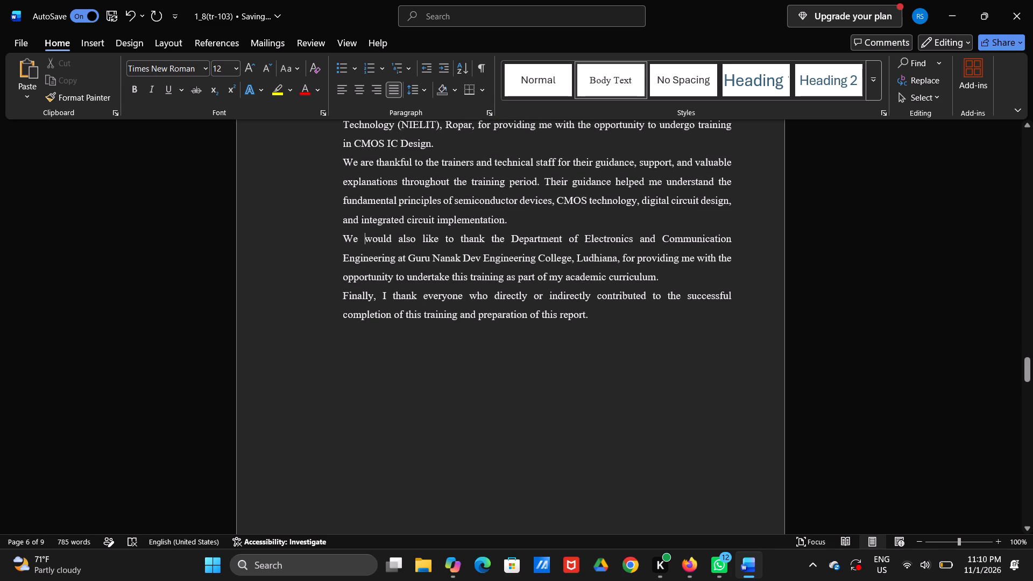
pyautogui.moveTo(388, 295); pyautogui.dragTo(383, 296)
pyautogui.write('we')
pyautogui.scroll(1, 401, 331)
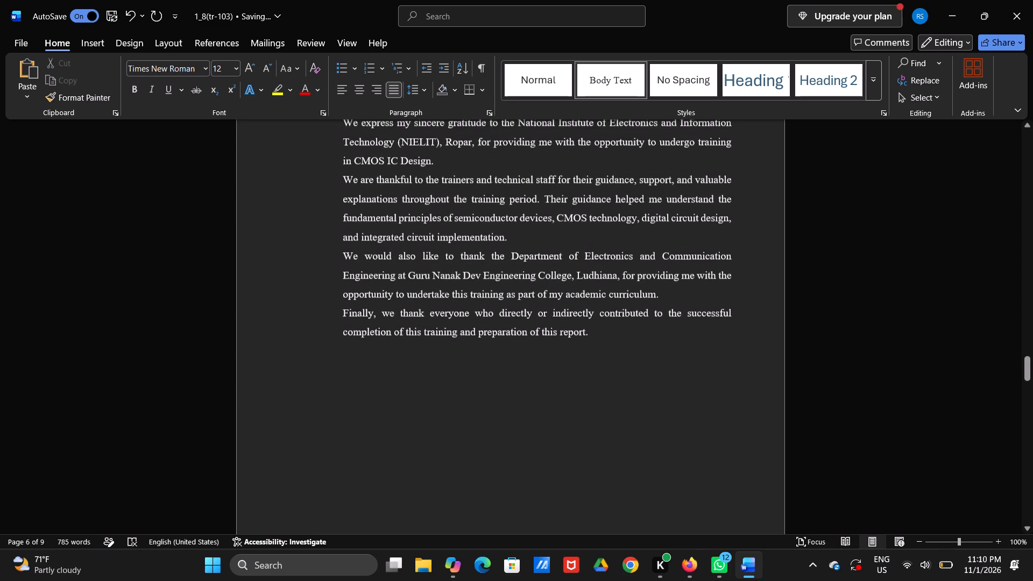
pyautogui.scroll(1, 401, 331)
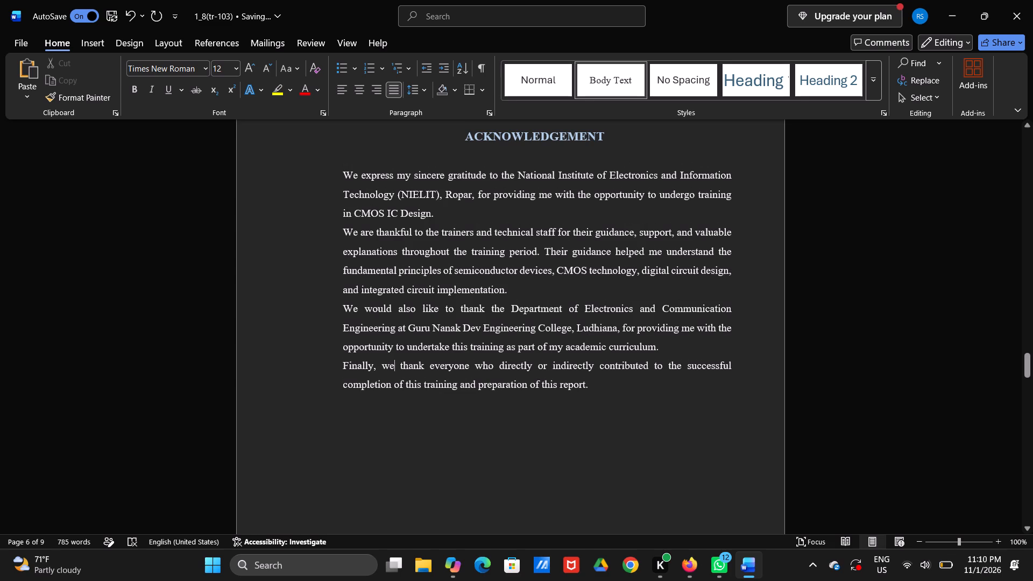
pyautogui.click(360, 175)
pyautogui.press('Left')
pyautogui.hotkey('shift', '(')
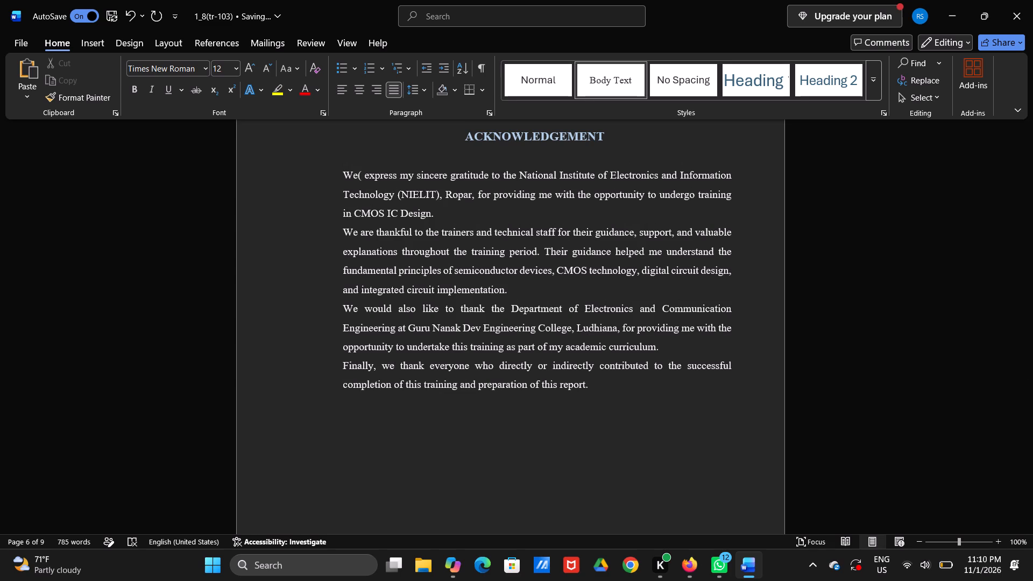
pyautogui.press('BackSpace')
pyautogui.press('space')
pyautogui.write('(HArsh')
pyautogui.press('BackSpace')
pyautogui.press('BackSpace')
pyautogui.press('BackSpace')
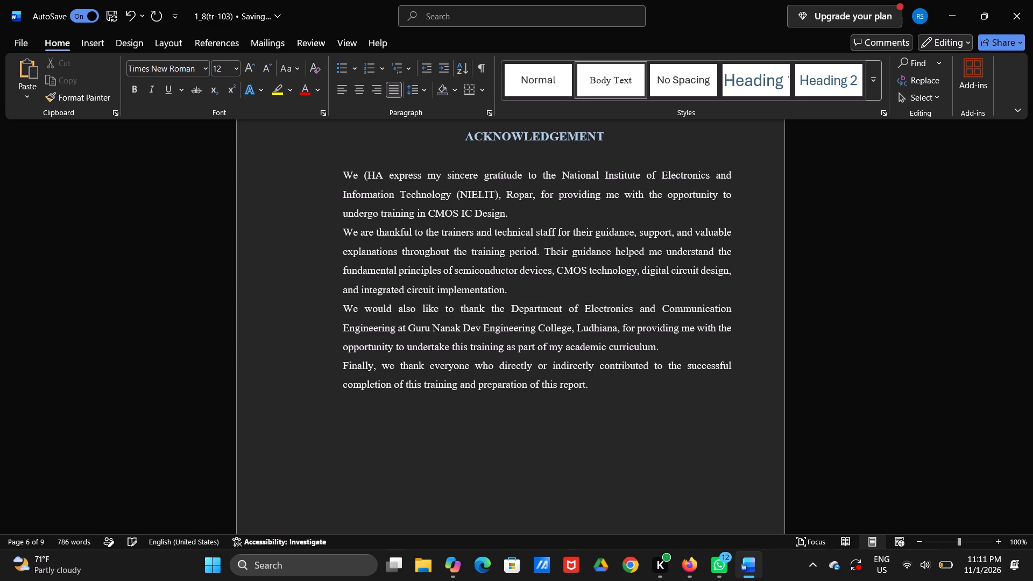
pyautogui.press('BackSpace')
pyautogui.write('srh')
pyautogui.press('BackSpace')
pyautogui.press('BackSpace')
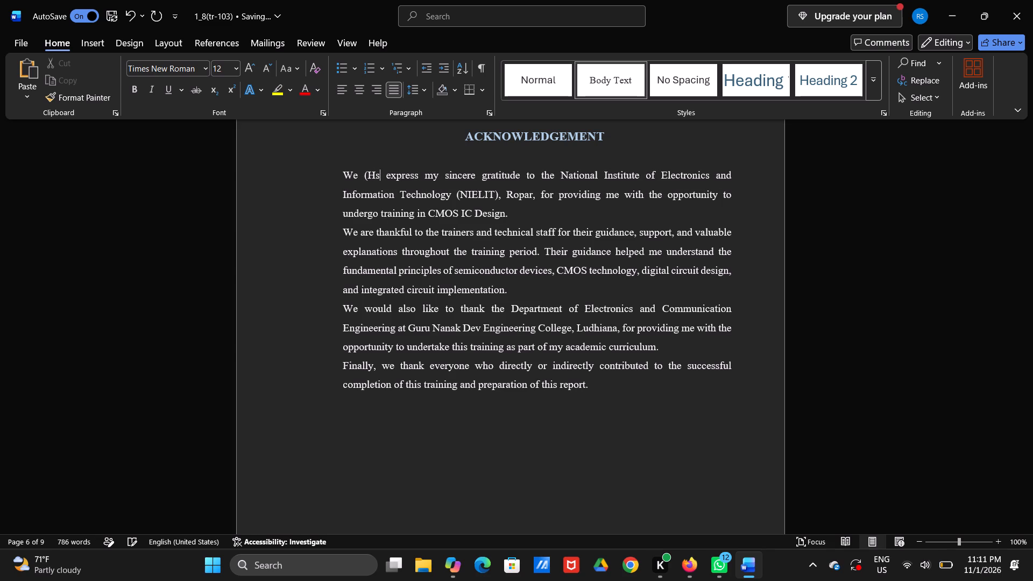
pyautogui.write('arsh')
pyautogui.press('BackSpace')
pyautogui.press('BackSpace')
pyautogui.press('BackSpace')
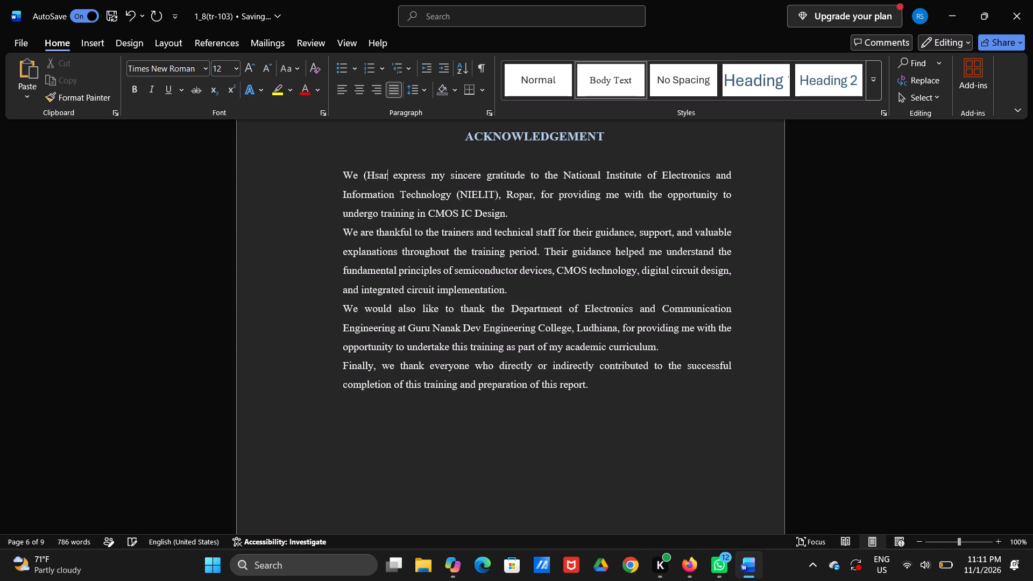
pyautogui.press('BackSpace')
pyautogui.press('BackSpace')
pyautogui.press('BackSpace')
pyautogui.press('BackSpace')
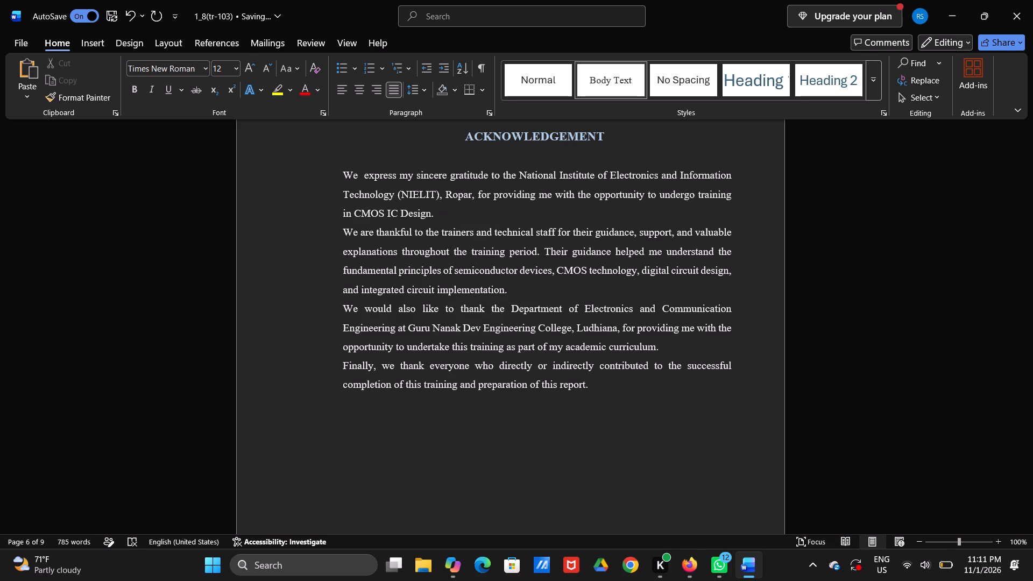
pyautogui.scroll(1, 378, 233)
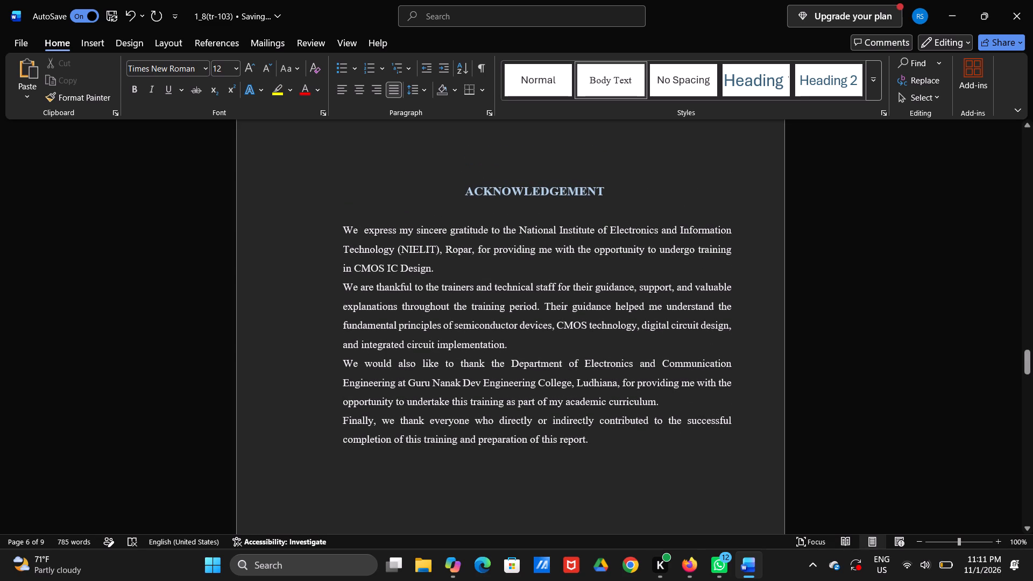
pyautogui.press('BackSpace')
# Set the line spacing of all the Acknowledgement body paragraphs to 2.0.
pyautogui.moveTo(337, 231); pyautogui.dragTo(371, 257)
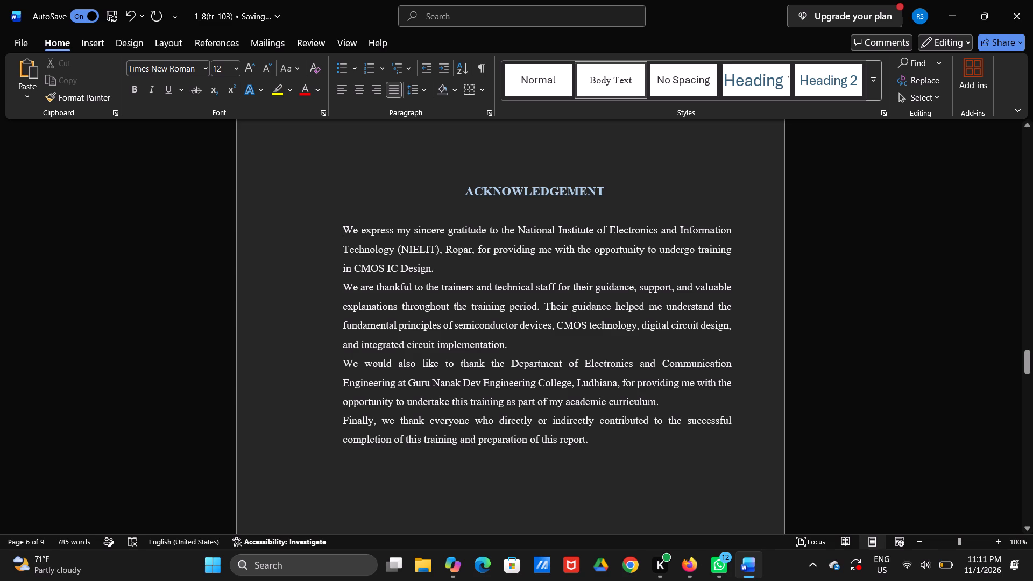
pyautogui.moveTo(371, 257); pyautogui.dragTo(584, 480)
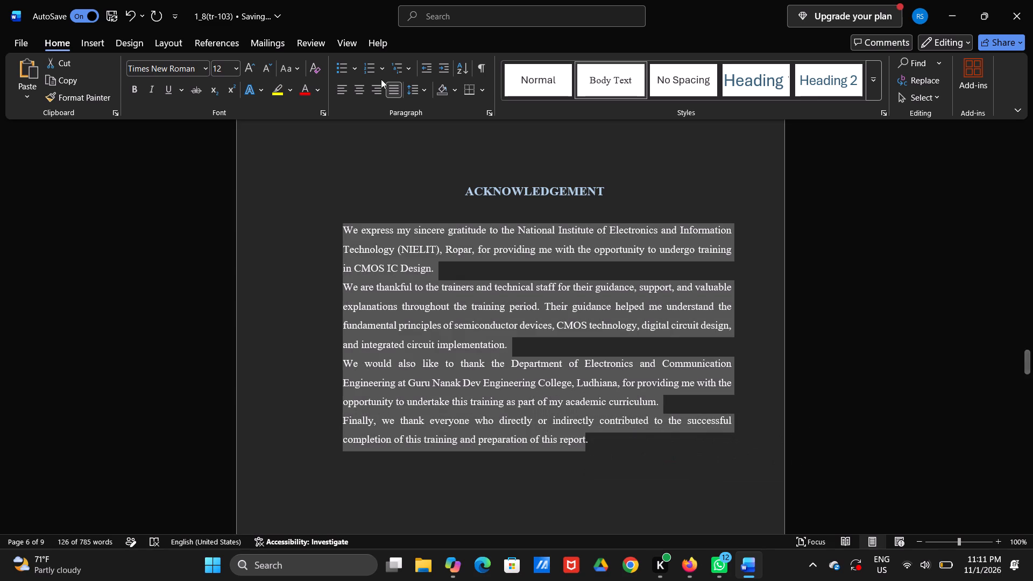
pyautogui.moveTo(425, 89); pyautogui.dragTo(446, 166)
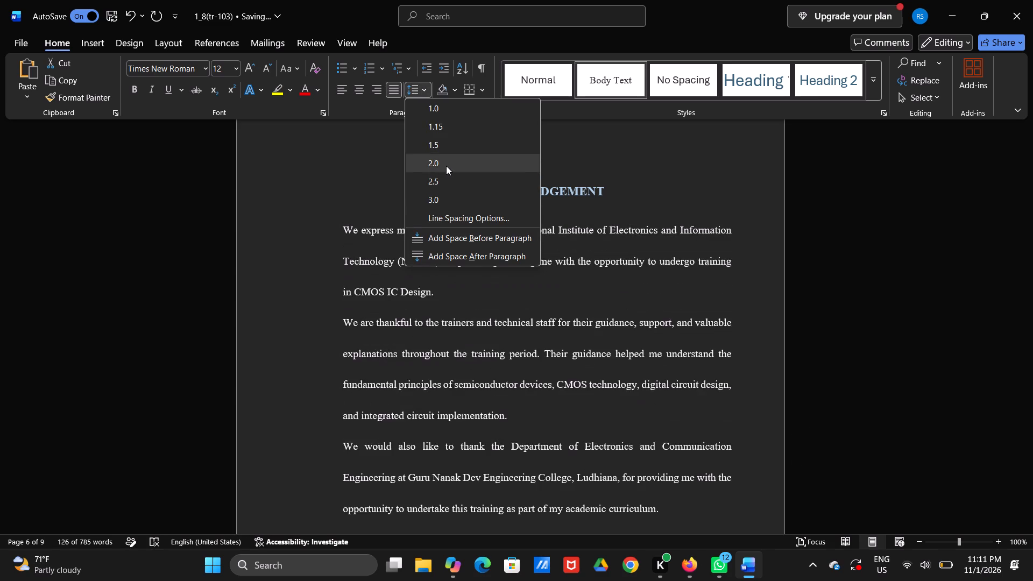
pyautogui.moveTo(446, 166); pyautogui.dragTo(445, 165)
# Set the line spacing of the ACKNOWLEDGEMENT heading to 2.0.
pyautogui.click(445, 165)
pyautogui.click(428, 93)
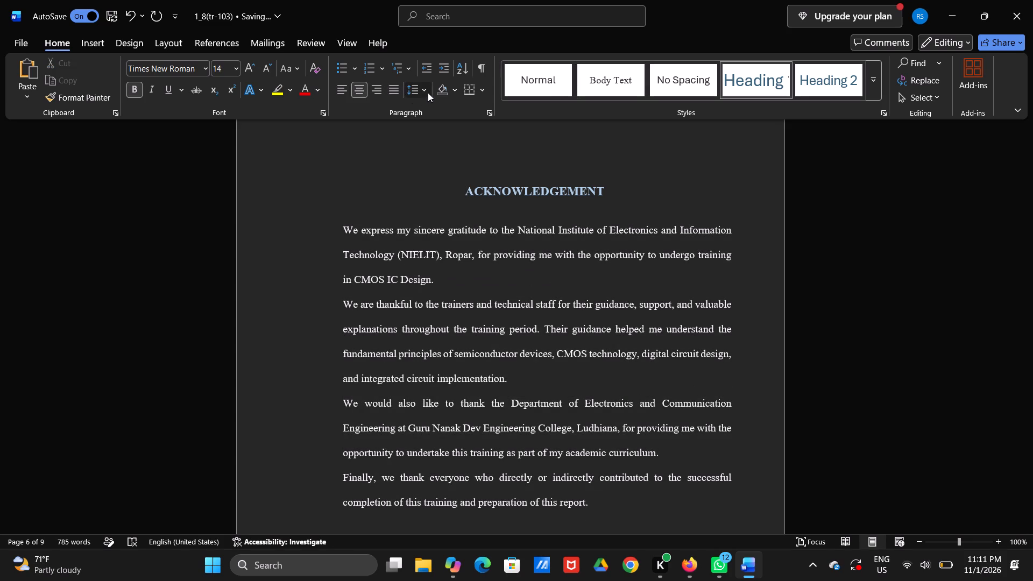
pyautogui.click(447, 168)
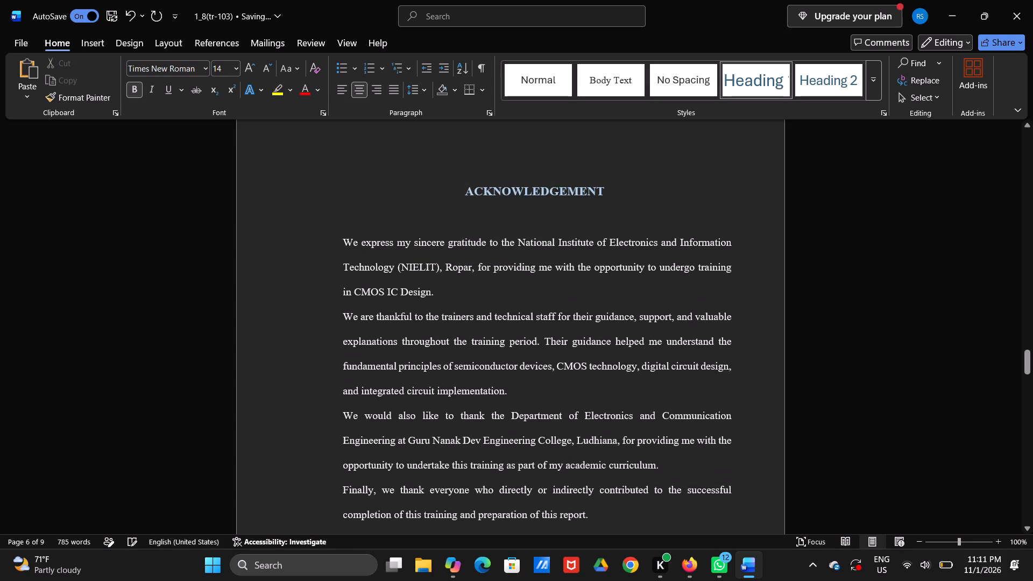
# Check the layout of the Acknowledgement page down to the start of the About the Institution page.
pyautogui.scroll(-3, 523, 319)
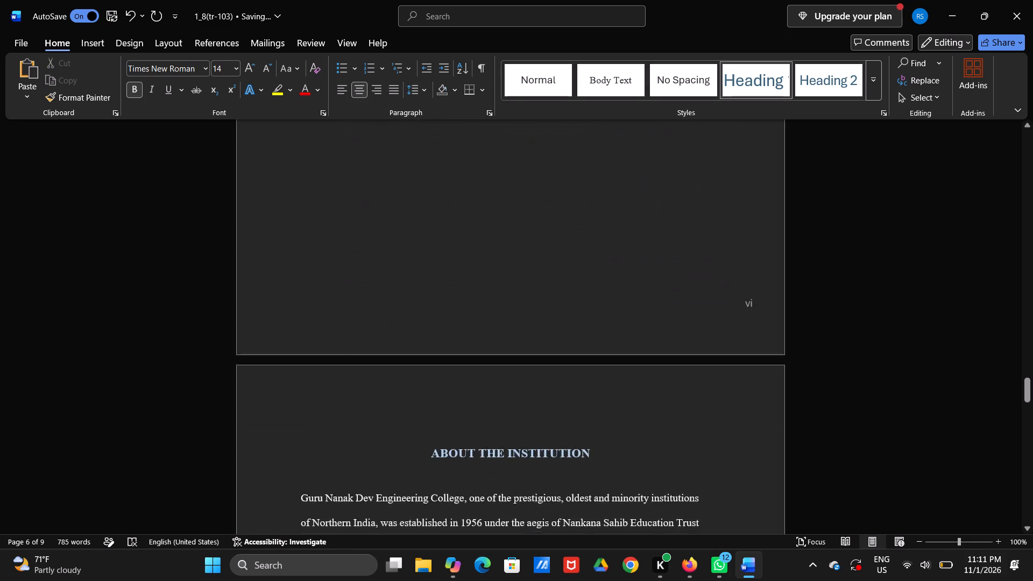
pyautogui.scroll(-1, 523, 319)
pyautogui.scroll(1, 523, 319)
pyautogui.scroll(-1, 523, 319)
pyautogui.scroll(1, 523, 319)
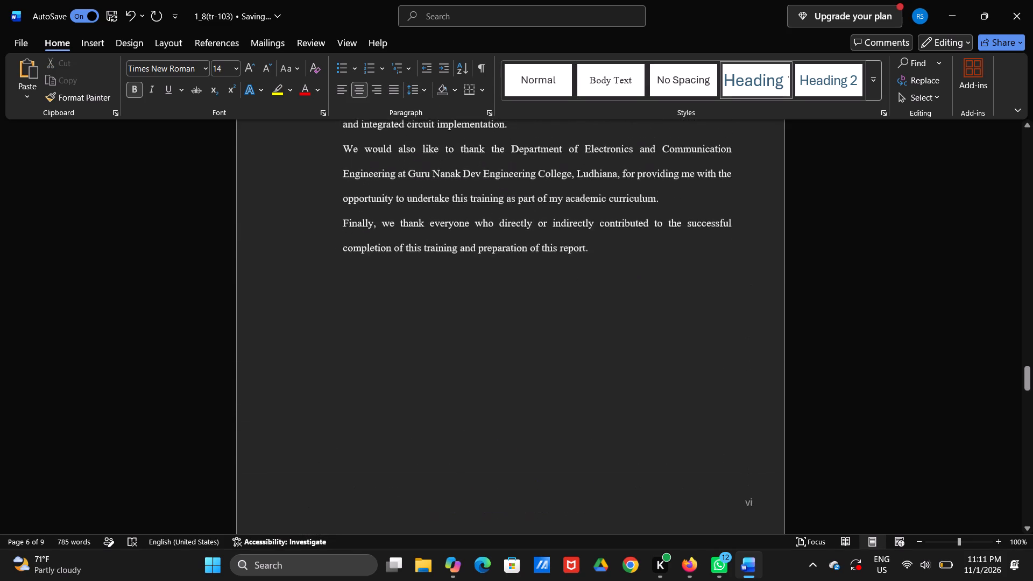
pyautogui.scroll(2, 523, 319)
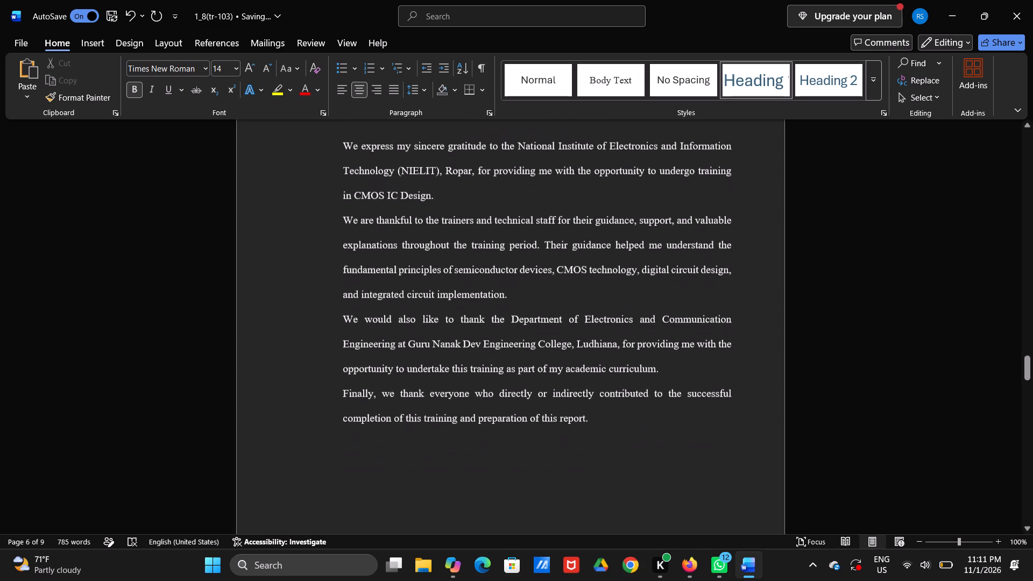
pyautogui.scroll(-1, 523, 319)
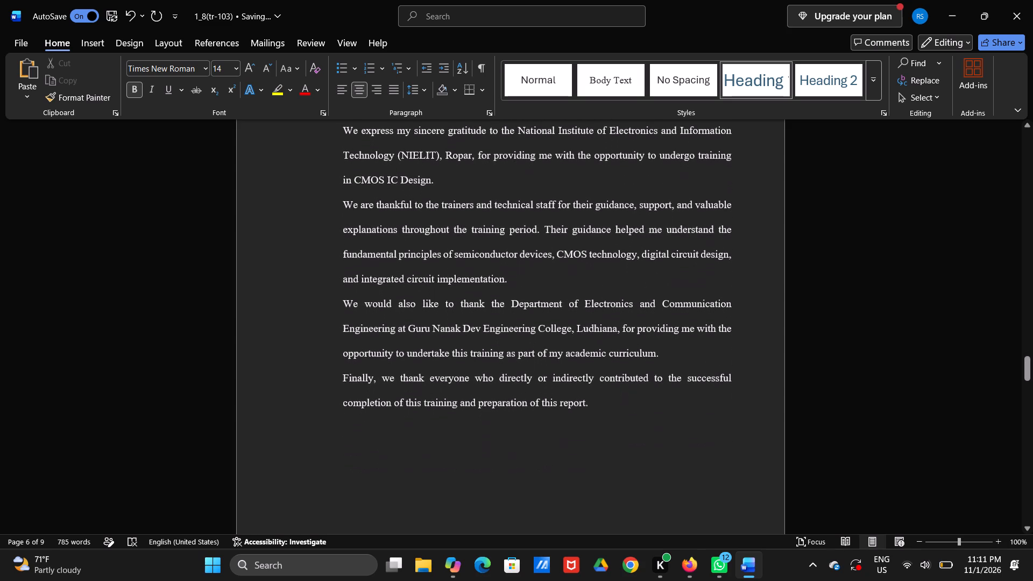
# In the Acknowledgement's first paragraph, replace the comma after "Ropar" with the word "faculty".
pyautogui.scroll(-2, 523, 319)
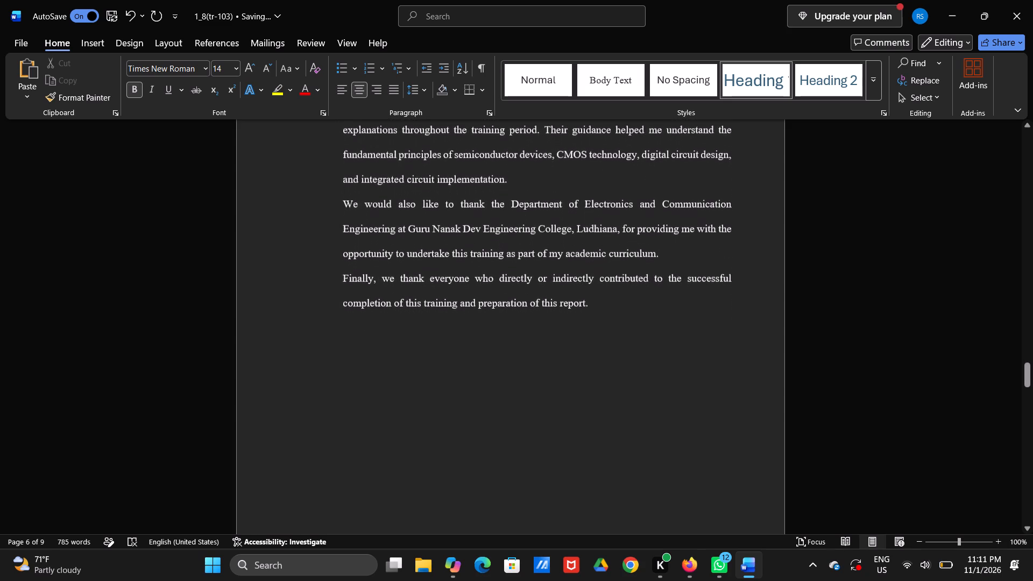
pyautogui.scroll(-1, 523, 319)
pyautogui.scroll(1, 523, 319)
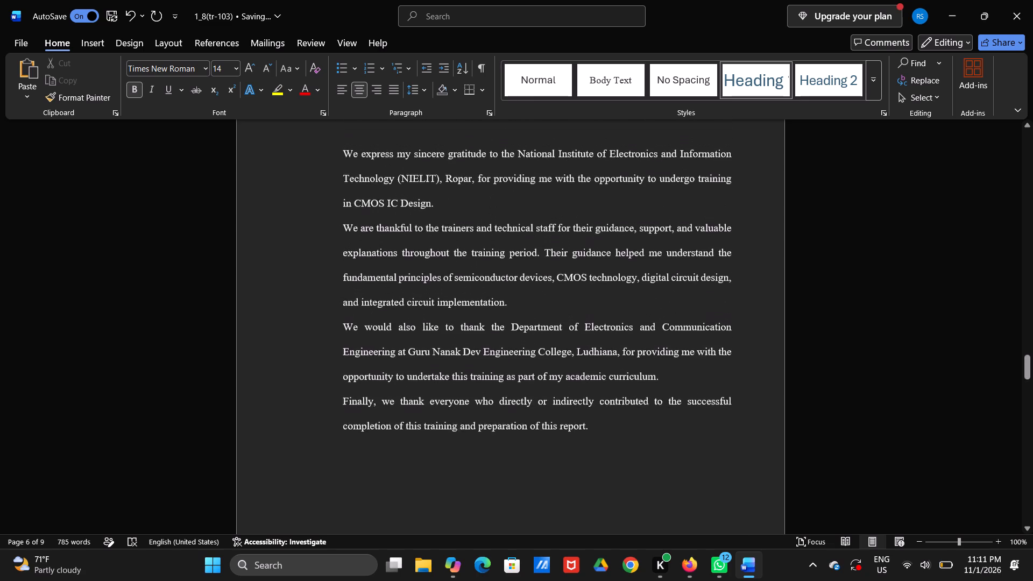
pyautogui.scroll(2, 523, 319)
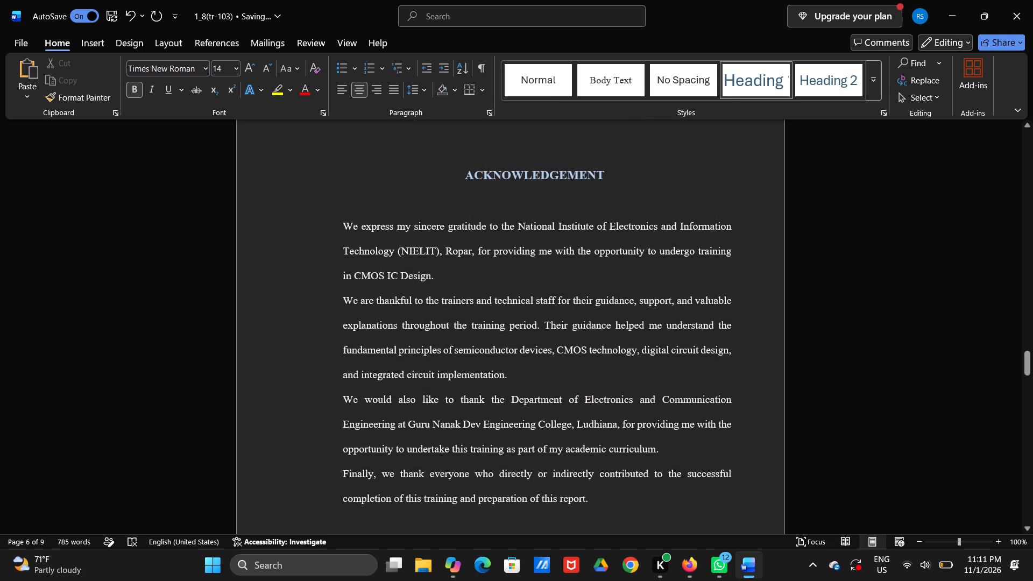
pyautogui.click(473, 256)
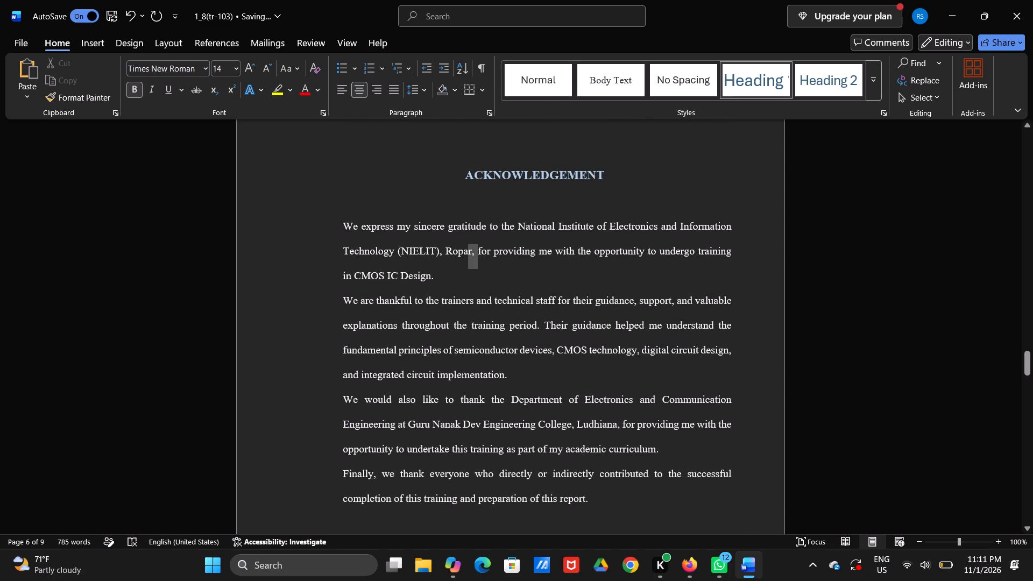
pyautogui.click(473, 260)
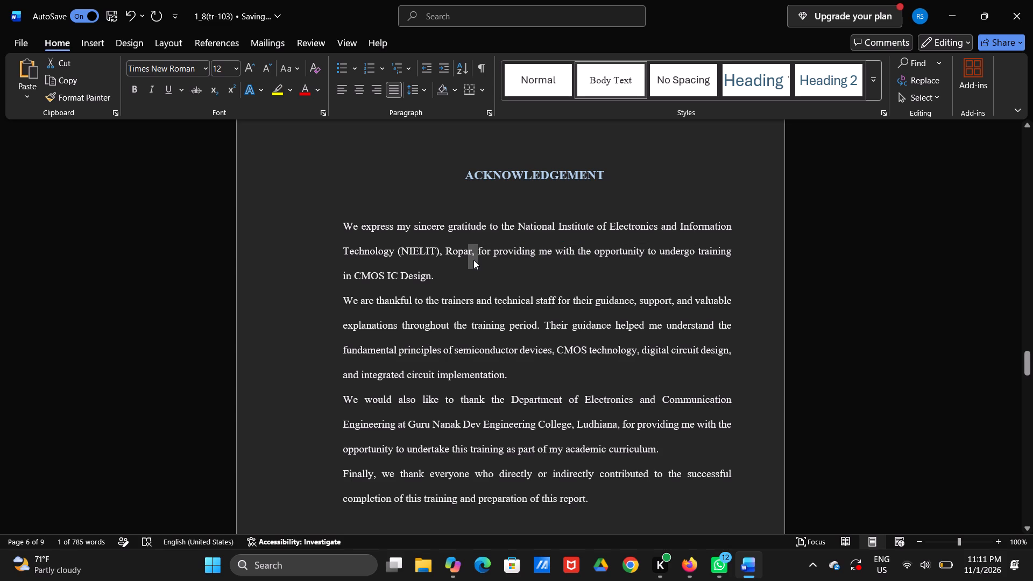
pyautogui.press('BackSpace')
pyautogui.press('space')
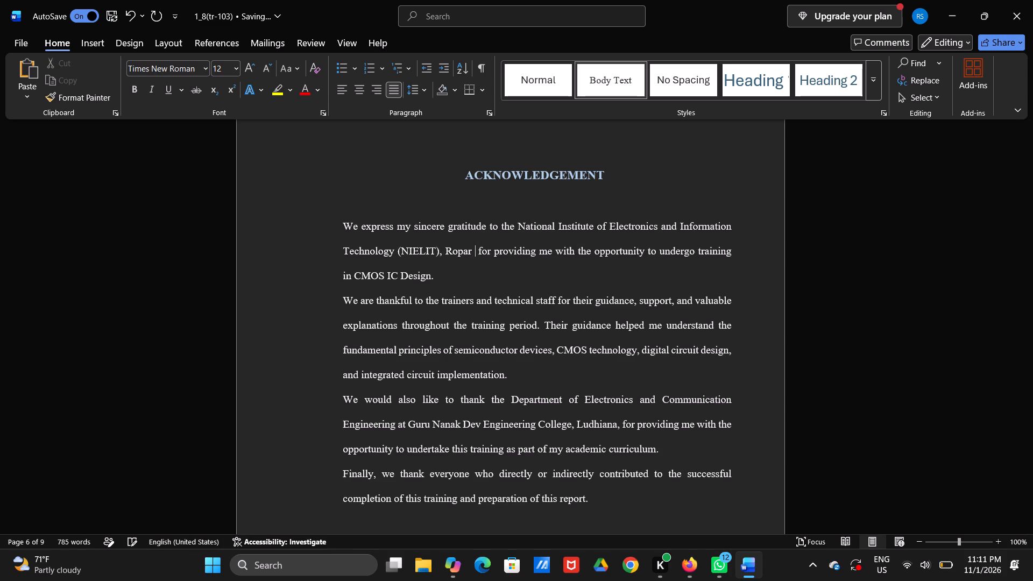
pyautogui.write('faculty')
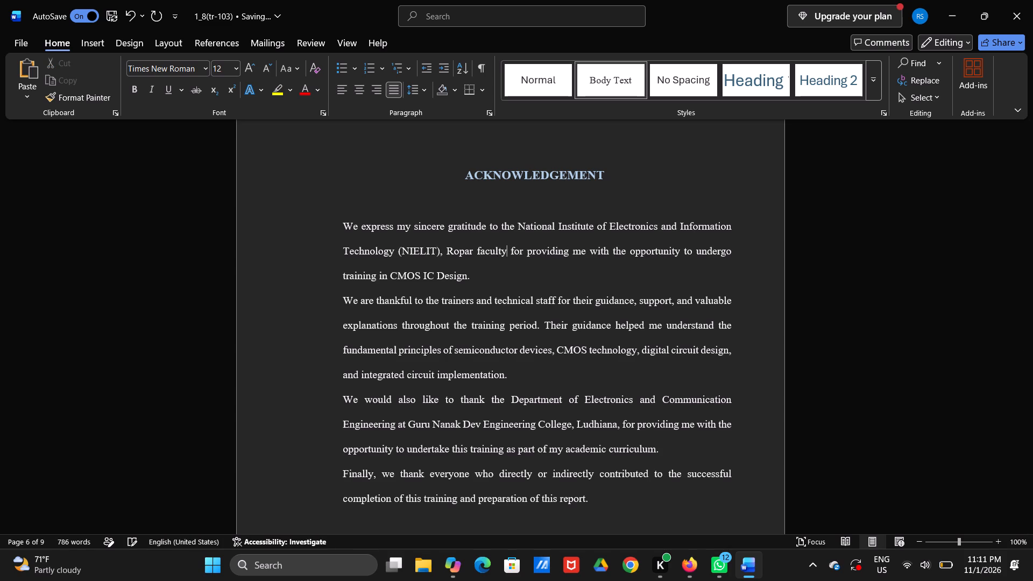
# In the first Acknowledgement paragraph, change "providing me" to "providing us", keeping single spaces around the word.
pyautogui.moveTo(586, 250); pyautogui.dragTo(573, 247)
pyautogui.moveTo(573, 247); pyautogui.dragTo(570, 246)
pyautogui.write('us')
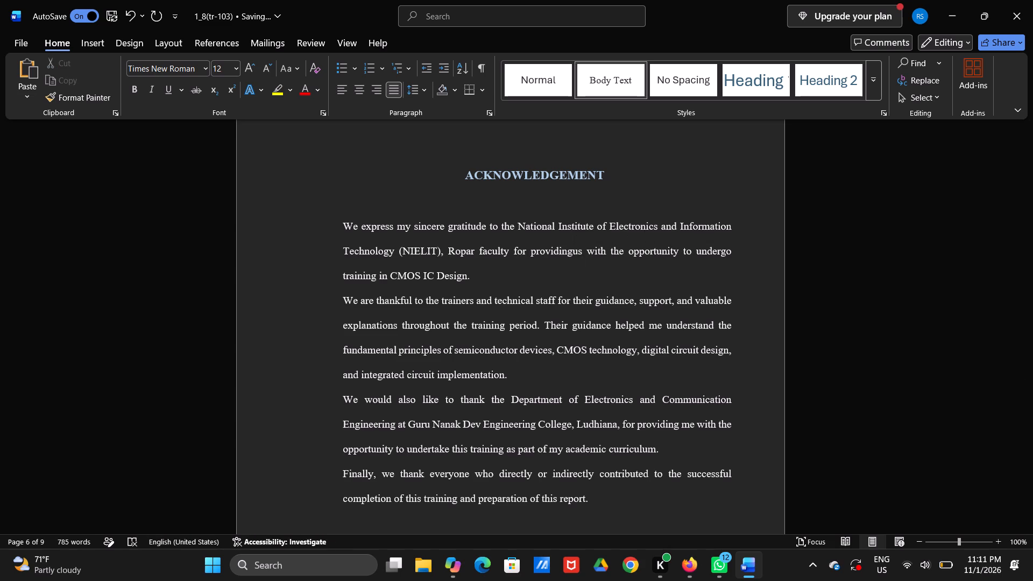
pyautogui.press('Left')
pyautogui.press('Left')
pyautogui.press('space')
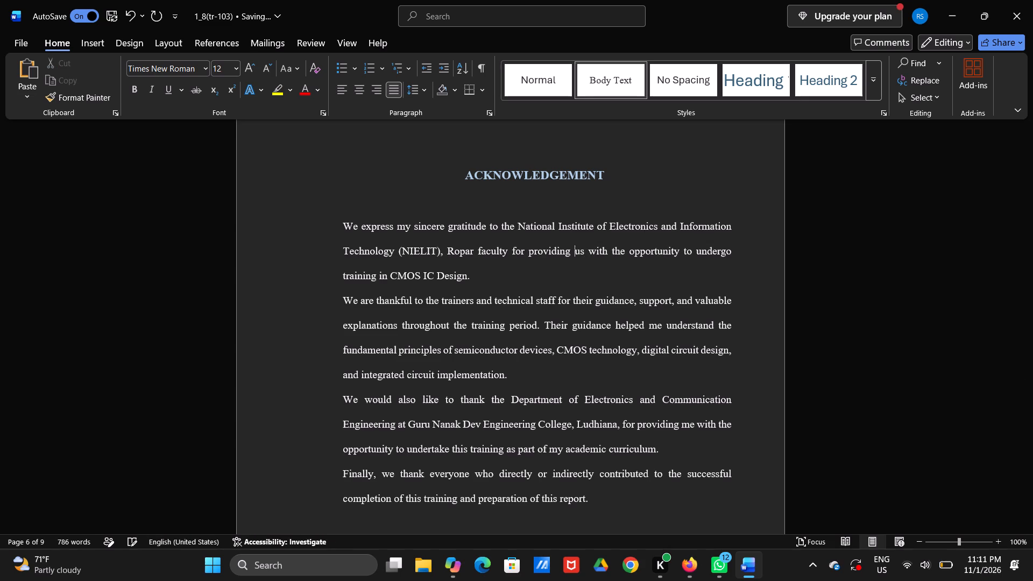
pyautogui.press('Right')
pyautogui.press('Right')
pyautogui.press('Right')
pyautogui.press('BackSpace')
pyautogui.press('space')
# In the second Acknowledgement paragraph, change "helped me understand" to "helped us understand".
pyautogui.scroll(-1, 570, 246)
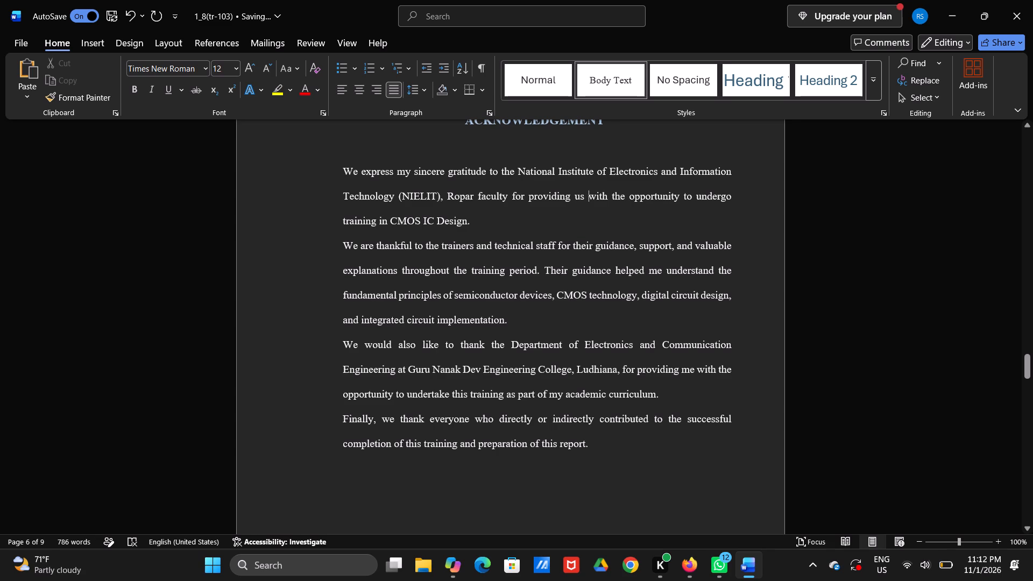
pyautogui.moveTo(662, 274); pyautogui.dragTo(648, 268)
pyautogui.moveTo(648, 268); pyautogui.dragTo(647, 268)
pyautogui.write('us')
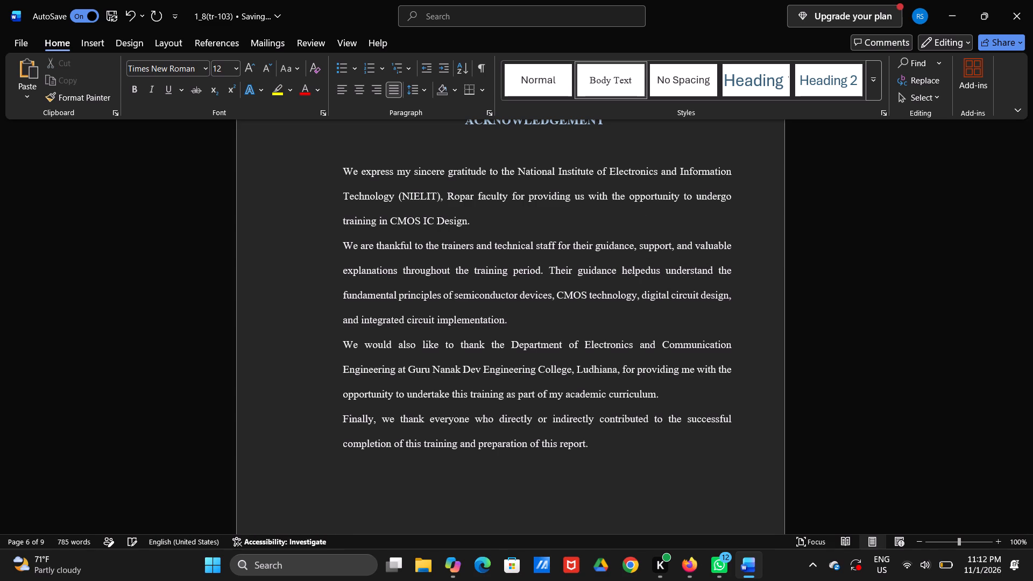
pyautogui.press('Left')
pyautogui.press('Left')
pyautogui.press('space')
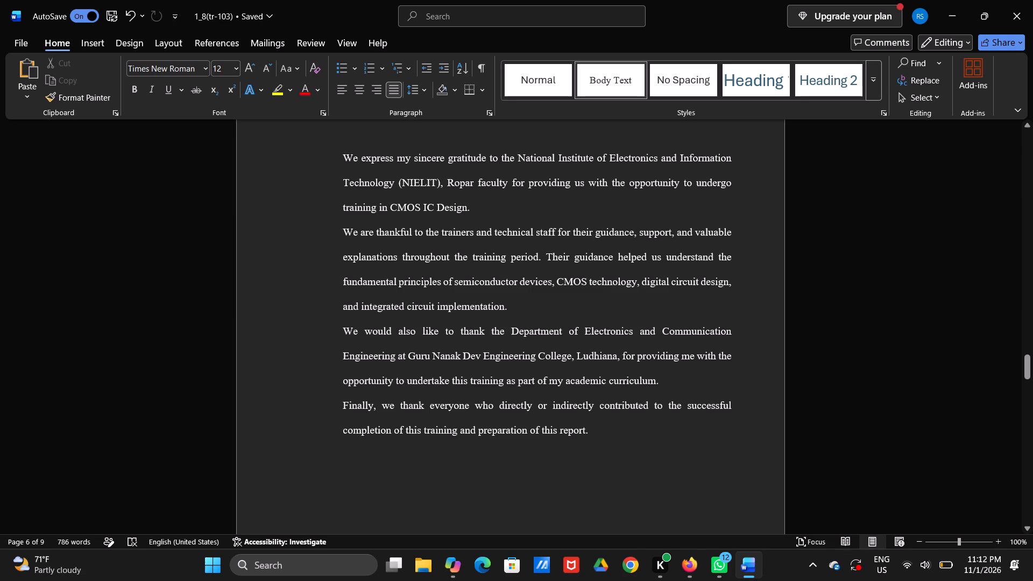
# In the third Acknowledgement paragraph, change "providing me" to "providing us" and "my academic curriculum" to "our academic curriculum".
pyautogui.moveTo(693, 357); pyautogui.dragTo(674, 351)
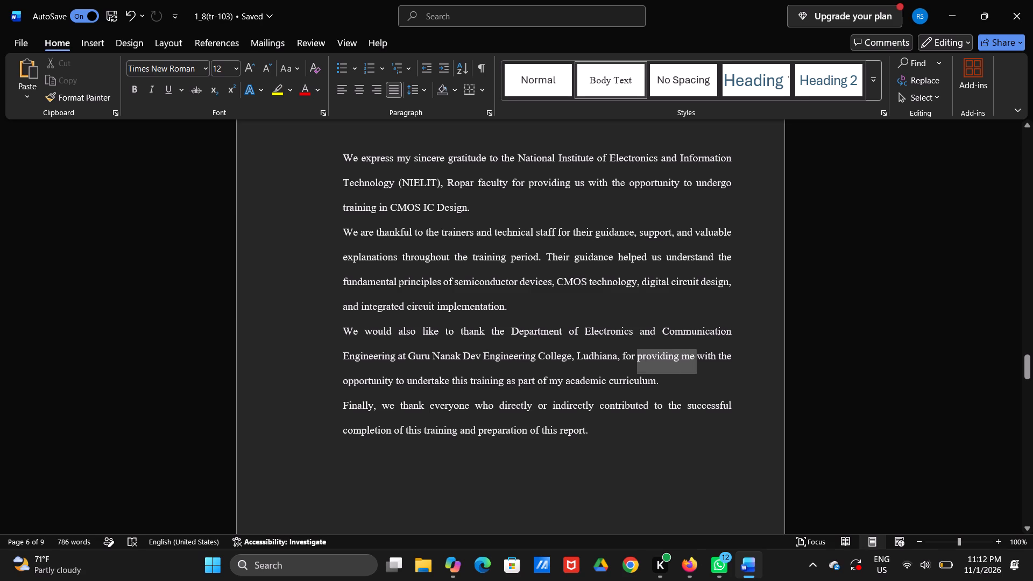
pyautogui.moveTo(674, 351); pyautogui.dragTo(680, 357)
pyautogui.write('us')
pyautogui.scroll(-1, 680, 357)
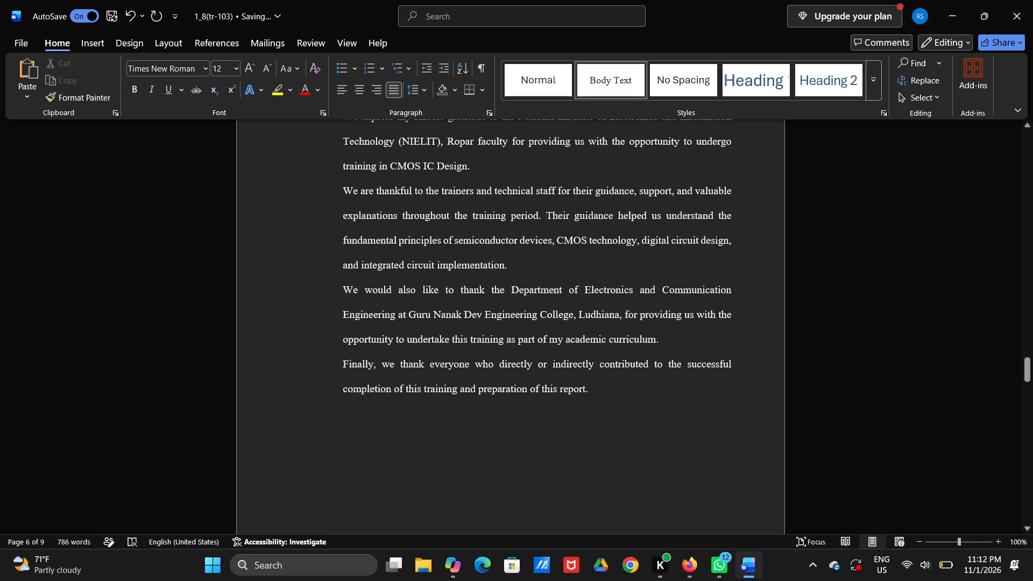
pyautogui.scroll(-1, 680, 357)
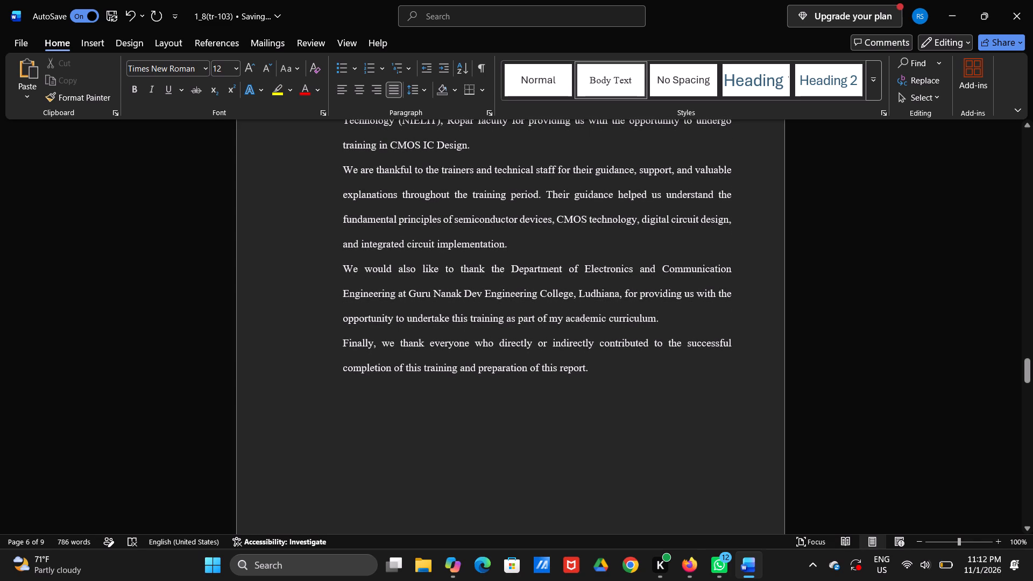
pyautogui.moveTo(562, 318); pyautogui.dragTo(548, 317)
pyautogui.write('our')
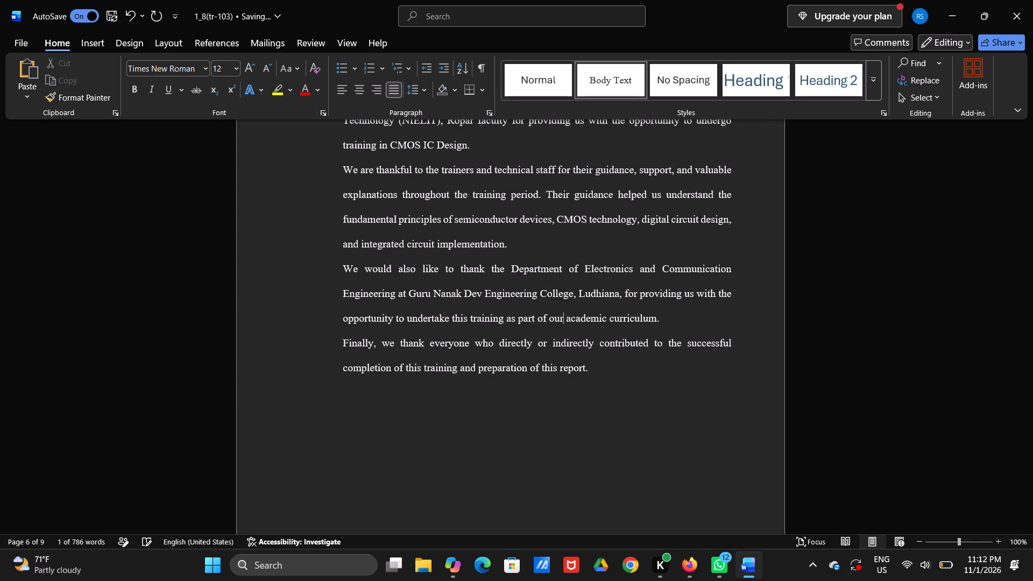
# Check the pages after the Acknowledgement: About the Institution, List of Figures and List of Tables, including their page numbers.
pyautogui.scroll(-1, 548, 317)
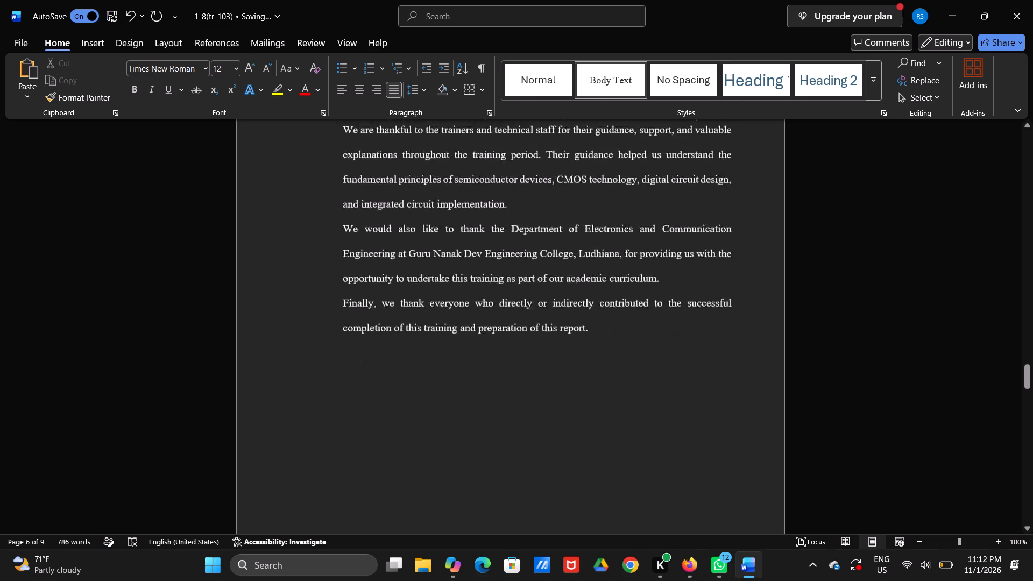
pyautogui.scroll(-4, 484, 363)
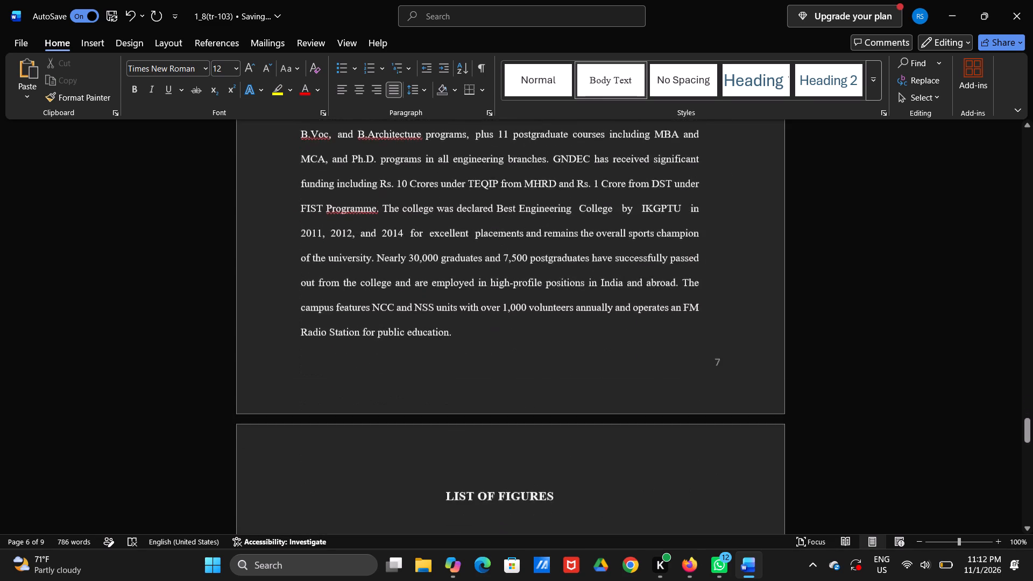
pyautogui.scroll(-5, 484, 363)
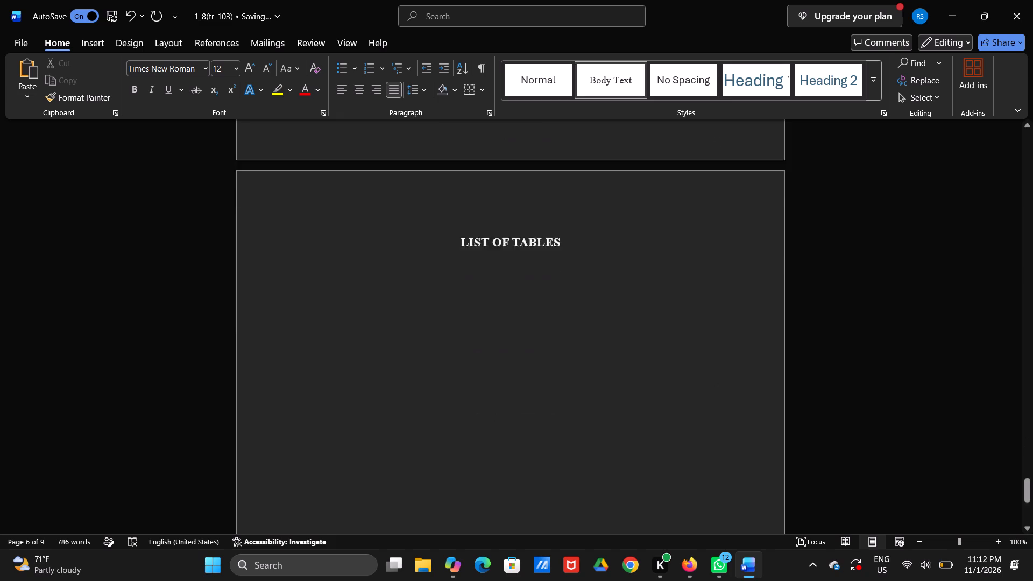
pyautogui.scroll(-3, 484, 363)
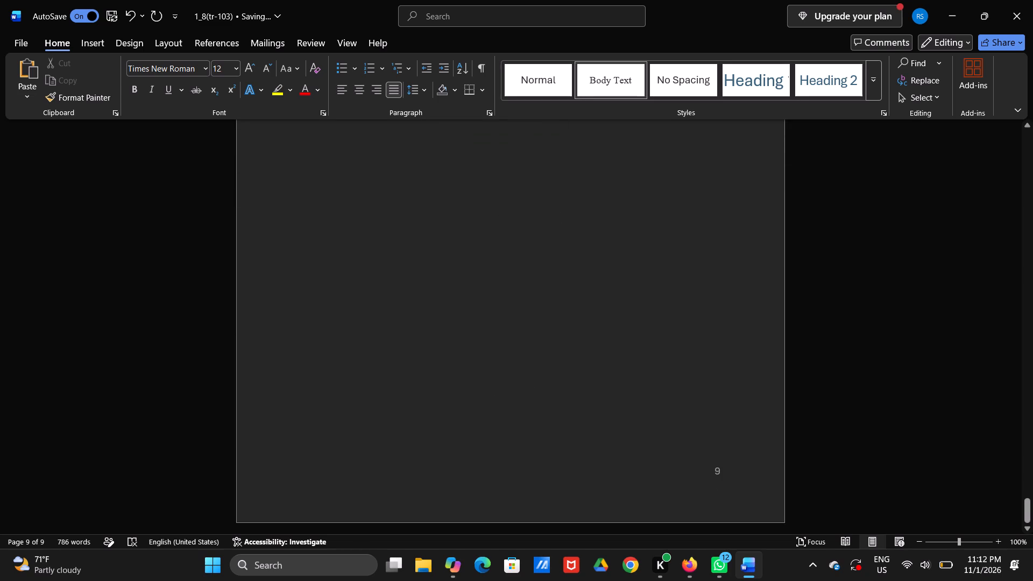
pyautogui.scroll(2, 579, 414)
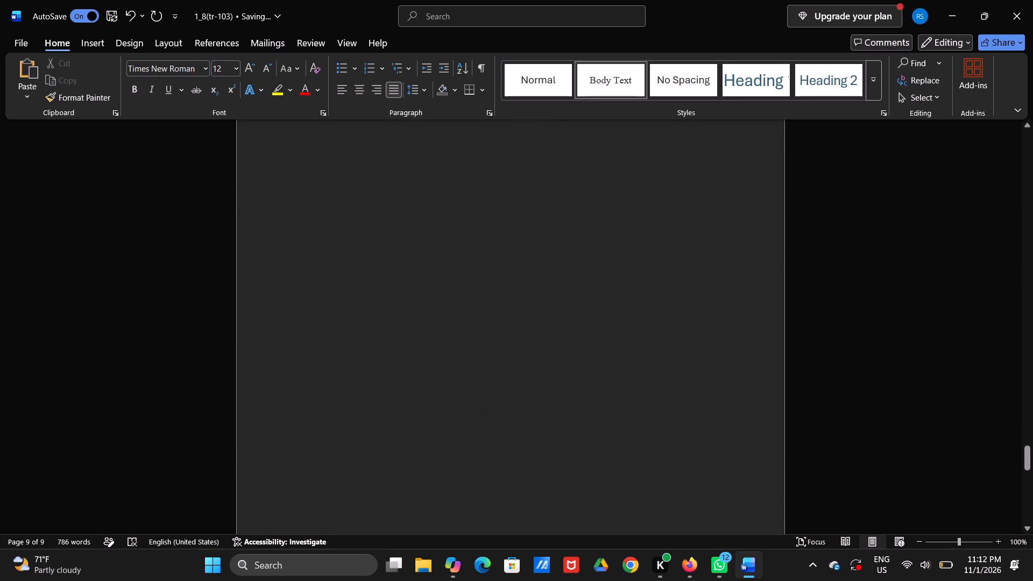
pyautogui.scroll(2, 579, 414)
pyautogui.scroll(-3, 579, 414)
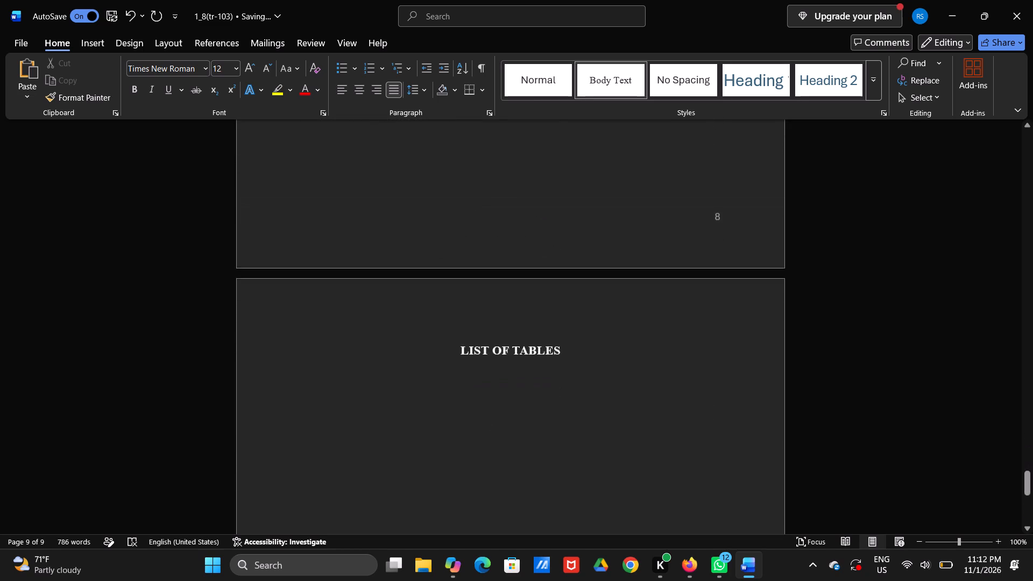
pyautogui.scroll(-2, 579, 414)
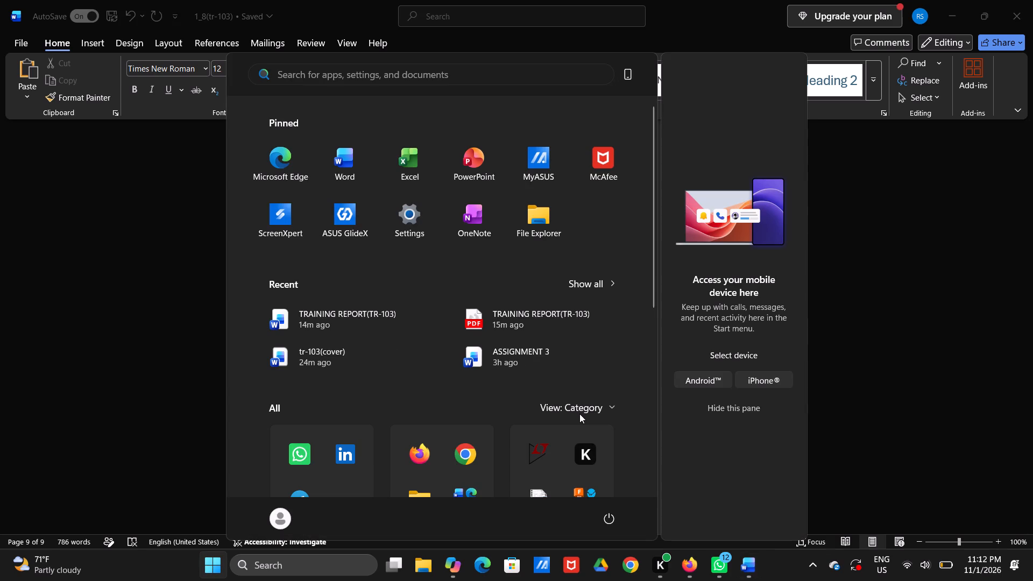
# Search the computer's files for "minor", "report" and "final" in turn.
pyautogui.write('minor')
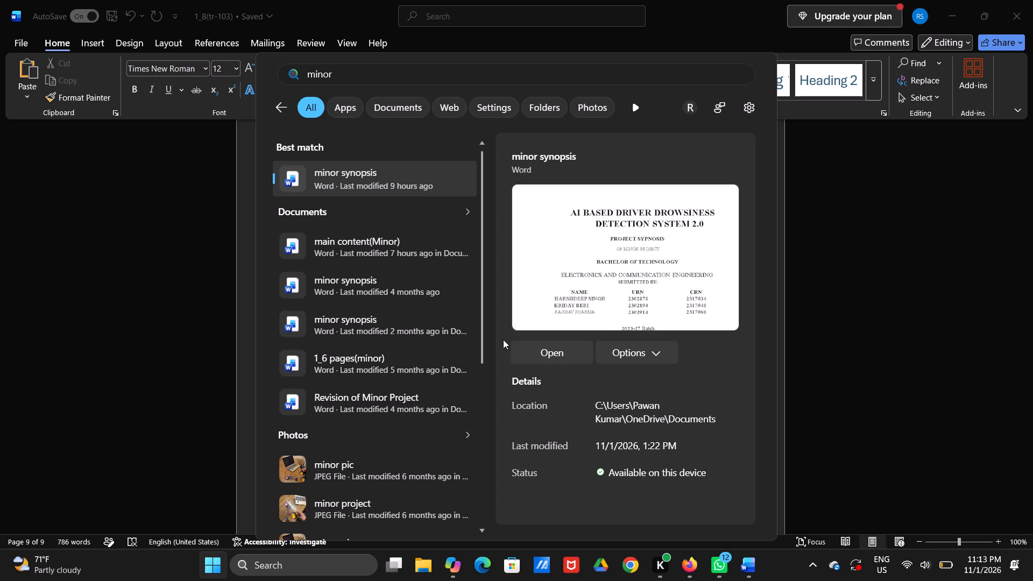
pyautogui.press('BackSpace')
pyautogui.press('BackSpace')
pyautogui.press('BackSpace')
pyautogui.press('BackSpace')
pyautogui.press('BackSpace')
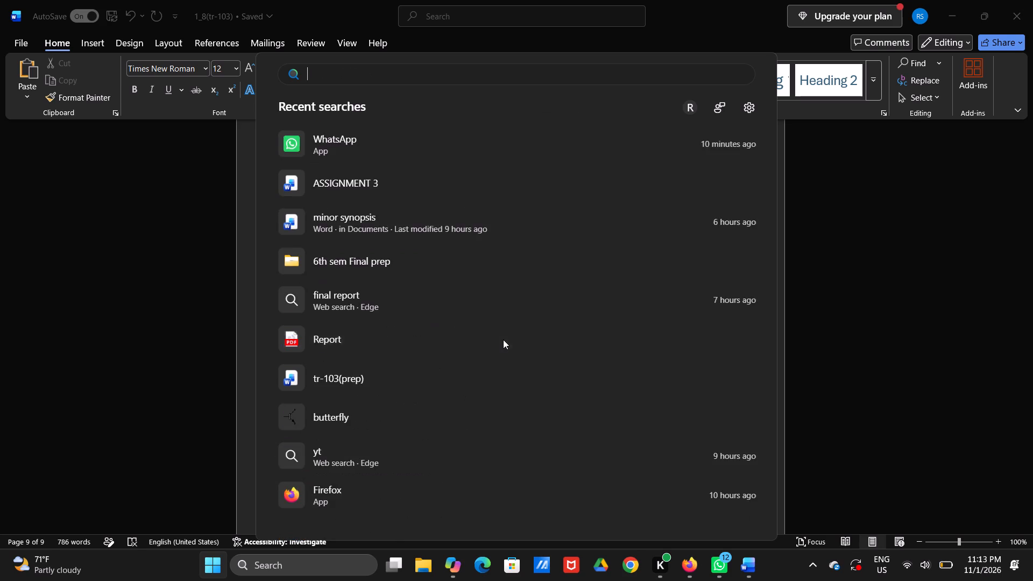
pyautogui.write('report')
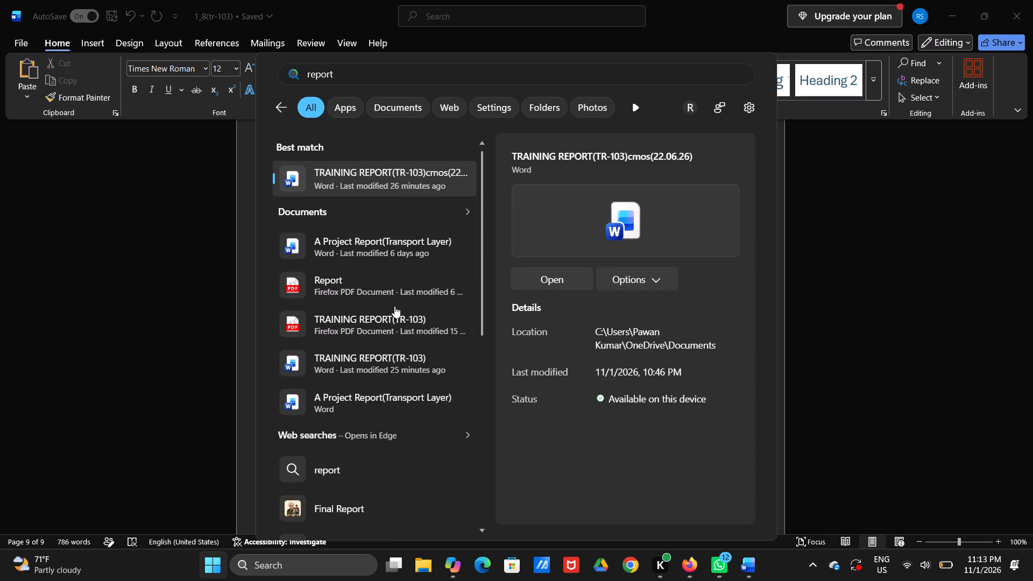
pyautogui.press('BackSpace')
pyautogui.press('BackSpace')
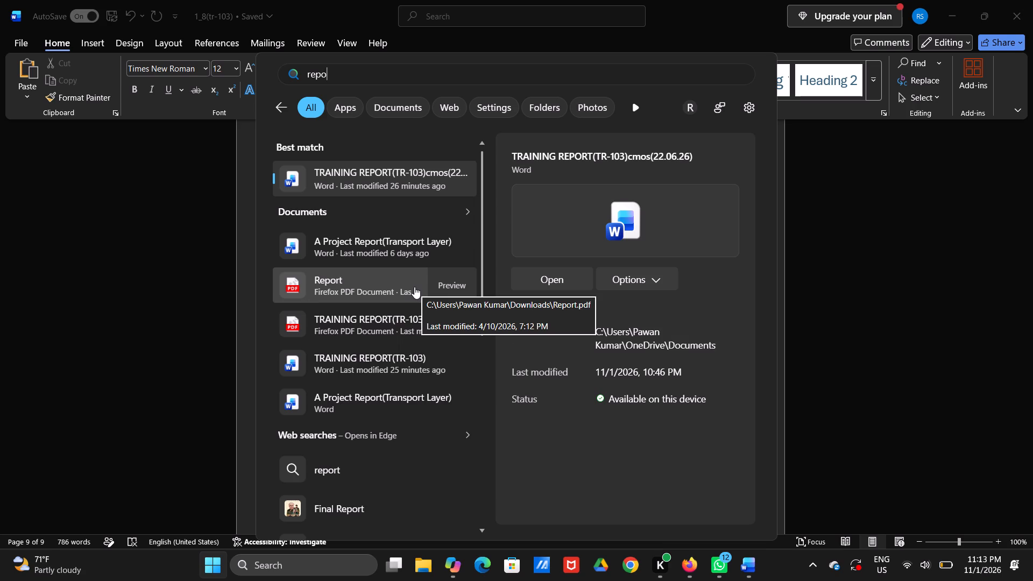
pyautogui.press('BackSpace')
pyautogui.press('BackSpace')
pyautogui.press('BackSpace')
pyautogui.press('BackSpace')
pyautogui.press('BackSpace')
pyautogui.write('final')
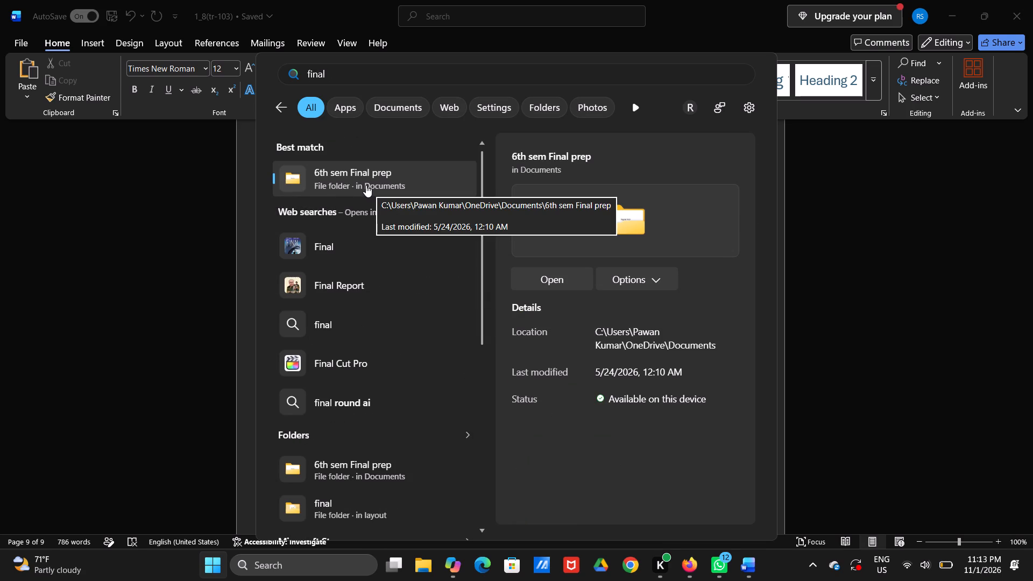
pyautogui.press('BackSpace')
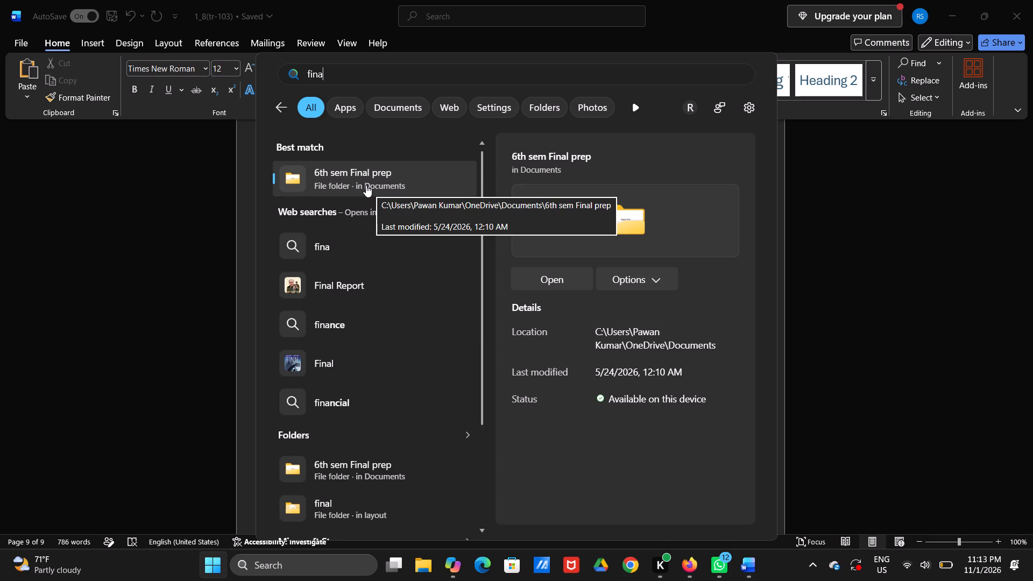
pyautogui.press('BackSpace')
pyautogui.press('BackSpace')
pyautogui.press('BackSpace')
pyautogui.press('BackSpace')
# Search the computer for "main" and open the Word document main content(Minor).
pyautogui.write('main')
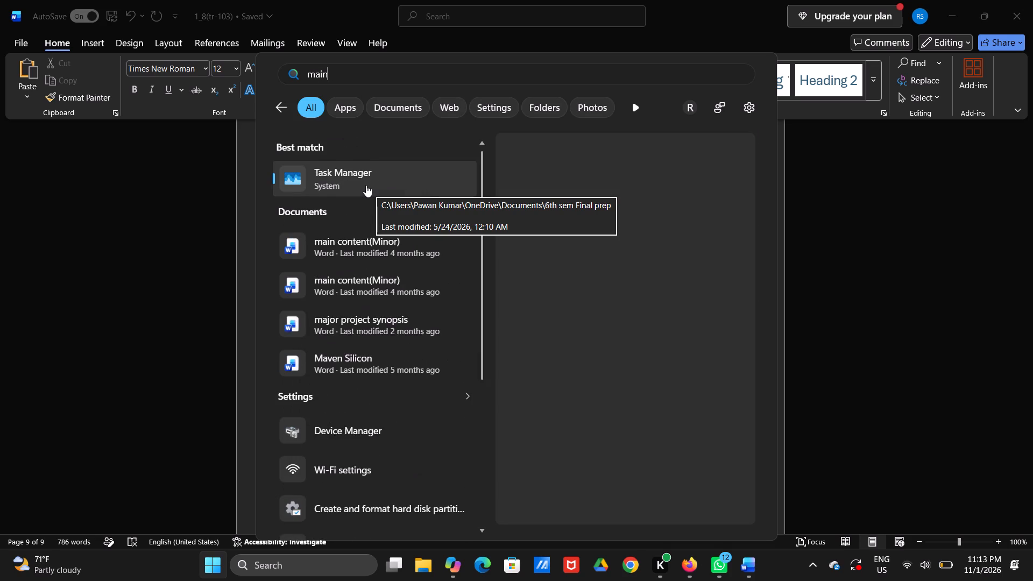
pyautogui.doubleClick(366, 185)
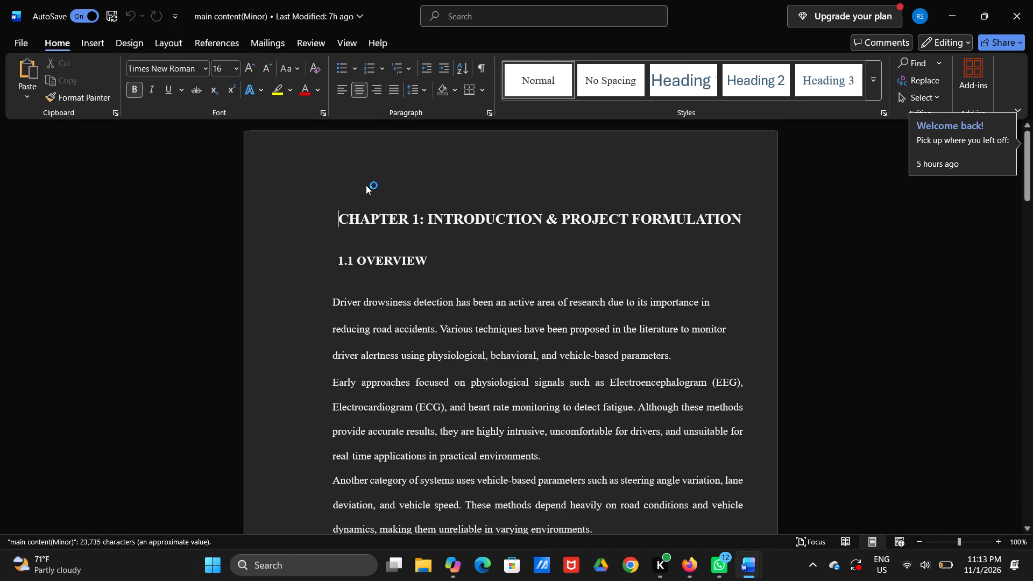
# Skim main content(Minor) through its project chapters and close the document.
pyautogui.scroll(-3, 366, 185)
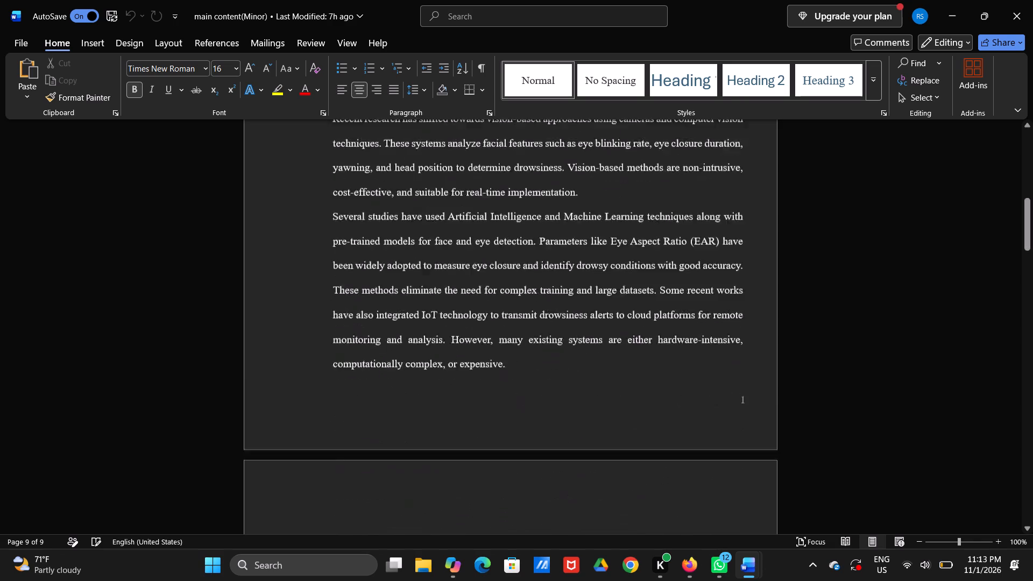
pyautogui.scroll(-2, 366, 185)
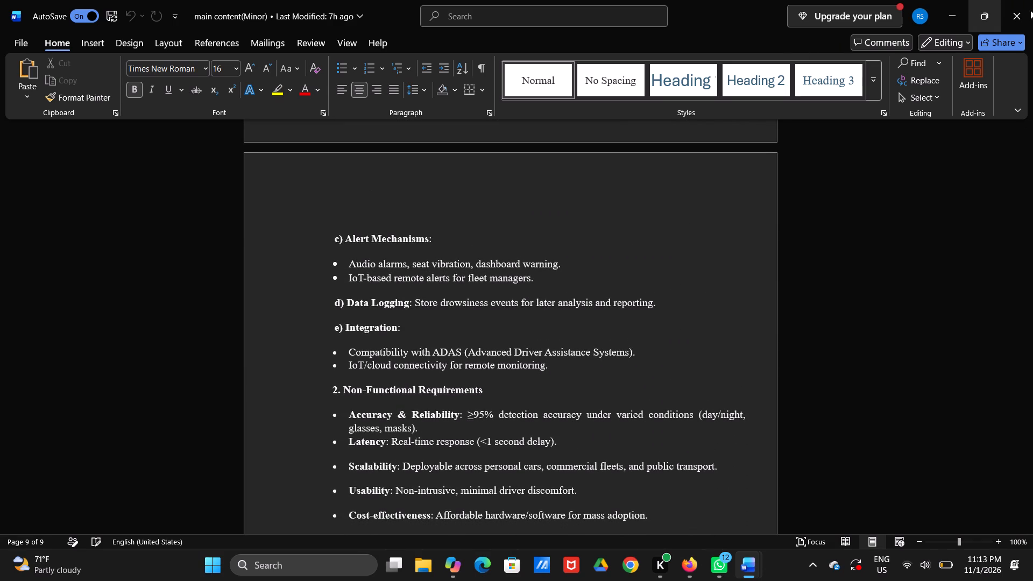
pyautogui.click(1028, 11)
# Search the computer for "1-6" and open the Word document 1_6 pages(minor).
pyautogui.scroll(1, 569, 280)
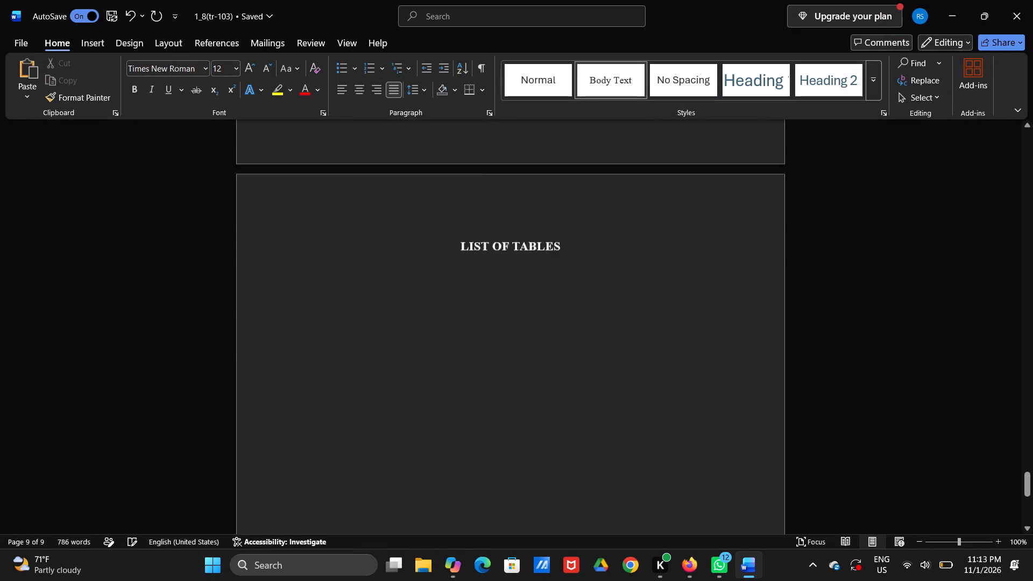
pyautogui.scroll(1, 569, 280)
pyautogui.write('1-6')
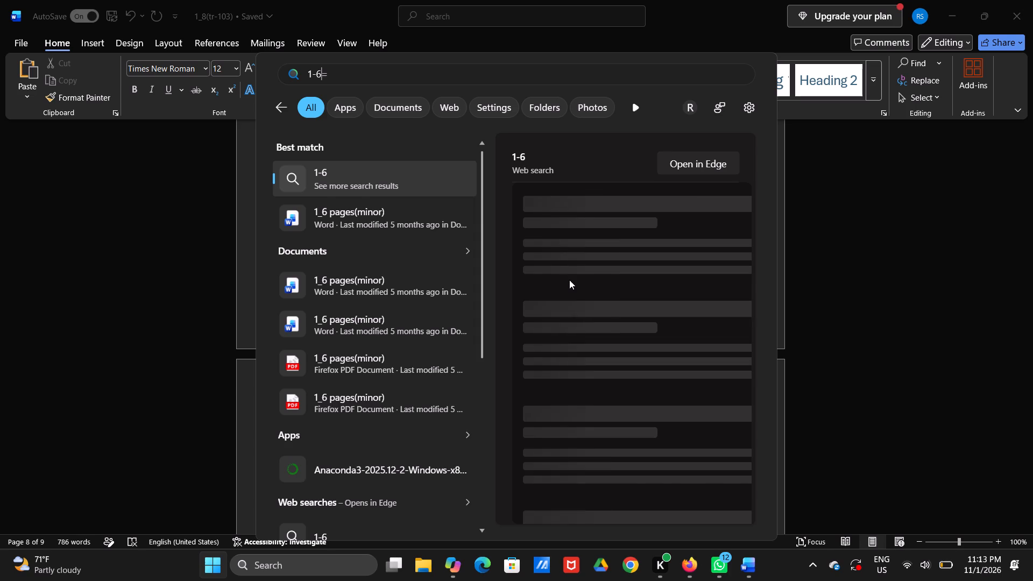
pyautogui.doubleClick(389, 203)
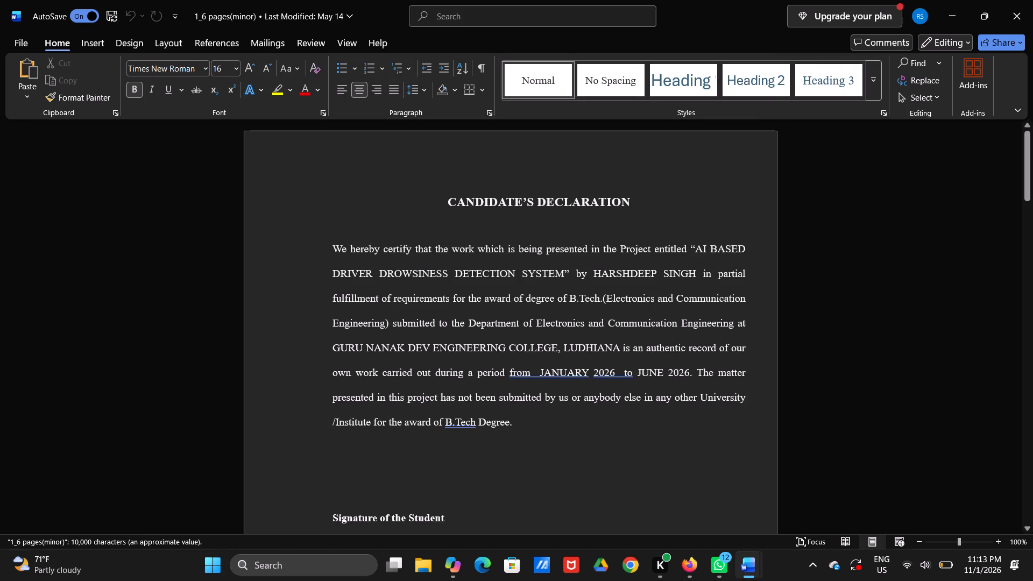
# Examine the front pages of 1_6 pages(minor): declarations, Acknowledgement, List of Figures, Abbreviation and Contents, including their layout and page numbering.
pyautogui.scroll(-3, 389, 203)
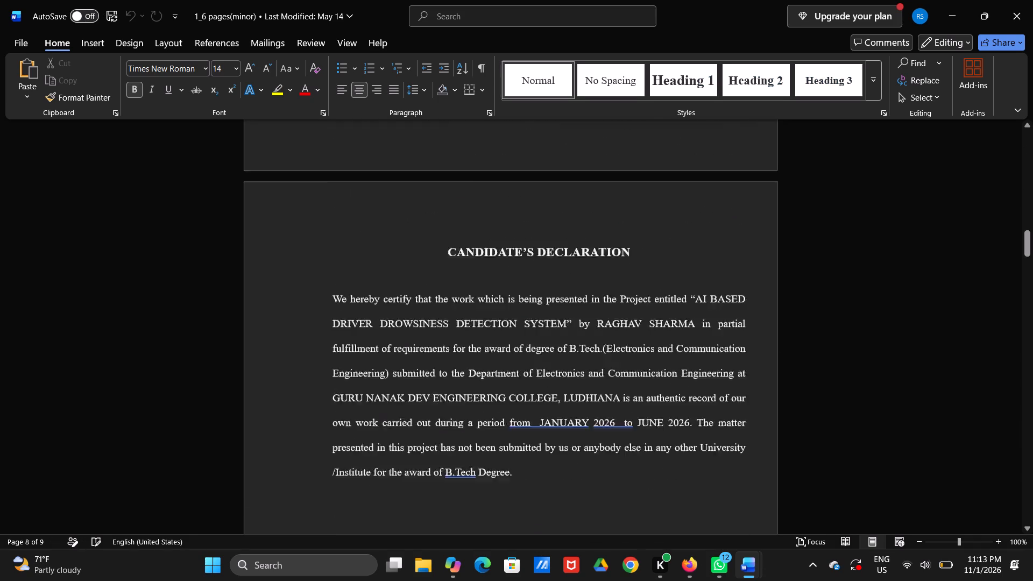
pyautogui.scroll(-4, 389, 203)
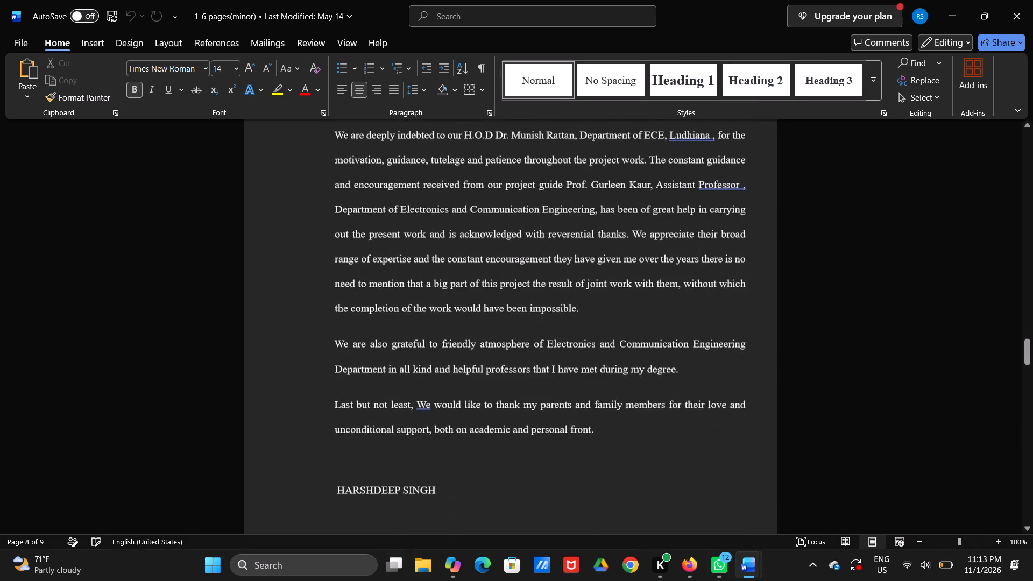
pyautogui.scroll(-3, 389, 203)
pyautogui.scroll(1, 389, 203)
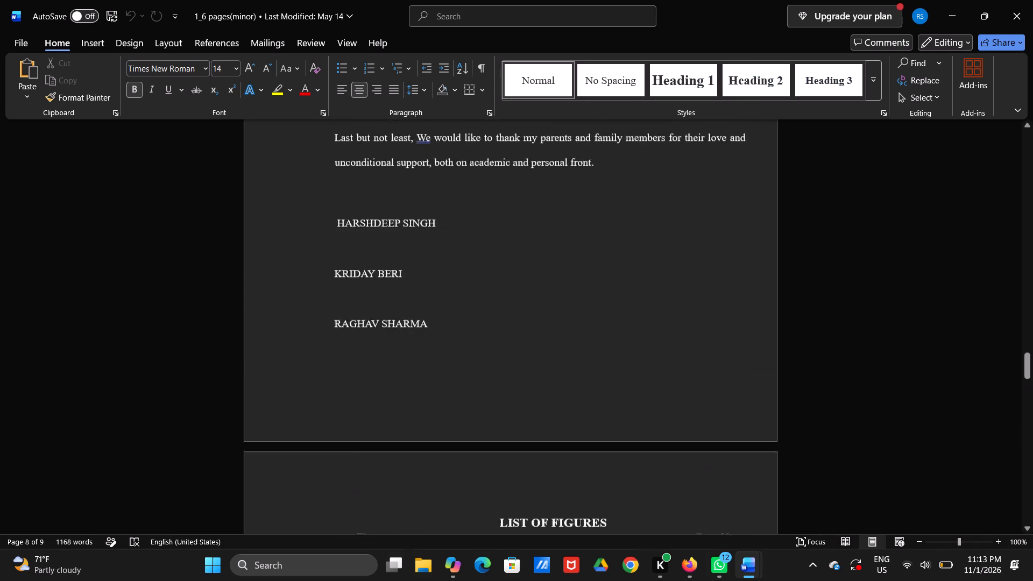
pyautogui.scroll(2, 389, 203)
pyautogui.scroll(-1, 389, 203)
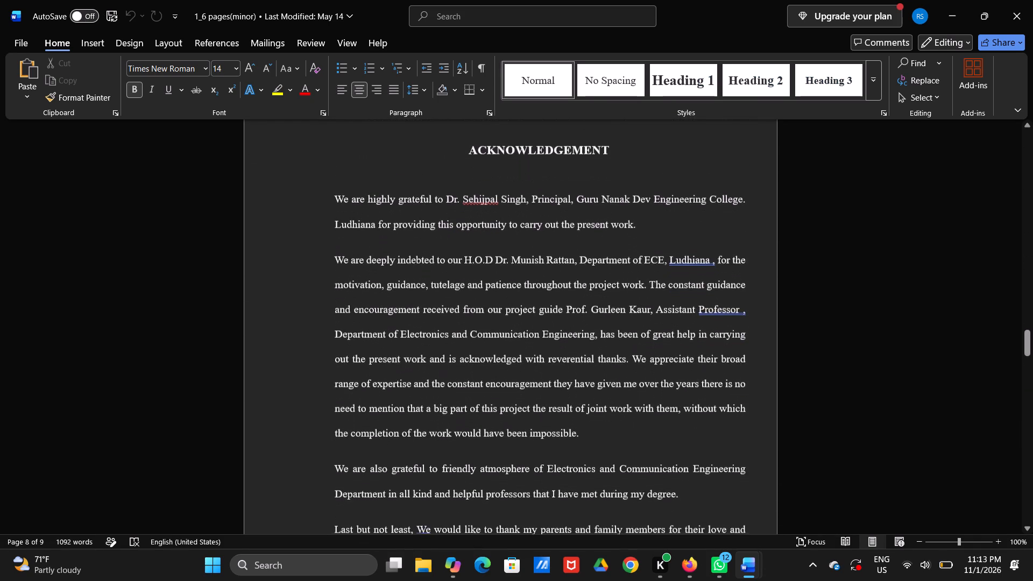
pyautogui.scroll(-1, 389, 203)
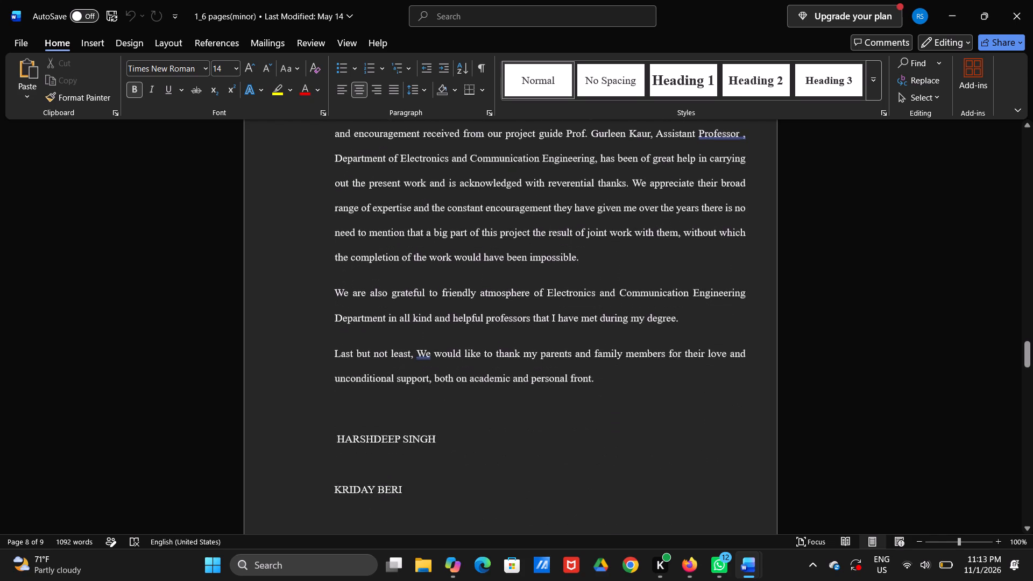
pyautogui.scroll(-1, 389, 203)
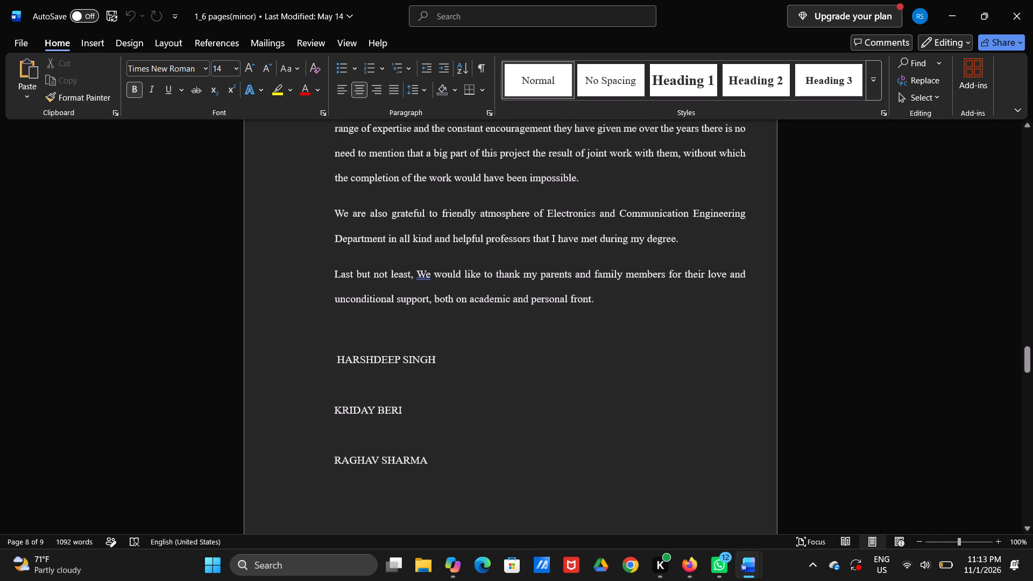
pyautogui.scroll(-3, 389, 203)
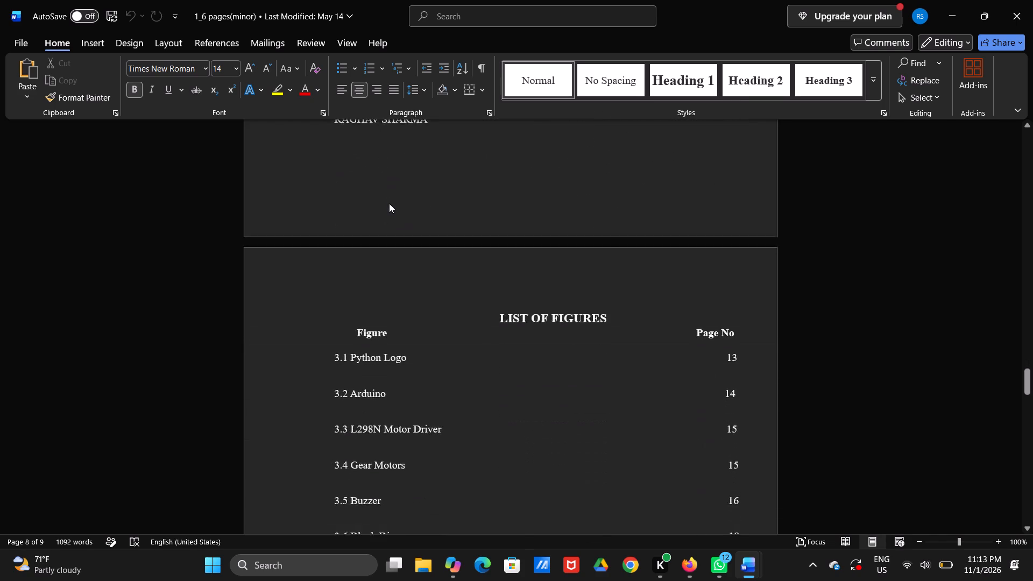
pyautogui.scroll(-4, 389, 203)
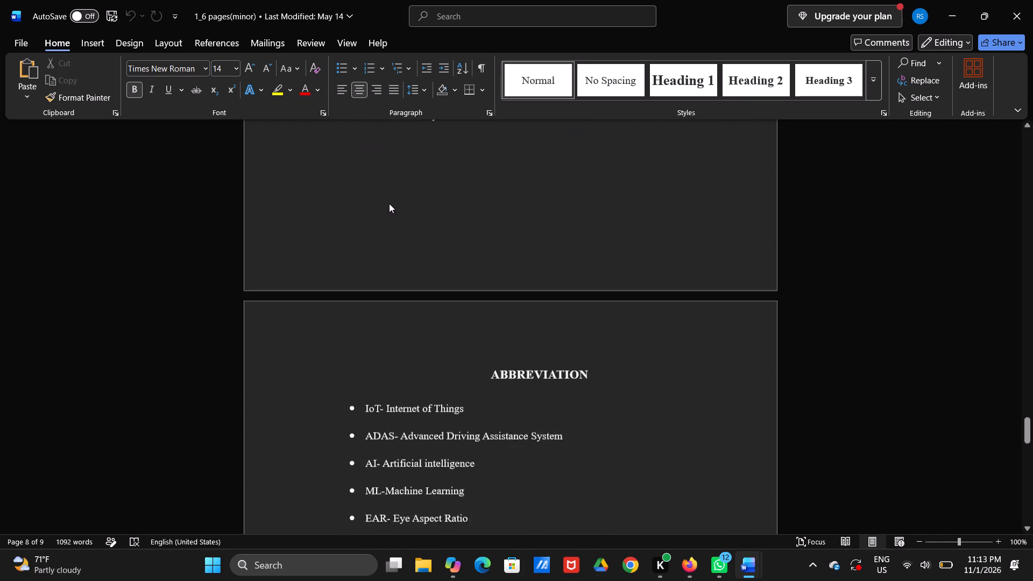
pyautogui.scroll(-3, 389, 203)
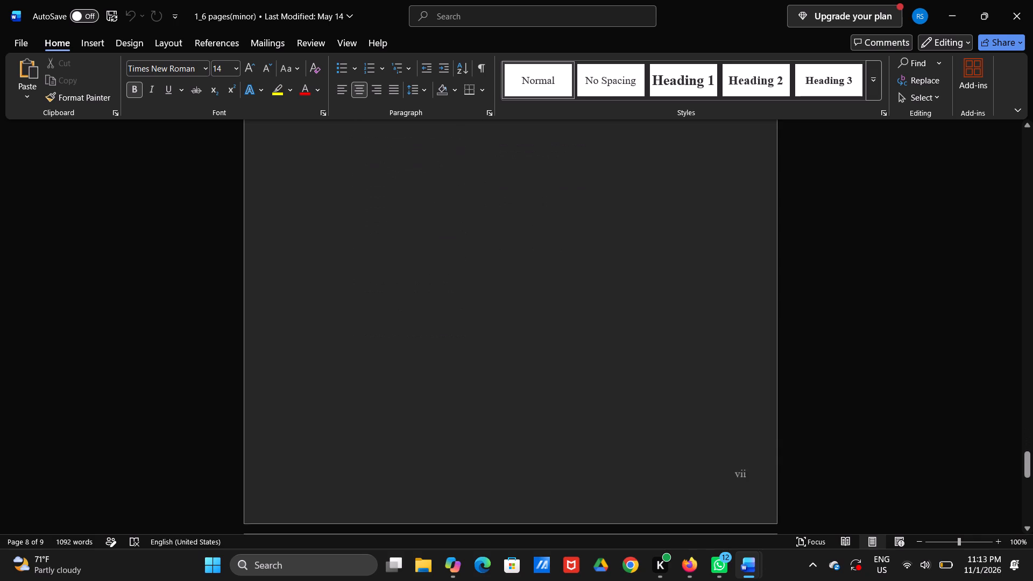
pyautogui.scroll(-2, 389, 203)
# Copy the whole Contents page of 1_6 pages(minor), from the CONTENTS heading through the REFERENCES line.
pyautogui.scroll(1, 389, 203)
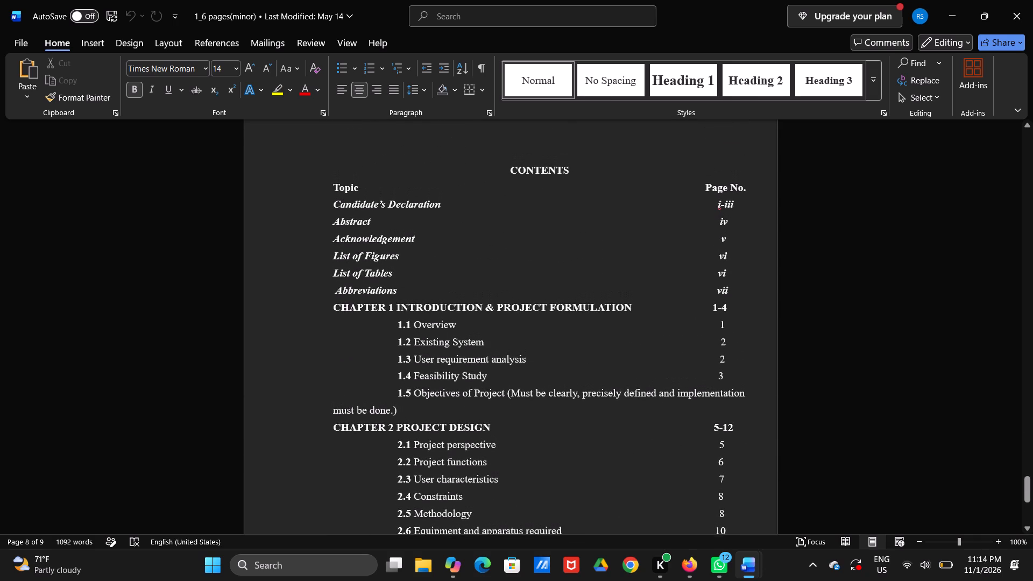
pyautogui.moveTo(507, 166); pyautogui.dragTo(519, 195)
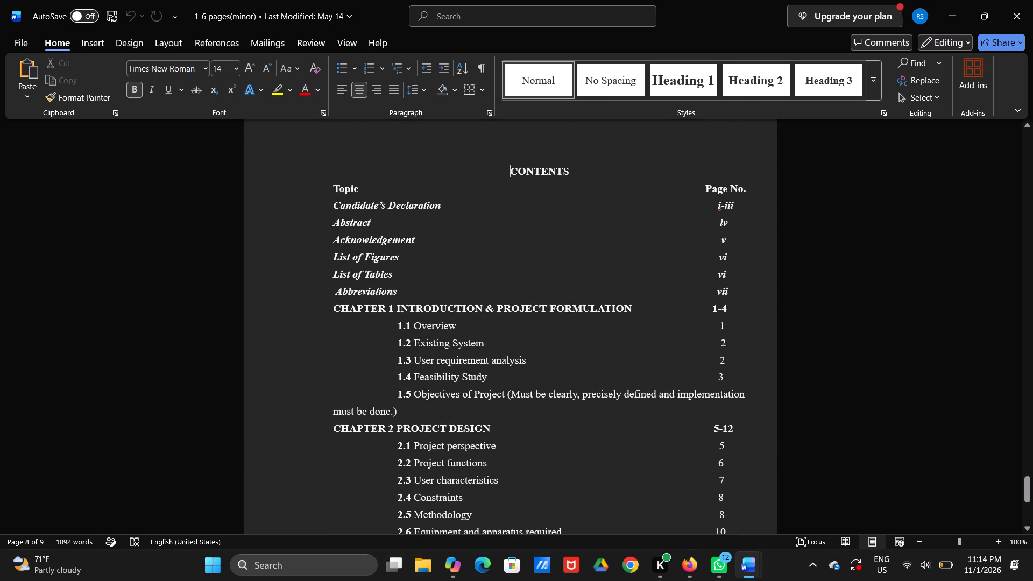
pyautogui.moveTo(519, 195); pyautogui.dragTo(621, 580)
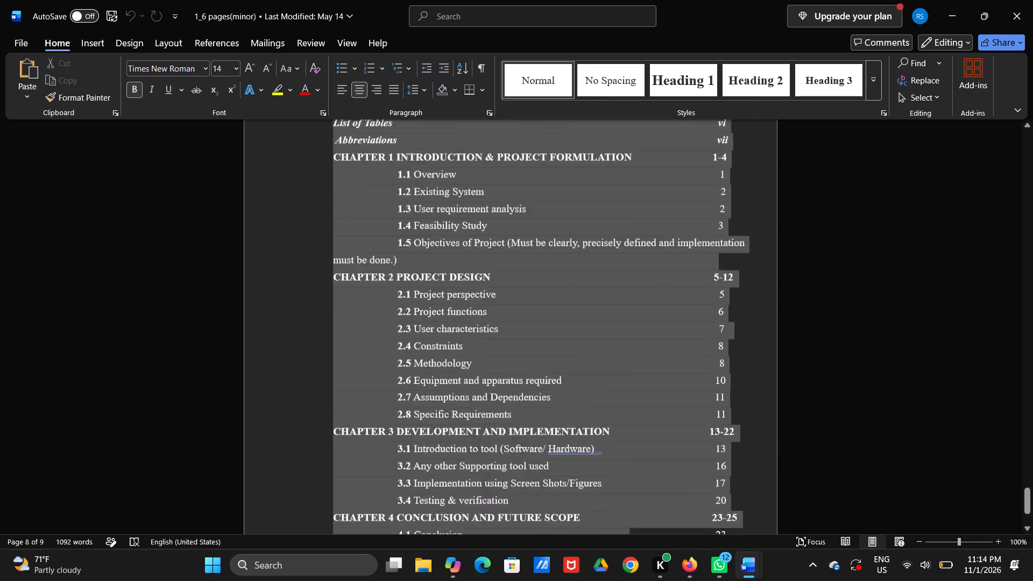
pyautogui.moveTo(621, 580); pyautogui.dragTo(609, 580)
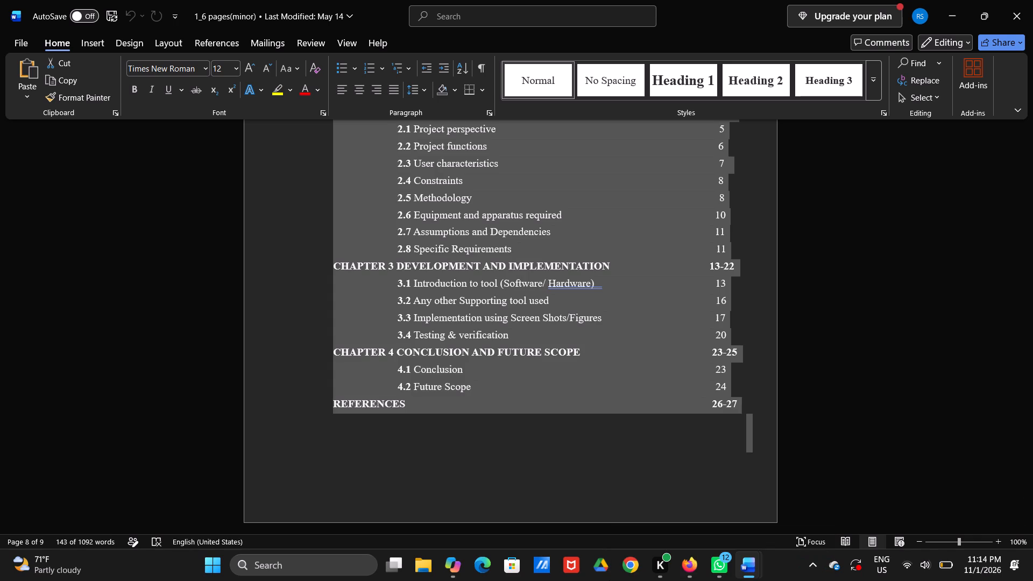
pyautogui.hotkey('ctrl', 'c')
# In 1_8(tr-103), add blank lines at the end of the List of Tables page until a new page 10 starts.
pyautogui.hotkey('alt', 'Tab')
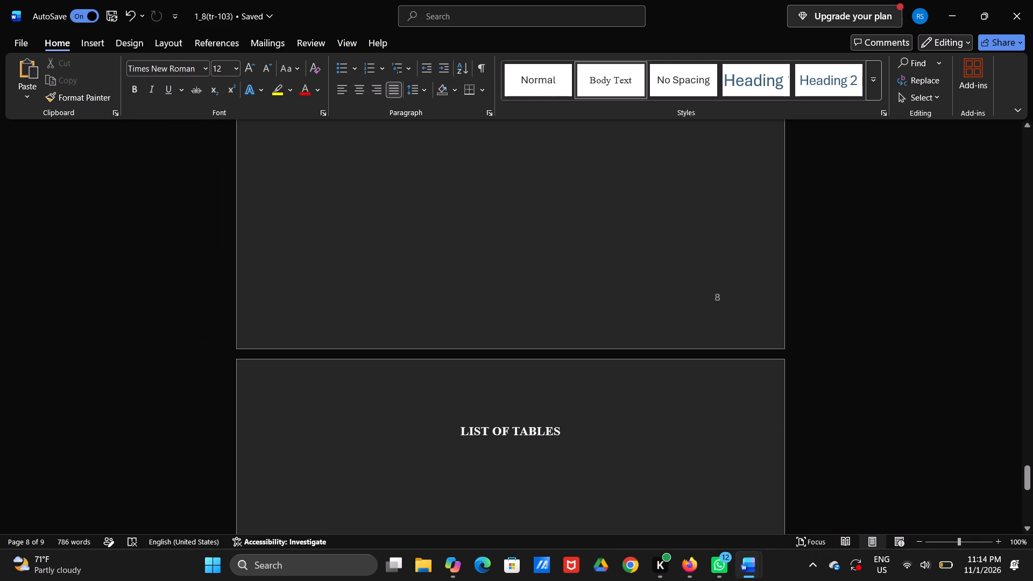
pyautogui.scroll(-2, 609, 580)
pyautogui.scroll(-3, 714, 417)
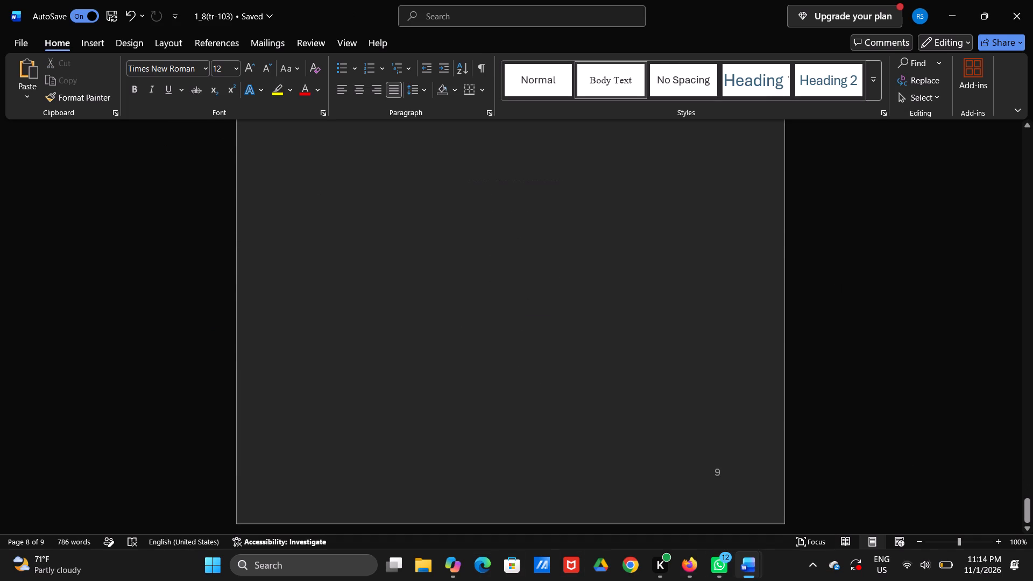
pyautogui.scroll(-1, 714, 417)
pyautogui.hscroll(-1, 714, 417)
pyautogui.scroll(-1, 714, 417)
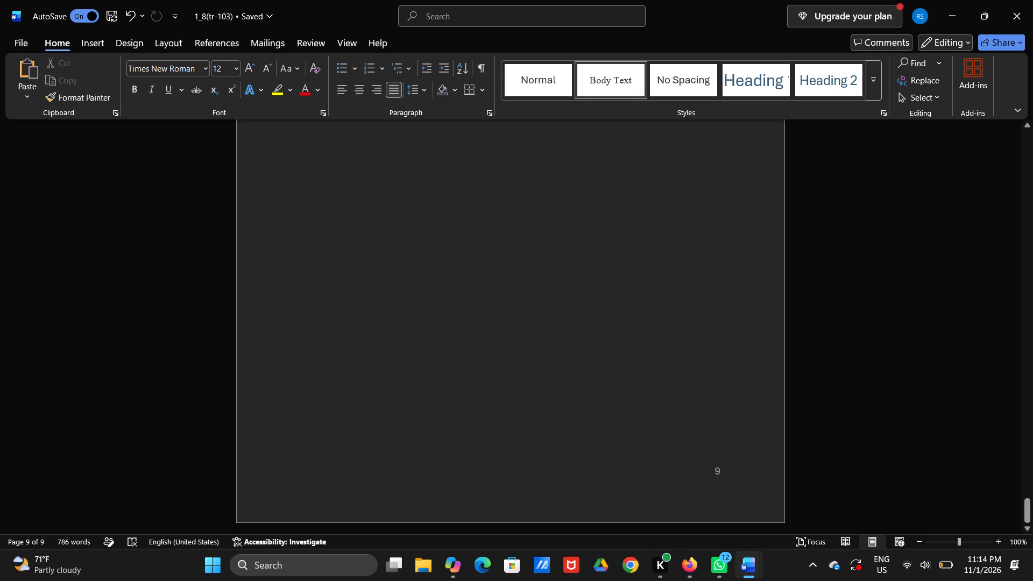
pyautogui.click(635, 392)
pyautogui.press('Return')
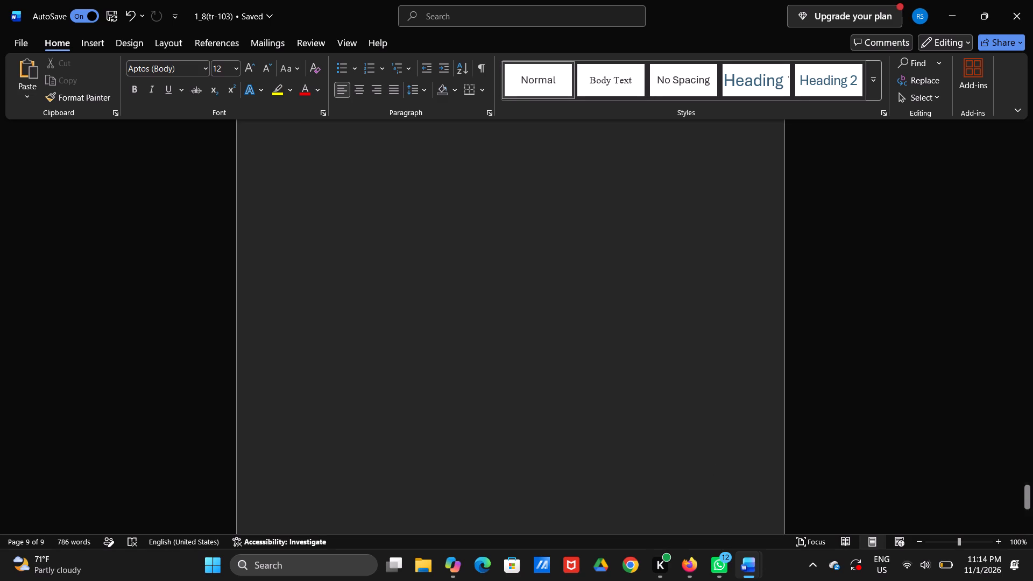
pyautogui.press('Return')
pyautogui.press('Return')
pyautogui.press('Return')
pyautogui.press('Return')
pyautogui.press('Return')
pyautogui.press('Return')
pyautogui.press('Return')
pyautogui.press('Return')
pyautogui.press('Return')
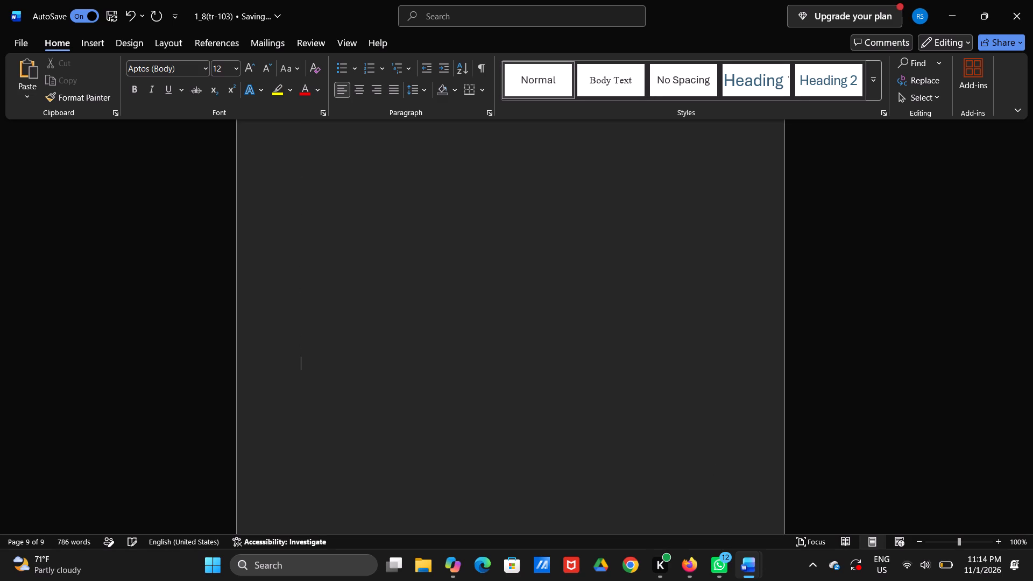
pyautogui.press('Return')
pyautogui.press('Return')
pyautogui.press('Return')
pyautogui.press('Return')
pyautogui.press('Return')
pyautogui.press('Return')
pyautogui.press('Return')
pyautogui.press('Return')
pyautogui.press('Return')
pyautogui.press('Return')
pyautogui.press('Return')
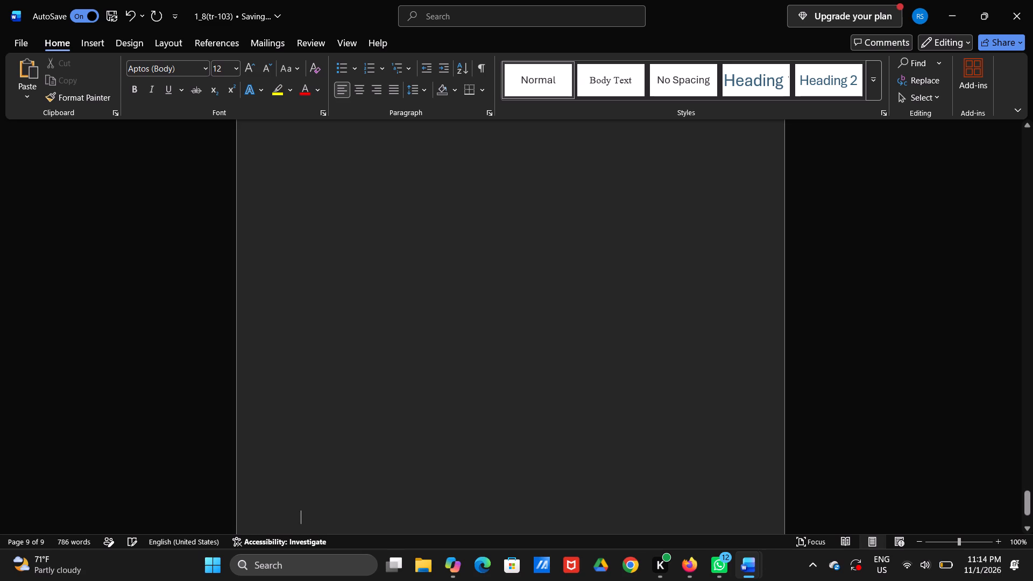
pyautogui.scroll(2, 642, 261)
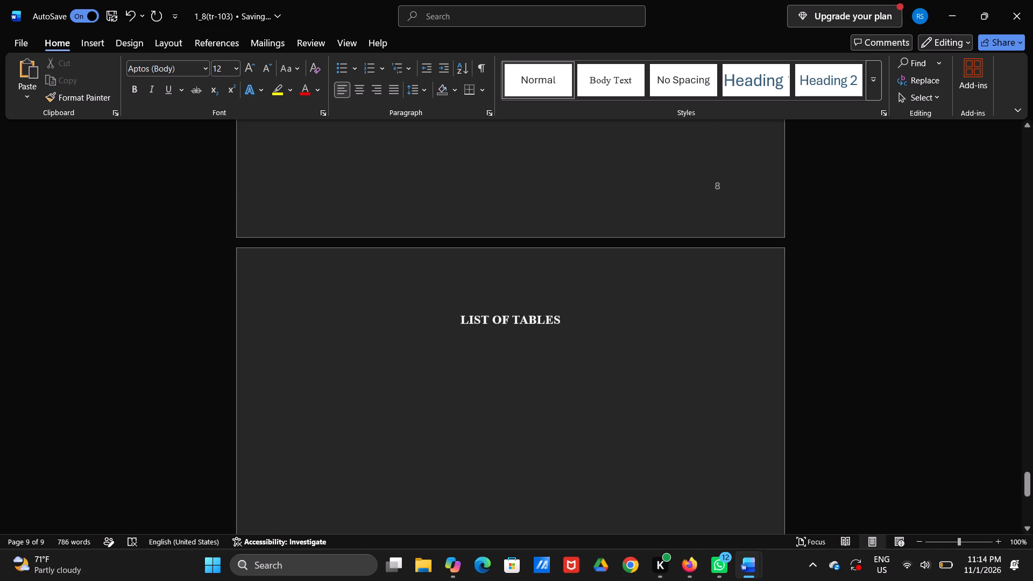
pyautogui.scroll(-1, 642, 261)
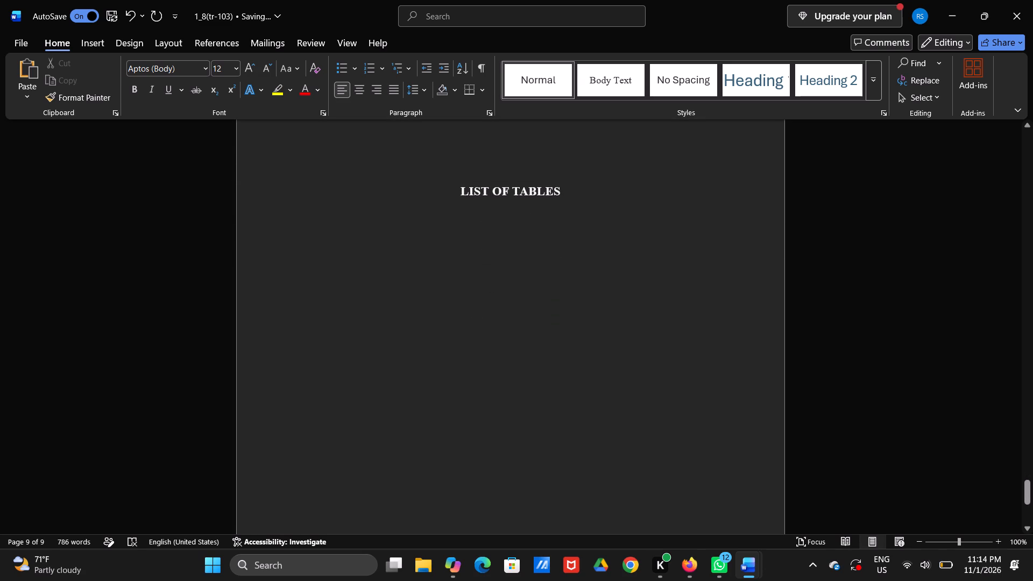
pyautogui.scroll(-1, 528, 246)
pyautogui.press('Return')
pyautogui.press('Return')
pyautogui.press('Return')
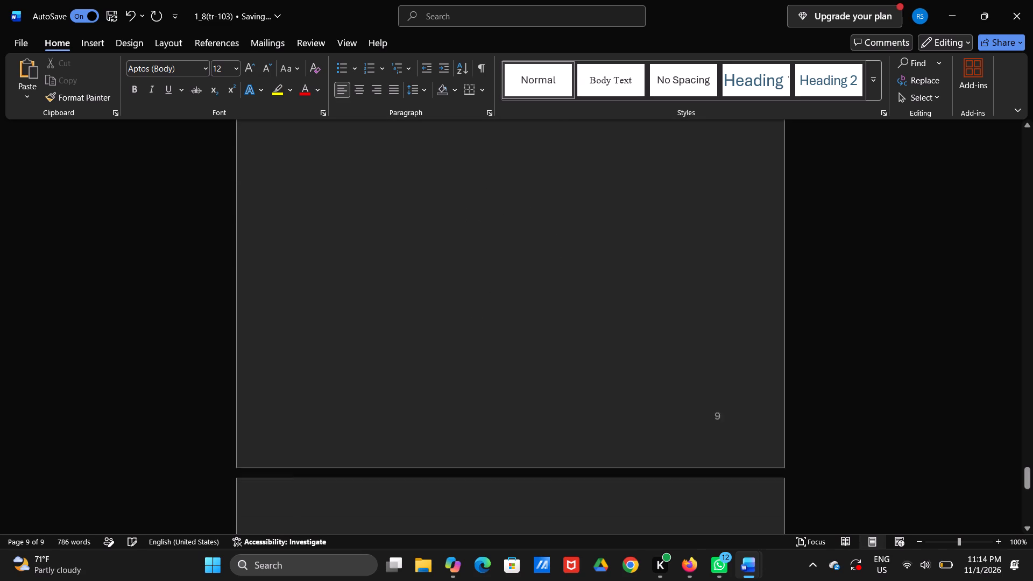
pyautogui.press('Return')
pyautogui.press('BackSpace')
# Delete the blank lines above the LIST OF TABLES heading to move it up onto page 8.
pyautogui.scroll(1, 528, 246)
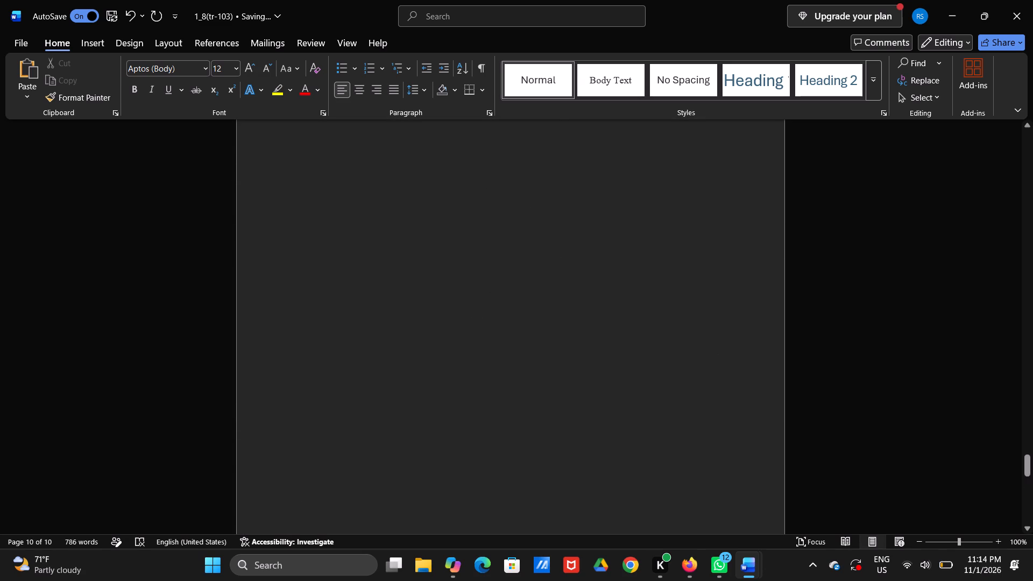
pyautogui.scroll(2, 528, 246)
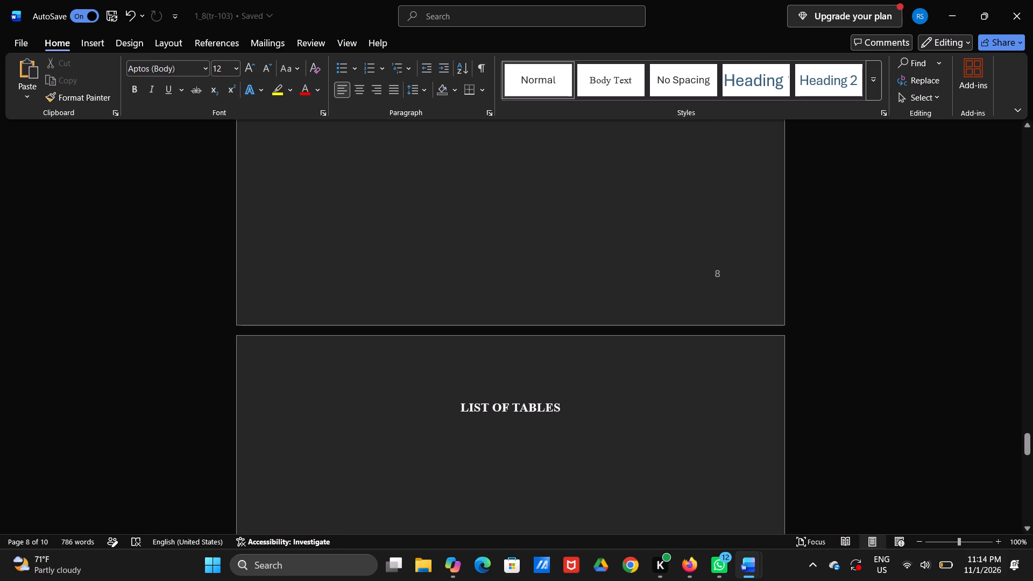
pyautogui.click(457, 406)
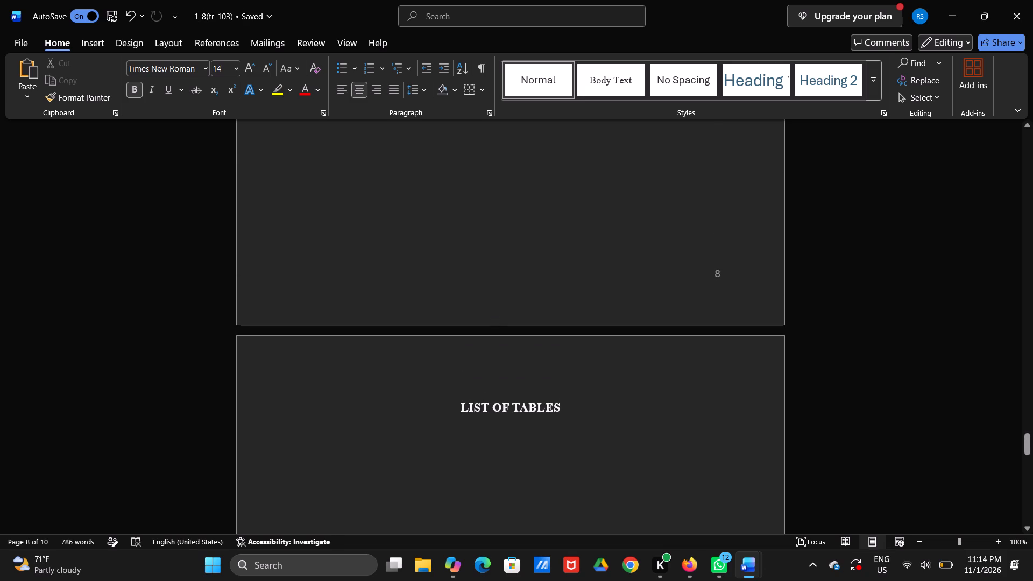
pyautogui.press('BackSpace')
pyautogui.press('BackSpace')
pyautogui.scroll(1, 457, 406)
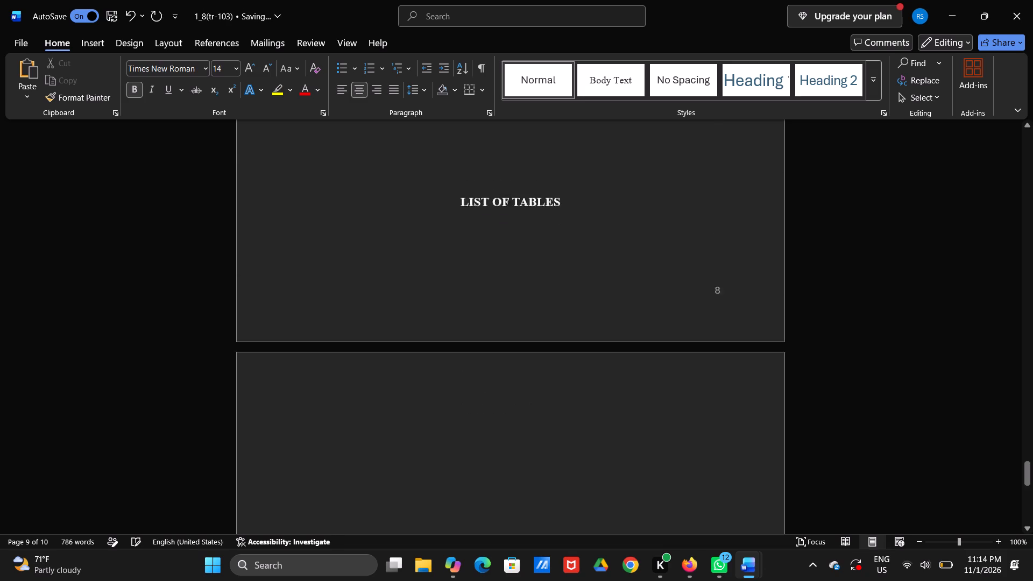
pyautogui.scroll(1, 457, 406)
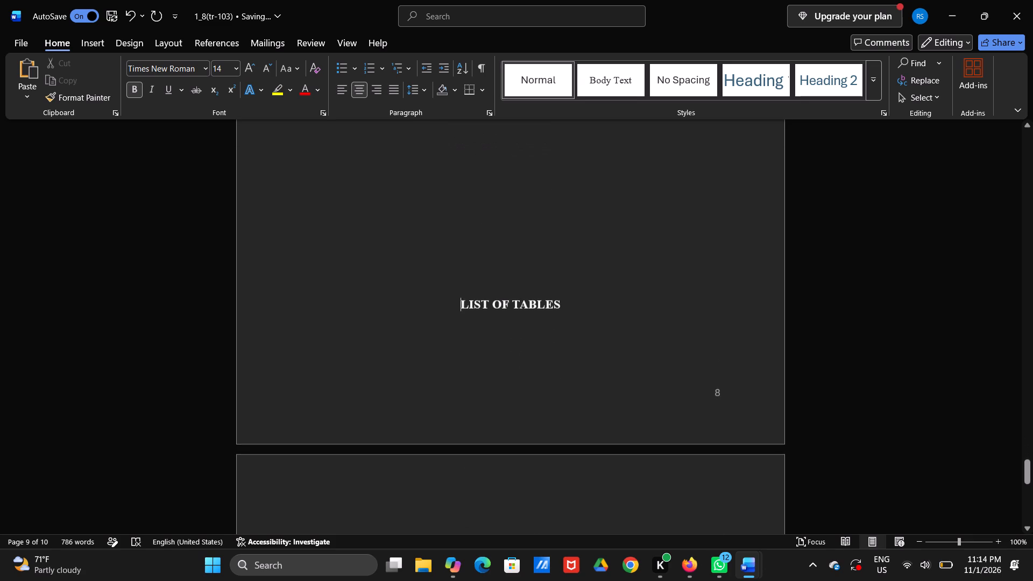
pyautogui.press('BackSpace')
pyautogui.press('BackSpace')
pyautogui.press('BackSpace')
pyautogui.press('BackSpace')
pyautogui.press('BackSpace')
pyautogui.scroll(1, 457, 406)
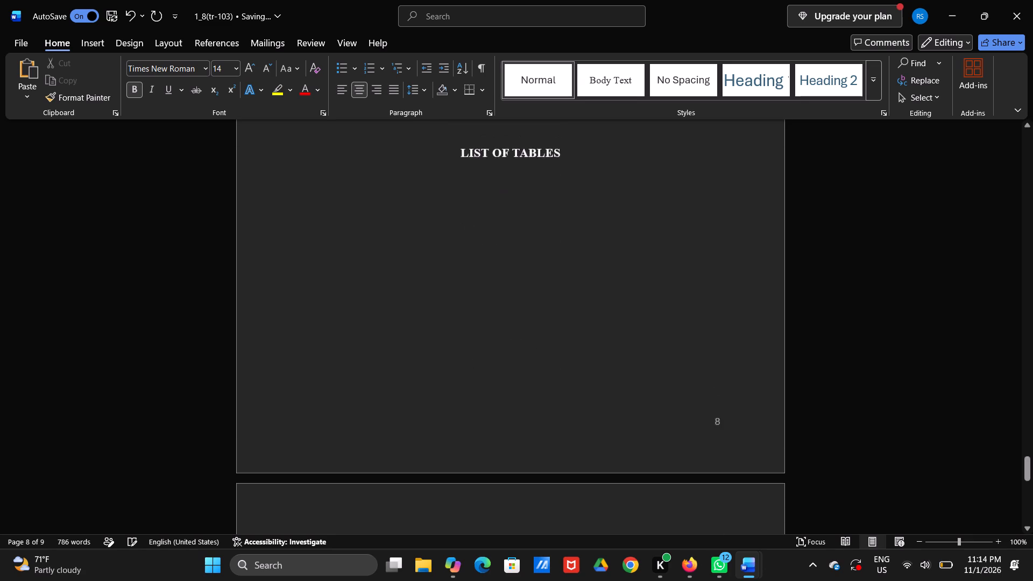
# Delete four more blank lines above the LIST OF TABLES heading to bring it closer to LIST OF FIGURES on page 8.
pyautogui.scroll(2, 457, 406)
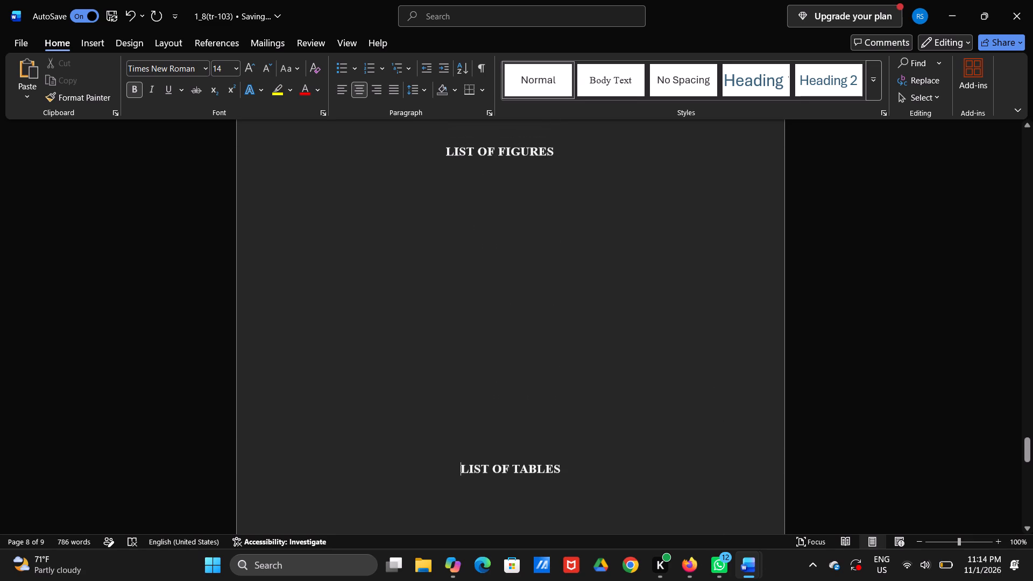
pyautogui.scroll(1, 457, 406)
pyautogui.press('BackSpace')
pyautogui.press('BackSpace')
pyautogui.press('BackSpace')
pyautogui.press('BackSpace')
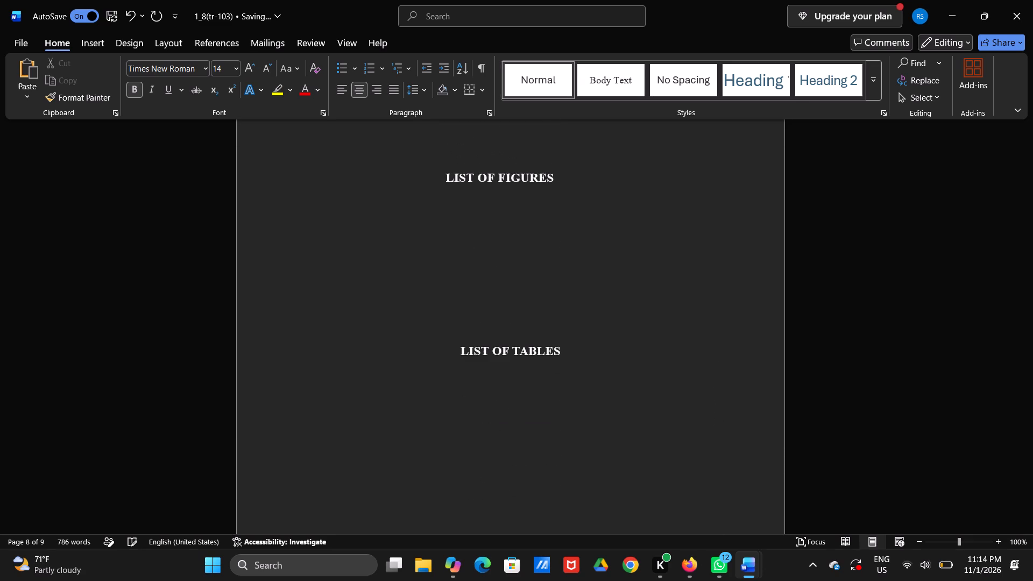
# Centre the LIST OF FIGURES heading on page 8.
pyautogui.click(447, 172)
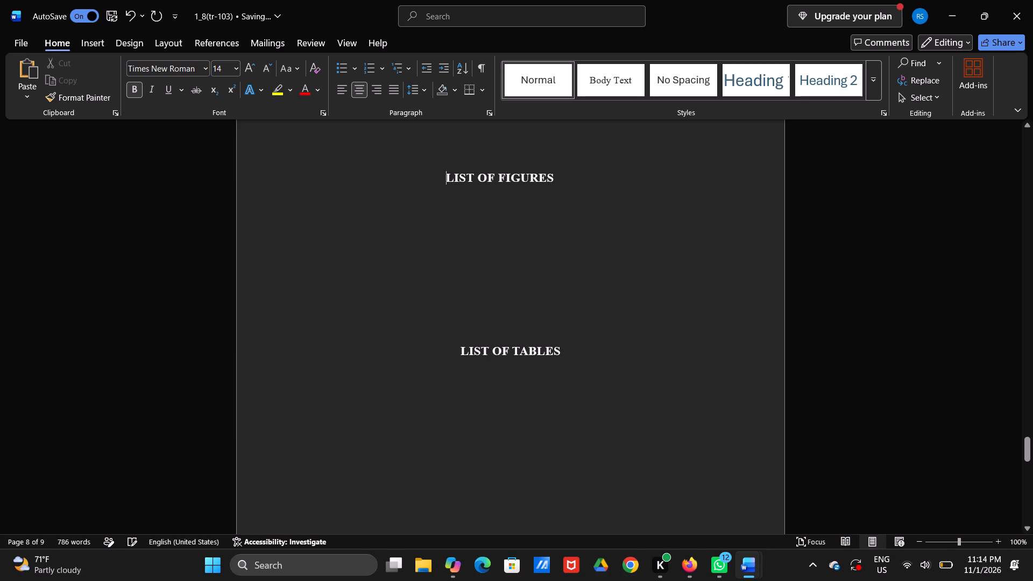
pyautogui.click(367, 94)
pyautogui.click(360, 88)
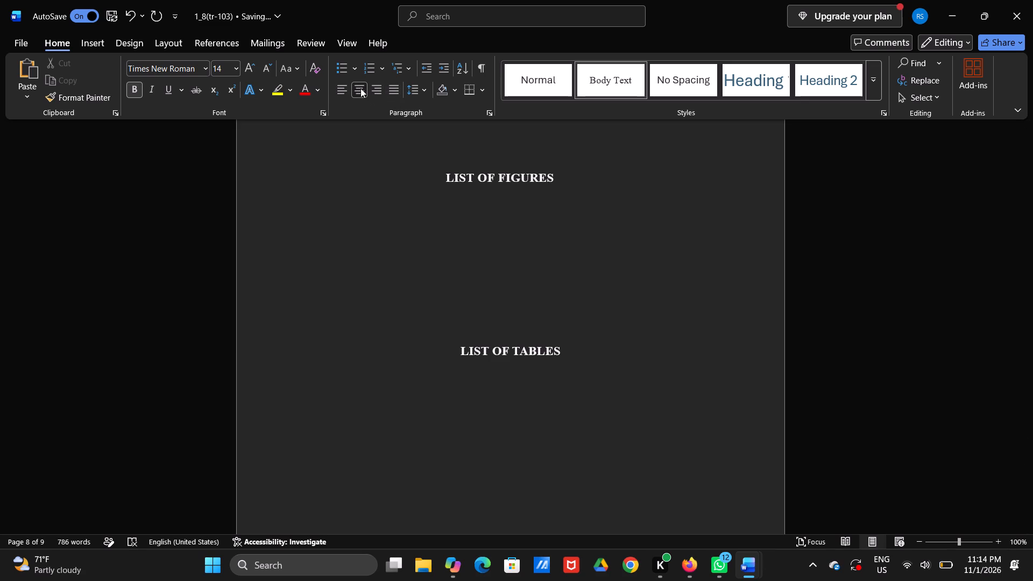
pyautogui.click(360, 88)
# Paste the copied Contents page from the minor project at the start of blank page 9.
pyautogui.scroll(-1, 435, 259)
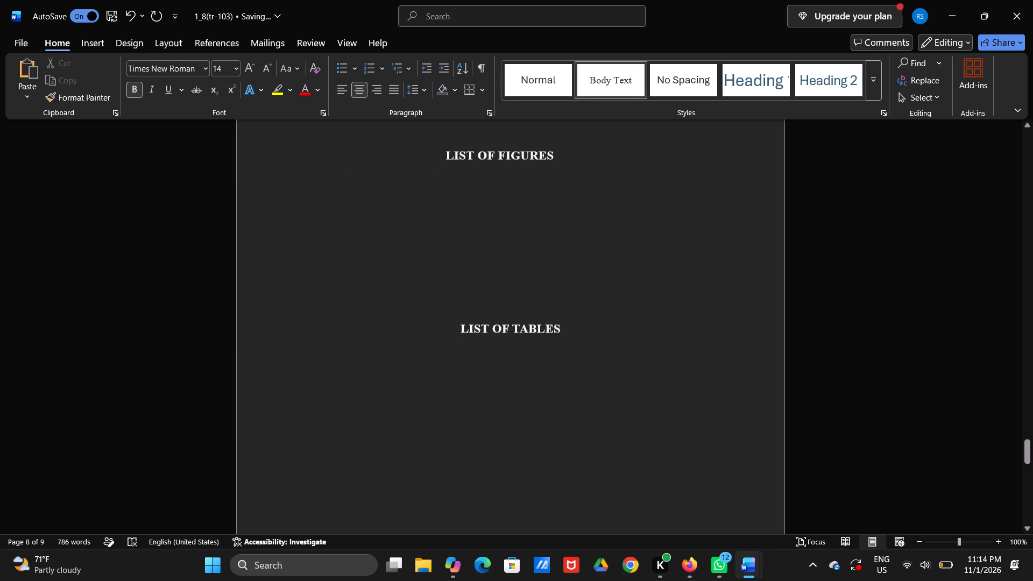
pyautogui.scroll(-3, 435, 259)
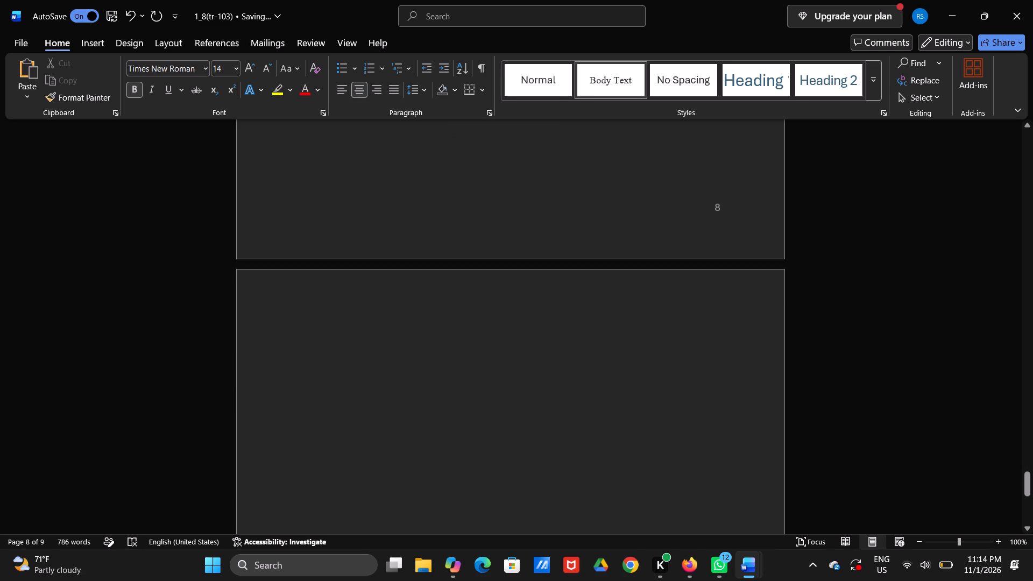
pyautogui.click(477, 291)
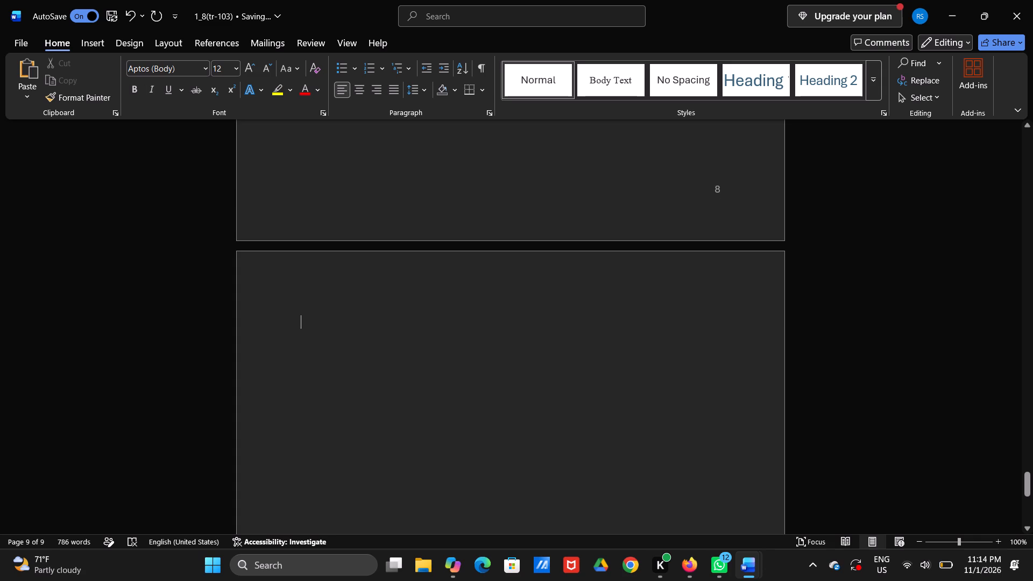
pyautogui.hotkey('ctrl', 'v')
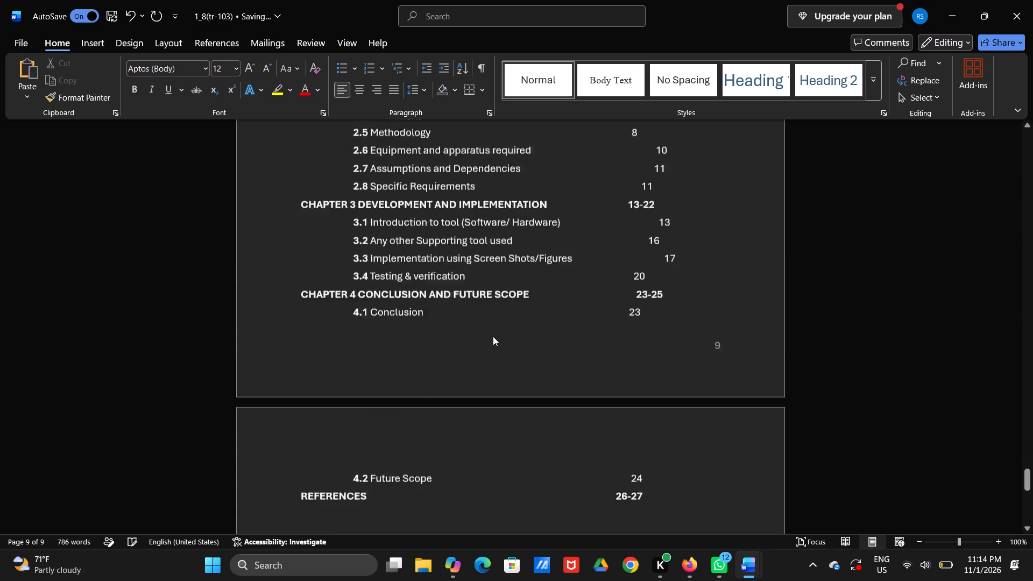
pyautogui.scroll(3, 493, 336)
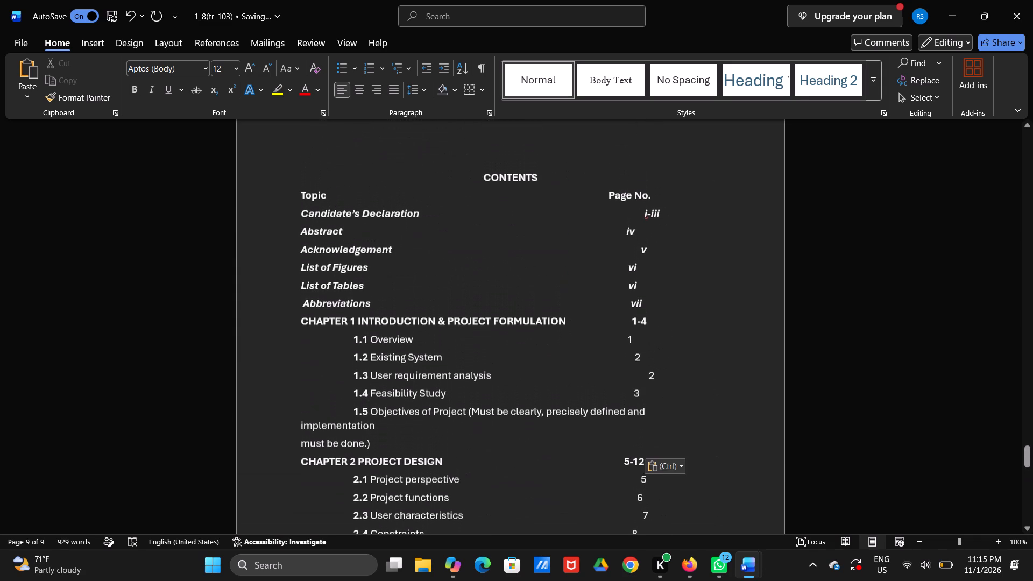
# Set the font of the whole pasted Contents text, from the CONTENTS heading through REFERENCES, to Times New Roman.
pyautogui.moveTo(481, 173); pyautogui.dragTo(720, 580)
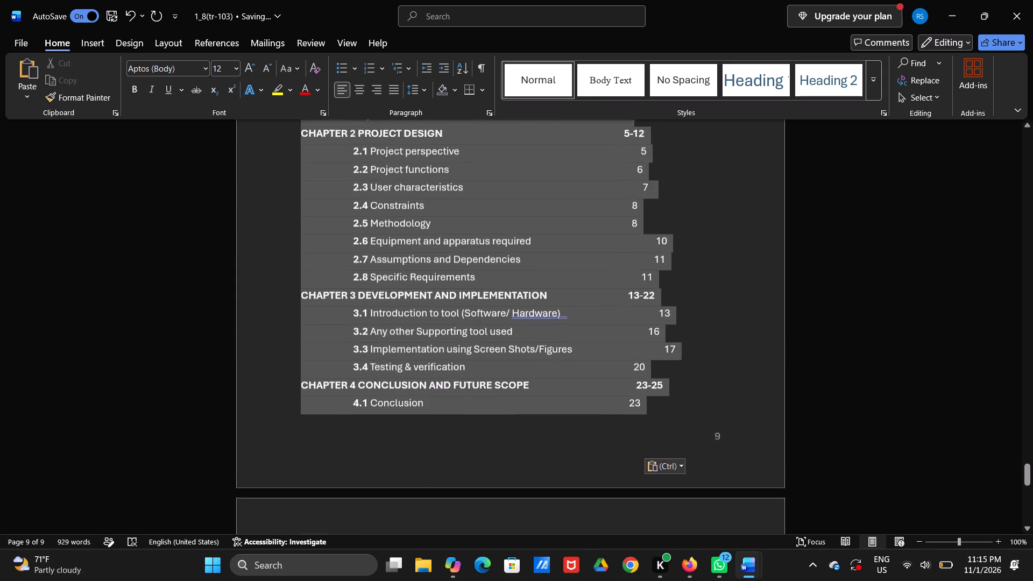
pyautogui.moveTo(720, 580); pyautogui.dragTo(584, 105)
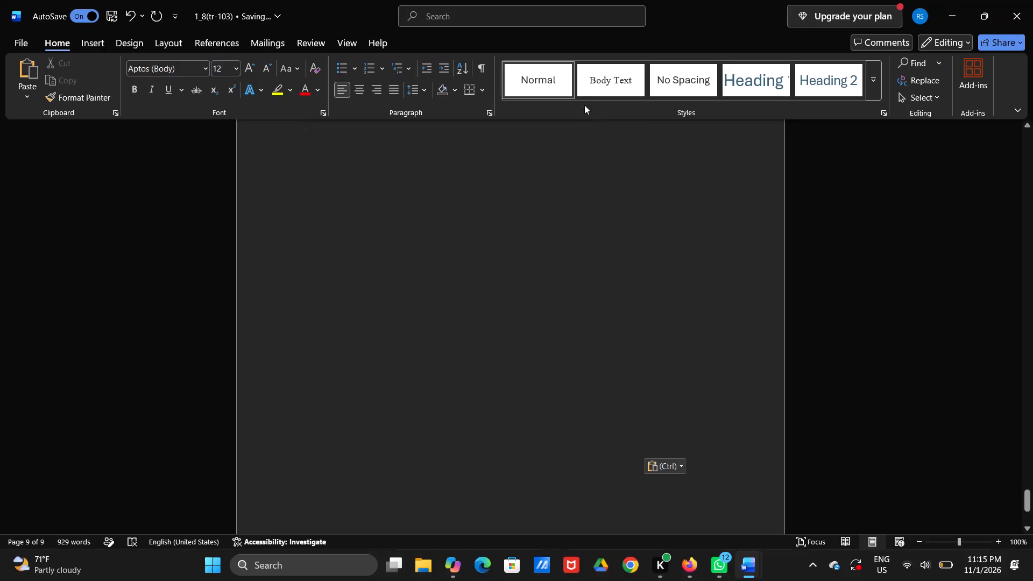
pyautogui.moveTo(584, 105); pyautogui.dragTo(666, 227)
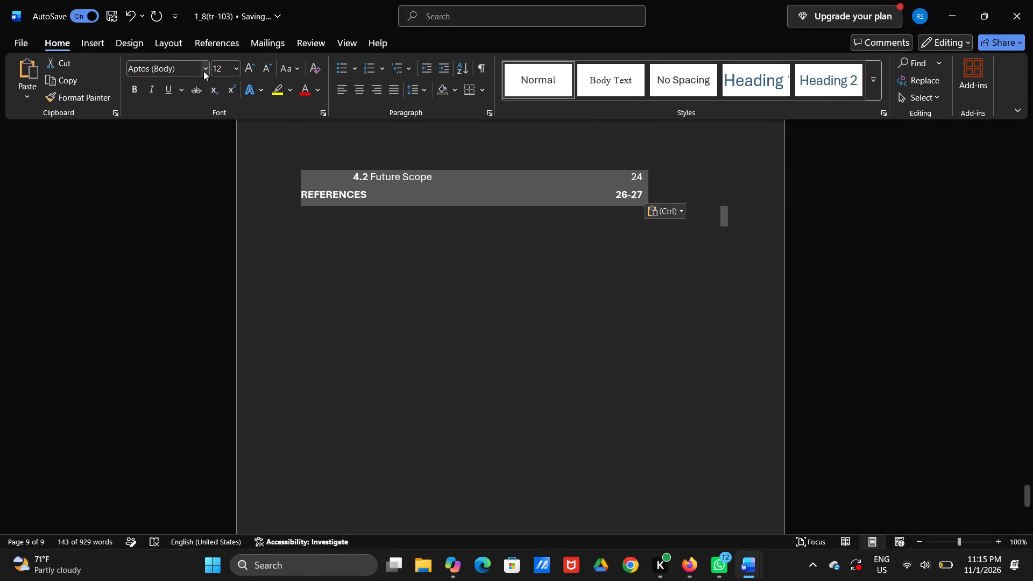
pyautogui.click(182, 66)
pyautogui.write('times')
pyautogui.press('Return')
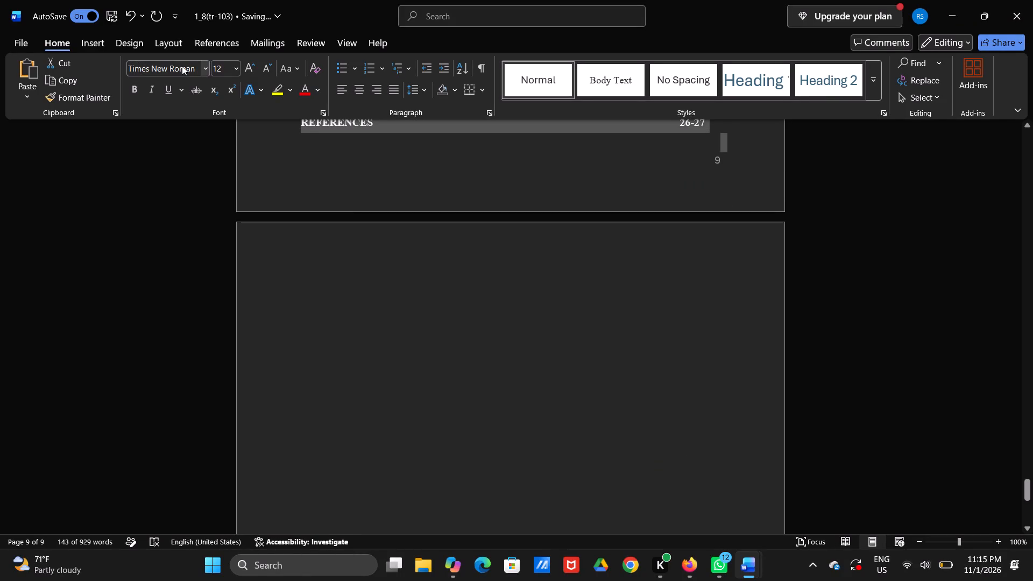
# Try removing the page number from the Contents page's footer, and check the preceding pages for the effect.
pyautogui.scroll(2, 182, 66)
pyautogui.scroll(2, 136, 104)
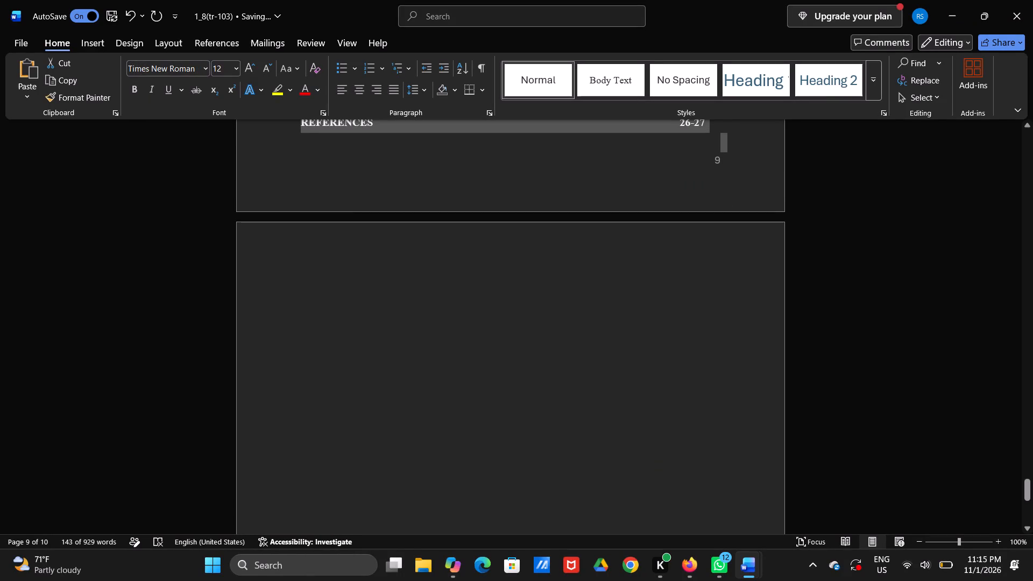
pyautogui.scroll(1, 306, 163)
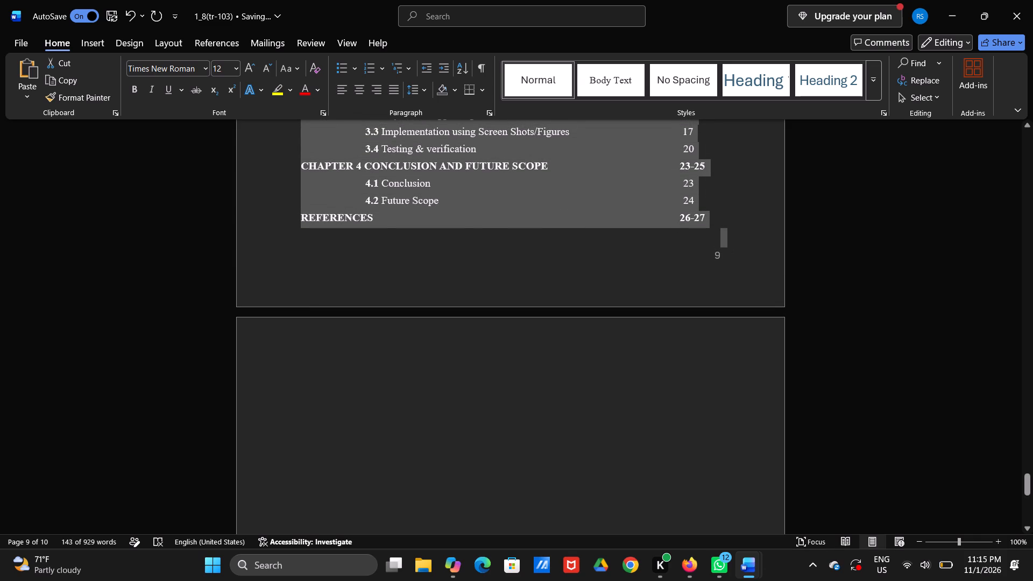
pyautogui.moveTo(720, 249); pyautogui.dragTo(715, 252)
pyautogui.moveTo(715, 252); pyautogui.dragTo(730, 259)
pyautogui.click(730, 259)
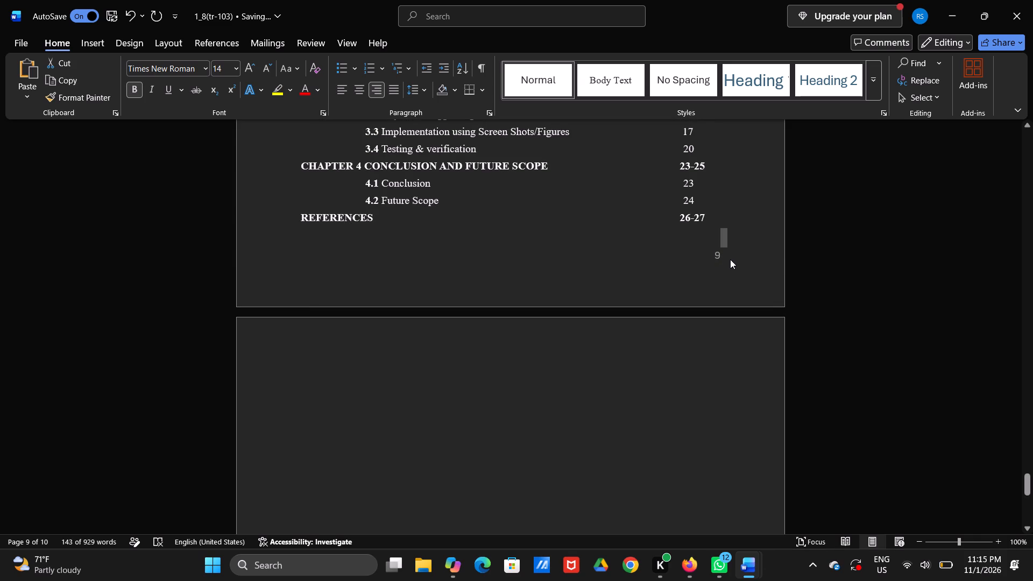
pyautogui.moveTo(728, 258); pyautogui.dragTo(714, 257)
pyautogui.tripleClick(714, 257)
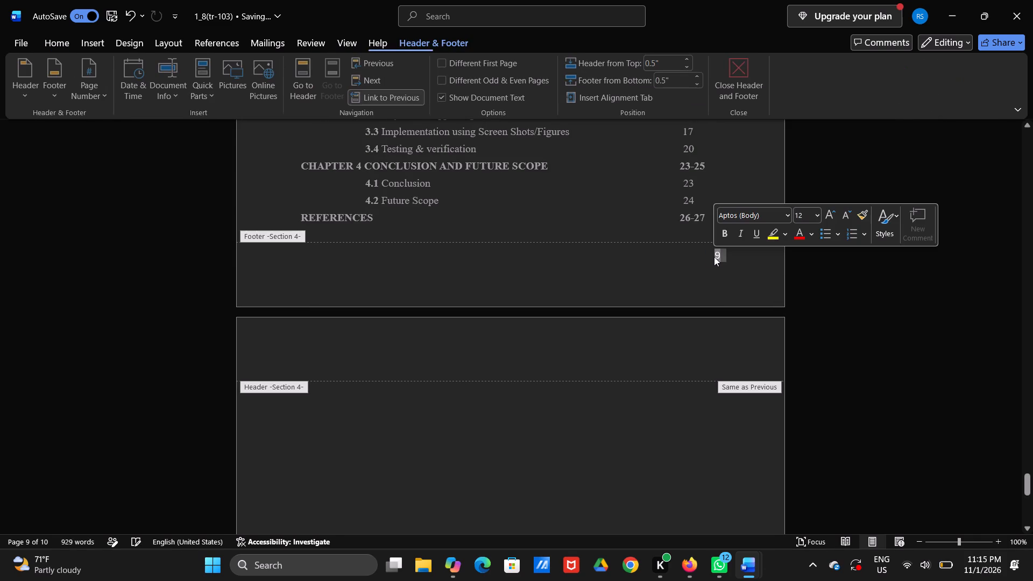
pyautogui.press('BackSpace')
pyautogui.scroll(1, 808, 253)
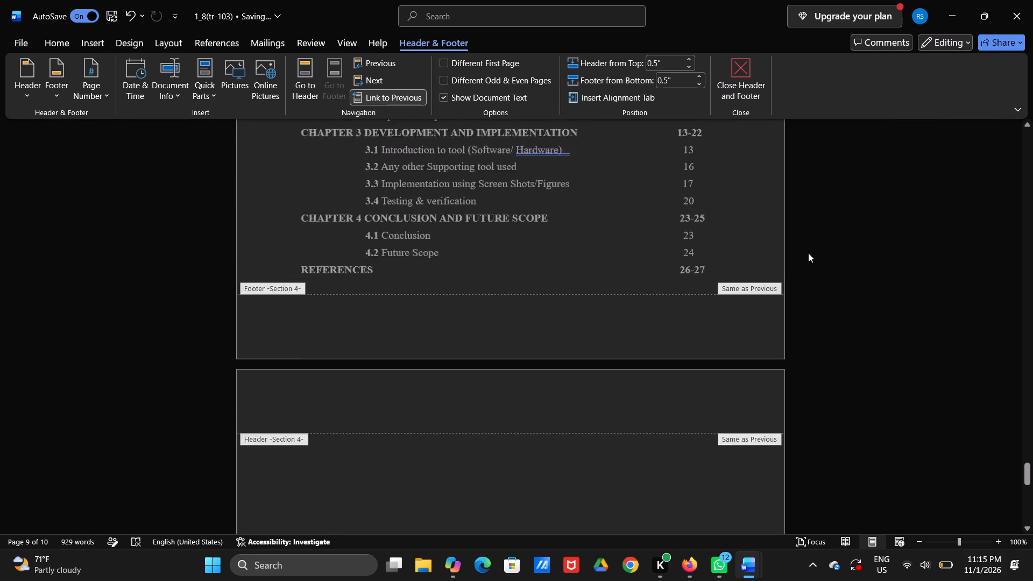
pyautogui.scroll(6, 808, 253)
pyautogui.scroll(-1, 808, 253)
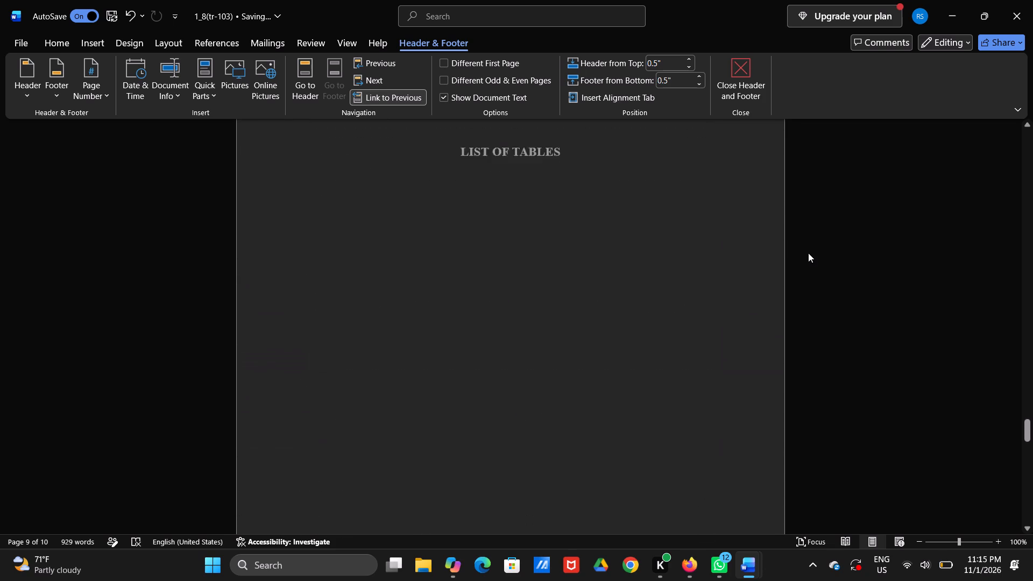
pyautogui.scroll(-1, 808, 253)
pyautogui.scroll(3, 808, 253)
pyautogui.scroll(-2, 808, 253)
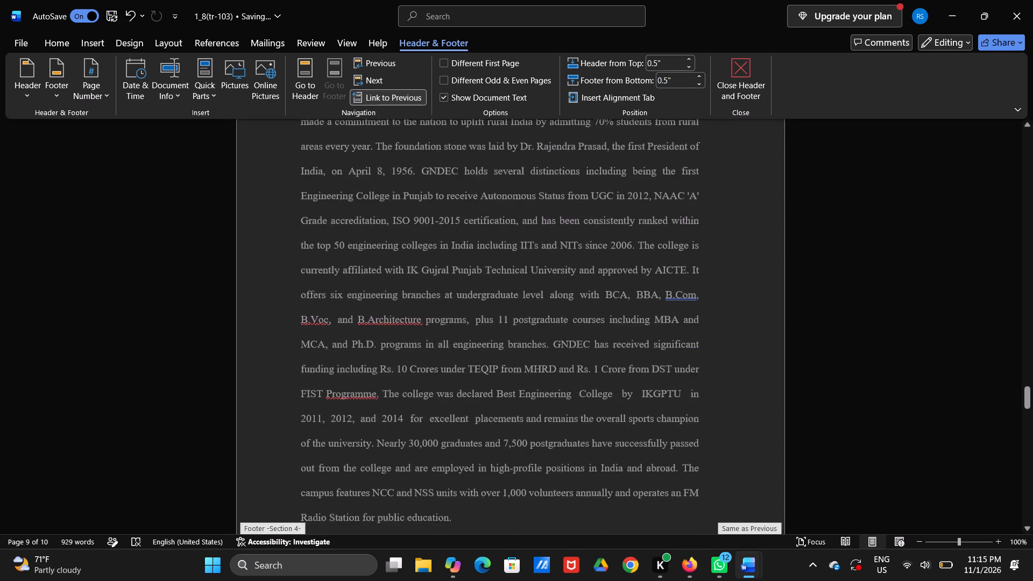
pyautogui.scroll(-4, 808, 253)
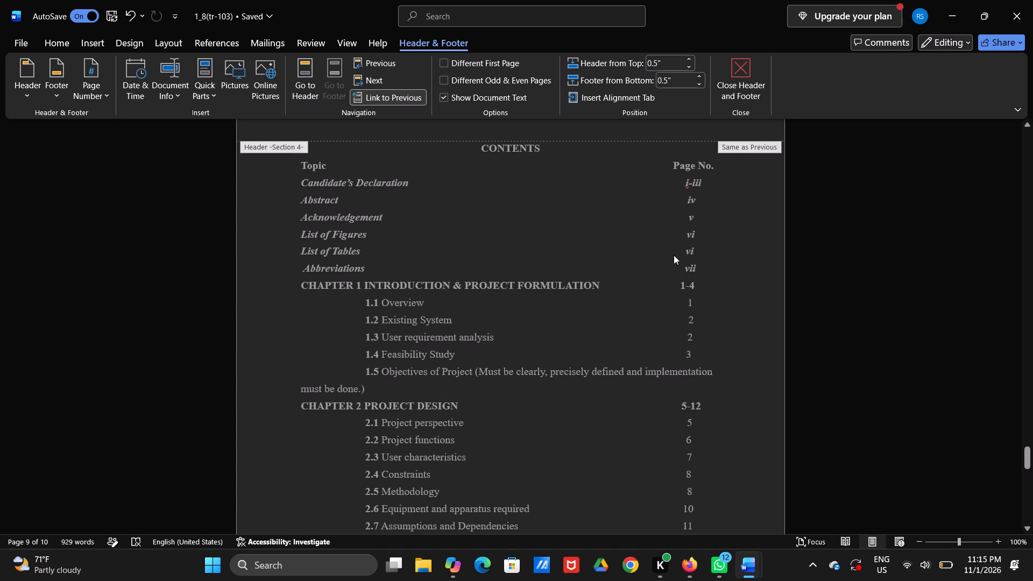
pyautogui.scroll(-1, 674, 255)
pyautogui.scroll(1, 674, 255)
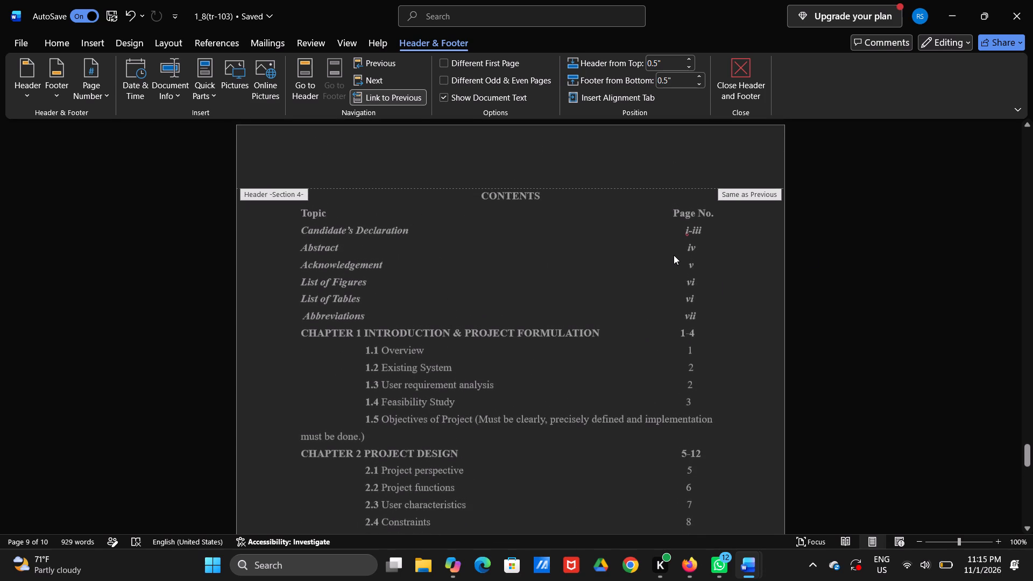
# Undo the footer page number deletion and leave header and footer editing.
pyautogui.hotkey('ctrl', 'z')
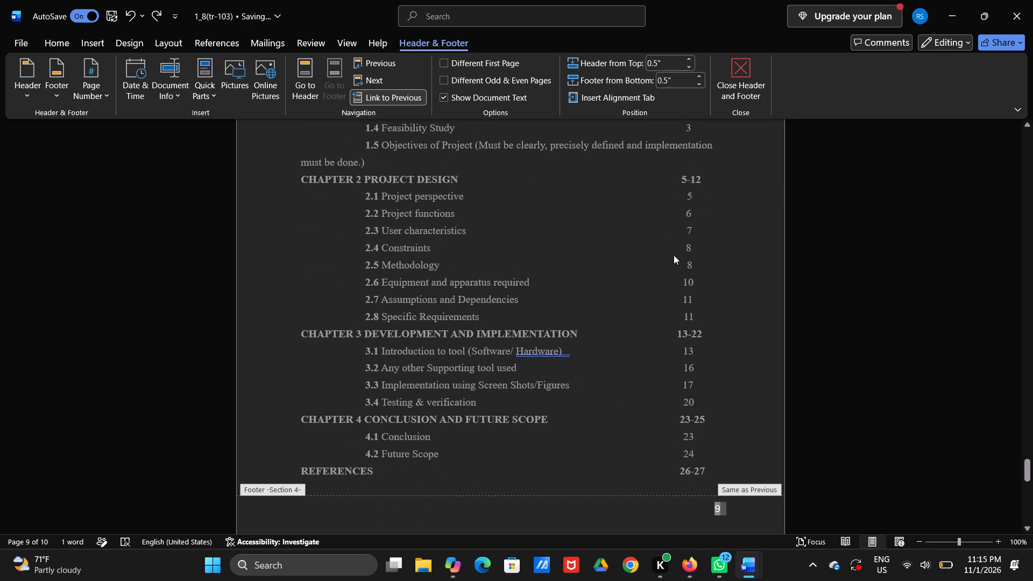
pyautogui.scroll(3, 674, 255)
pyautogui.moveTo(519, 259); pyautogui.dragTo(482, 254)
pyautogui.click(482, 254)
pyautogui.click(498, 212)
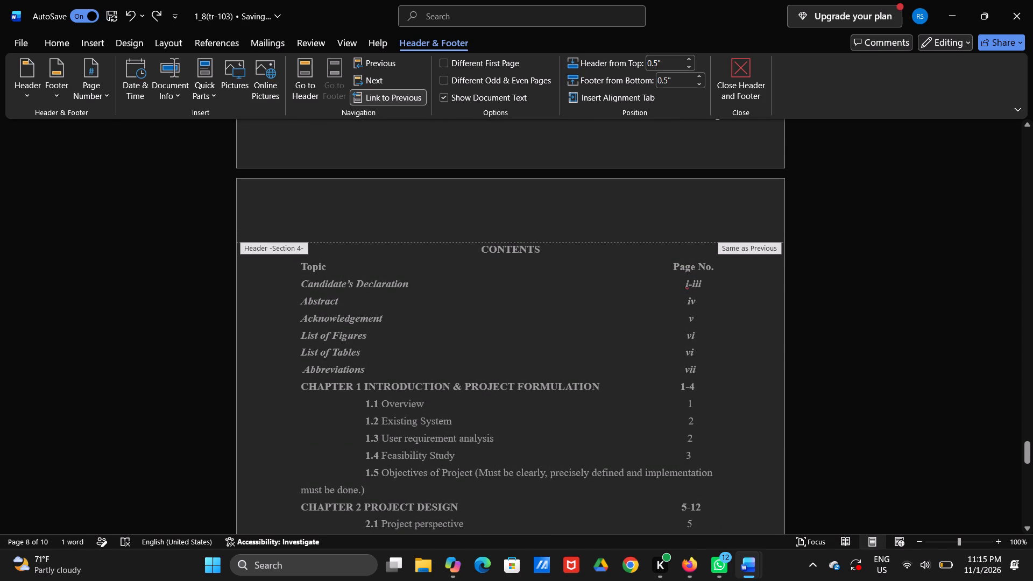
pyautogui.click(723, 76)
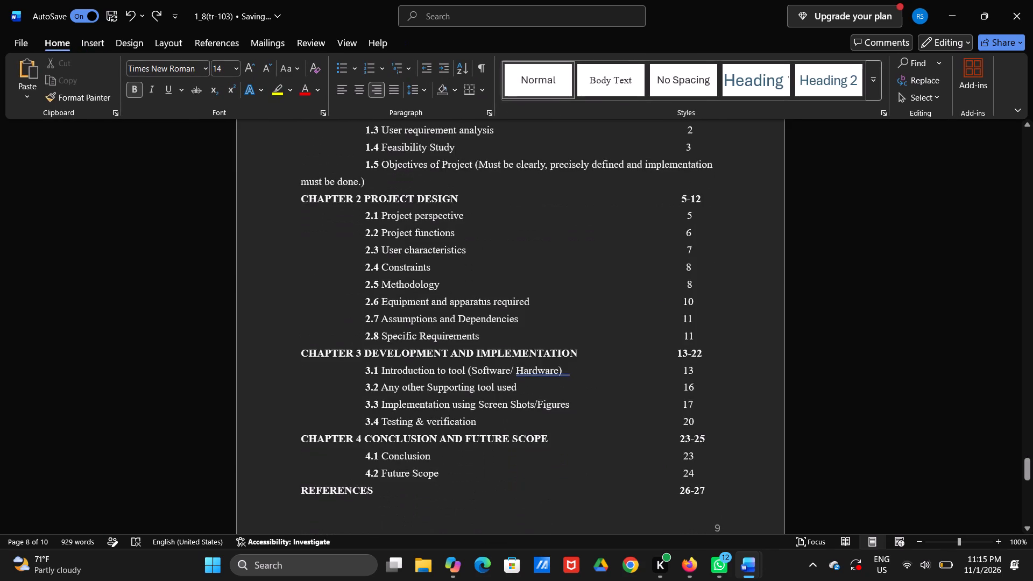
# Cut the whole Contents text from page 9, from the CONTENTS heading through the REFERENCES line.
pyautogui.scroll(2, 521, 314)
pyautogui.moveTo(475, 362); pyautogui.dragTo(611, 366)
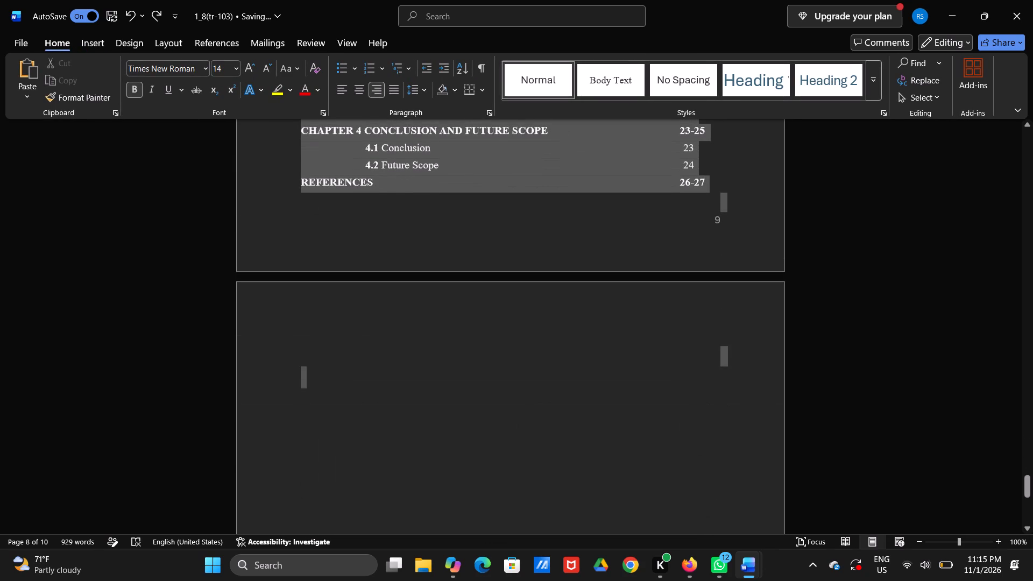
pyautogui.moveTo(611, 366); pyautogui.dragTo(699, 223)
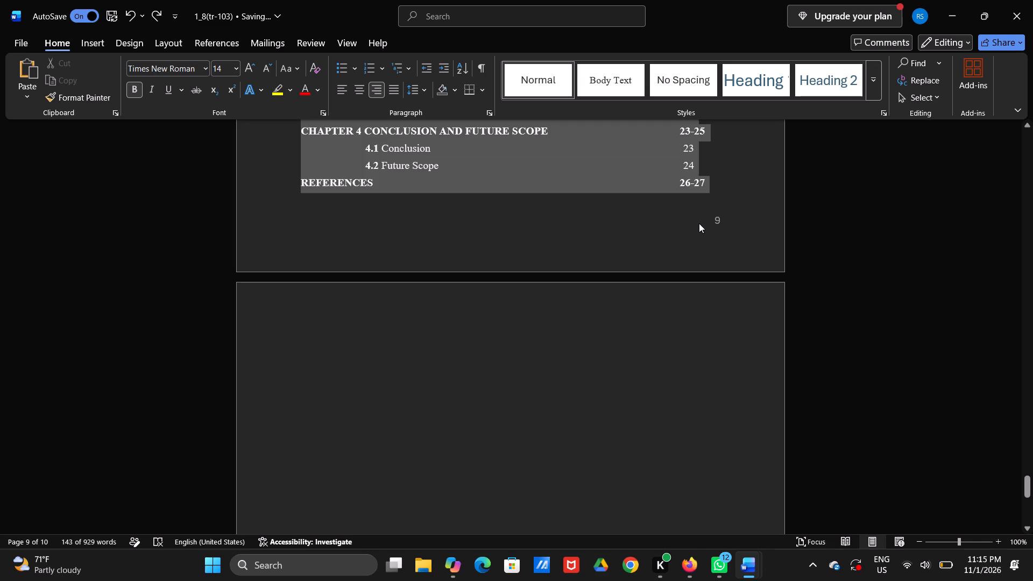
pyautogui.hotkey('ctrl', 'x')
# Look back through the preceding pages of 1_8(tr-103), and examine how the Acknowledgement ends in 1_6 pages(minor).
pyautogui.scroll(2, 699, 223)
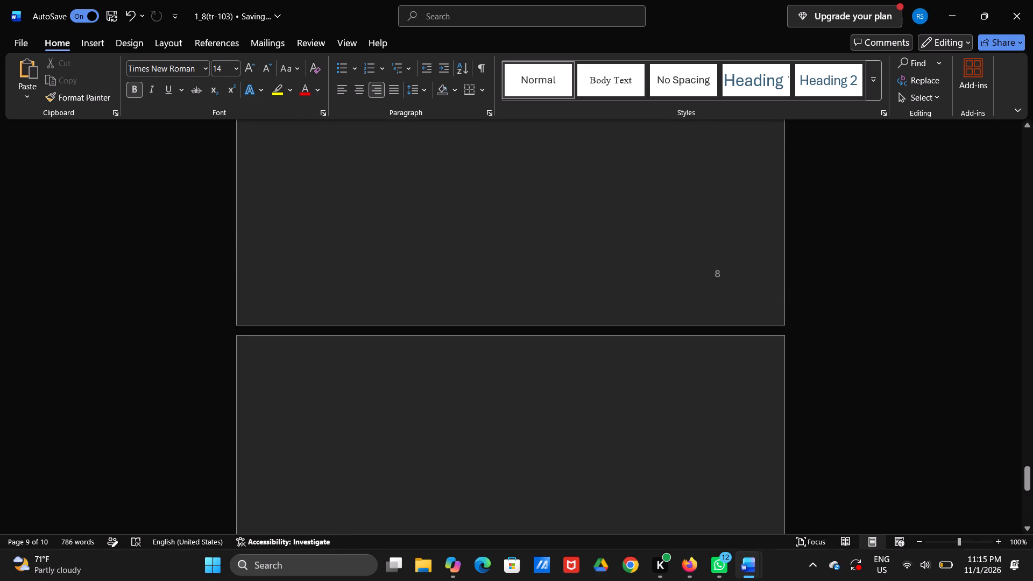
pyautogui.scroll(4, 699, 223)
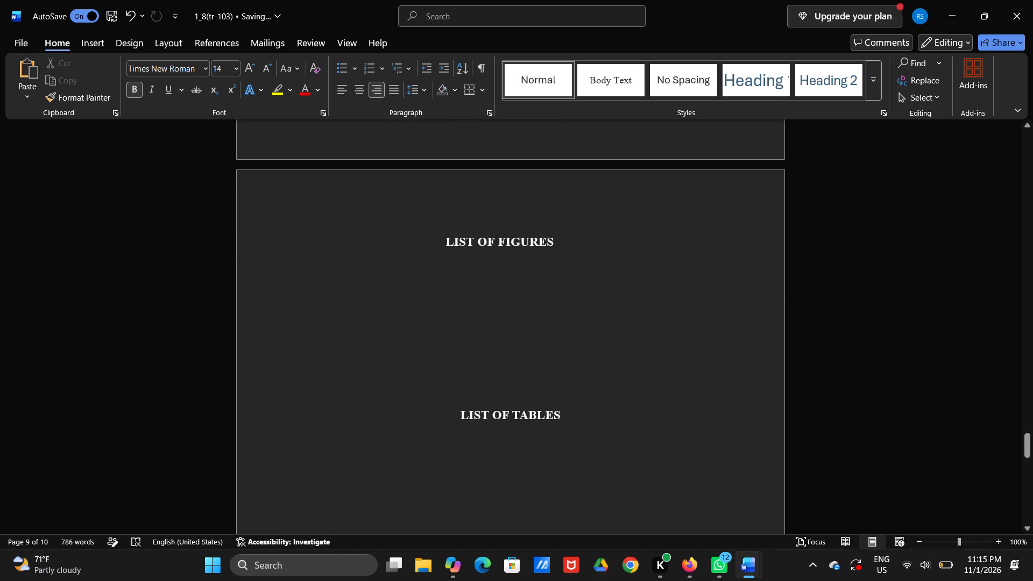
pyautogui.scroll(3, 699, 223)
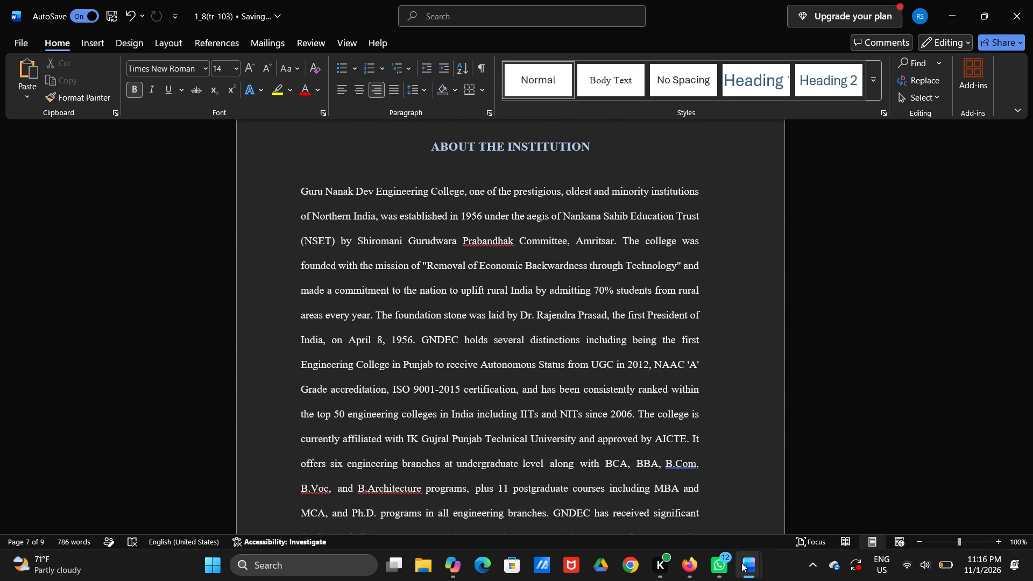
pyautogui.rightClick(741, 563)
pyautogui.moveTo(927, 368); pyautogui.dragTo(911, 392)
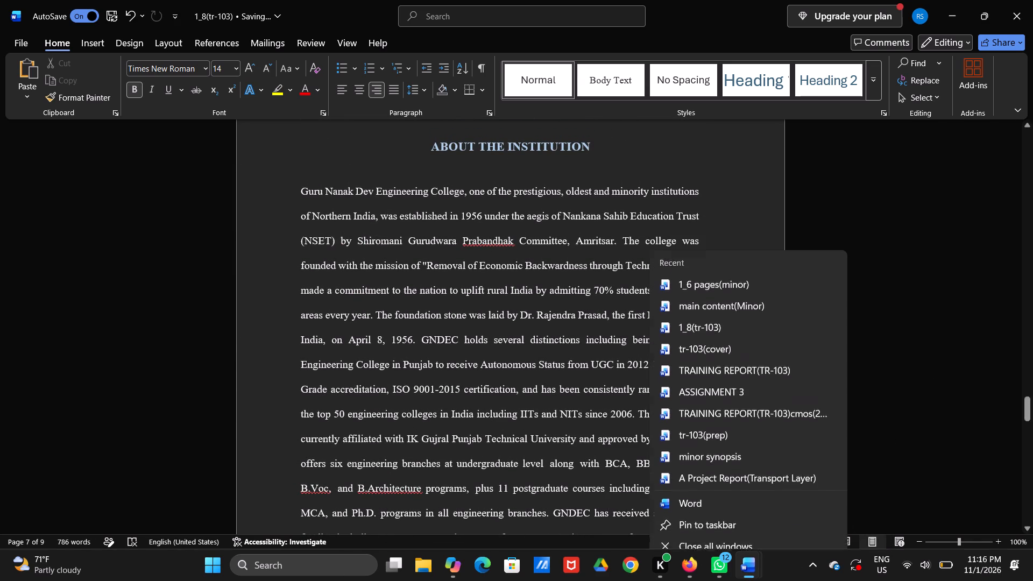
pyautogui.moveTo(911, 392); pyautogui.dragTo(755, 565)
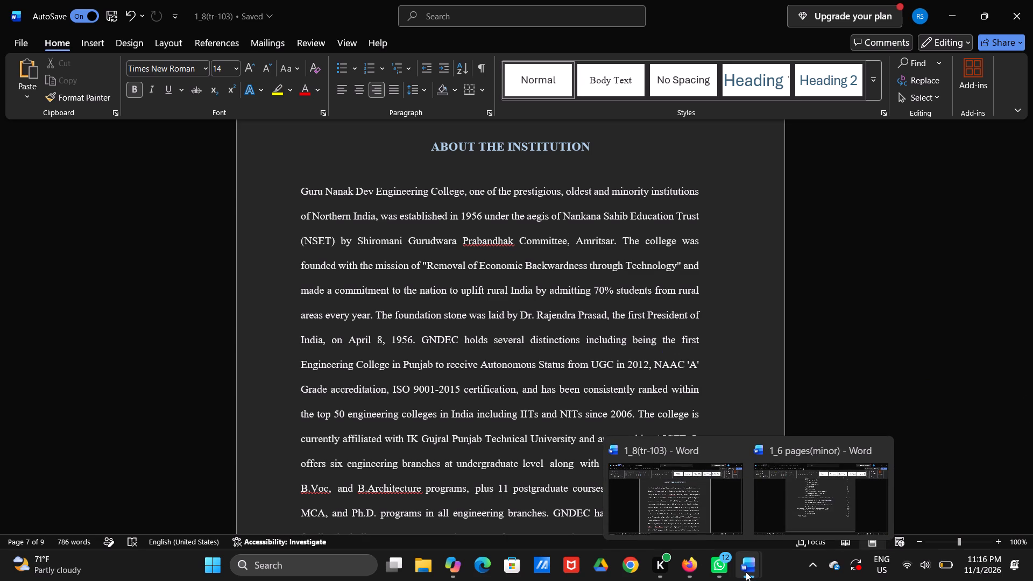
pyautogui.click(868, 502)
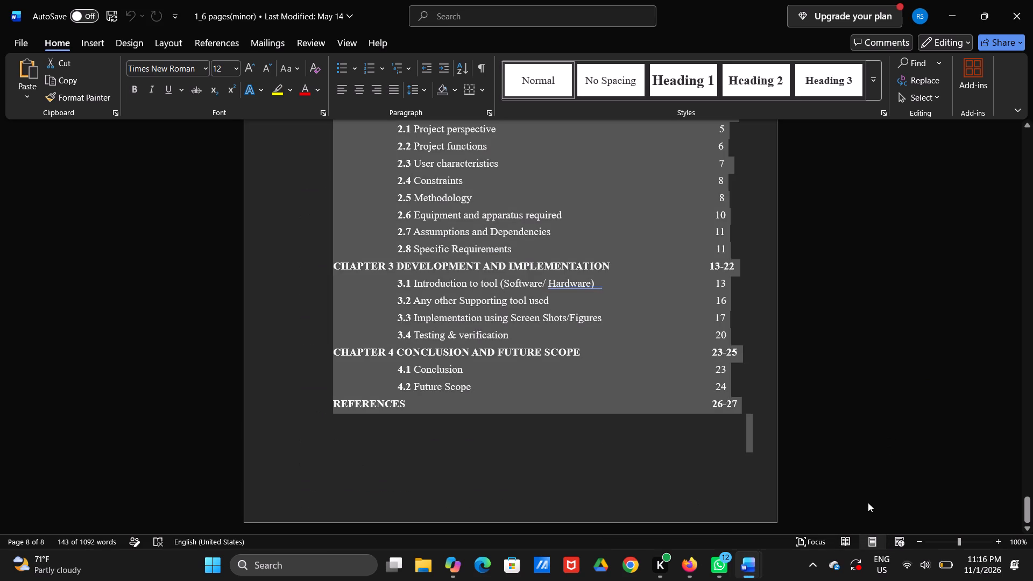
pyautogui.scroll(4, 810, 427)
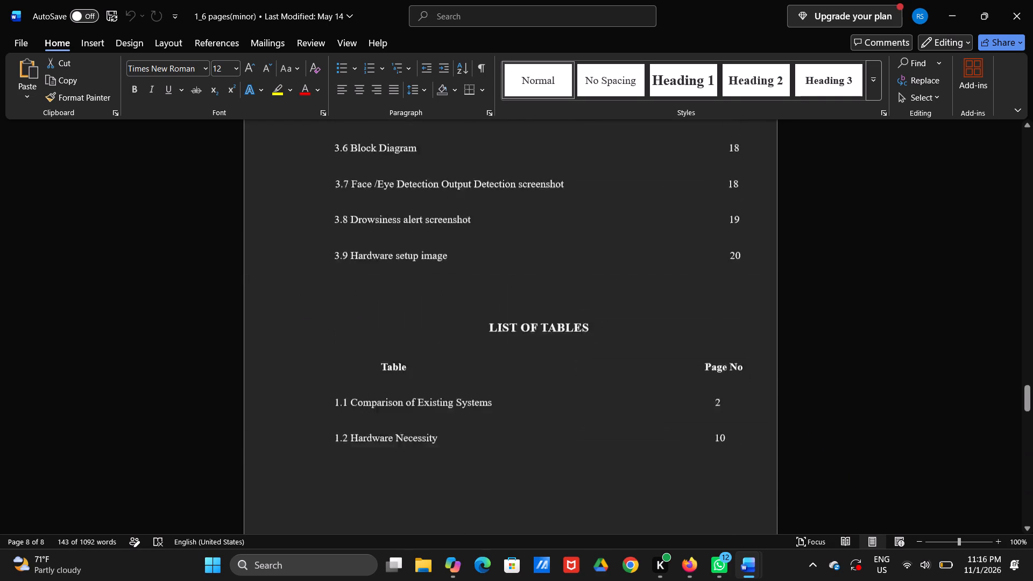
pyautogui.scroll(3, 810, 427)
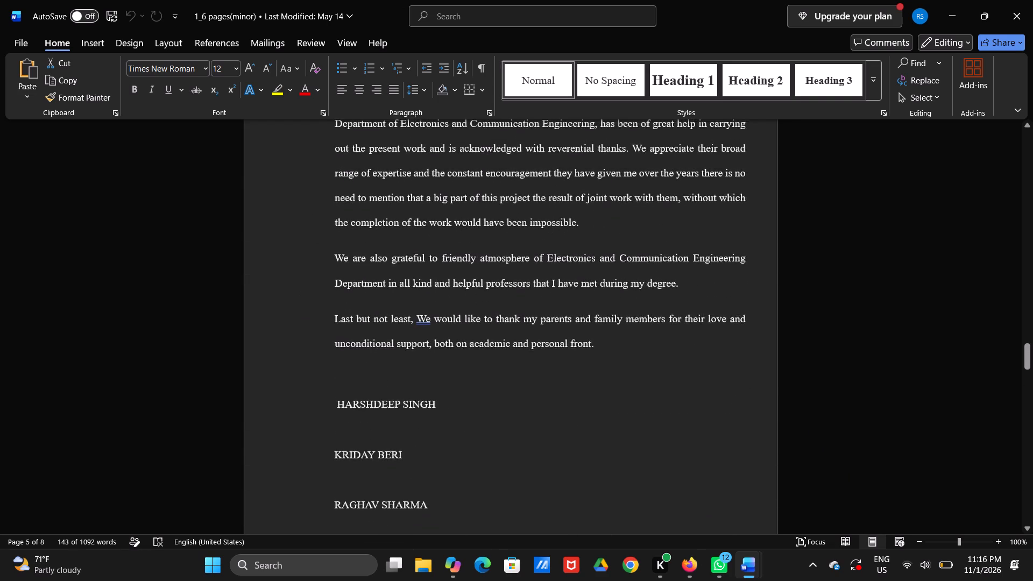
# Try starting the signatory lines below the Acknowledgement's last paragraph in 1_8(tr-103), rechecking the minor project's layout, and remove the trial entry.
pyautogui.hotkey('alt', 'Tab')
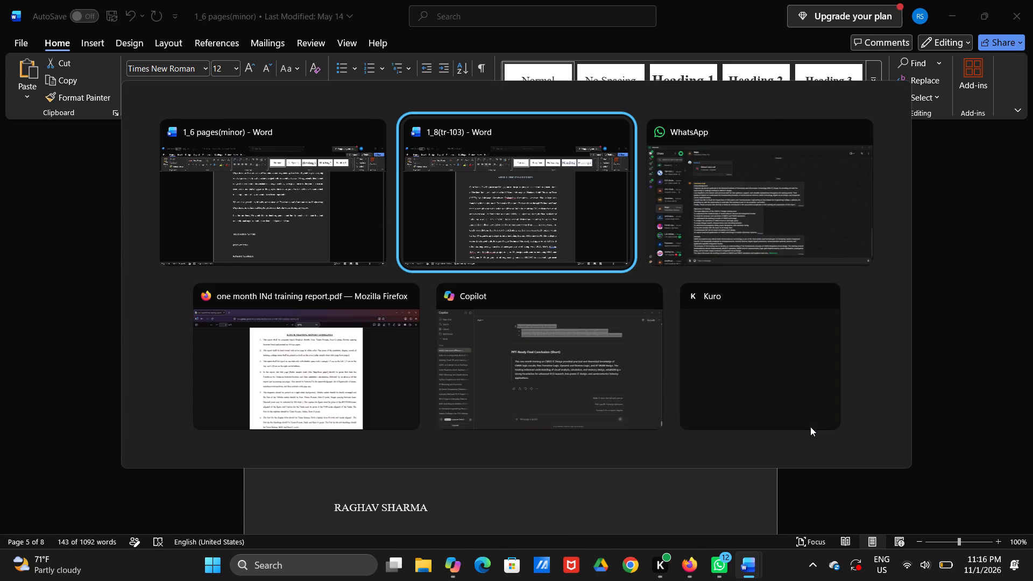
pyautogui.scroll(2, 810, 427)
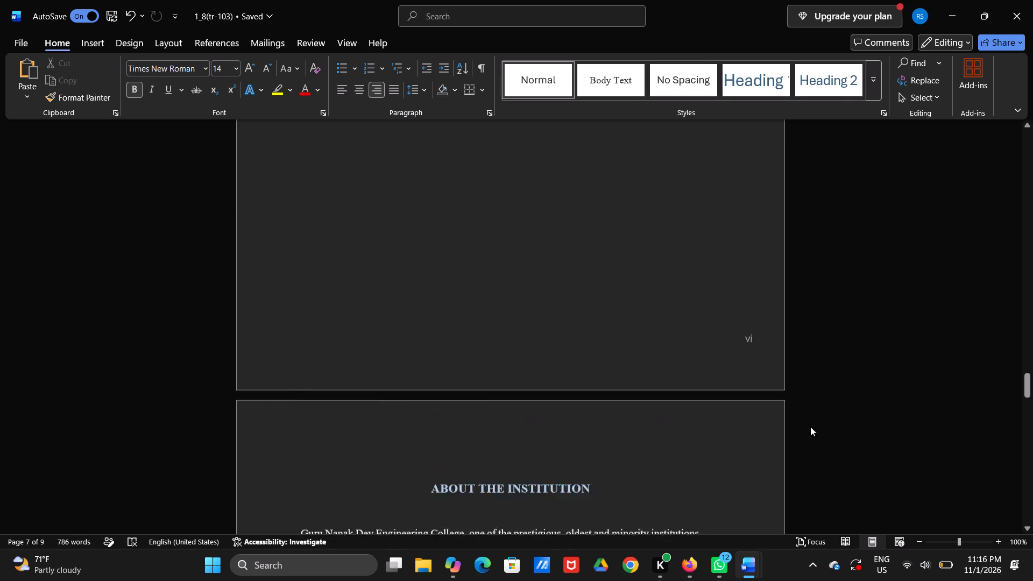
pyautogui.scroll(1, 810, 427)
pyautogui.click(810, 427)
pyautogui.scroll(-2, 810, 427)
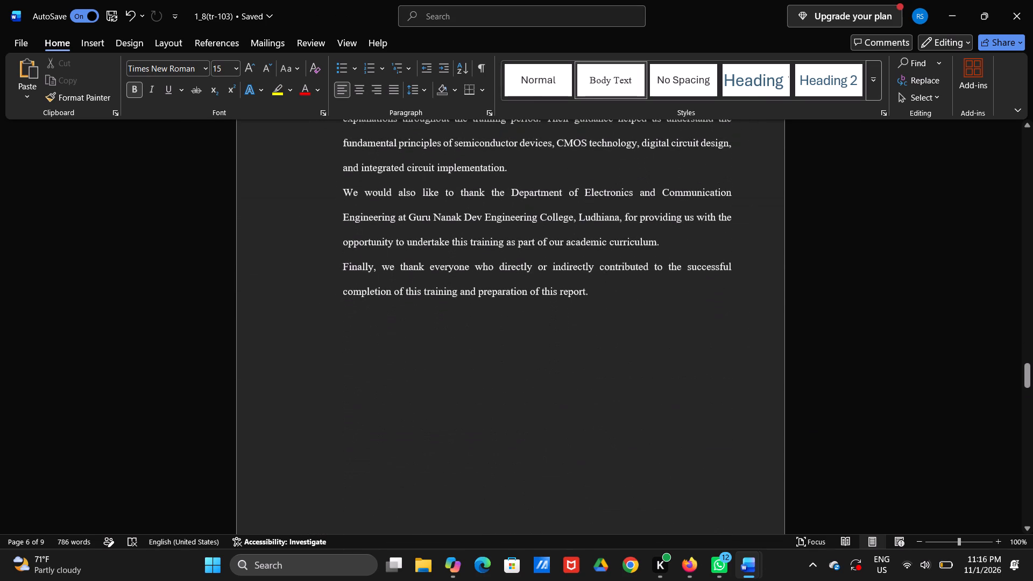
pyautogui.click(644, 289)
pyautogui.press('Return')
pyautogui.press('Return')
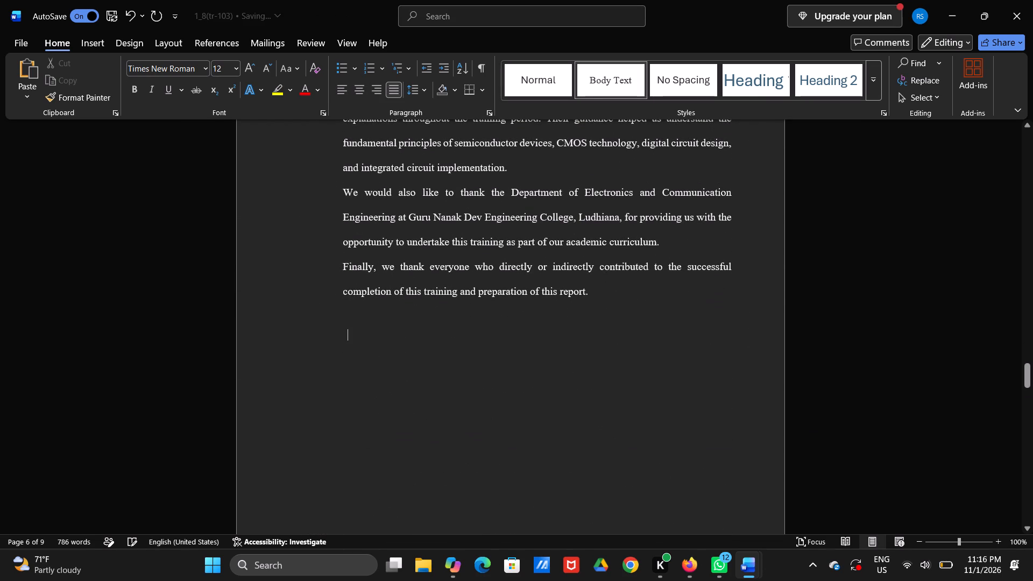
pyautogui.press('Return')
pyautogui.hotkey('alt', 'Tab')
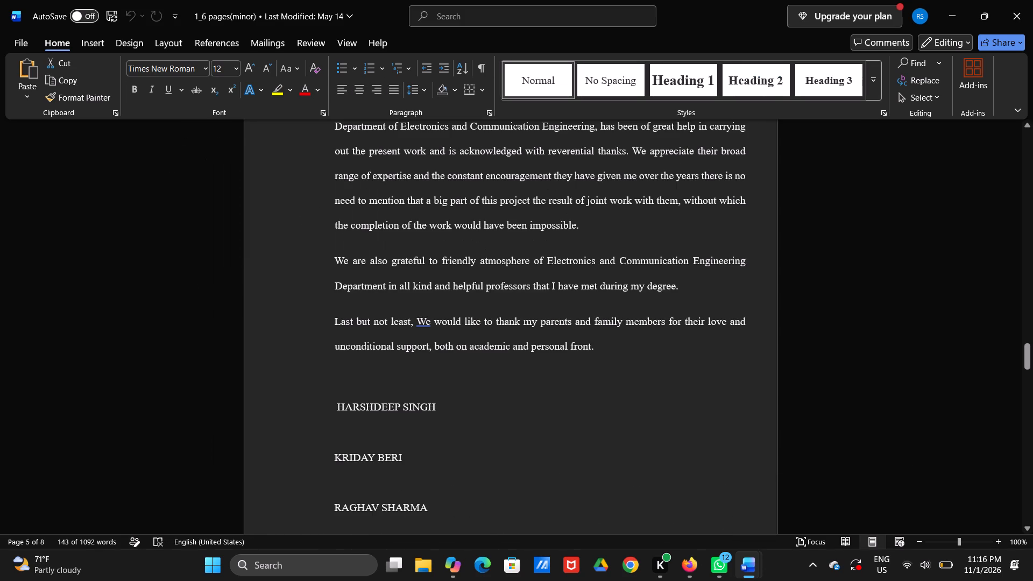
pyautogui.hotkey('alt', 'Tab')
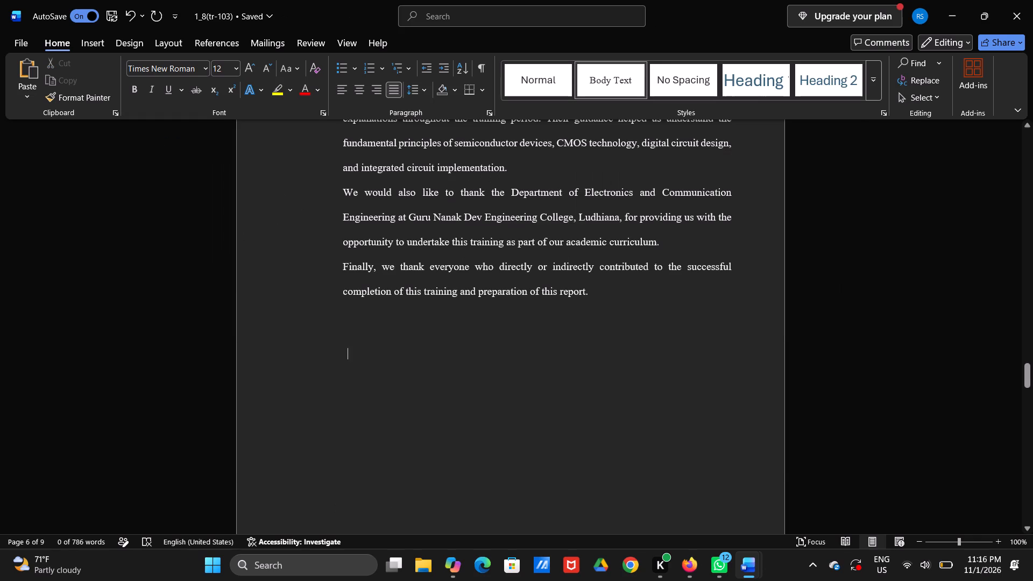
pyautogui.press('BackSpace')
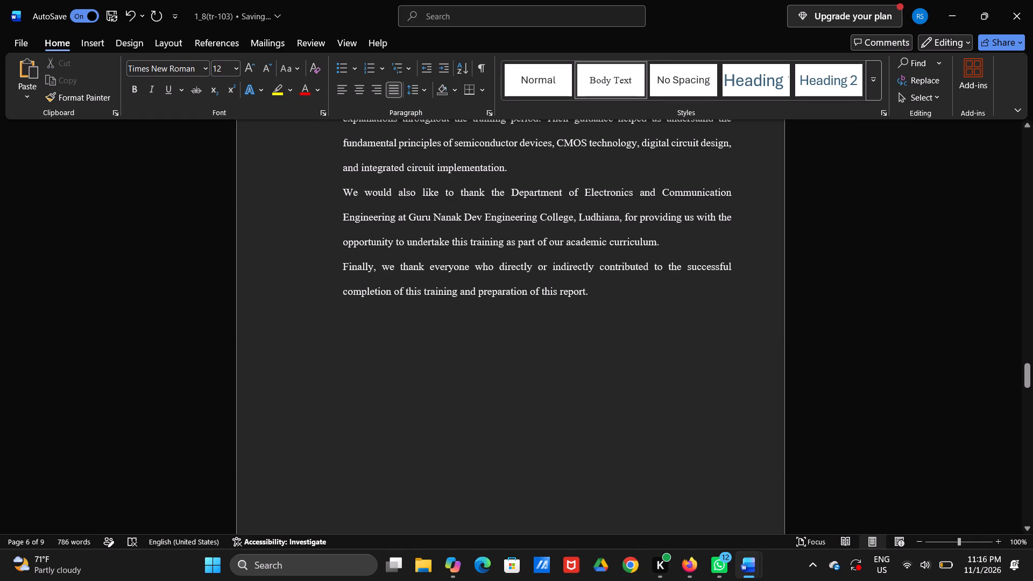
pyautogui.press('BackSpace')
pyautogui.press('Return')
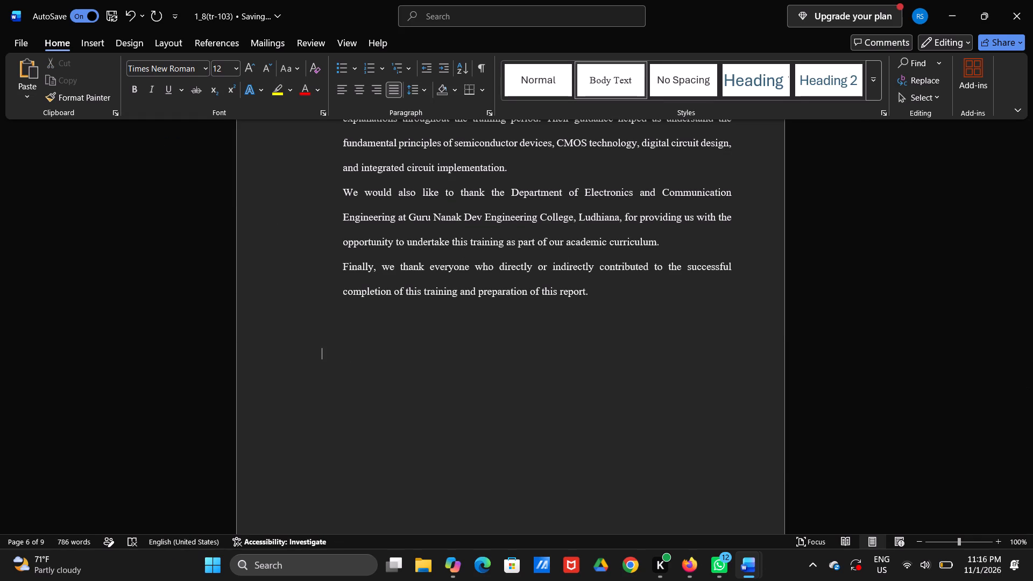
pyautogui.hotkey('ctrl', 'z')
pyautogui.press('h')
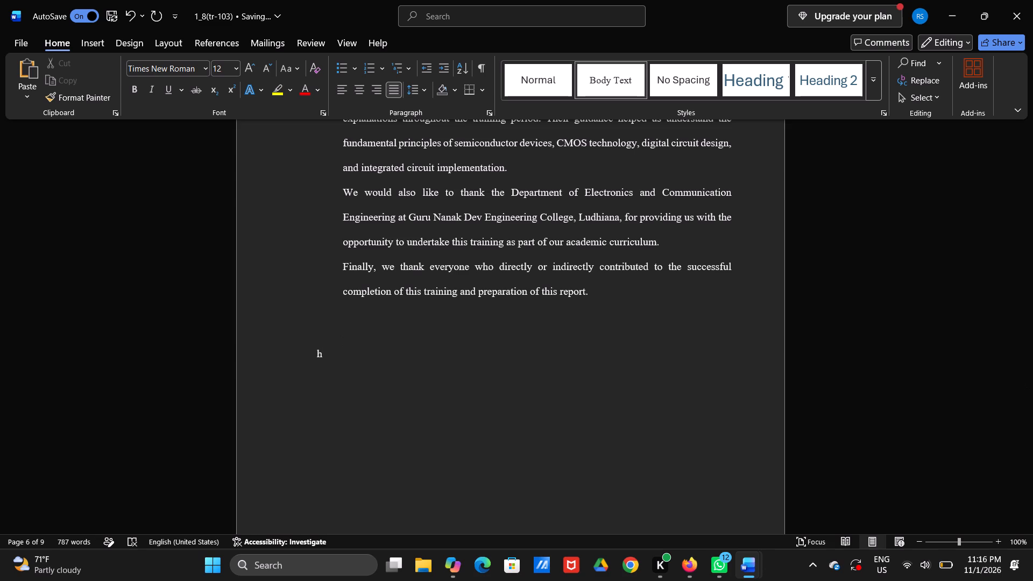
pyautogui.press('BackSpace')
# Leave two blank lines after the Acknowledgement's closing paragraph and enter the first team member's name in capitals, as in the minor project.
pyautogui.scroll(1, 374, 208)
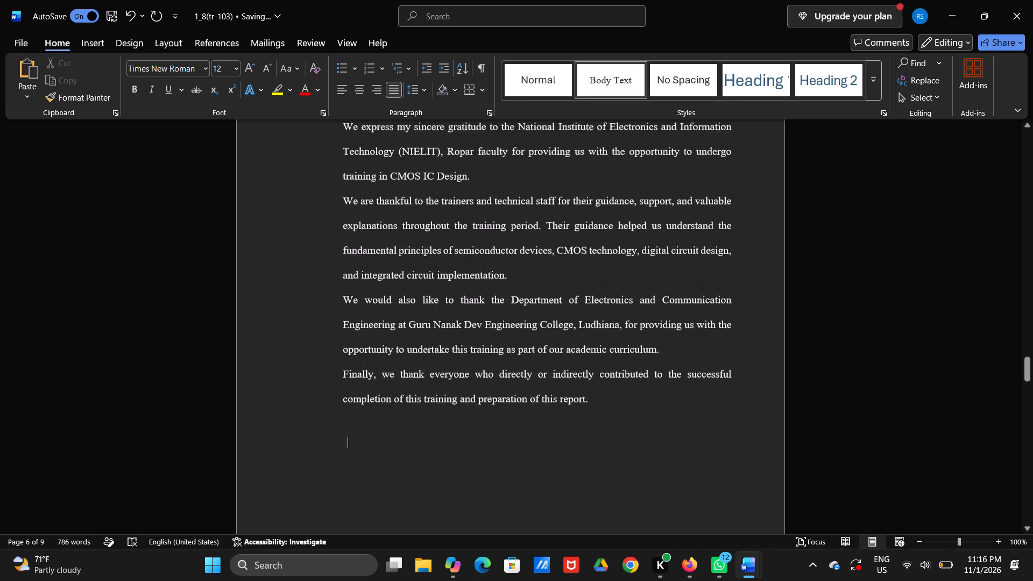
pyautogui.scroll(1, 376, 215)
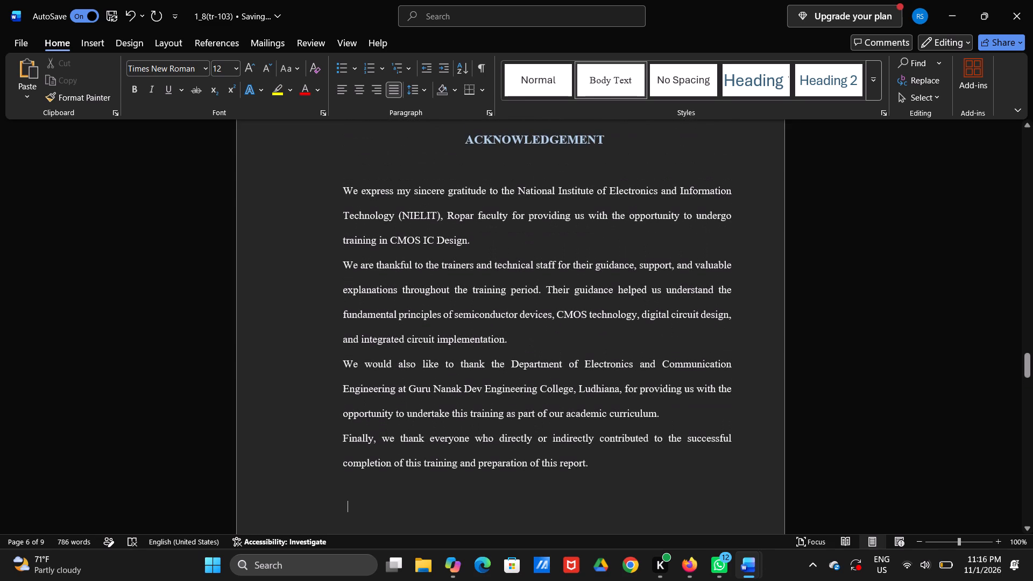
pyautogui.moveTo(342, 186); pyautogui.dragTo(355, 201)
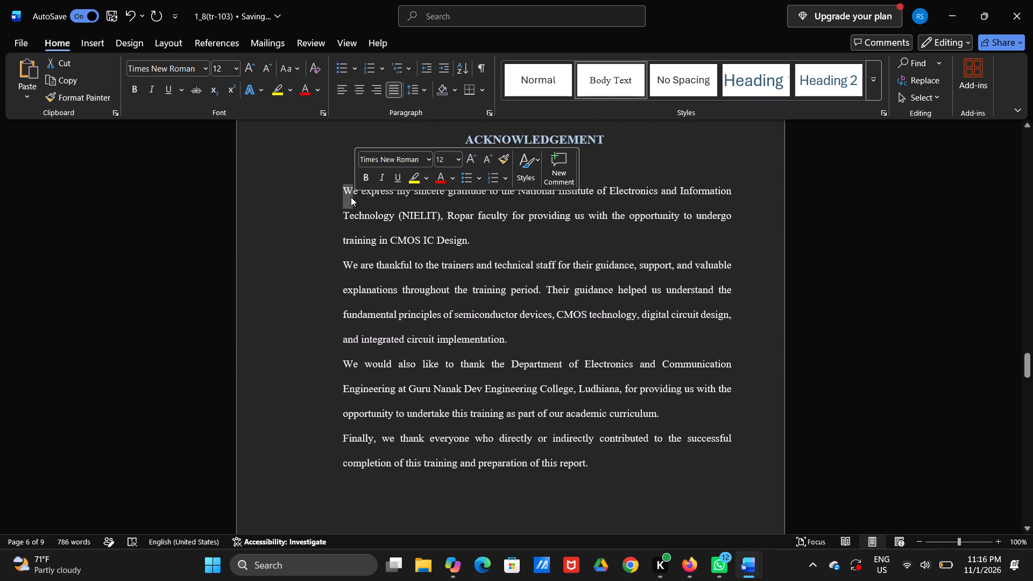
pyautogui.click(600, 467)
pyautogui.press('Return')
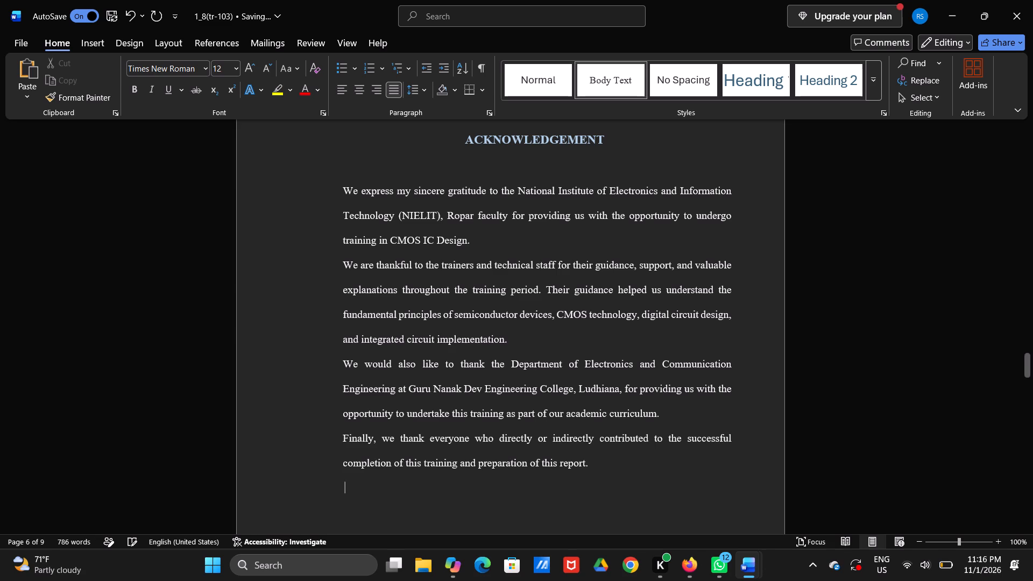
pyautogui.press('Return')
pyautogui.press('Return')
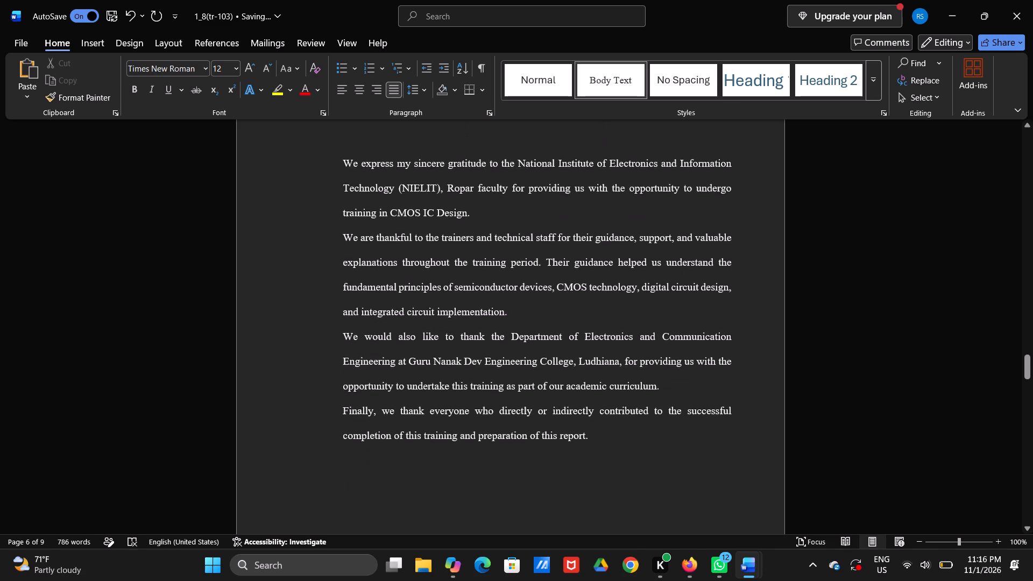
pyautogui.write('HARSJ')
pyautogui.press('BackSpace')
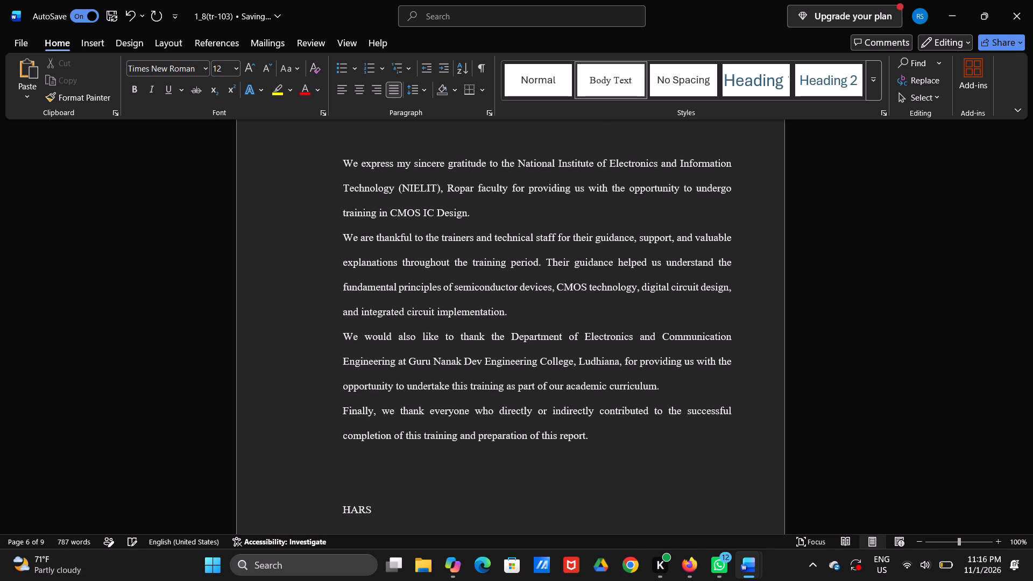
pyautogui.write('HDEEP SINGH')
# Enter the second team member's name in capitals below the first, leaving one blank line between them.
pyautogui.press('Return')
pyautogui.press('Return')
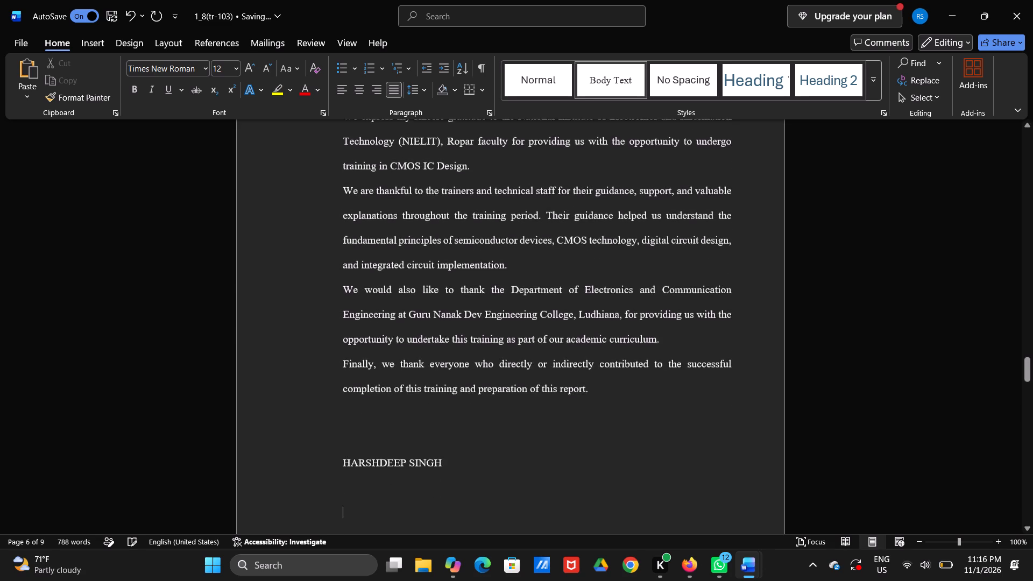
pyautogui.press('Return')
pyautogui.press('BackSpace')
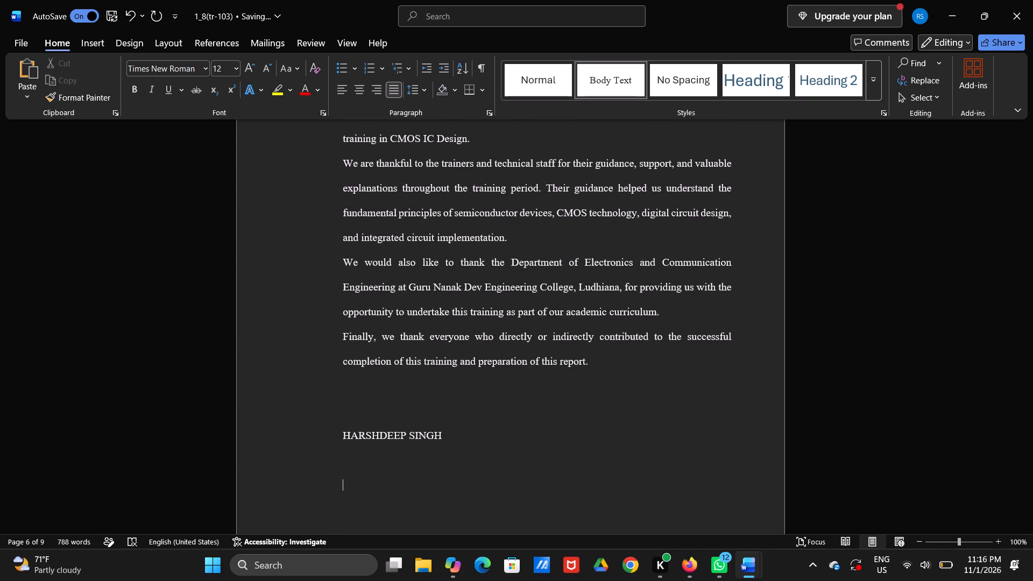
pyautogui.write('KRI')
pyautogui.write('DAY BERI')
# Enter the third team member's name in capitals below the second, leaving one blank line between them.
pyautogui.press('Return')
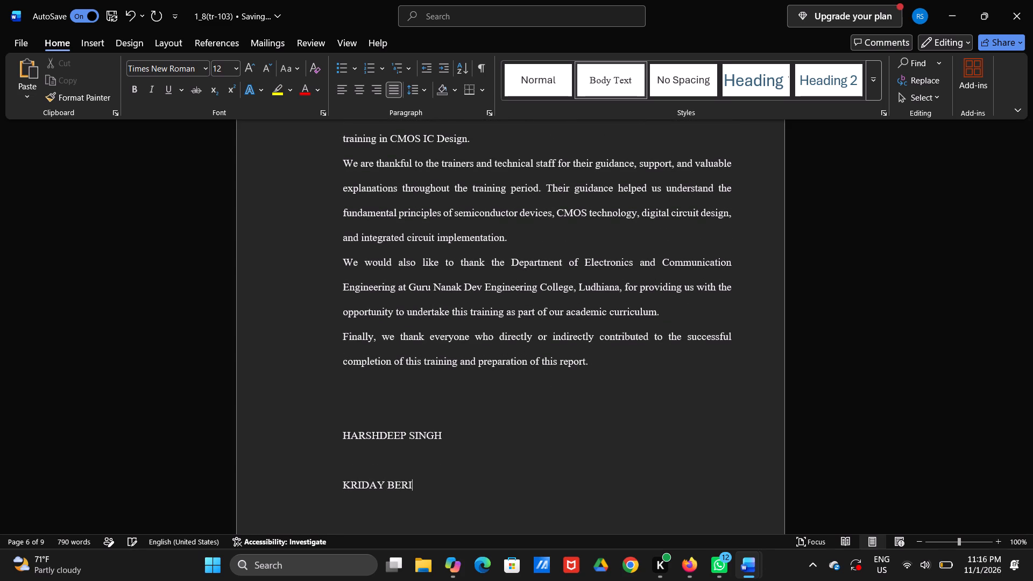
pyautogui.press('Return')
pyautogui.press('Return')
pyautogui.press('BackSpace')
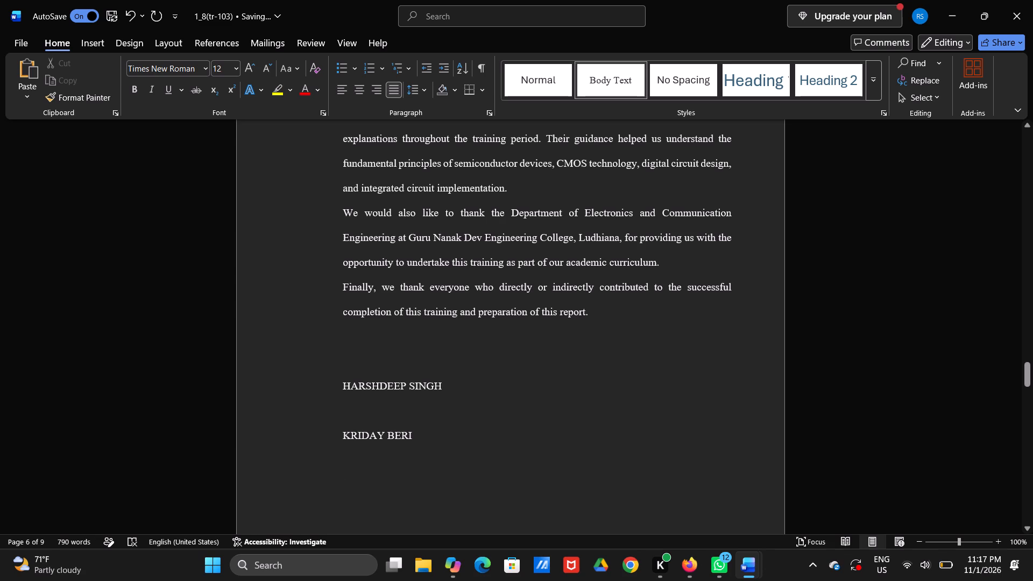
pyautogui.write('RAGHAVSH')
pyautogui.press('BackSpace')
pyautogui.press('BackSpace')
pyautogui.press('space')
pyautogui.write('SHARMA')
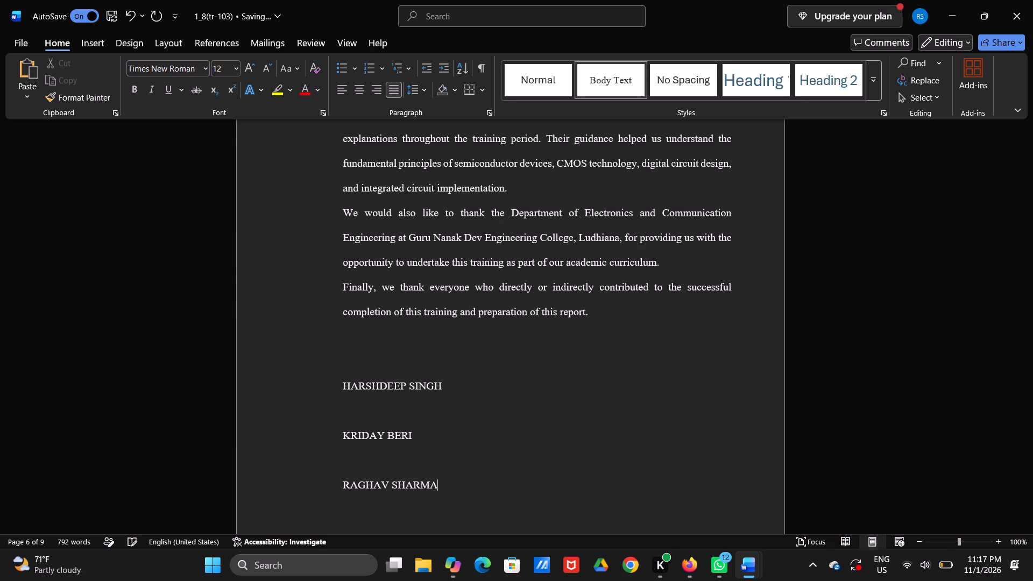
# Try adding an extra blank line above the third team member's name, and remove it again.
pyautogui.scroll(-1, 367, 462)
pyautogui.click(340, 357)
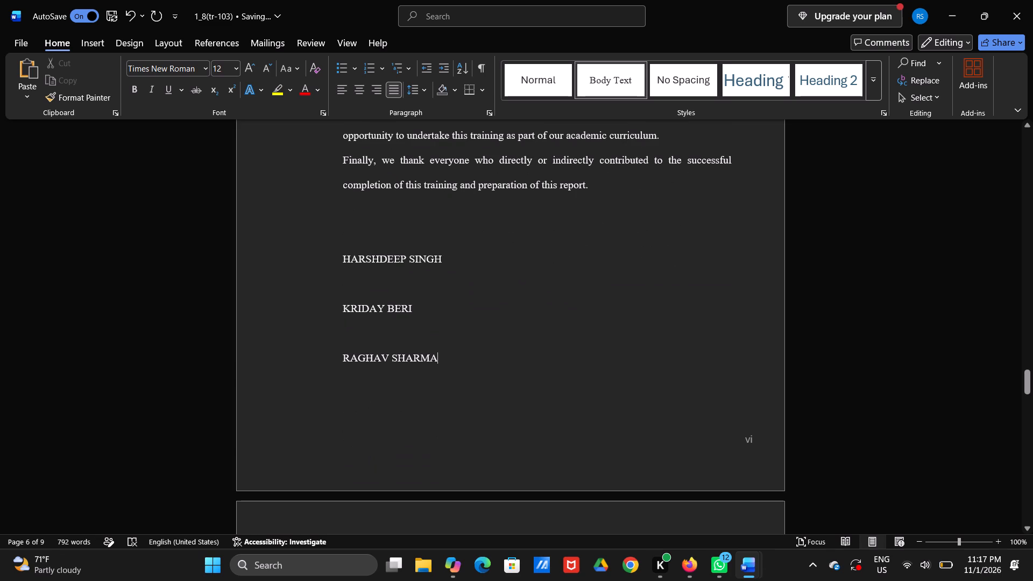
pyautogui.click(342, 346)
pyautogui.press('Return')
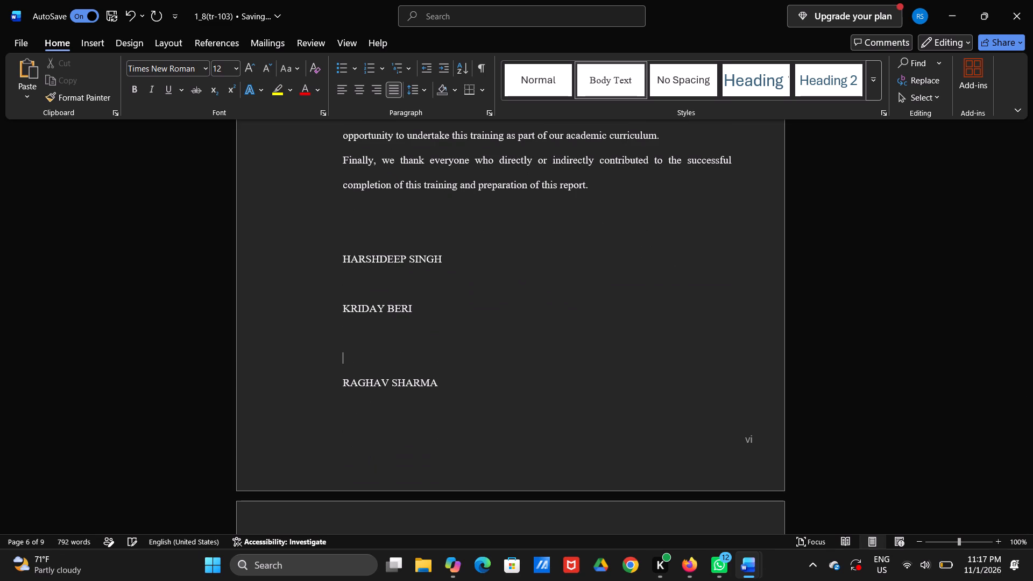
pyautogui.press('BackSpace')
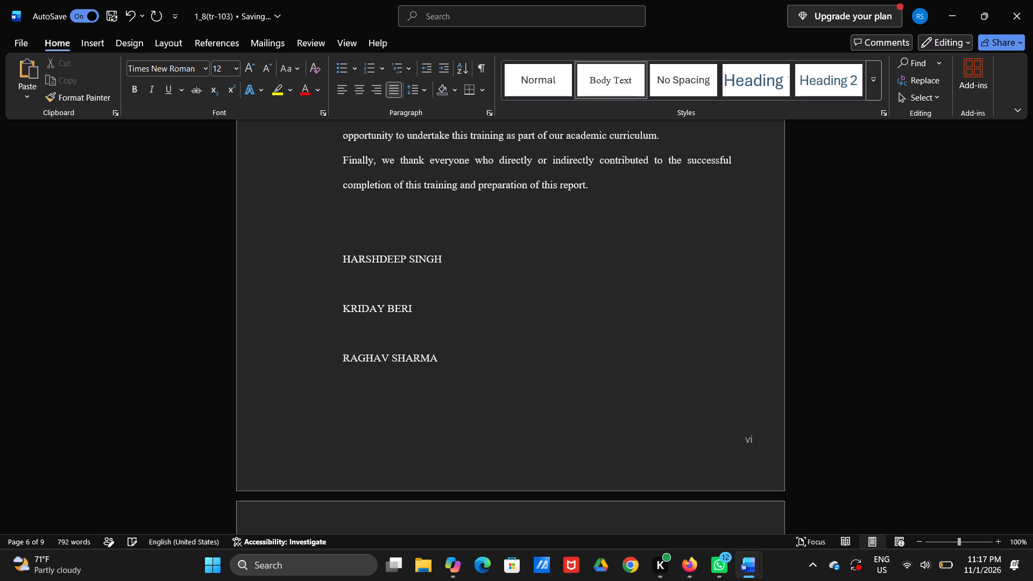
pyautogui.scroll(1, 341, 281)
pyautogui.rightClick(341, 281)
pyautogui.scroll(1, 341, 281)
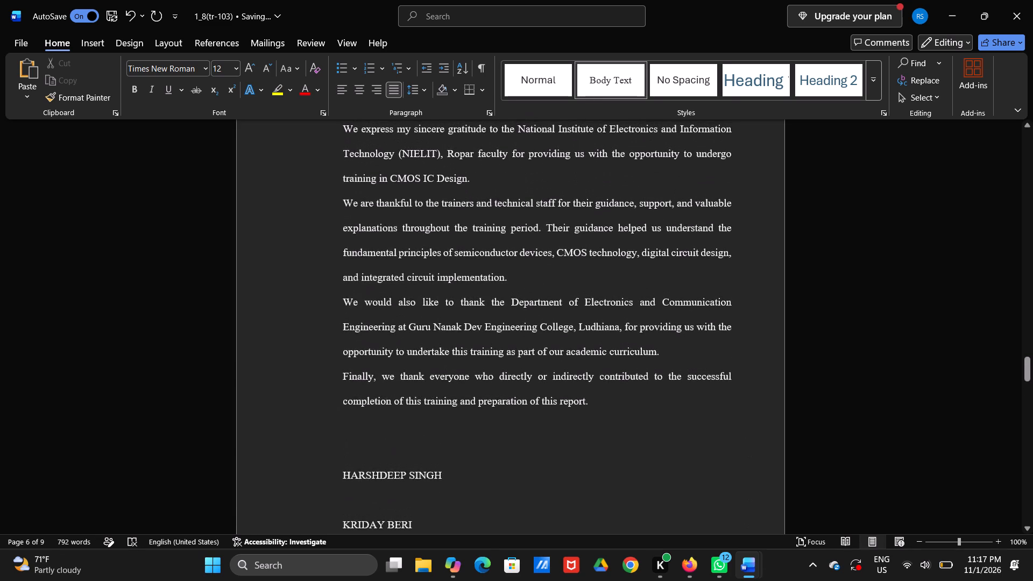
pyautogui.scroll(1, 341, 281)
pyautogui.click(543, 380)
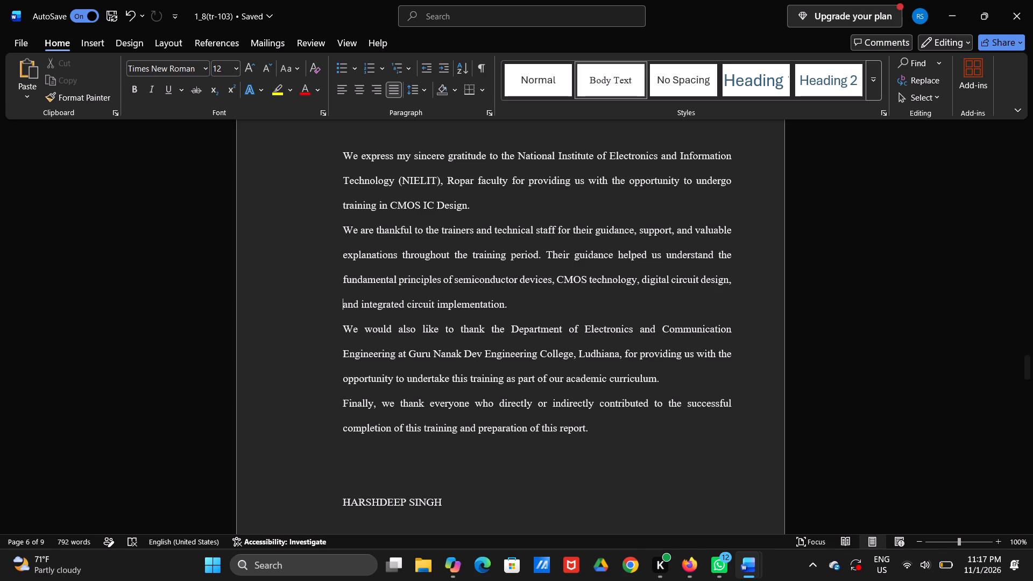
# Add two blank lines above the LIST OF TABLES heading to space it further from LIST OF FIGURES.
pyautogui.scroll(-4, 543, 380)
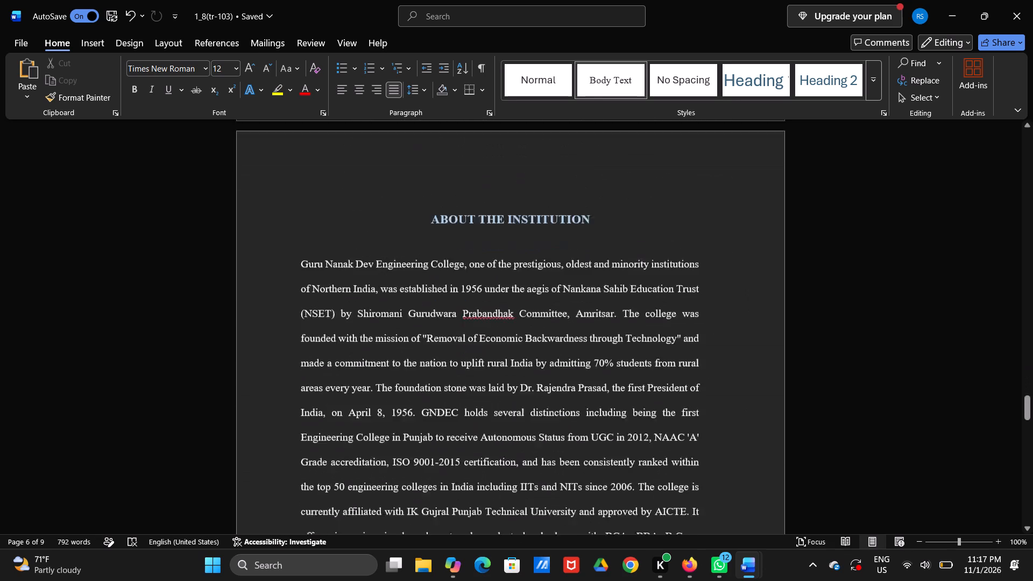
pyautogui.scroll(-6, 543, 380)
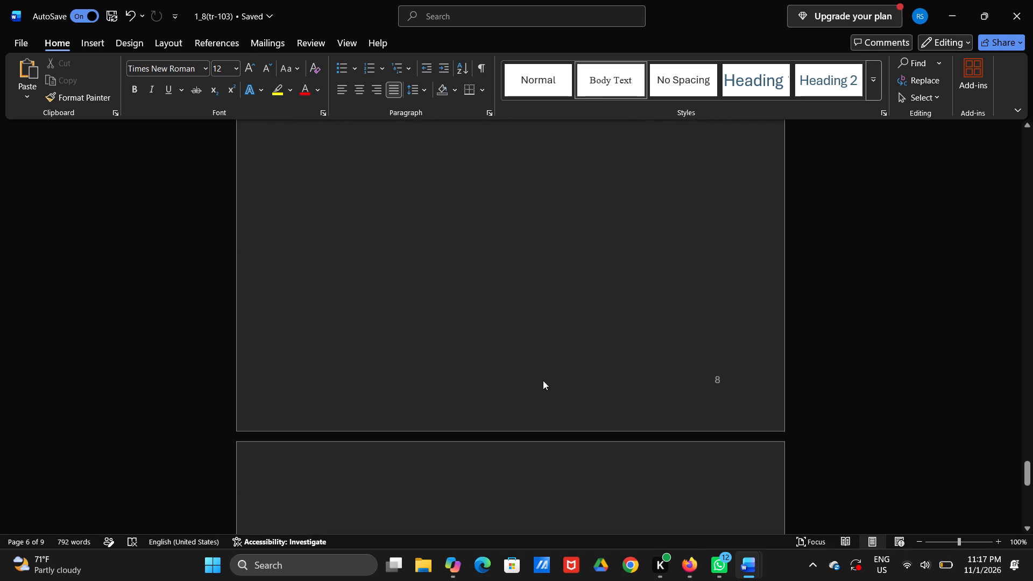
pyautogui.scroll(2, 543, 380)
pyautogui.scroll(1, 501, 274)
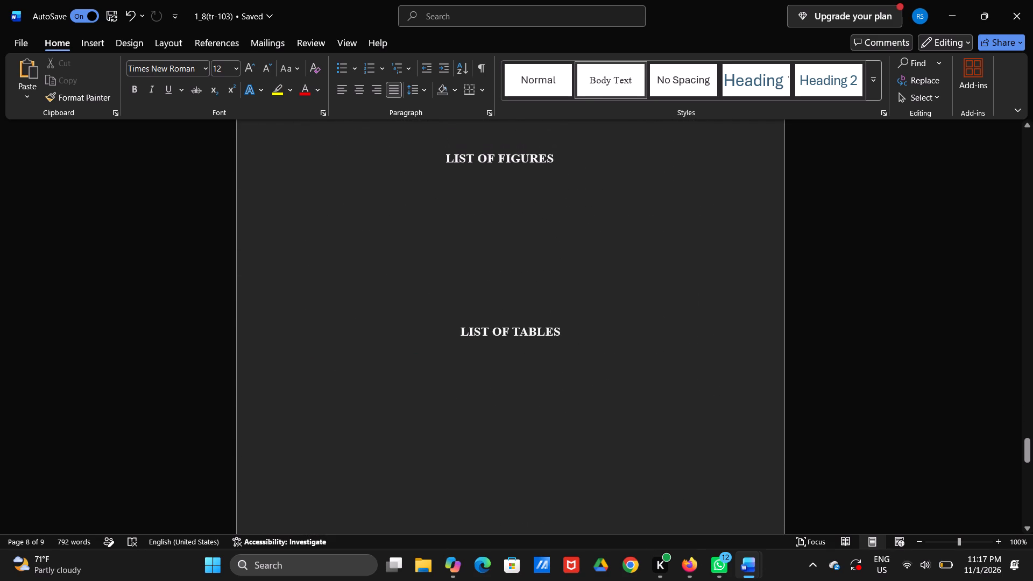
pyautogui.click(459, 314)
pyautogui.click(461, 335)
pyautogui.press('Return')
pyautogui.press('Return')
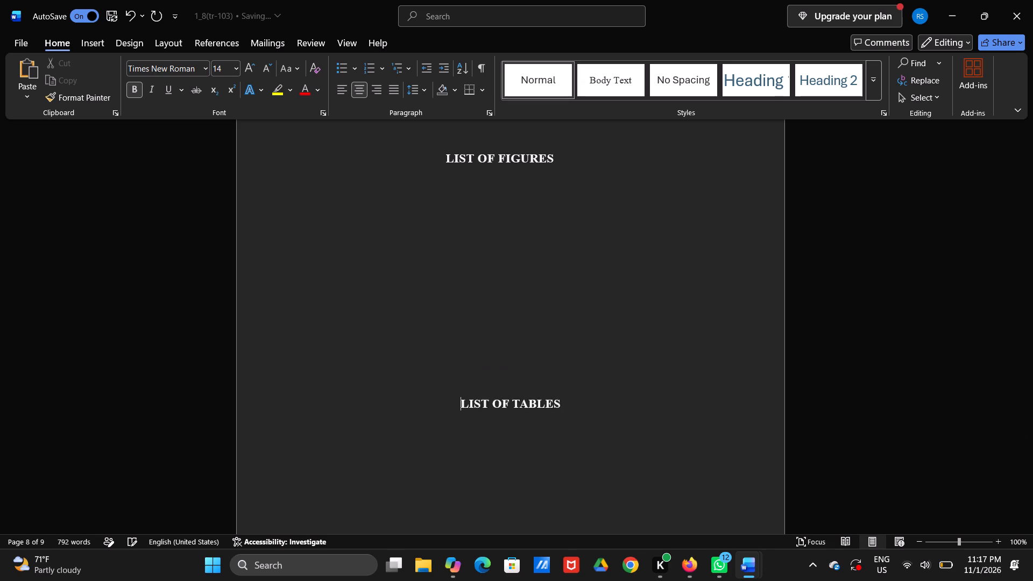
pyautogui.press('Return')
pyautogui.press('BackSpace')
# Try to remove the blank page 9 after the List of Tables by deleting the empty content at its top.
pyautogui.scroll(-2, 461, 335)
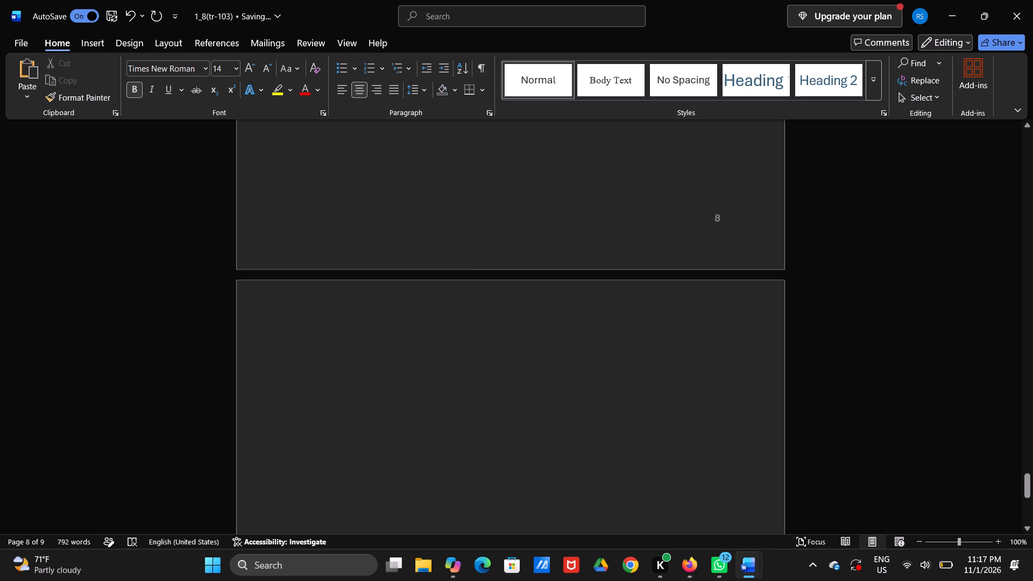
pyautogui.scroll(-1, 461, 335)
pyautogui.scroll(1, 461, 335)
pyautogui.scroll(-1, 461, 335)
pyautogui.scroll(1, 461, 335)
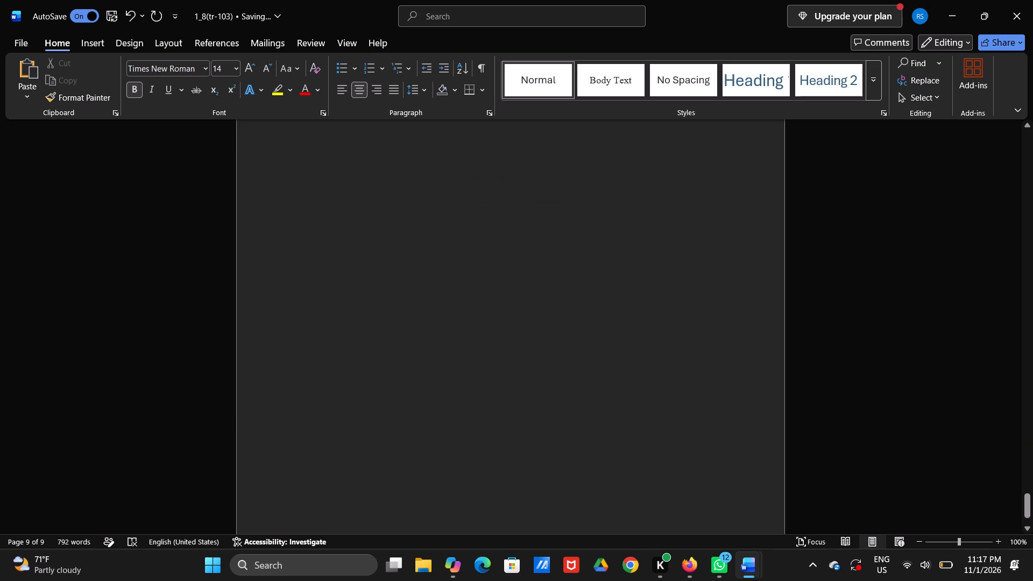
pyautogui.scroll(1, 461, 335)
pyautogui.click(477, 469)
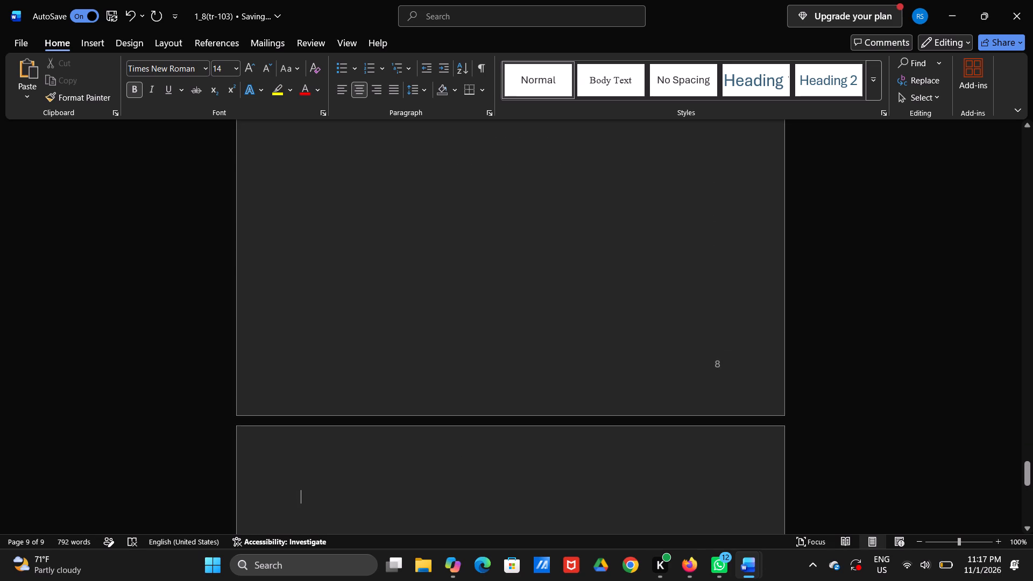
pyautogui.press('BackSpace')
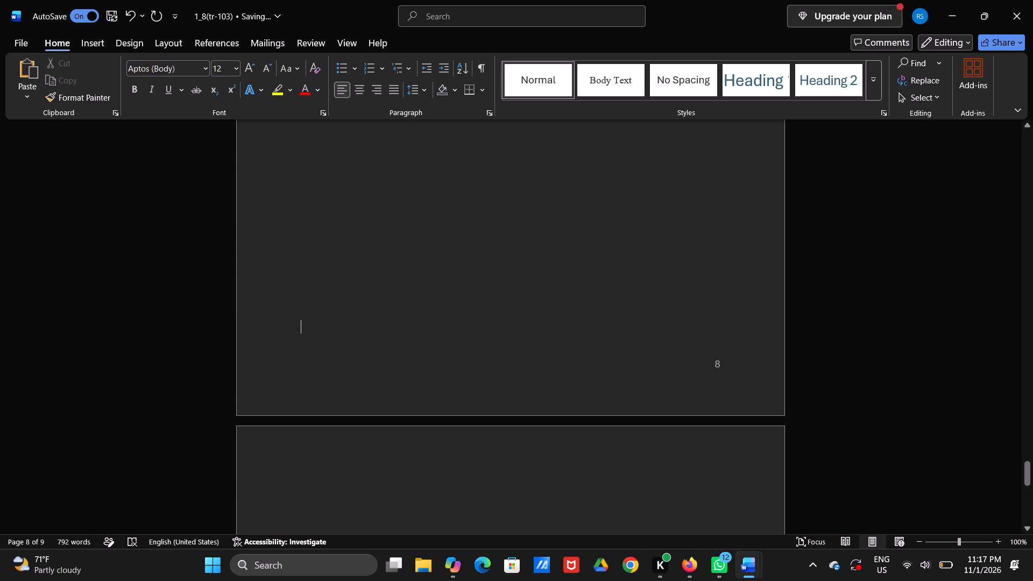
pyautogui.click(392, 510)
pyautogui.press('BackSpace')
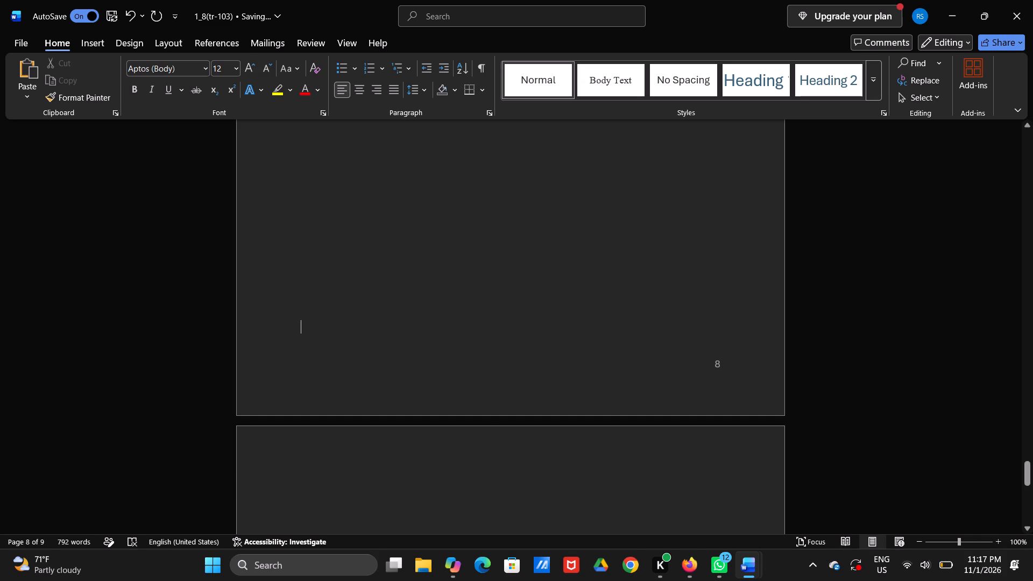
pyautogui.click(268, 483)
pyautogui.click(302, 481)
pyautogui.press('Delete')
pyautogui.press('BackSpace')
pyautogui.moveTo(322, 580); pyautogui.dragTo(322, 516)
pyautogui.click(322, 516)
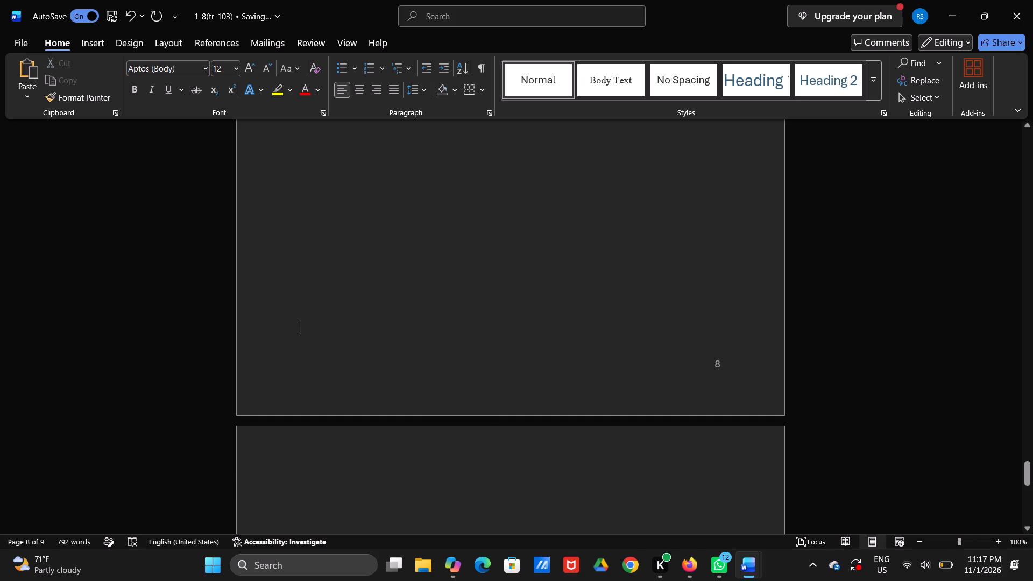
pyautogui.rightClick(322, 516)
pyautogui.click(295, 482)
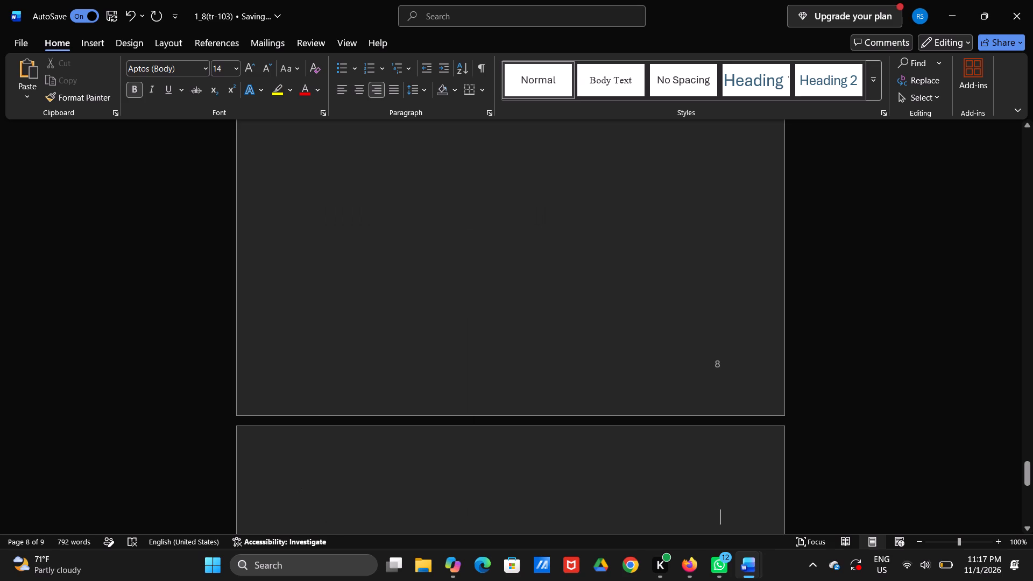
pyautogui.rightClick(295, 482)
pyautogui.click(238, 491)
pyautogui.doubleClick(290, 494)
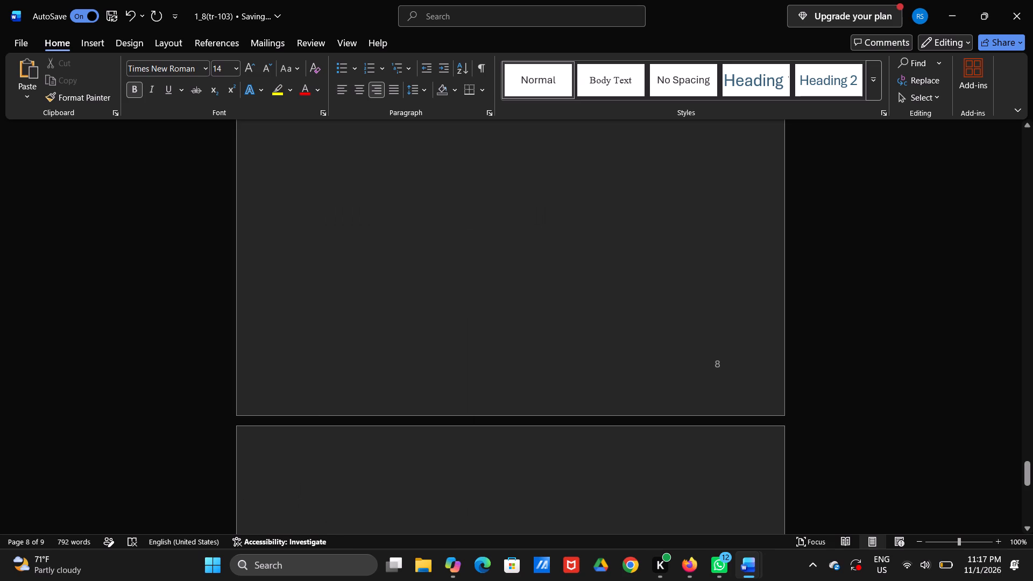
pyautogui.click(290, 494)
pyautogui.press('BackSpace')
# Delete the run of empty paragraphs on the blank last page so the document ends on the List of Tables page.
pyautogui.scroll(-1, 290, 494)
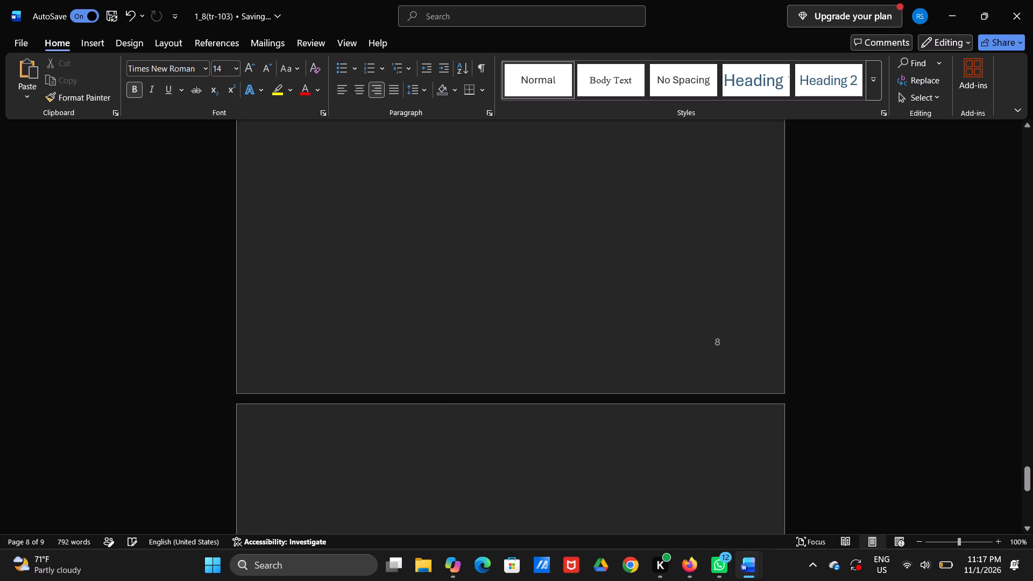
pyautogui.scroll(-1, 290, 494)
pyautogui.click(290, 494)
pyautogui.press('BackSpace')
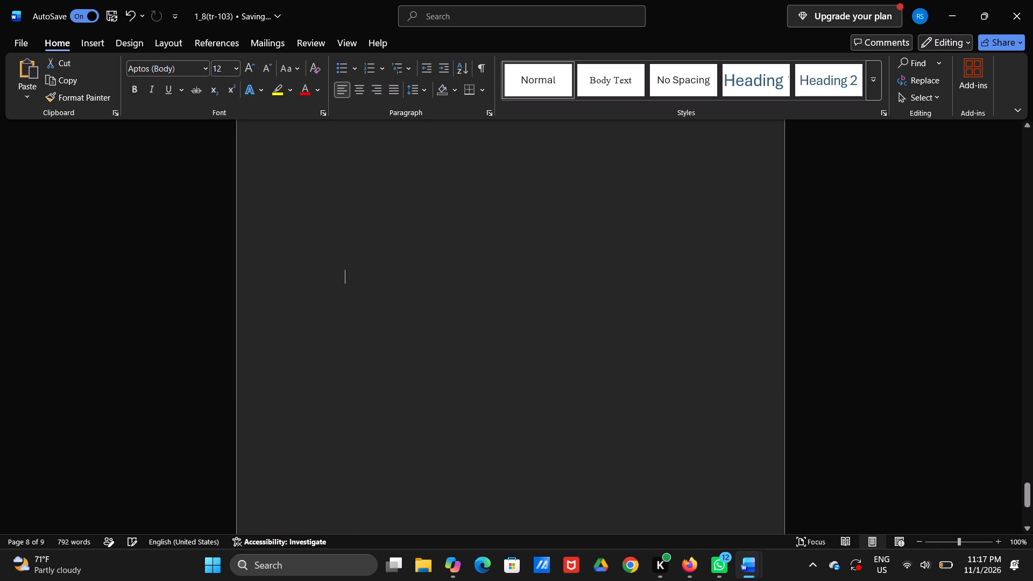
pyautogui.press('BackSpace')
pyautogui.press('BackSpace')
pyautogui.press('BackSpace')
pyautogui.press('BackSpace')
pyautogui.press('BackSpace')
pyautogui.press('BackSpace')
pyautogui.press('BackSpace')
pyautogui.press('BackSpace')
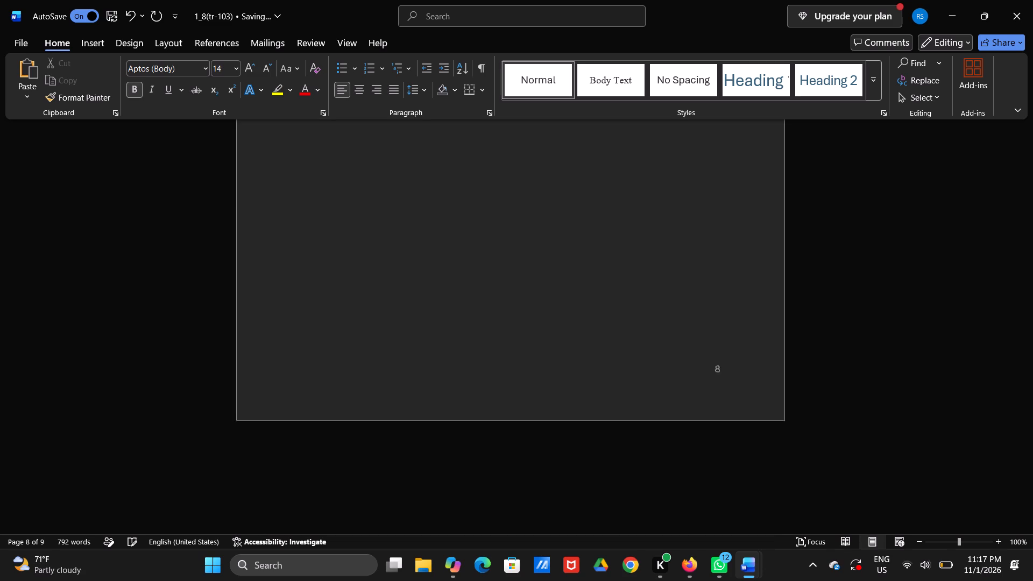
# Review the pages from the figure and table lists back to the Candidate's Declaration, checking layout and page numbering.
pyautogui.scroll(1, 318, 490)
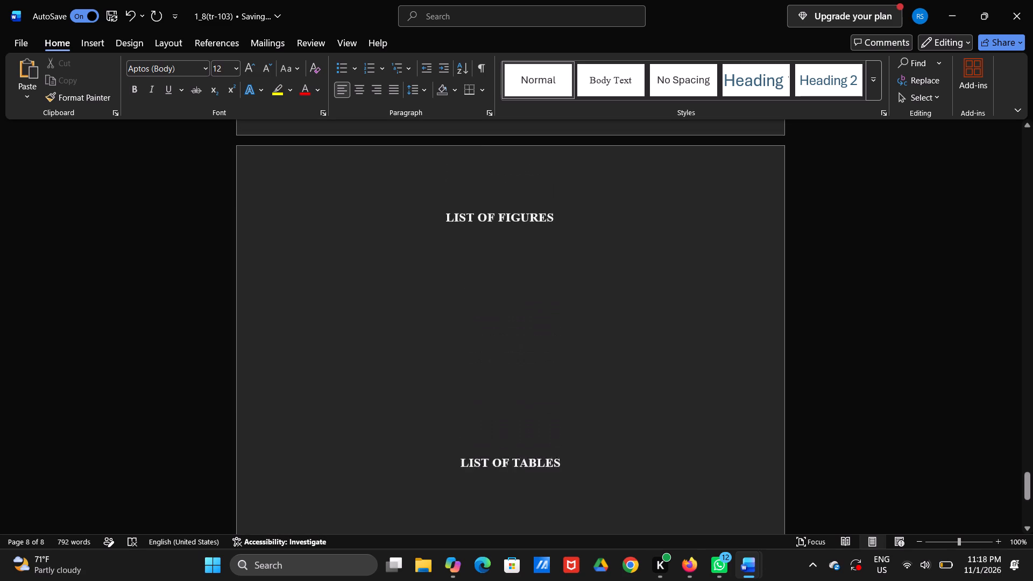
pyautogui.scroll(3, 318, 490)
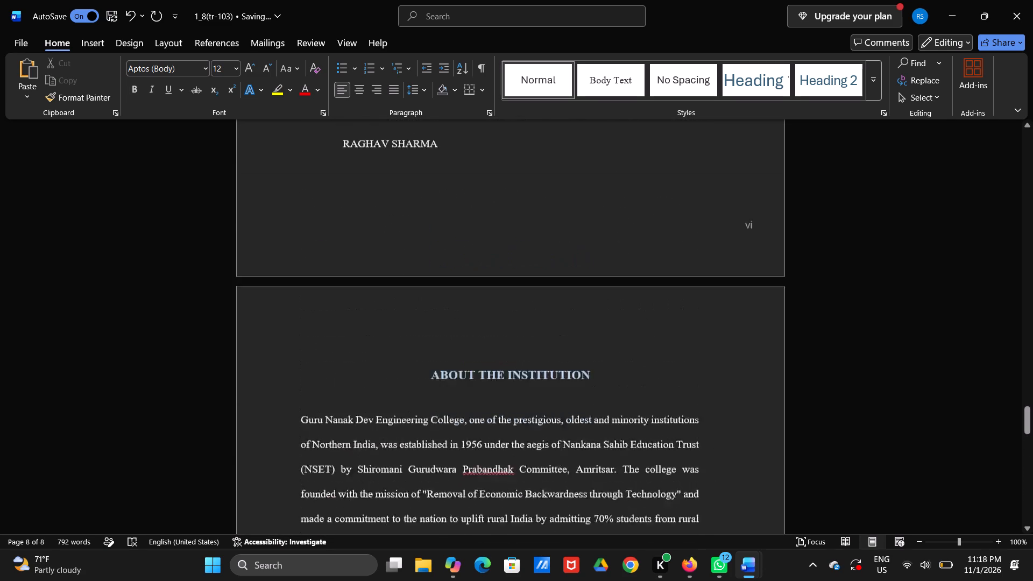
pyautogui.scroll(3, 318, 490)
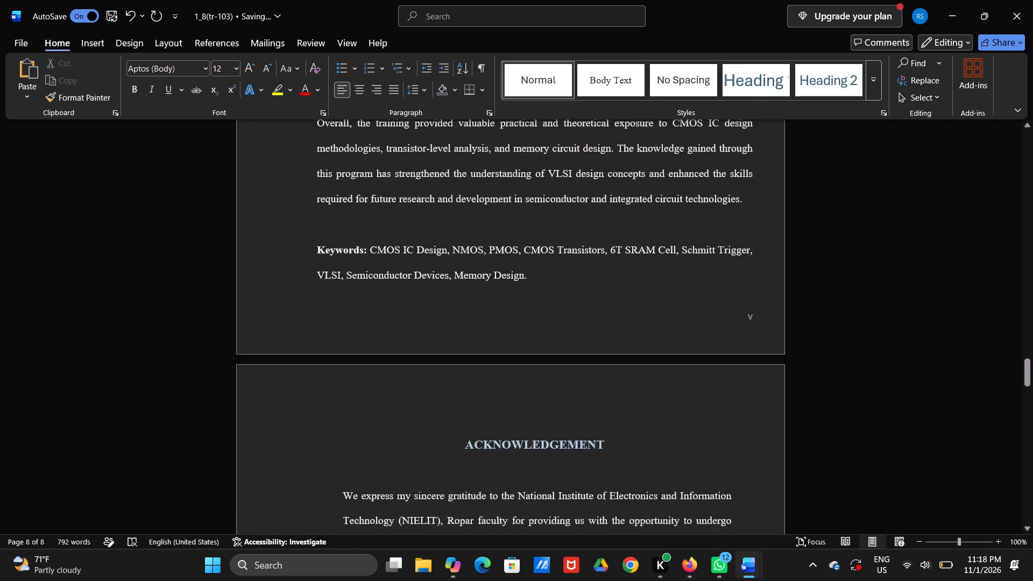
pyautogui.scroll(3, 318, 490)
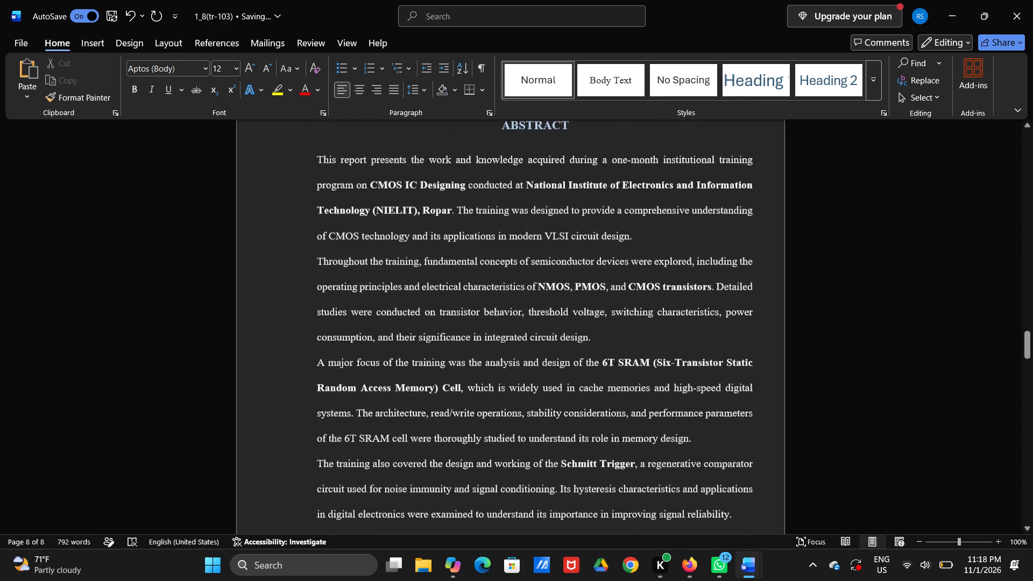
pyautogui.scroll(3, 318, 490)
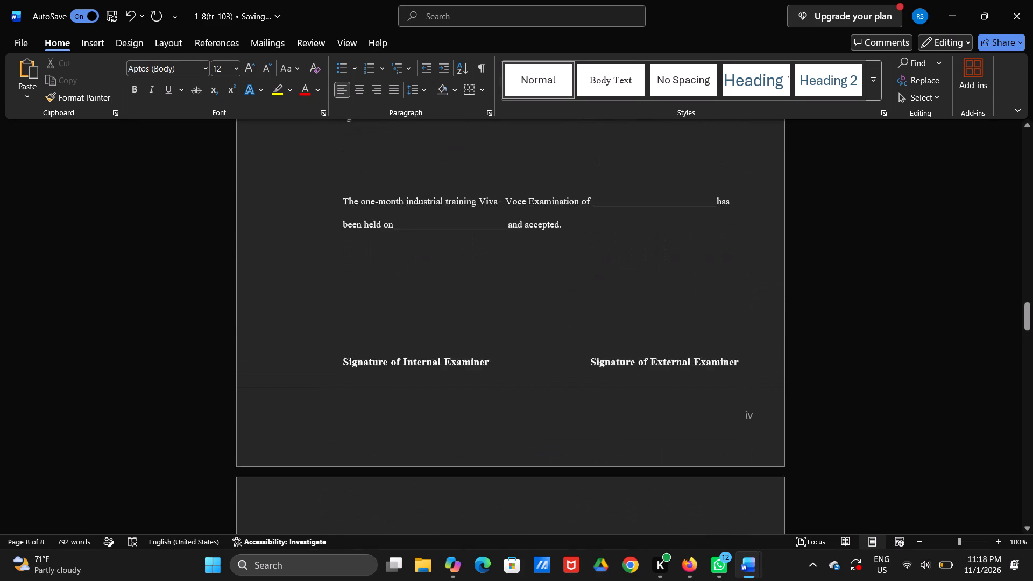
pyautogui.scroll(2, 318, 490)
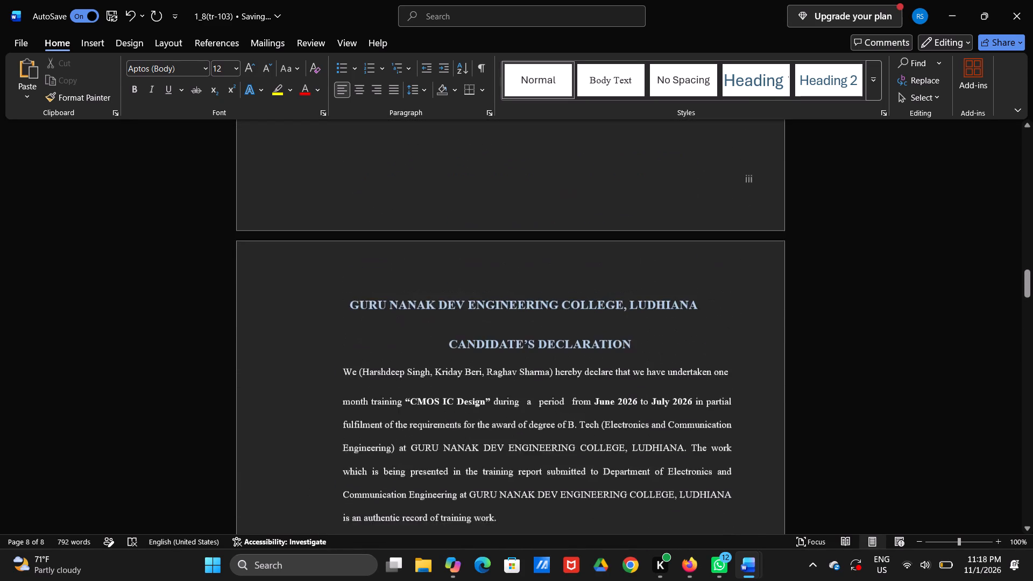
pyautogui.scroll(-1, 318, 490)
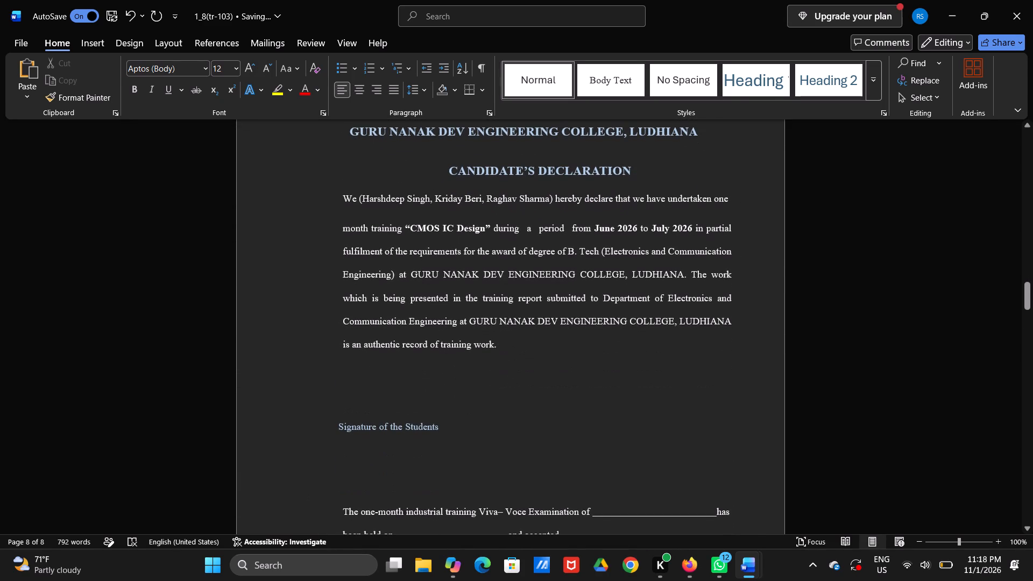
pyautogui.scroll(-2, 318, 490)
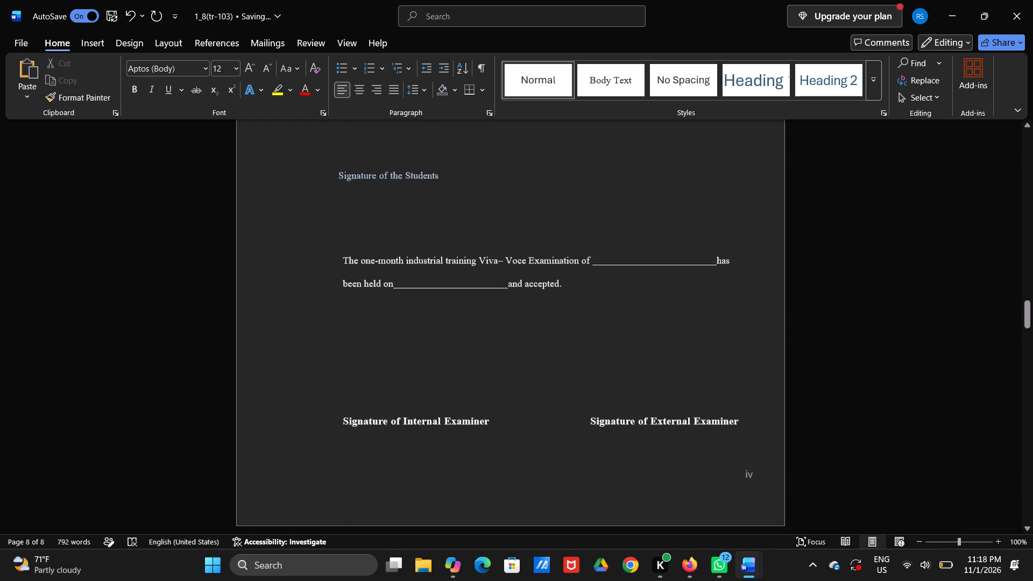
pyautogui.scroll(-1, 318, 490)
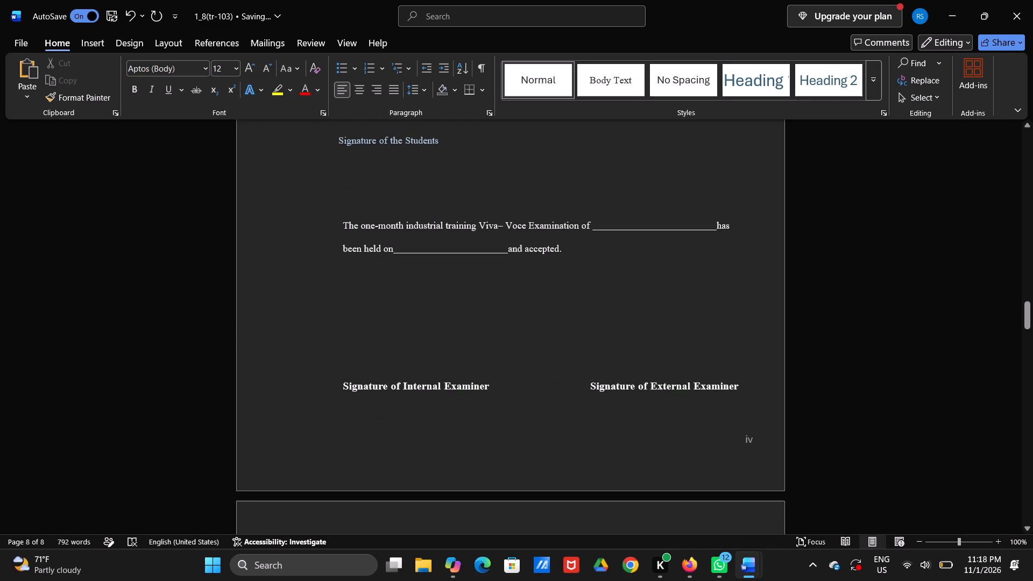
pyautogui.scroll(2, 318, 490)
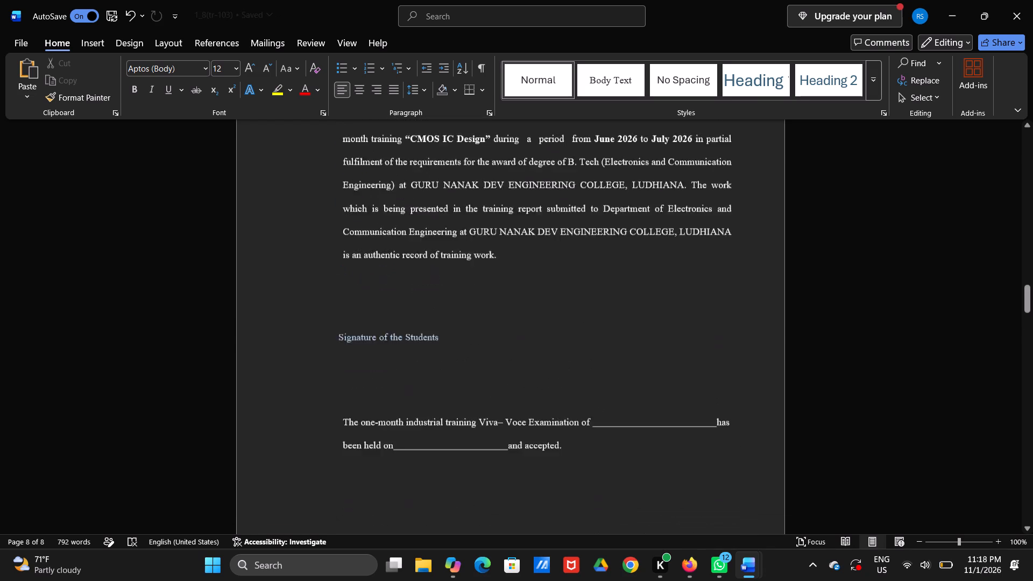
# Check the placement and page numbers of the three training certificates, the Candidate's Declaration and the start of the Abstract.
pyautogui.scroll(3, 318, 490)
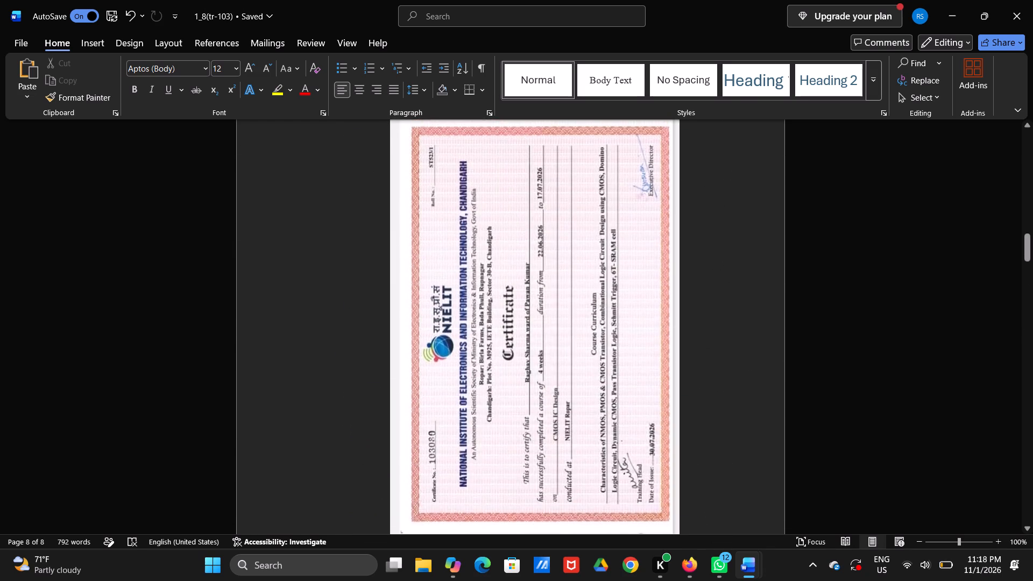
pyautogui.scroll(4, 318, 490)
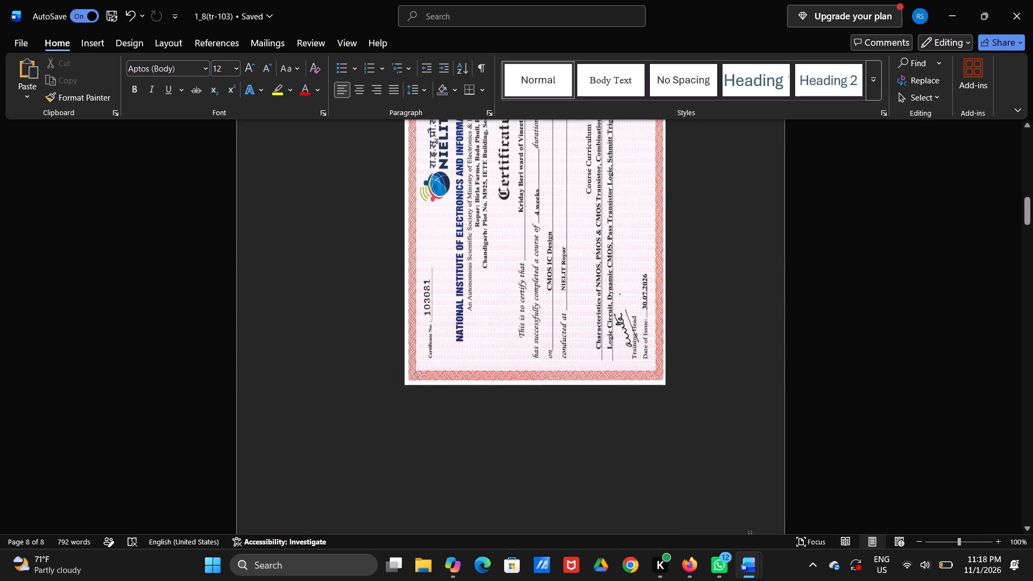
pyautogui.scroll(3, 318, 490)
pyautogui.hscroll(1, 318, 490)
pyautogui.scroll(1, 318, 490)
pyautogui.hscroll(1, 318, 490)
pyautogui.scroll(1, 318, 490)
pyautogui.scroll(-1, 318, 490)
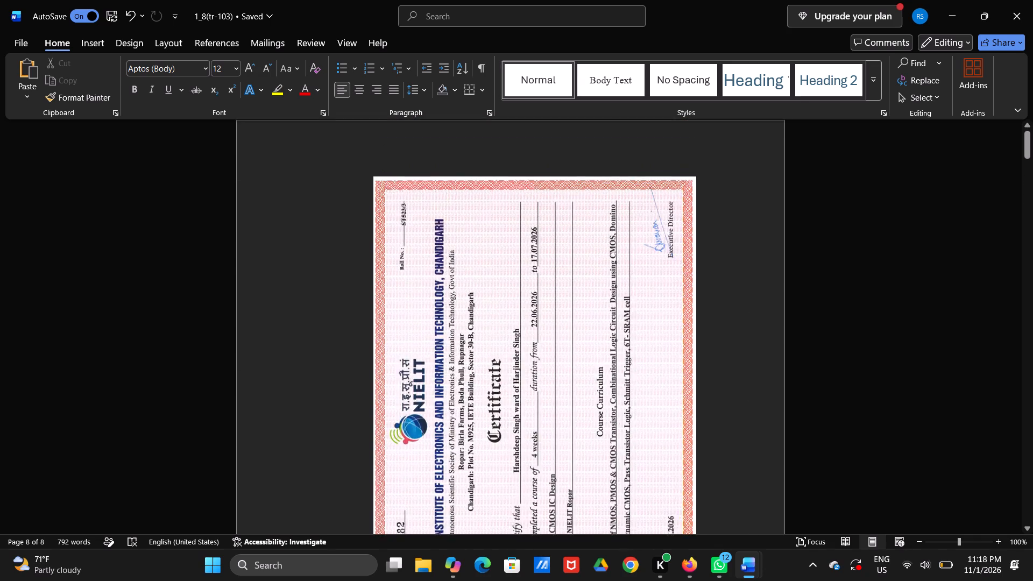
pyautogui.scroll(-1, 318, 490)
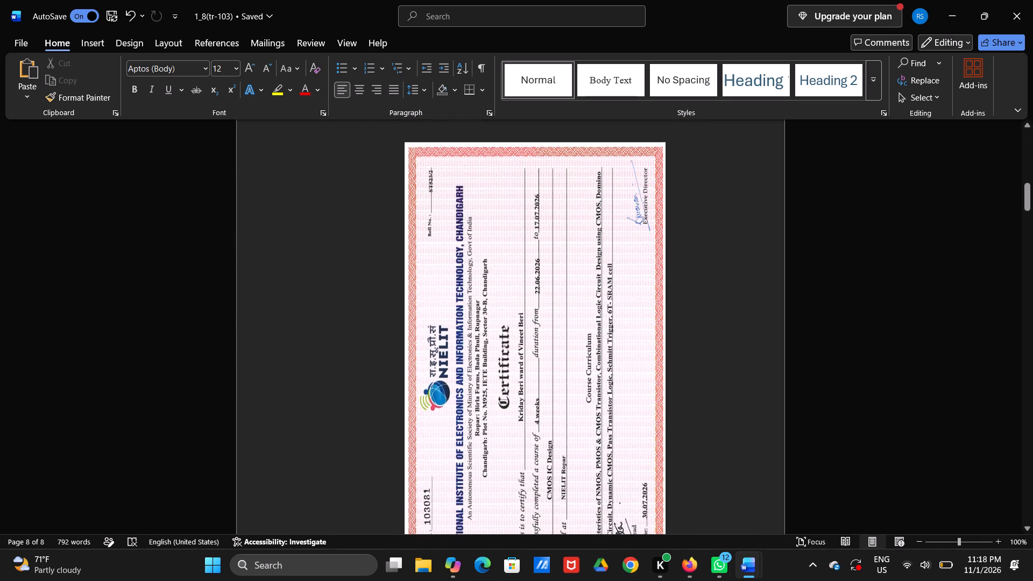
pyautogui.scroll(1, 318, 490)
pyautogui.scroll(-1, 318, 490)
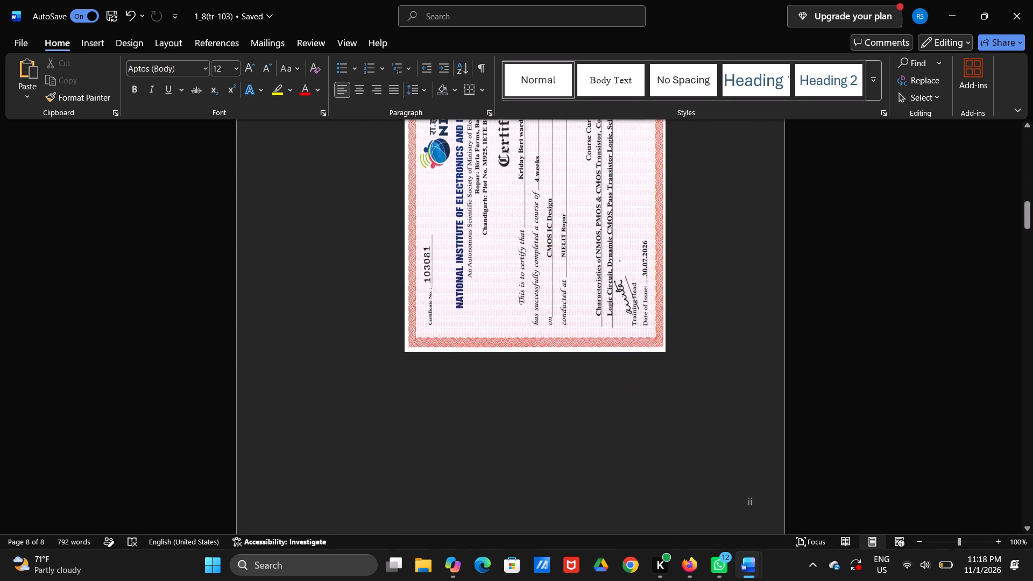
pyautogui.scroll(-4, 318, 490)
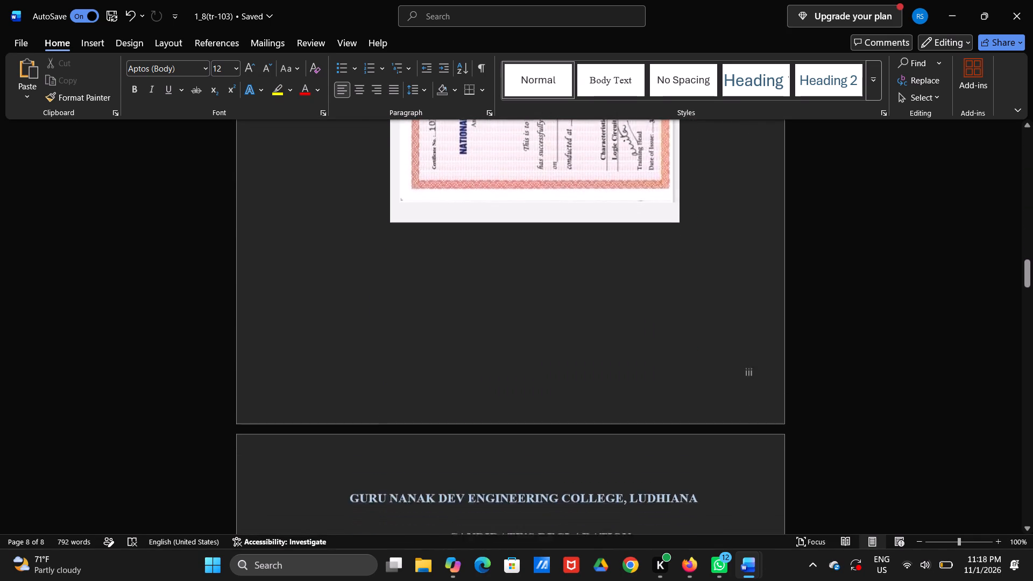
pyautogui.scroll(-2, 318, 490)
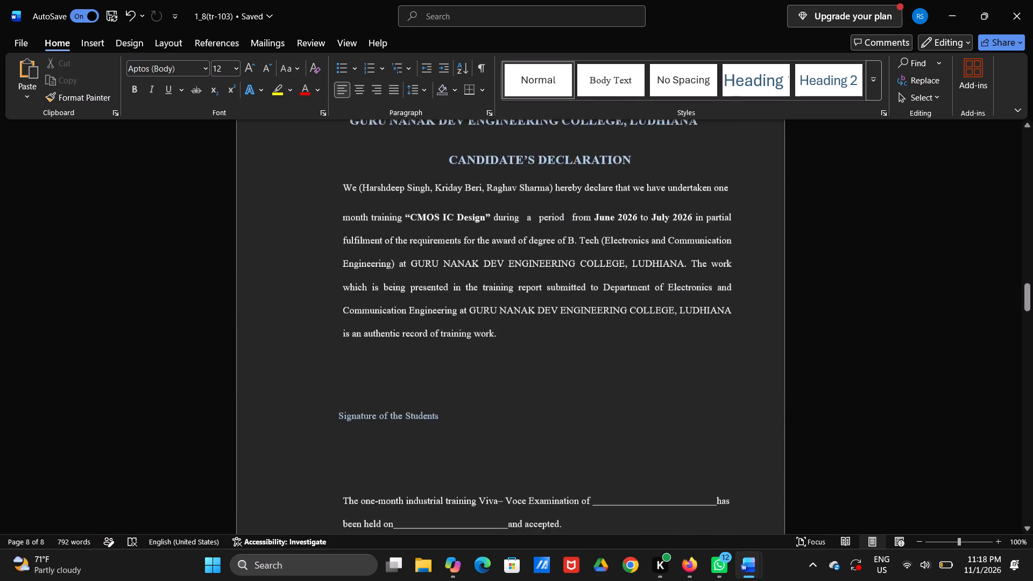
pyautogui.scroll(-3, 318, 490)
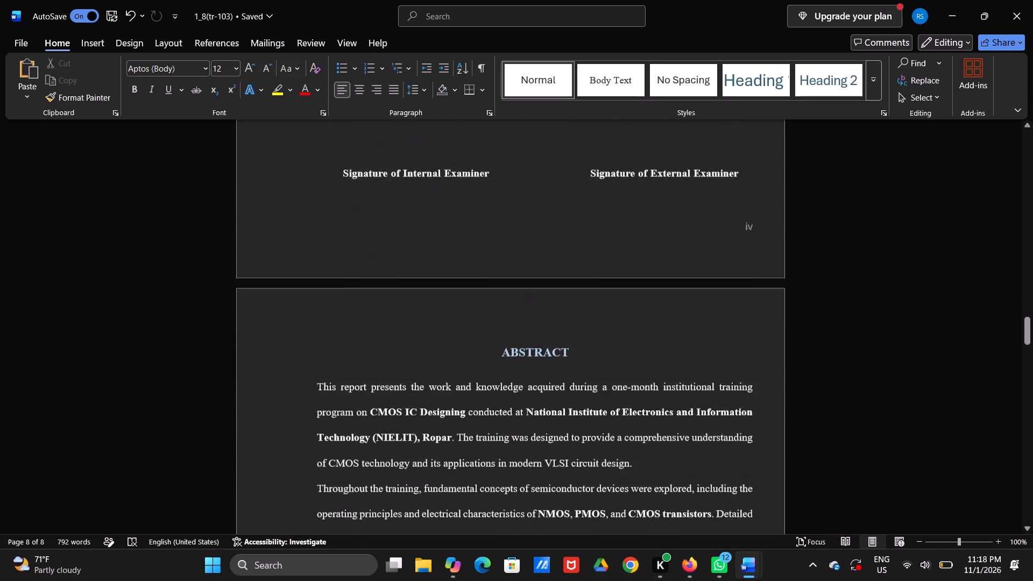
# Review 1_8(tr-103) from the Abstract through the college introduction to the List of Figures and List of Tables page.
pyautogui.scroll(-4, 318, 490)
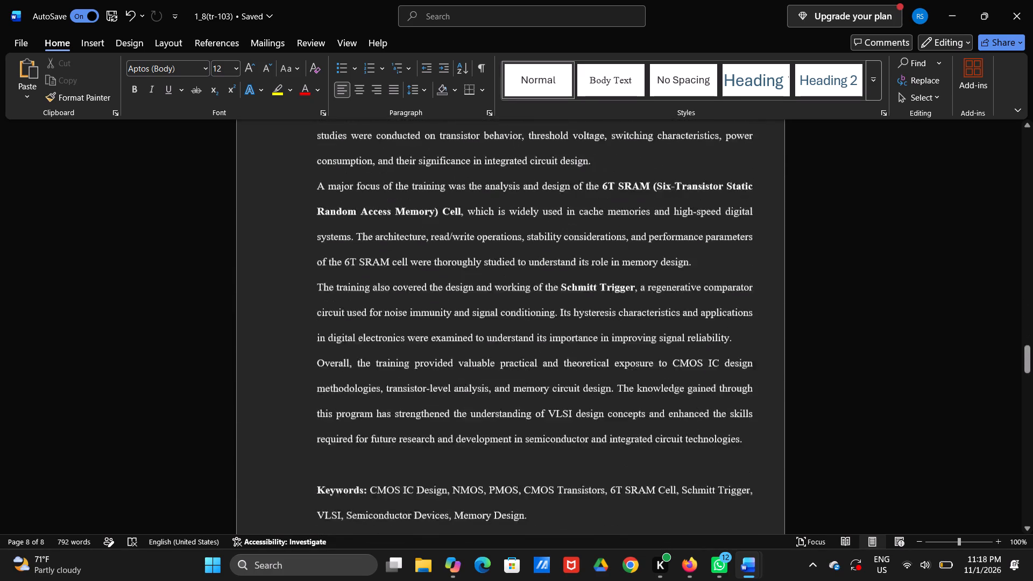
pyautogui.scroll(-2, 318, 490)
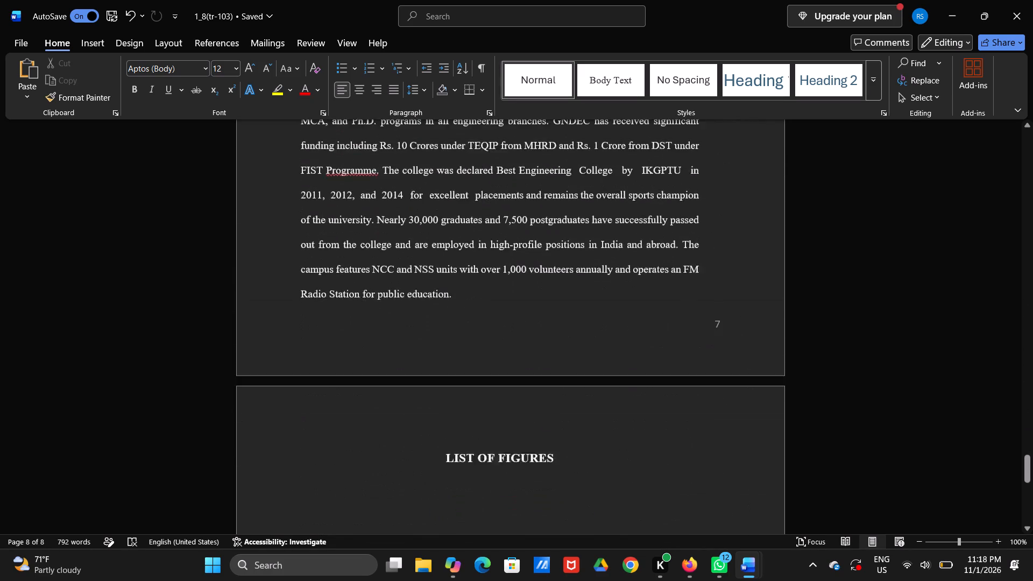
pyautogui.scroll(2, 318, 490)
pyautogui.scroll(-1, 318, 490)
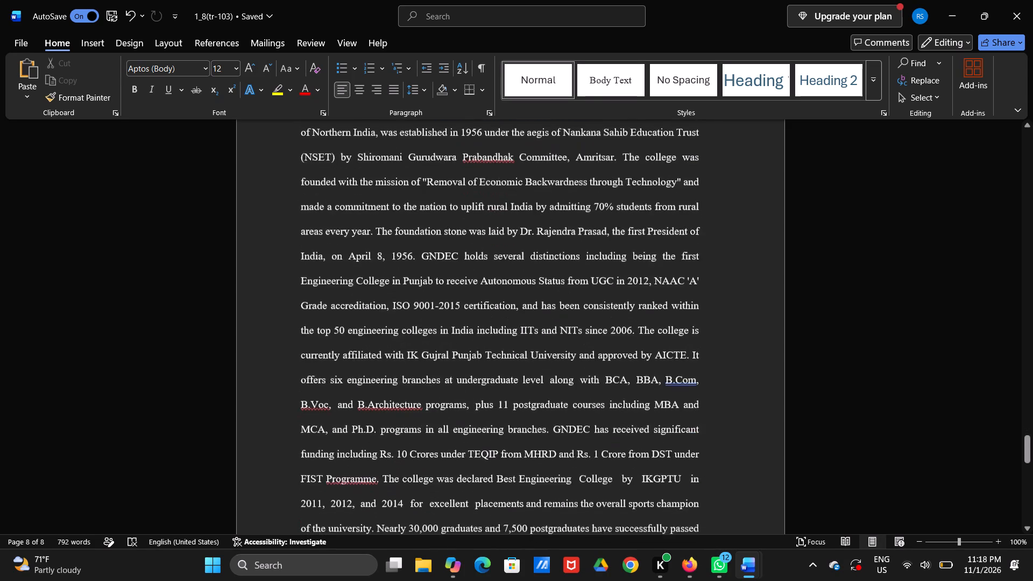
pyautogui.scroll(-1, 318, 490)
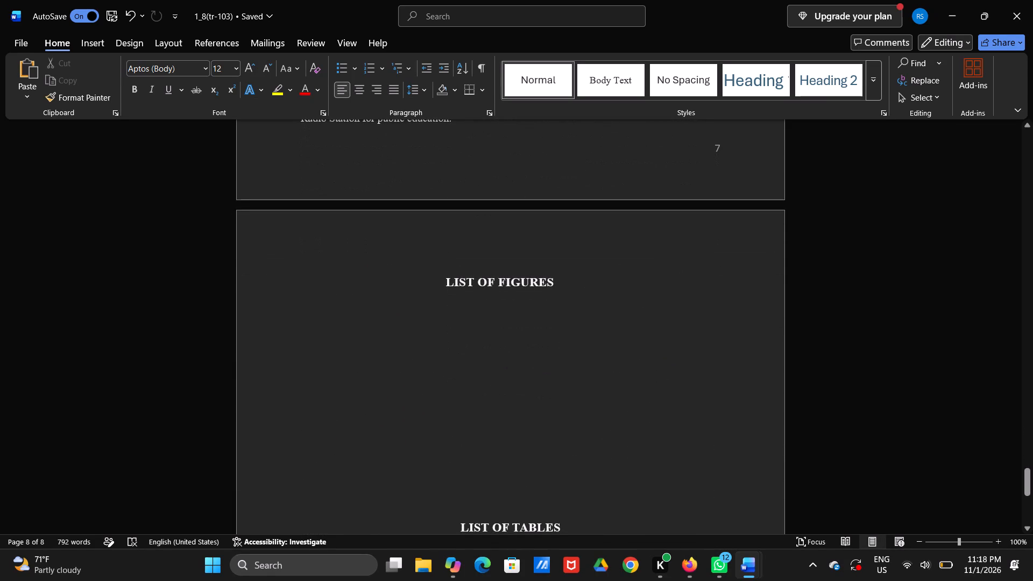
pyautogui.scroll(-5, 318, 490)
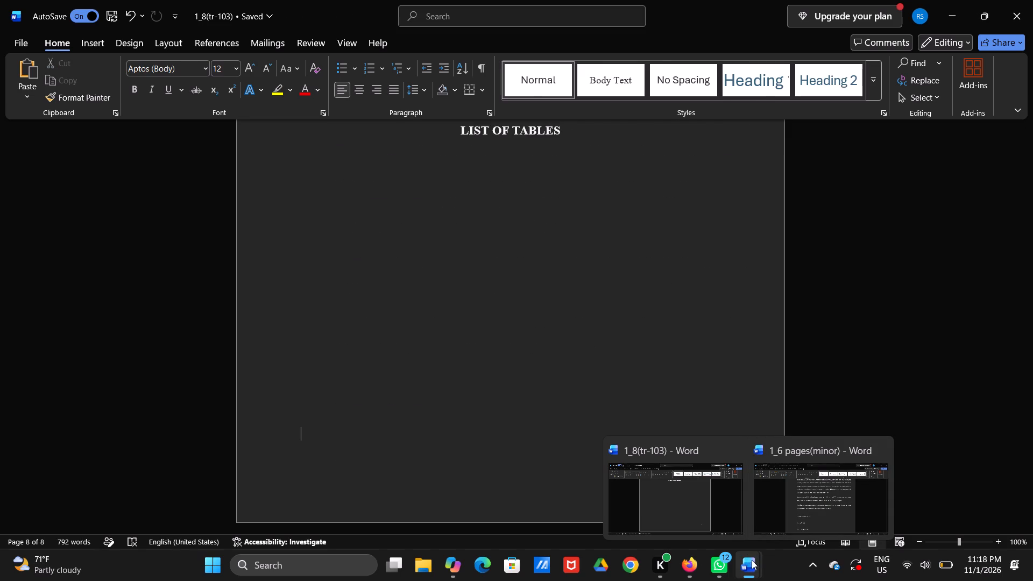
# Review the Acknowledgement, Abstract and Candidate's Declaration pages in 1_6 pages(minor) for comparison, and close that document.
pyautogui.click(860, 474)
pyautogui.scroll(2, 739, 354)
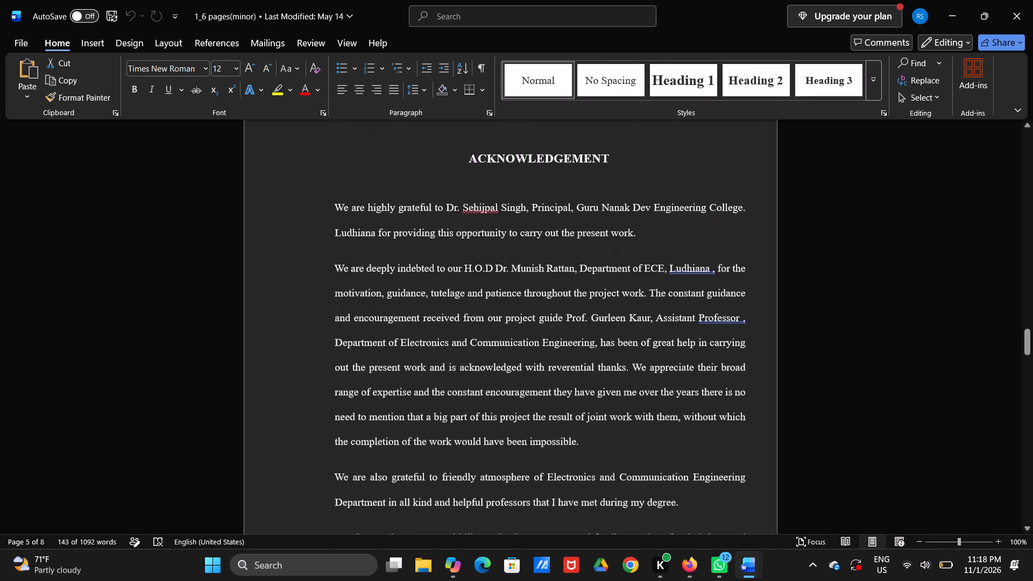
pyautogui.scroll(3, 739, 354)
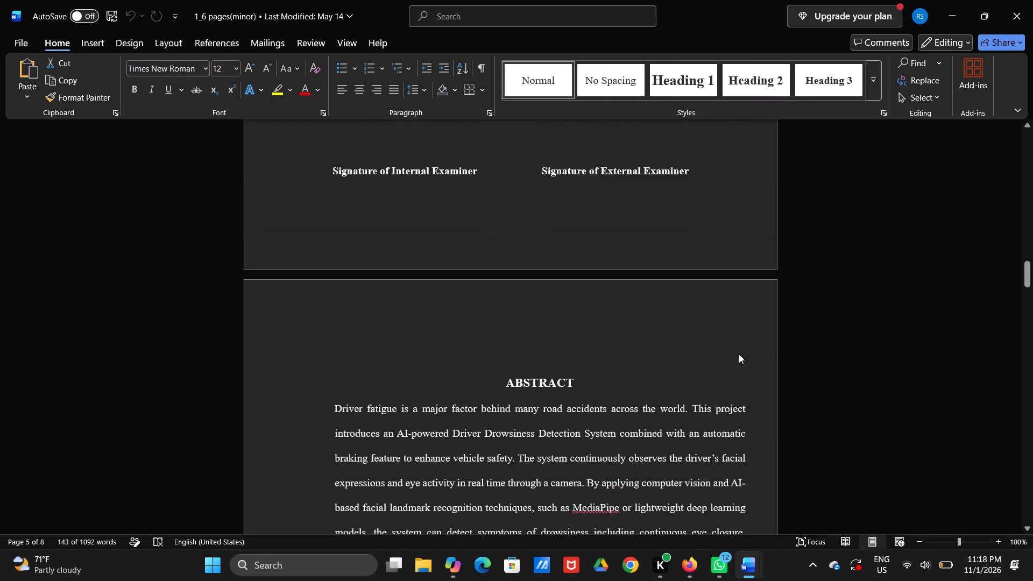
pyautogui.scroll(3, 739, 354)
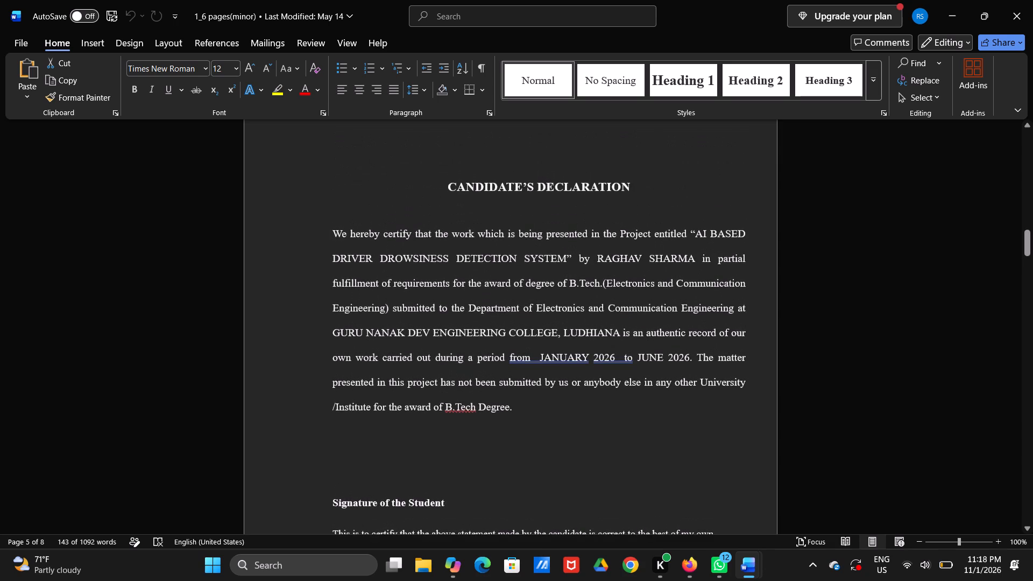
pyautogui.scroll(4, 739, 354)
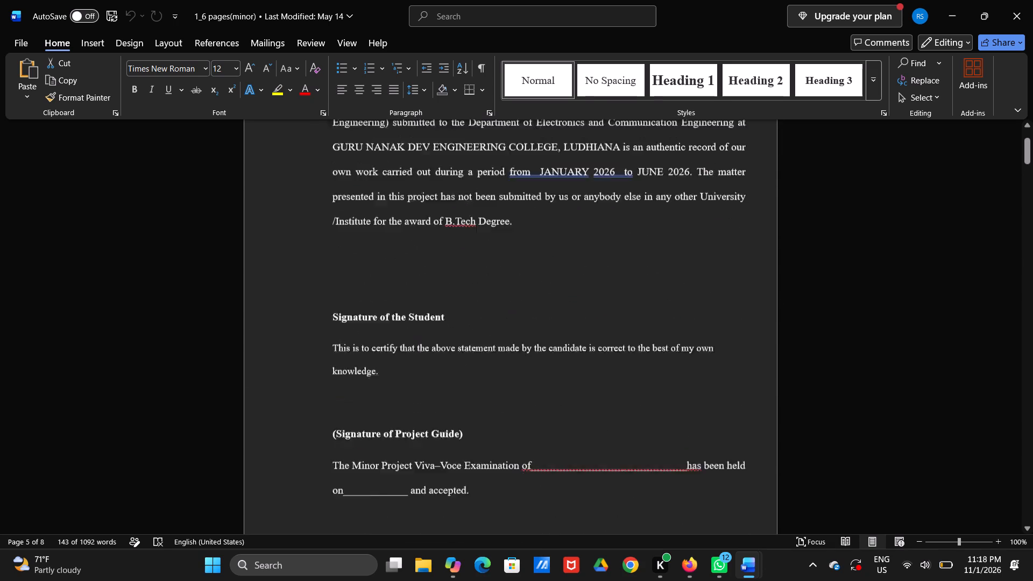
pyautogui.scroll(3, 739, 354)
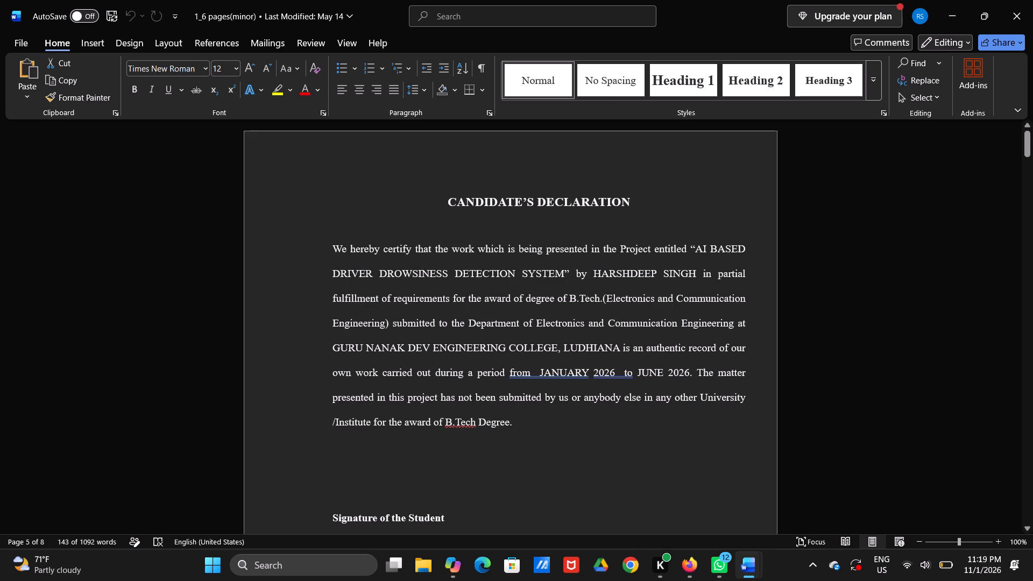
pyautogui.click(1021, 21)
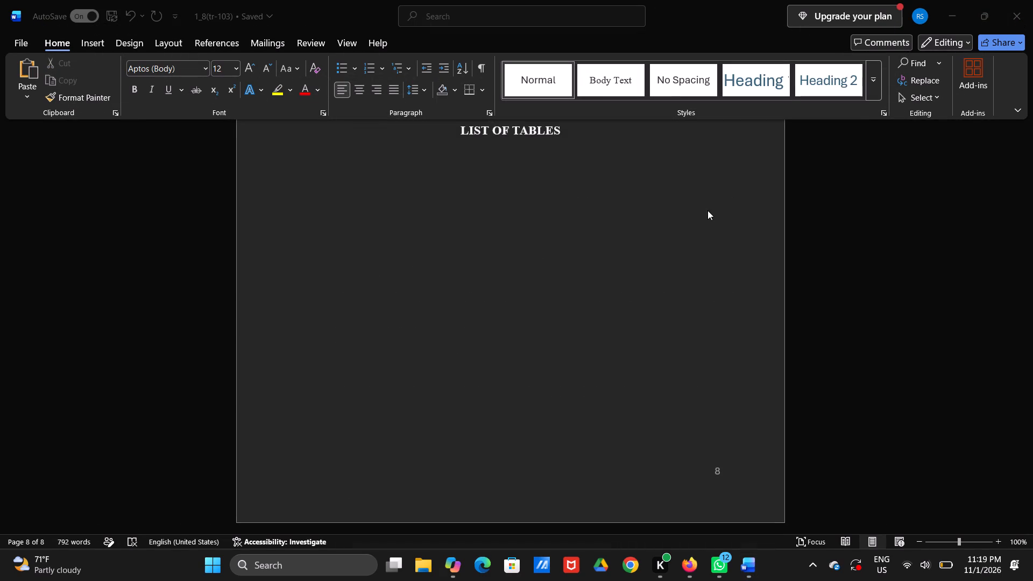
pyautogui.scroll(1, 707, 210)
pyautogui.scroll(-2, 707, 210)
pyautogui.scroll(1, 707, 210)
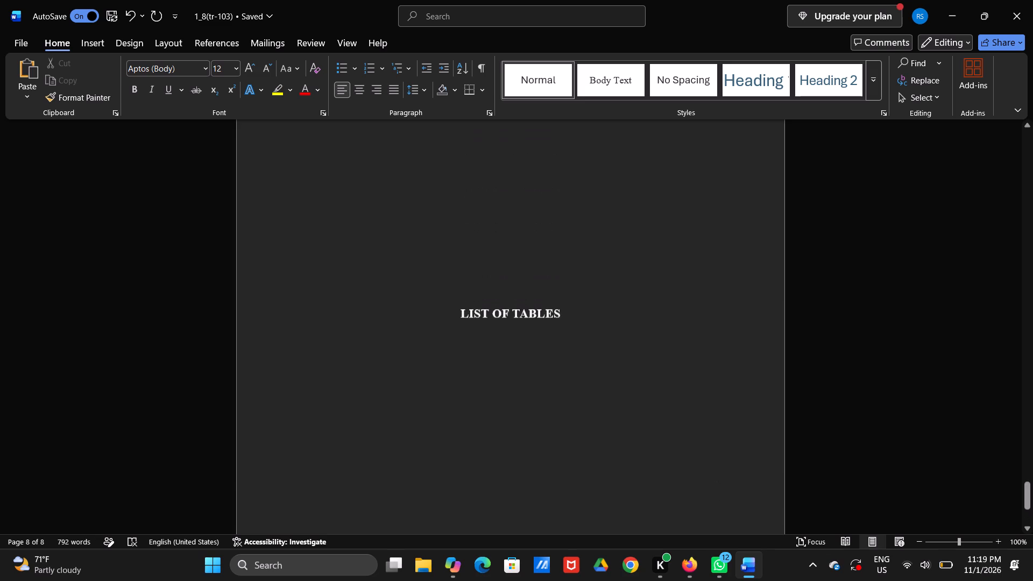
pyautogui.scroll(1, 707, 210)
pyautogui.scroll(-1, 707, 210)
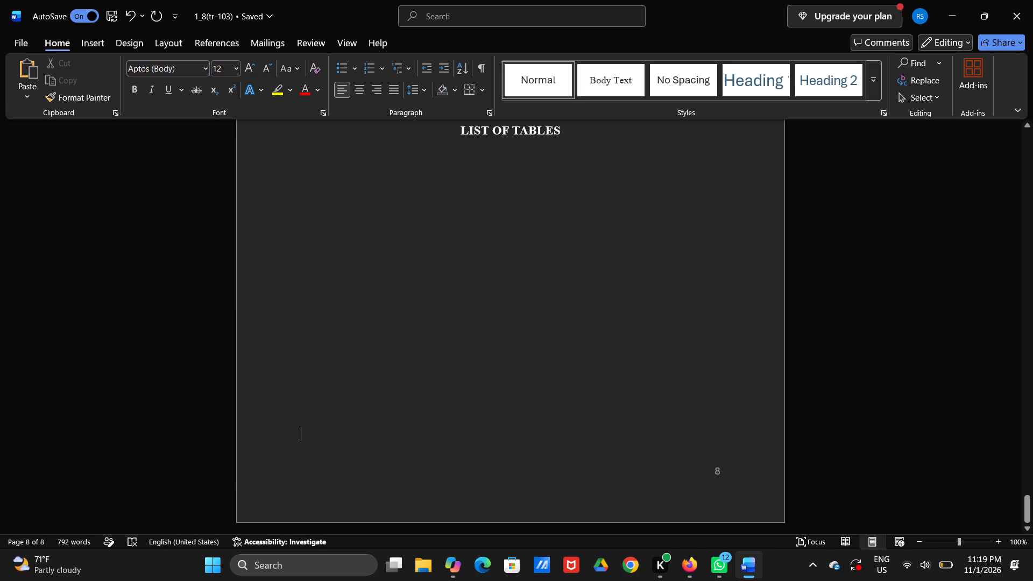
# Create a new blank document and place the cursor at its start.
pyautogui.rightClick(759, 566)
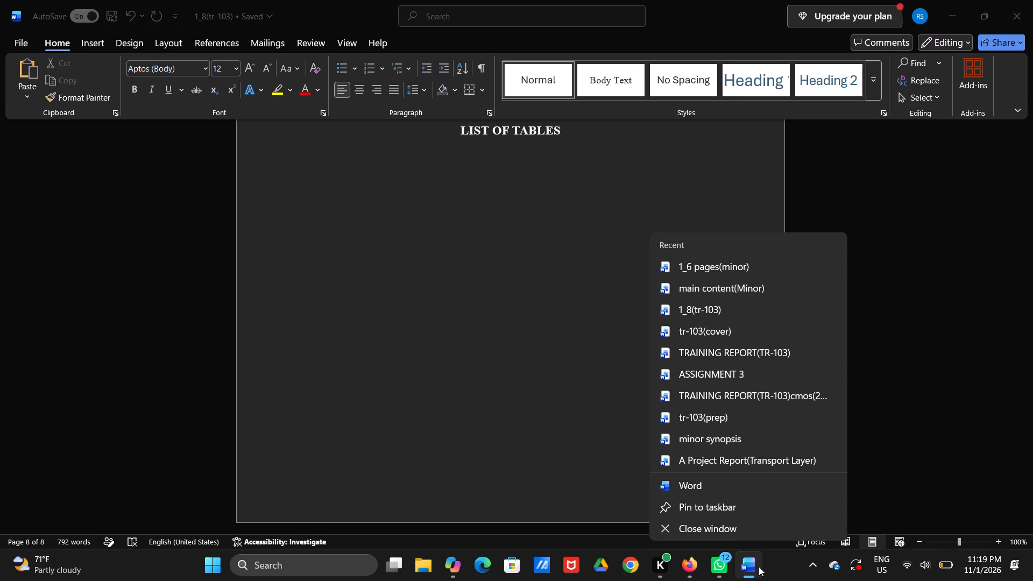
pyautogui.click(730, 484)
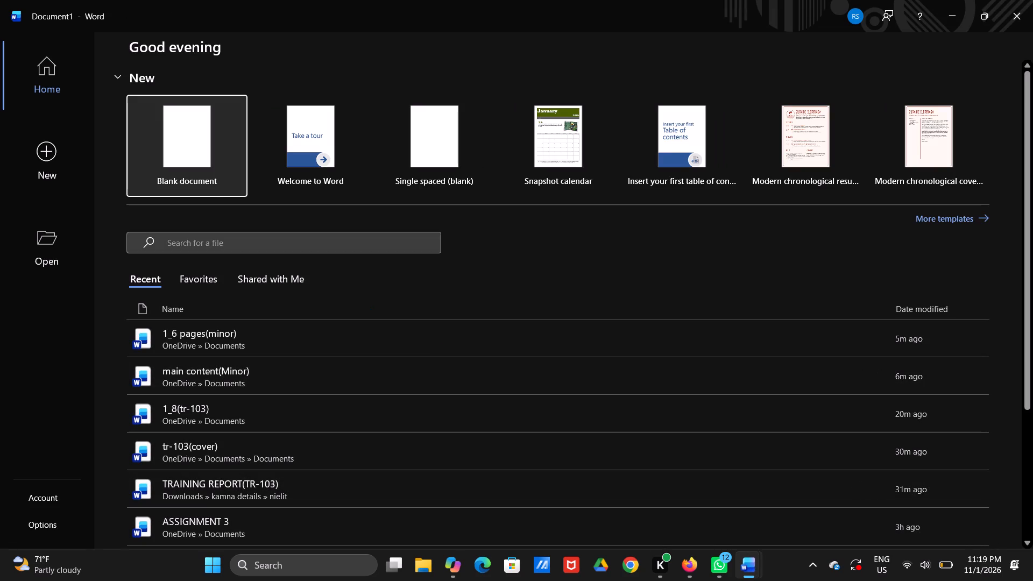
pyautogui.doubleClick(211, 187)
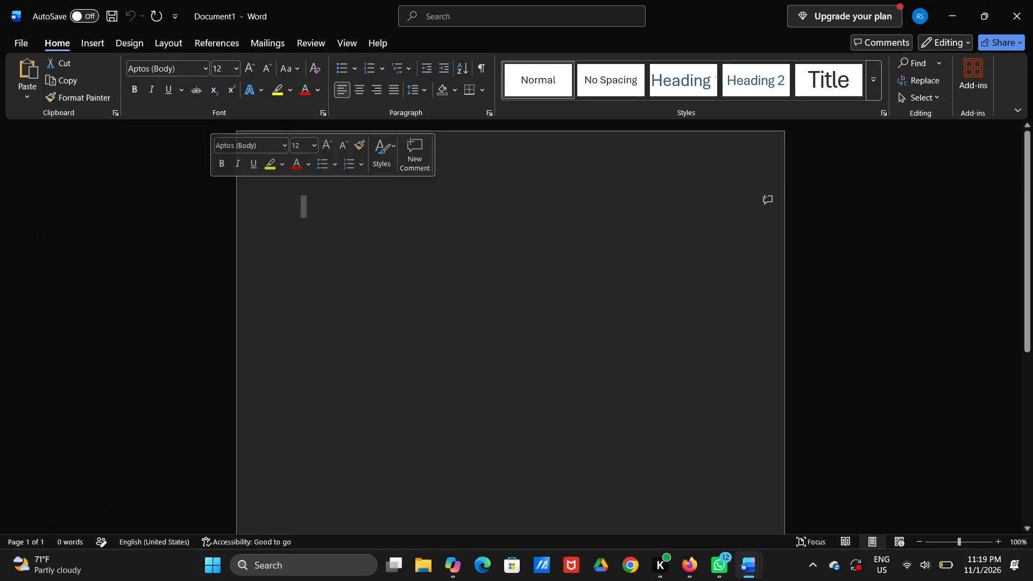
pyautogui.click(273, 197)
pyautogui.click(307, 208)
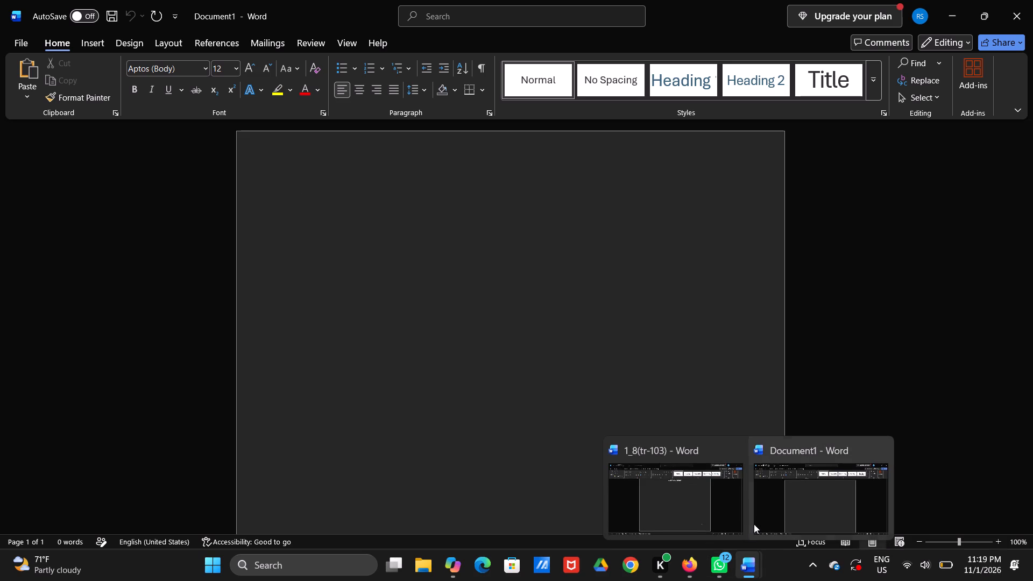
# Return to 1_8(tr-103) and check the Abstract, Acknowledgement, college introduction and Candidate's Declaration pages and their page numbers.
pyautogui.click(659, 494)
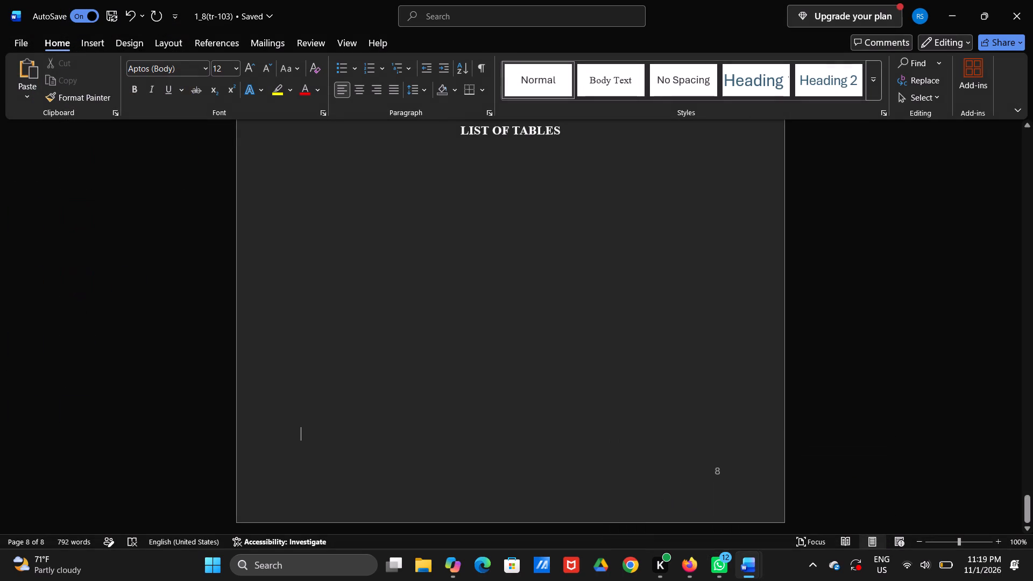
pyautogui.scroll(7, 629, 358)
pyautogui.scroll(-1, 629, 358)
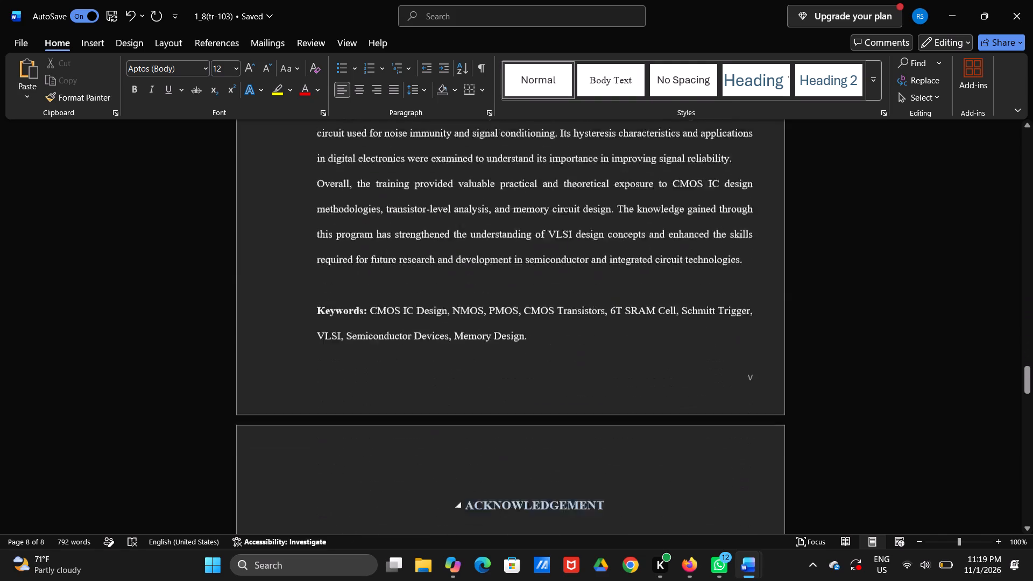
pyautogui.scroll(-1, 629, 358)
pyautogui.scroll(3, 629, 358)
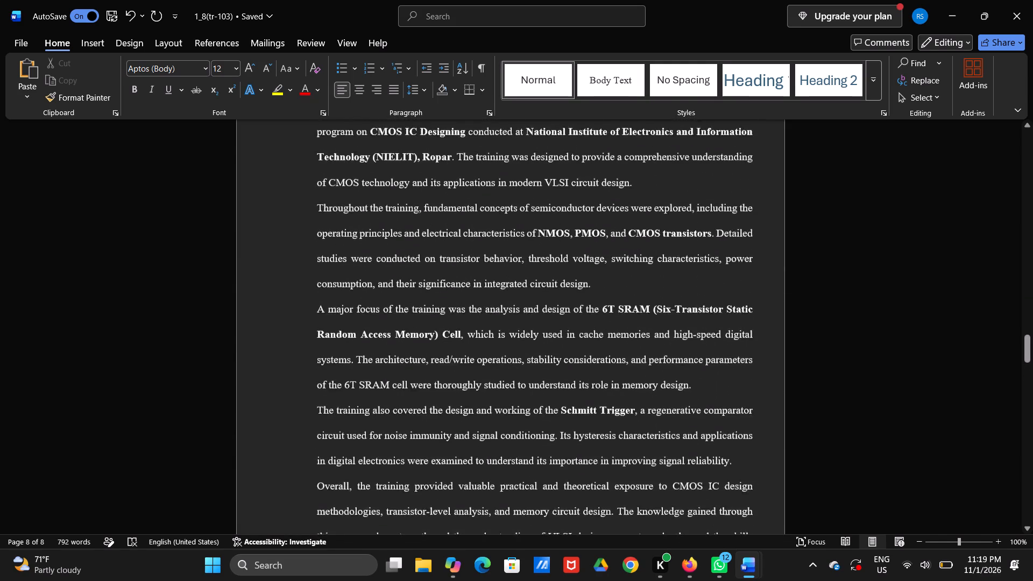
pyautogui.scroll(1, 629, 358)
pyautogui.scroll(-4, 629, 358)
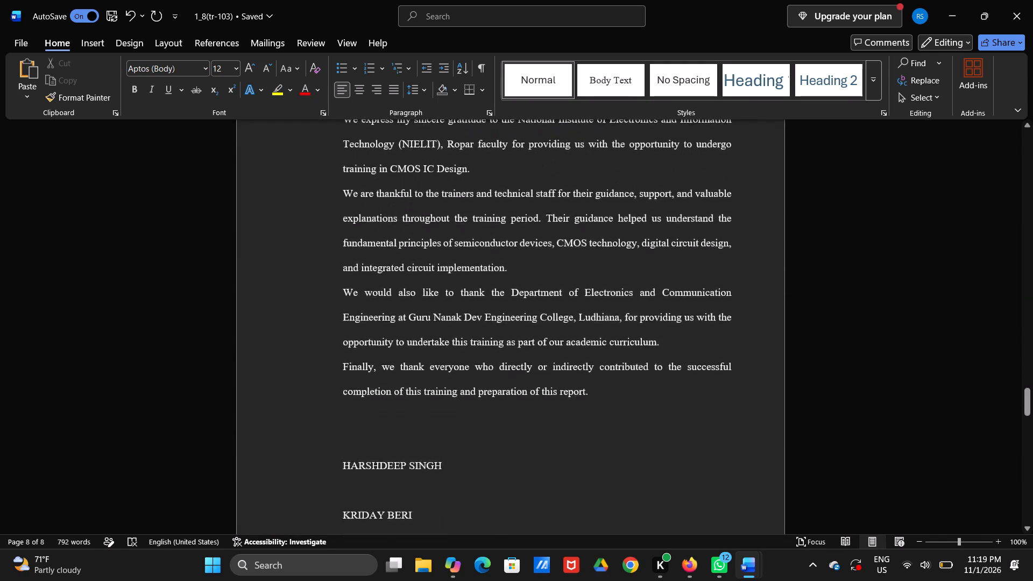
pyautogui.scroll(-5, 629, 358)
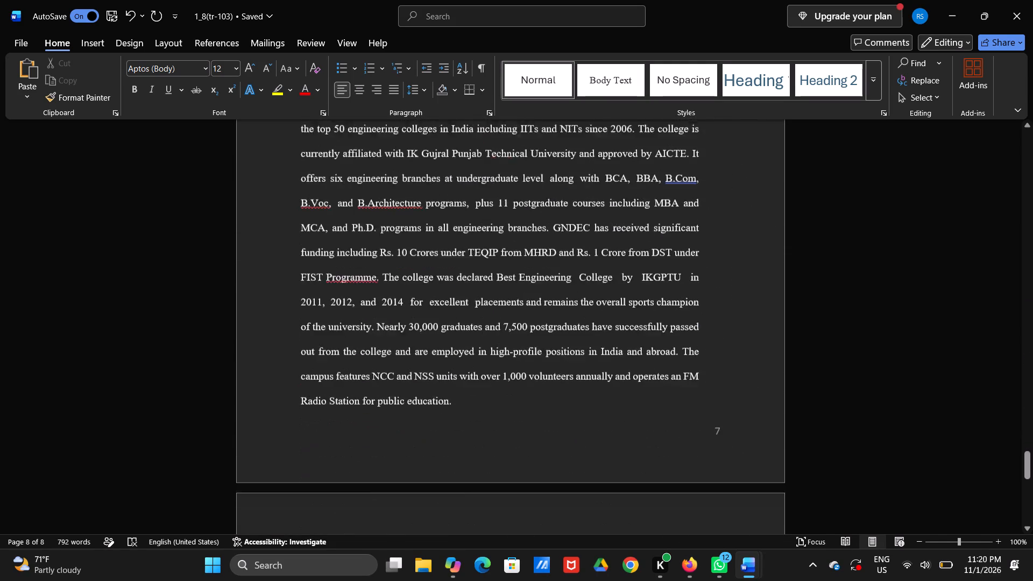
pyautogui.scroll(-2, 629, 358)
pyautogui.scroll(4, 629, 358)
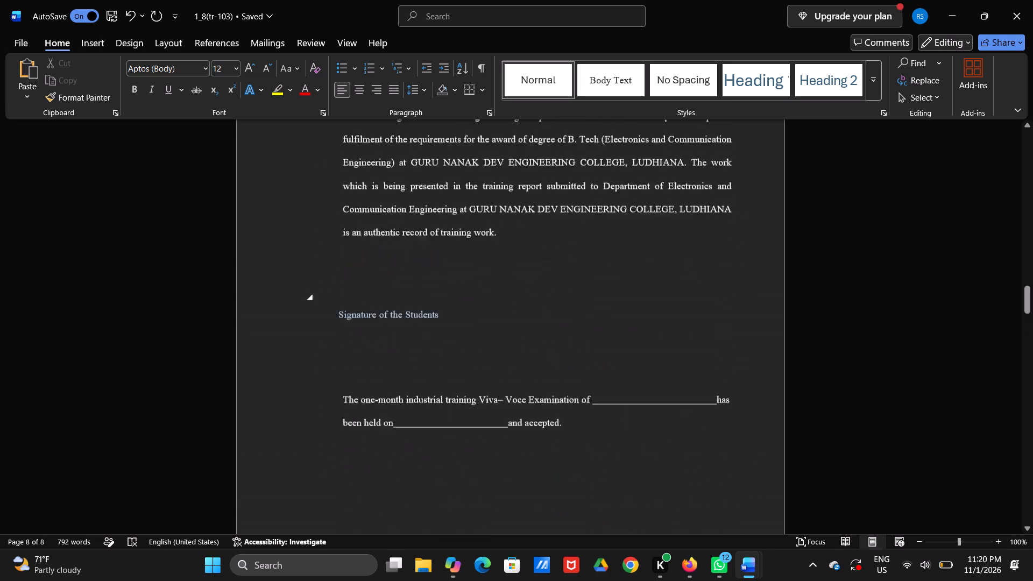
pyautogui.scroll(1, 629, 358)
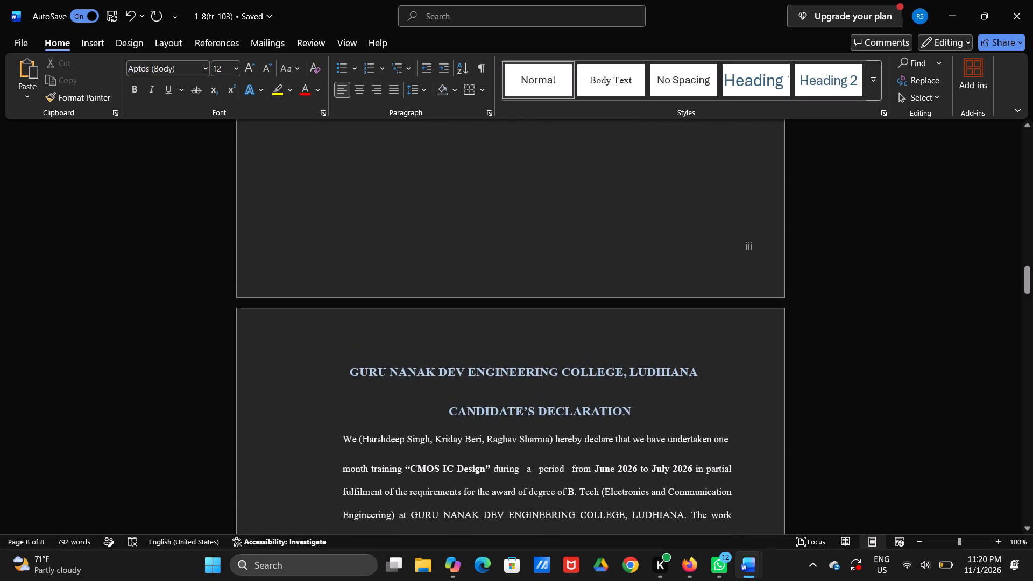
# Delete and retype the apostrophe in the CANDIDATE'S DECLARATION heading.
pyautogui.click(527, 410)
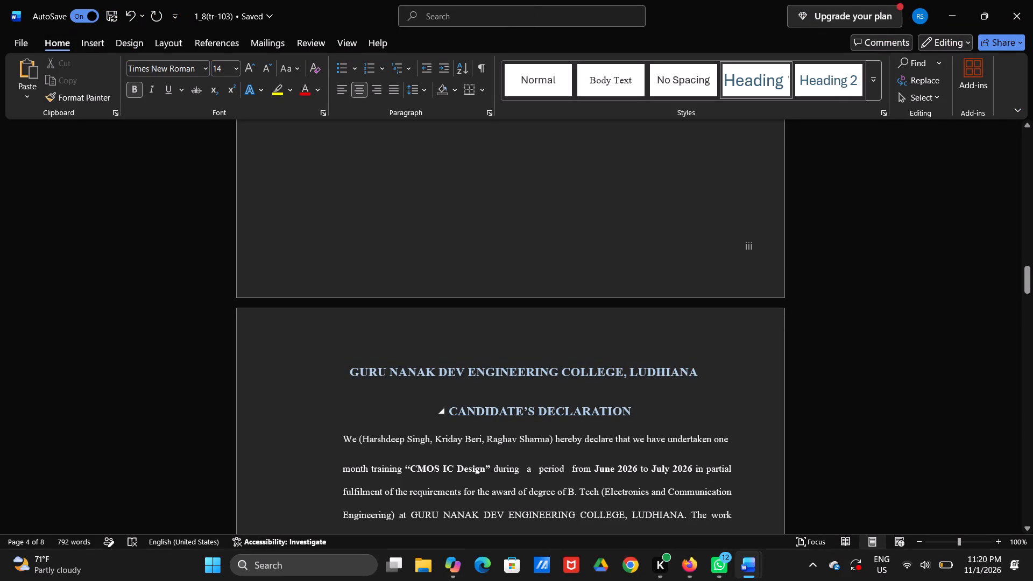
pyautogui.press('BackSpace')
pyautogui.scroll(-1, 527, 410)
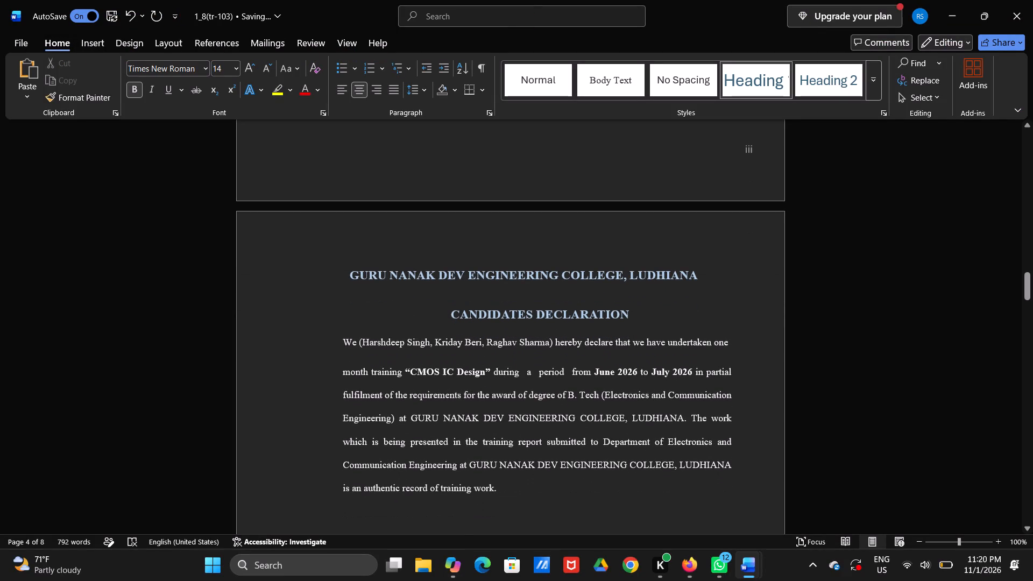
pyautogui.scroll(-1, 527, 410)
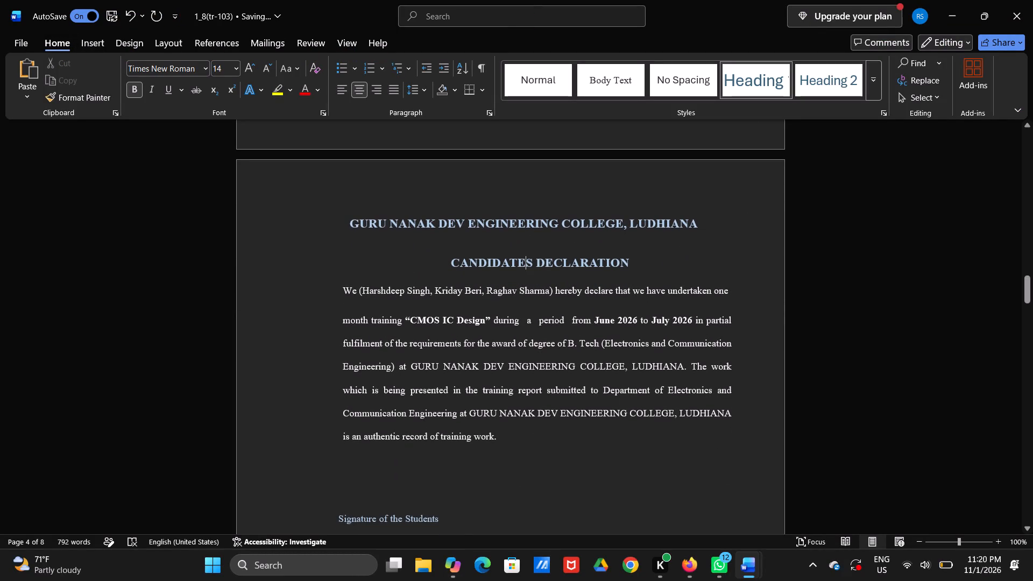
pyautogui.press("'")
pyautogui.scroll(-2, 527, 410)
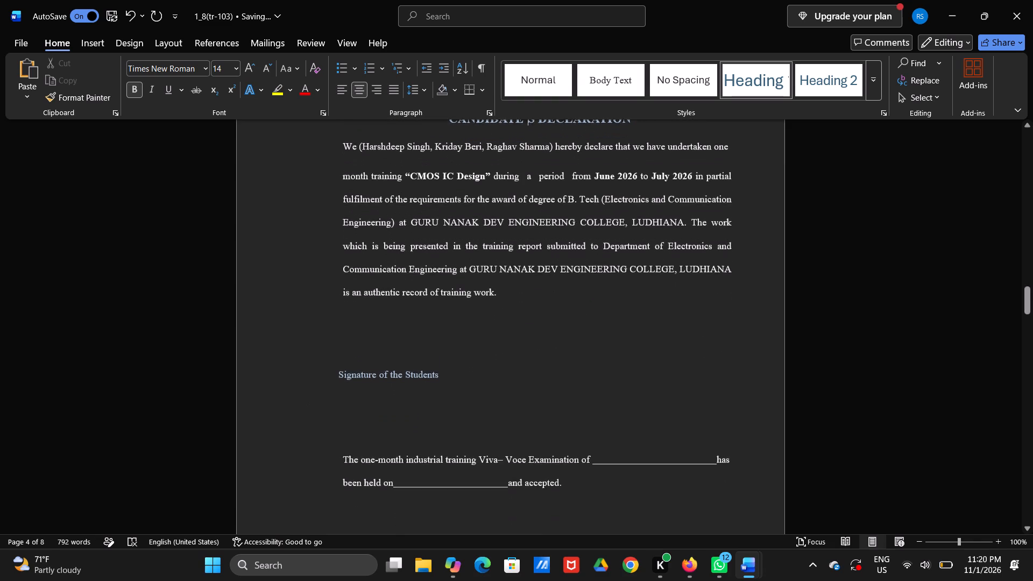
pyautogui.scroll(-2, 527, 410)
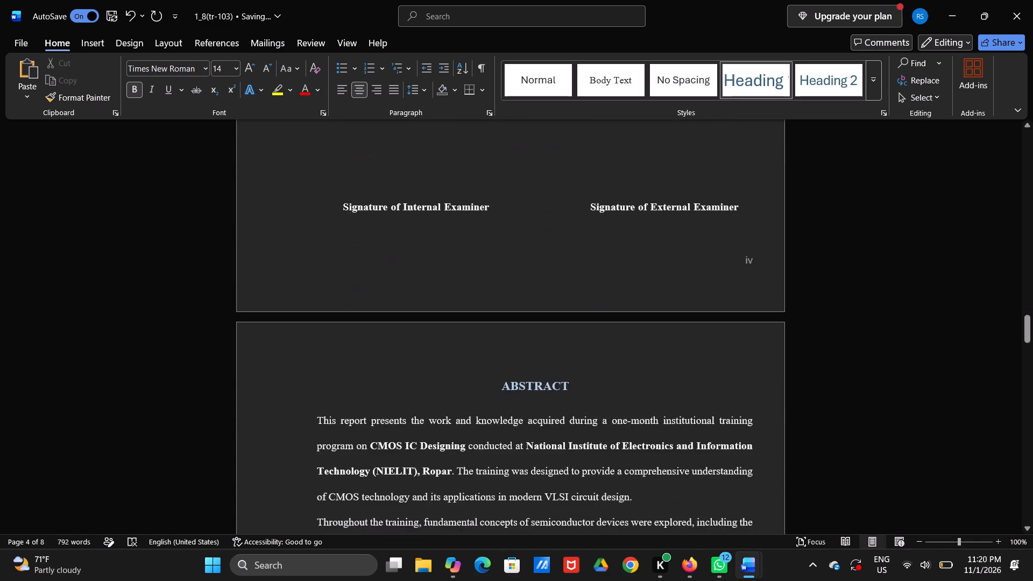
# Paste the copied CONTENTS page with its topics and page numbers into the new blank document.
pyautogui.hotkey('alt', 'Tab')
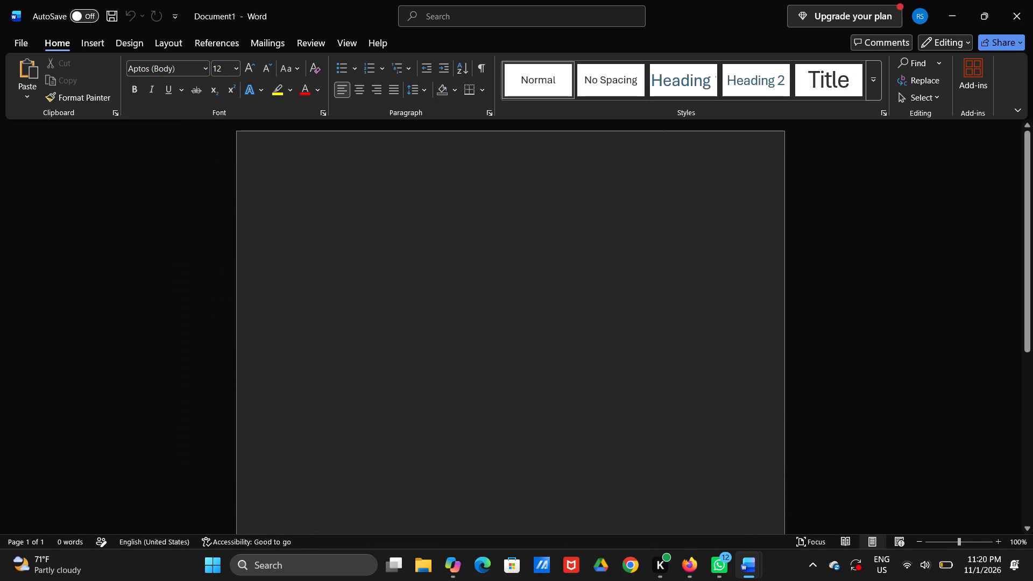
pyautogui.hotkey('ctrl', 'v')
pyautogui.scroll(1, 548, 307)
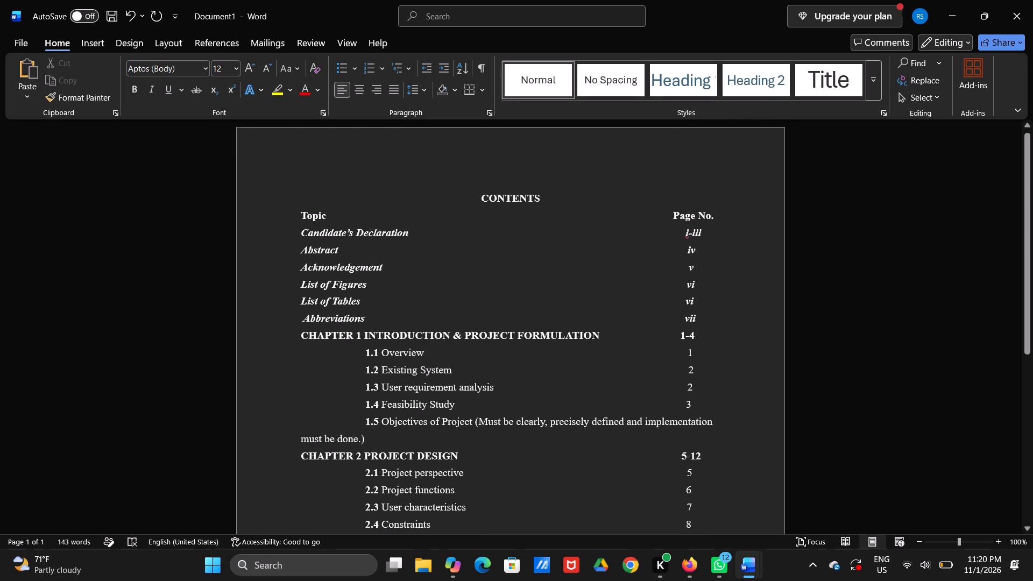
# Change the Candidate's Declaration page number in the contents list to i, adding a space before it for alignment.
pyautogui.click(708, 238)
pyautogui.press('BackSpace')
pyautogui.press('BackSpace')
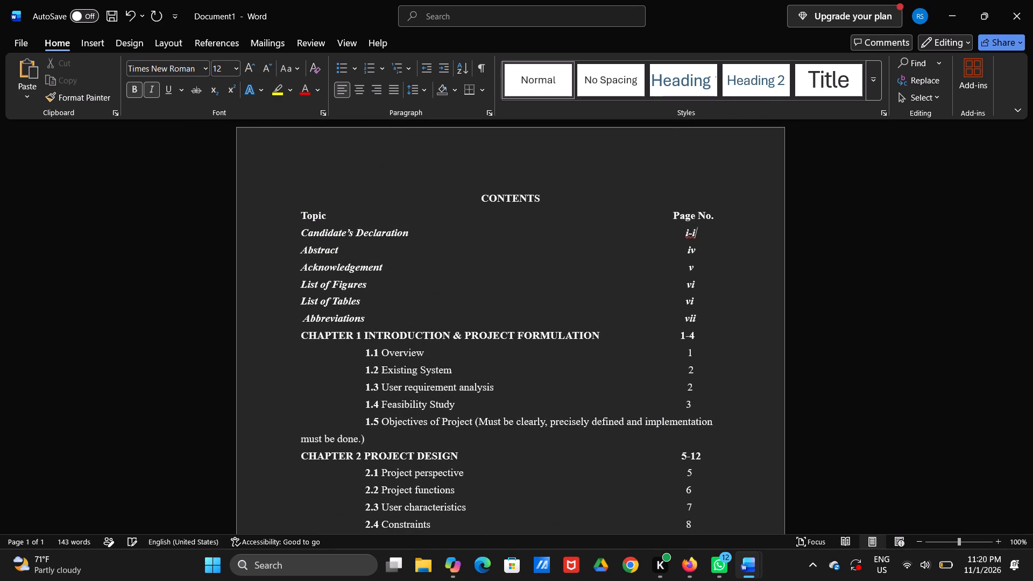
pyautogui.press('BackSpace')
pyautogui.press('BackSpace')
pyautogui.press('Left')
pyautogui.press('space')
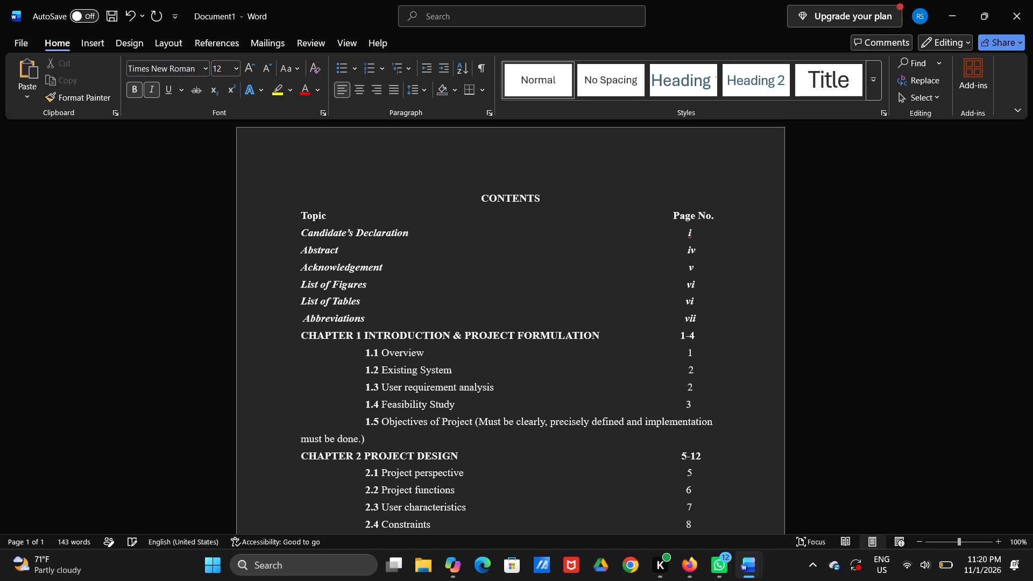
# Change the Abstract page number in the contents list to ii.
pyautogui.click(697, 256)
pyautogui.press('BackSpace')
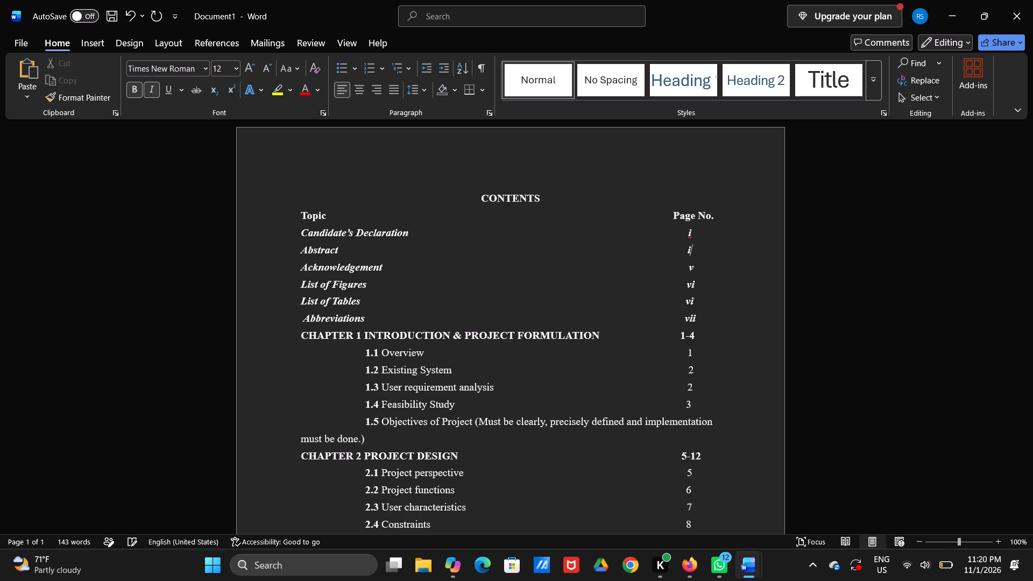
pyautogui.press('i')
pyautogui.click(697, 266)
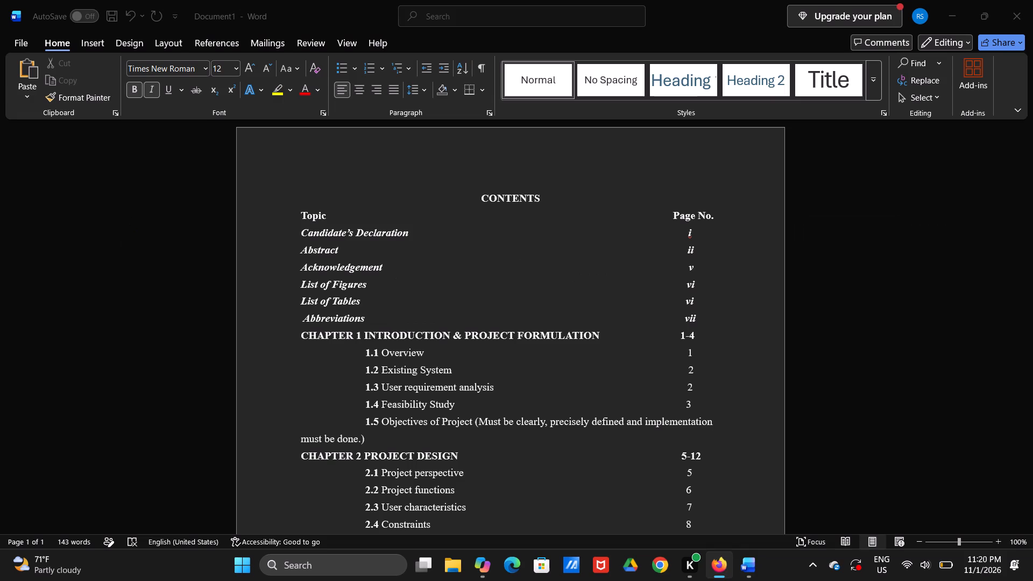
pyautogui.hotkey('alt', 'Tab')
pyautogui.hotkey('alt', 'Tab')
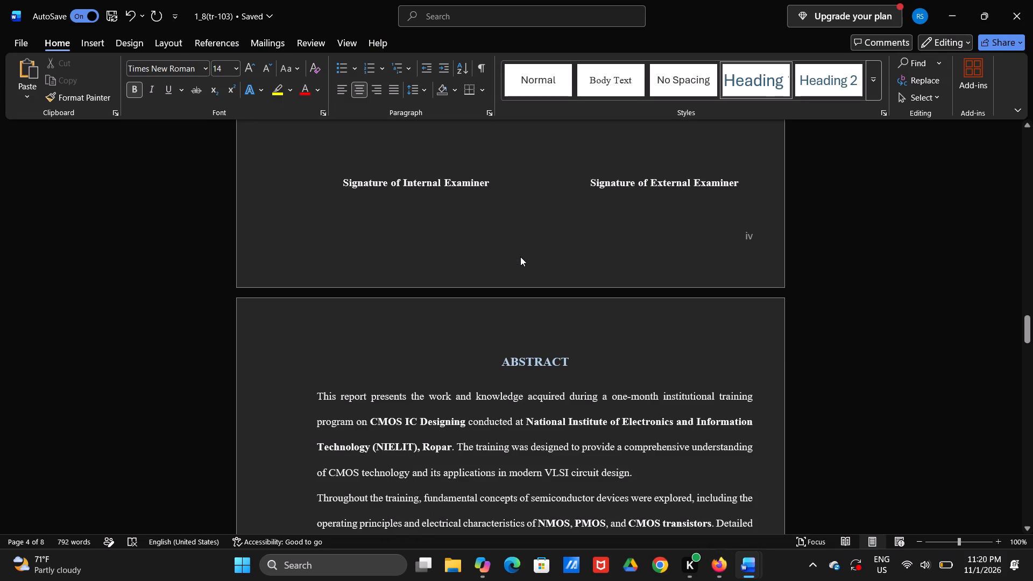
pyautogui.scroll(4, 520, 257)
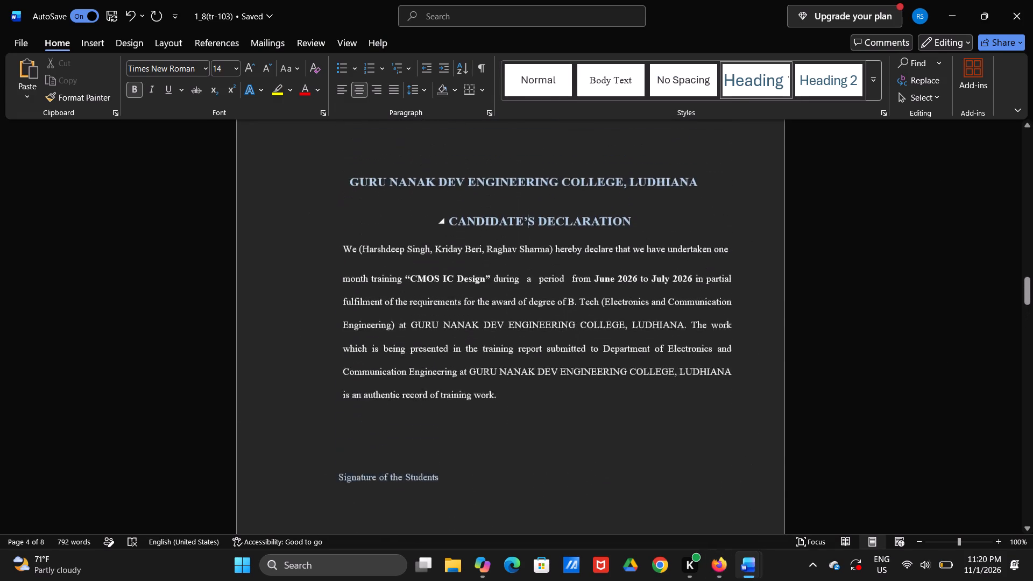
pyautogui.scroll(4, 520, 257)
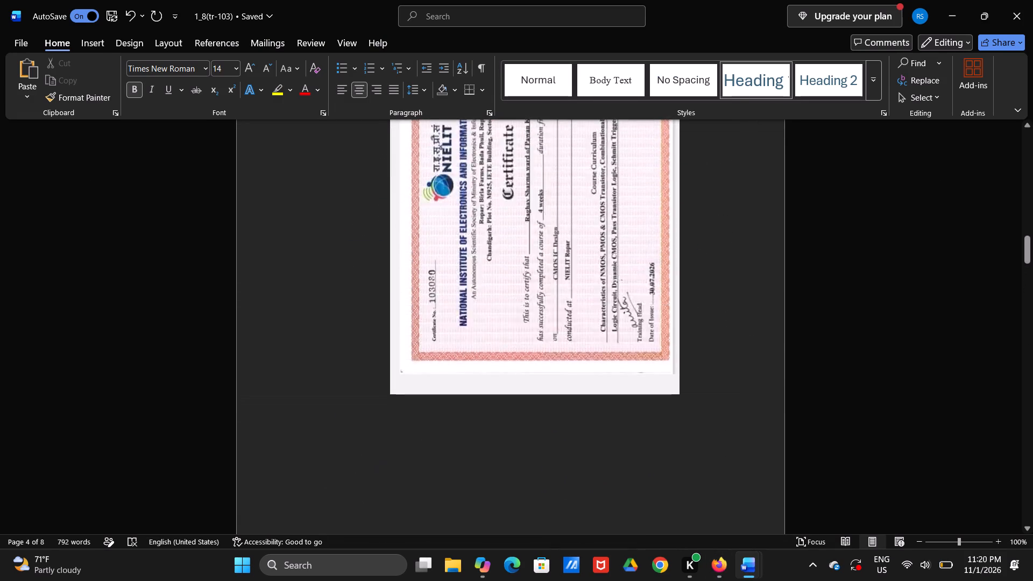
pyautogui.scroll(4, 520, 257)
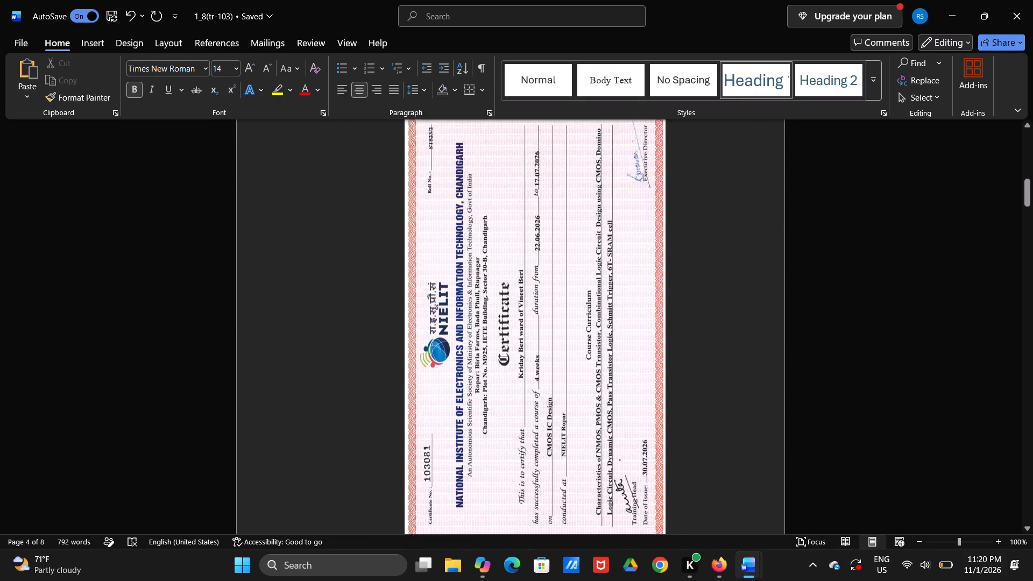
pyautogui.scroll(4, 520, 257)
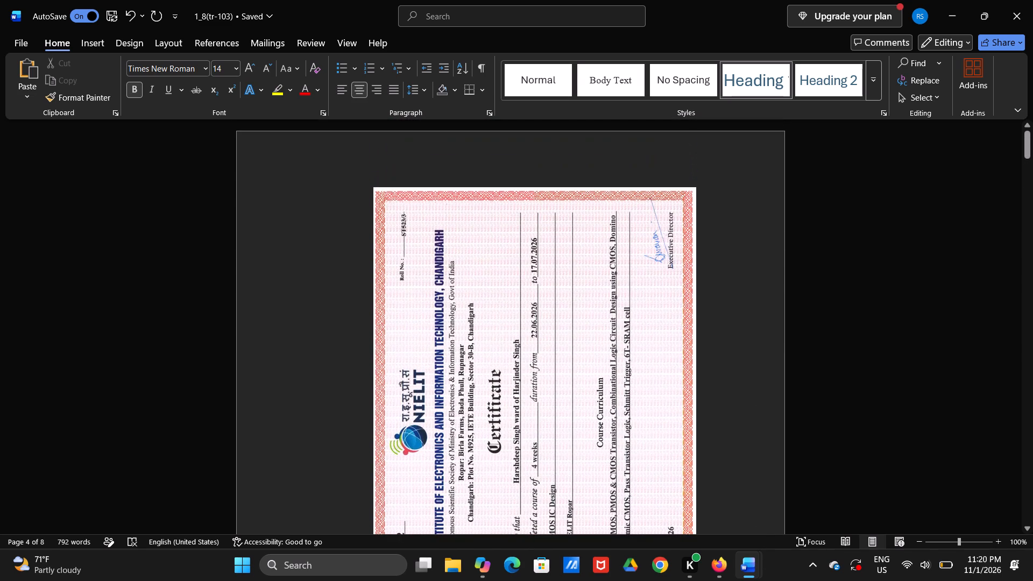
pyautogui.scroll(1, 520, 257)
# Return to Document1 and insert a blank line above the Candidate's Declaration entry in the contents list.
pyautogui.hotkey('alt', 'Tab')
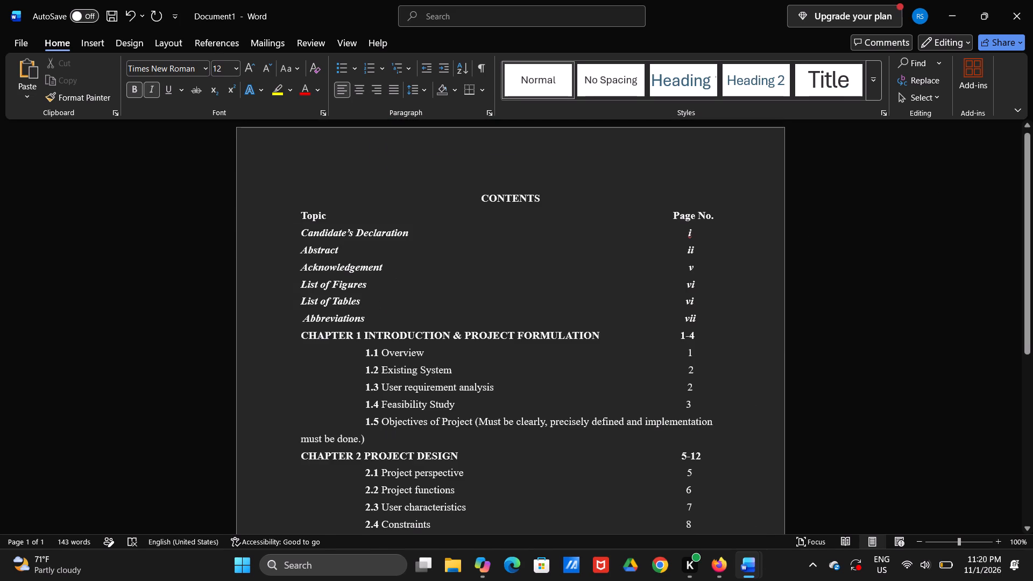
pyautogui.click(298, 235)
pyautogui.press('Return')
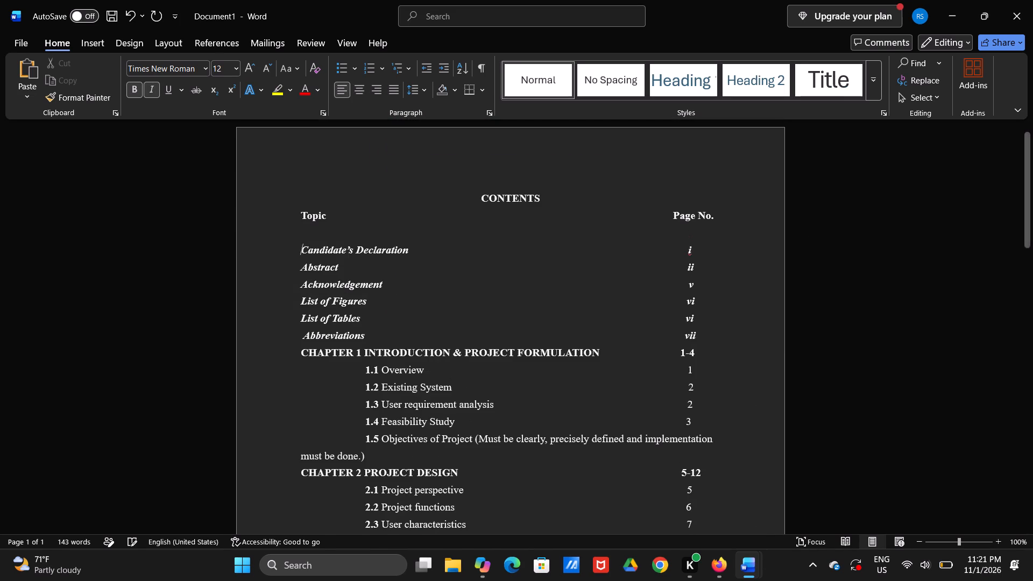
pyautogui.press('Up')
# Switch to the training report guidelines PDF and examine the front-matter entries on the sample CONTENTS sheet.
pyautogui.hotkey('alt', 'Tab')
pyautogui.hotkey('alt', 'Tab')
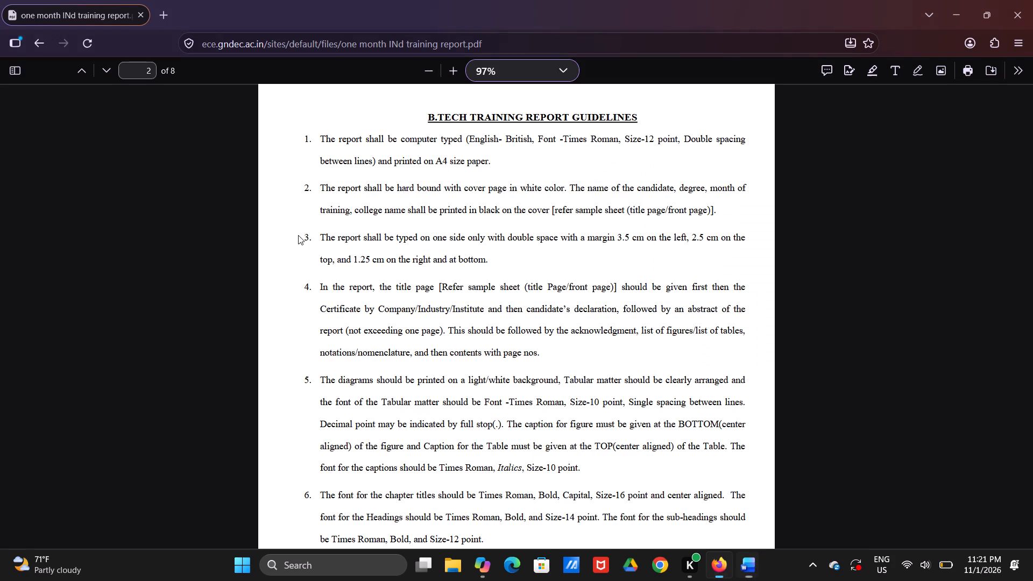
pyautogui.scroll(6, 298, 235)
pyautogui.scroll(-3, 298, 235)
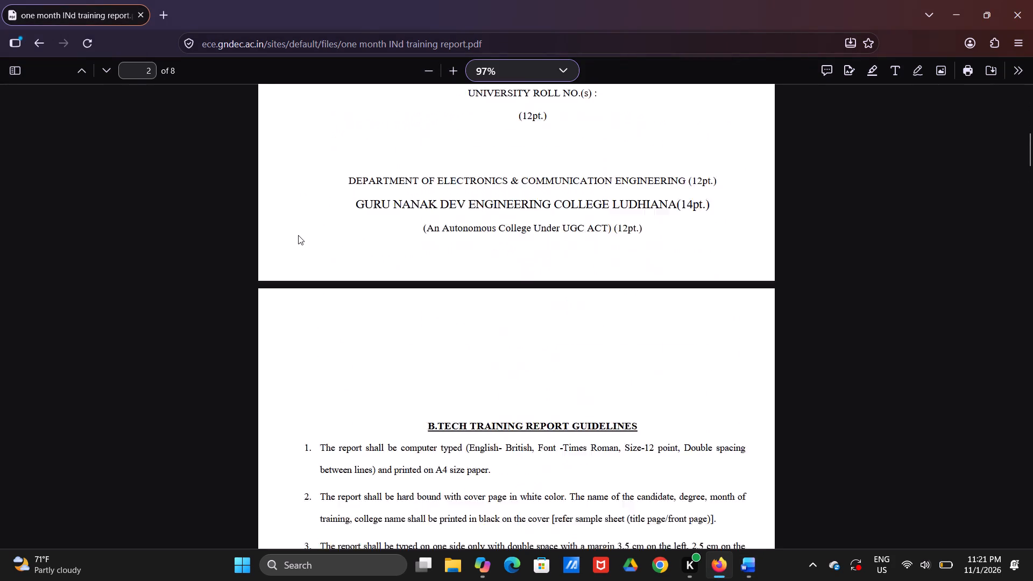
pyautogui.scroll(-8, 298, 235)
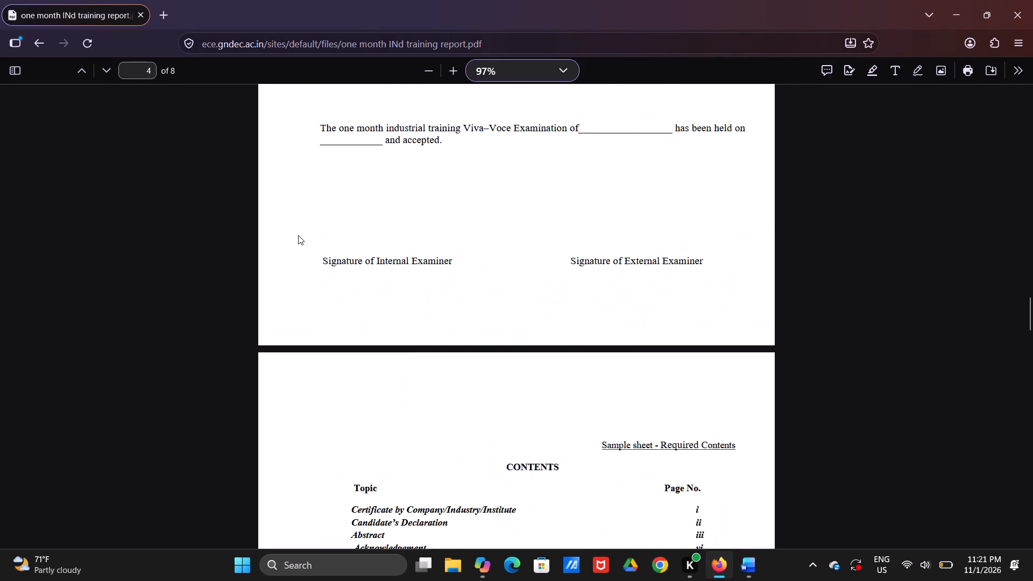
pyautogui.scroll(-1, 298, 235)
pyautogui.scroll(2, 298, 235)
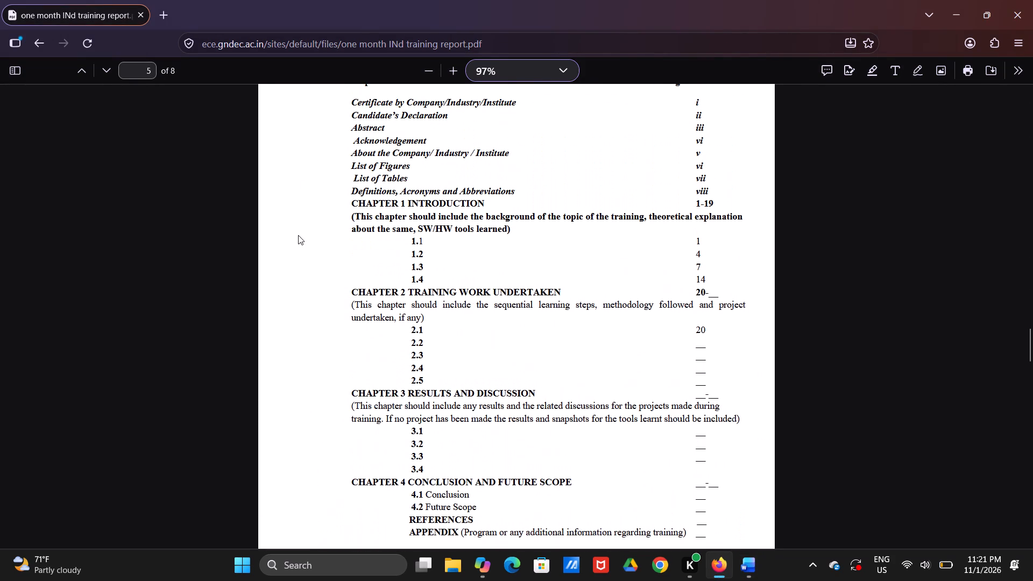
pyautogui.scroll(1, 298, 235)
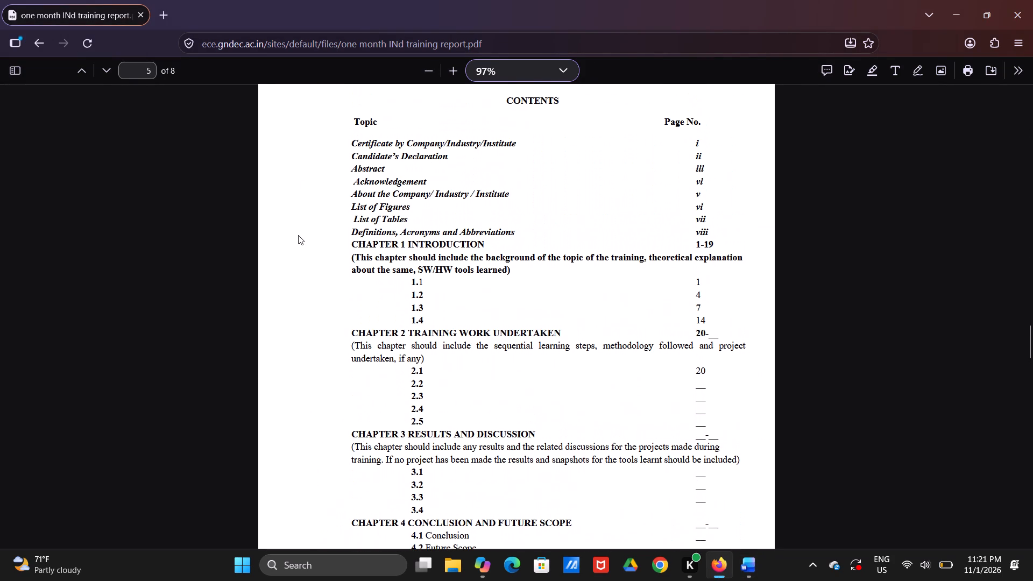
# Back in Document1, enter "Certificate by institute" as the first topic in the contents list.
pyautogui.hotkey('alt', 'Tab')
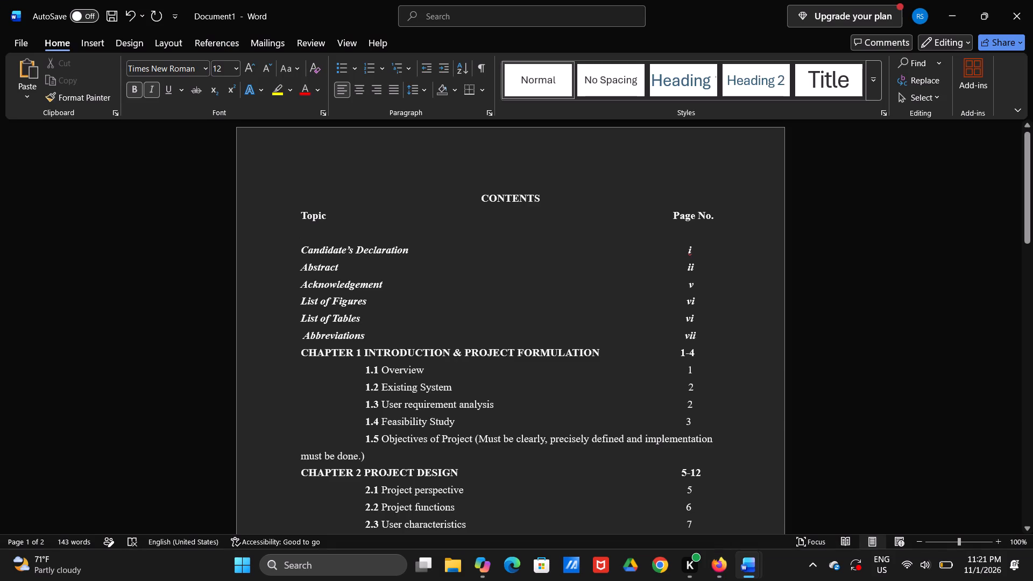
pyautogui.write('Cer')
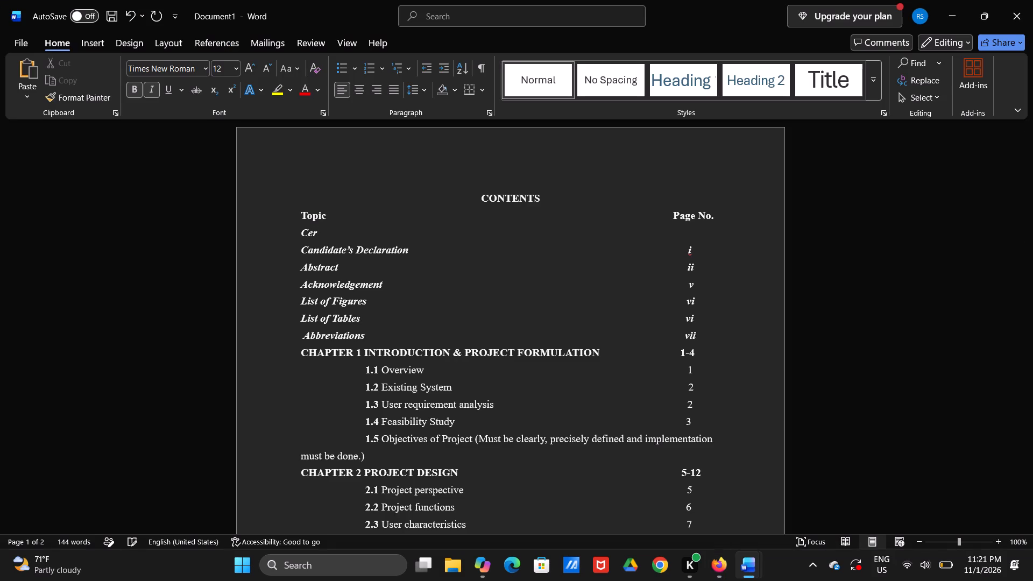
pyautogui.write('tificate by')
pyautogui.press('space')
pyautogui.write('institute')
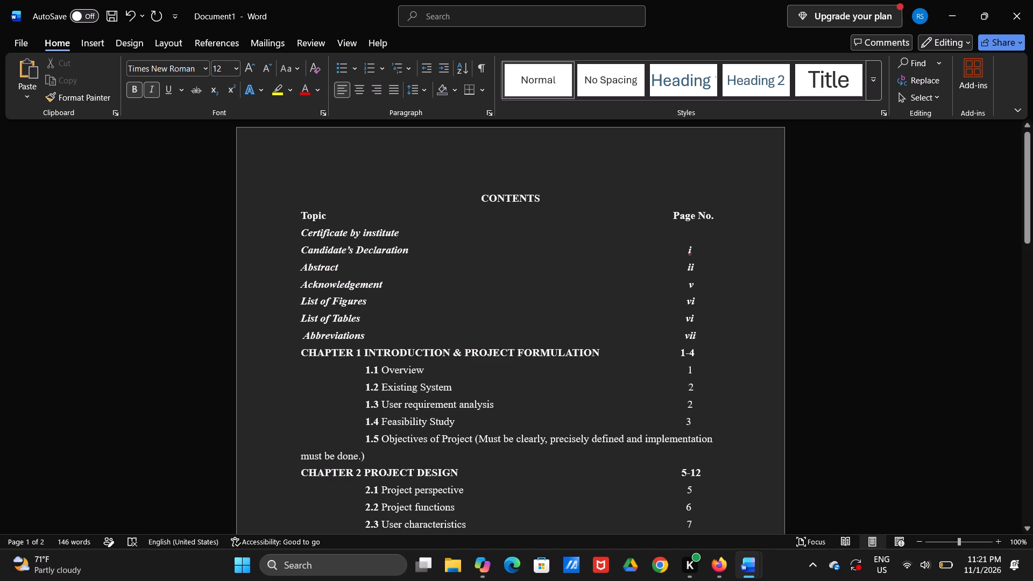
# Add the page range i-iii to the Certificate by institute entry, spacing it across to the Page No. column.
pyautogui.click(692, 236)
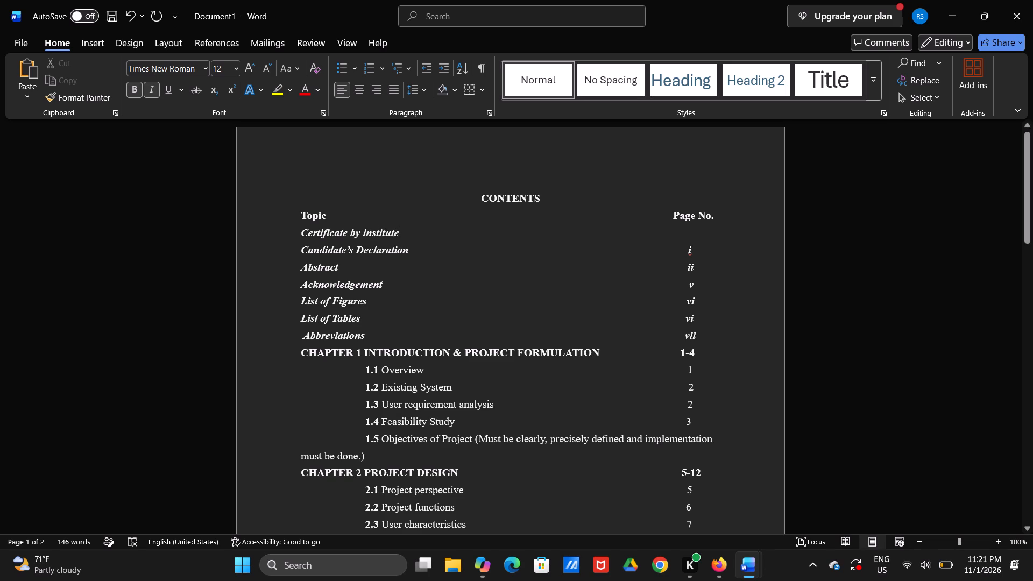
pyautogui.click(692, 231)
pyautogui.click(692, 231)
pyautogui.click(723, 217)
pyautogui.press('Down')
pyautogui.click(688, 251)
pyautogui.press('Up')
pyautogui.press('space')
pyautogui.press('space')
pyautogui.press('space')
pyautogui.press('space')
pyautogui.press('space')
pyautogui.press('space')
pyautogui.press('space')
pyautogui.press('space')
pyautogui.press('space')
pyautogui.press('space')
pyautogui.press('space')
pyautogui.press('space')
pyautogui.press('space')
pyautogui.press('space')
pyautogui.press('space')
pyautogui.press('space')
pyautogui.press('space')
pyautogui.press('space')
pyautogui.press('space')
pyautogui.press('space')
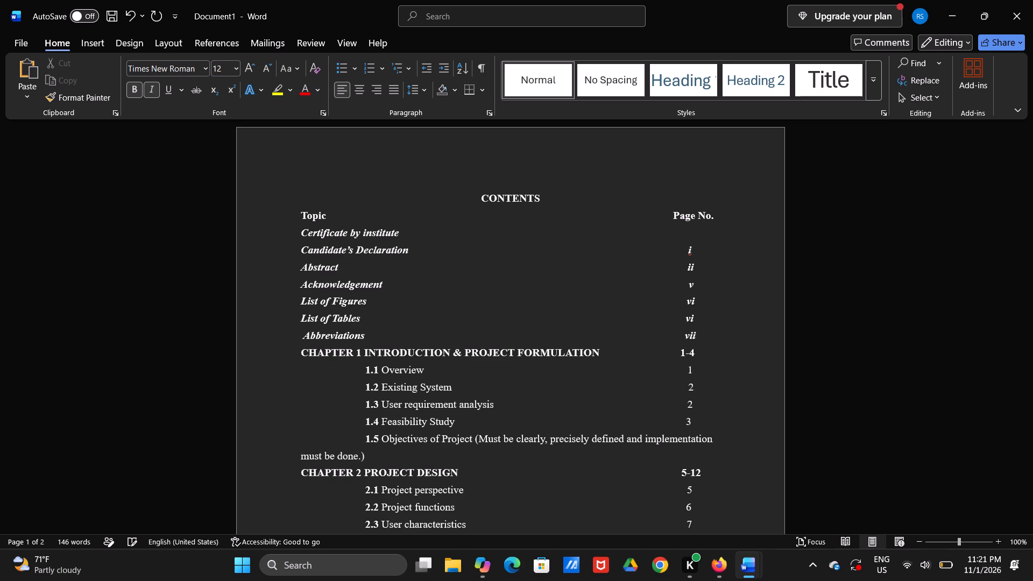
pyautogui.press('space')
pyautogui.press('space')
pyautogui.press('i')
pyautogui.press('BackSpace')
pyautogui.press('BackSpace')
pyautogui.press('BackSpace')
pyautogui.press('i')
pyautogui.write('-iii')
# Check the declaration's page number in 1_8(tr-103) and set the Candidate's Declaration entry in Document1's contents list to iv.
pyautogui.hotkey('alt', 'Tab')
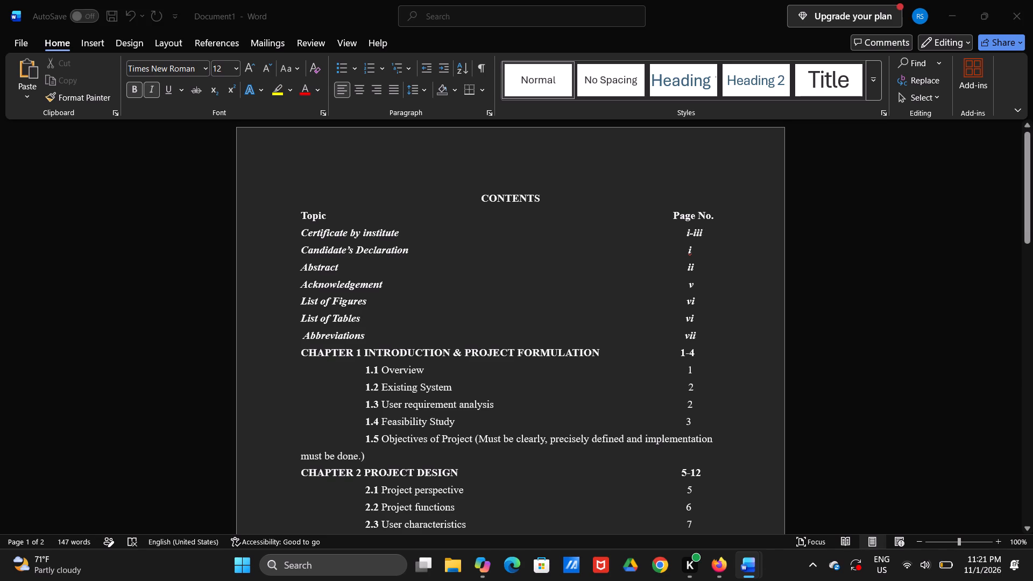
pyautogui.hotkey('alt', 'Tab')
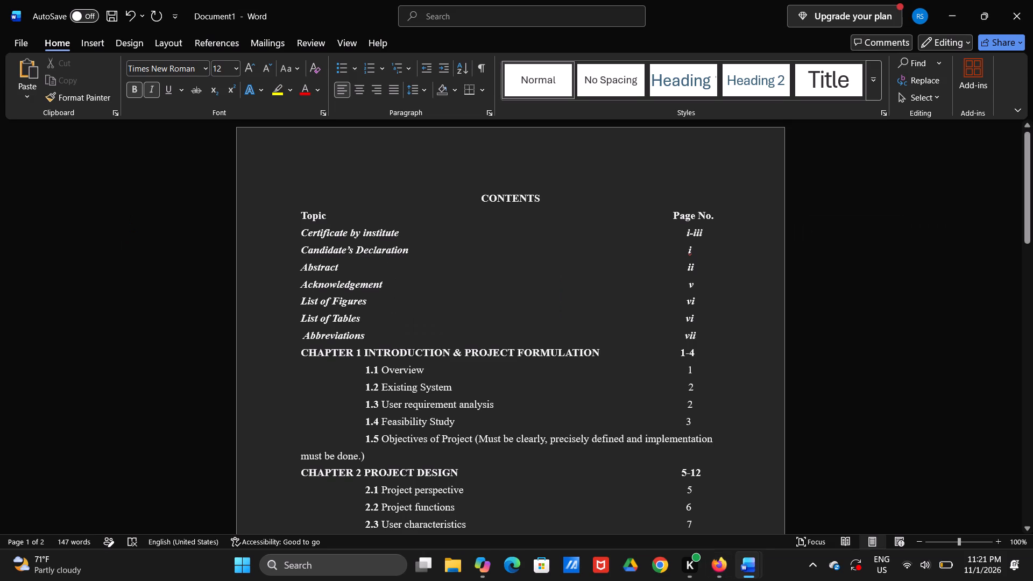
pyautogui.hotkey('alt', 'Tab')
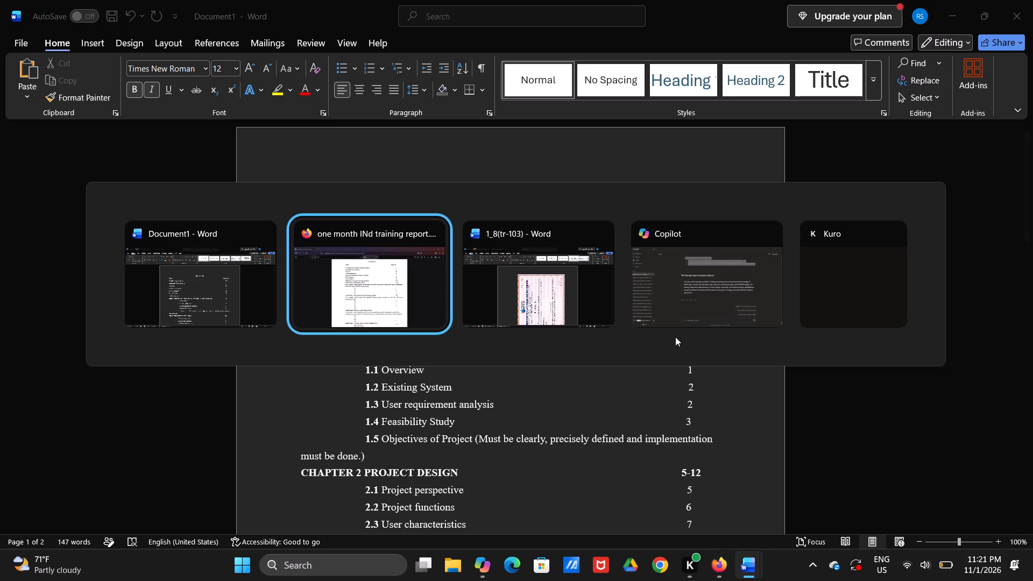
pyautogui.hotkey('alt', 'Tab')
pyautogui.scroll(-5, 675, 337)
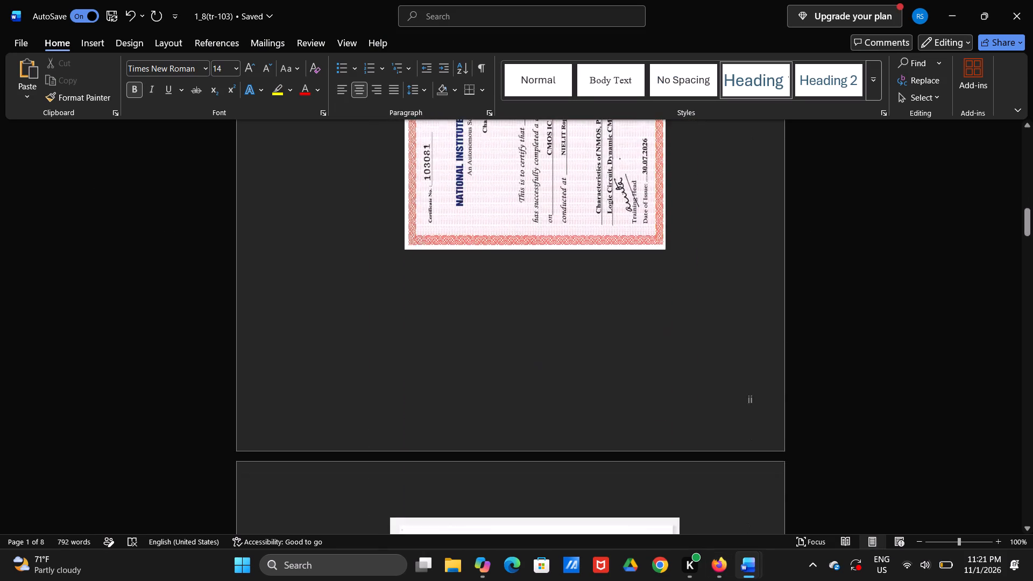
pyautogui.scroll(-5, 675, 337)
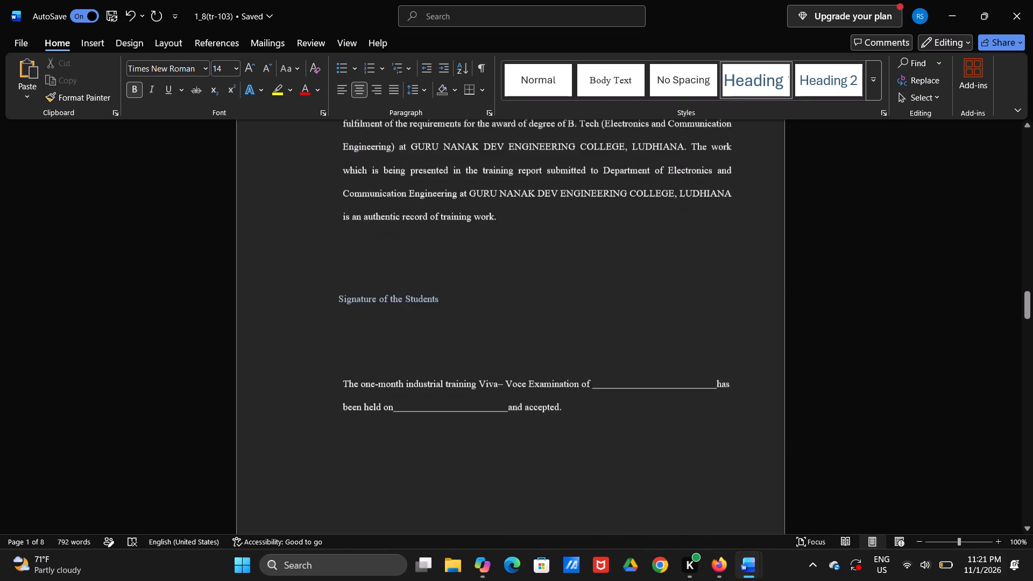
pyautogui.scroll(1, 675, 337)
pyautogui.scroll(-1, 675, 337)
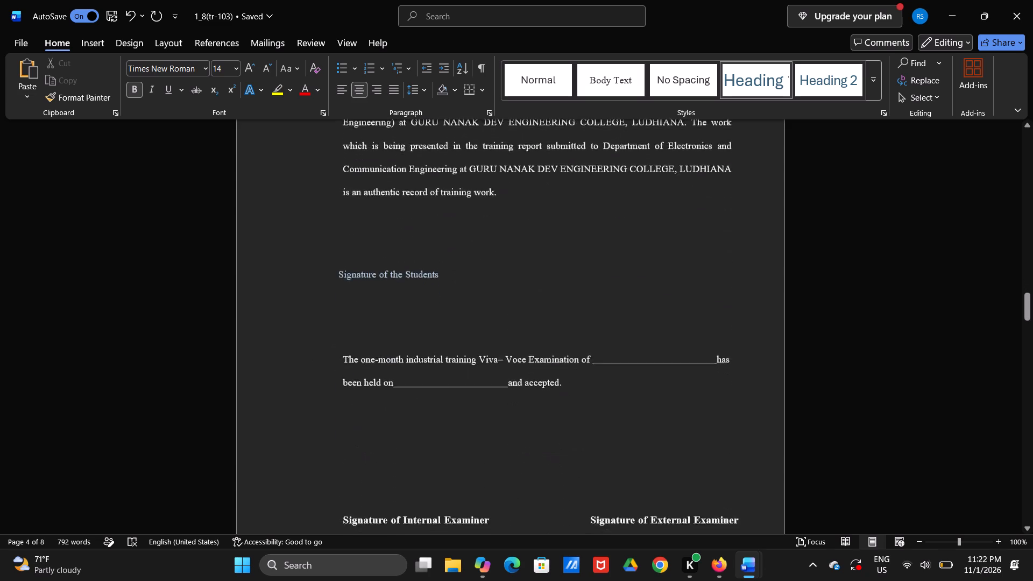
pyautogui.scroll(-1, 675, 337)
pyautogui.hotkey('alt', 'Tab')
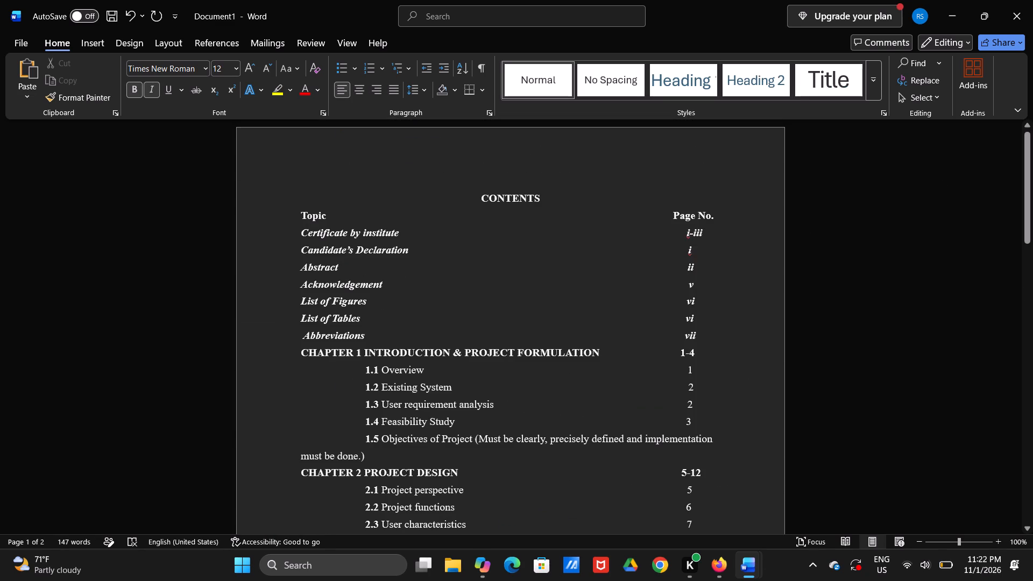
pyautogui.click(698, 251)
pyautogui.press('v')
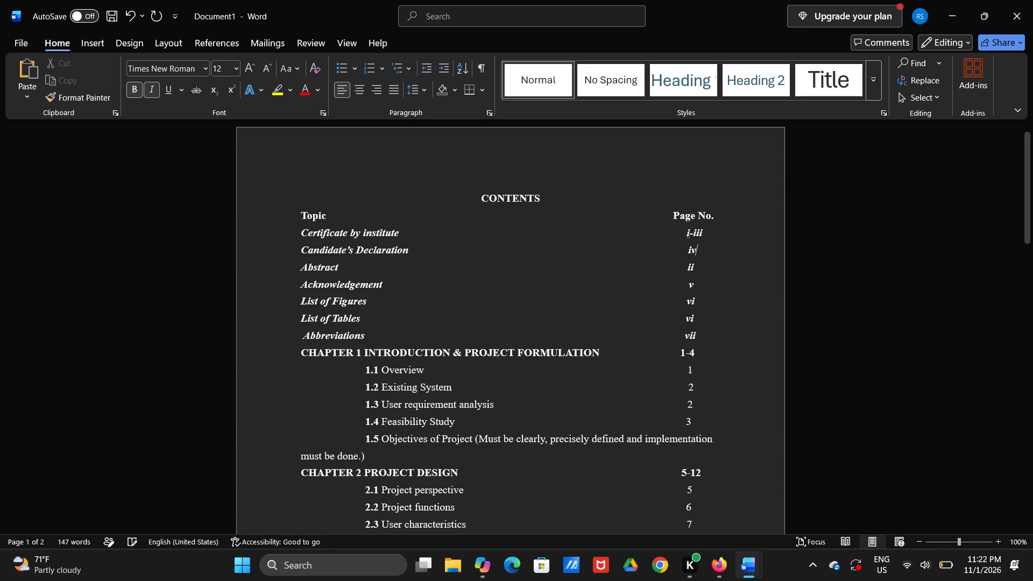
# Set the Abstract entry's page number to v, checking the following pages in 1_8(tr-103), and align it under the Page No. column.
pyautogui.moveTo(697, 264); pyautogui.dragTo(690, 264)
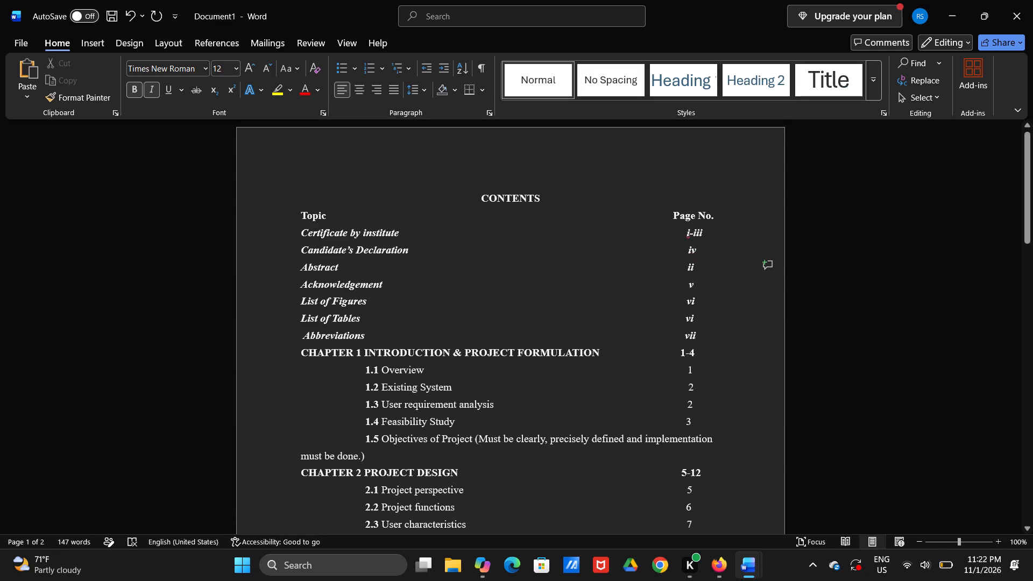
pyautogui.moveTo(690, 264); pyautogui.dragTo(685, 264)
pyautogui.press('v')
pyautogui.hotkey('alt', 'Tab')
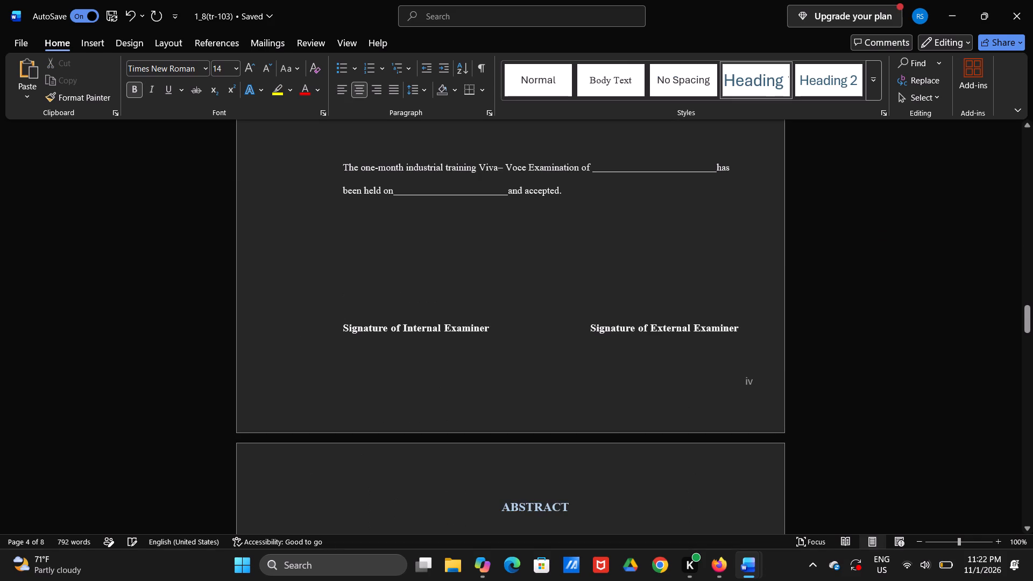
pyautogui.scroll(-3, 685, 264)
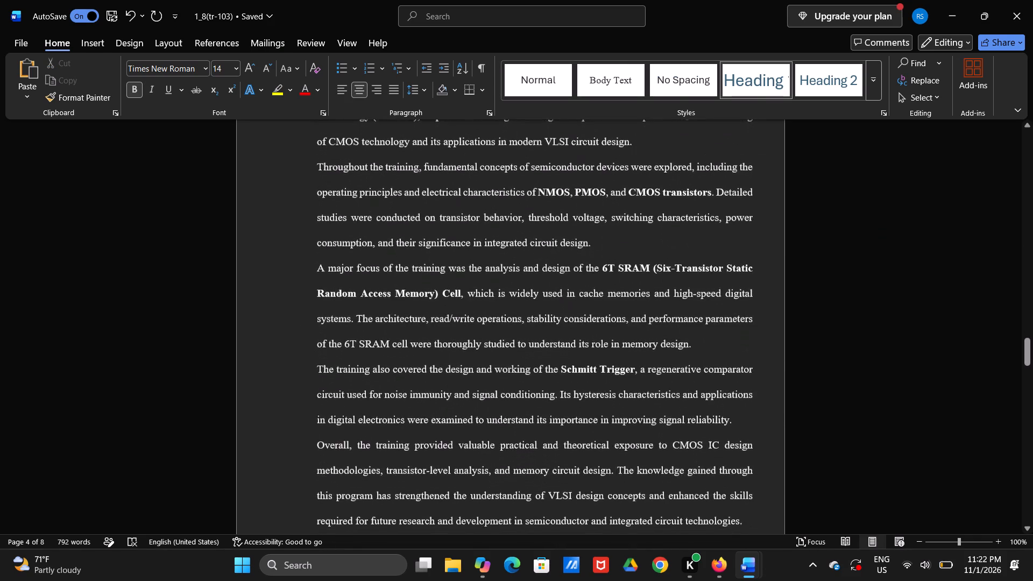
pyautogui.scroll(-3, 685, 264)
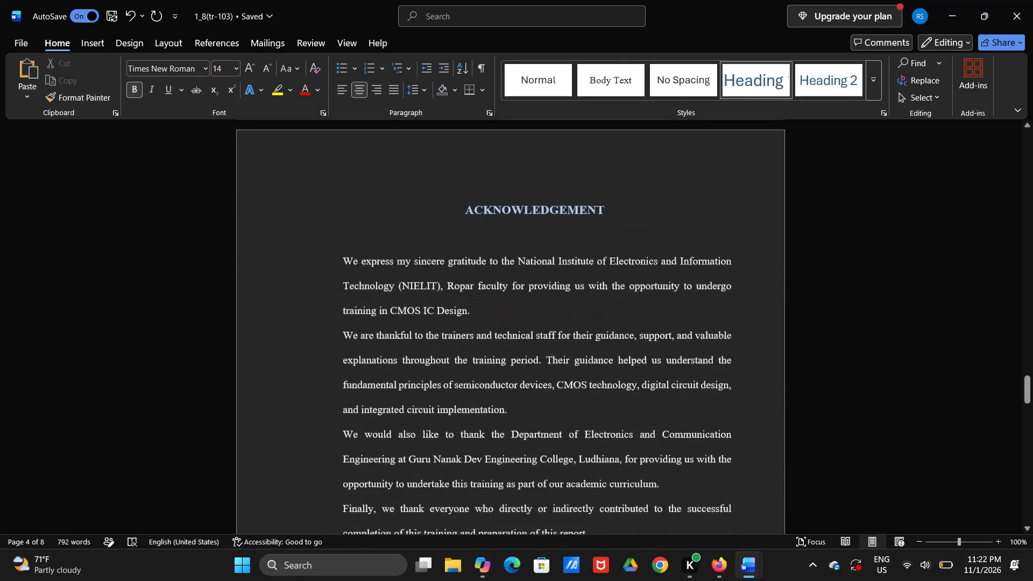
pyautogui.scroll(-2, 685, 264)
pyautogui.hotkey('alt', 'Tab')
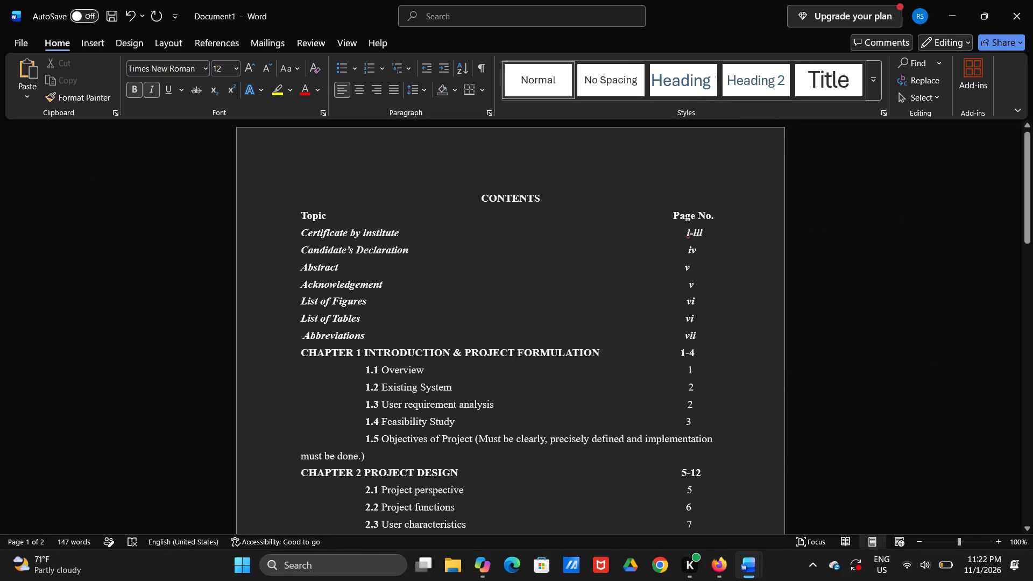
pyautogui.click(686, 266)
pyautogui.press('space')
# Set the Acknowledgement entry's page number to vi and realign it with the numbers above.
pyautogui.click(694, 284)
pyautogui.moveTo(394, 287); pyautogui.dragTo(427, 284)
pyautogui.moveTo(427, 284); pyautogui.dragTo(697, 282)
pyautogui.click(697, 282)
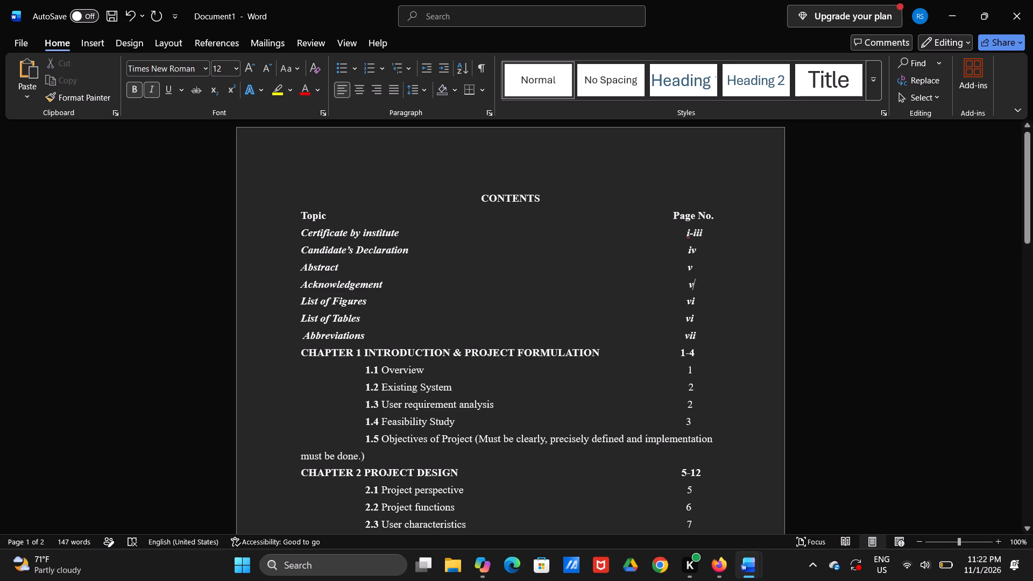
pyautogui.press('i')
pyautogui.click(689, 287)
pyautogui.press('BackSpace')
# Set the page numbers of the List of Figures and List of Tables entries to vii.
pyautogui.click(700, 303)
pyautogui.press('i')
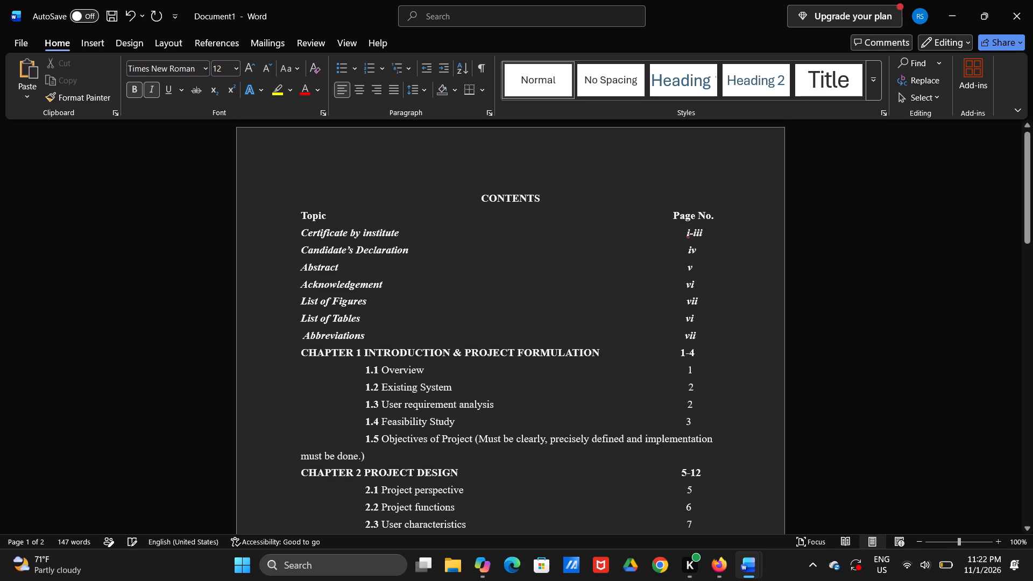
pyautogui.click(701, 316)
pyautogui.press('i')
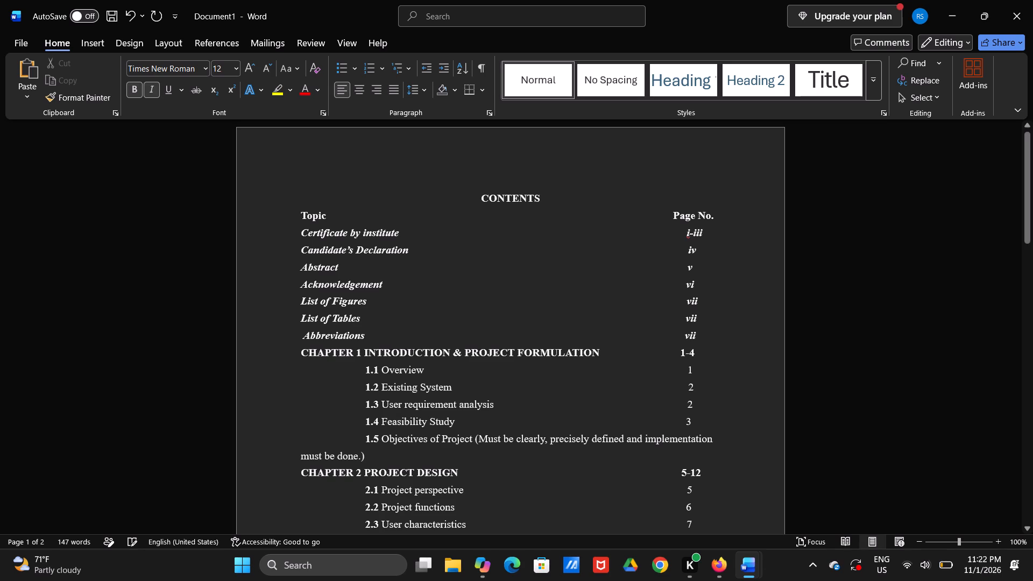
# Switch to the training report guidelines PDF and examine the front-matter entries on the sample CONTENTS sheet.
pyautogui.hotkey('alt', 'Tab')
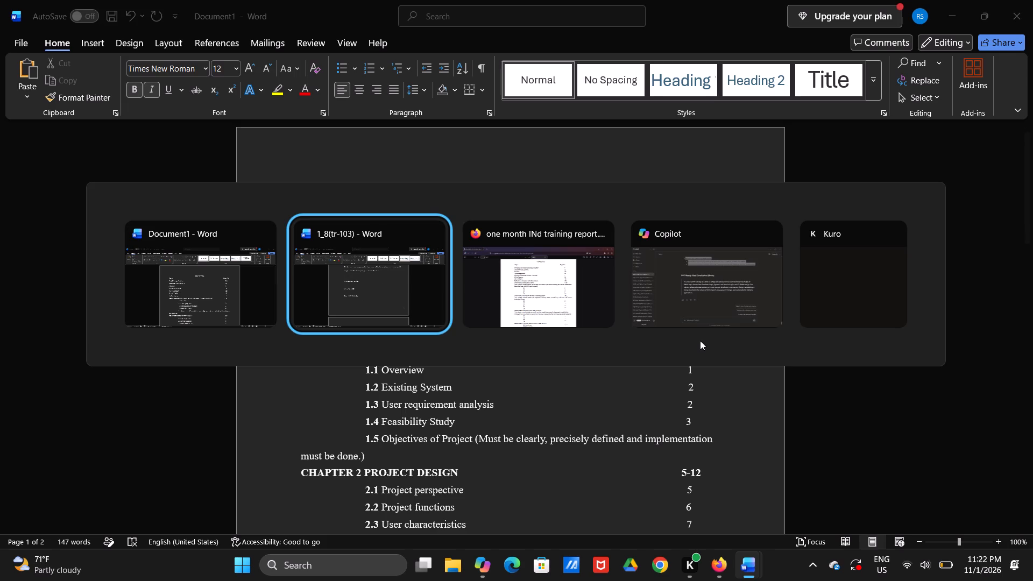
pyautogui.hotkey('alt', 'Tab')
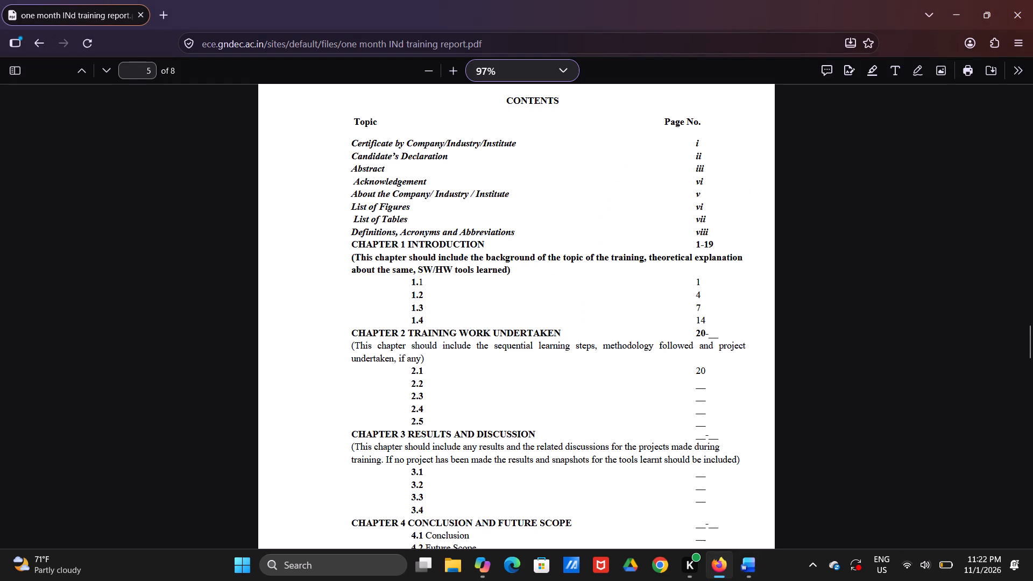
pyautogui.hotkey('alt', 'Tab')
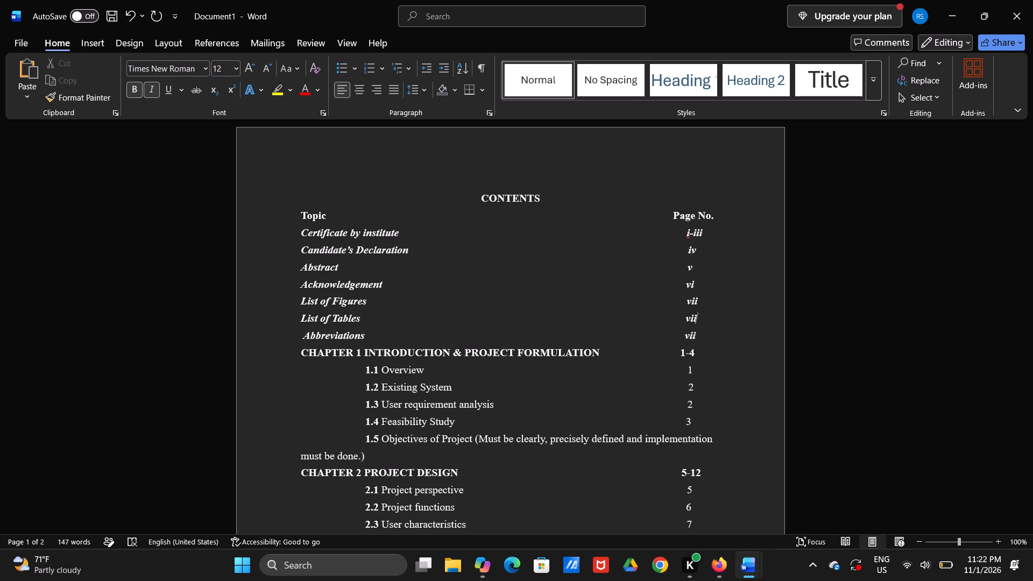
pyautogui.hotkey('alt', 'Tab')
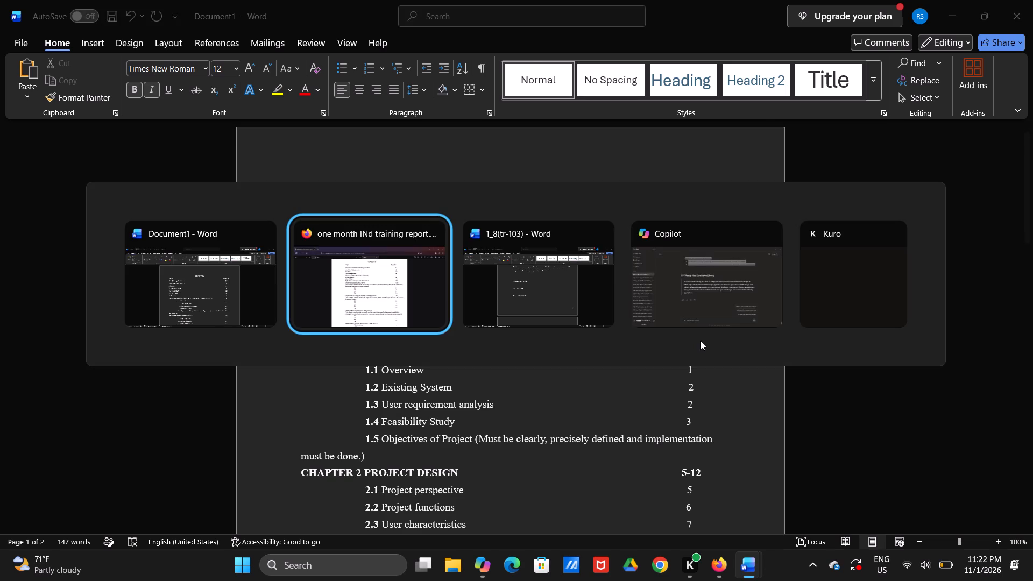
pyautogui.scroll(-1, 700, 341)
pyautogui.scroll(1, 700, 341)
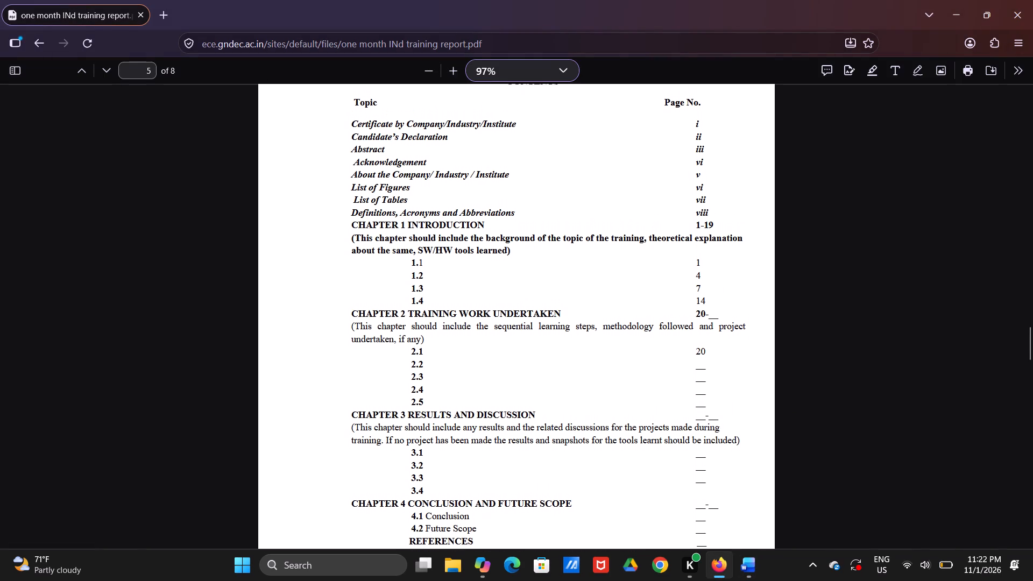
pyautogui.scroll(2, 700, 341)
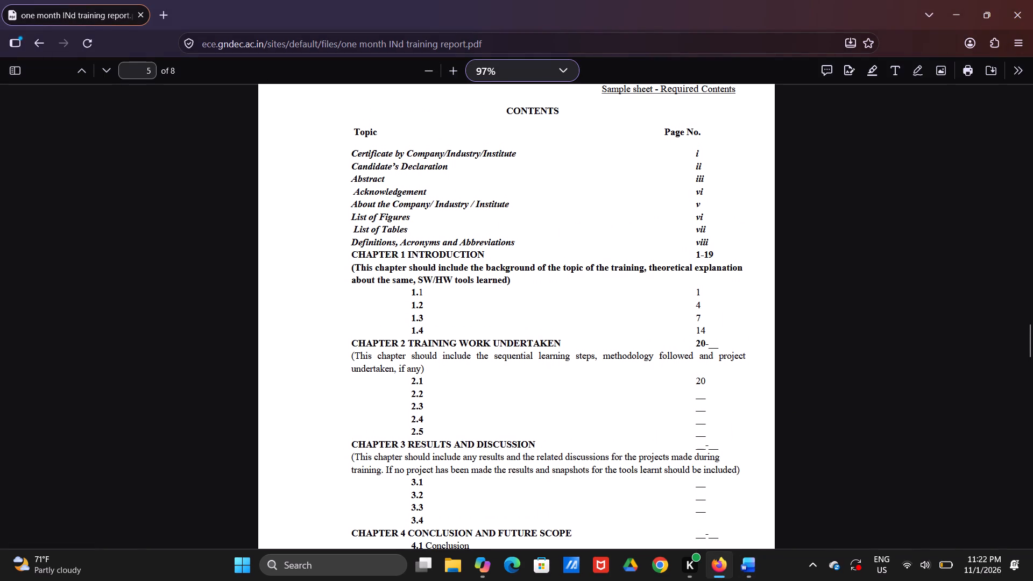
# Return to Document1 and delete the Abbreviations entry and its empty line from the contents list.
pyautogui.hotkey('alt', 'Tab')
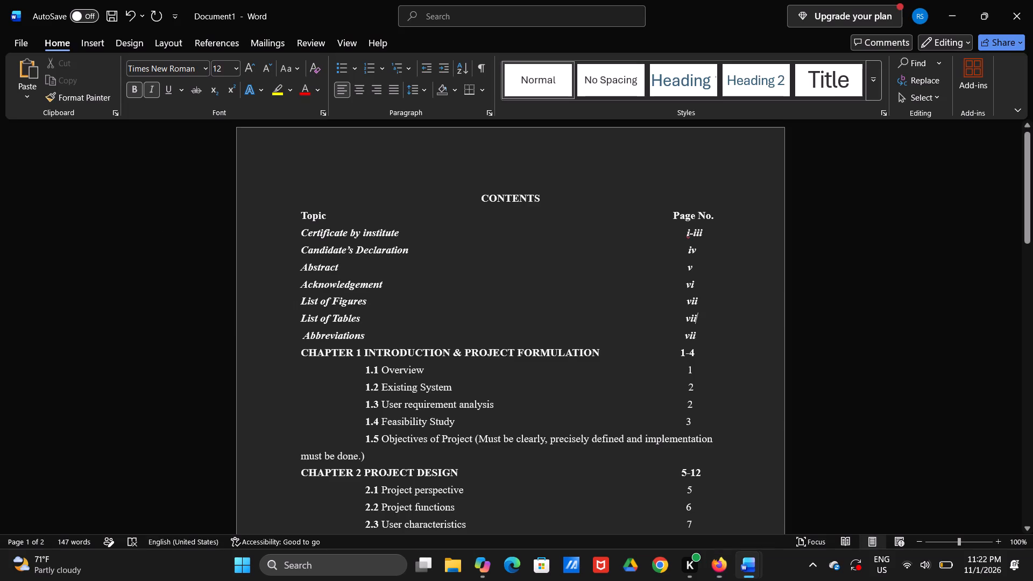
pyautogui.moveTo(701, 334); pyautogui.dragTo(409, 339)
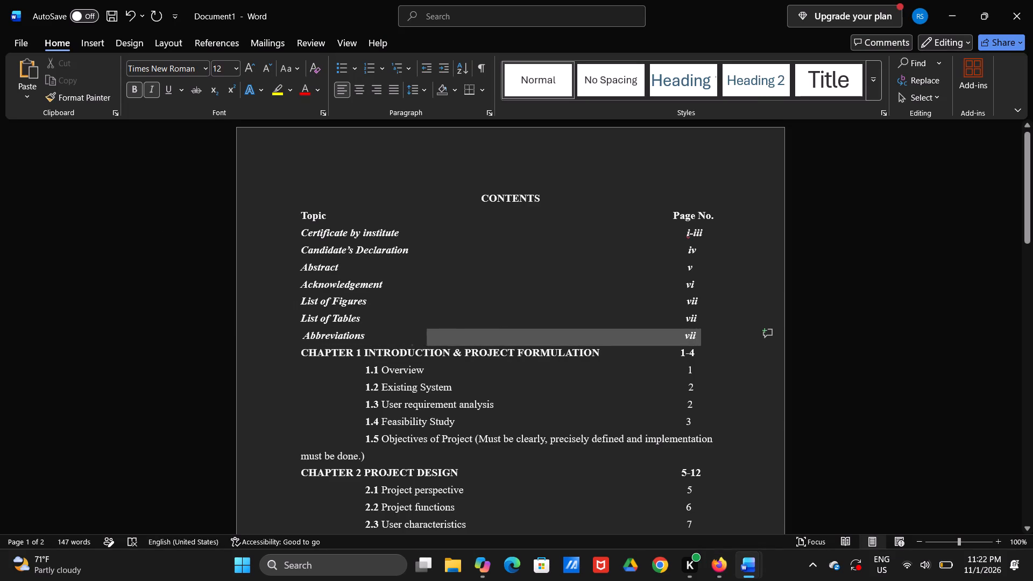
pyautogui.moveTo(409, 339); pyautogui.dragTo(288, 336)
pyautogui.press('BackSpace')
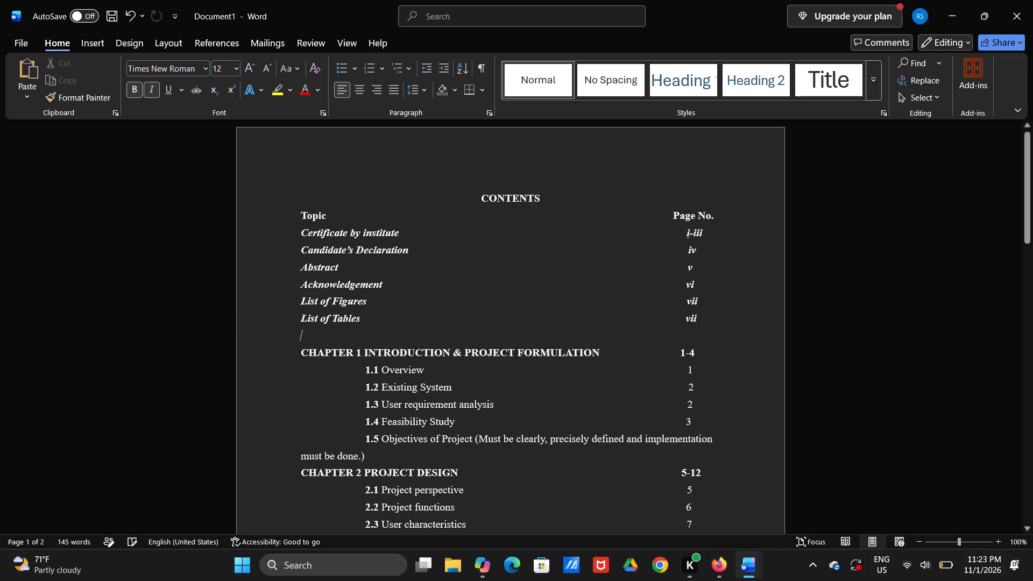
pyautogui.press('BackSpace')
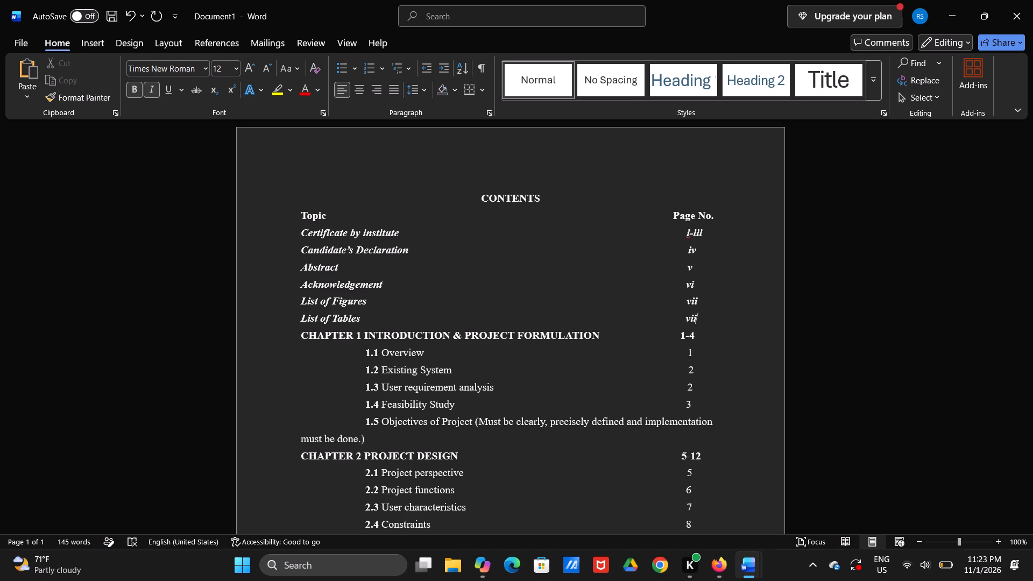
# Shorten the Chapter 1 heading in the contents list to CHAPTER 1 INTRODUCTION by deleting "& PROJECT FORMULATION".
pyautogui.scroll(-1, 288, 336)
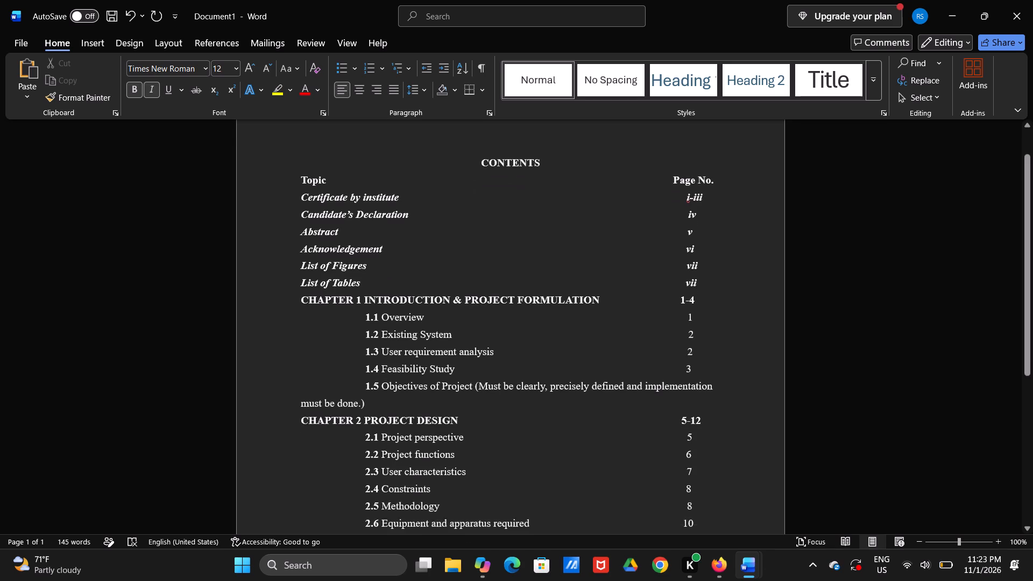
pyautogui.scroll(-1, 288, 336)
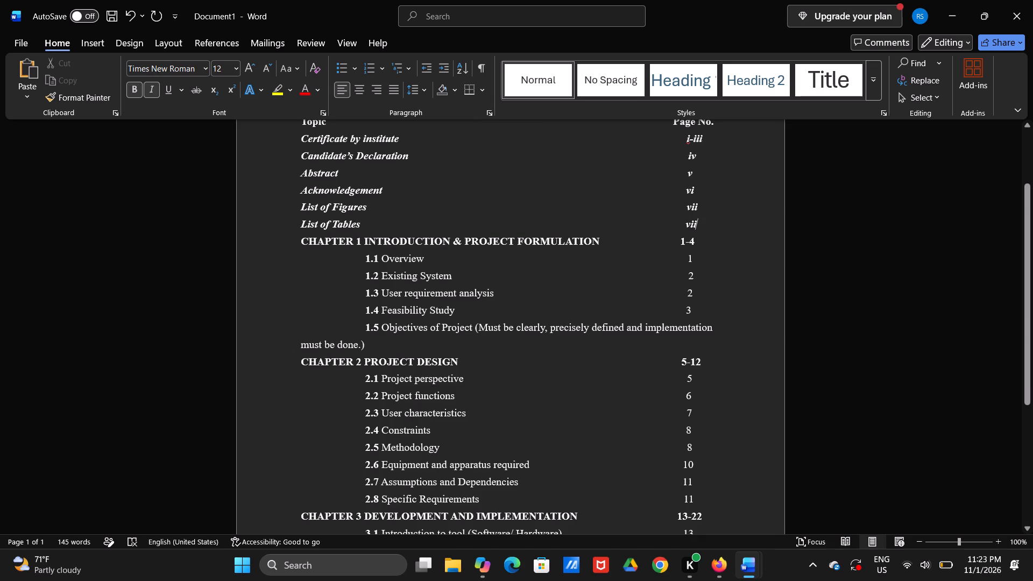
pyautogui.hotkey('alt', 'Tab')
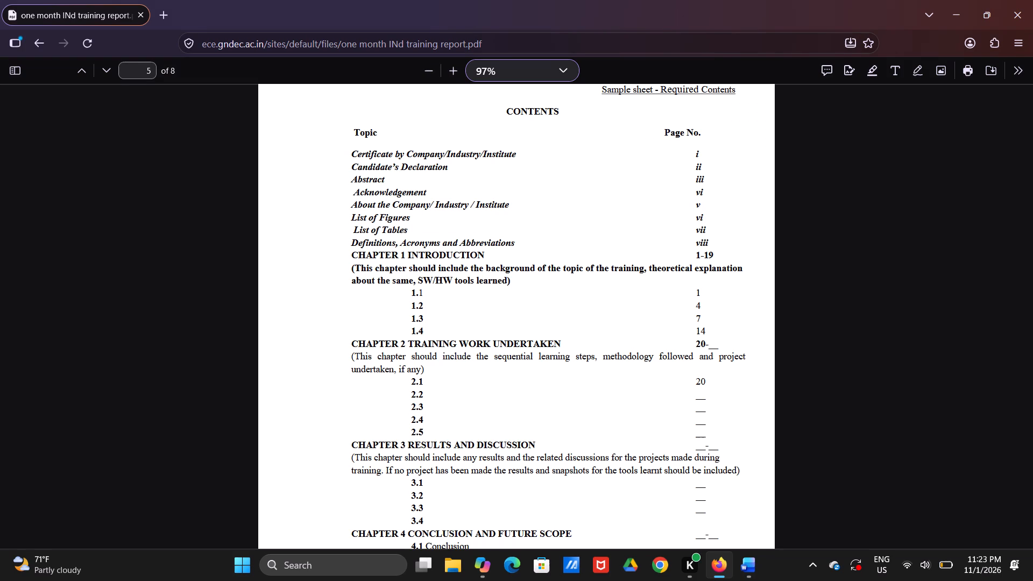
pyautogui.hotkey('alt', 'Tab')
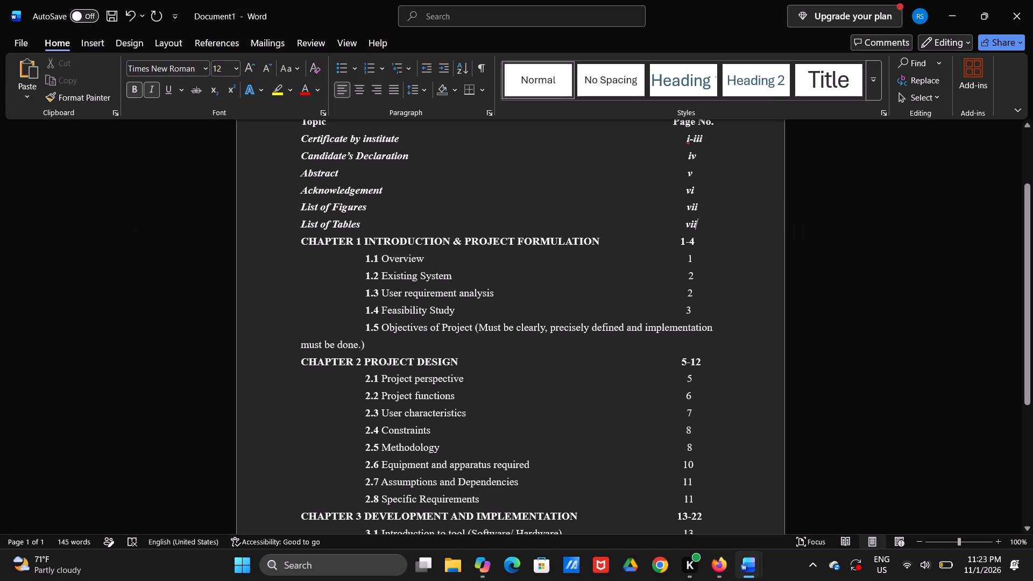
pyautogui.moveTo(455, 240); pyautogui.dragTo(598, 243)
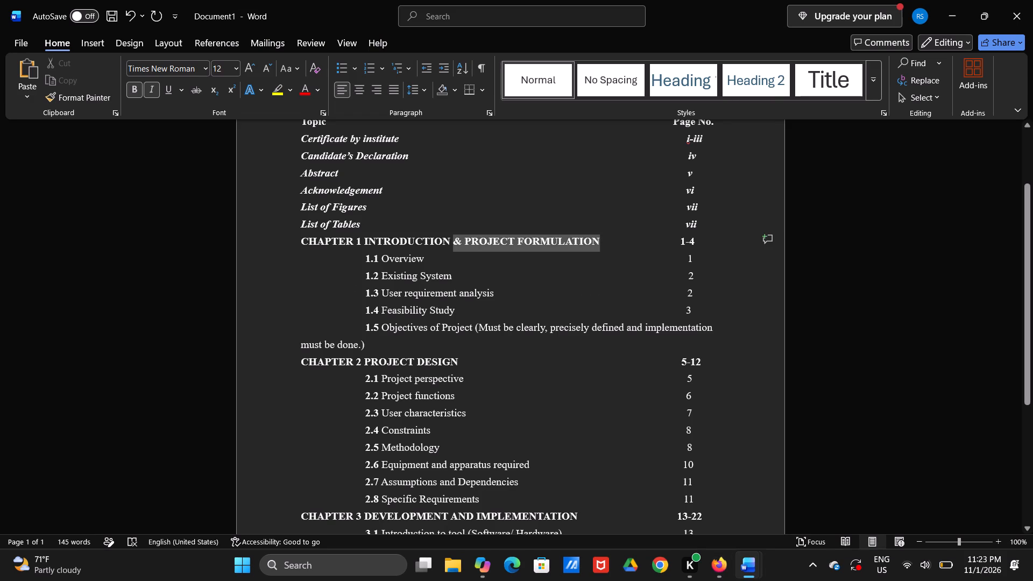
pyautogui.moveTo(598, 243); pyautogui.dragTo(598, 242)
pyautogui.press('BackSpace')
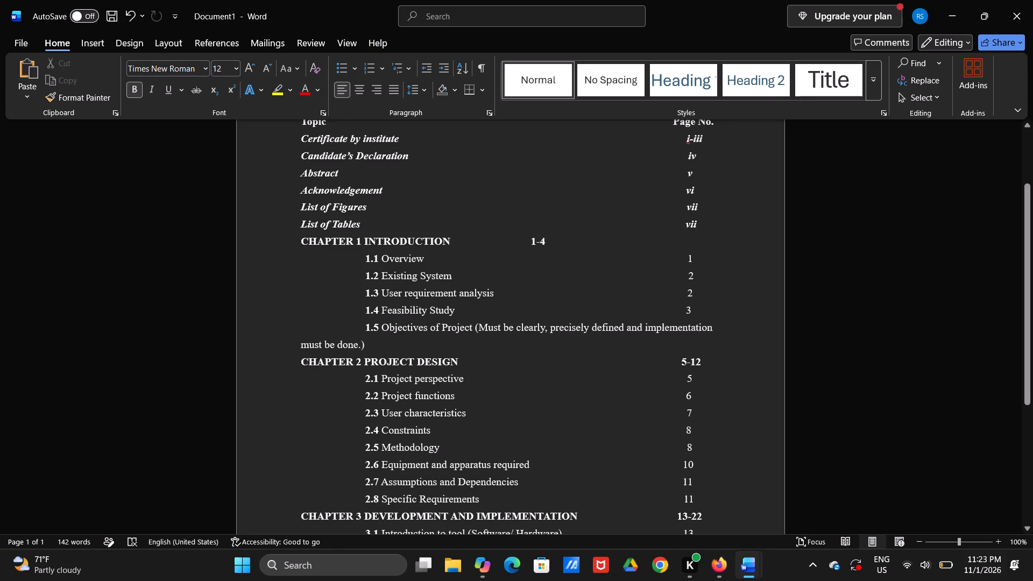
# Switch to the guidelines PDF and examine the chapter entries and numbering note on the sample CONTENTS sheet.
pyautogui.hotkey('alt', 'Tab')
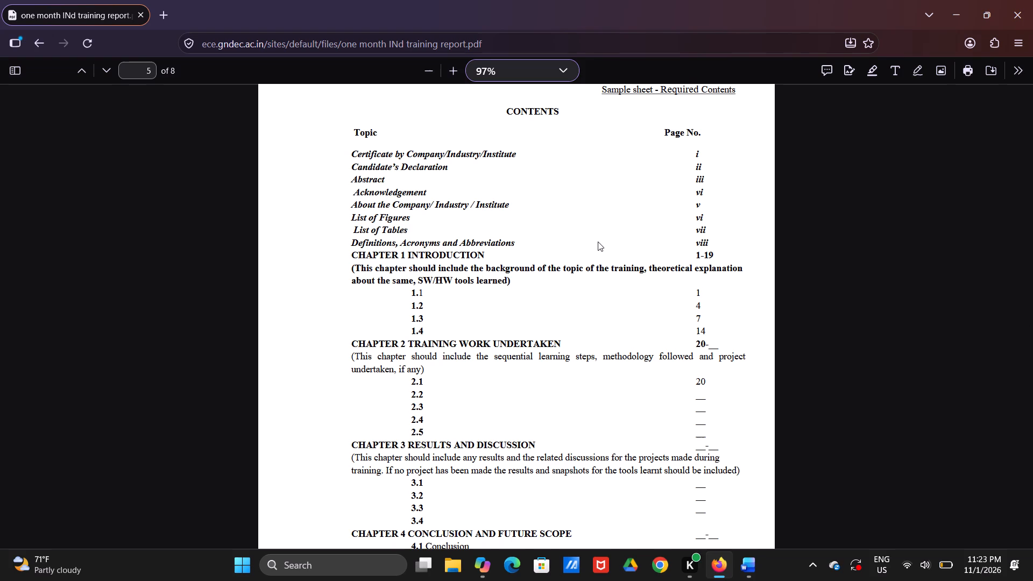
pyautogui.hotkey('alt', 'Tab')
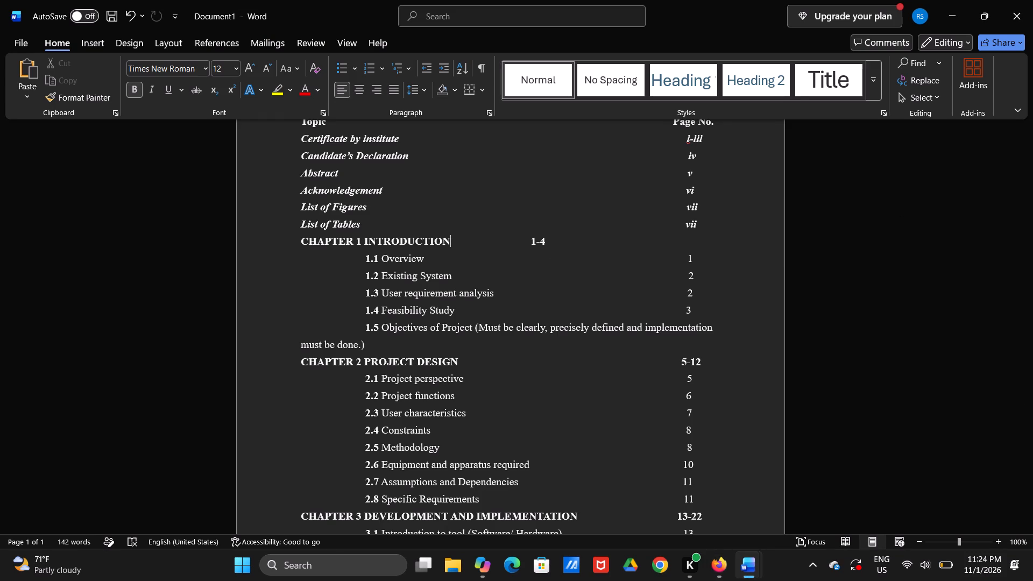
pyautogui.hotkey('alt', 'Tab')
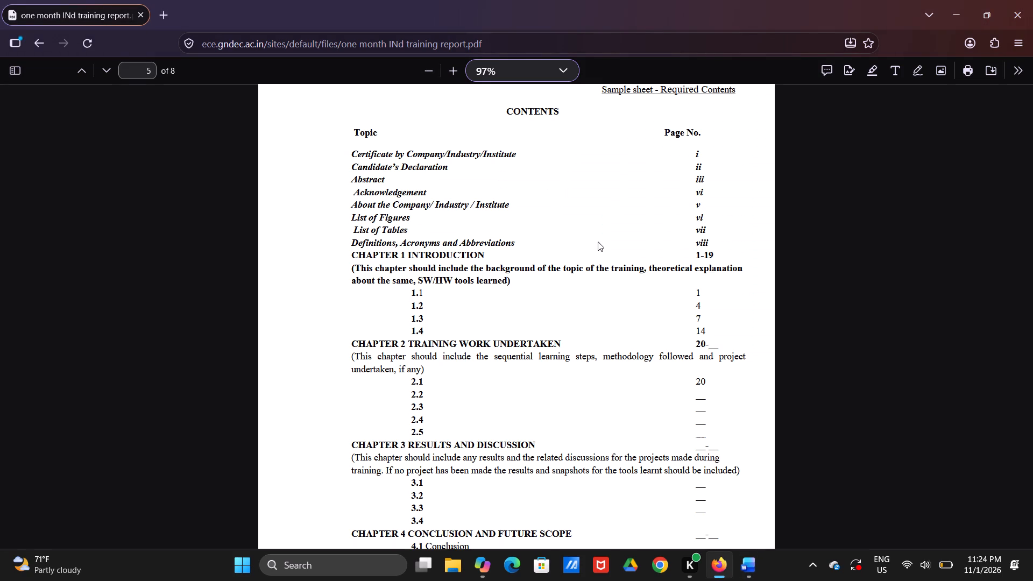
pyautogui.scroll(-1, 598, 242)
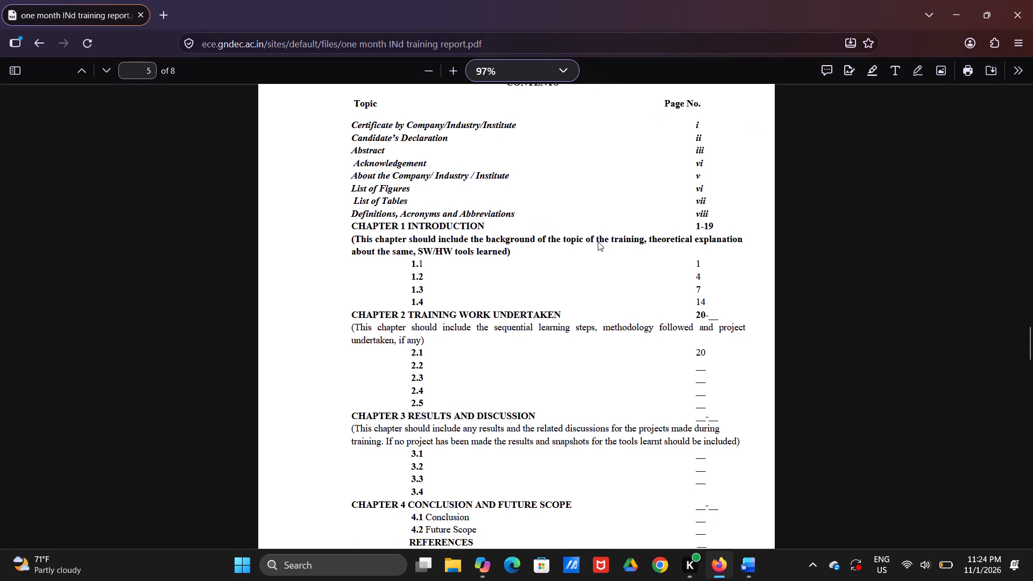
pyautogui.scroll(-1, 598, 242)
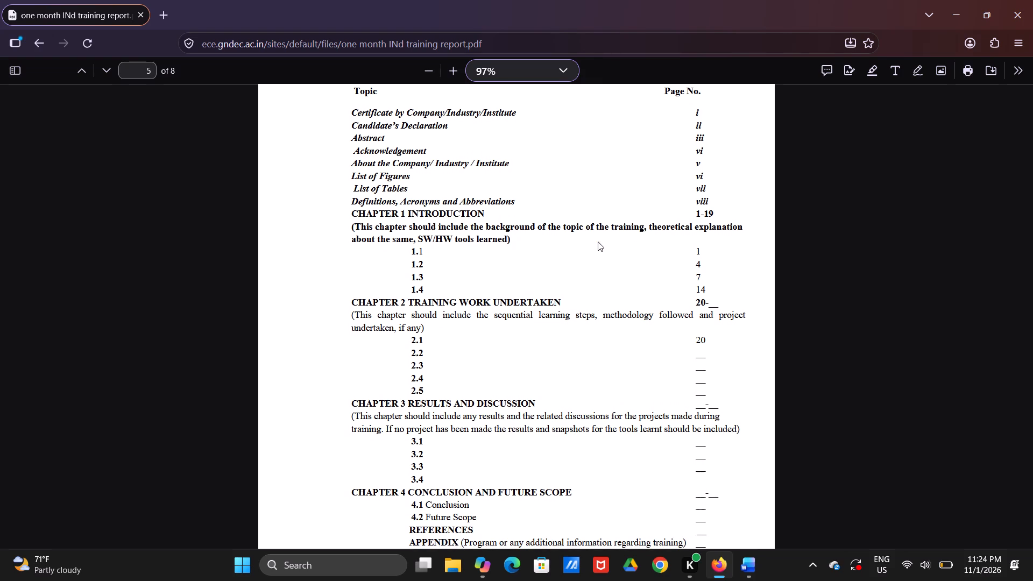
pyautogui.scroll(-1, 598, 242)
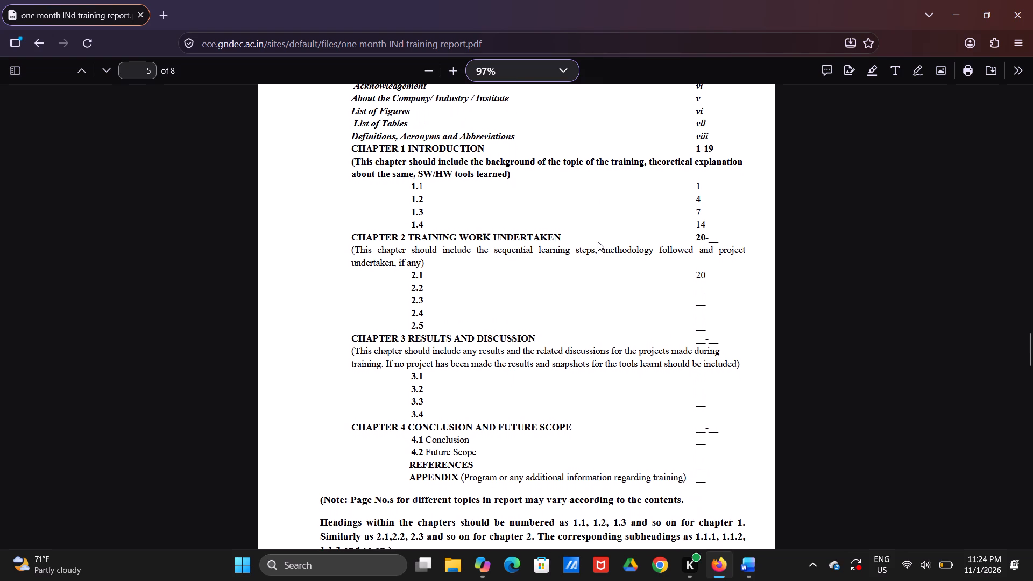
pyautogui.scroll(-1, 598, 242)
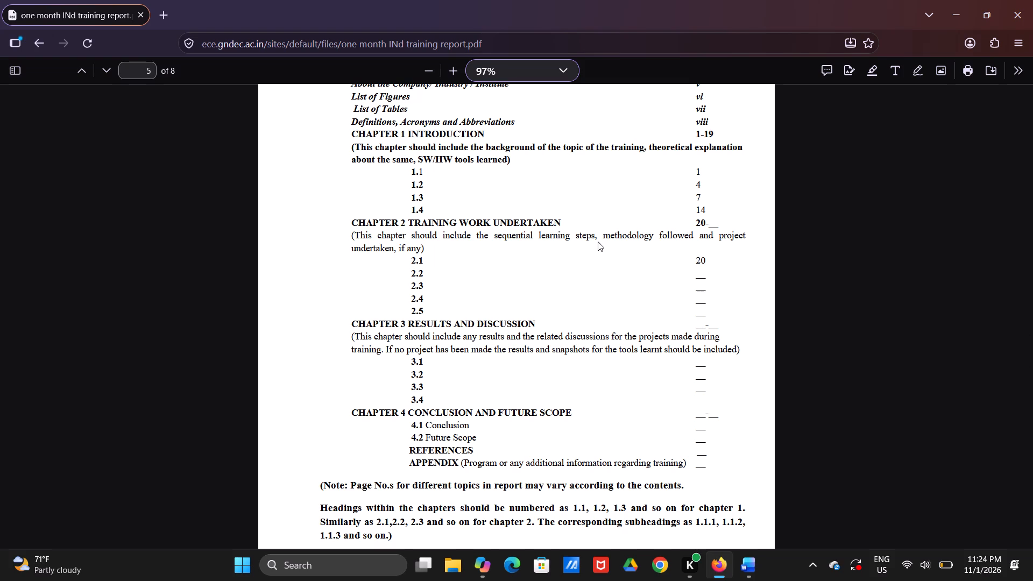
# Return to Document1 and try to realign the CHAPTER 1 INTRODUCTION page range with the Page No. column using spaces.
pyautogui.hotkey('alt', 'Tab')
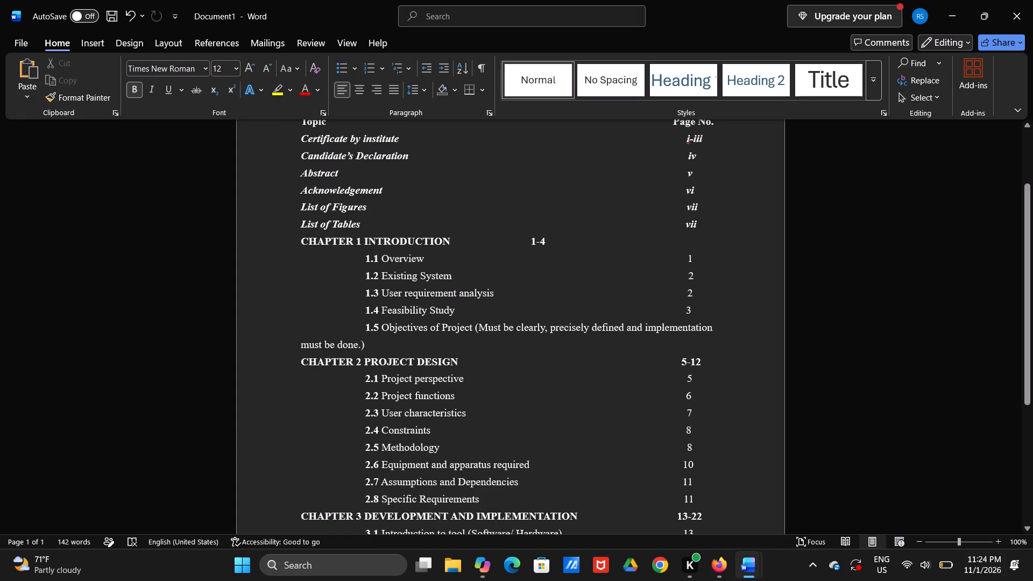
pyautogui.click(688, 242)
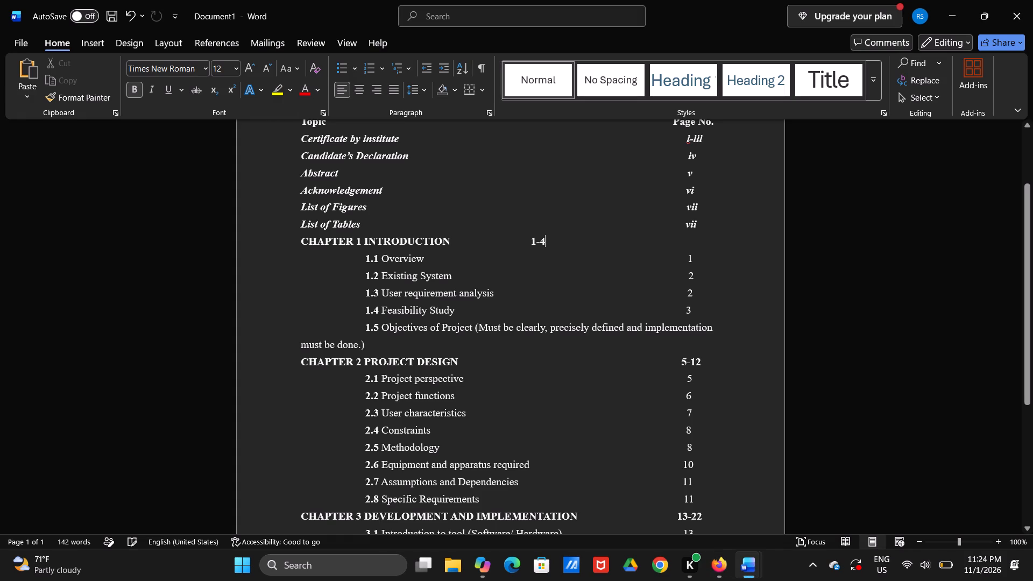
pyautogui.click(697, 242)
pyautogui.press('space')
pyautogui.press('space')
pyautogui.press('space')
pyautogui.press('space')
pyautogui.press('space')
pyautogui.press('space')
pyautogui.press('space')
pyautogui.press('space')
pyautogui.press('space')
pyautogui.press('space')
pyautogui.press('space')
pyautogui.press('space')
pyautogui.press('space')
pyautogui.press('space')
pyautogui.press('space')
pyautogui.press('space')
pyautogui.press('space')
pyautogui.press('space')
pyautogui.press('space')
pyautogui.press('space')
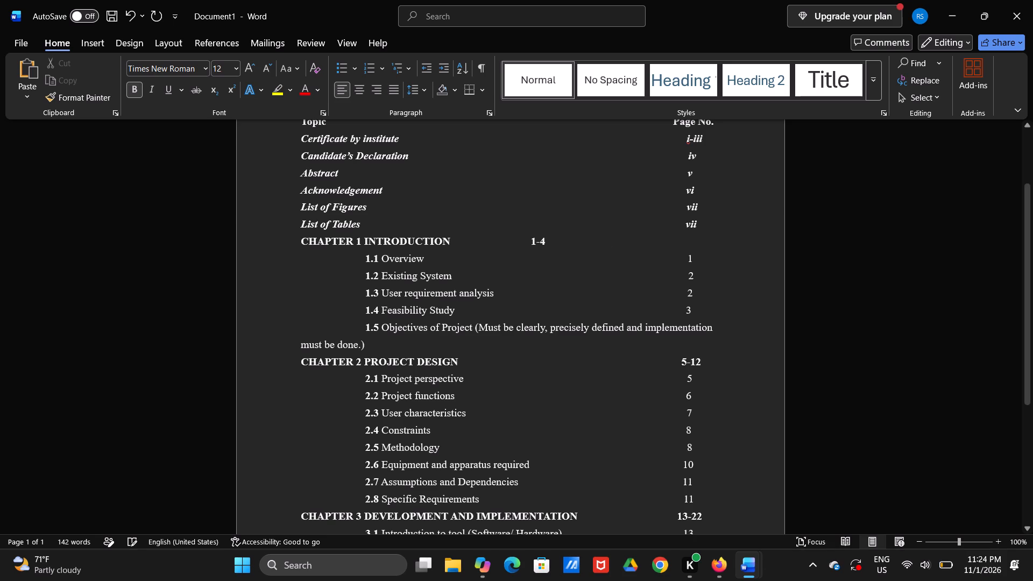
# Delete the page range 1-4 from the CHAPTER 1 INTRODUCTION line.
pyautogui.moveTo(526, 235); pyautogui.dragTo(543, 243)
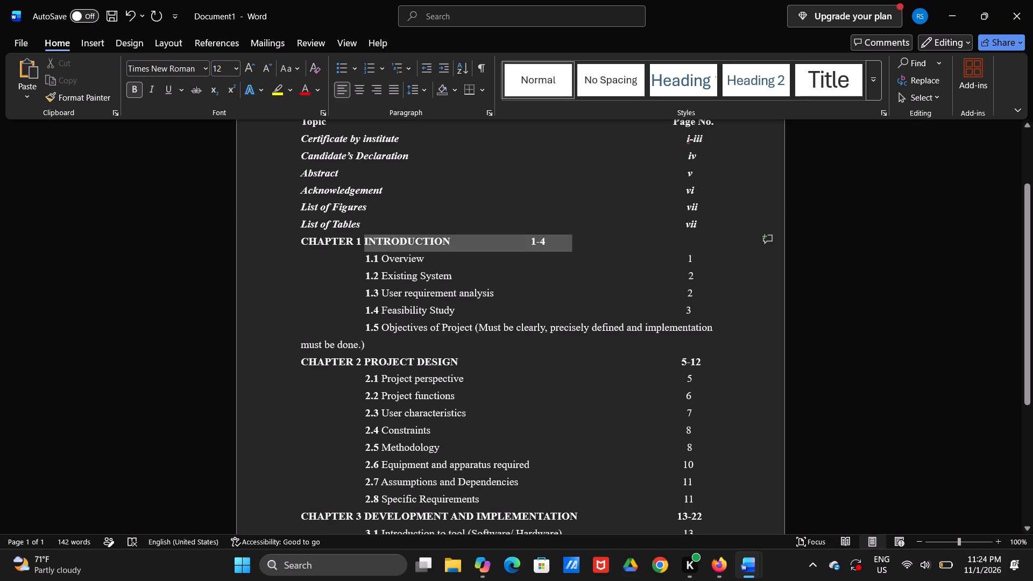
pyautogui.moveTo(543, 243); pyautogui.dragTo(549, 243)
pyautogui.moveTo(549, 243); pyautogui.dragTo(532, 242)
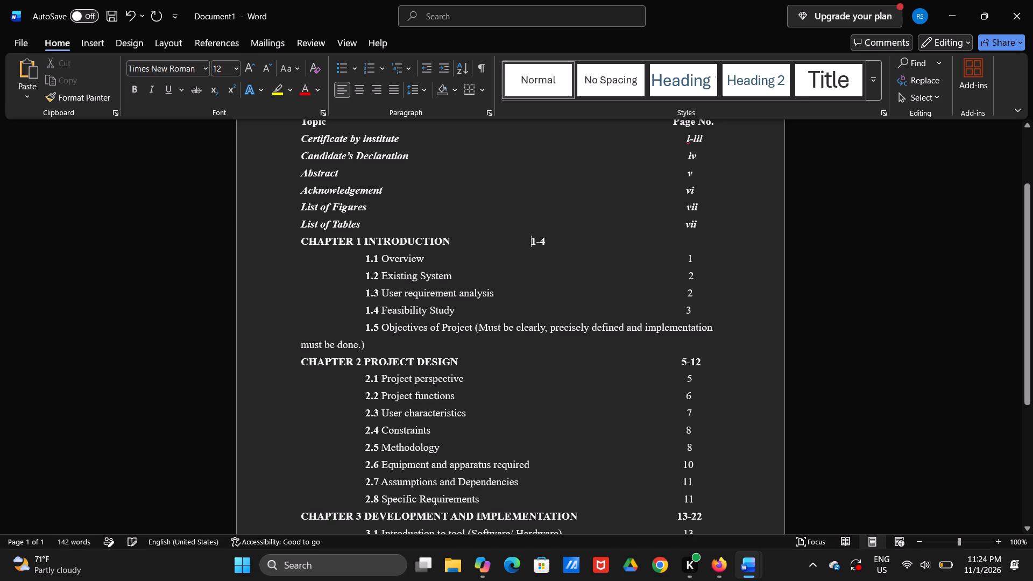
pyautogui.moveTo(532, 242); pyautogui.dragTo(550, 237)
pyautogui.press('BackSpace')
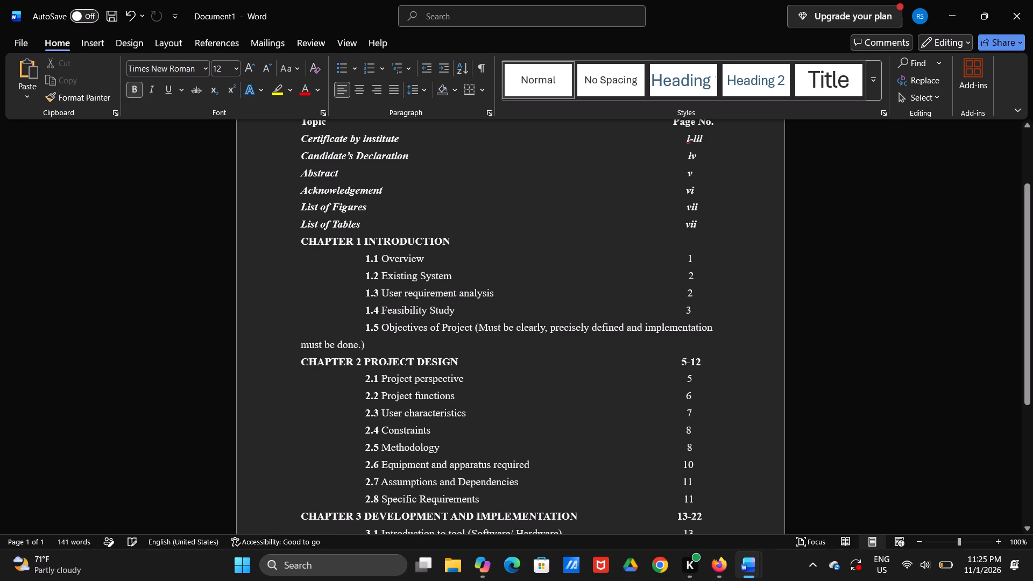
# Space the CHAPTER 1 INTRODUCTION line out to the Page No. column and turn on bold there for a page range.
pyautogui.doubleClick(697, 243)
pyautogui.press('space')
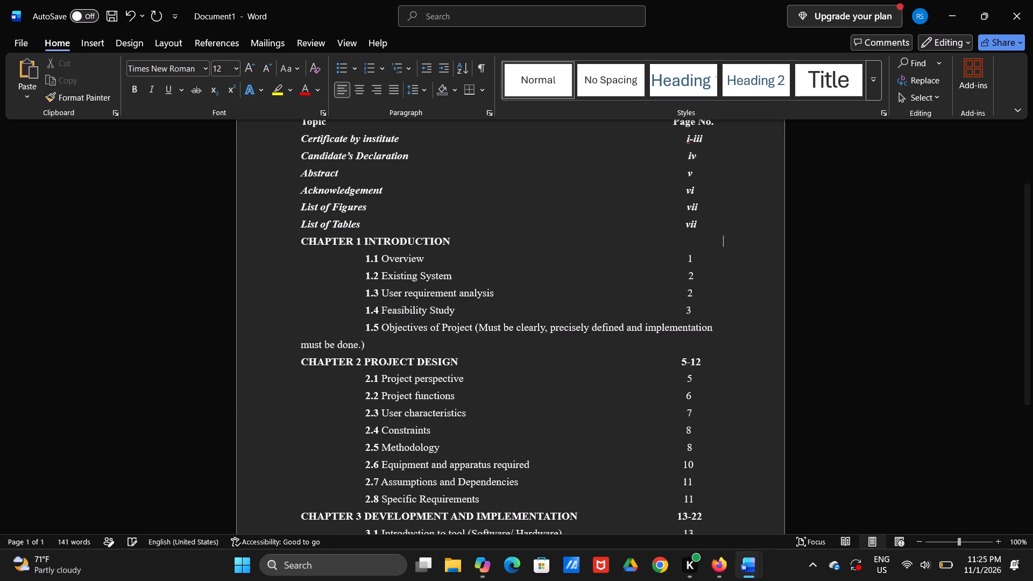
pyautogui.press('BackSpace')
pyautogui.press('BackSpace')
pyautogui.press('BackSpace')
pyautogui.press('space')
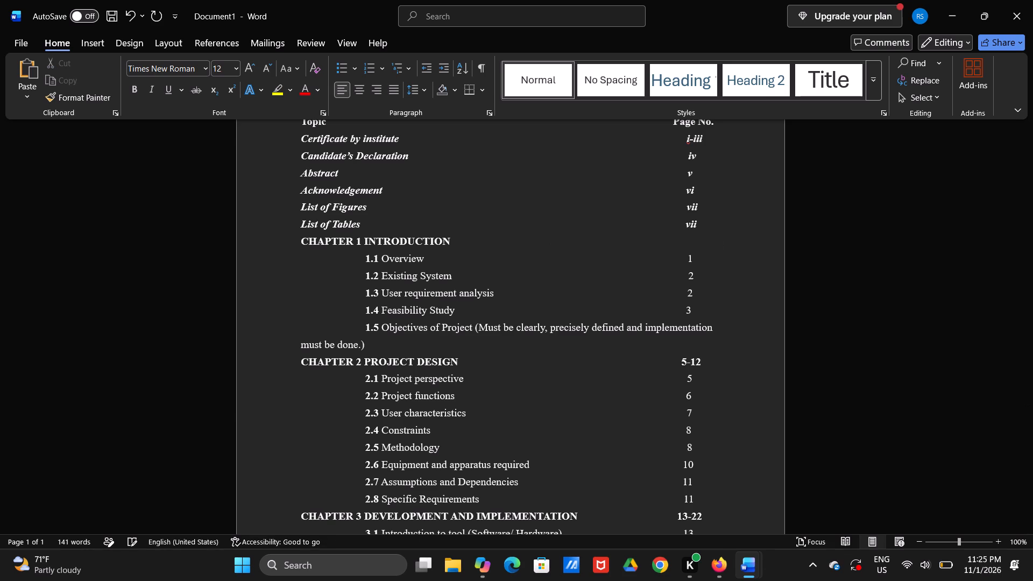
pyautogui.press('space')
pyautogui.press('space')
pyautogui.click(698, 243)
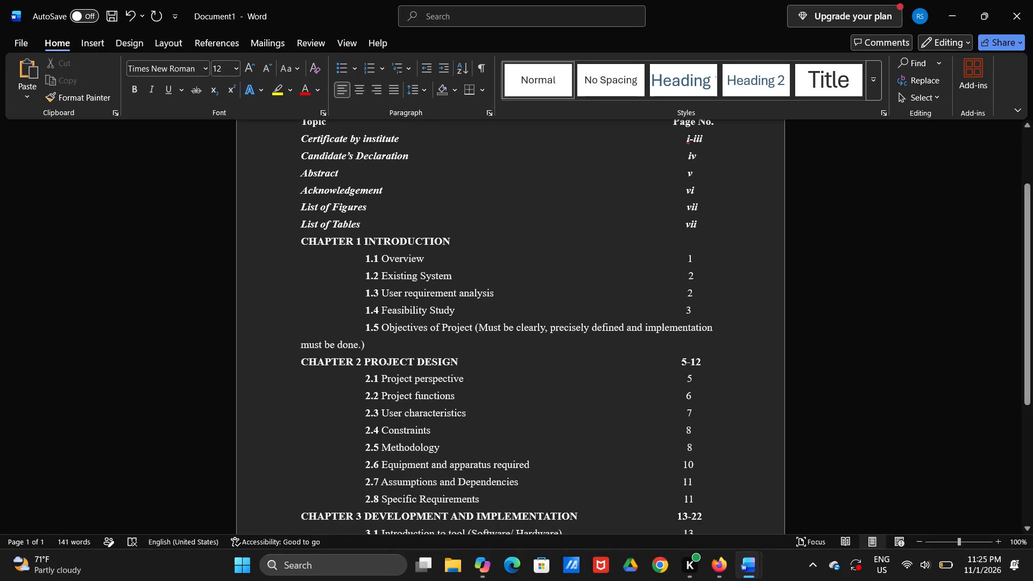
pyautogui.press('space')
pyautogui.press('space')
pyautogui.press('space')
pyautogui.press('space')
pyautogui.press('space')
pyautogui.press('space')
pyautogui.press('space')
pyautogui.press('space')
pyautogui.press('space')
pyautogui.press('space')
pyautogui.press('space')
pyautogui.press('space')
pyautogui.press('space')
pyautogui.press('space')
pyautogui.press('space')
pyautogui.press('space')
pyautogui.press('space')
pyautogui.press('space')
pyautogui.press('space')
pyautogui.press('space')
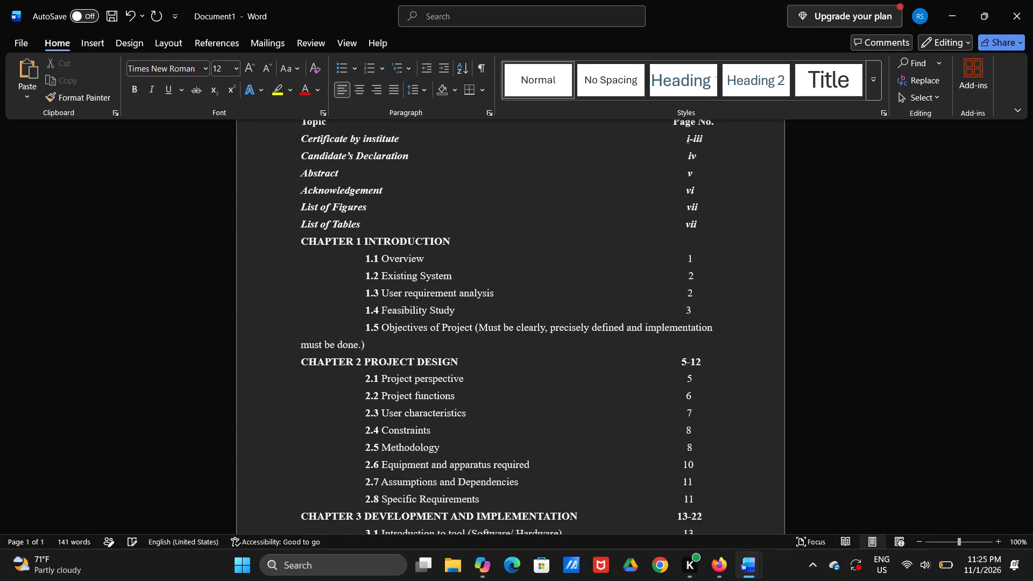
pyautogui.press('BackSpace')
pyautogui.press('BackSpace')
pyautogui.hotkey('alt', 'Tab')
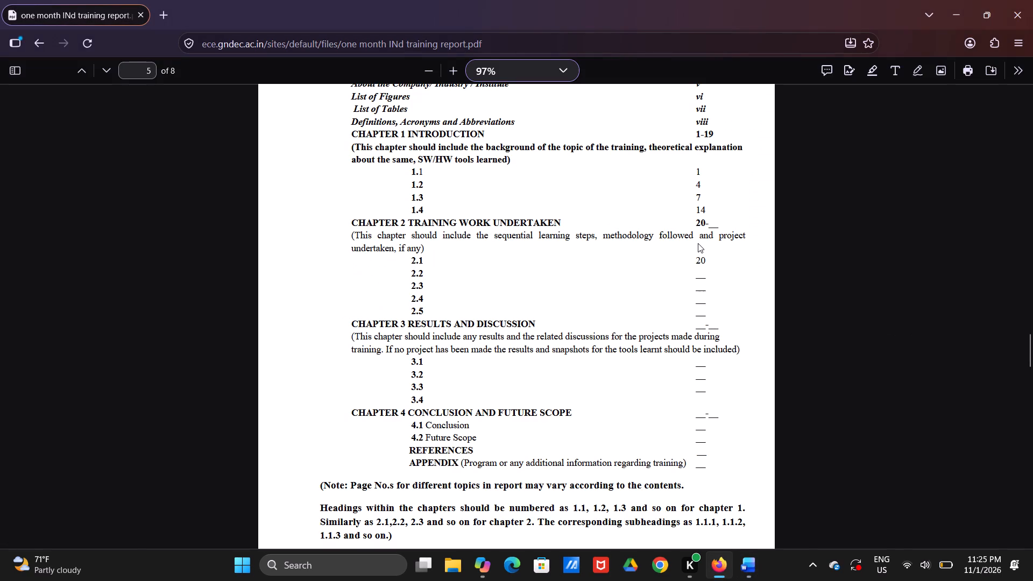
pyautogui.hotkey('alt', 'Tab')
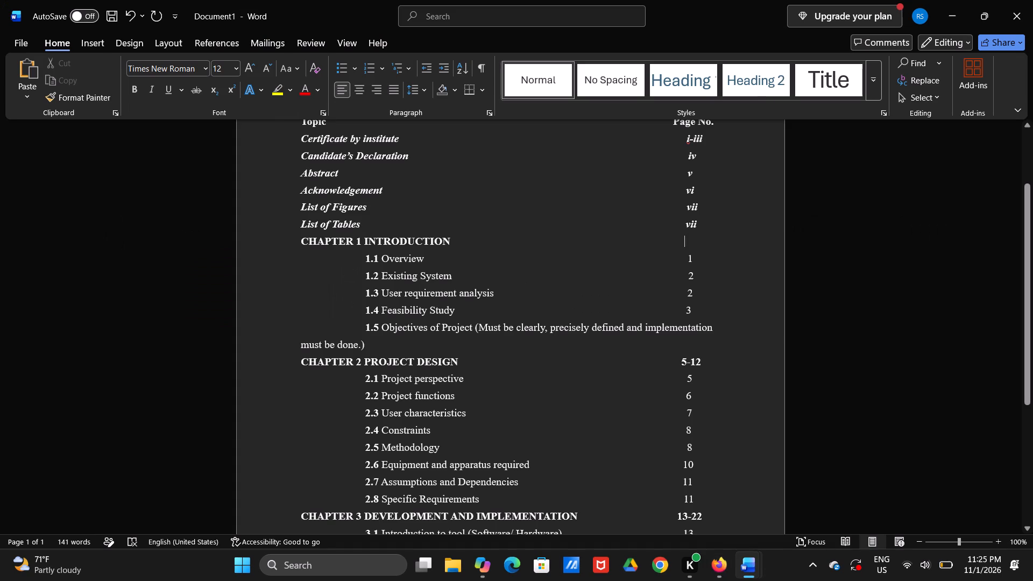
pyautogui.hotkey('ctrl', 'b')
# Open the recent Word document TRAINING REPORT(TR-103).
pyautogui.rightClick(746, 568)
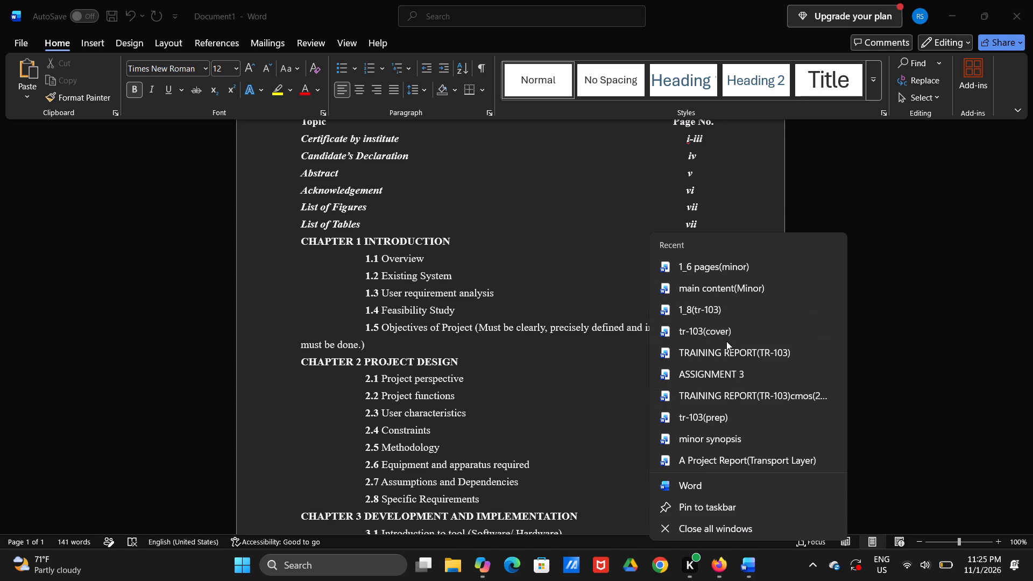
pyautogui.doubleClick(766, 356)
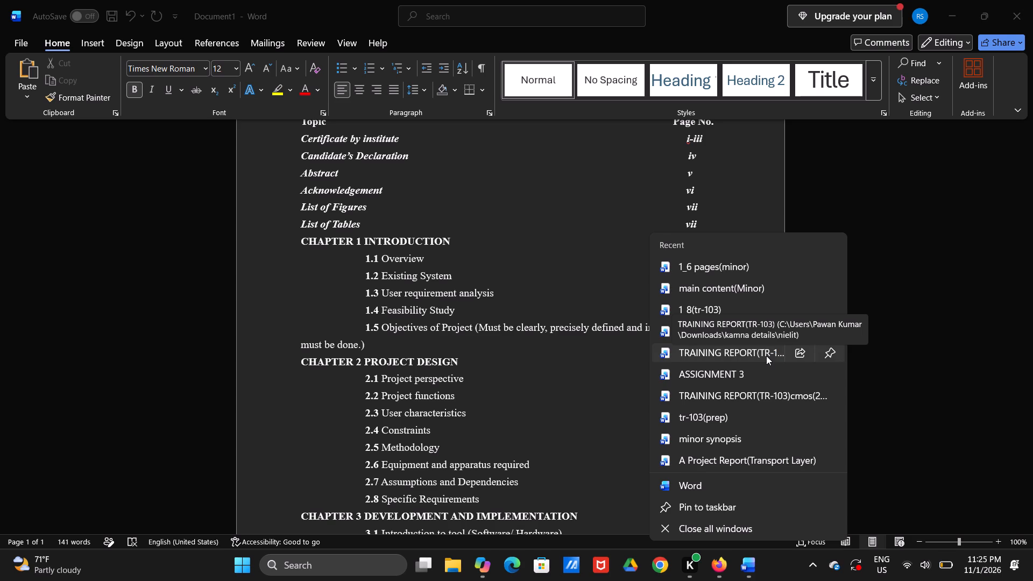
# Examine Chapter 1 of the training report for its section headings, figures, tables and the page numbers they fall on.
pyautogui.scroll(-2, 766, 356)
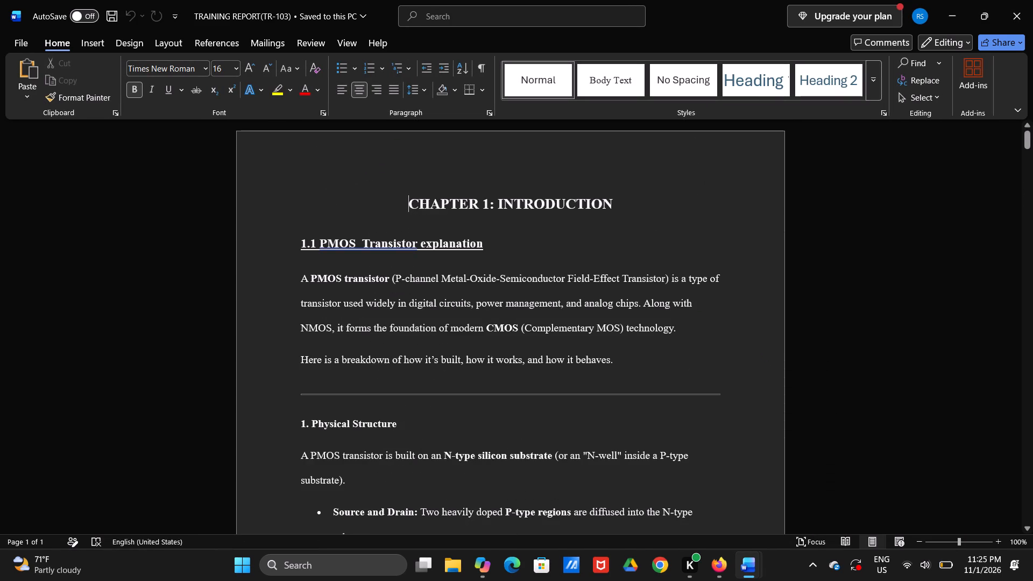
pyautogui.scroll(-3, 766, 356)
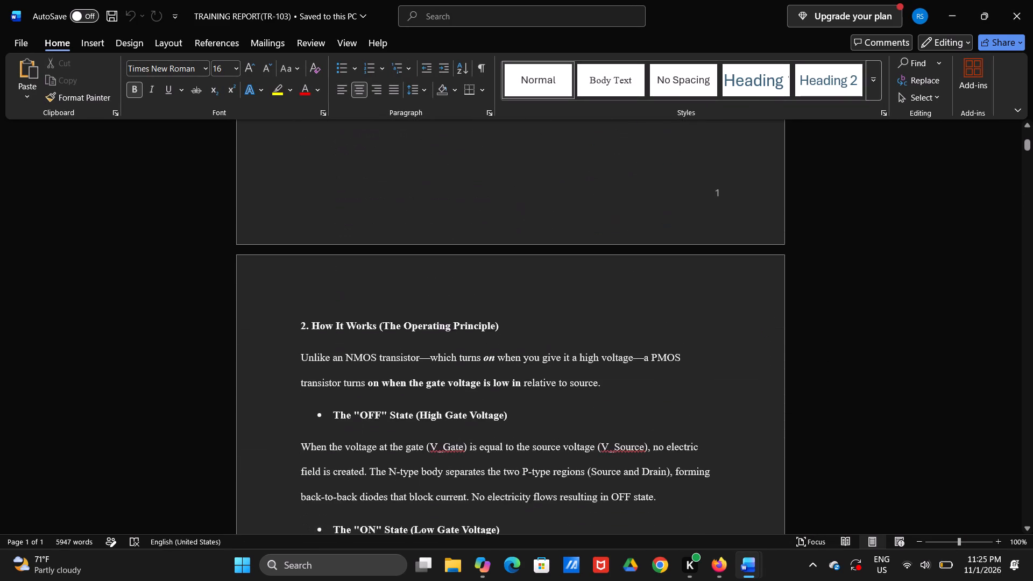
pyautogui.scroll(-1, 766, 356)
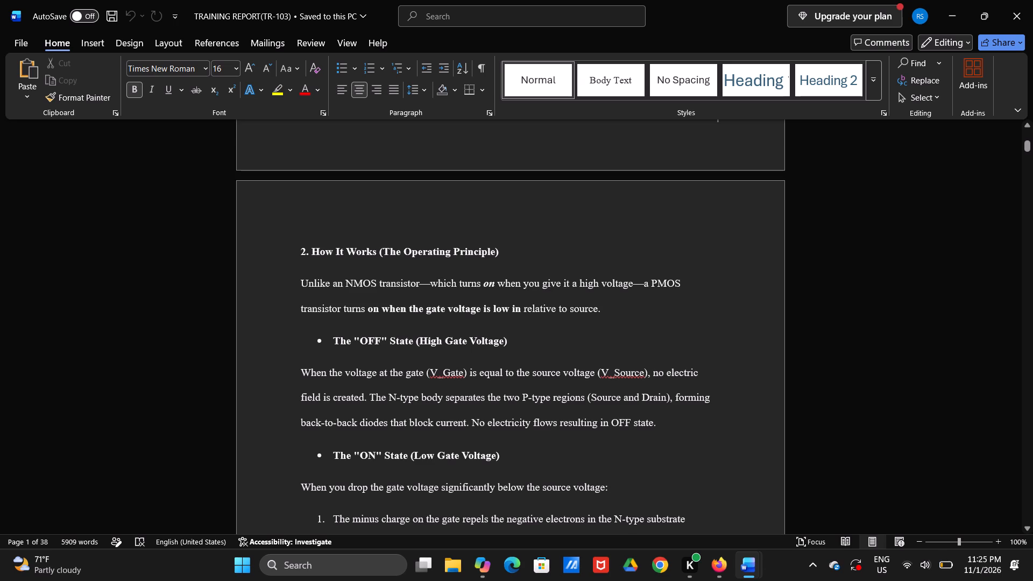
pyautogui.scroll(3, 766, 356)
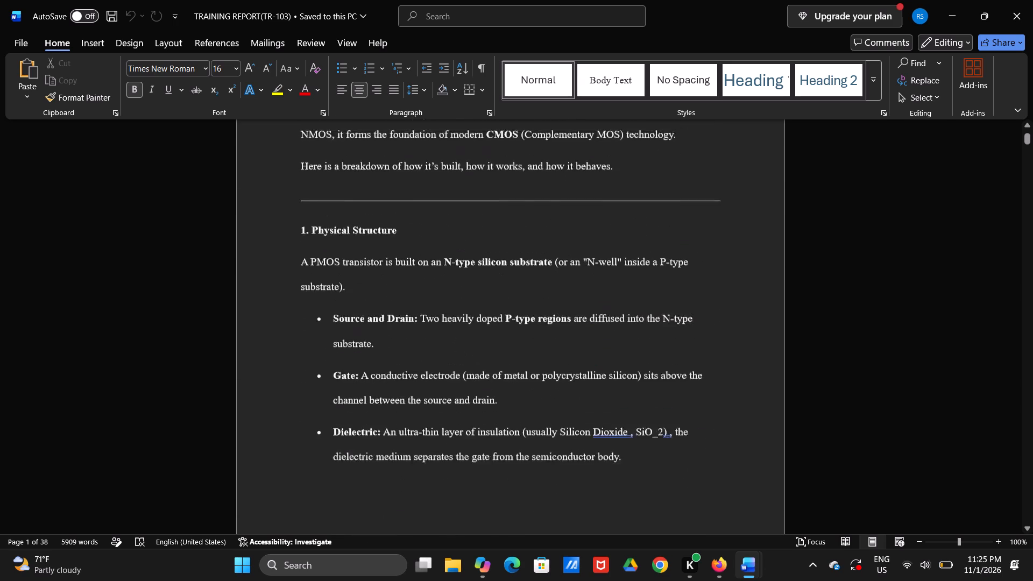
pyautogui.scroll(-3, 766, 356)
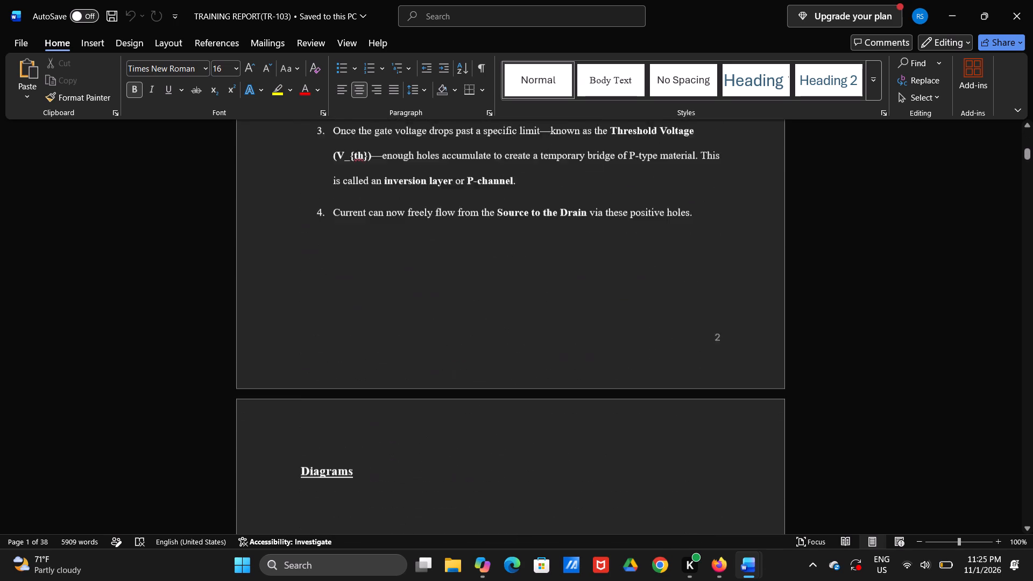
pyautogui.scroll(-2, 766, 356)
pyautogui.scroll(2, 766, 356)
pyautogui.scroll(-1, 766, 356)
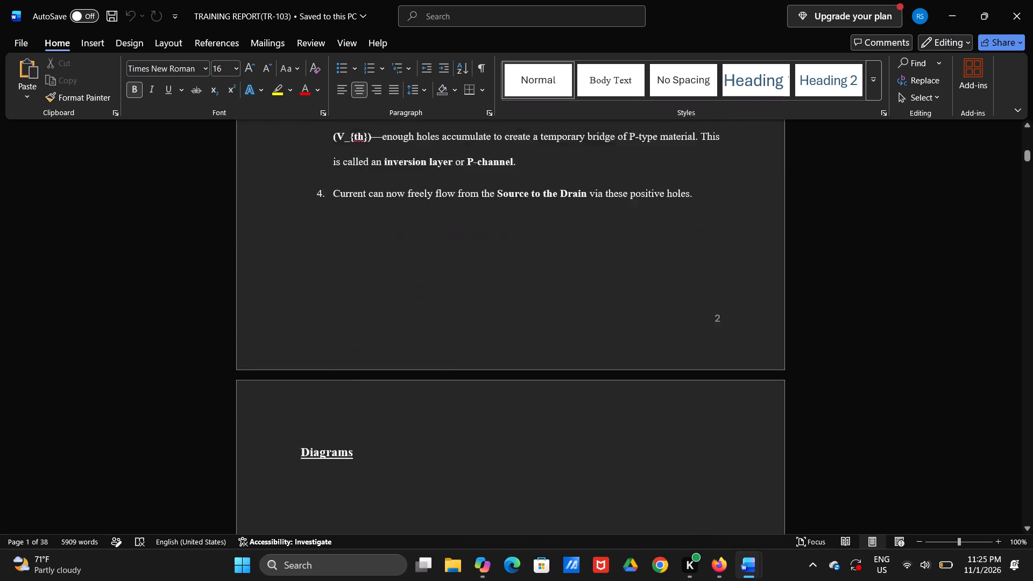
pyautogui.scroll(-1, 766, 356)
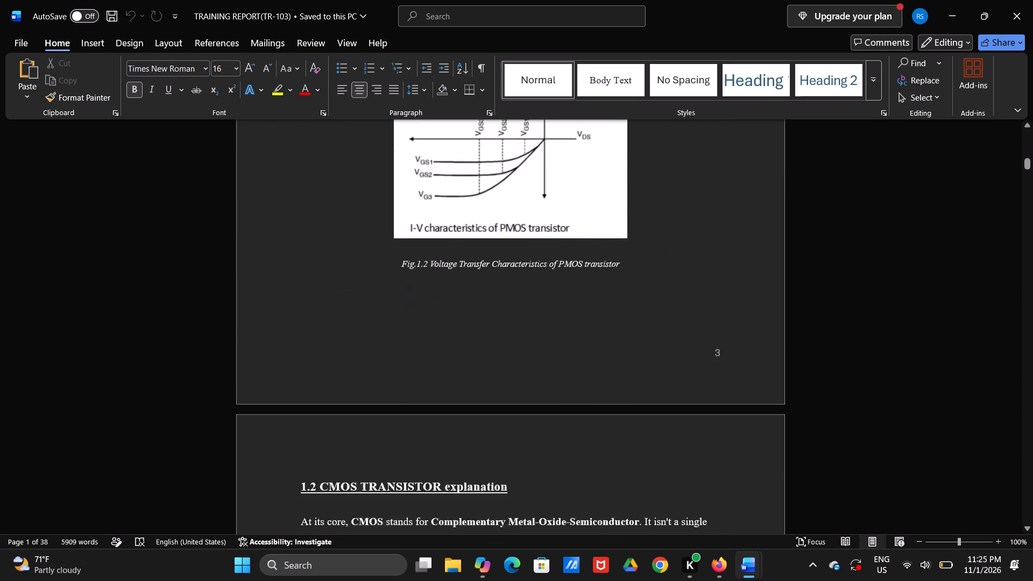
pyautogui.scroll(-1, 766, 356)
pyautogui.scroll(3, 766, 356)
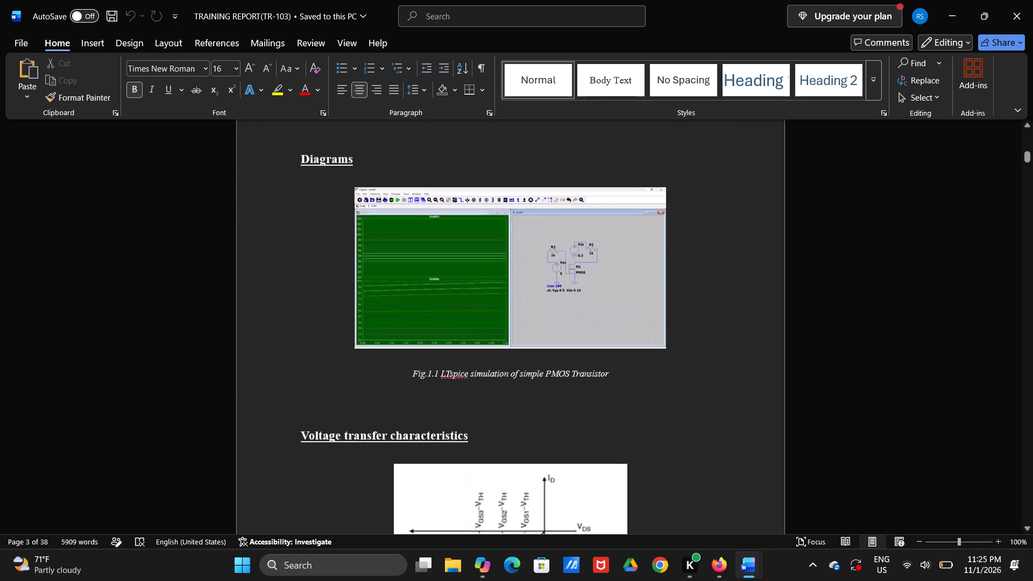
pyautogui.scroll(2, 766, 356)
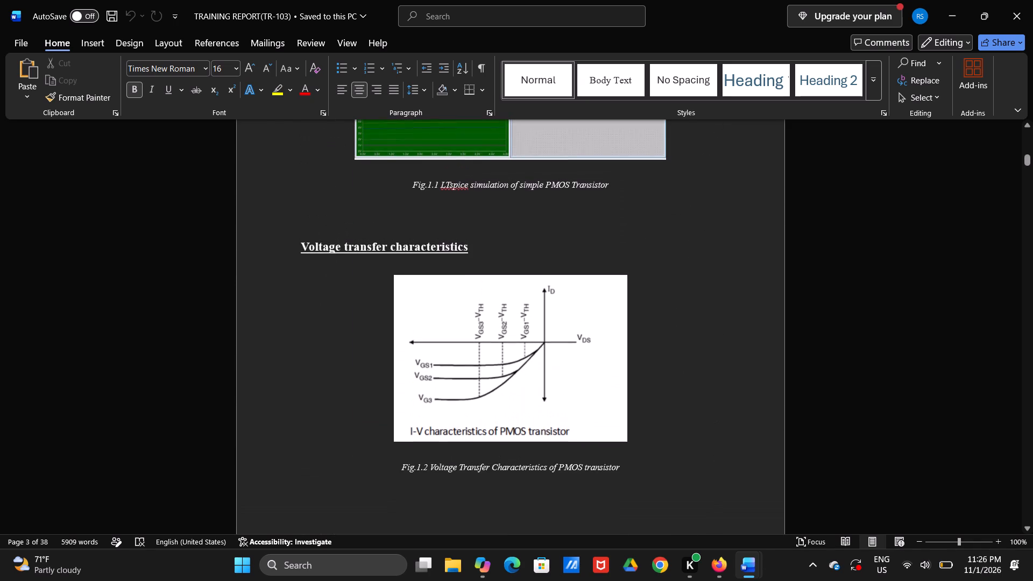
pyautogui.scroll(-2, 668, 282)
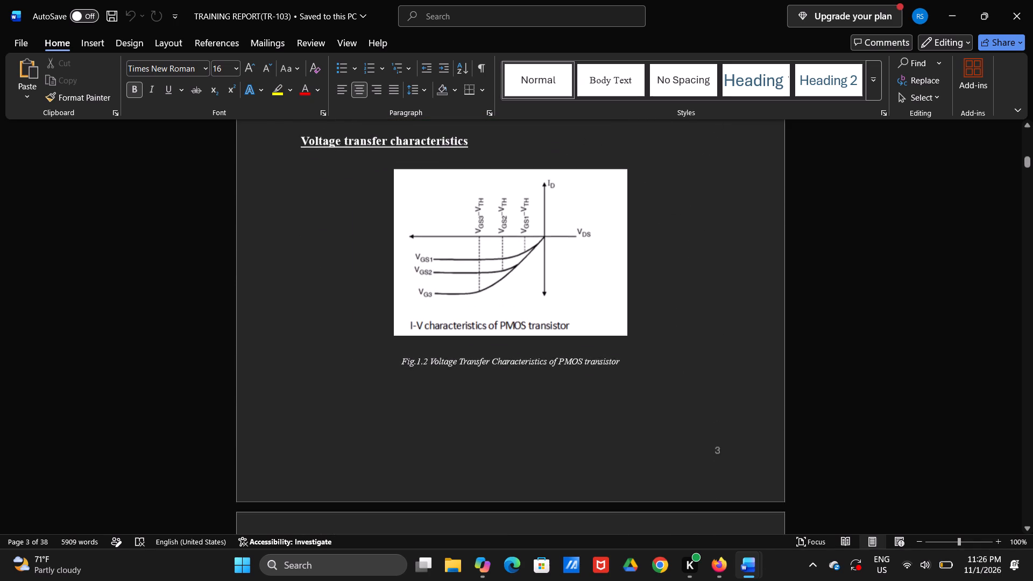
pyautogui.scroll(-4, 668, 282)
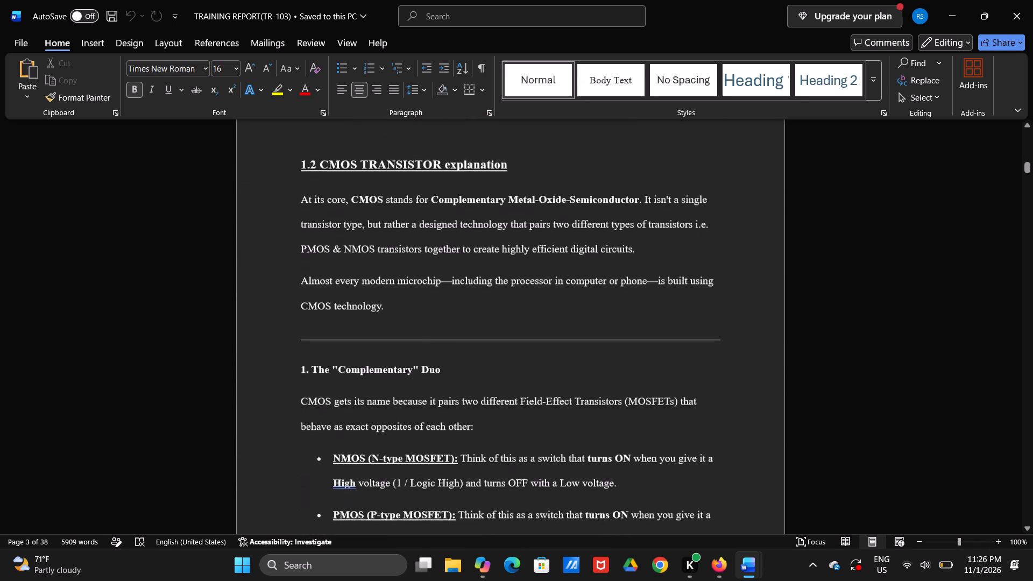
pyautogui.scroll(-2, 668, 282)
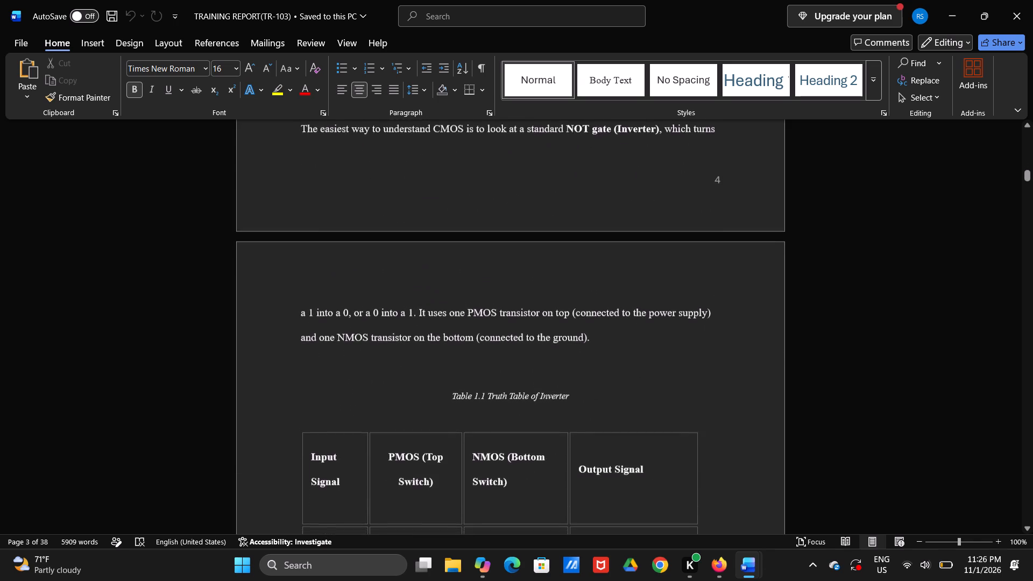
pyautogui.scroll(-2, 668, 282)
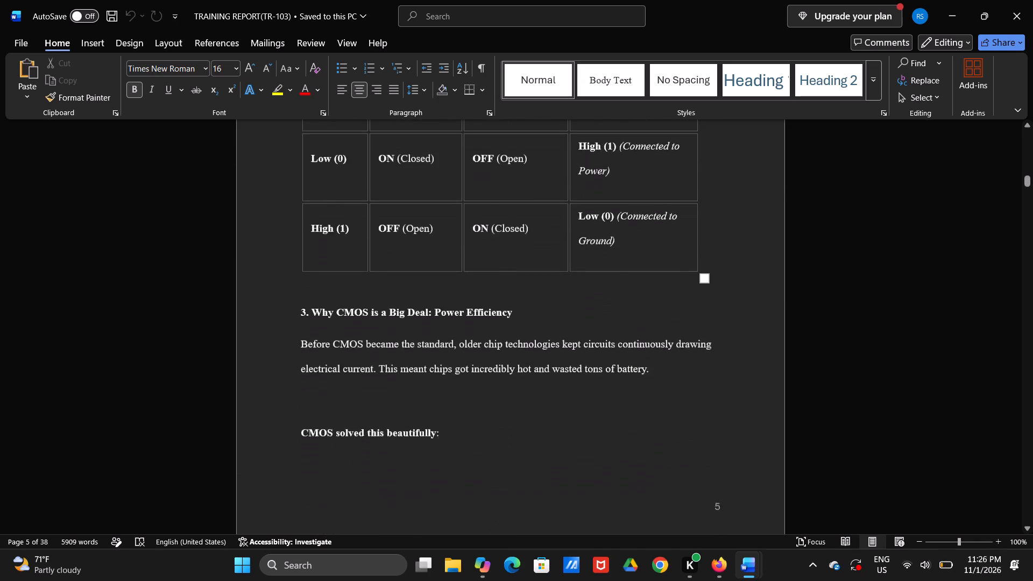
# Remove the blank line above "CMOS solved this beautifully:" in the Power Efficiency section on page 5.
pyautogui.scroll(-1, 668, 282)
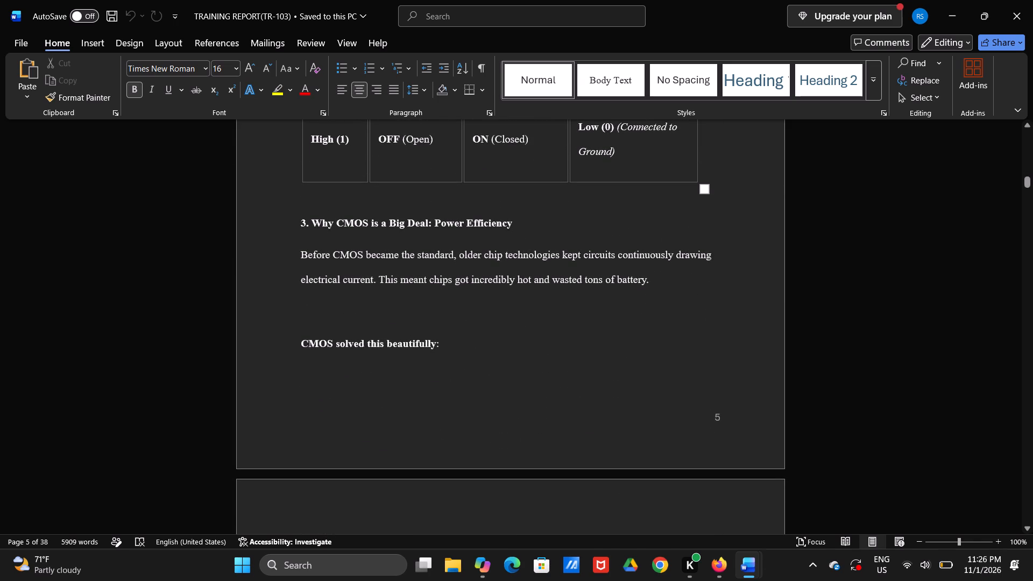
pyautogui.click(296, 346)
pyautogui.press('BackSpace')
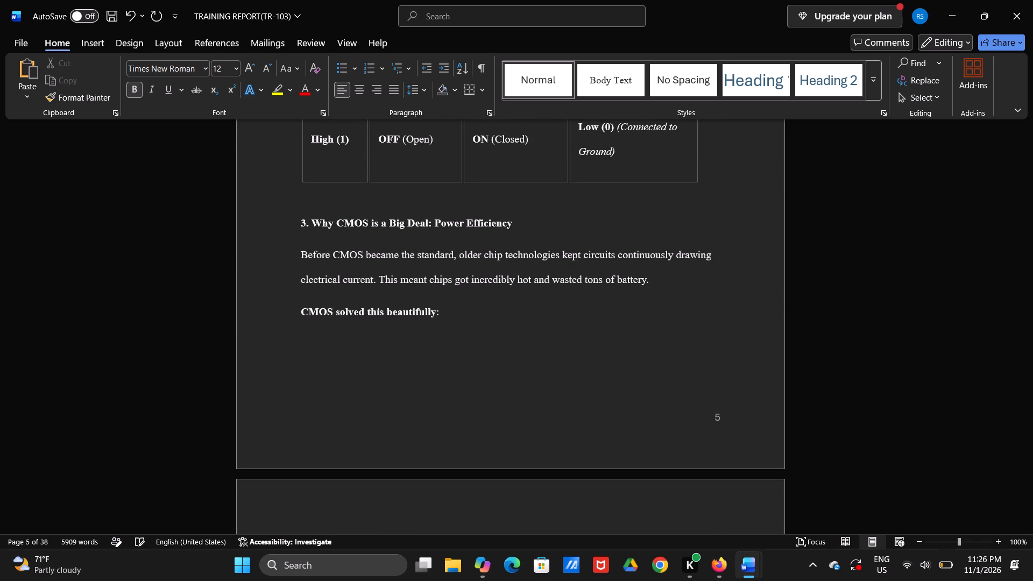
pyautogui.press('Return')
pyautogui.press('Return')
pyautogui.press('BackSpace')
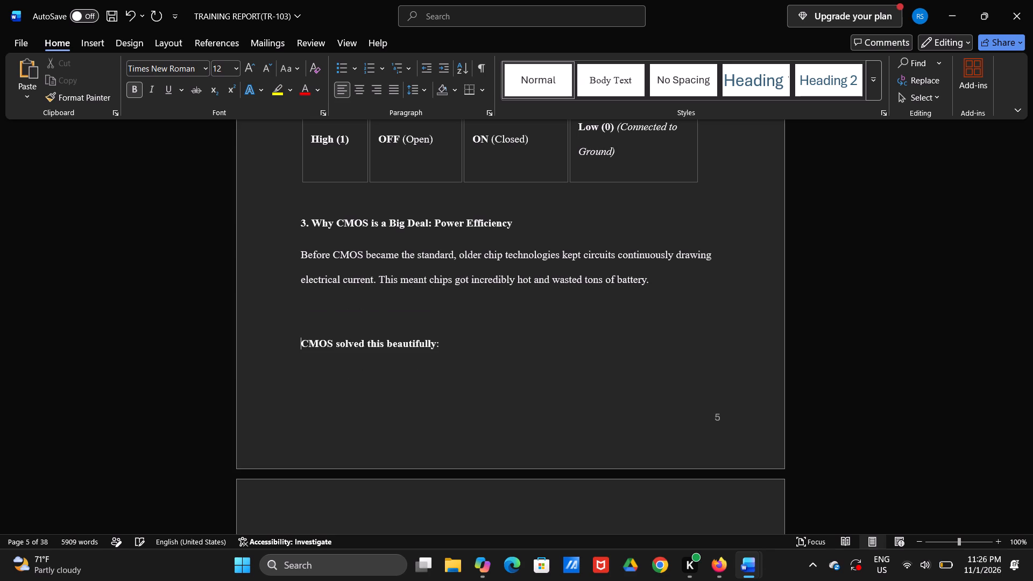
pyautogui.press('BackSpace')
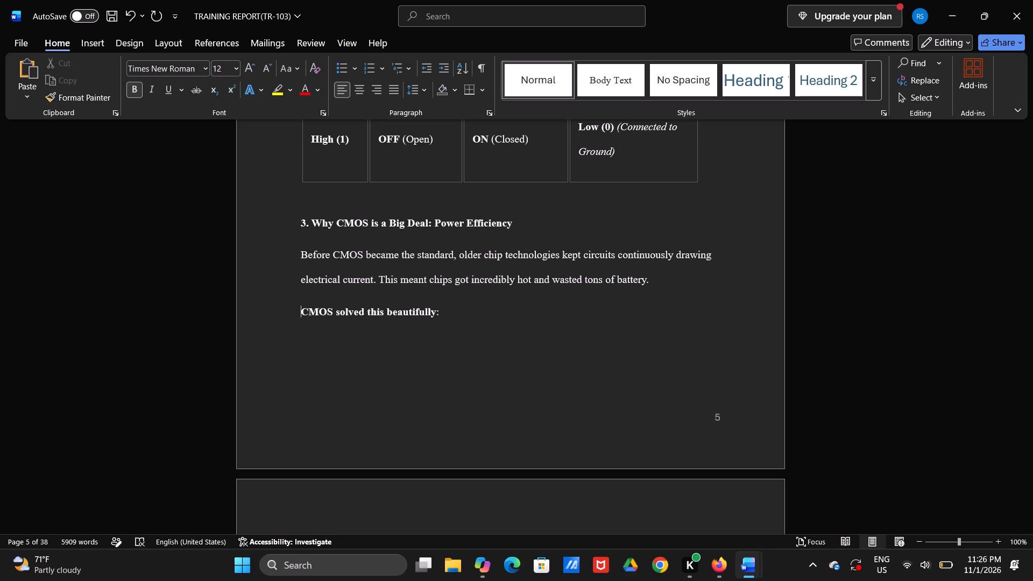
# Remove the bullet from the "Near-Zero Static Power" item and join its paragraph onto the "CMOS solved this beautifully:" line.
pyautogui.scroll(-1, 296, 346)
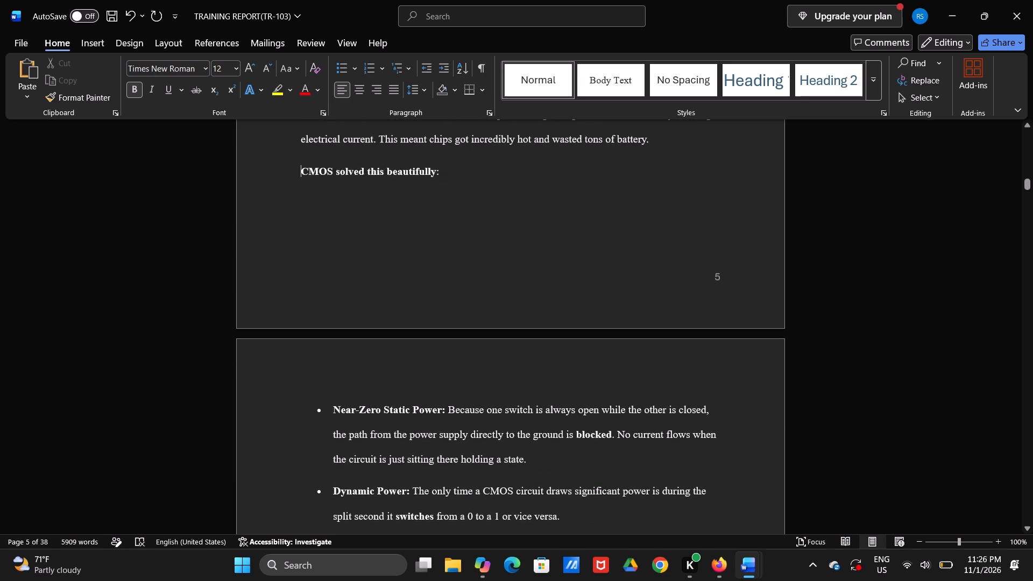
pyautogui.click(305, 406)
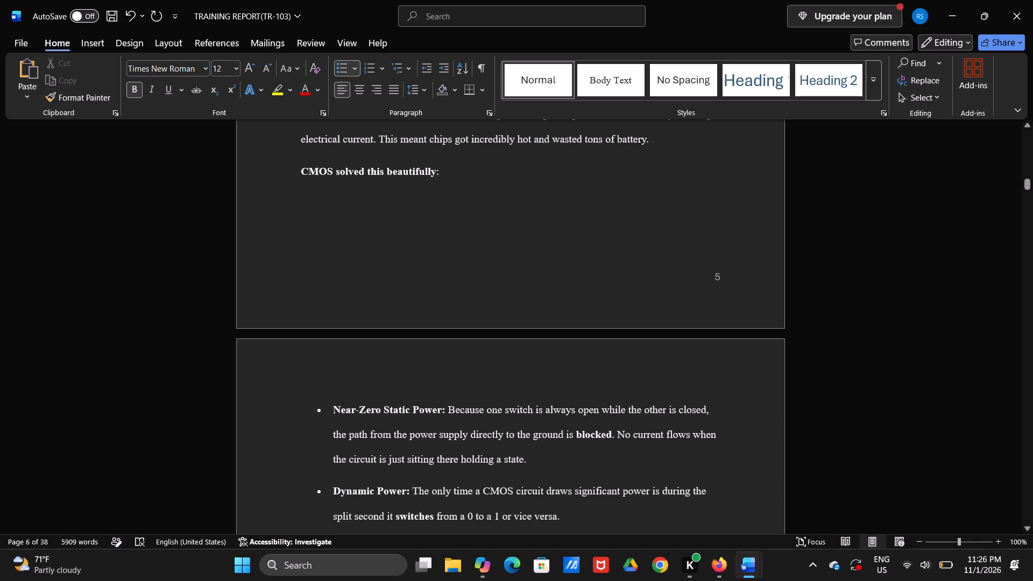
pyautogui.click(321, 411)
pyautogui.click(321, 404)
pyautogui.click(321, 399)
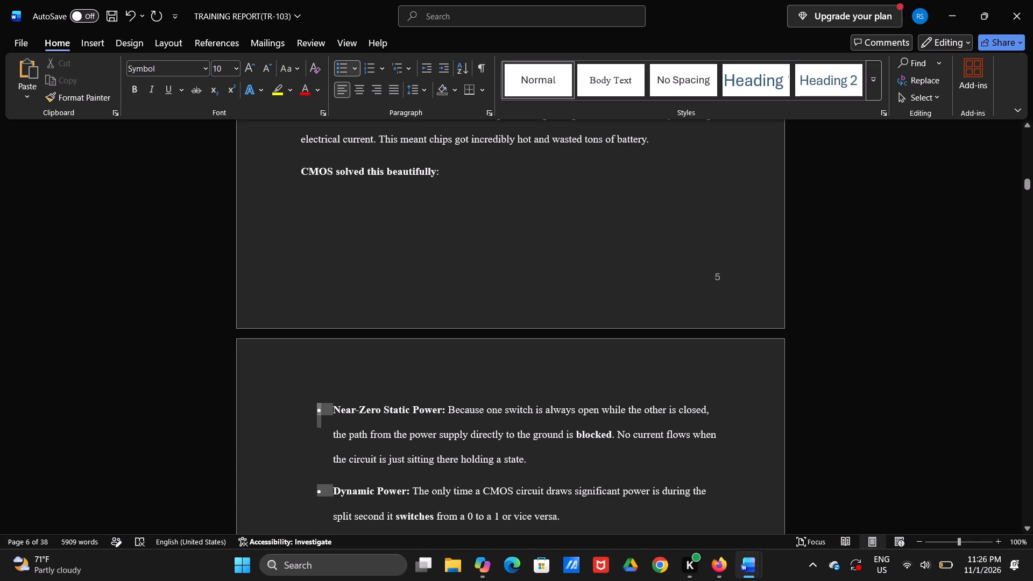
pyautogui.click(307, 405)
pyautogui.click(307, 405)
pyautogui.press('Left')
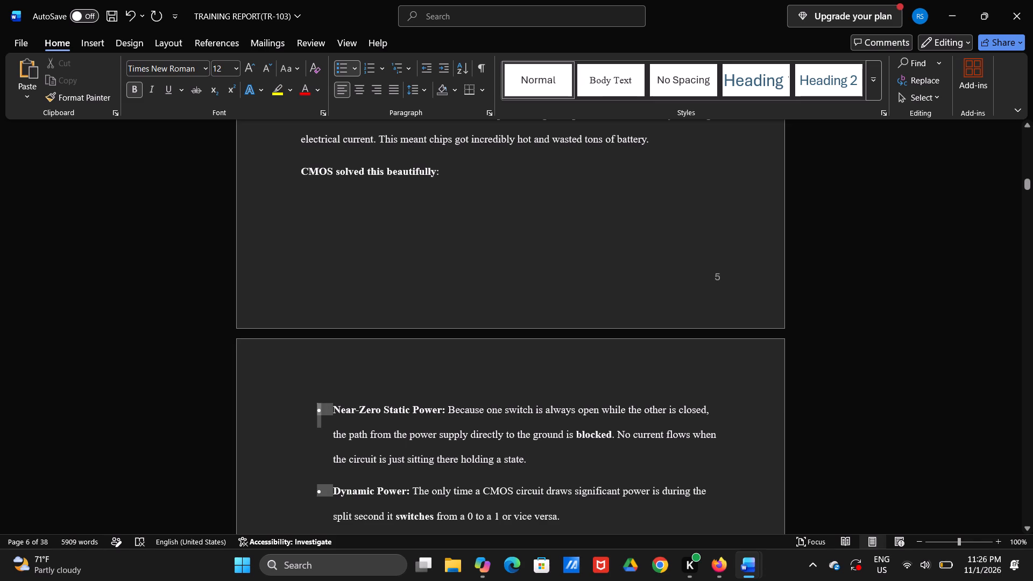
pyautogui.press('Left')
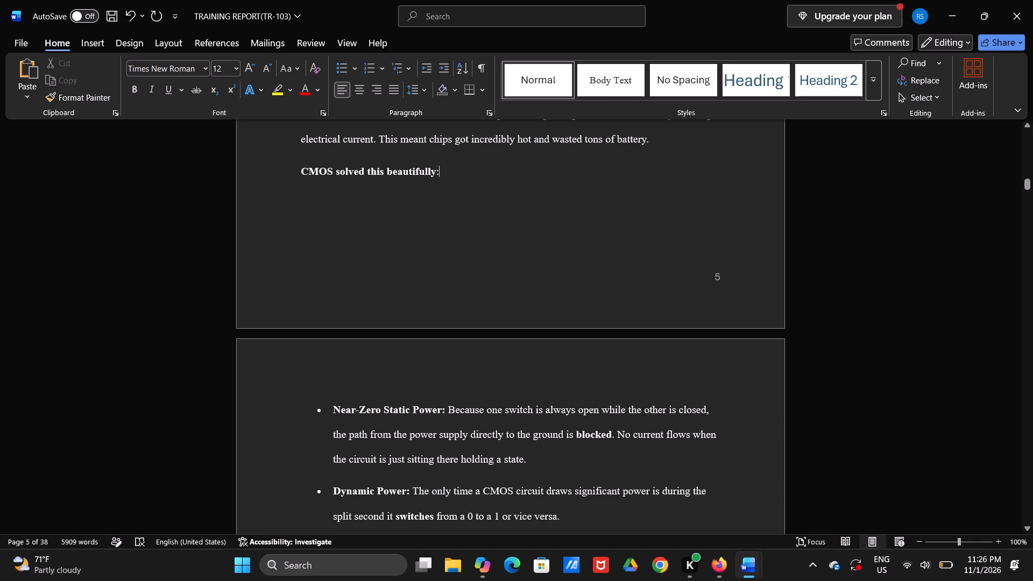
pyautogui.press('Left')
pyautogui.press('Down')
pyautogui.press('Left')
pyautogui.press('Left')
pyautogui.press('Left')
pyautogui.press('Left')
pyautogui.hotkey('ctrl', 'Left')
pyautogui.hotkey('ctrl', 'Left')
pyautogui.hotkey('ctrl', 'Left')
pyautogui.hotkey('ctrl', 'Left')
pyautogui.hotkey('ctrl', 'Left')
pyautogui.press('BackSpace')
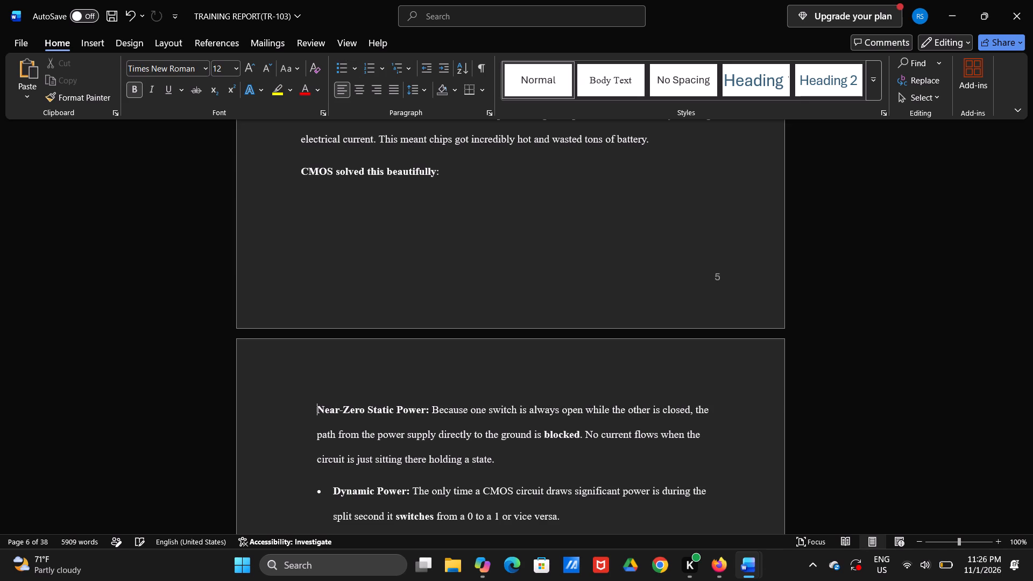
pyautogui.press('BackSpace')
pyautogui.press('BackSpace')
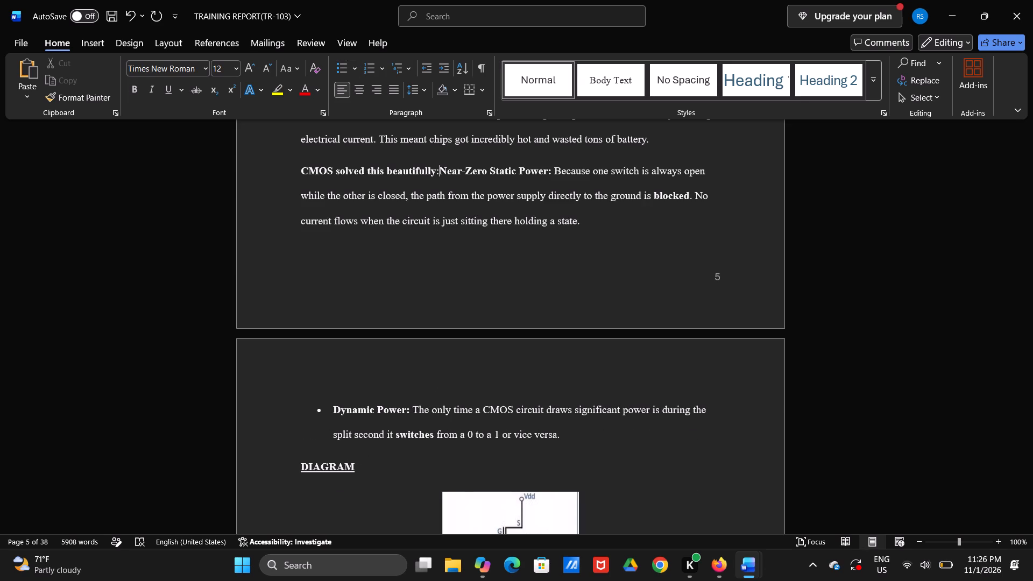
# Put "Near-Zero Static Power" on its own line below "CMOS solved this beautifully:" and format it as a bullet.
pyautogui.press('Return')
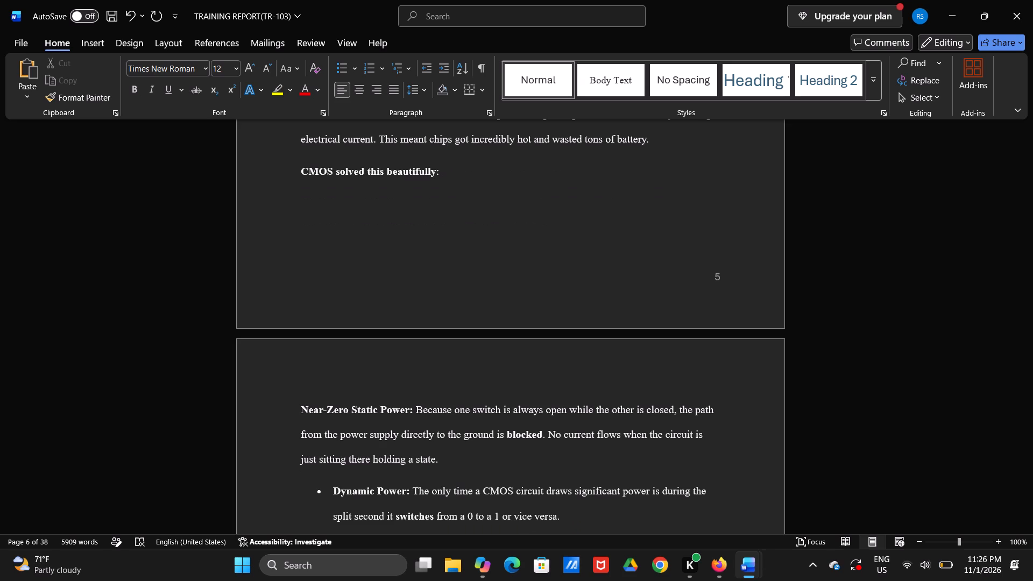
pyautogui.click(340, 68)
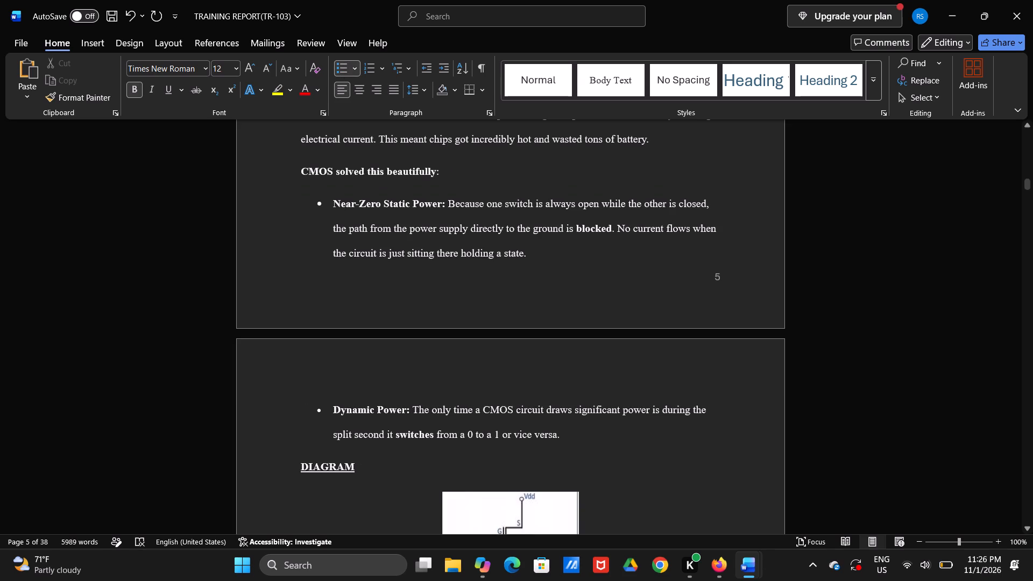
# Remove the blank line between "VDD→DRAIN VOLTAGE" and the "Diagrams" heading on page 6.
pyautogui.scroll(1, 385, 197)
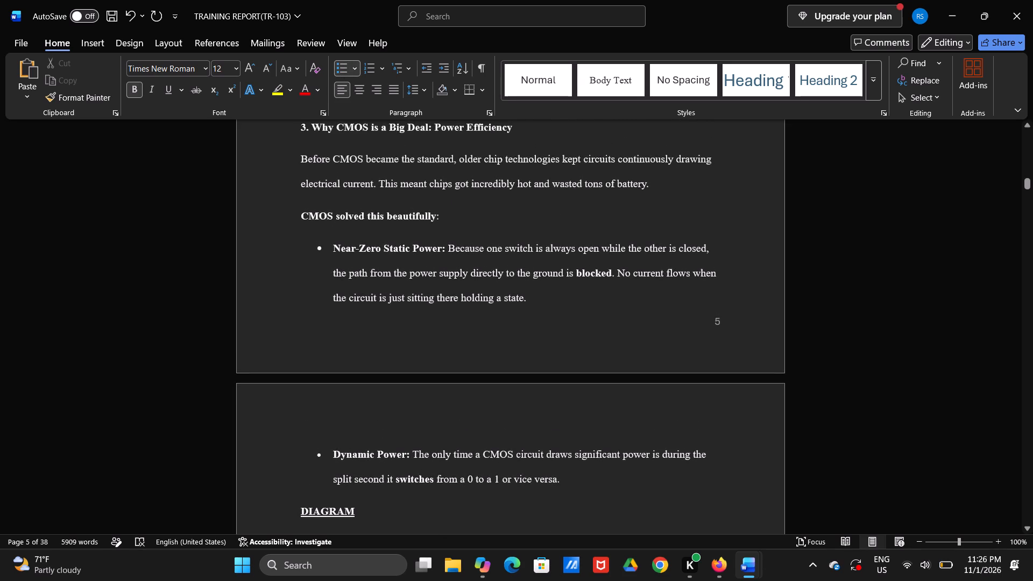
pyautogui.scroll(1, 385, 197)
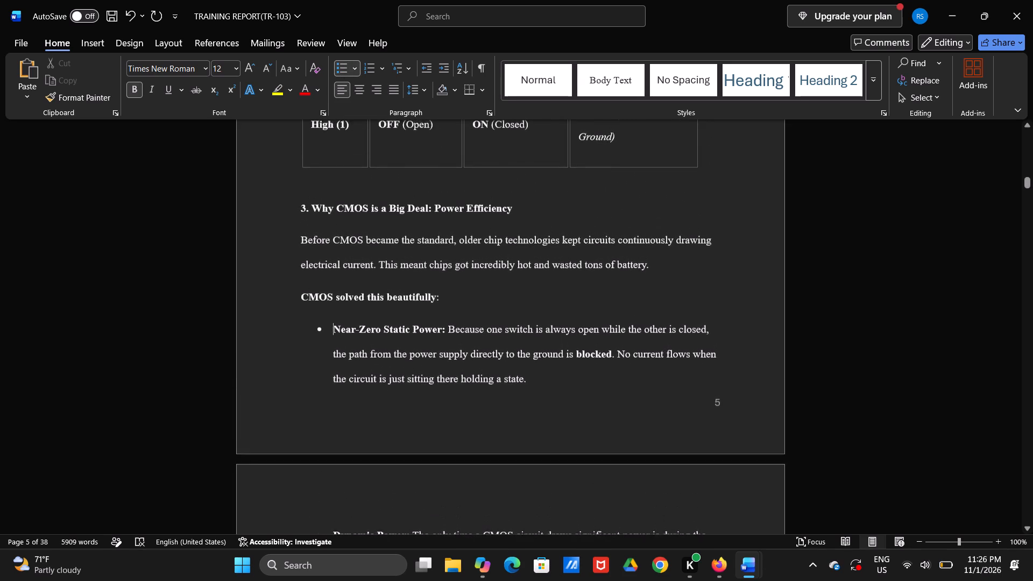
pyautogui.scroll(-2, 385, 197)
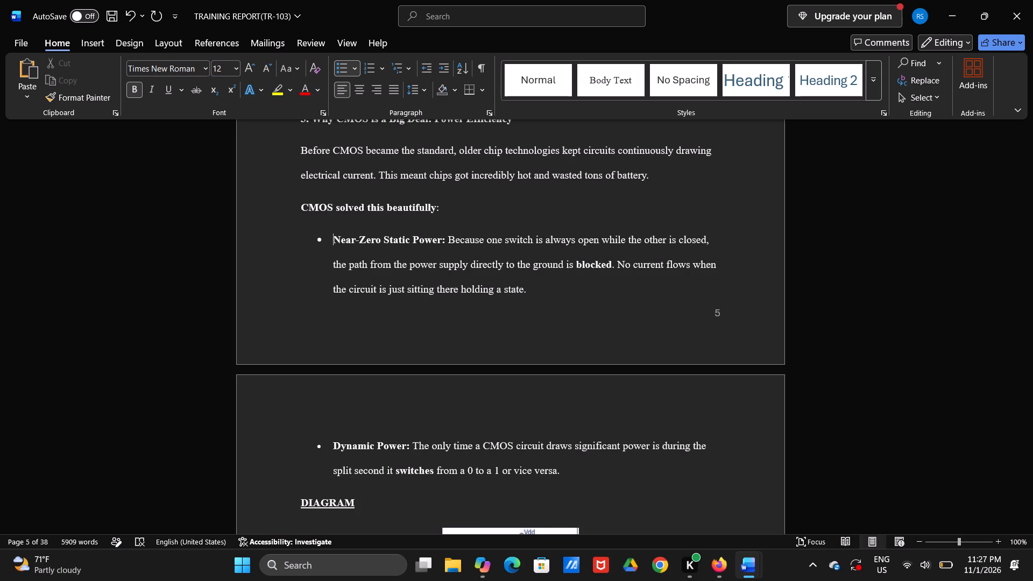
pyautogui.scroll(-1, 385, 197)
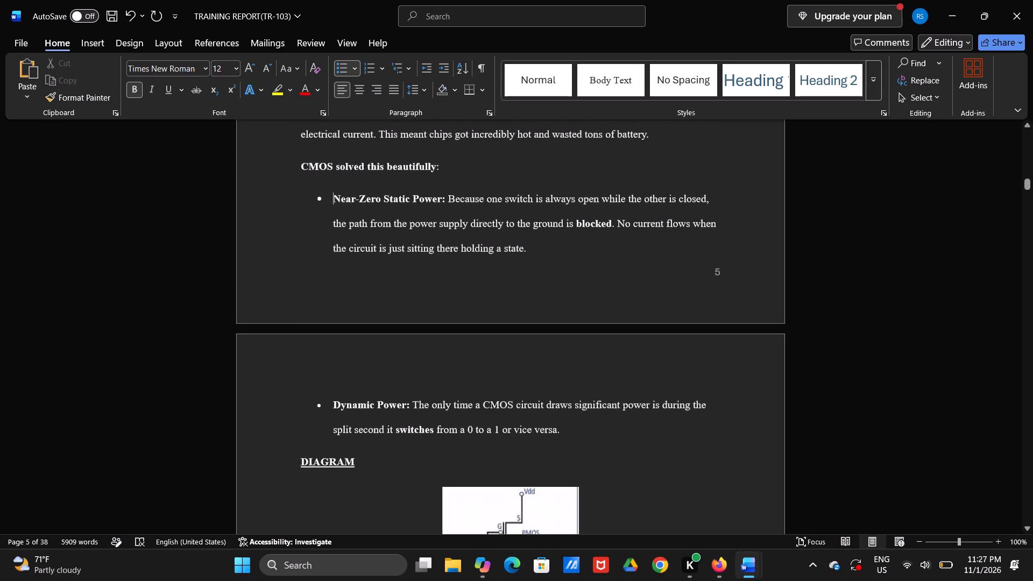
pyautogui.scroll(-1, 385, 197)
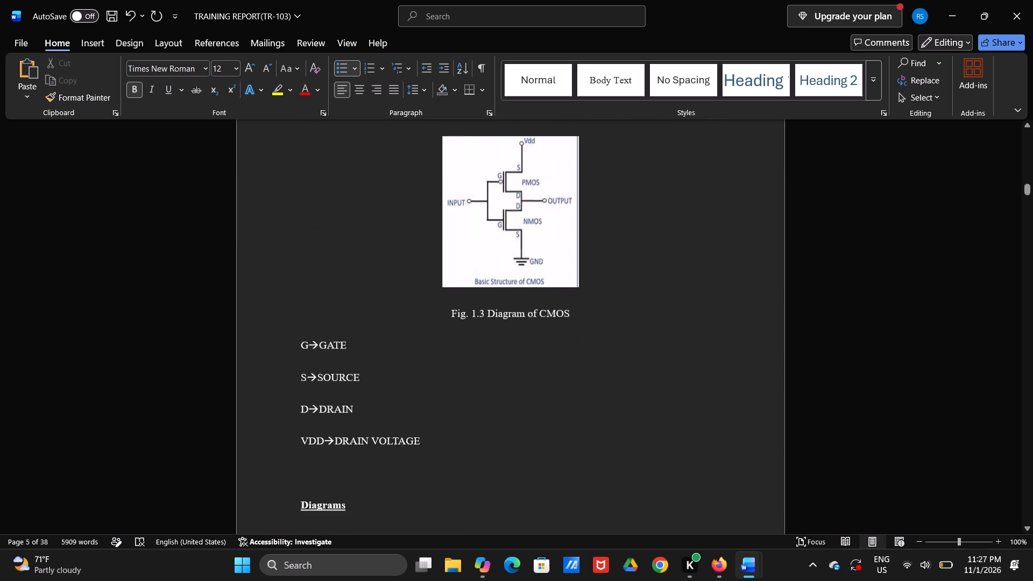
pyautogui.scroll(-2, 385, 197)
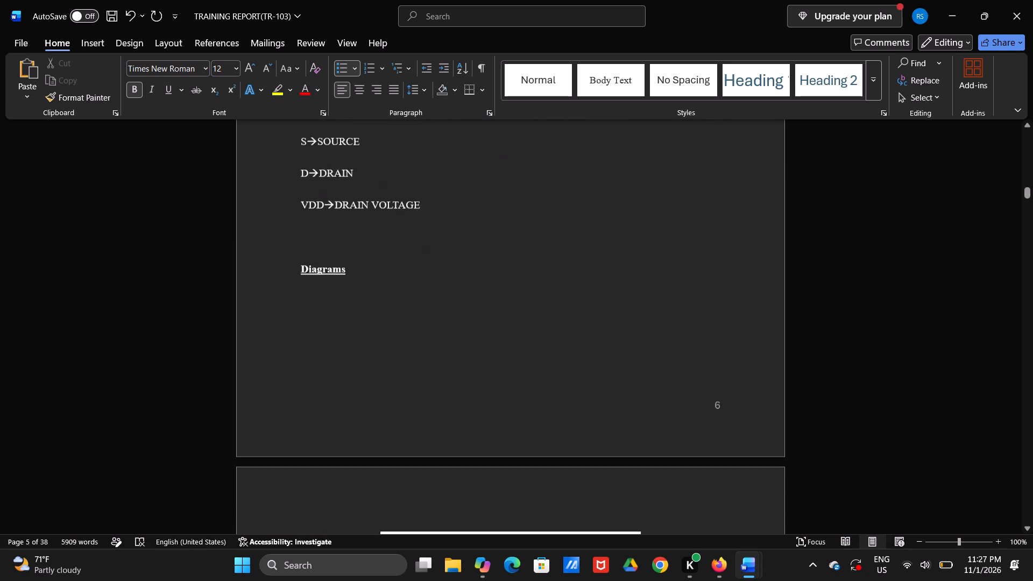
pyautogui.scroll(-1, 385, 197)
pyautogui.click(295, 186)
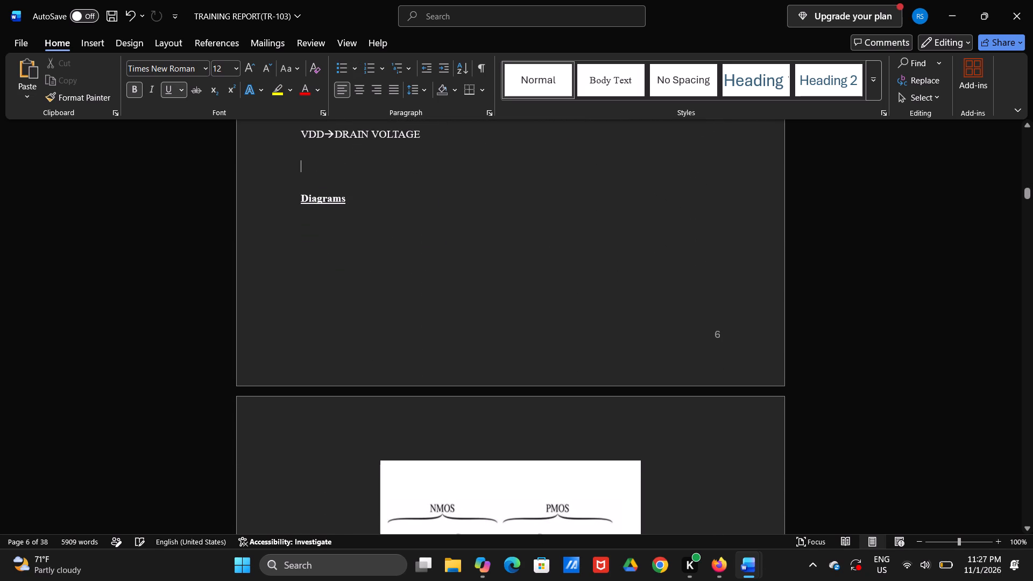
pyautogui.press('BackSpace')
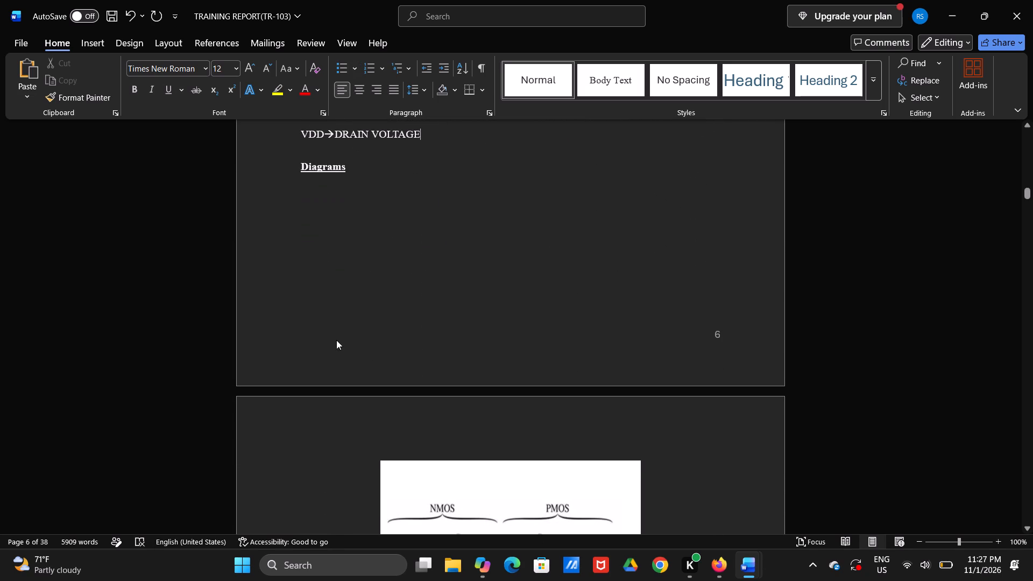
# Shrink the Fig. 1.4 NMOS/PMOS picture to about the width of the transistor operating regions picture and slightly reduce its height.
pyautogui.scroll(-2, 374, 296)
pyautogui.click(504, 251)
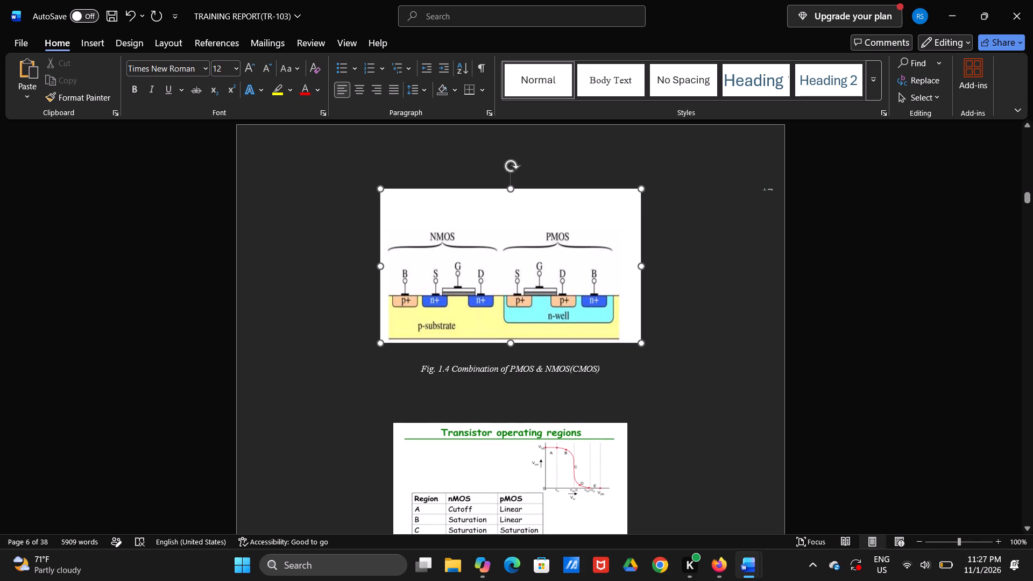
pyautogui.moveTo(641, 345); pyautogui.dragTo(611, 326)
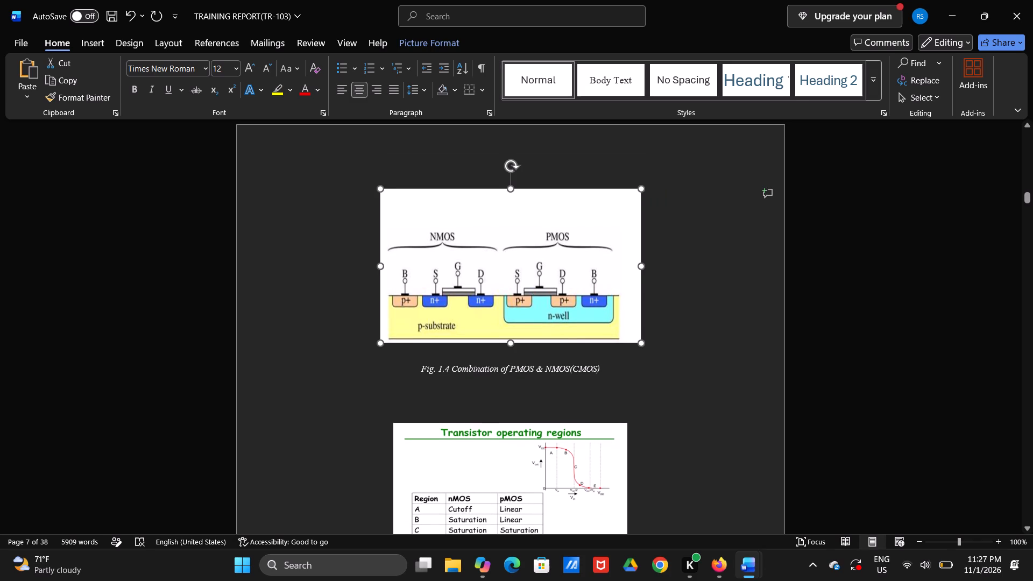
pyautogui.moveTo(611, 326); pyautogui.dragTo(593, 291)
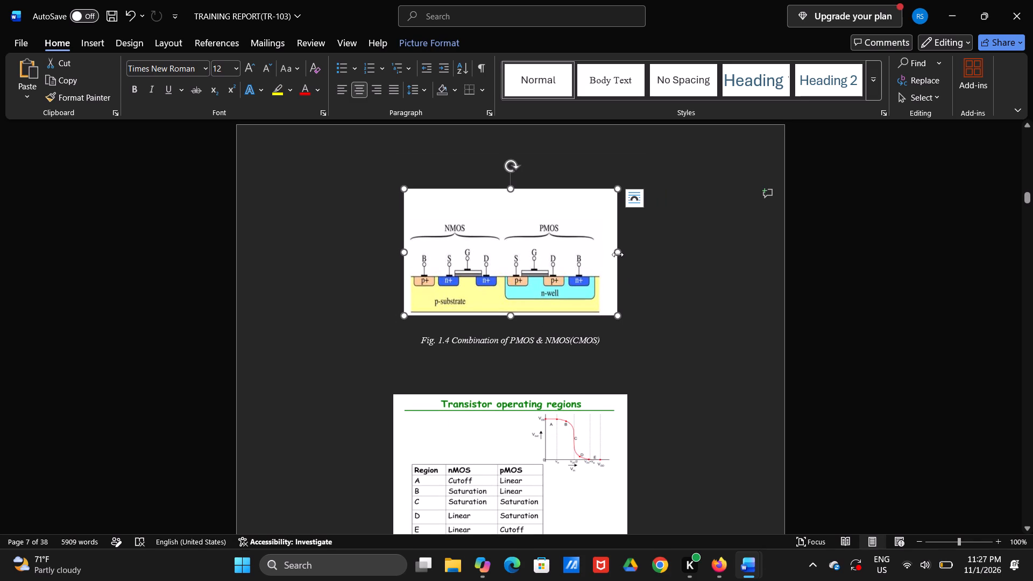
pyautogui.moveTo(618, 254); pyautogui.dragTo(638, 254)
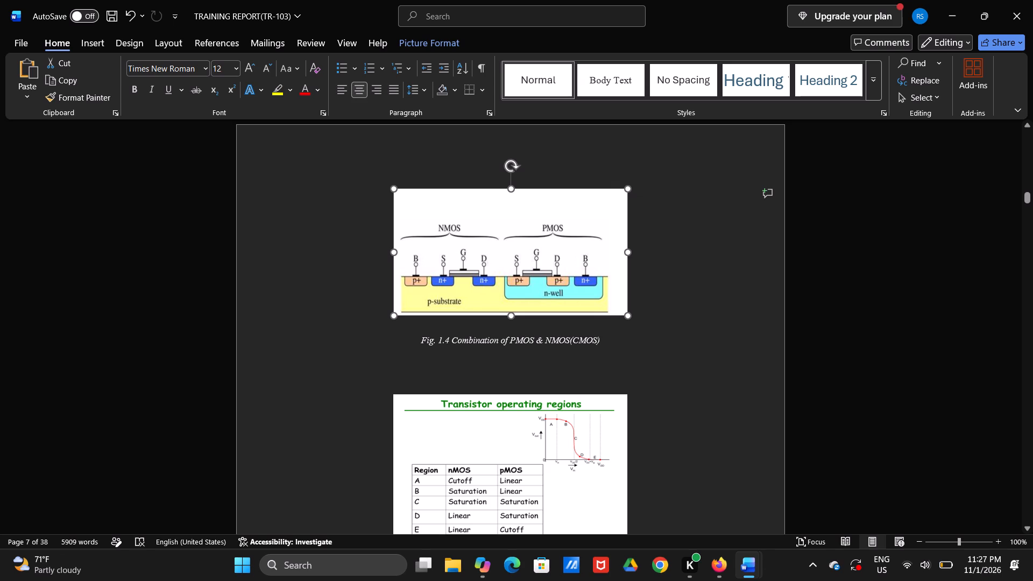
pyautogui.moveTo(512, 318); pyautogui.dragTo(515, 294)
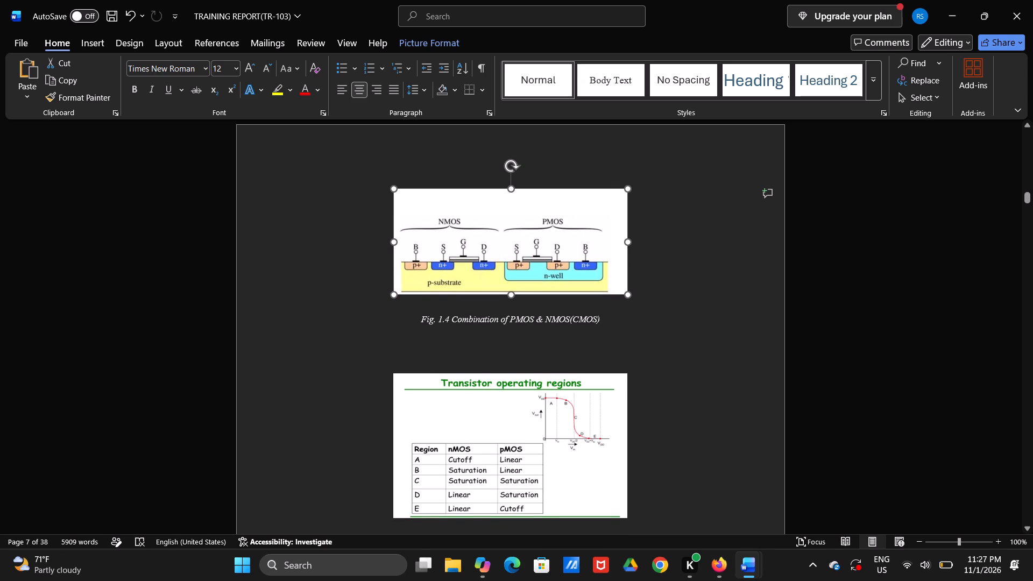
pyautogui.moveTo(515, 294); pyautogui.dragTo(516, 303)
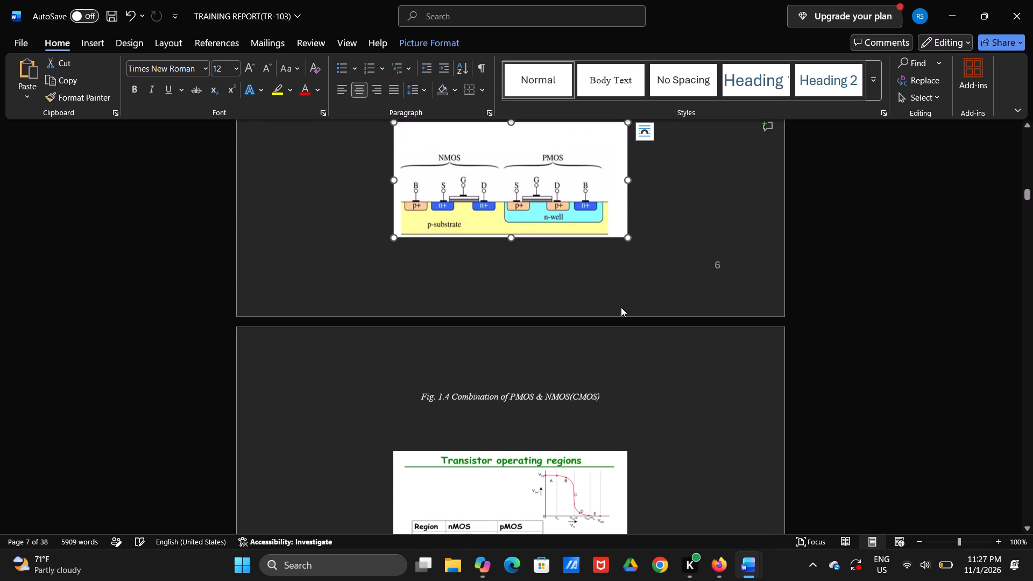
pyautogui.scroll(1, 519, 382)
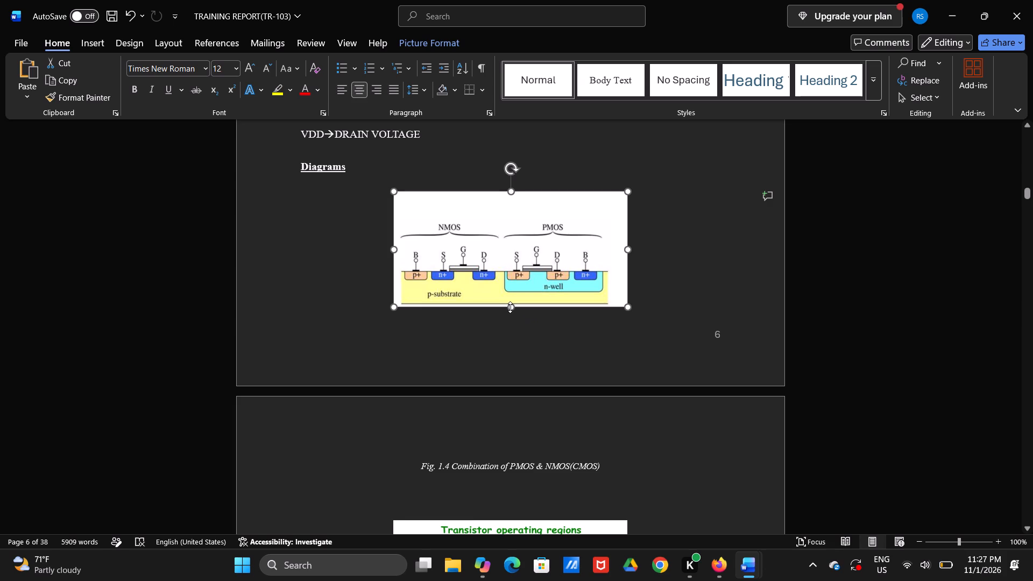
pyautogui.moveTo(510, 308); pyautogui.dragTo(512, 323)
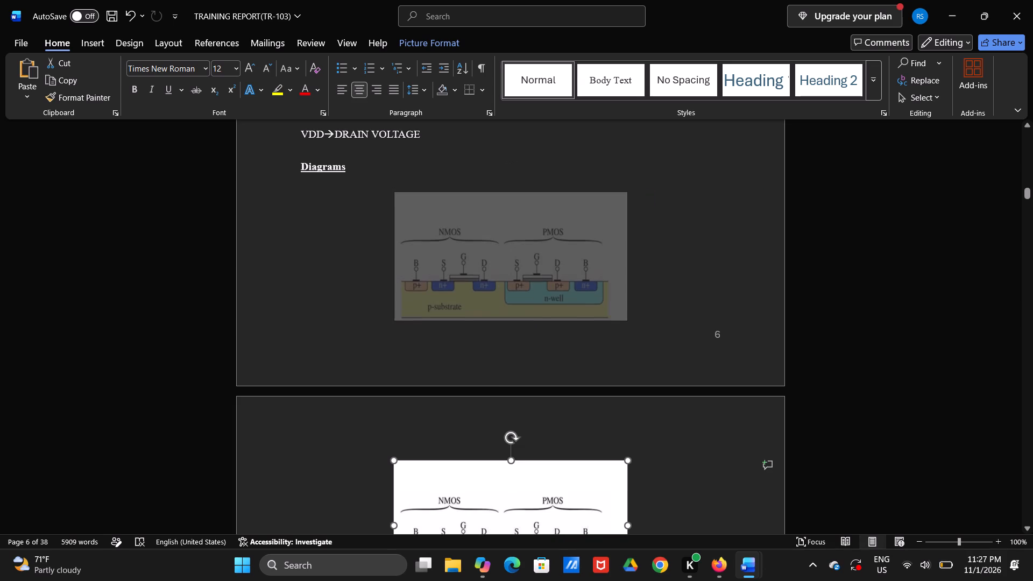
pyautogui.moveTo(512, 323); pyautogui.dragTo(512, 324)
# Insert two blank lines above the "Diagrams" heading on page 6 to move it onto page 7 with its figures.
pyautogui.scroll(1, 456, 313)
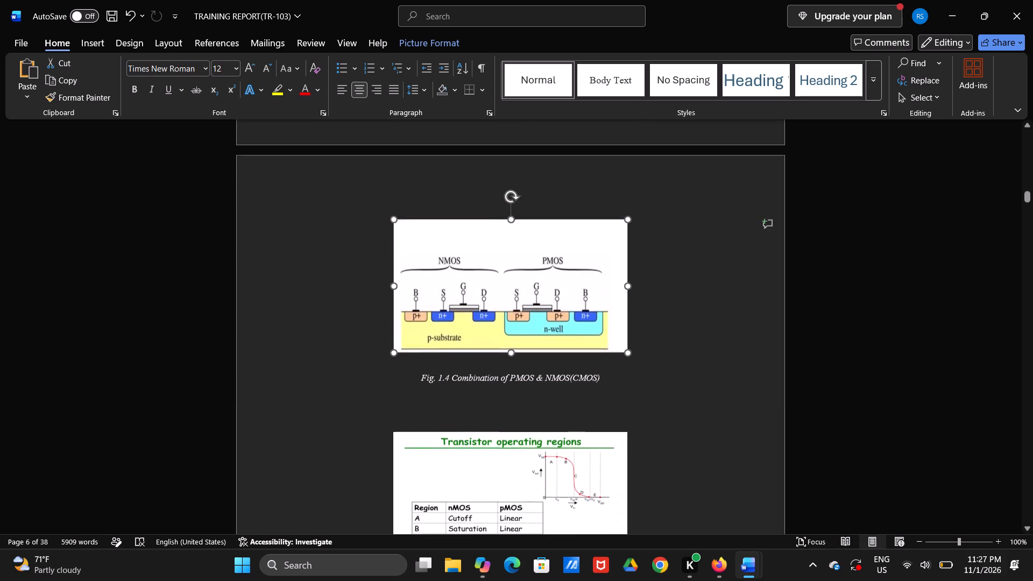
pyautogui.scroll(1, 456, 313)
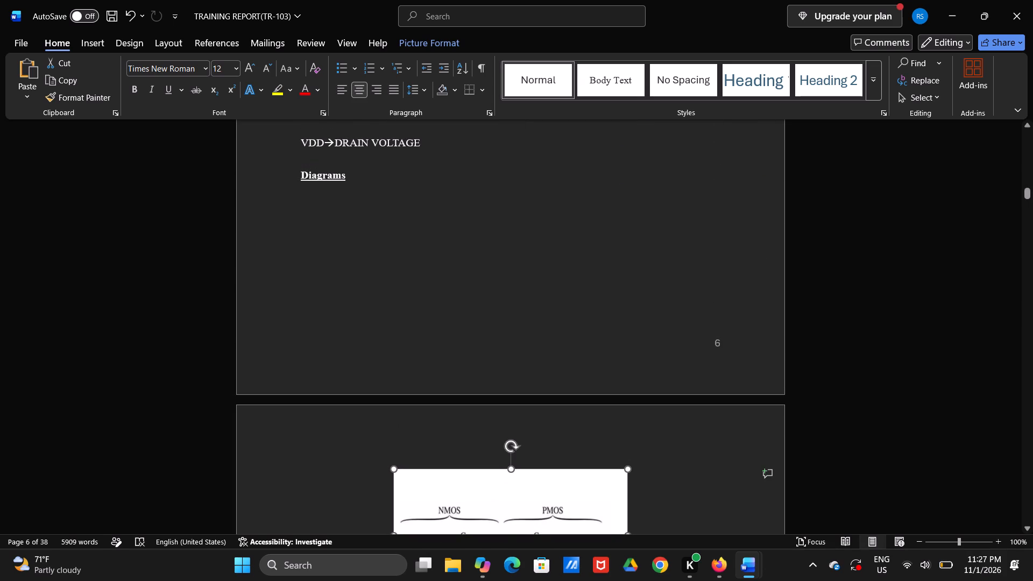
pyautogui.scroll(2, 350, 235)
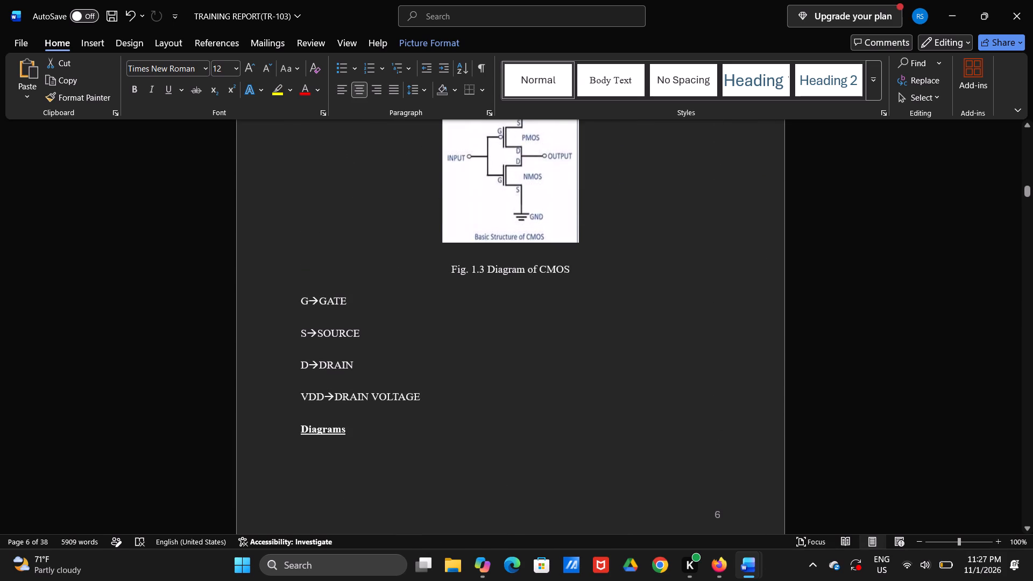
pyautogui.click(298, 426)
pyautogui.press('Return')
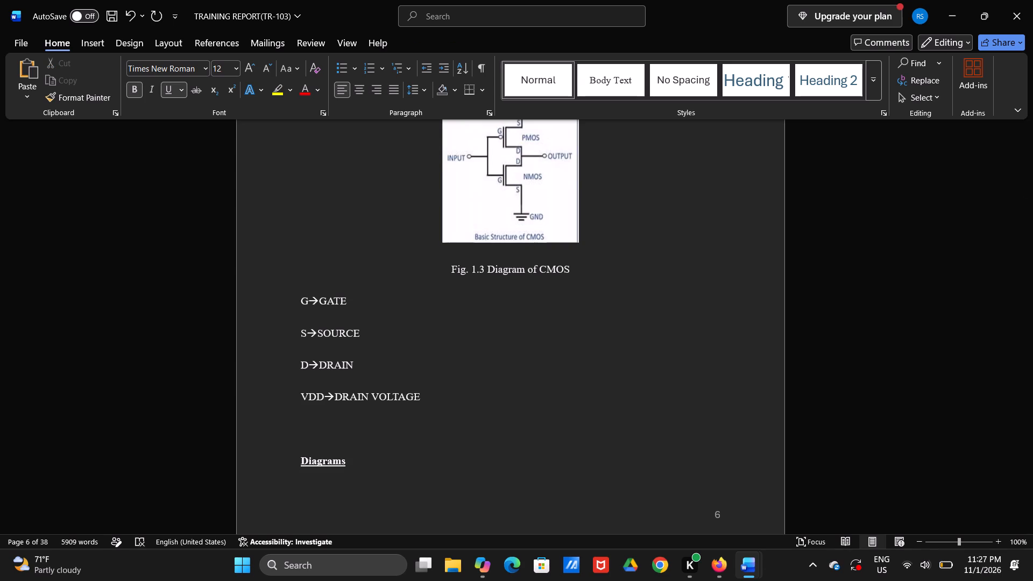
pyautogui.press('Return')
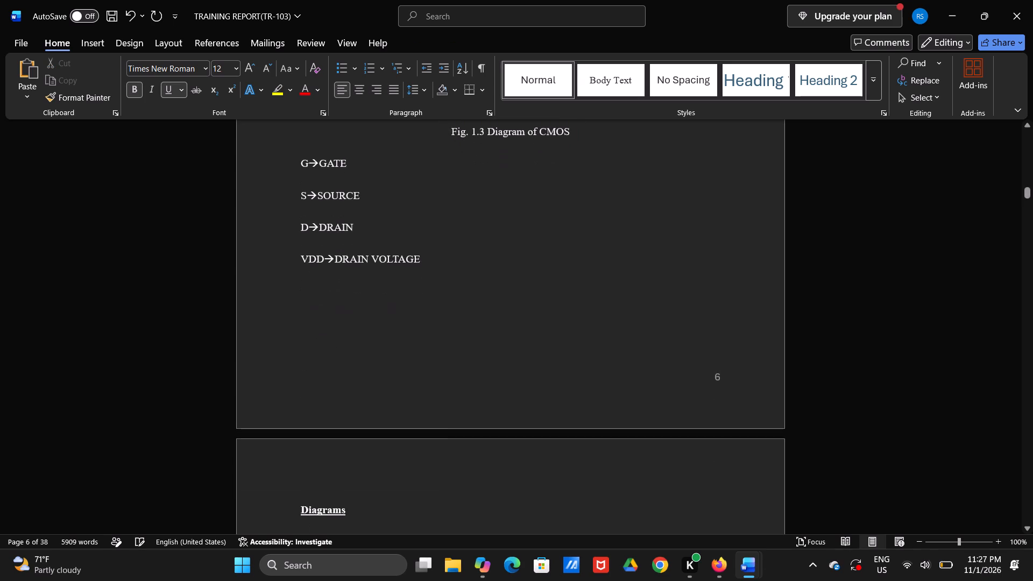
# Examine the end of Chapter 1 on pages 6 and 7 for the layout of the "Diagrams" heading and Figs. 1.4 and 1.5.
pyautogui.scroll(1, 298, 426)
pyautogui.scroll(-1, 298, 426)
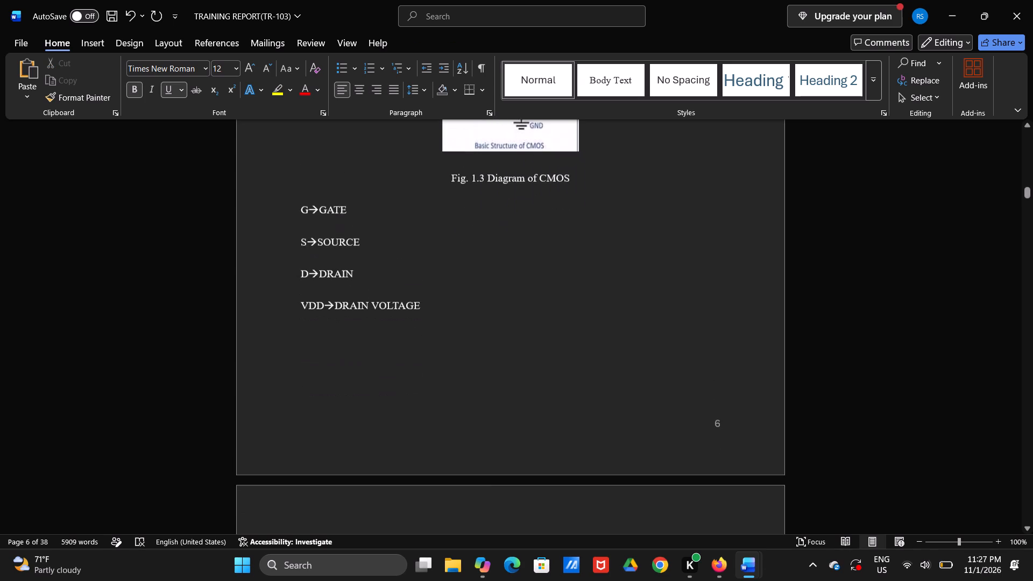
pyautogui.scroll(-3, 298, 426)
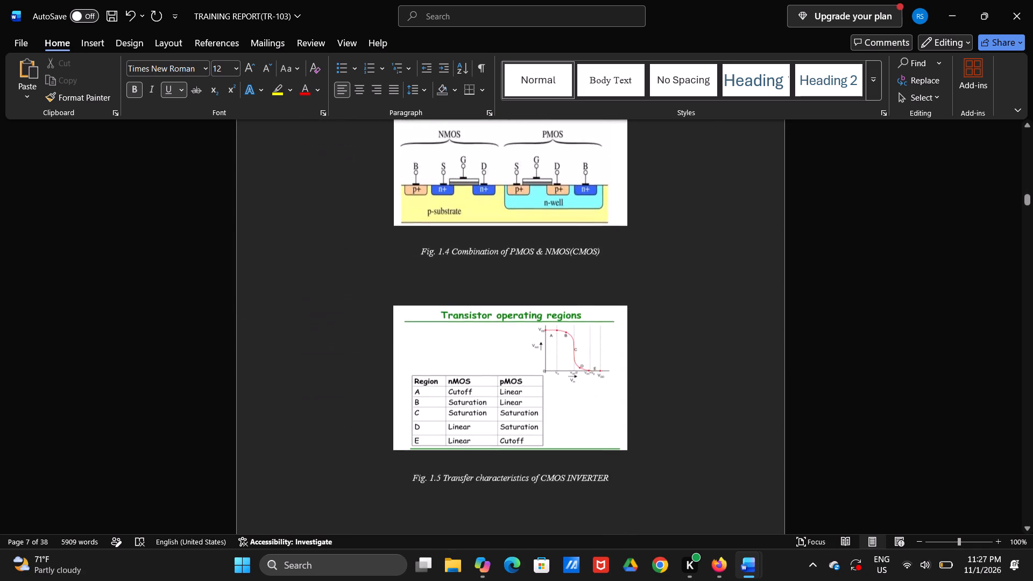
pyautogui.scroll(-3, 298, 426)
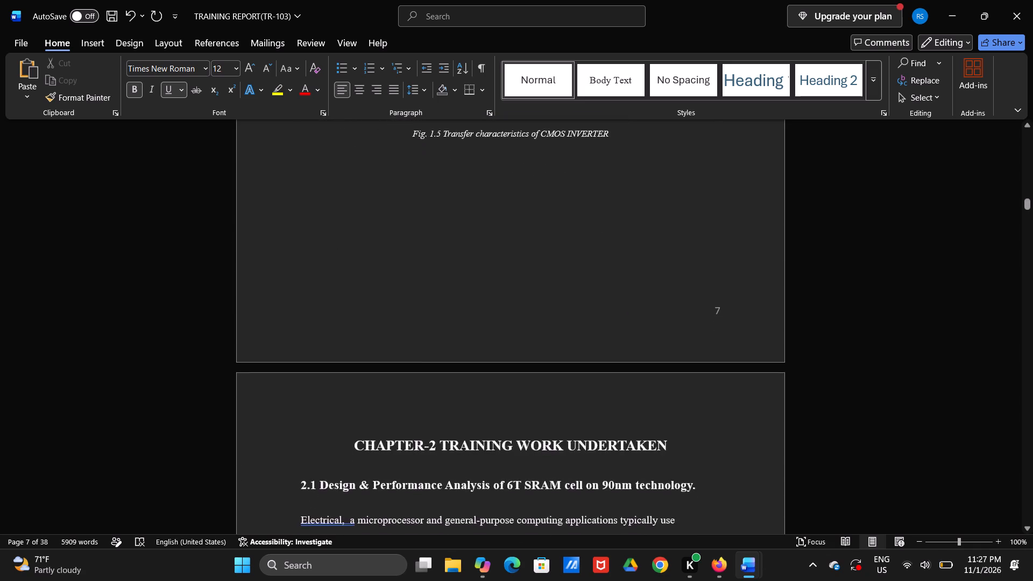
pyautogui.scroll(1, 298, 426)
pyautogui.scroll(-1, 298, 426)
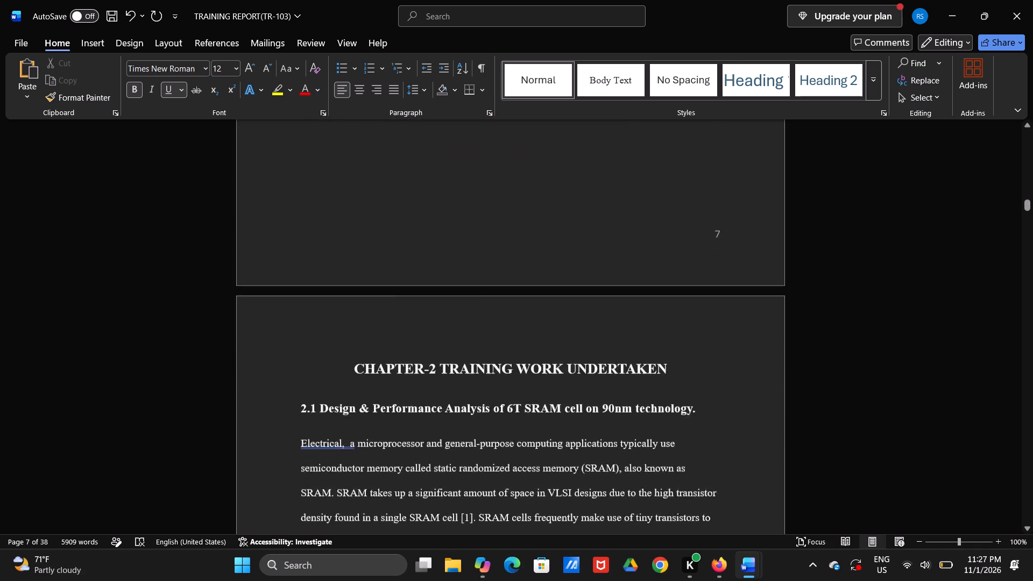
# Review the page layout of Chapter 2, from the 6T SRAM sections through the CMOS logic gate figures and procedures.
pyautogui.scroll(-2, 298, 426)
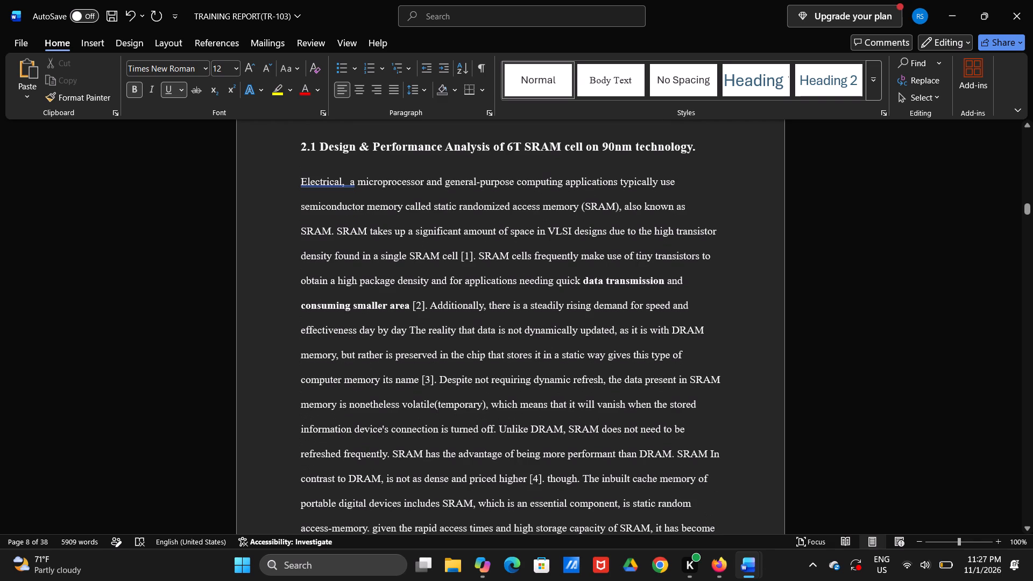
pyautogui.scroll(-2, 298, 426)
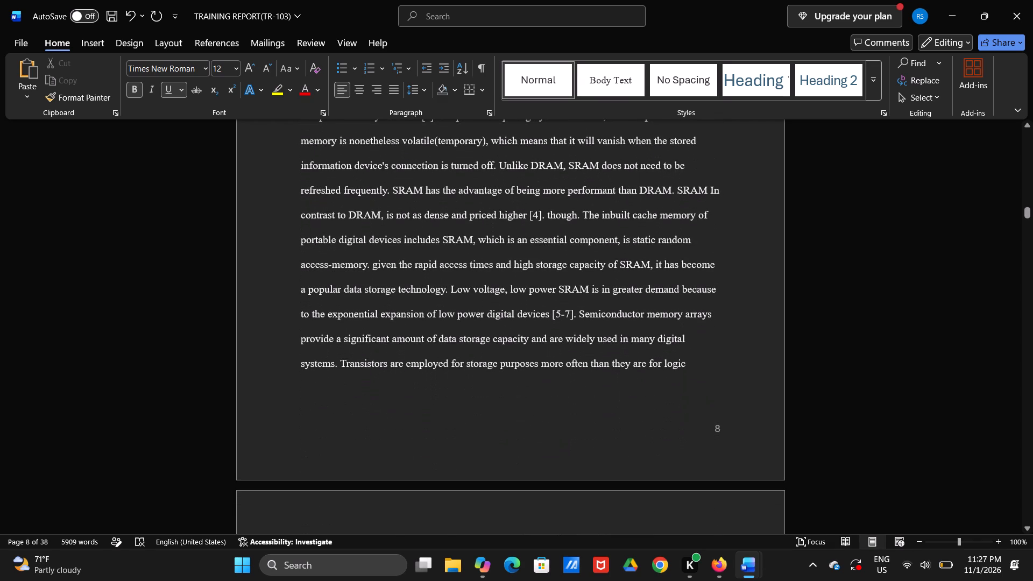
pyautogui.scroll(1, 298, 426)
pyautogui.scroll(-1, 298, 426)
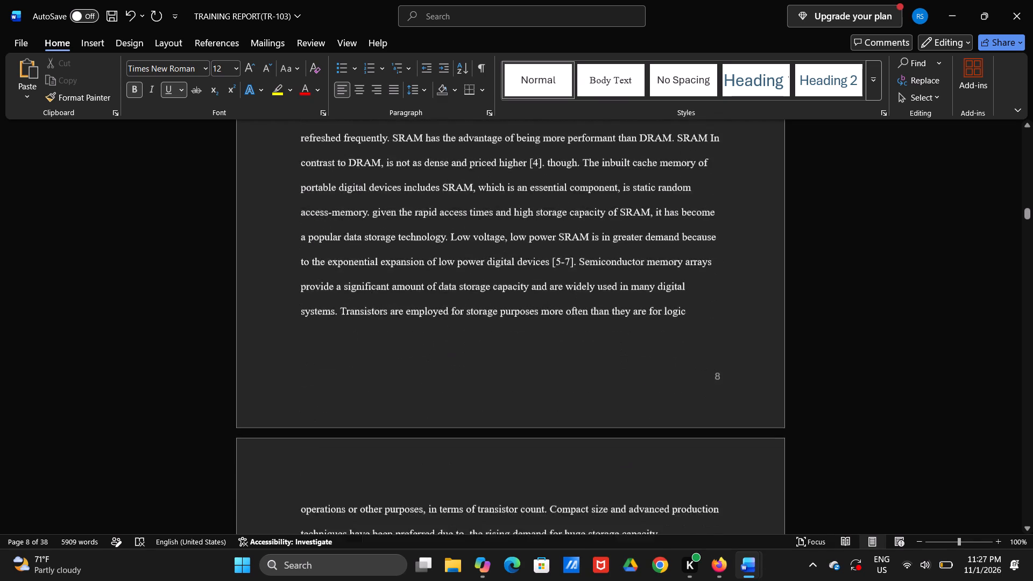
pyautogui.scroll(-4, 298, 426)
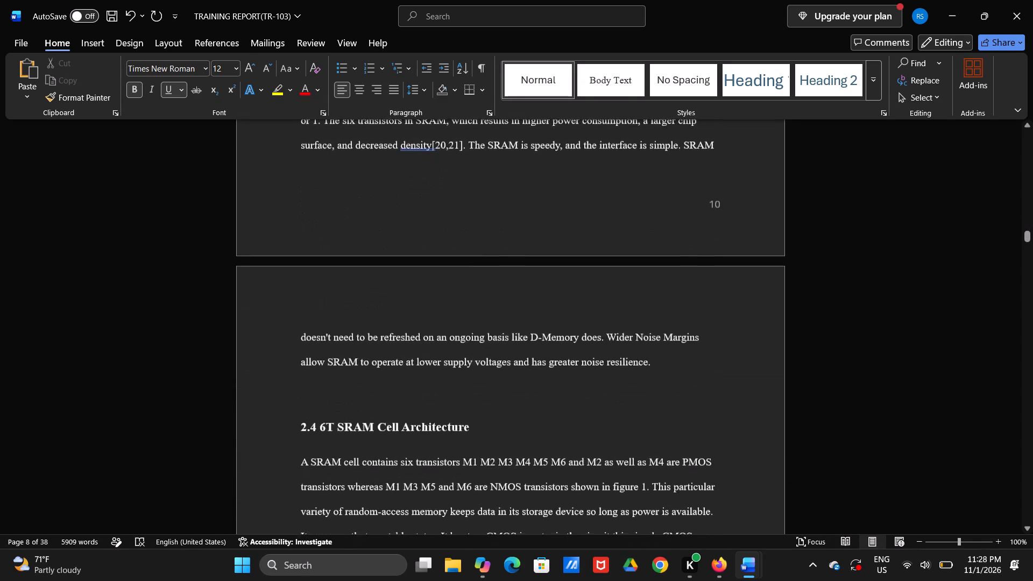
pyautogui.scroll(-4, 298, 426)
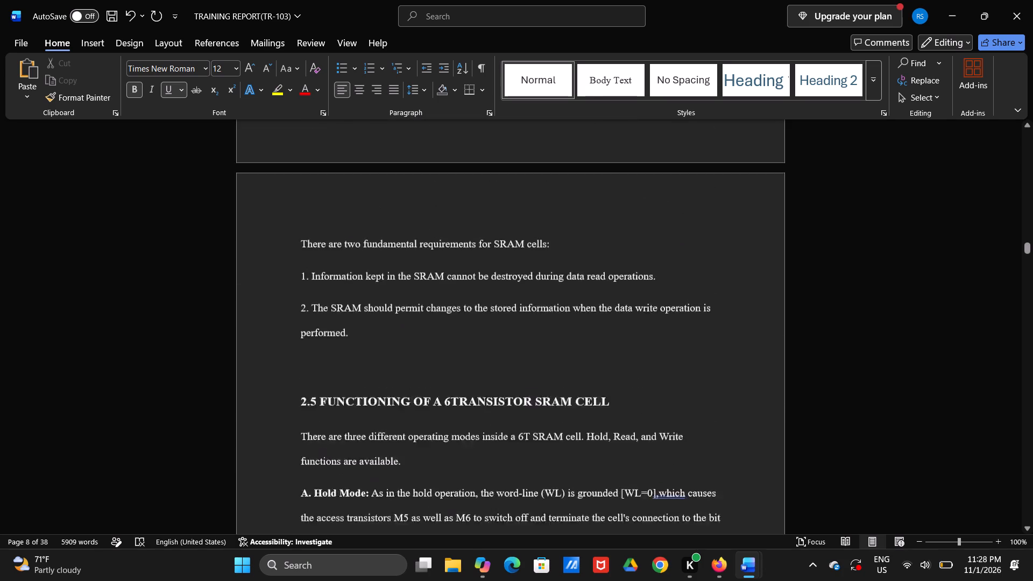
pyautogui.scroll(-3, 298, 426)
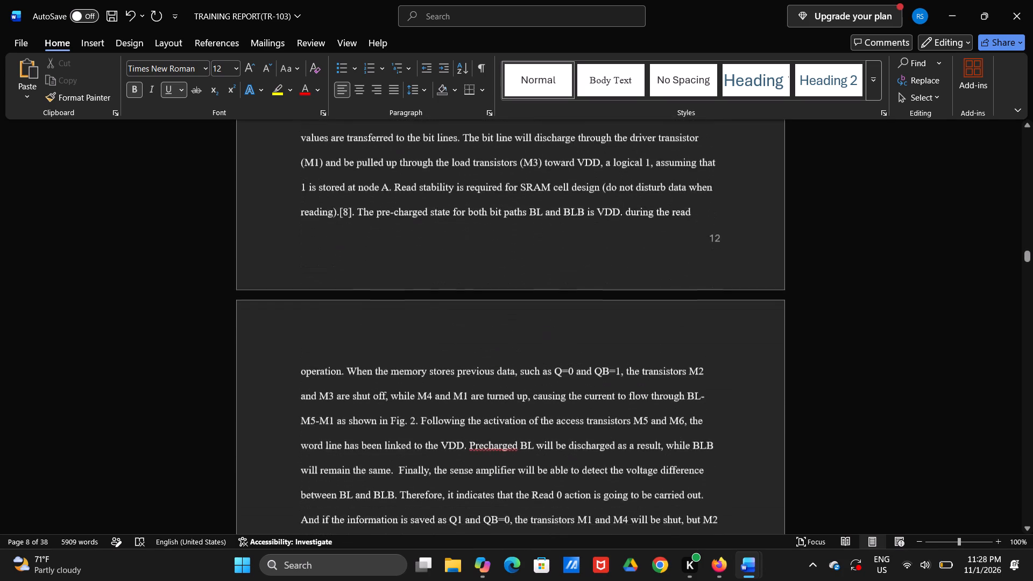
pyautogui.scroll(-3, 298, 426)
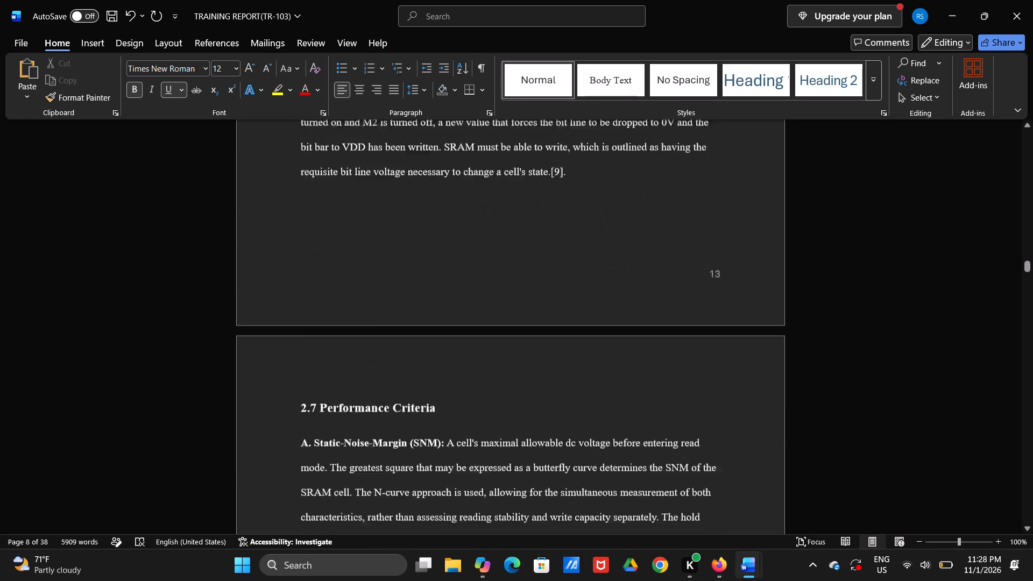
pyautogui.scroll(-3, 298, 426)
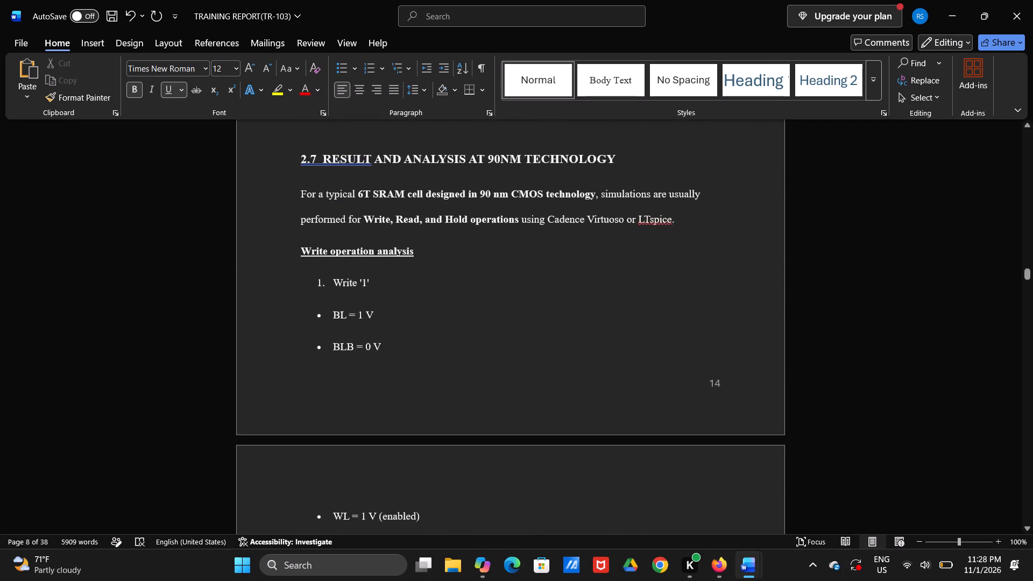
pyautogui.scroll(-3, 298, 426)
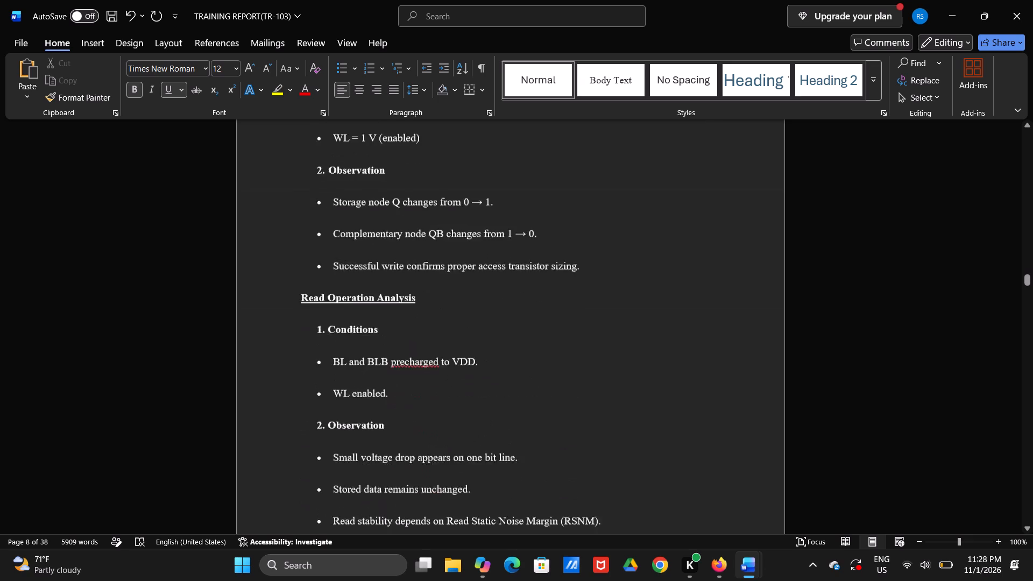
pyautogui.scroll(-4, 298, 426)
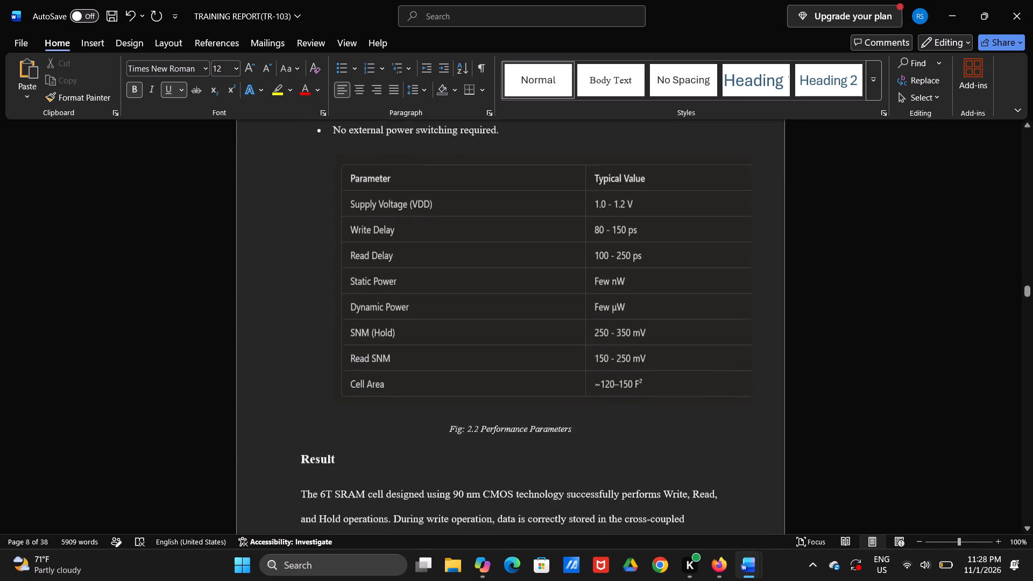
pyautogui.scroll(-4, 298, 426)
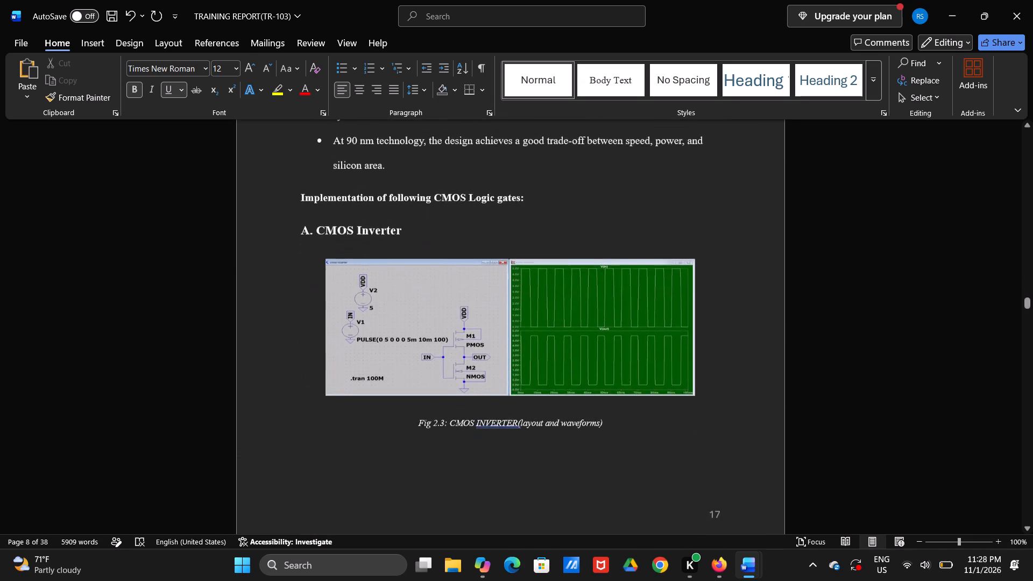
pyautogui.scroll(-4, 298, 426)
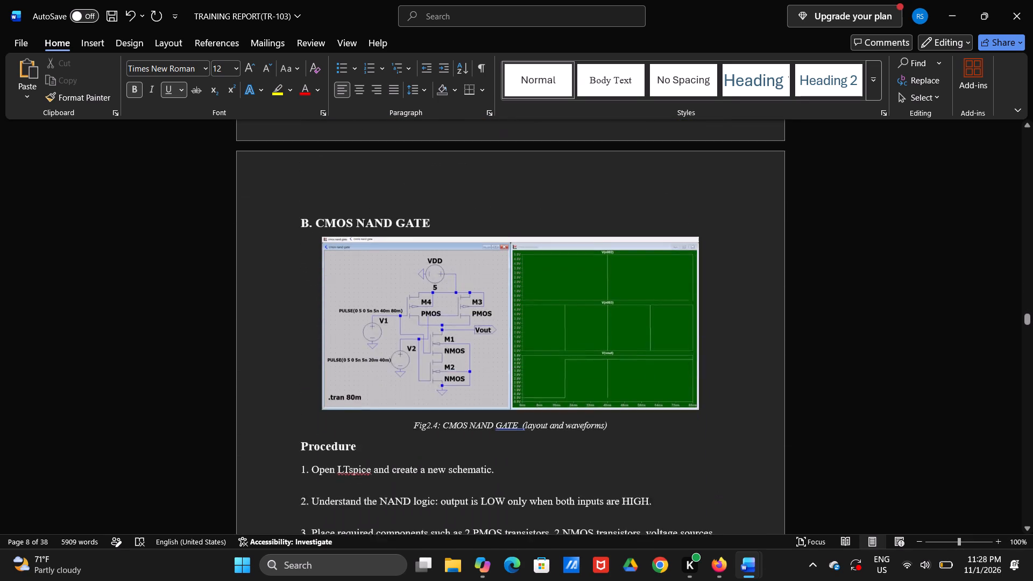
pyautogui.scroll(-5, 298, 426)
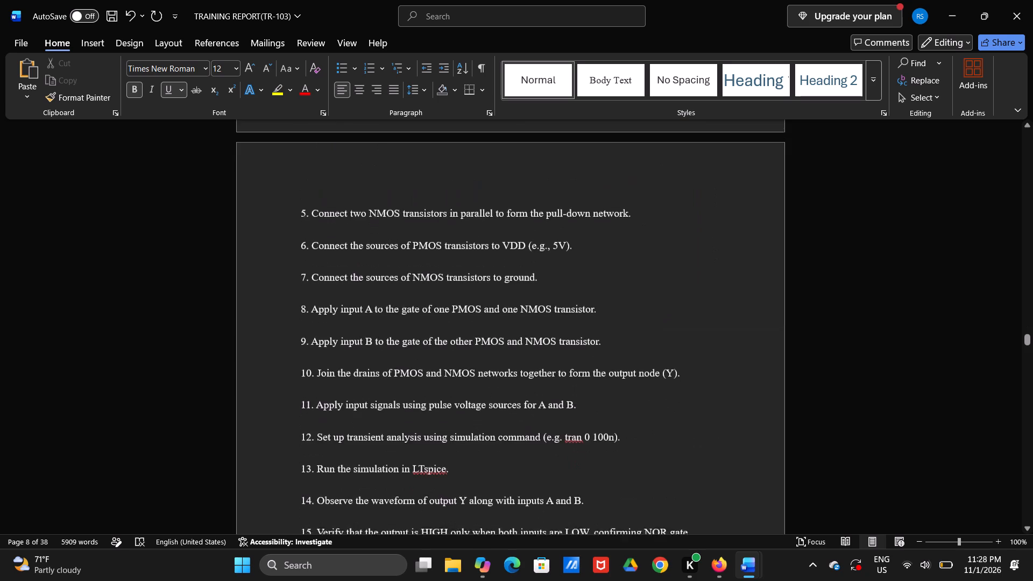
pyautogui.scroll(-6, 298, 426)
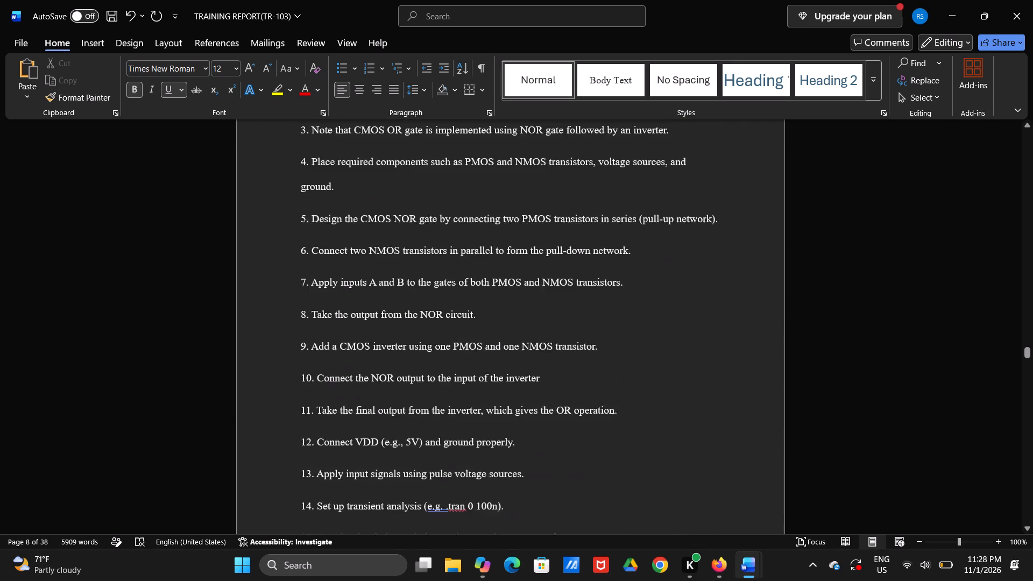
pyautogui.scroll(-4, 298, 426)
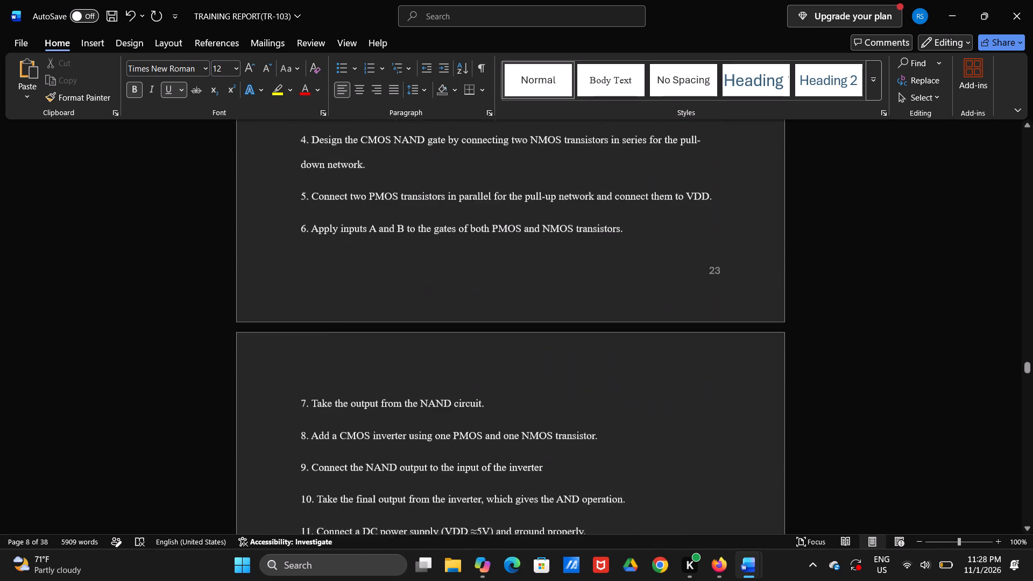
pyautogui.scroll(-5, 298, 426)
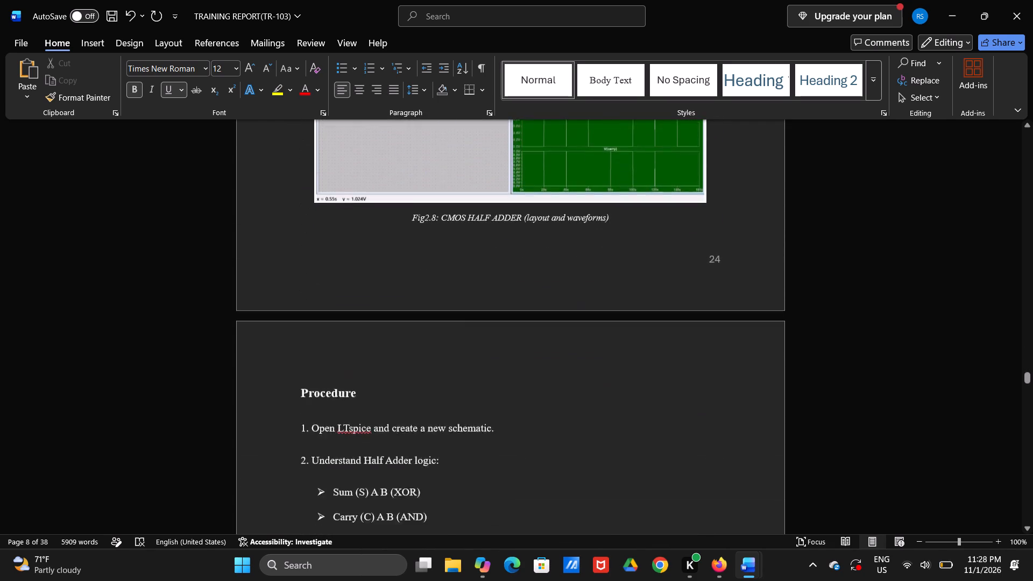
pyautogui.scroll(-4, 298, 426)
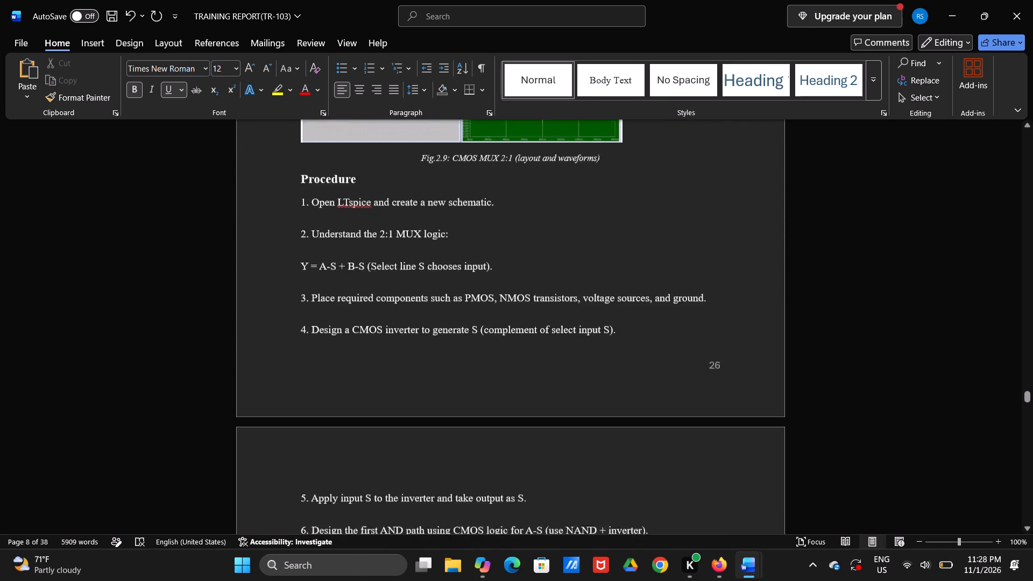
# Review the page layout of Chapter 3, Results & Discussions, through to the "Overall Outcome" section.
pyautogui.scroll(-4, 298, 426)
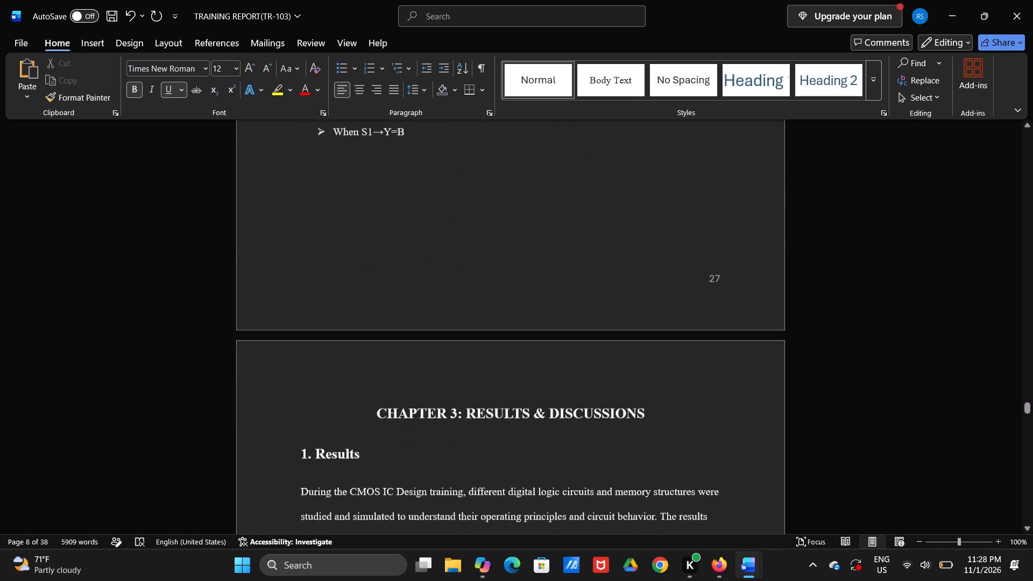
pyautogui.scroll(-3, 298, 426)
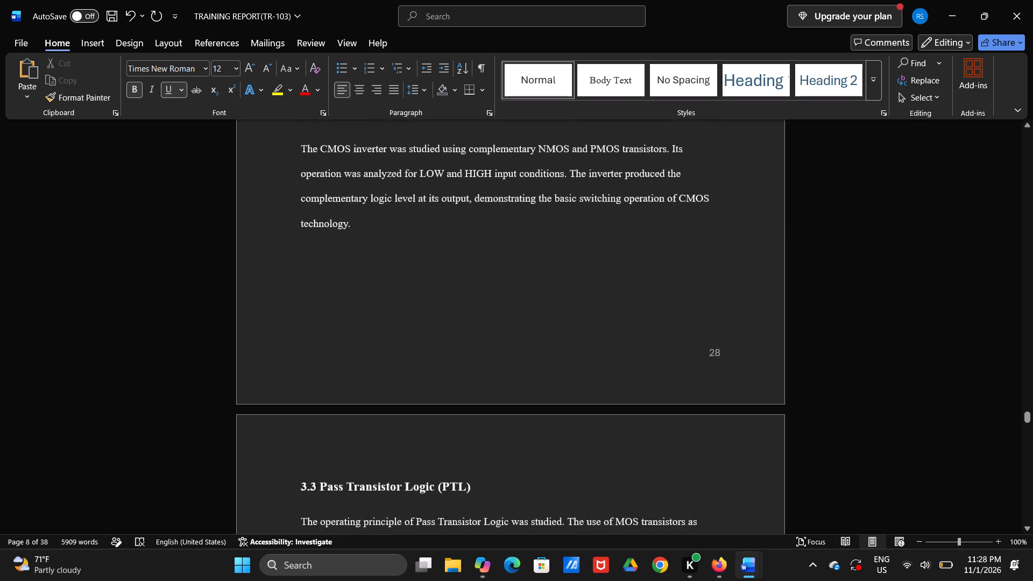
pyautogui.scroll(-1, 298, 426)
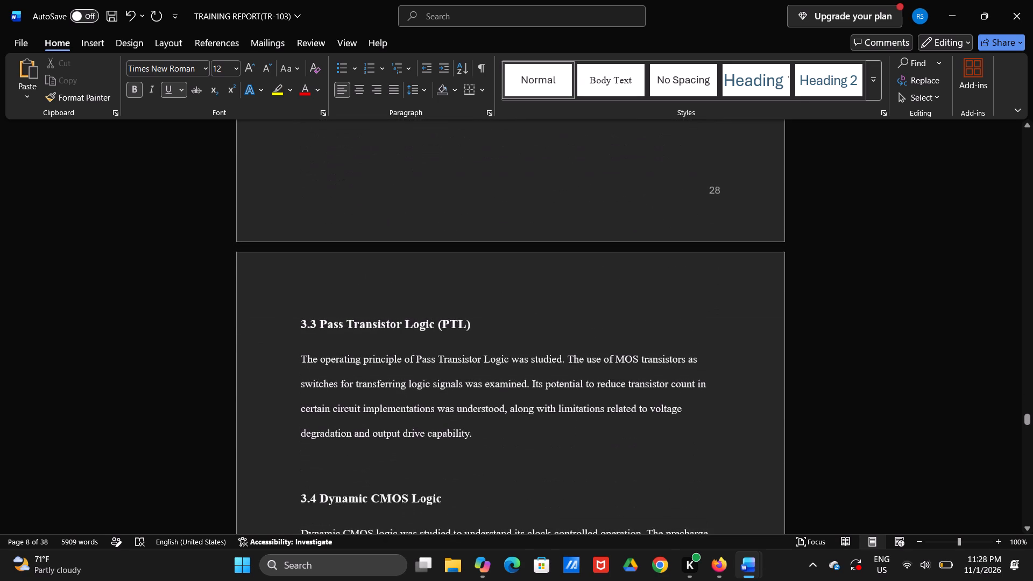
pyautogui.scroll(3, 298, 426)
pyautogui.scroll(-2, 298, 426)
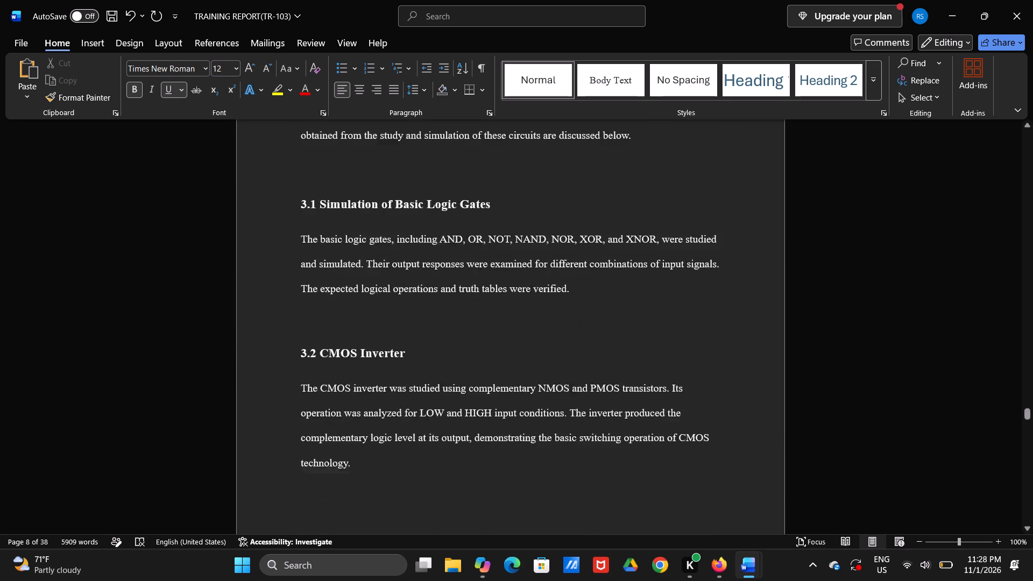
pyautogui.scroll(-3, 298, 426)
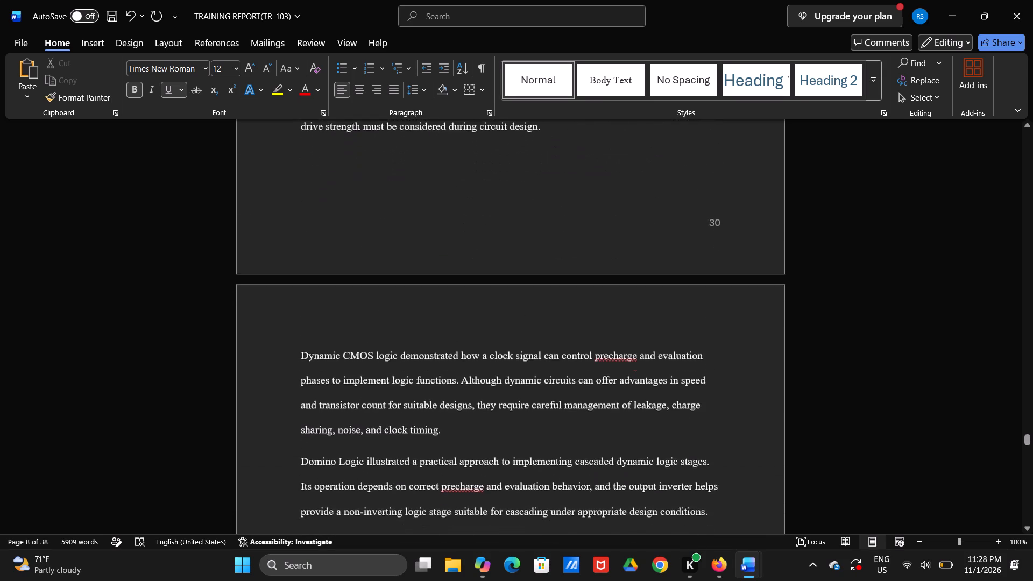
pyautogui.scroll(-3, 298, 426)
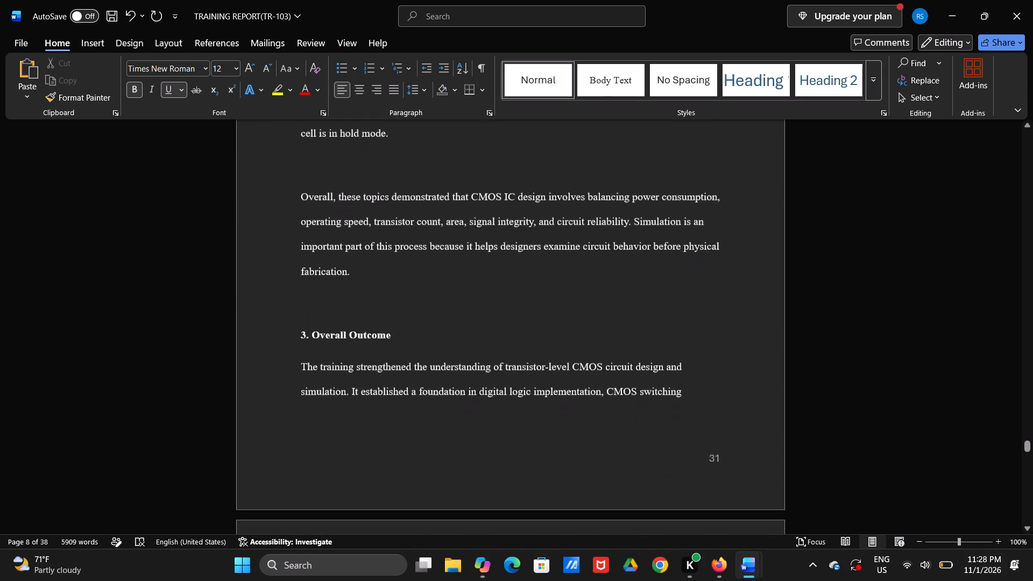
pyautogui.scroll(-2, 298, 426)
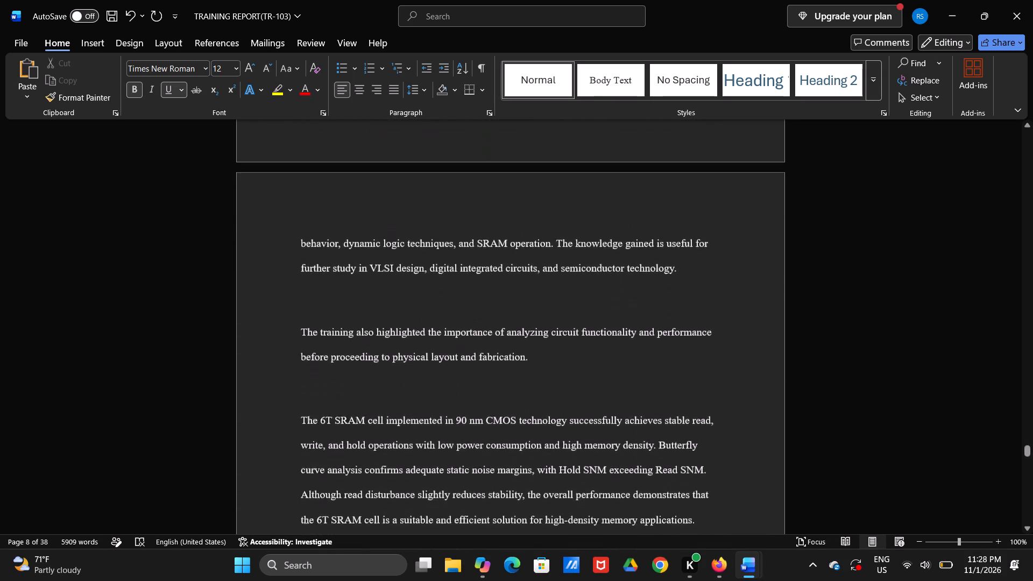
# Insert two blank lines above the "Implementation of following CMOS Logic gates:" line on page 17.
pyautogui.scroll(5, 298, 426)
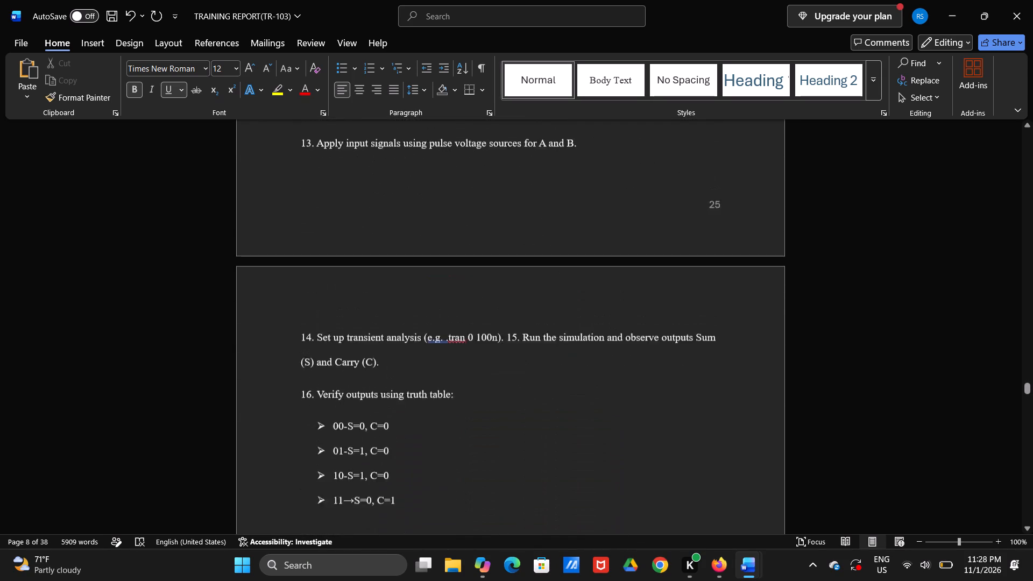
pyautogui.scroll(5, 298, 426)
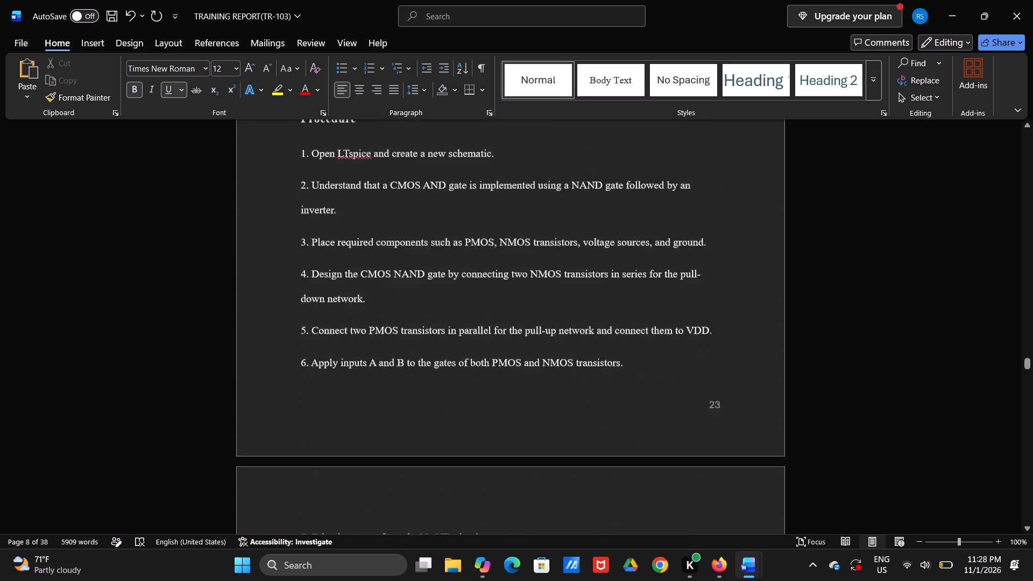
pyautogui.scroll(5, 298, 426)
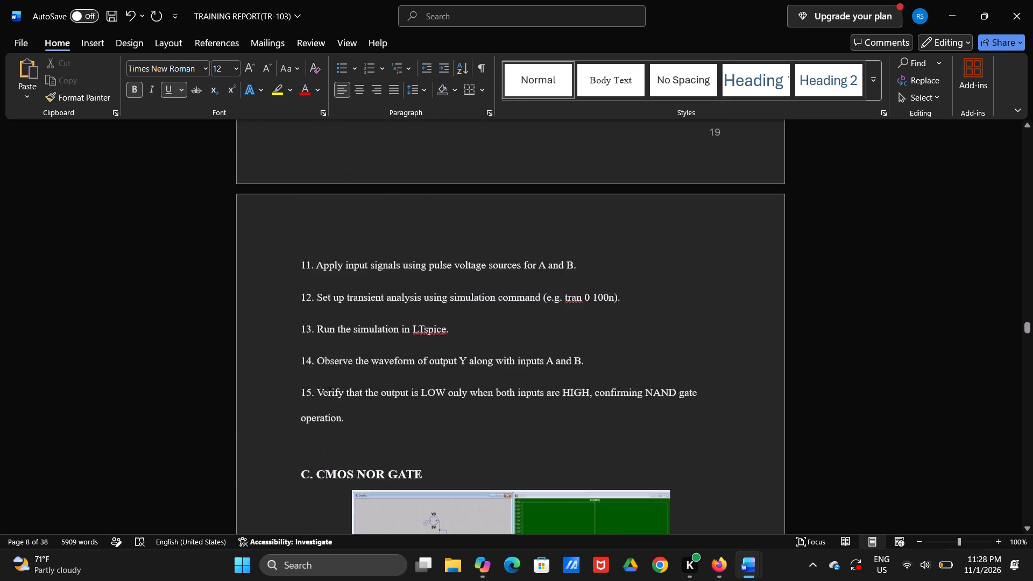
pyautogui.scroll(5, 298, 426)
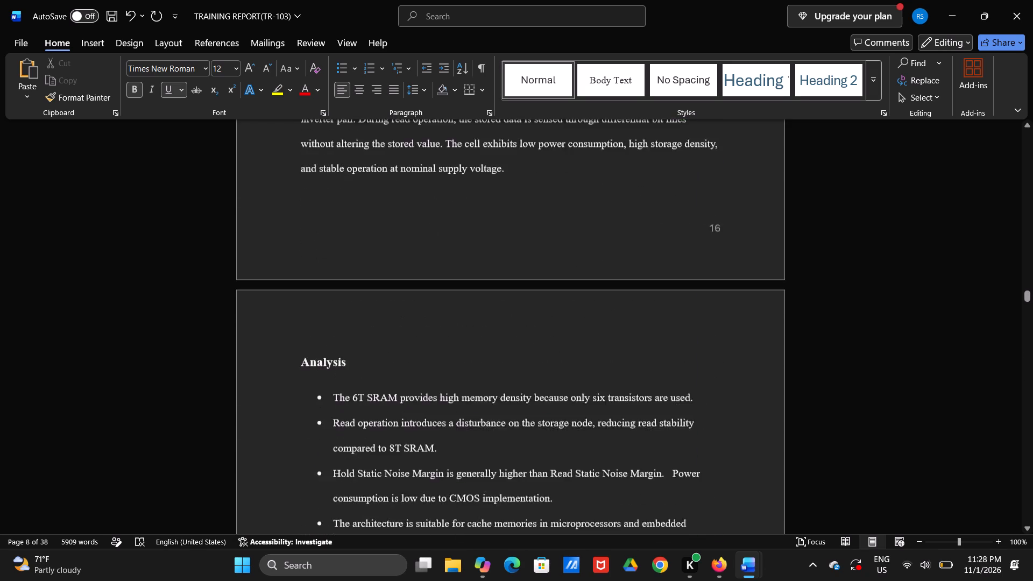
pyautogui.scroll(3, 298, 426)
pyautogui.scroll(-2, 298, 426)
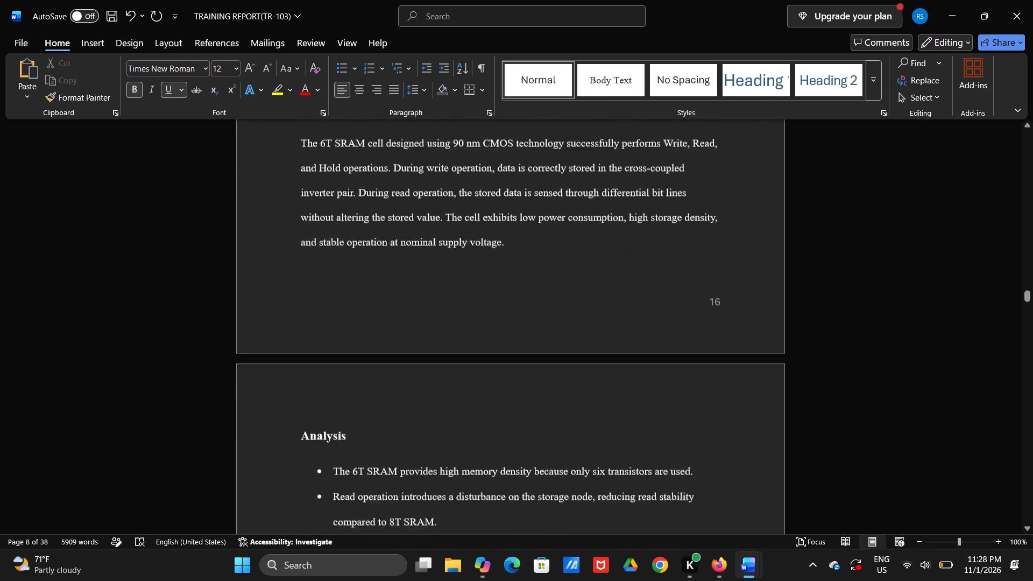
pyautogui.scroll(-2, 298, 426)
pyautogui.scroll(1, 298, 426)
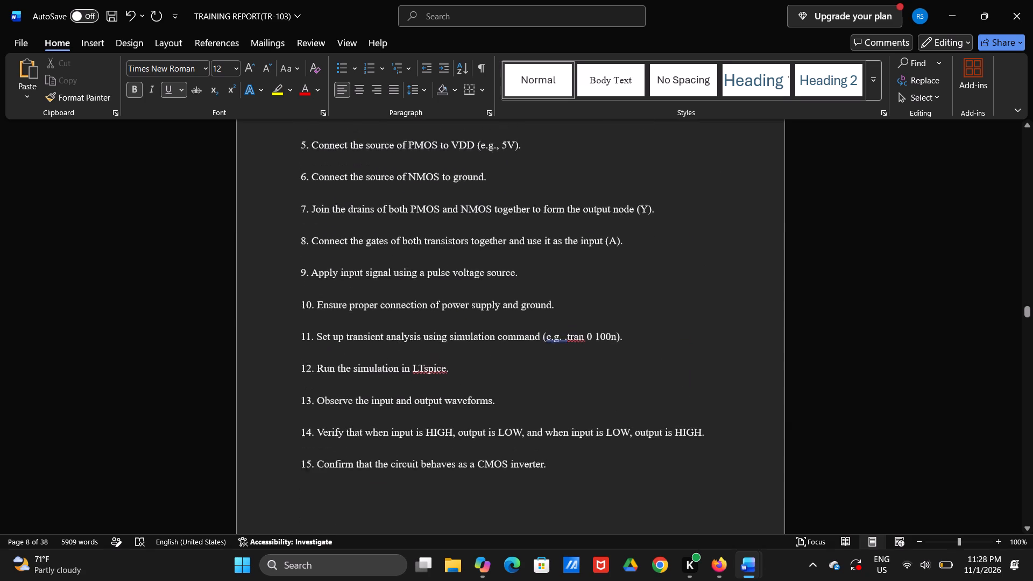
pyautogui.scroll(2, 298, 426)
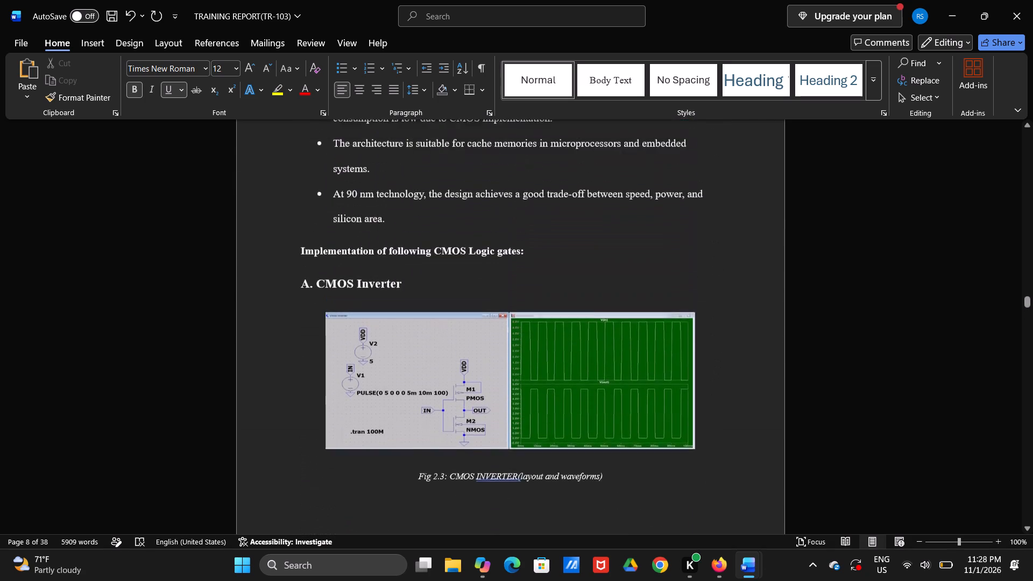
pyautogui.scroll(1, 298, 426)
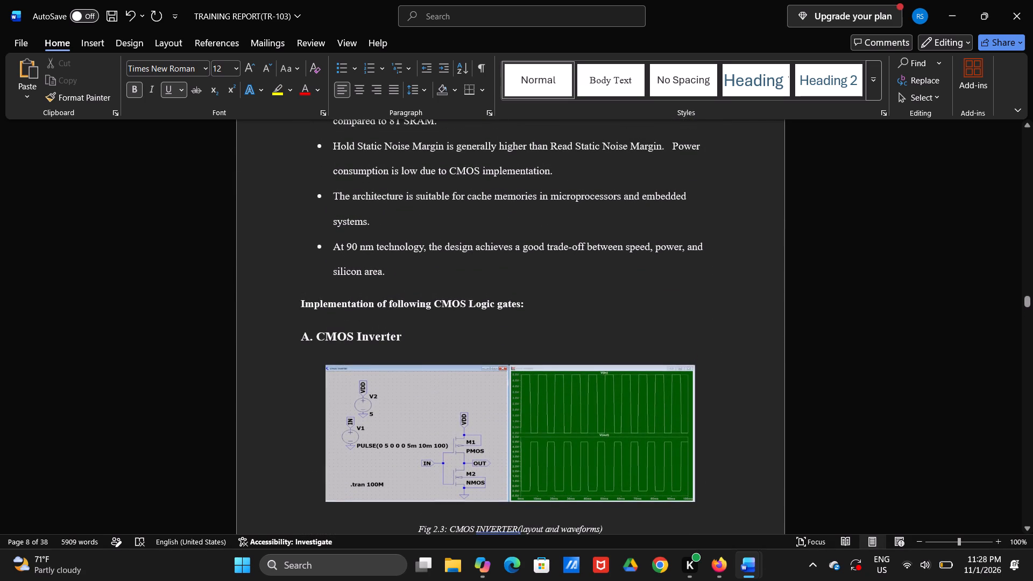
pyautogui.click(298, 301)
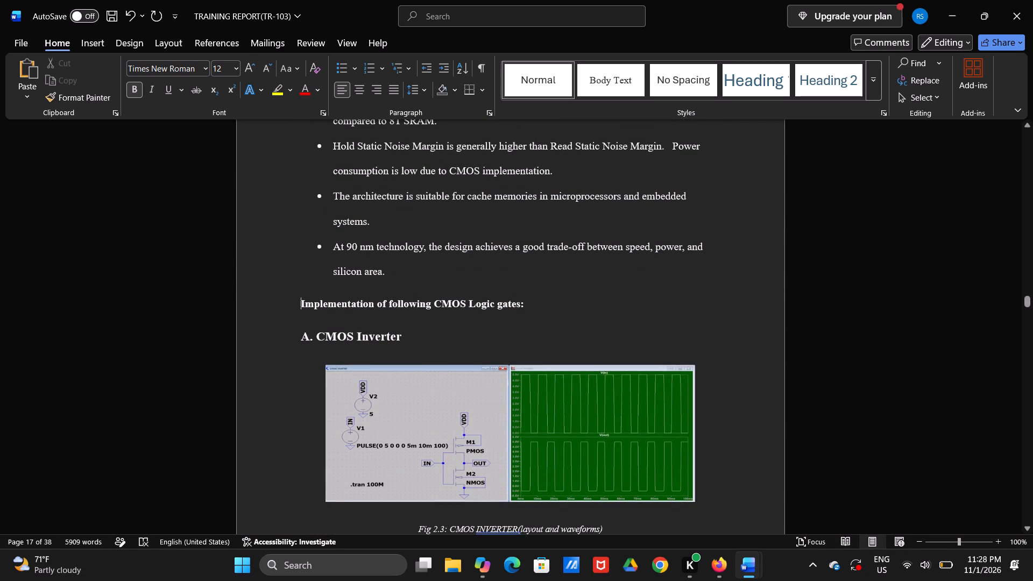
pyautogui.scroll(-1, 357, 346)
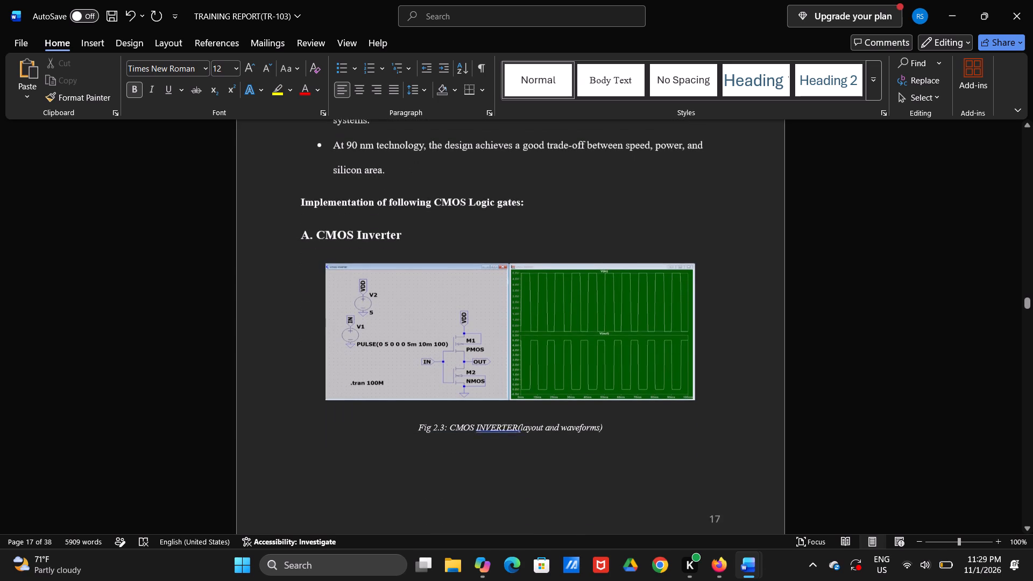
pyautogui.scroll(-1, 357, 346)
pyautogui.press('Return')
pyautogui.press('Return')
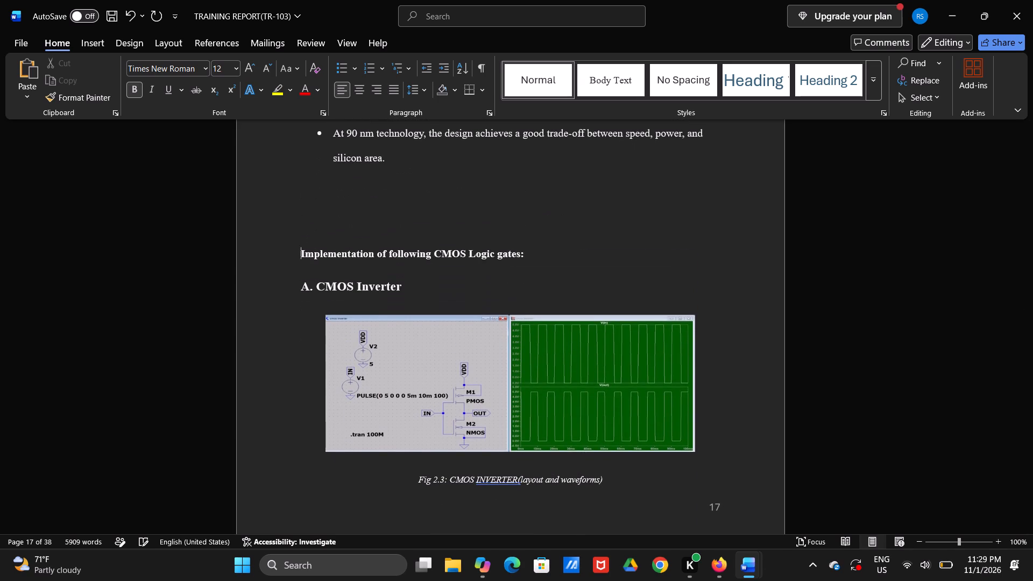
# Insert blank lines above "Implementation of following CMOS Logic gates:" until the heading starts at the top of page 18.
pyautogui.press('Return')
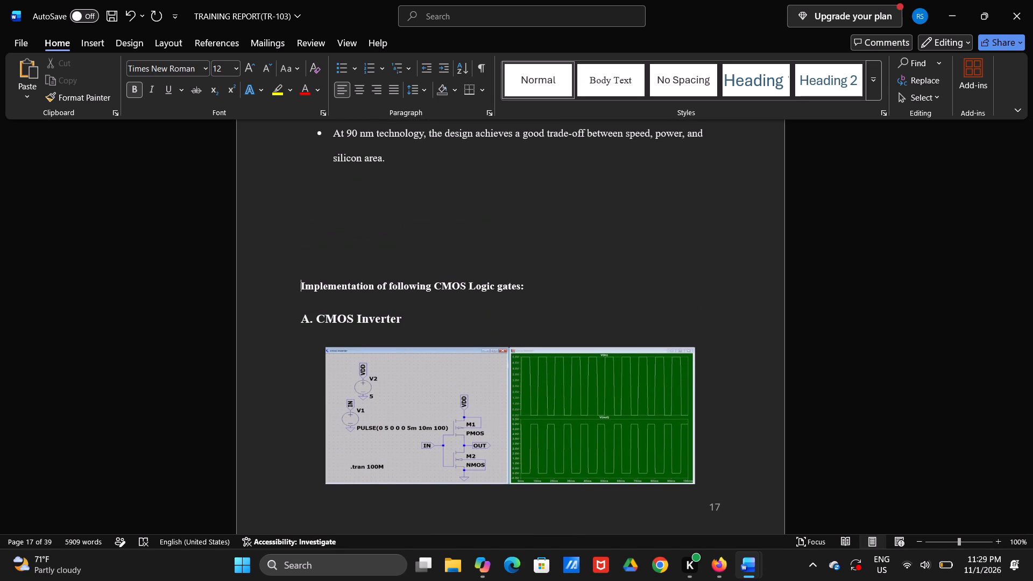
pyautogui.press('Return')
pyautogui.press('Return')
pyautogui.press('Return')
pyautogui.press('Return')
pyautogui.press('Return')
pyautogui.press('Return')
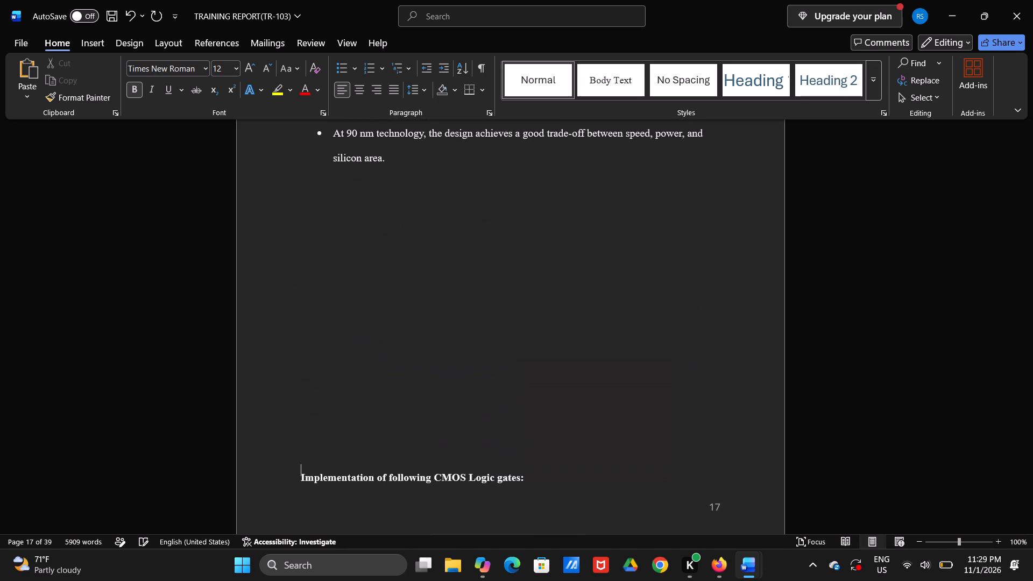
pyautogui.press('Return')
pyautogui.scroll(-1, 357, 346)
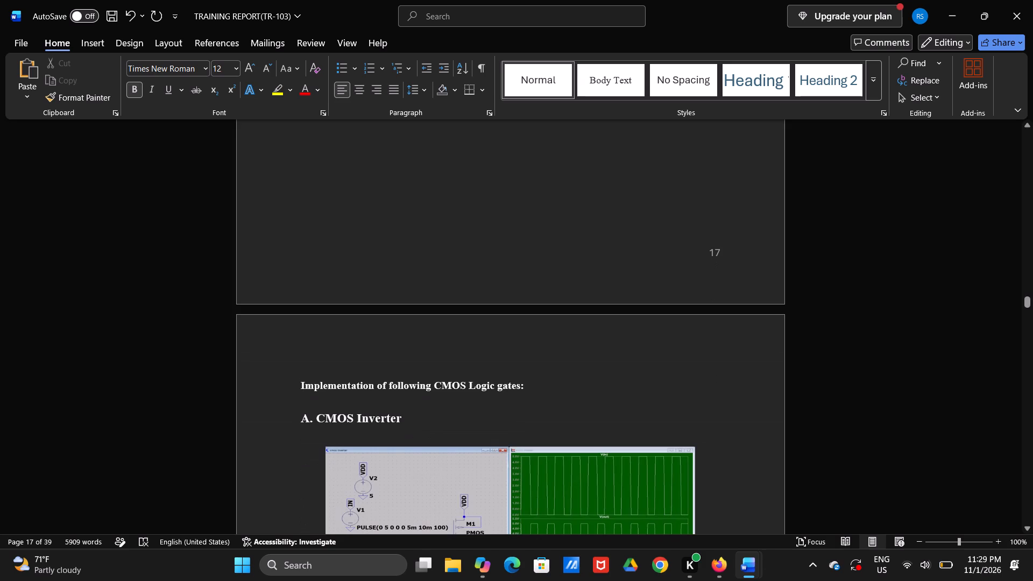
pyautogui.press('Return')
pyautogui.scroll(1, 357, 346)
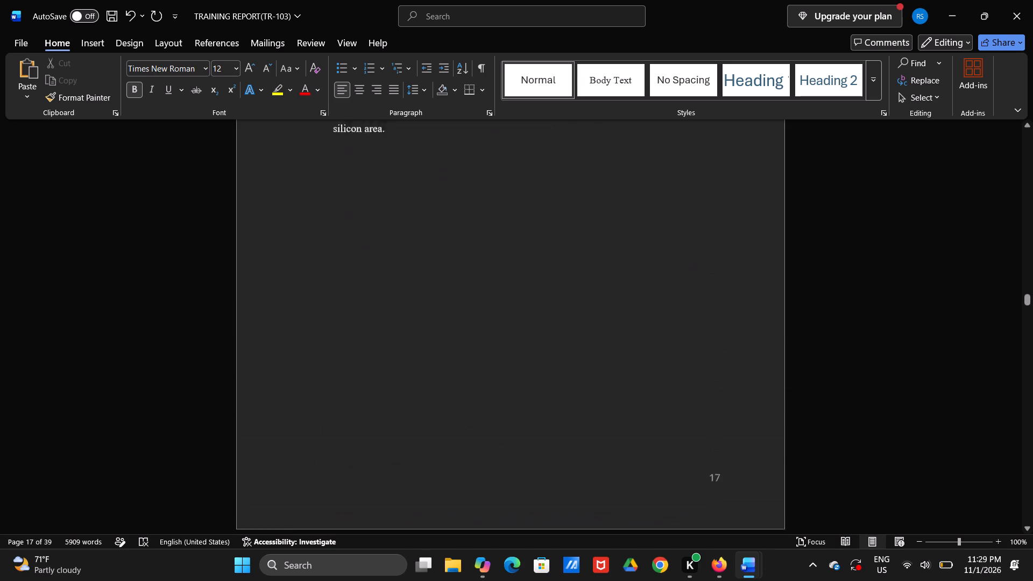
# Remove the blank line above the "E. CMOS AND GATE" heading on page 23 so it directly follows procedure item 17.
pyautogui.scroll(-4, 357, 346)
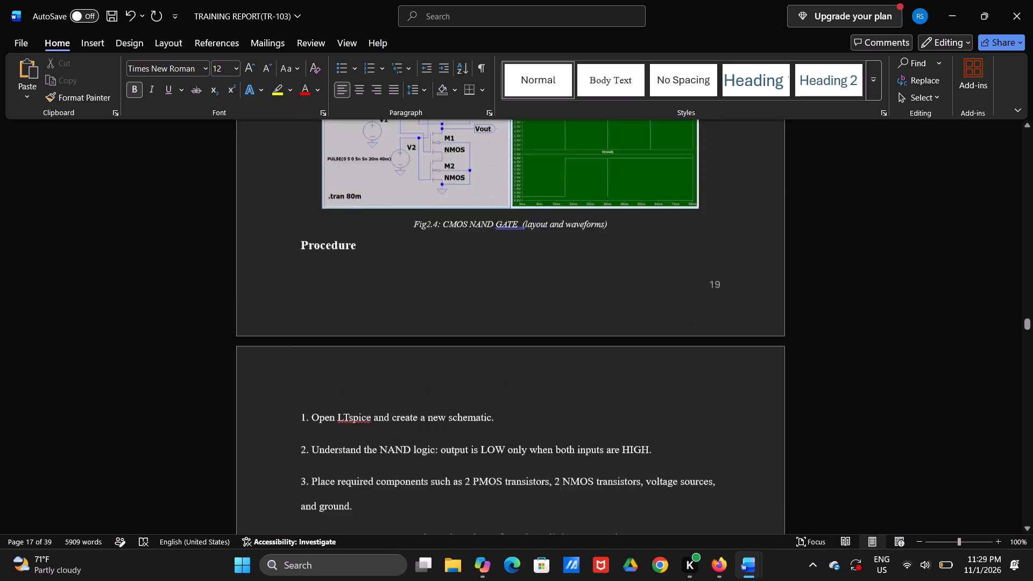
pyautogui.scroll(-4, 357, 346)
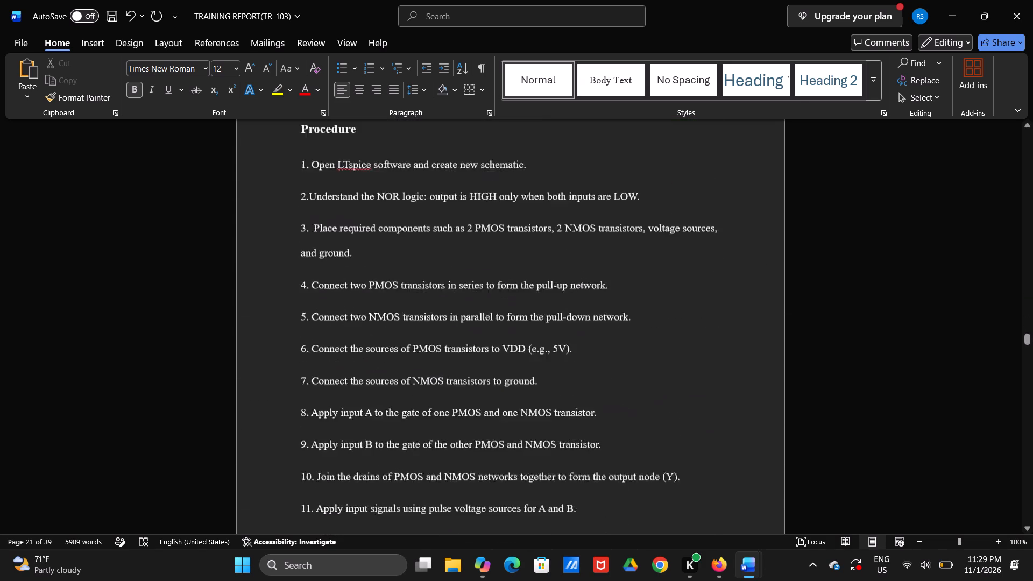
pyautogui.scroll(-4, 357, 346)
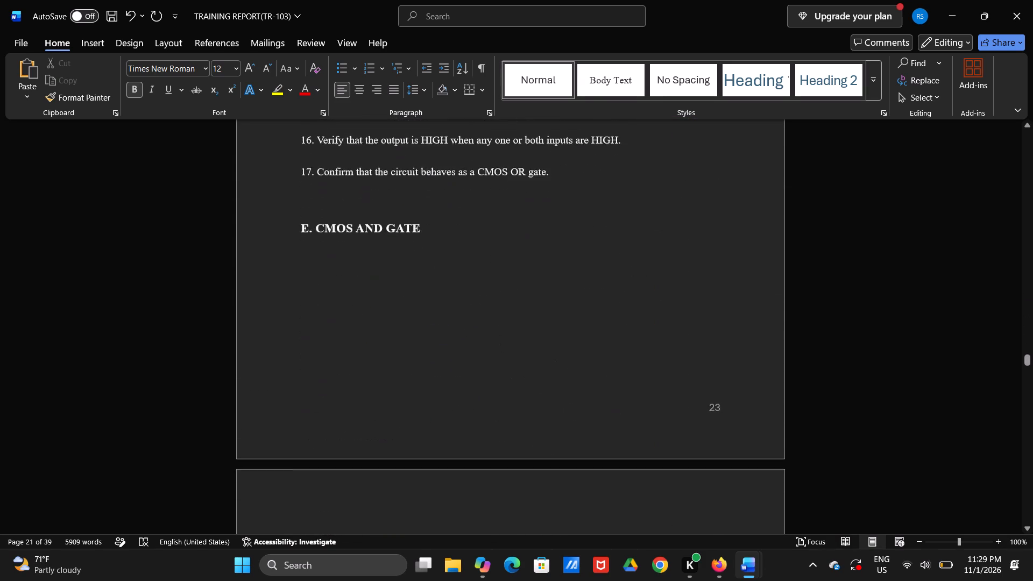
pyautogui.scroll(-1, 357, 346)
pyautogui.scroll(2, 357, 346)
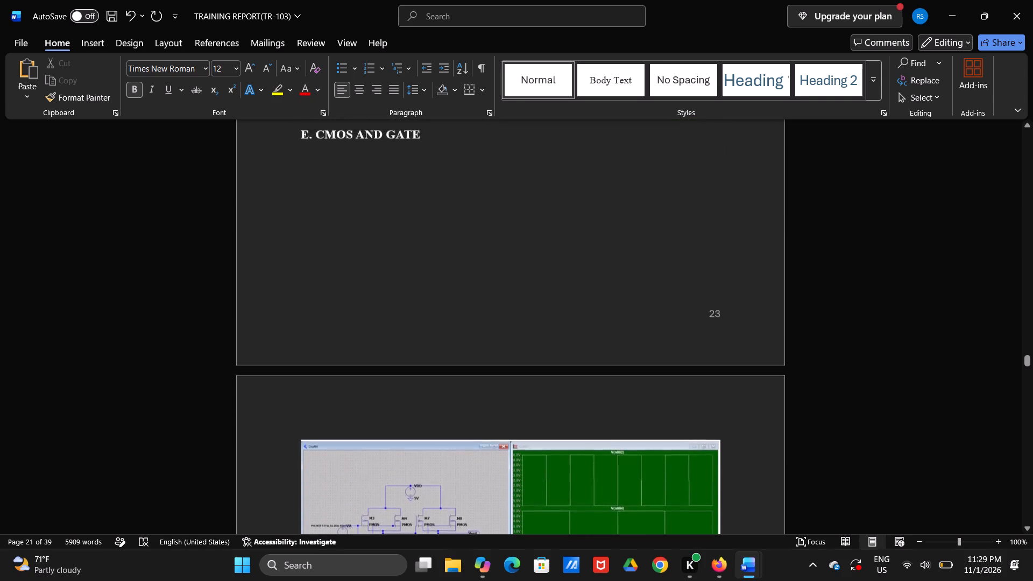
pyautogui.scroll(1, 357, 346)
pyautogui.click(298, 222)
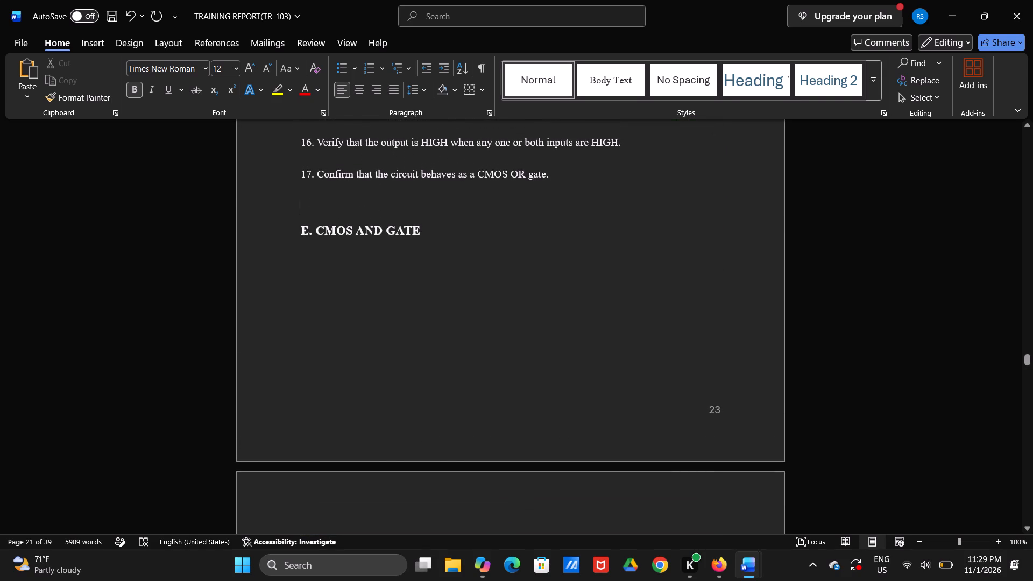
pyautogui.scroll(-1, 316, 301)
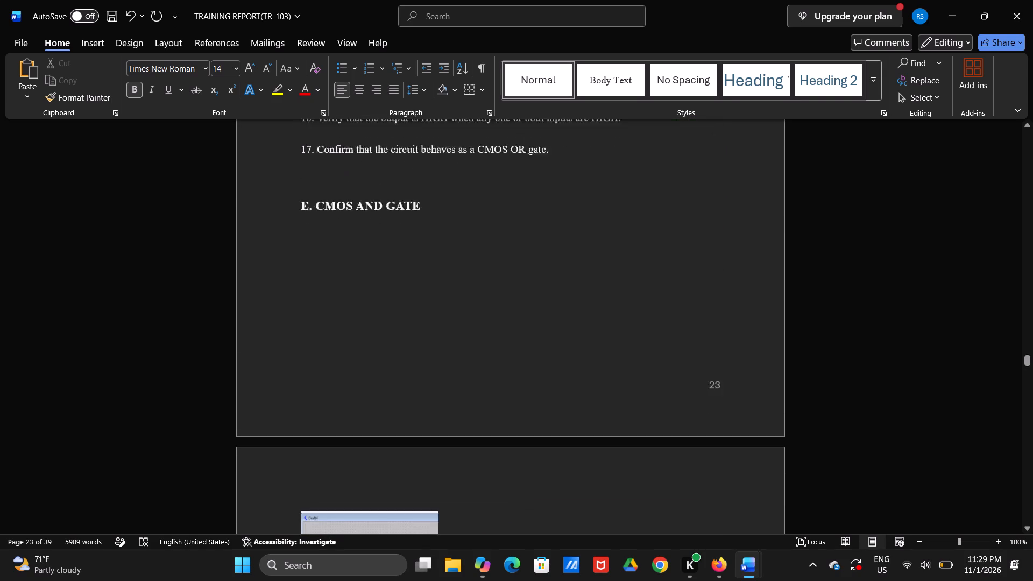
pyautogui.scroll(-1, 316, 301)
pyautogui.scroll(1, 316, 301)
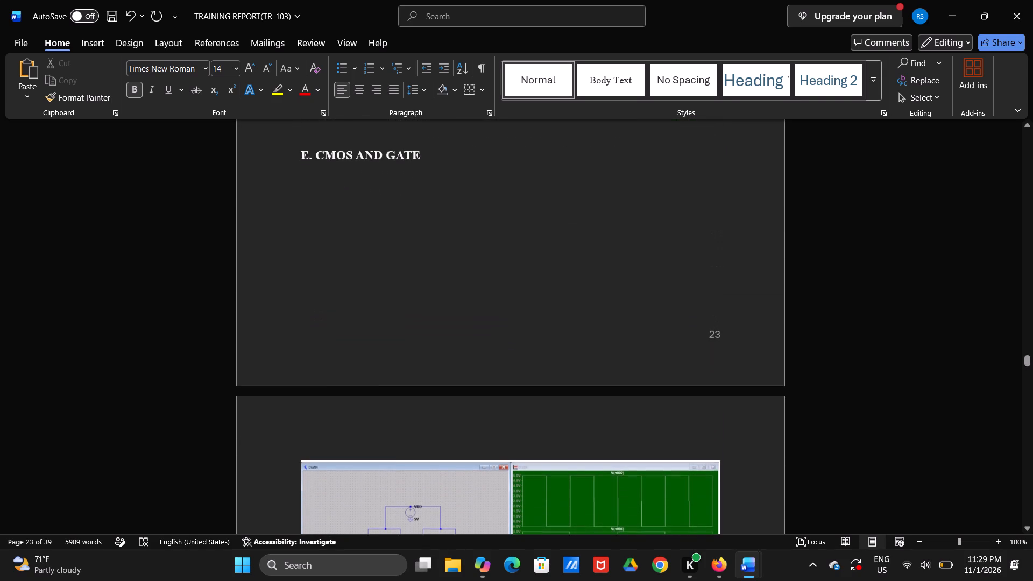
pyautogui.click(301, 163)
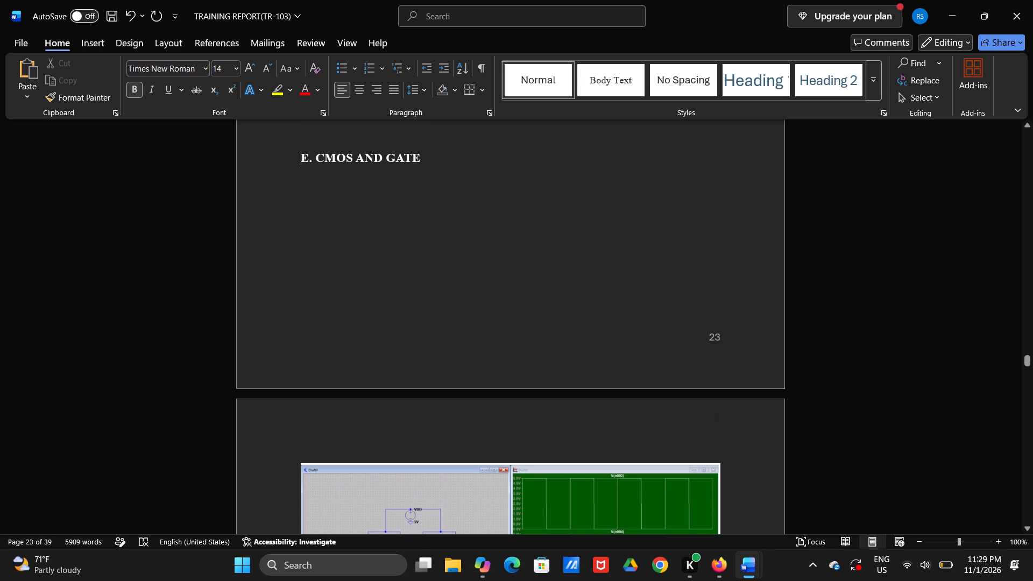
pyautogui.press('BackSpace')
pyautogui.press('BackSpace')
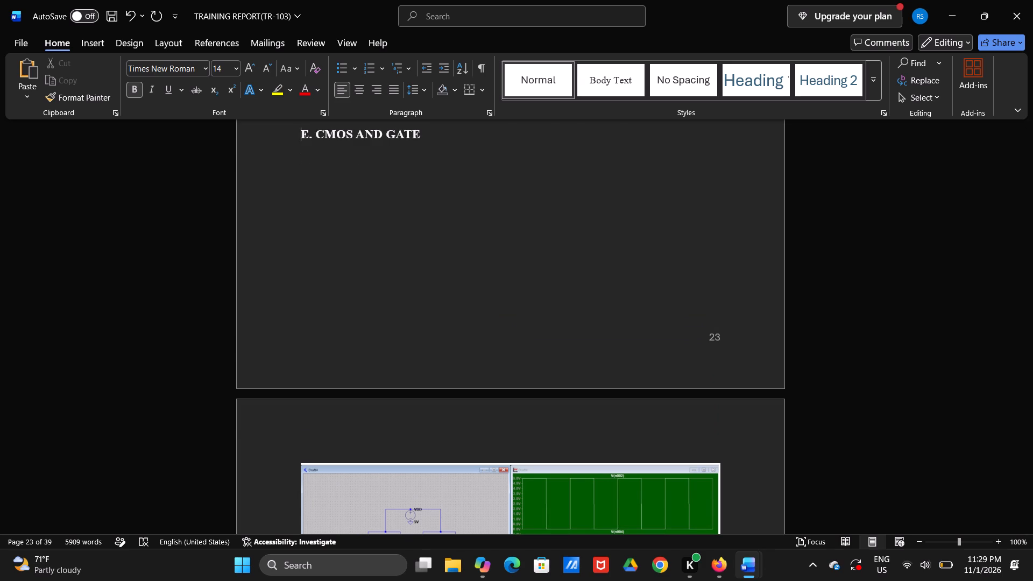
pyautogui.press('Return')
pyautogui.press('Return')
pyautogui.press('Return')
pyautogui.press('Return')
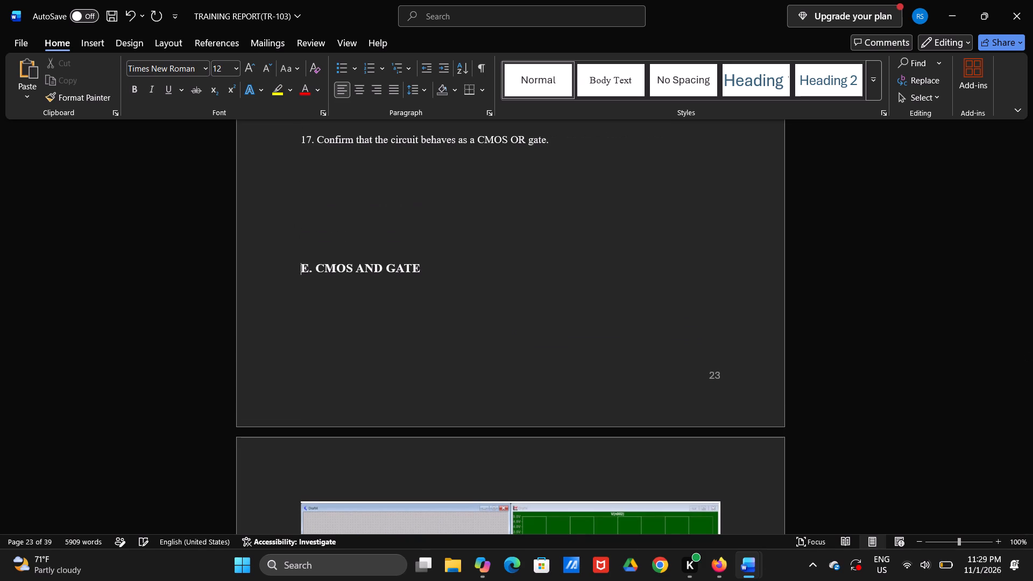
pyautogui.press('BackSpace')
pyautogui.press('BackSpace')
pyautogui.press('BackSpace')
pyautogui.press('Return')
pyautogui.press('BackSpace')
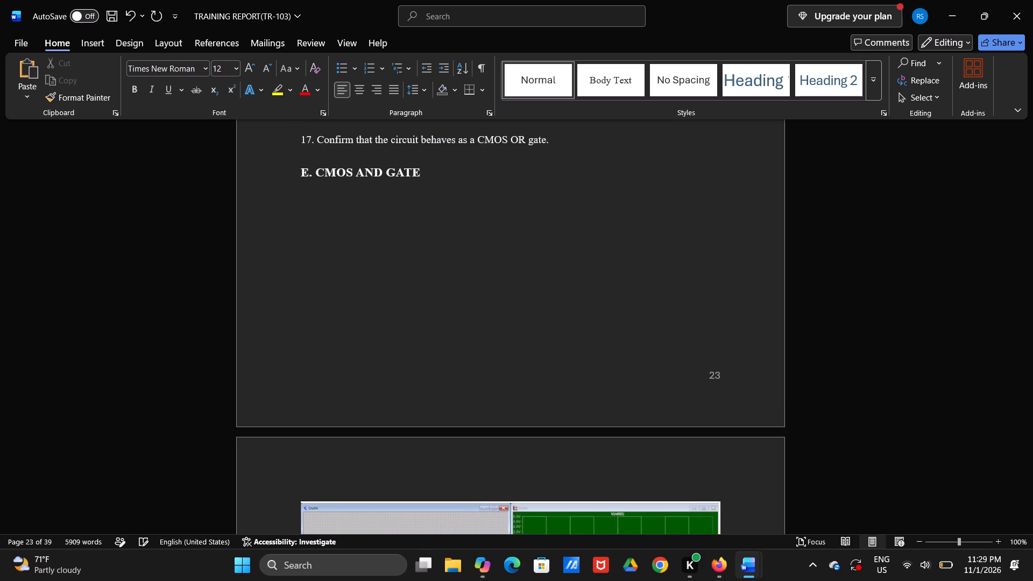
# Shrink the Fig. 2.7 CMOS AND GATE picture to about 4.33 inches wide so it fits on page 23, and centre it.
pyautogui.scroll(-1, 301, 163)
pyautogui.click(558, 331)
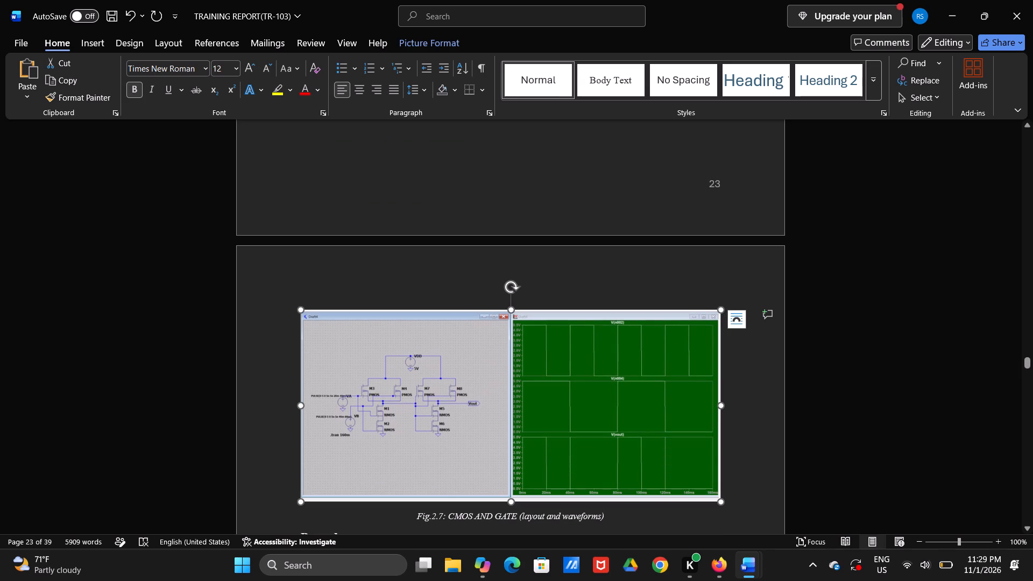
pyautogui.moveTo(720, 502); pyautogui.dragTo(654, 467)
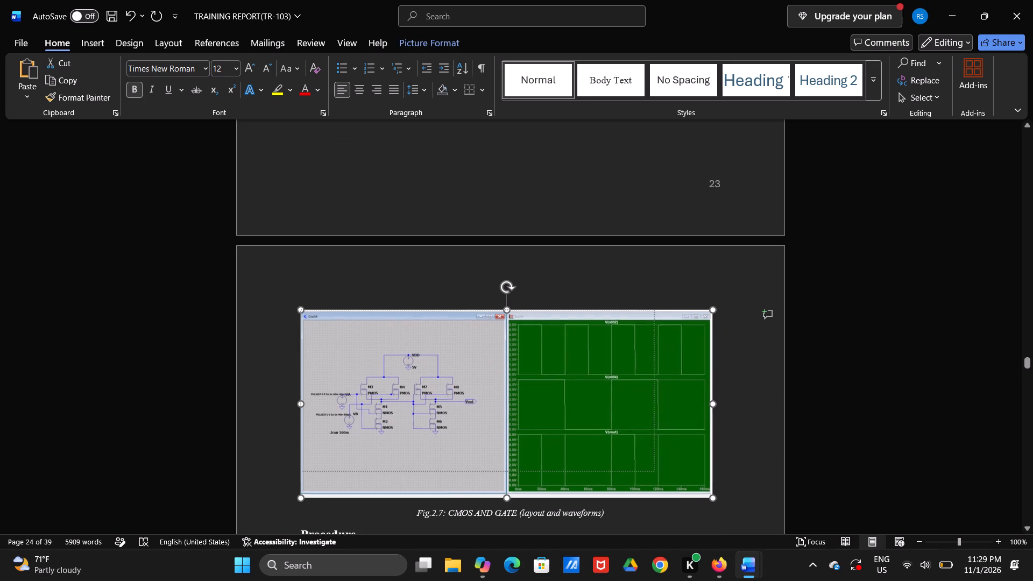
pyautogui.moveTo(654, 467); pyautogui.dragTo(596, 384)
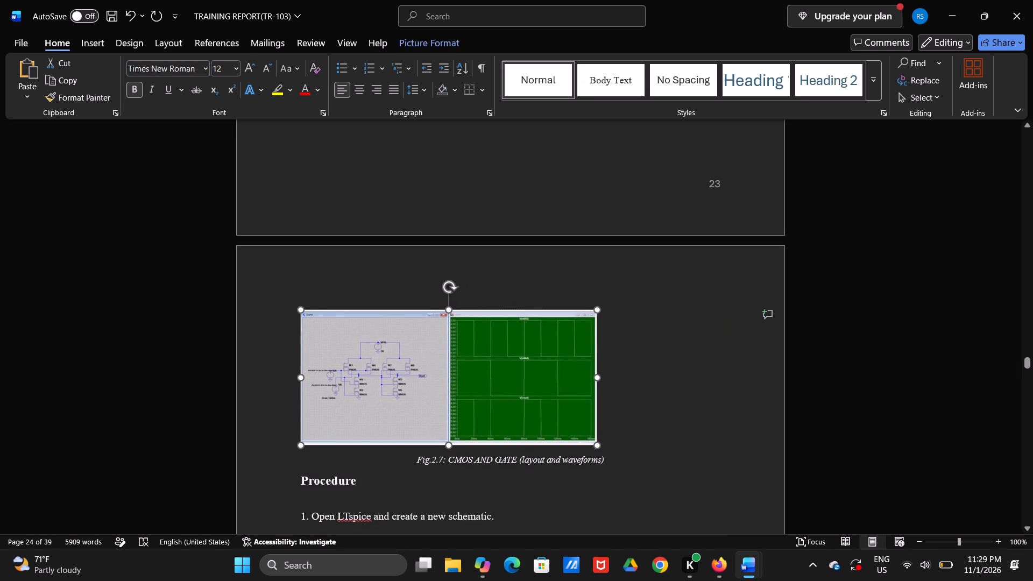
pyautogui.moveTo(596, 384); pyautogui.dragTo(581, 379)
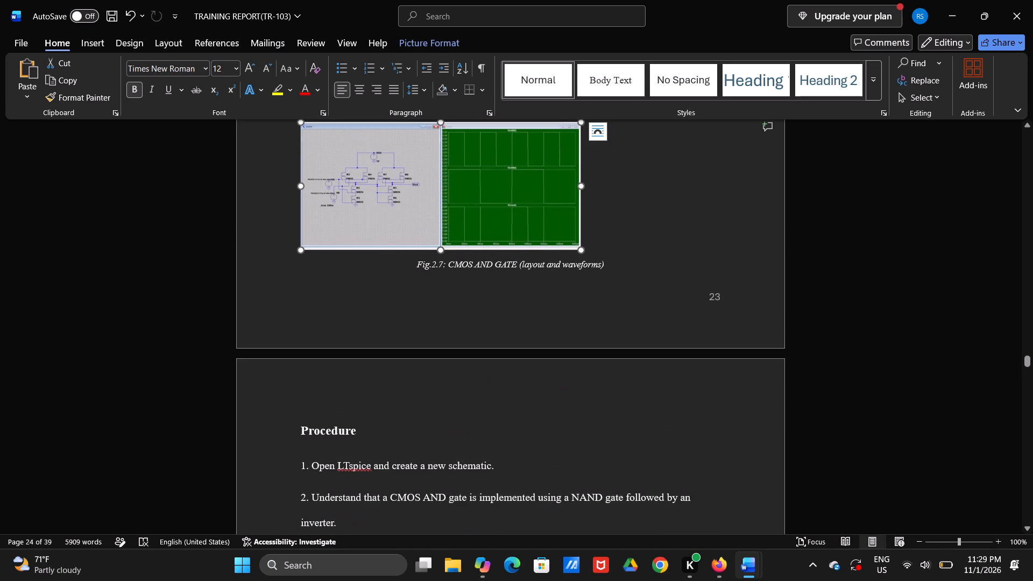
pyautogui.click(359, 91)
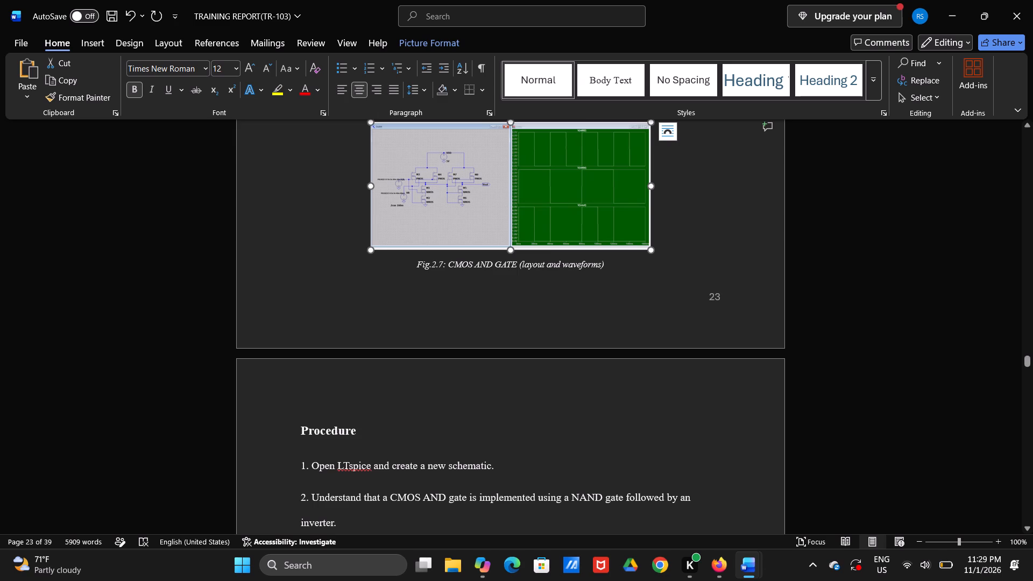
# Stretch the Fig. 2.7 picture's height to about 2.07 inches, keeping its caption on page 23.
pyautogui.scroll(1, 545, 270)
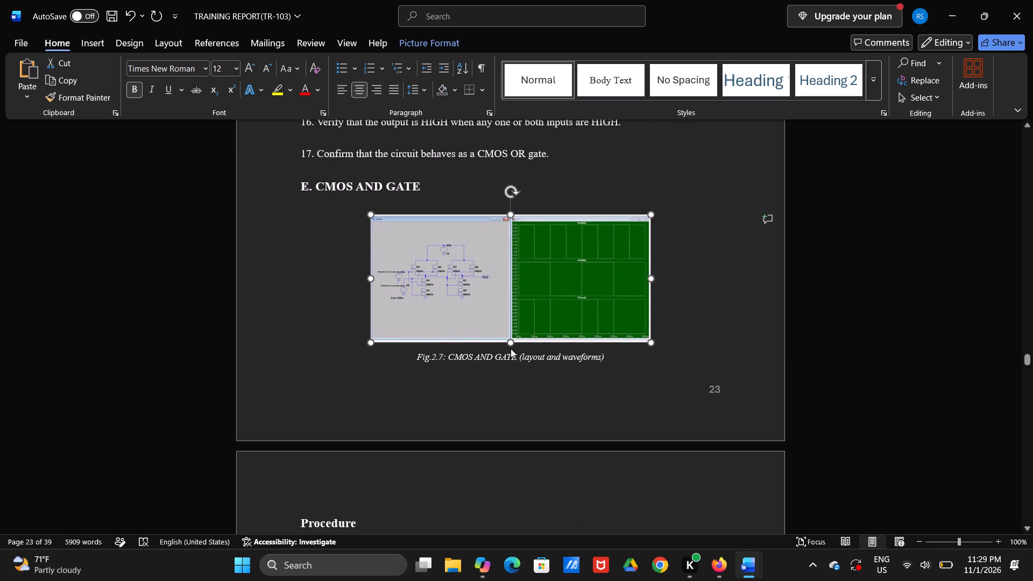
pyautogui.click(511, 349)
pyautogui.moveTo(510, 346); pyautogui.dragTo(507, 337)
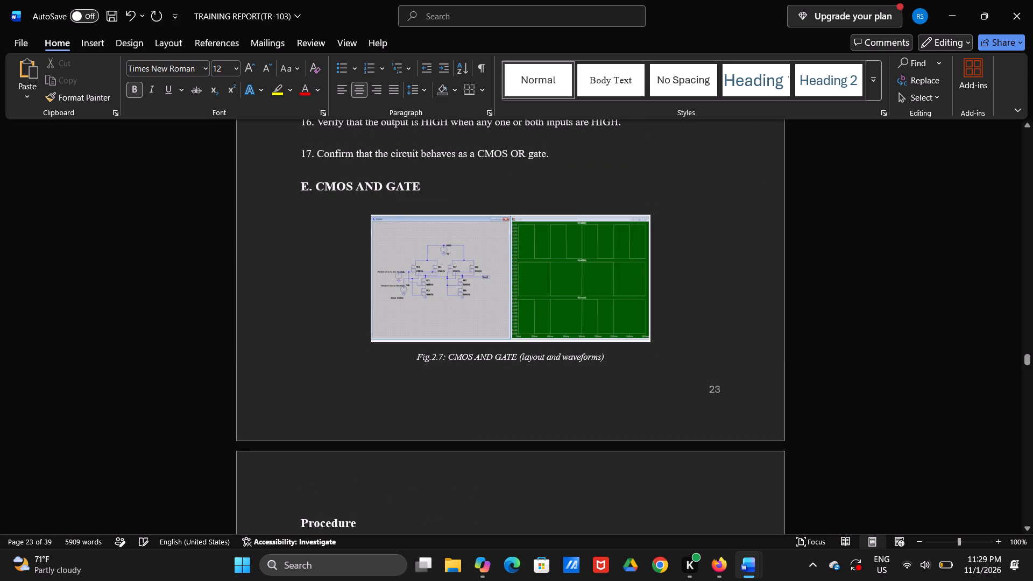
pyautogui.click(507, 337)
pyautogui.moveTo(510, 339); pyautogui.dragTo(508, 360)
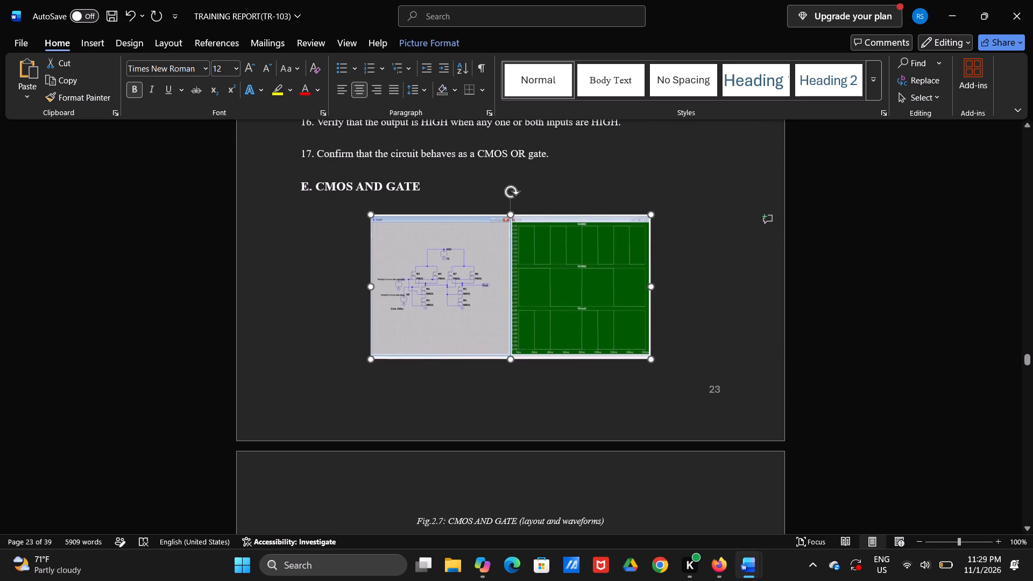
pyautogui.moveTo(508, 360); pyautogui.dragTo(506, 349)
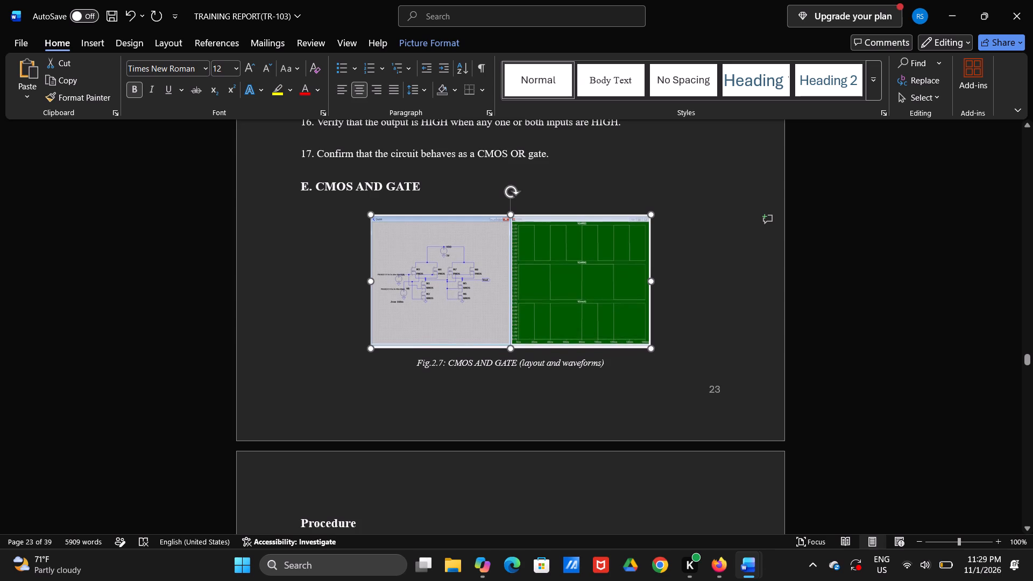
pyautogui.moveTo(506, 349); pyautogui.dragTo(506, 352)
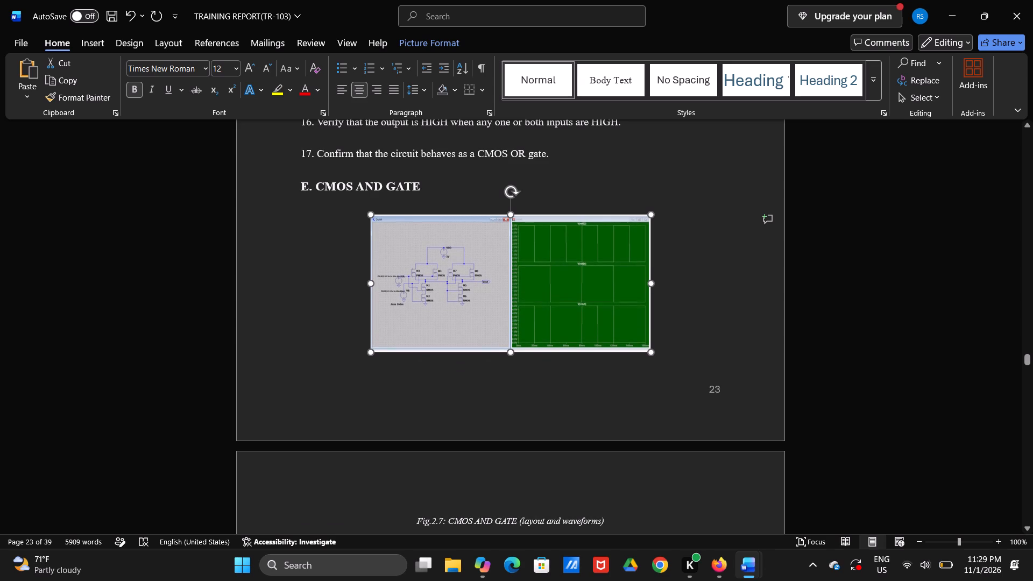
pyautogui.moveTo(506, 352); pyautogui.dragTo(507, 348)
pyautogui.click(657, 322)
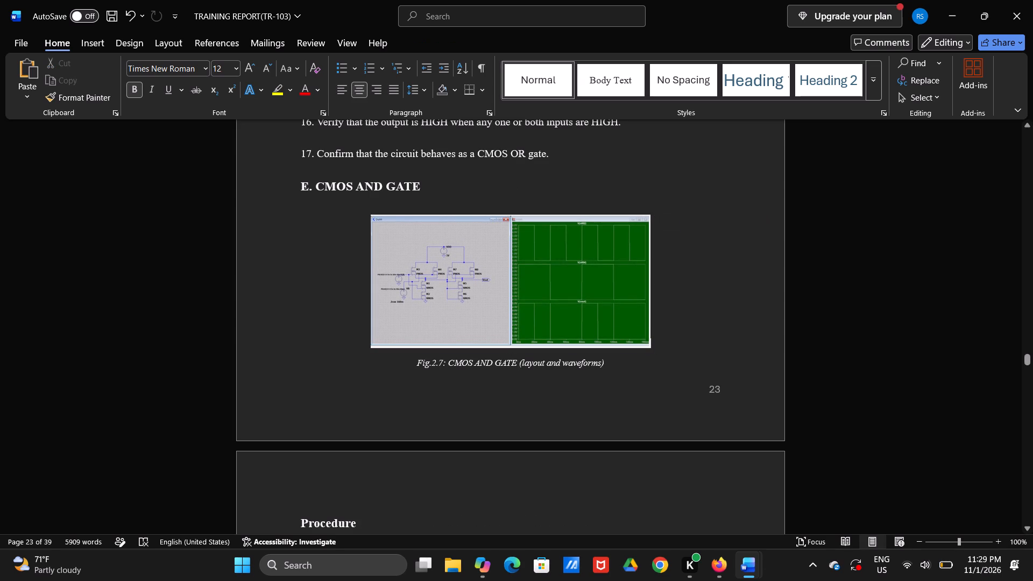
# Set the color saturation of the Fig. 2.7 CMOS AND GATE picture to 300%.
pyautogui.click(453, 261)
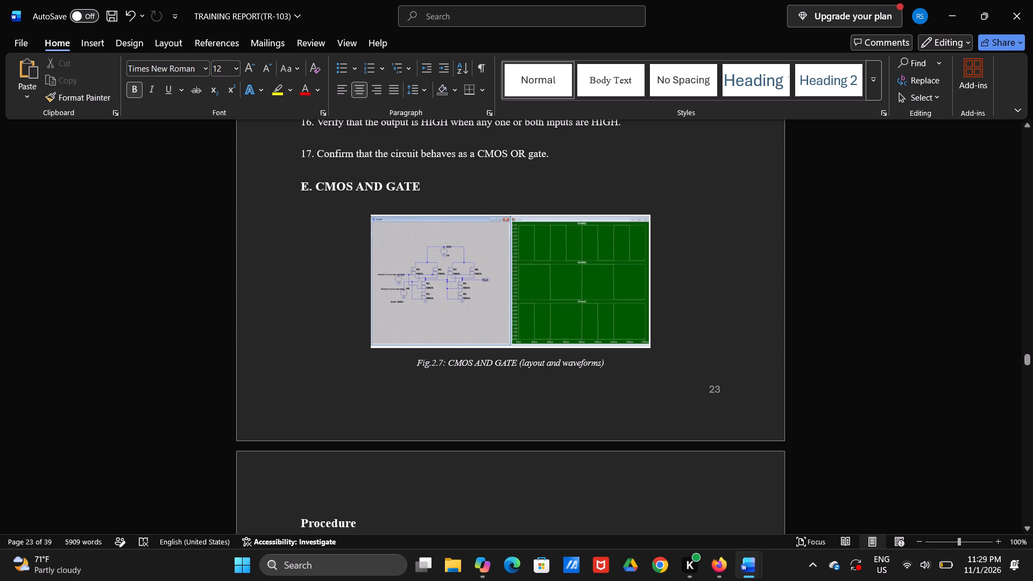
pyautogui.doubleClick(453, 261)
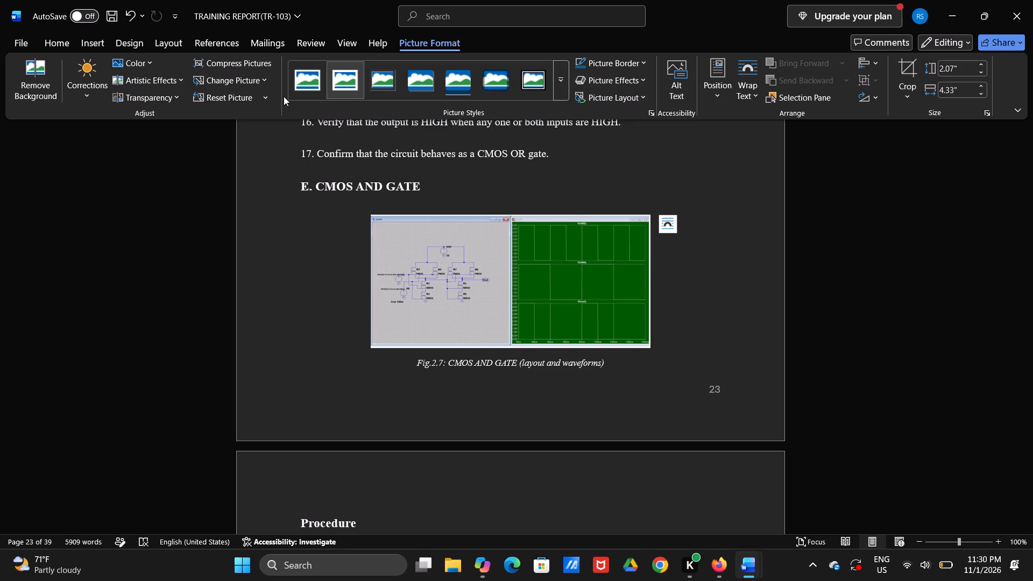
pyautogui.click(143, 67)
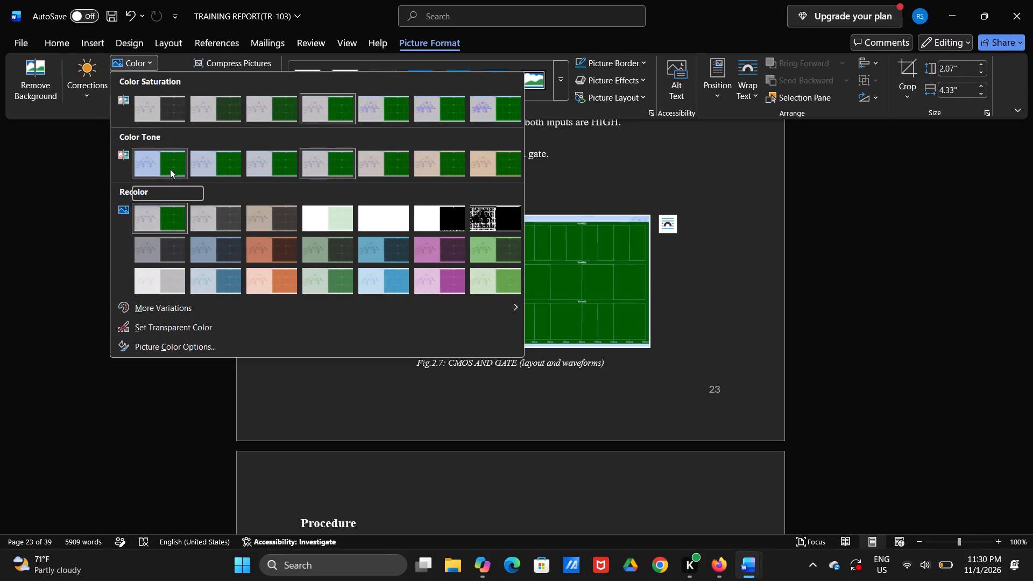
pyautogui.click(429, 103)
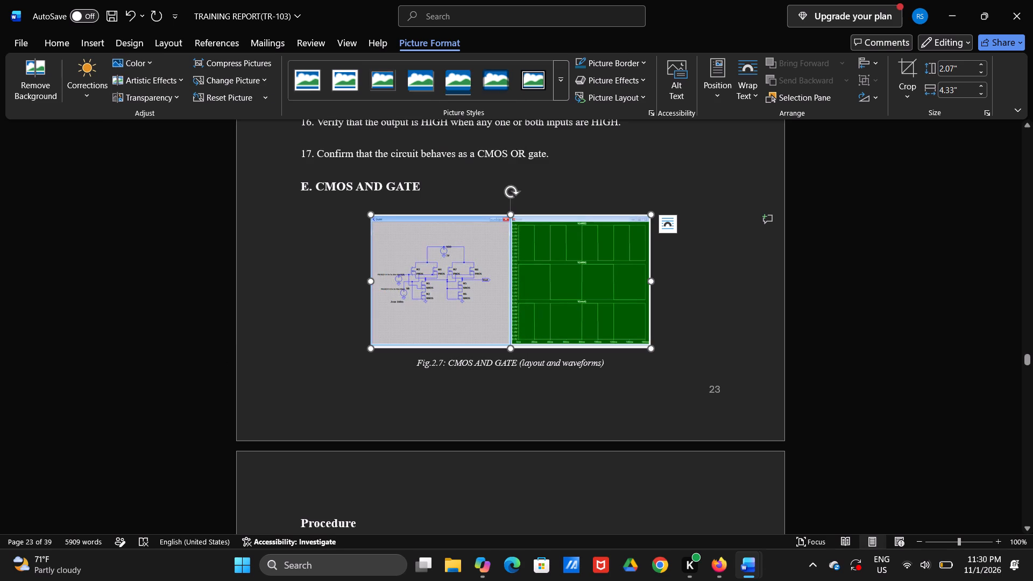
pyautogui.click(704, 310)
# Set the color saturation of the Fig. 2.8 CMOS HALF ADDER picture on page 25 to 300%.
pyautogui.scroll(-3, 704, 310)
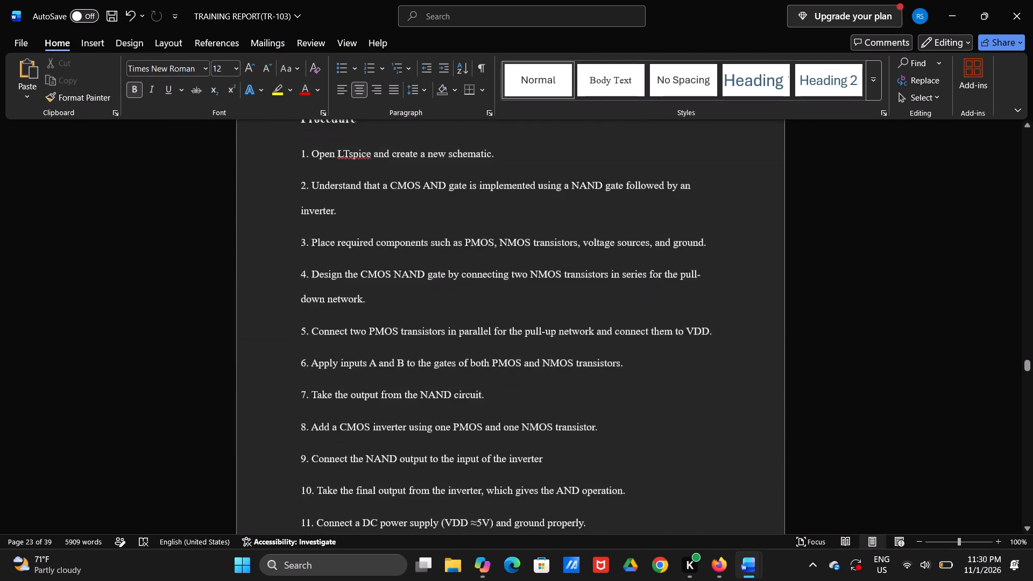
pyautogui.scroll(-3, 704, 310)
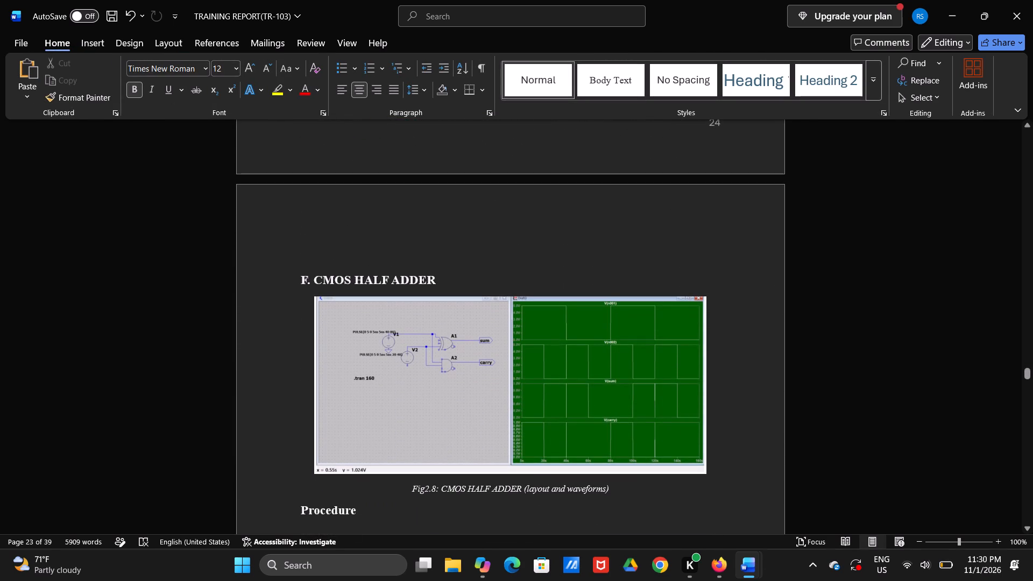
pyautogui.scroll(4, 574, 366)
pyautogui.scroll(-3, 574, 366)
pyautogui.scroll(2, 574, 366)
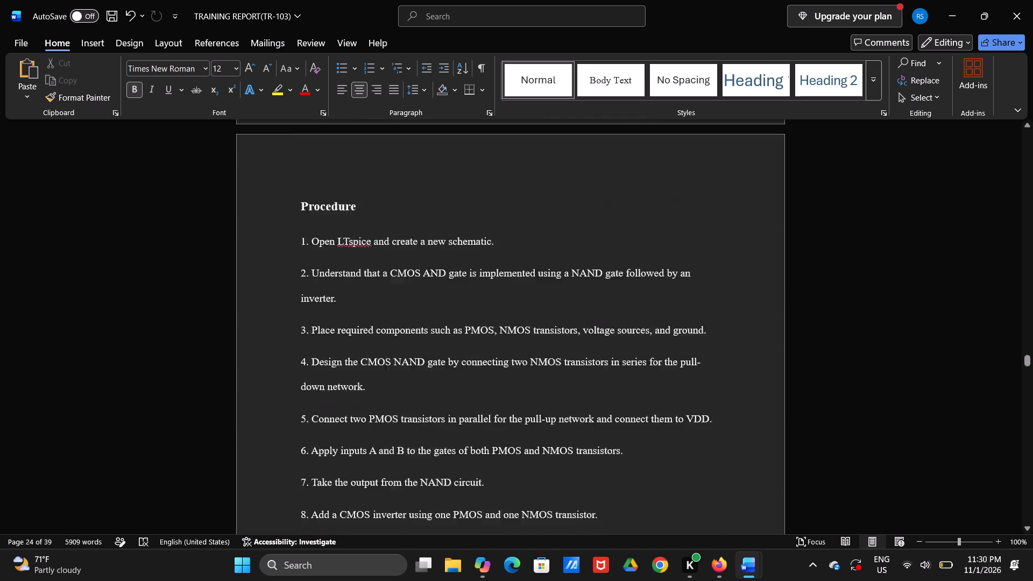
pyautogui.scroll(1, 574, 366)
pyautogui.scroll(-2, 574, 366)
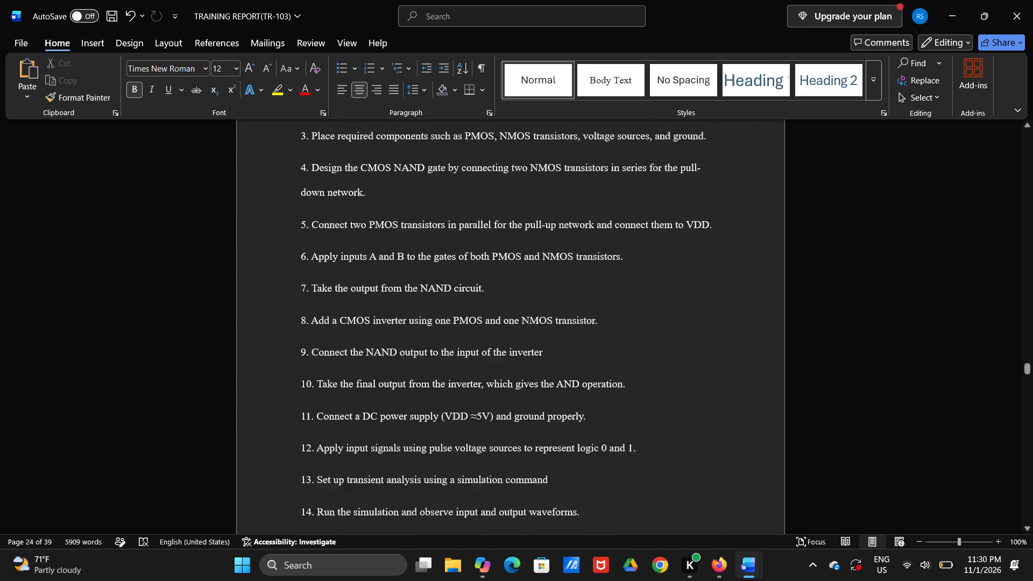
pyautogui.scroll(-2, 574, 366)
pyautogui.doubleClick(524, 341)
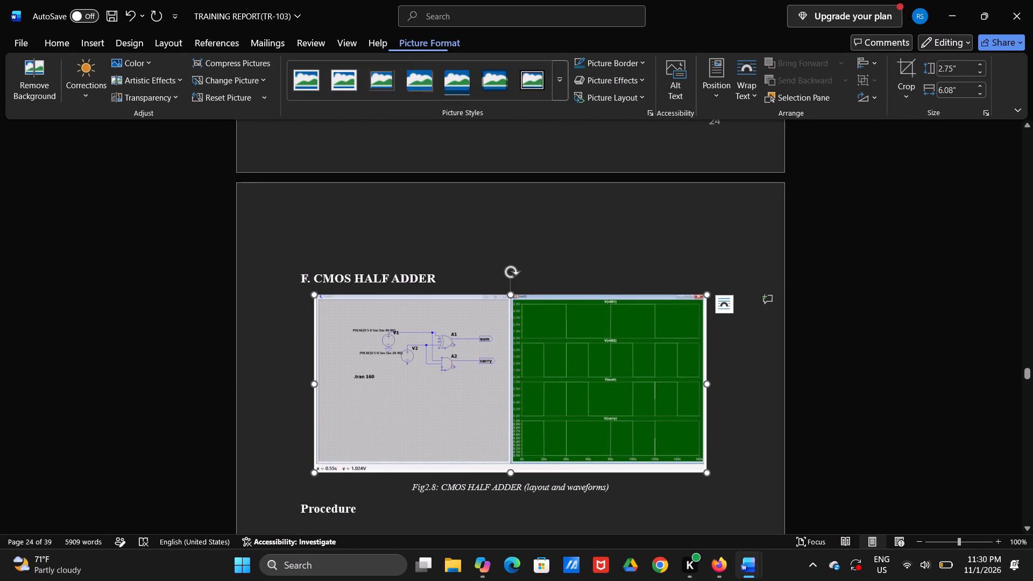
pyautogui.click(252, 86)
pyautogui.click(136, 58)
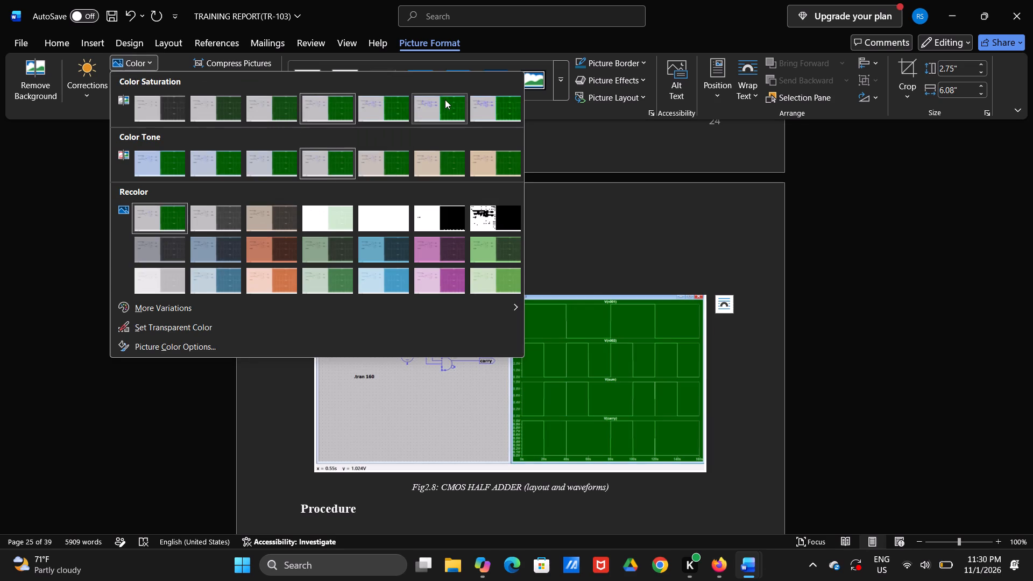
pyautogui.click(445, 100)
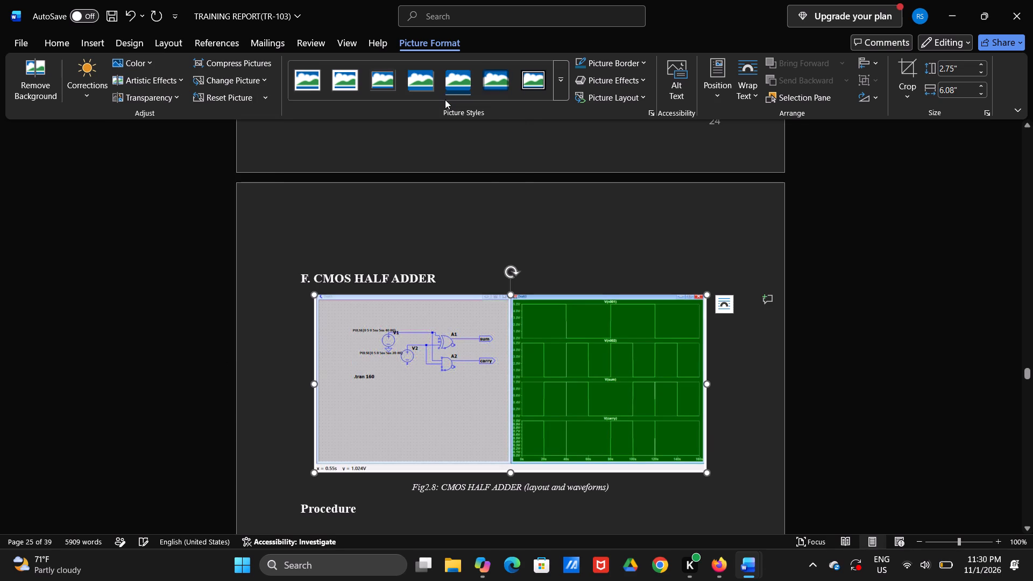
# Look back through the CMOS logic gate pages, from the half adder to the CMOS Inverter section on page 18.
pyautogui.scroll(2, 471, 208)
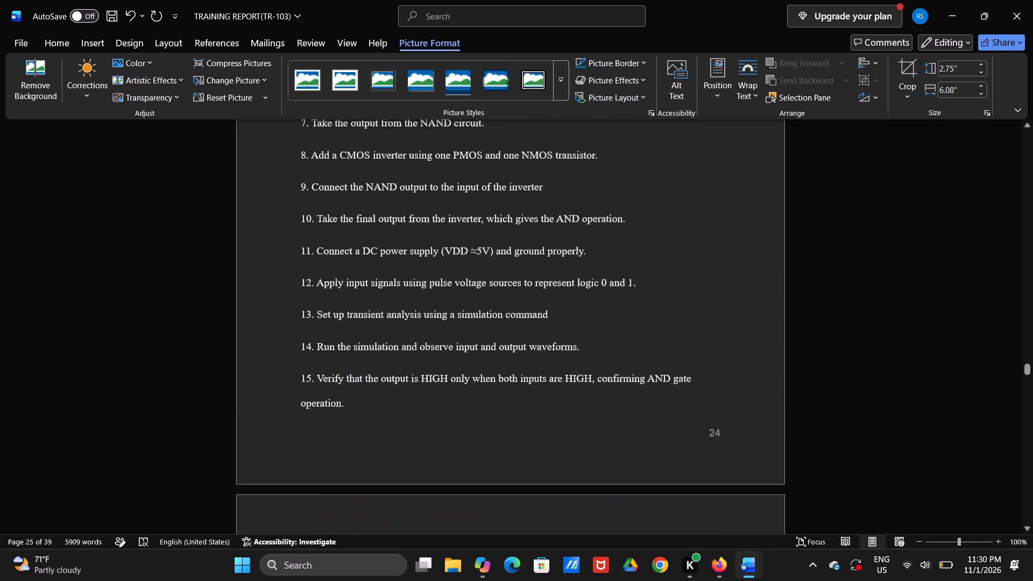
pyautogui.scroll(3, 471, 208)
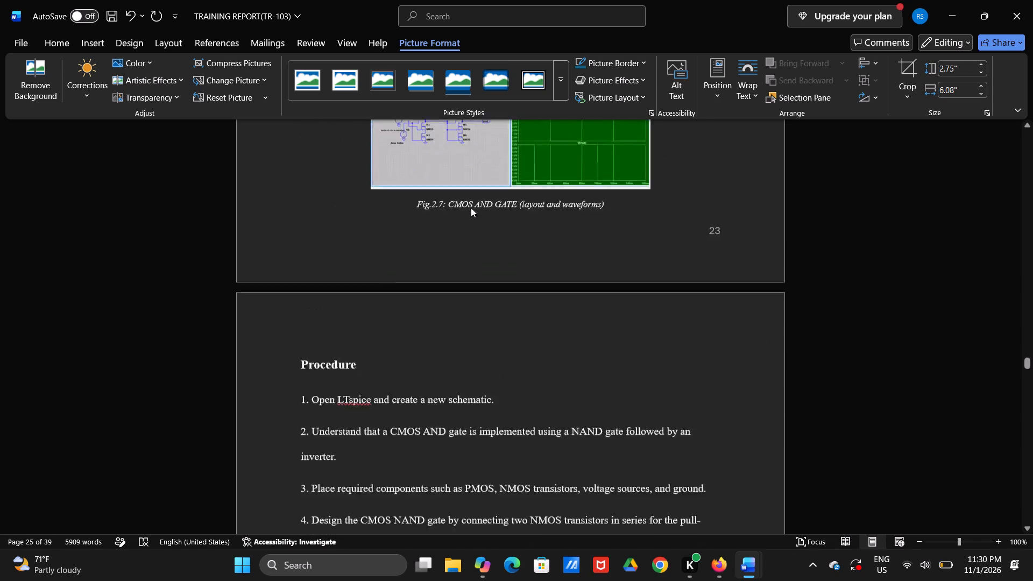
pyautogui.scroll(3, 471, 208)
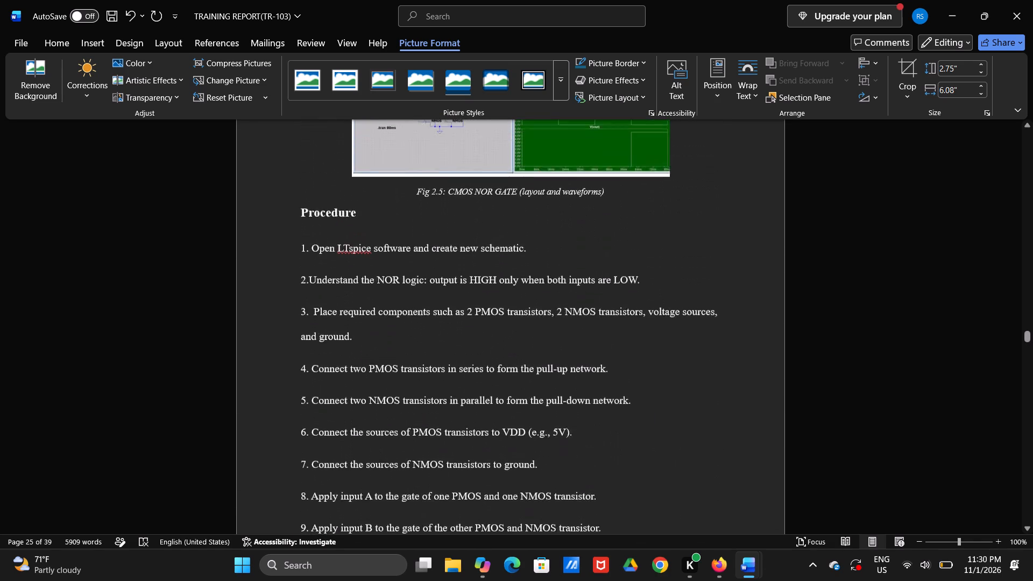
pyautogui.scroll(4, 471, 208)
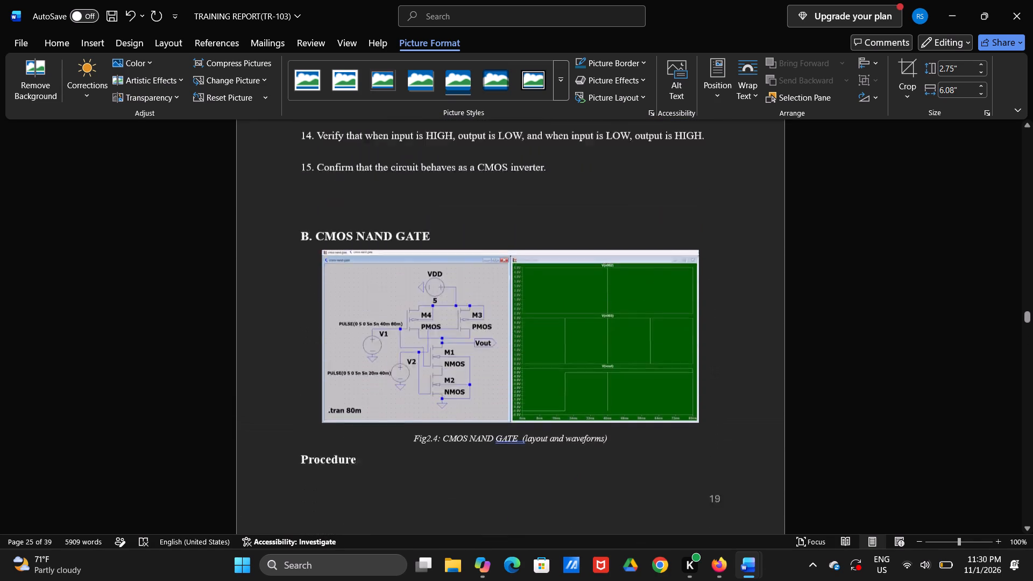
pyautogui.scroll(3, 471, 208)
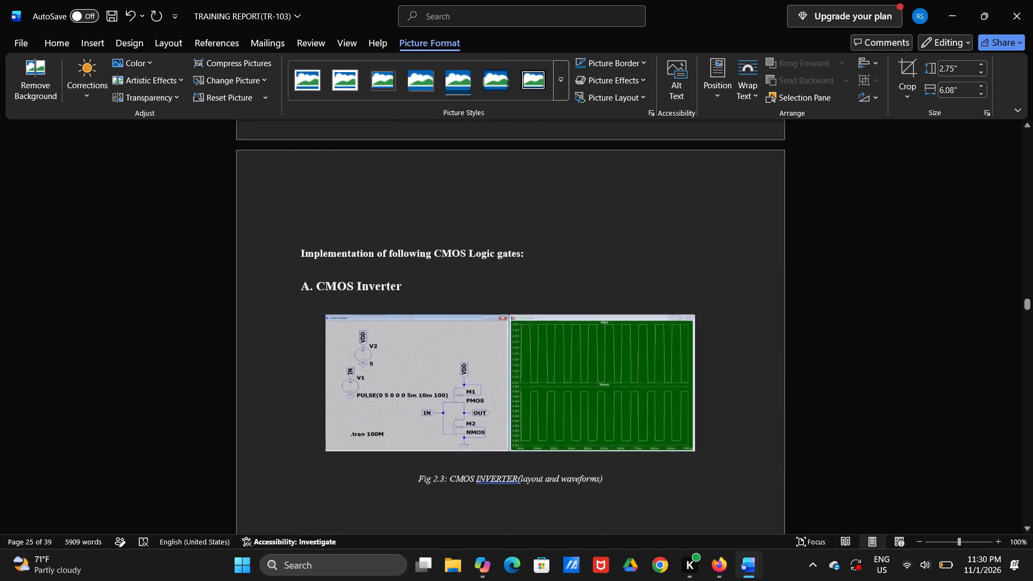
pyautogui.scroll(1, 471, 208)
pyautogui.scroll(-1, 471, 208)
pyautogui.scroll(2, 471, 208)
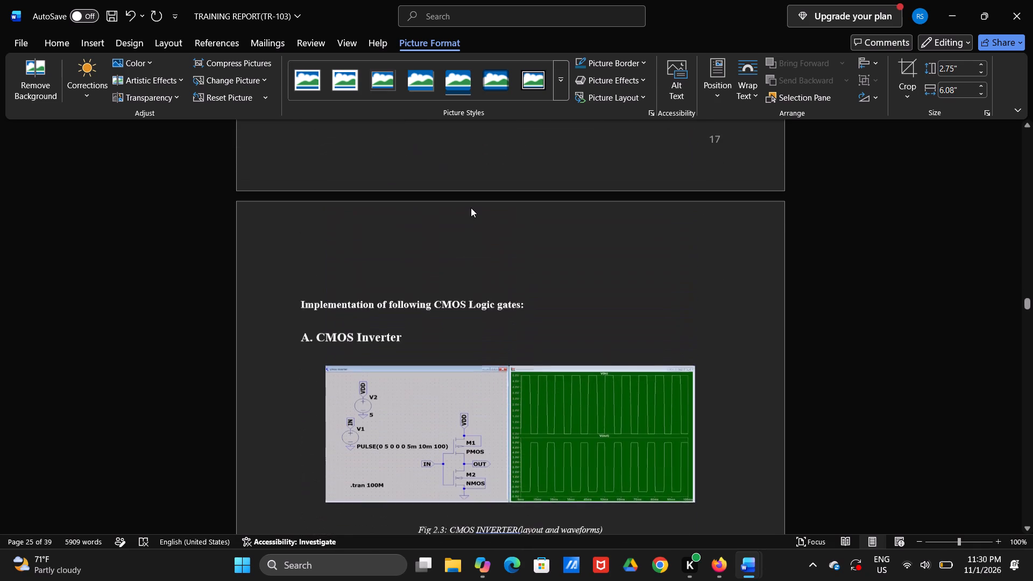
pyautogui.click(390, 260)
pyautogui.scroll(-2, 388, 266)
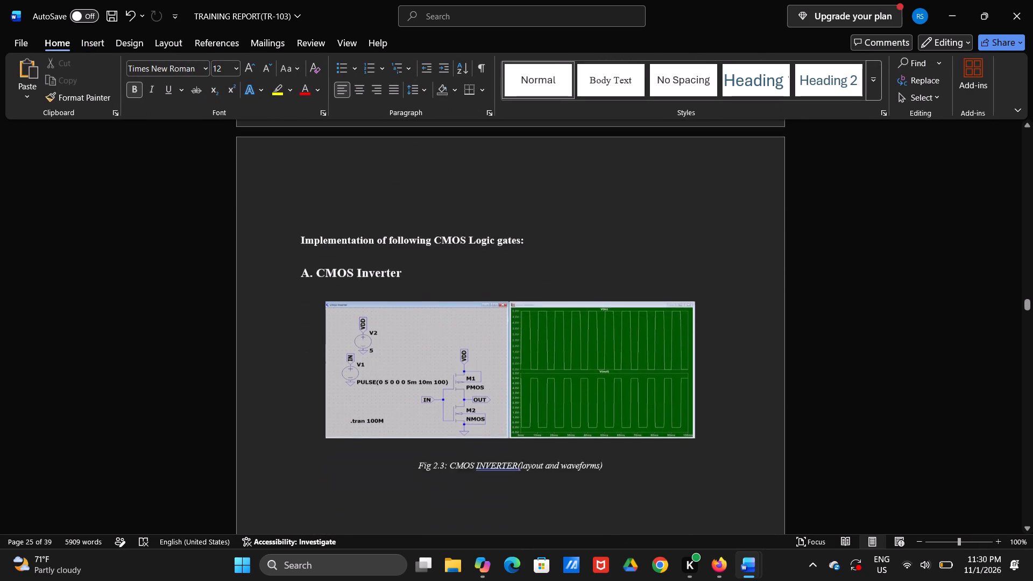
# Review the layout of the pages from the CMOS HALF ADDER section through Chapter 3 to the start of Chapter 4.
pyautogui.scroll(-5, 388, 266)
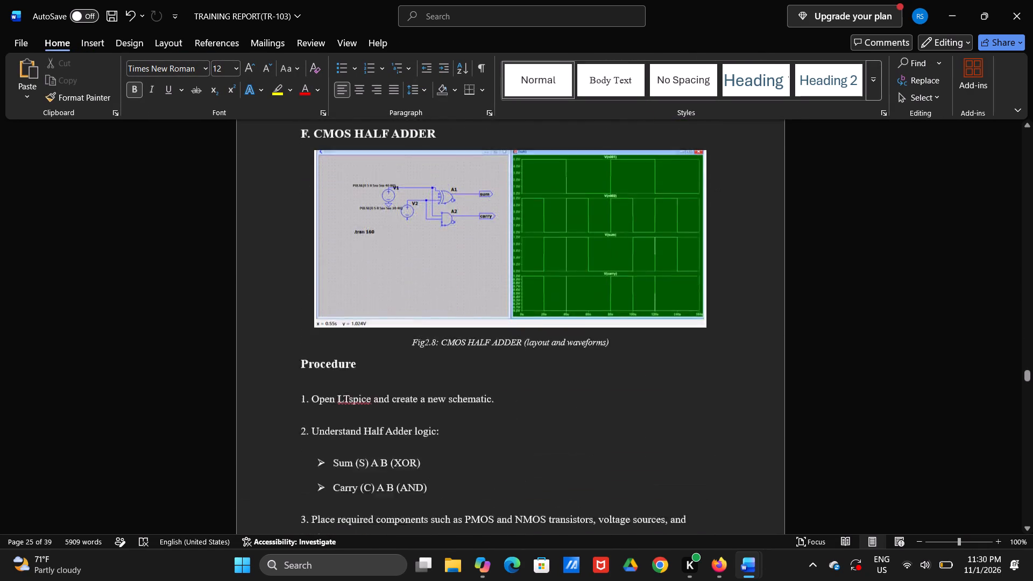
pyautogui.scroll(-3, 388, 266)
pyautogui.keyDown('ctrl'); pyautogui.scroll(-5, 388, 266); pyautogui.keyUp('ctrl')
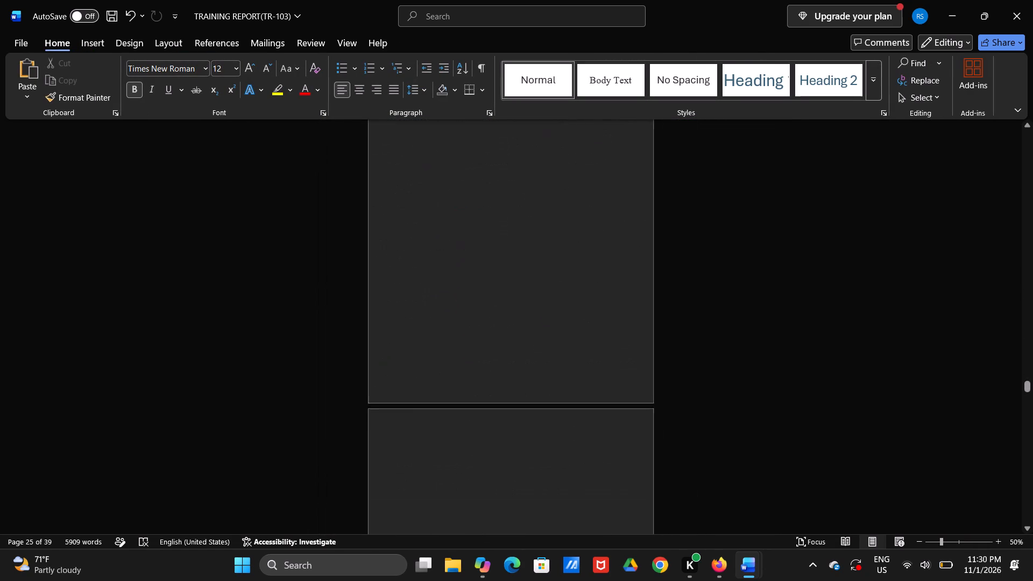
pyautogui.scroll(-3, 388, 266)
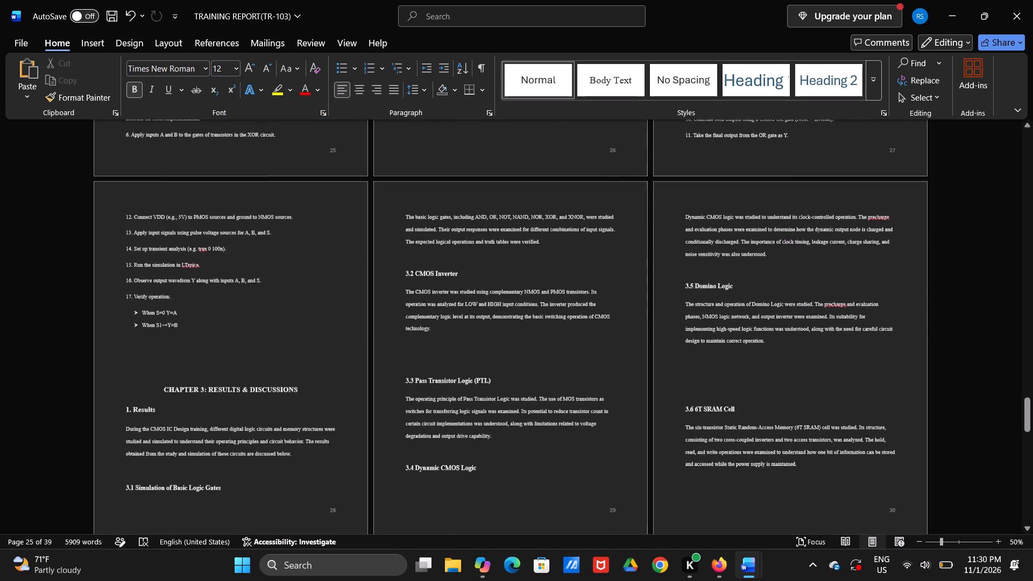
pyautogui.scroll(-4, 388, 266)
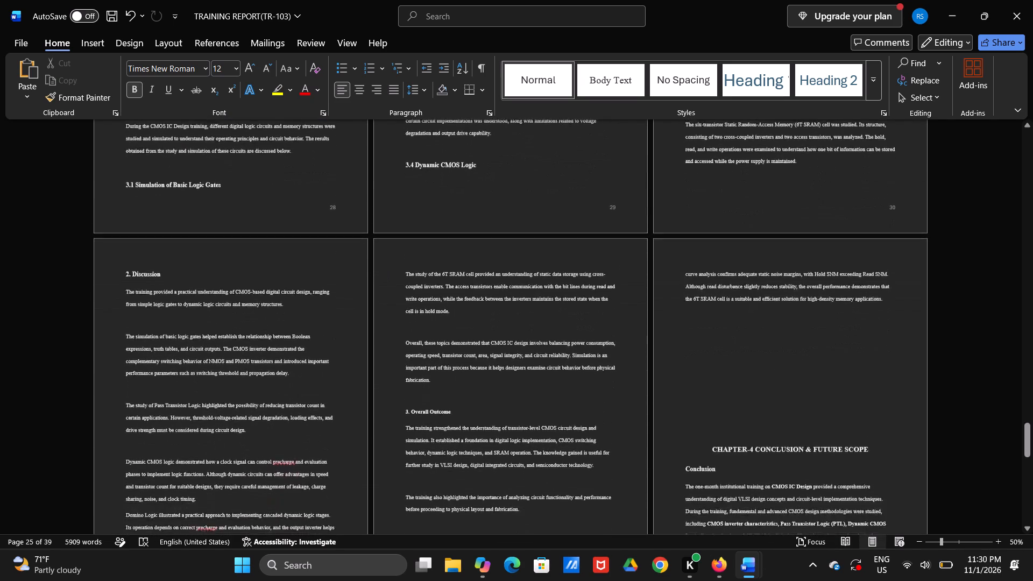
pyautogui.scroll(-1, 388, 266)
pyautogui.scroll(1, 500, 261)
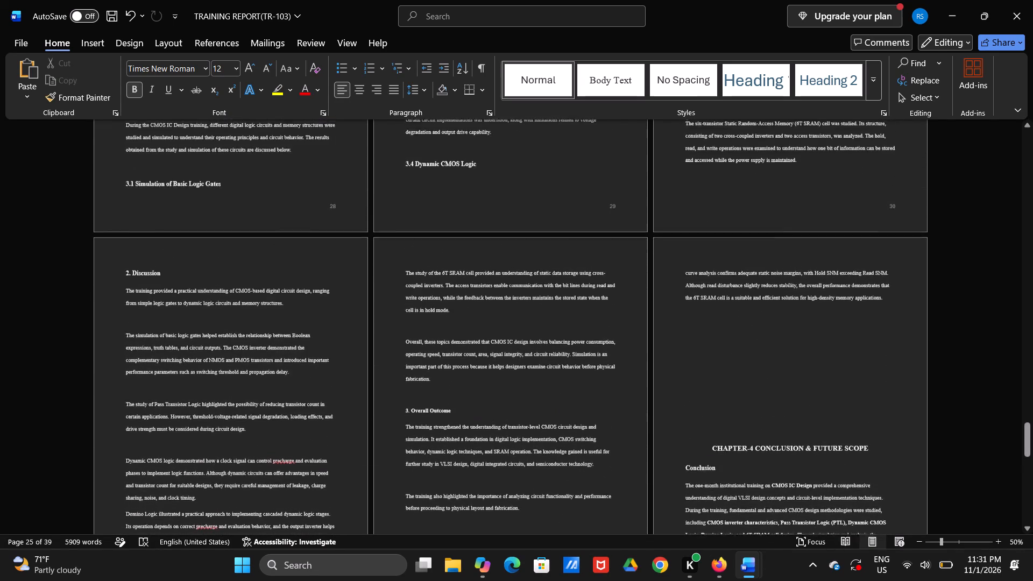
pyautogui.scroll(2, 500, 261)
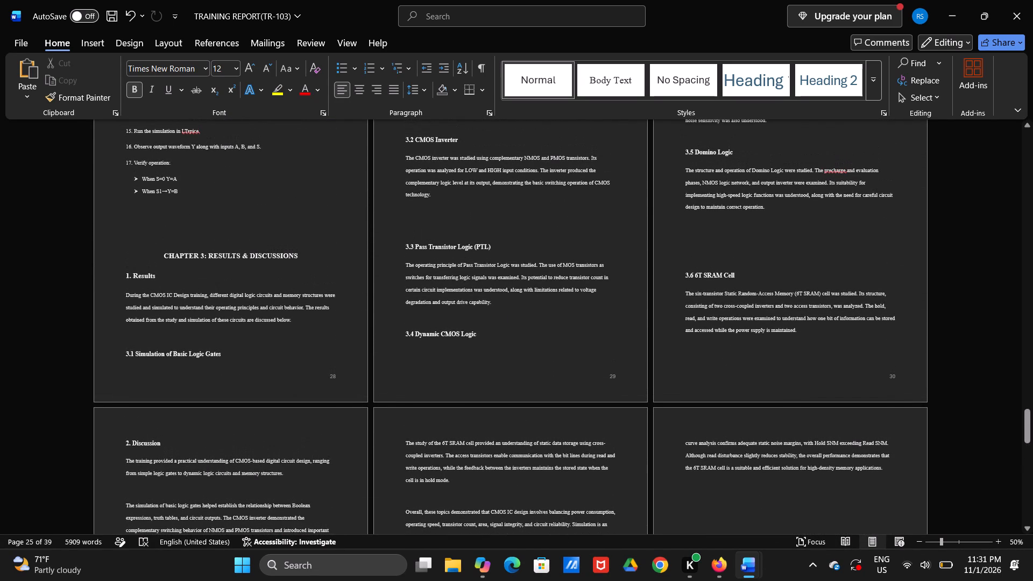
# Cut the "CHAPTER 3: RESULTS & DISCUSSIONS" heading from above "1. Results" on page 28.
pyautogui.doubleClick(174, 254)
pyautogui.doubleClick(167, 253)
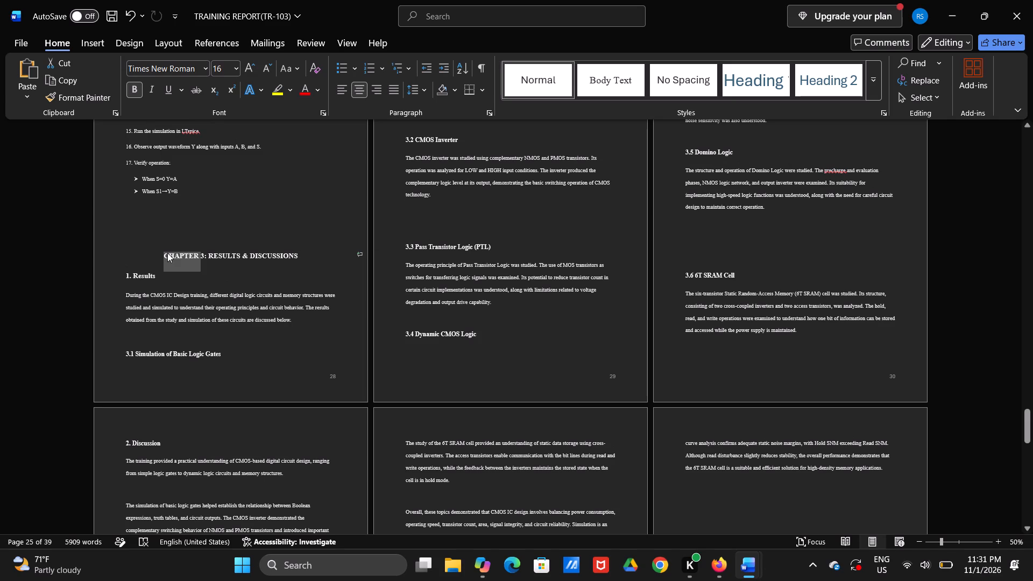
pyautogui.click(150, 245)
pyautogui.keyDown('ctrl'); pyautogui.scroll(4, 150, 245); pyautogui.keyUp('ctrl')
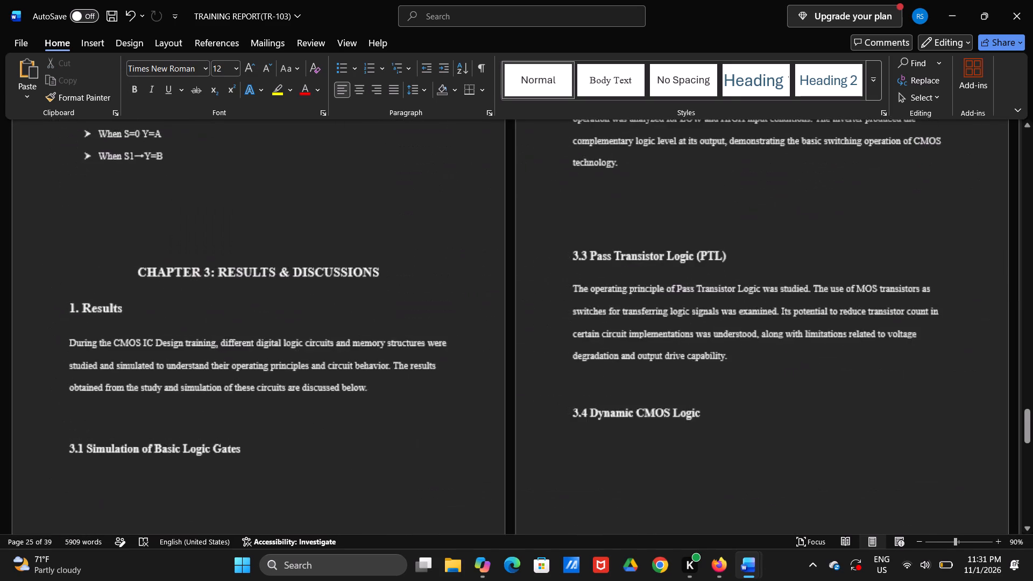
pyautogui.keyDown('ctrl'); pyautogui.scroll(2, 150, 245); pyautogui.keyUp('ctrl')
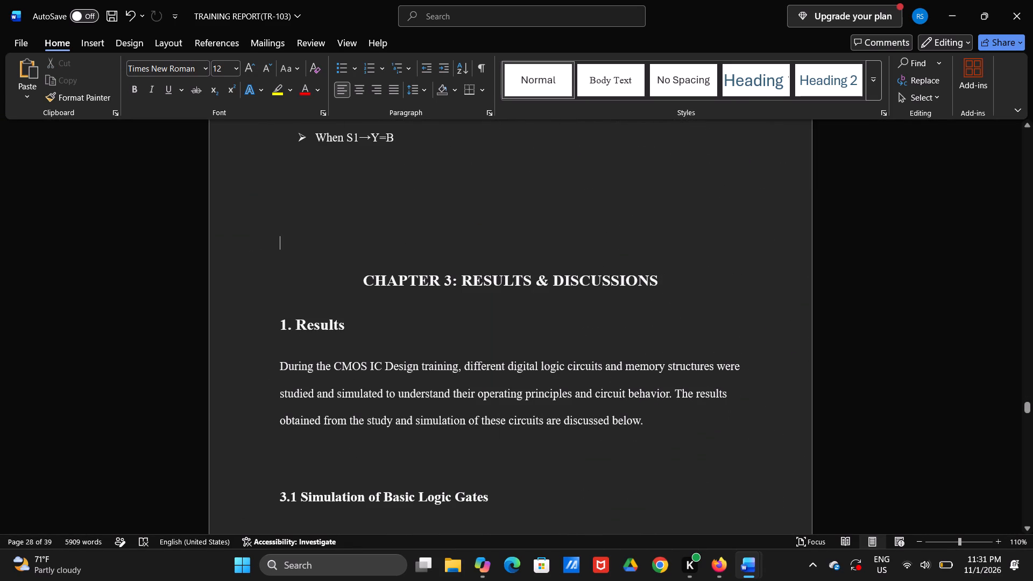
pyautogui.moveTo(358, 275); pyautogui.dragTo(632, 295)
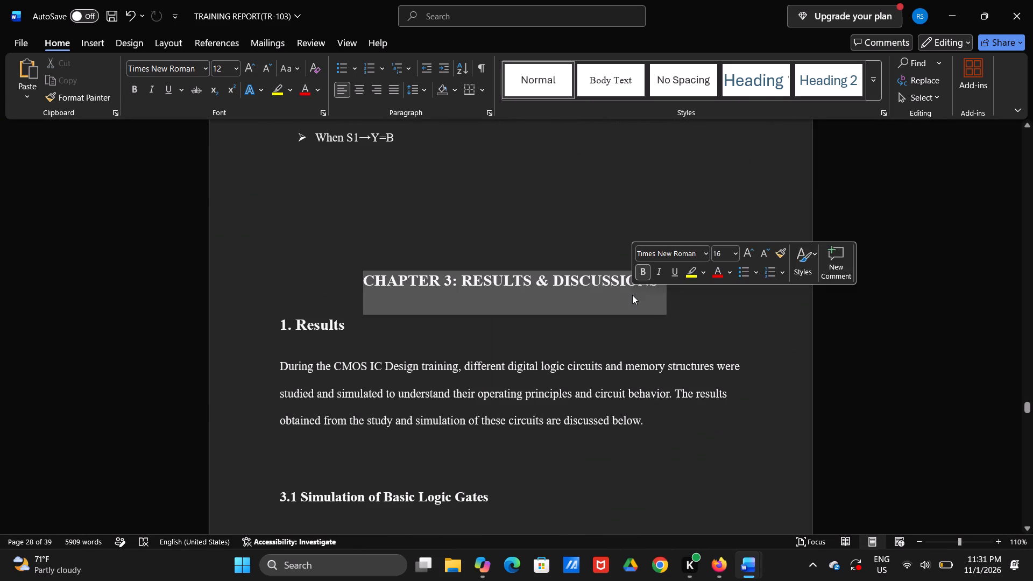
pyautogui.hotkey('ctrl', 'x')
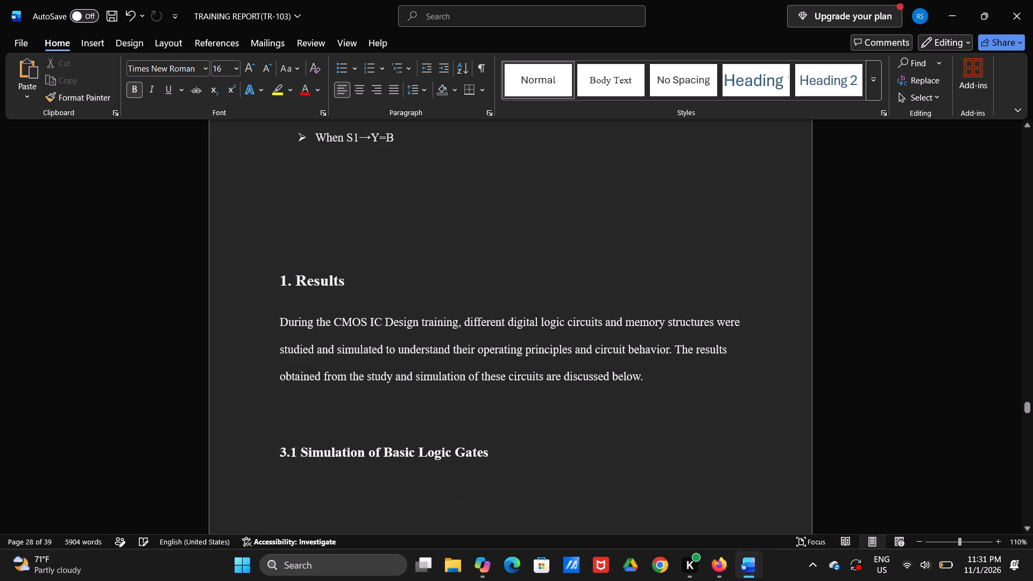
# Look back through the logic gate pages to the "Implementation of following CMOS Logic gates" heading on page 18.
pyautogui.scroll(1, 632, 295)
pyautogui.keyDown('ctrl'); pyautogui.scroll(-6, 632, 295); pyautogui.keyUp('ctrl')
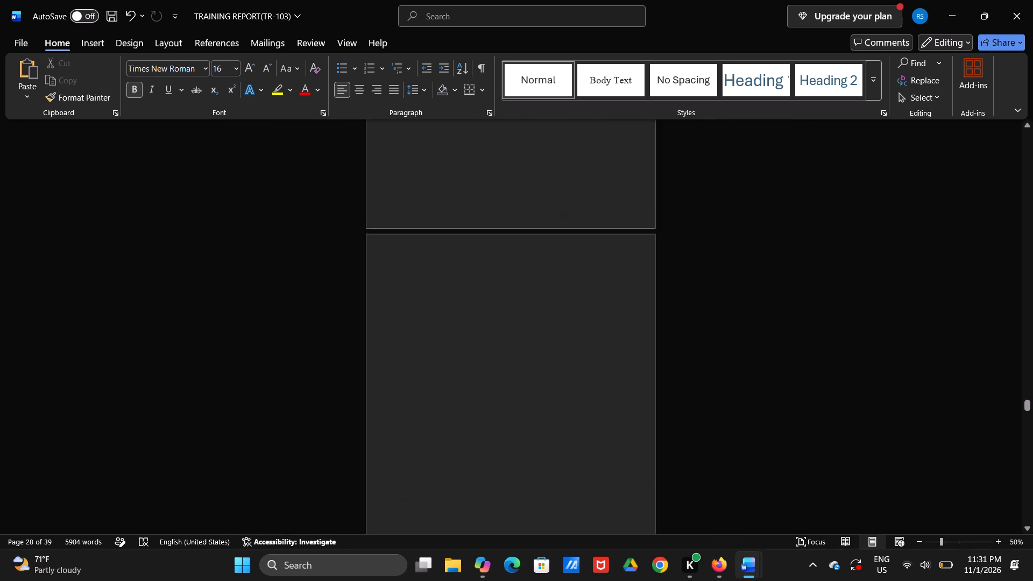
pyautogui.scroll(7, 632, 295)
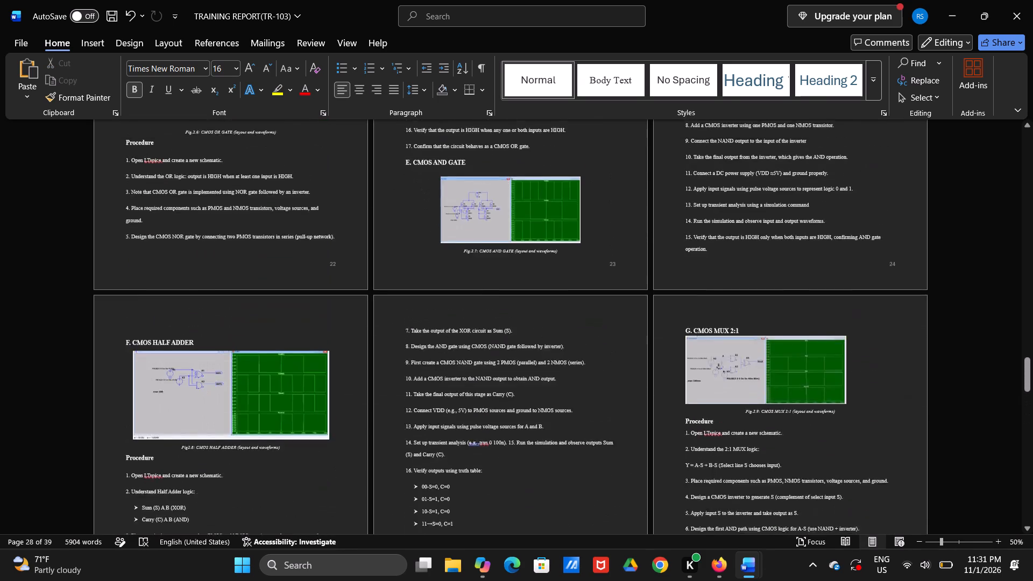
pyautogui.scroll(6, 632, 295)
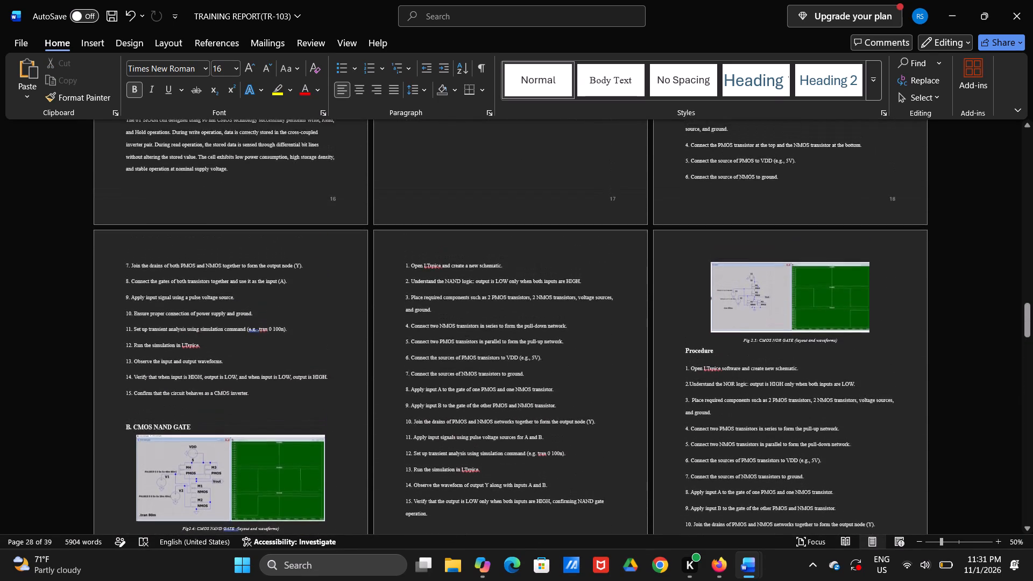
pyautogui.scroll(3, 632, 295)
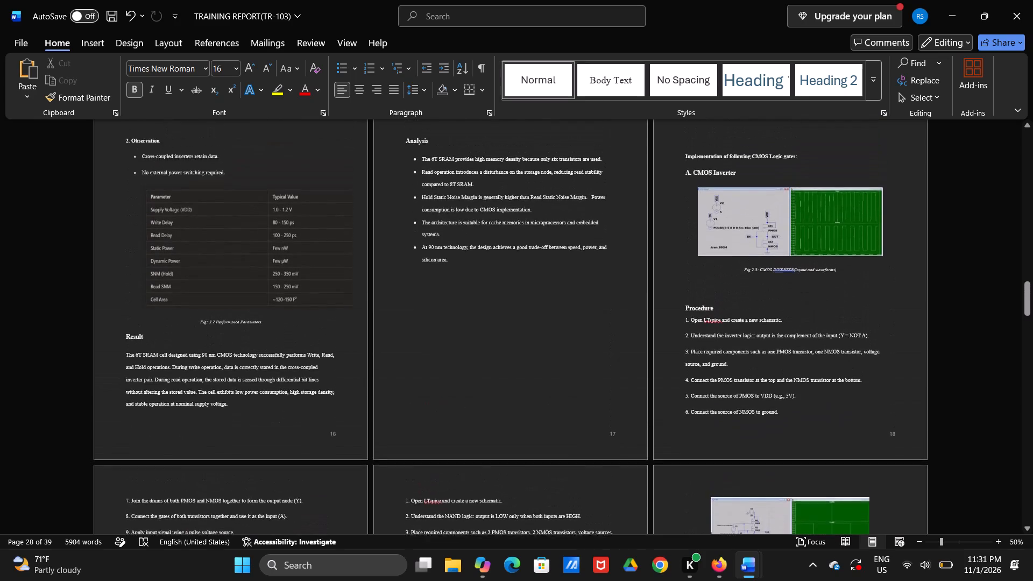
pyautogui.scroll(2, 632, 295)
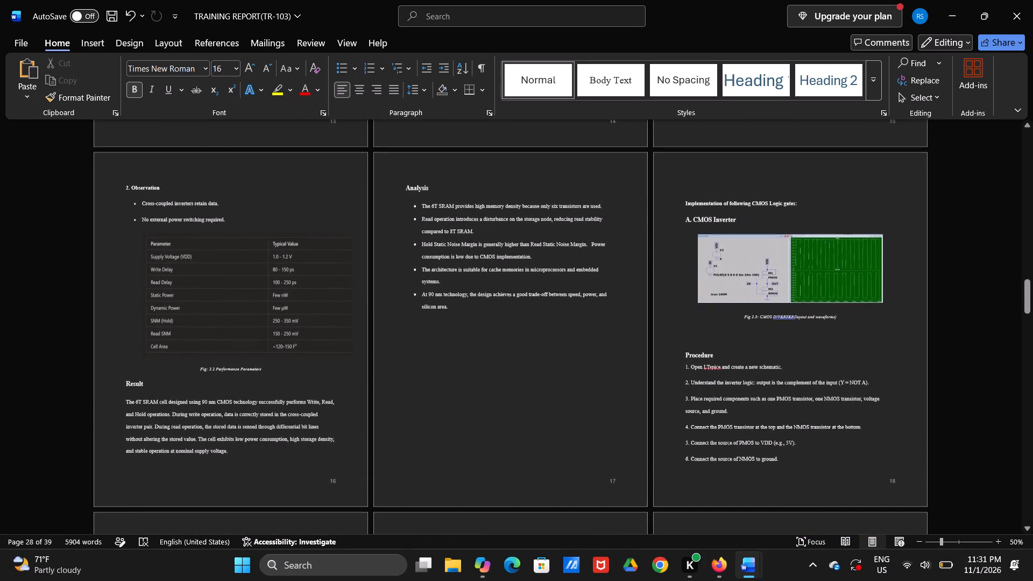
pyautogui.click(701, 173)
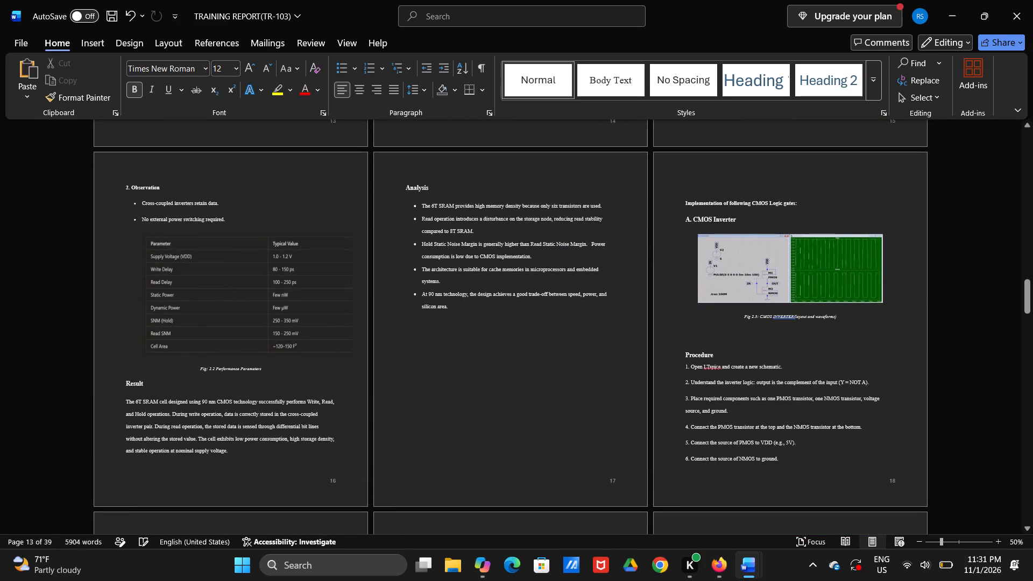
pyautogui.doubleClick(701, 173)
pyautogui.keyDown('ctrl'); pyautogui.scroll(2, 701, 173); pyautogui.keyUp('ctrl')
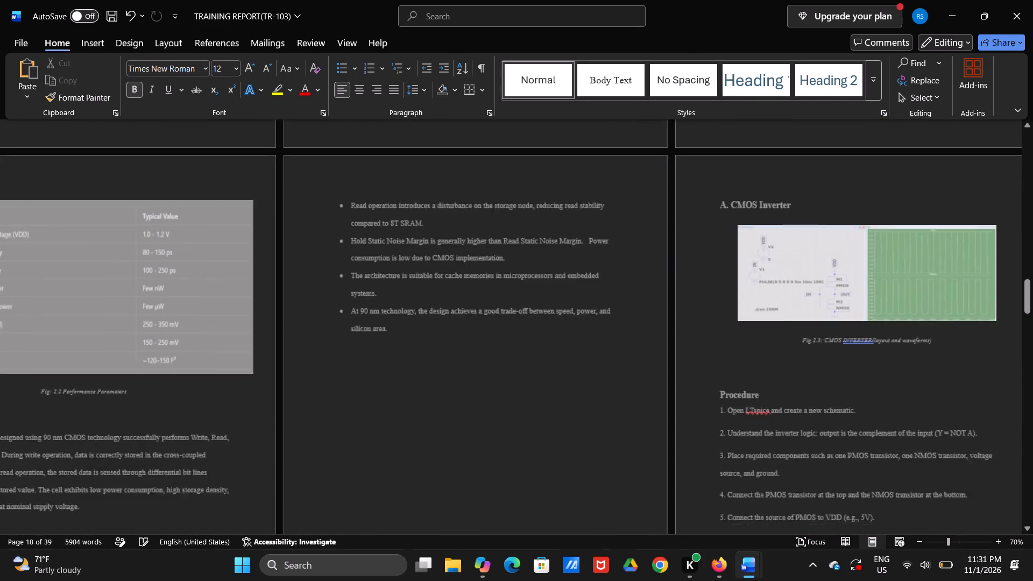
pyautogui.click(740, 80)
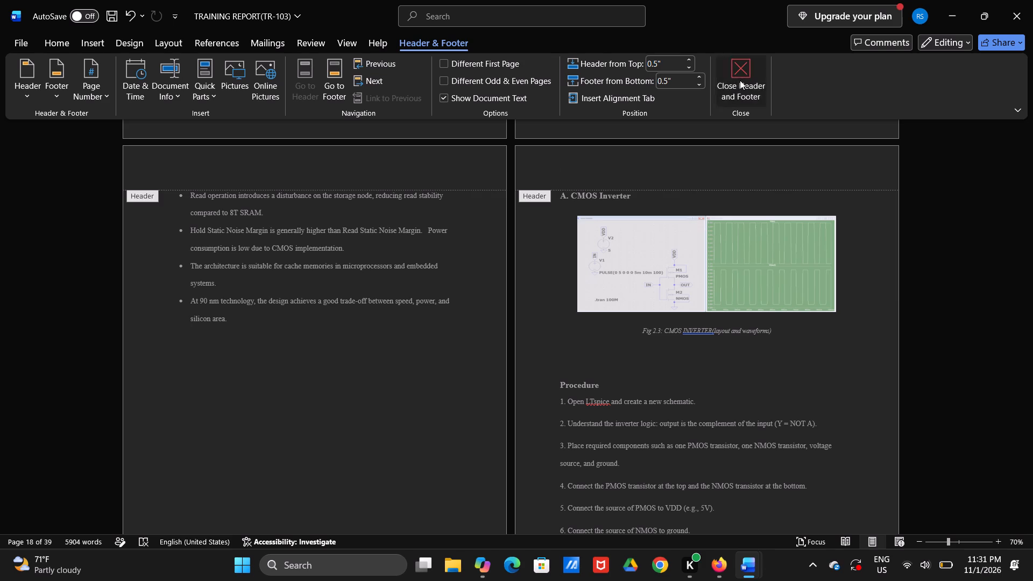
# Place the cursor before the "Implementation of following CMOS Logic gates:" heading on page 17 and review the preceding SRAM pages from page 12.
pyautogui.scroll(2, 548, 264)
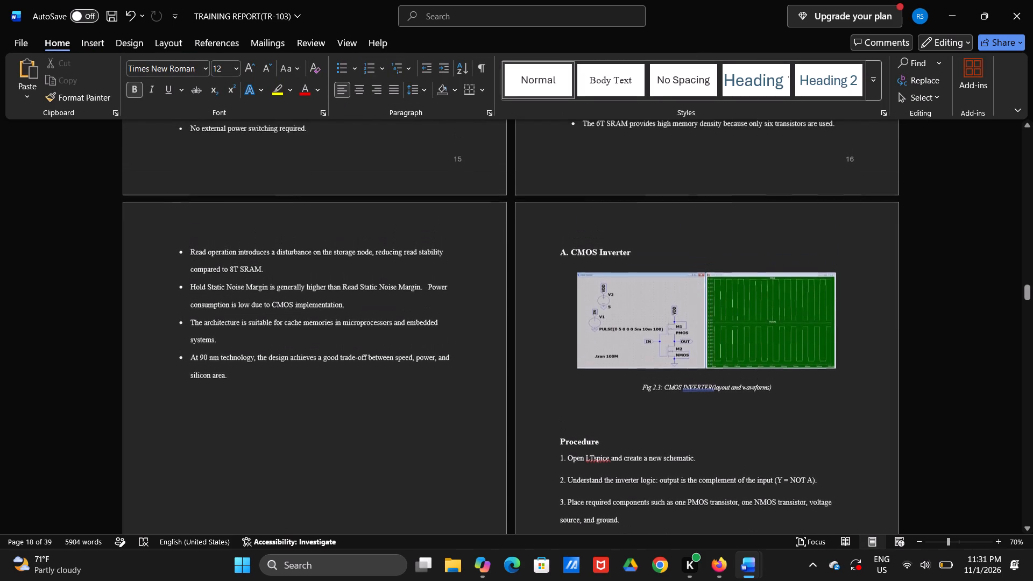
pyautogui.scroll(1, 548, 264)
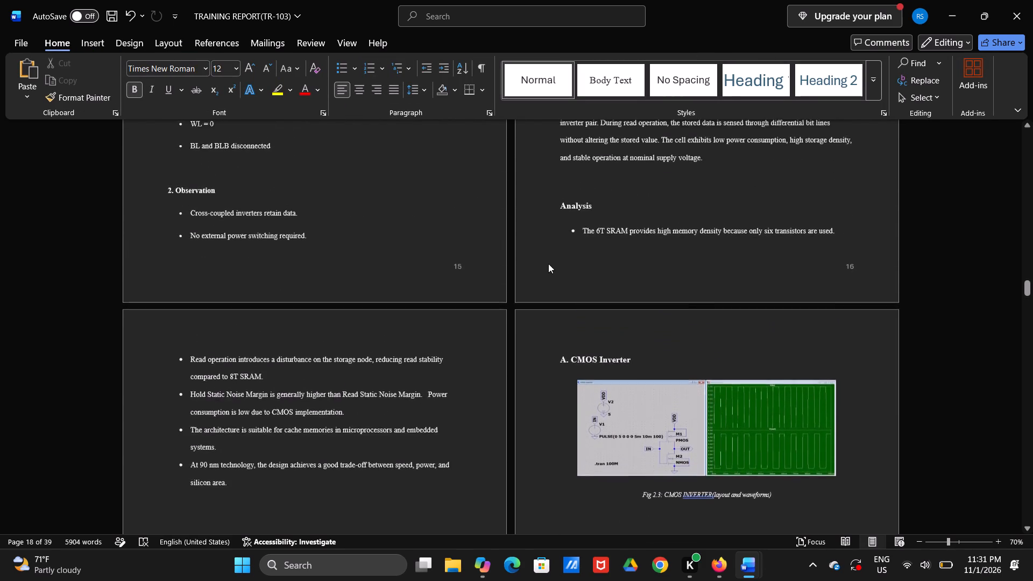
pyautogui.scroll(-1, 548, 264)
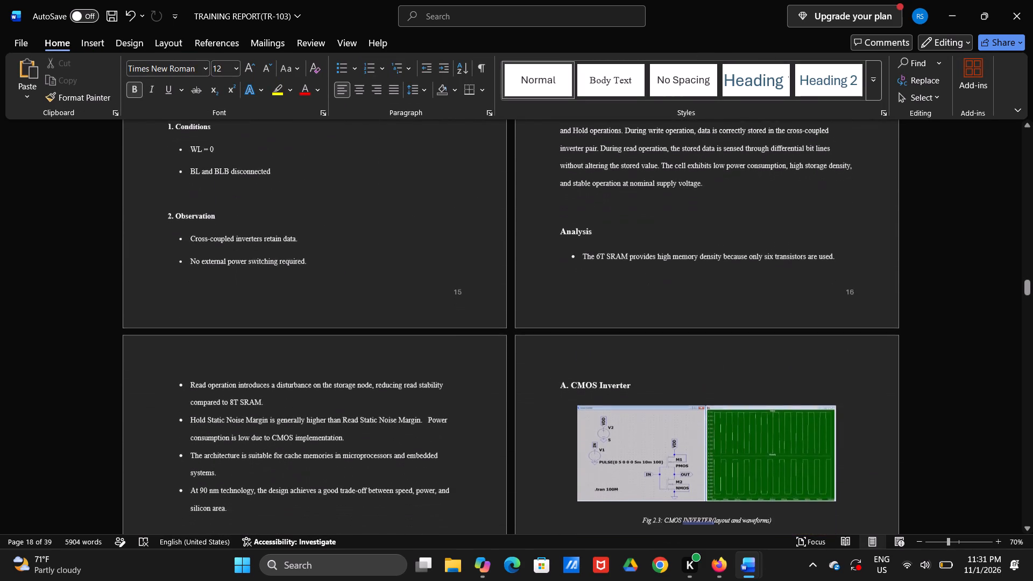
pyautogui.scroll(-2, 548, 264)
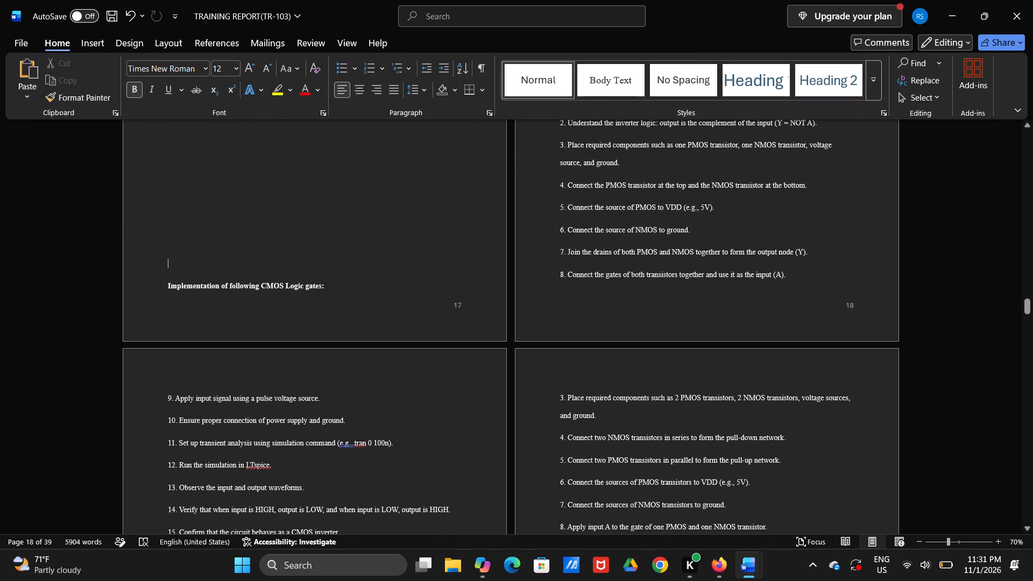
pyautogui.keyDown('ctrl'); pyautogui.scroll(4, 208, 264); pyautogui.keyUp('ctrl')
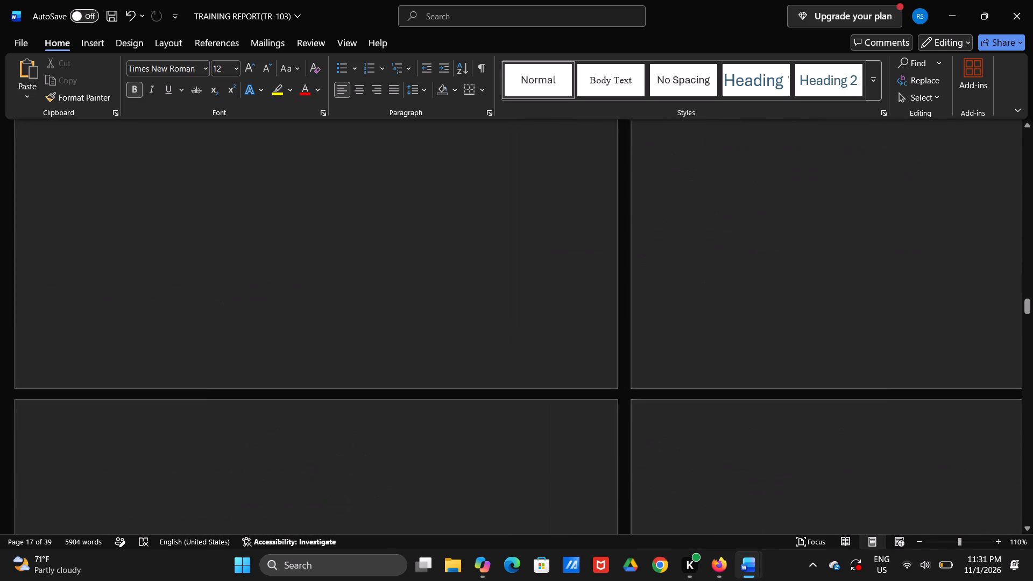
pyautogui.click(277, 299)
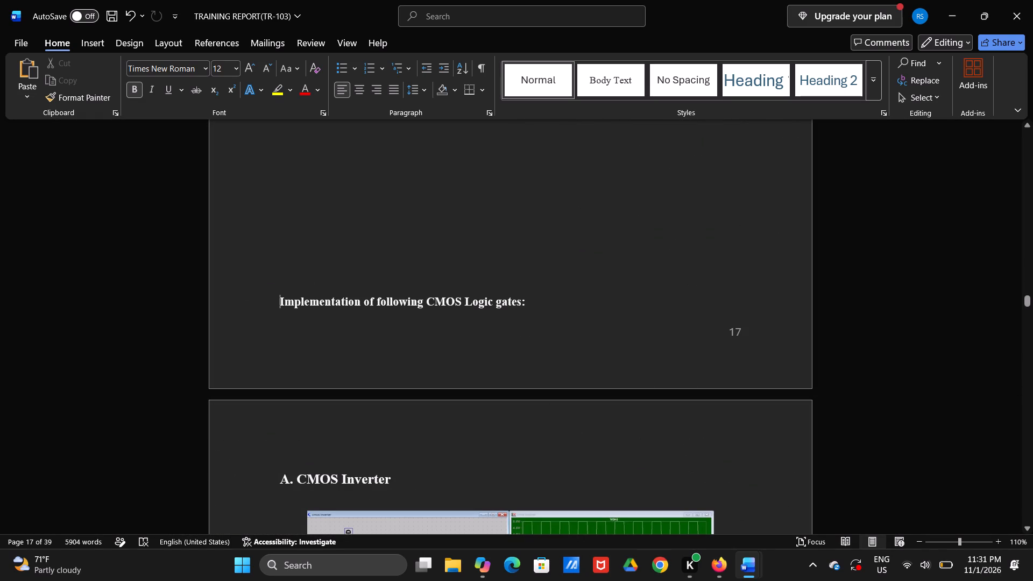
pyautogui.scroll(1, 277, 299)
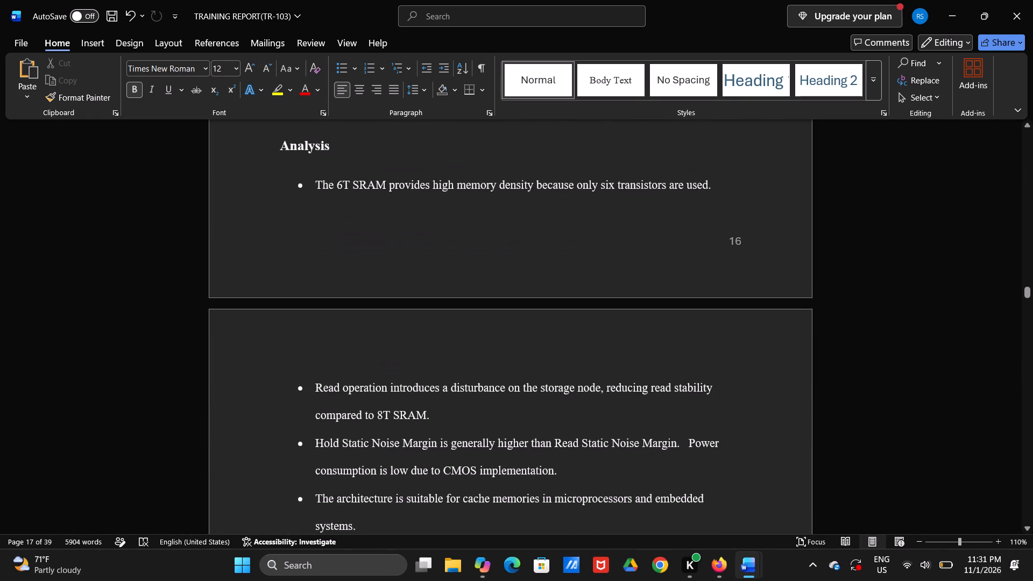
pyautogui.scroll(5, 277, 299)
pyautogui.scroll(-3, 277, 299)
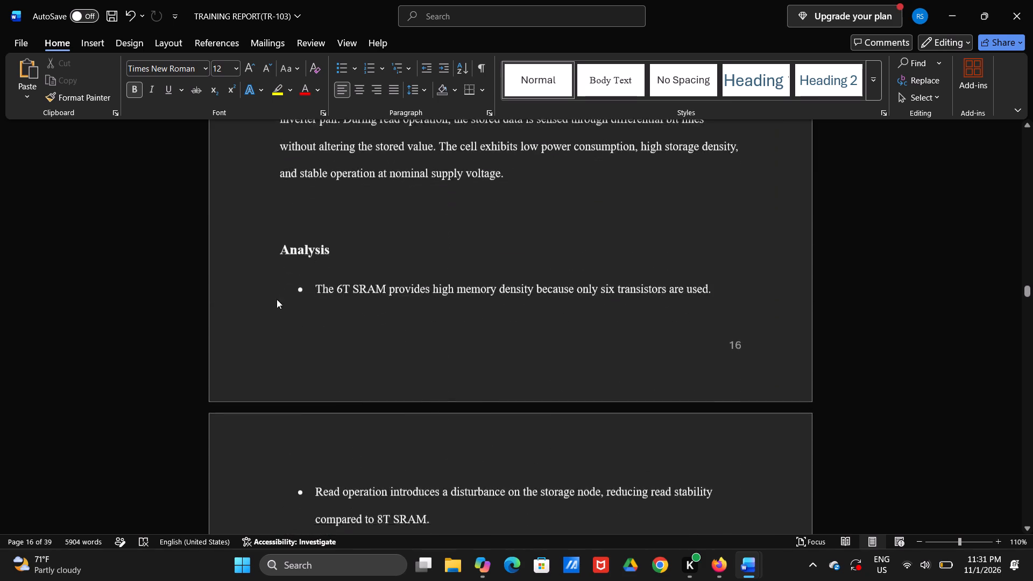
pyautogui.scroll(2, 277, 299)
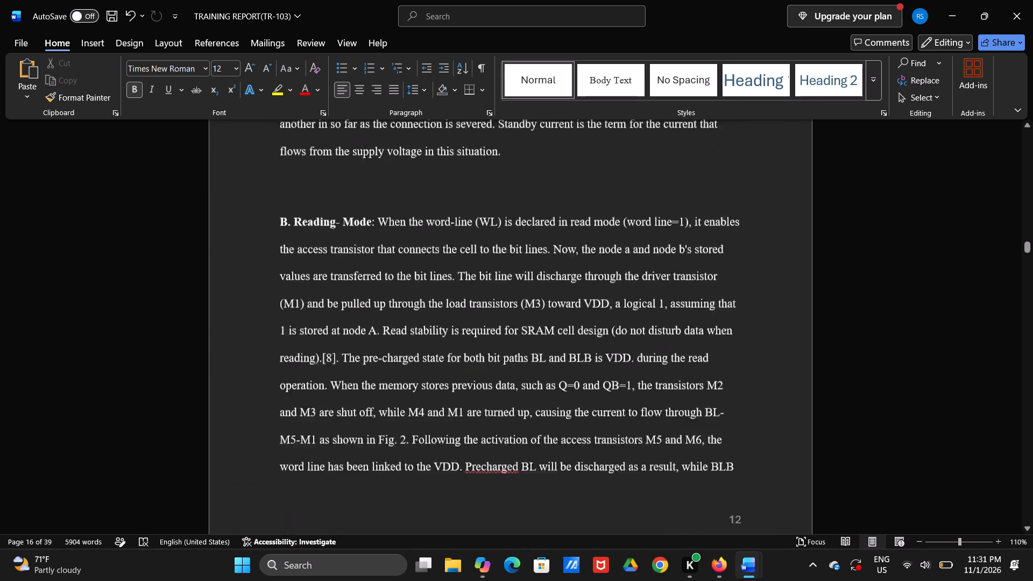
pyautogui.scroll(2, 277, 299)
pyautogui.scroll(-3, 277, 299)
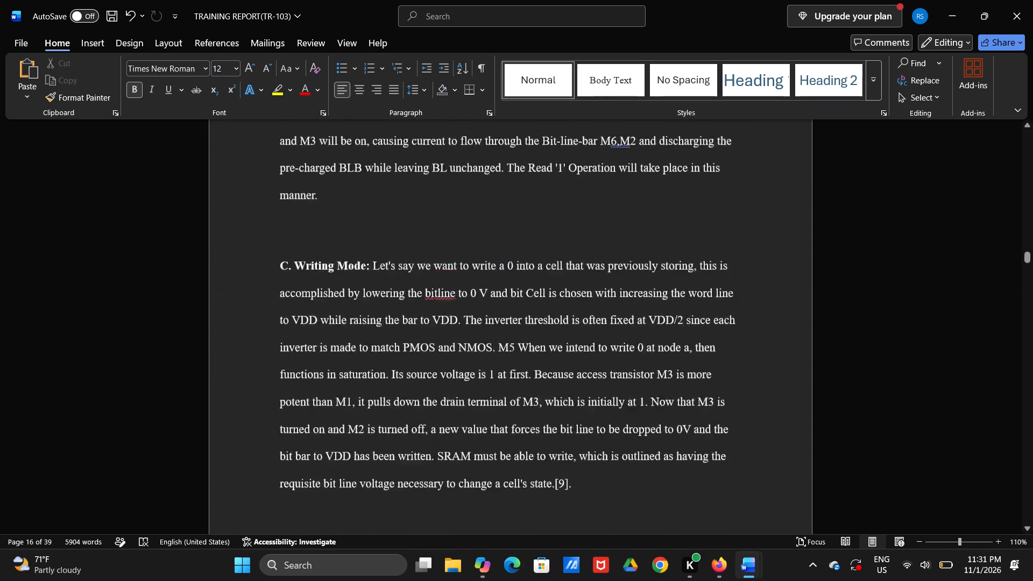
pyautogui.scroll(-4, 277, 299)
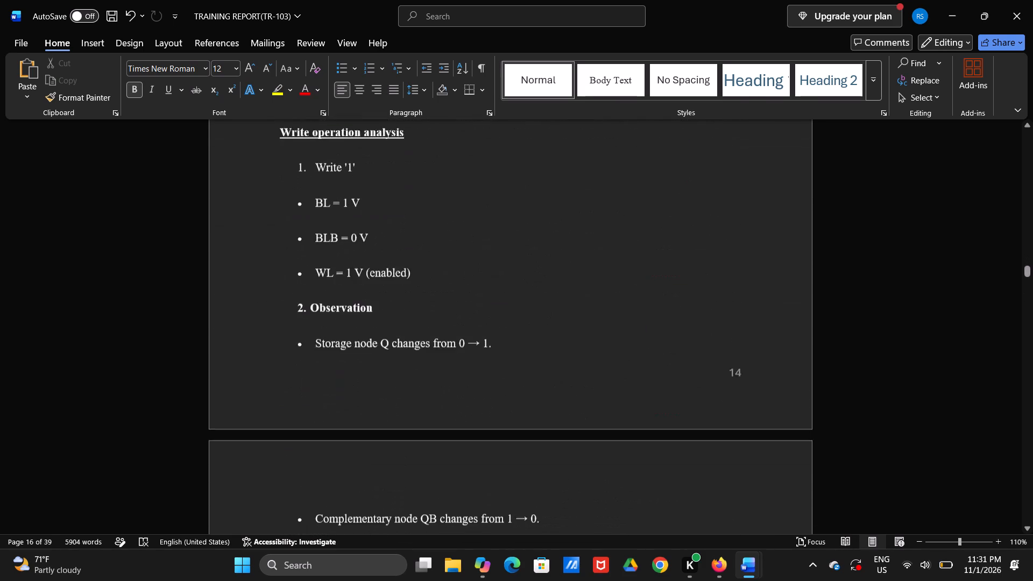
pyautogui.scroll(-4, 277, 299)
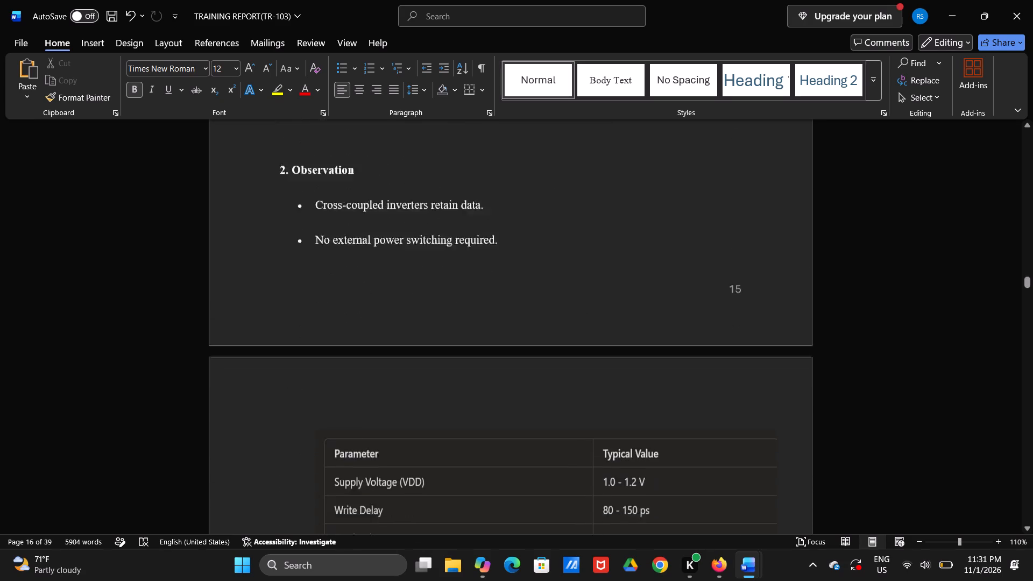
pyautogui.scroll(-5, 277, 299)
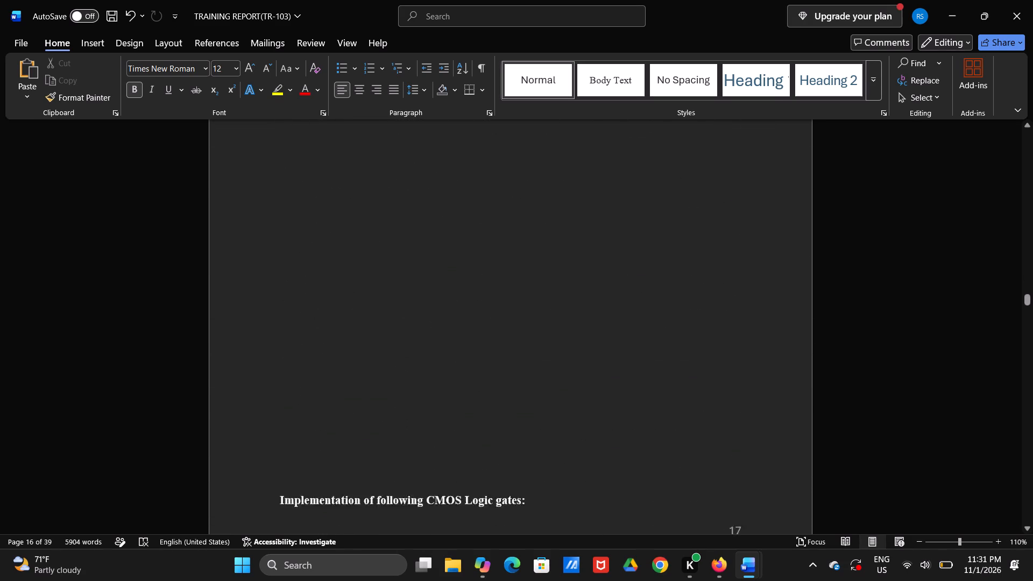
pyautogui.scroll(-2, 277, 299)
pyautogui.scroll(1, 277, 299)
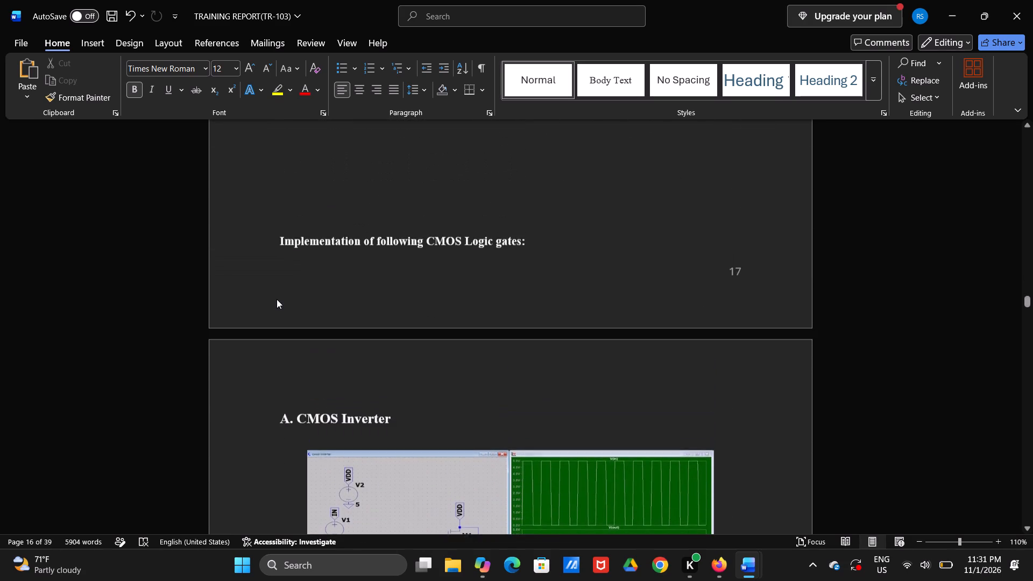
# Shift the "Implementation of following CMOS Logic gates:" heading onto page 18 and paste "CHAPTER 3: RESULTS & DISCUSSIONS" above it without an extra blank line.
pyautogui.press('Return')
pyautogui.press('Return')
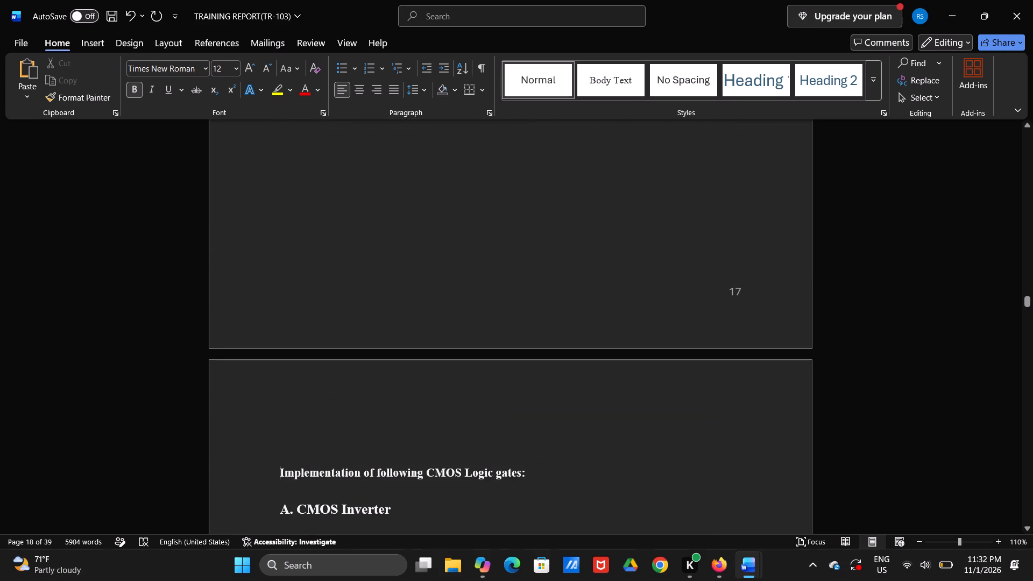
pyautogui.press('Up')
pyautogui.press('Up')
pyautogui.press('Down')
pyautogui.hotkey('ctrl', 'v')
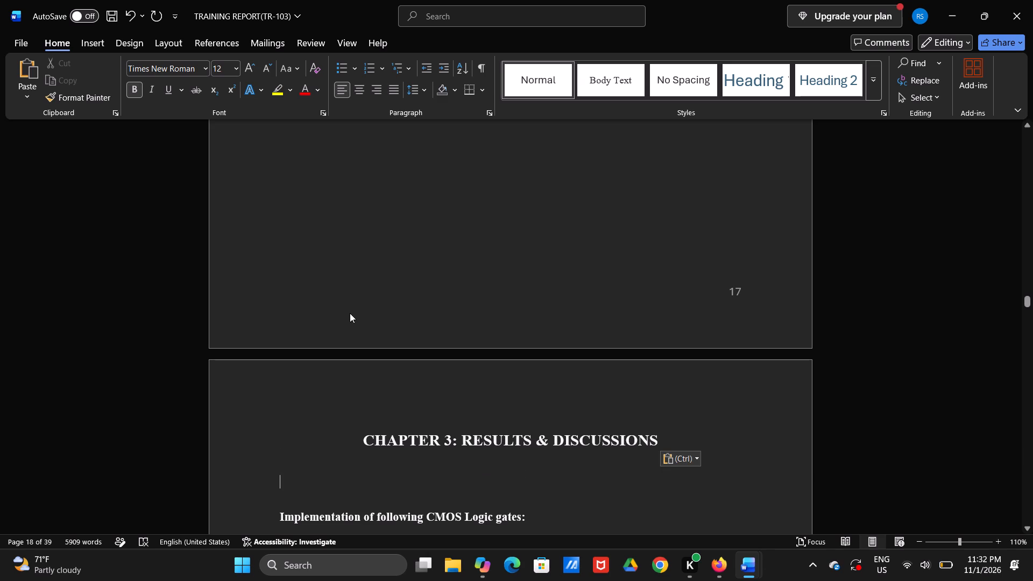
pyautogui.press('BackSpace')
# Remove a blank line above the Procedure heading in the CMOS Inverter section on page 18.
pyautogui.scroll(-1, 350, 313)
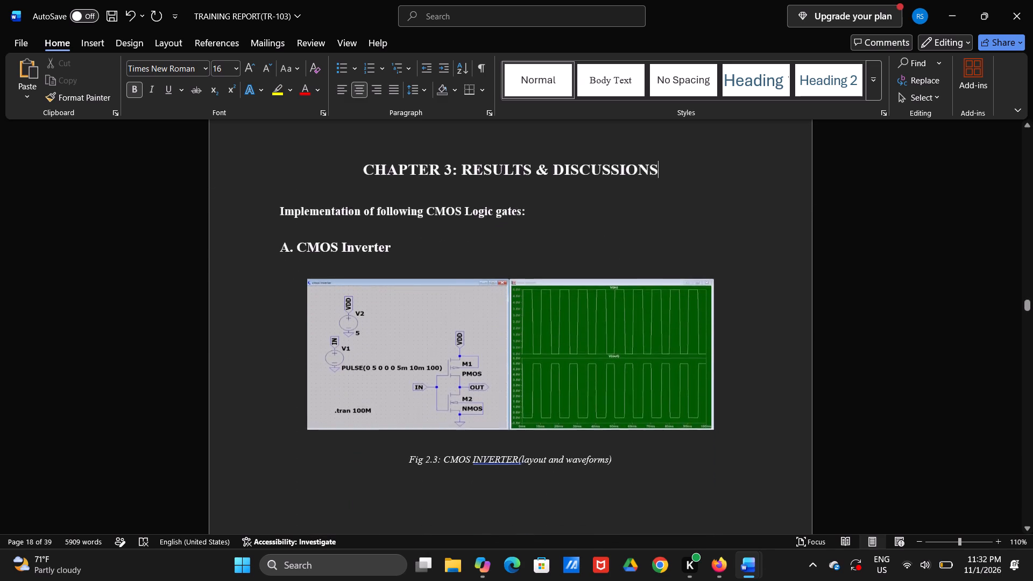
pyautogui.scroll(-2, 350, 313)
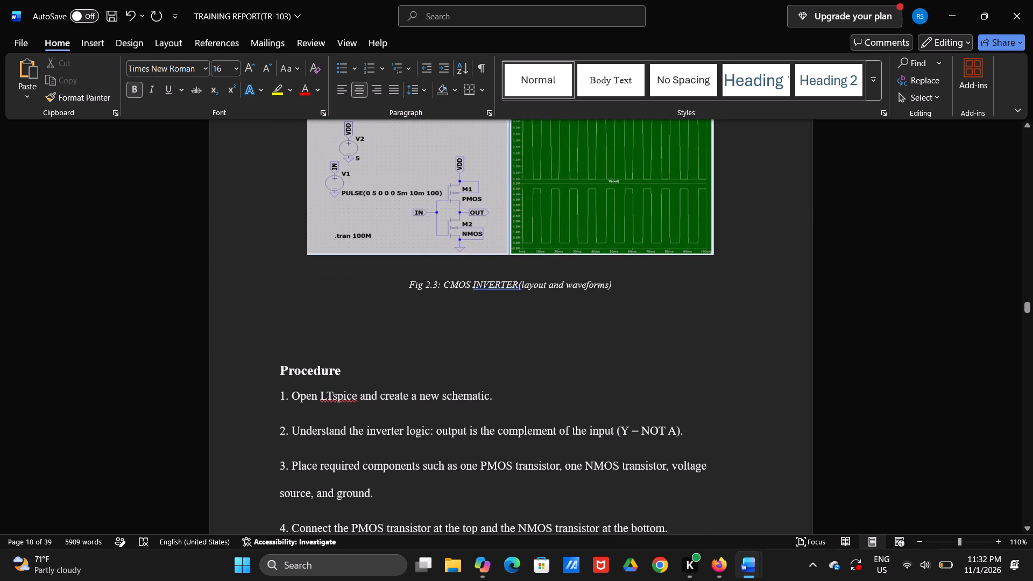
pyautogui.click(276, 365)
pyautogui.press('BackSpace')
# Insert a blank line above the "D. CMOS OR GATE" heading on page 22.
pyautogui.scroll(-3, 276, 365)
pyautogui.scroll(1, 276, 365)
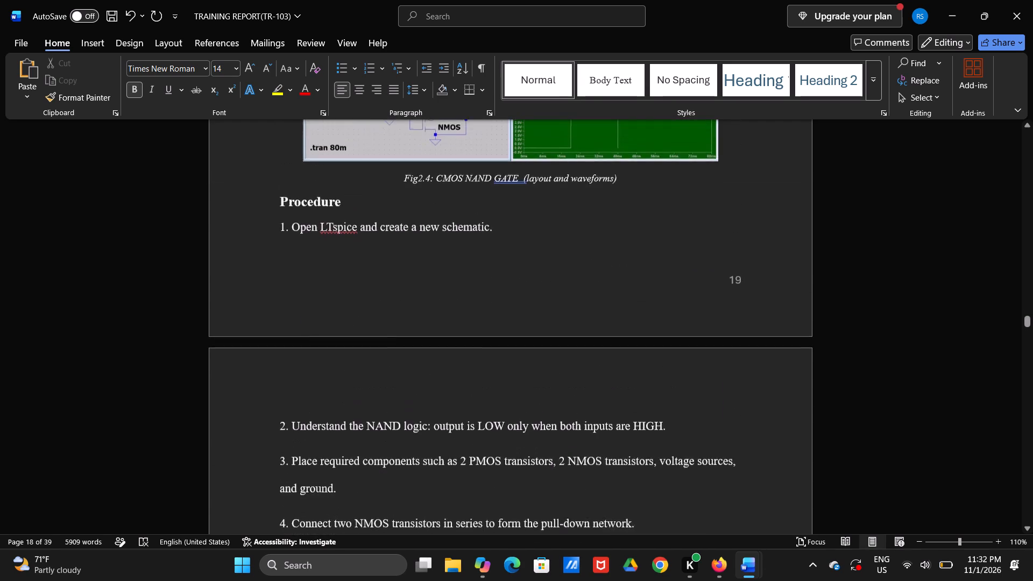
pyautogui.scroll(3, 276, 365)
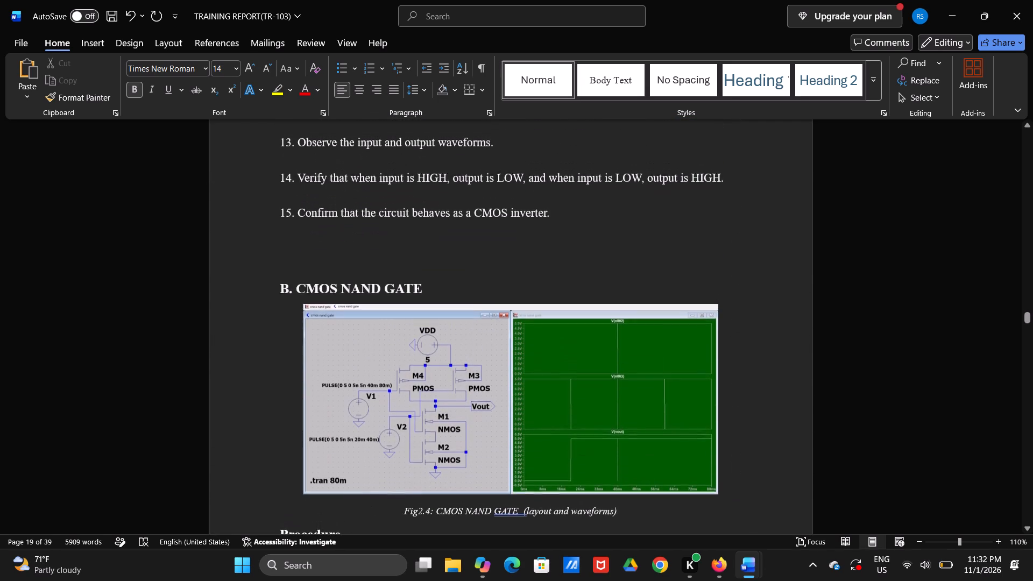
pyautogui.scroll(1, 276, 365)
pyautogui.scroll(-2, 282, 353)
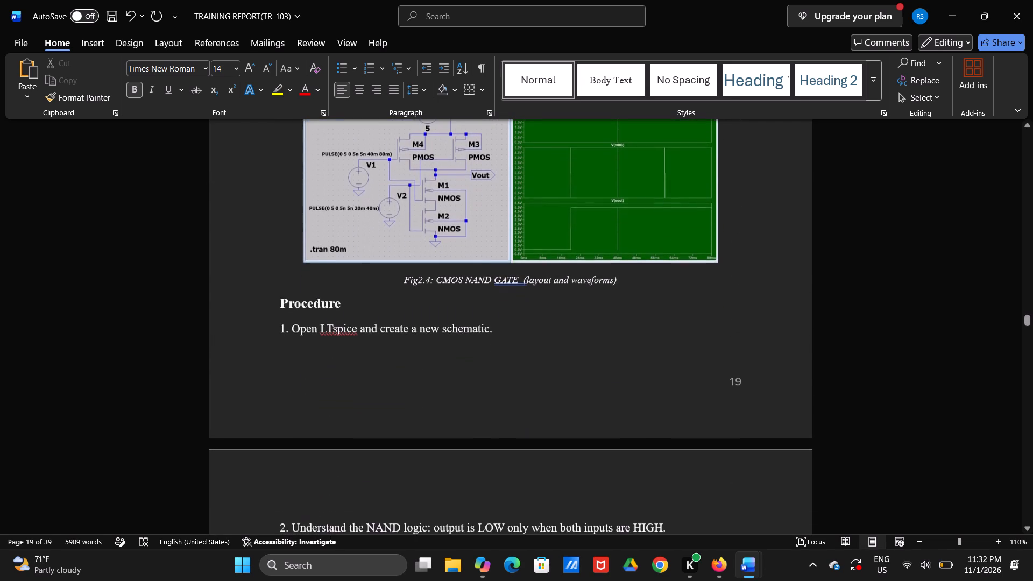
pyautogui.scroll(-3, 282, 353)
pyautogui.scroll(1, 282, 353)
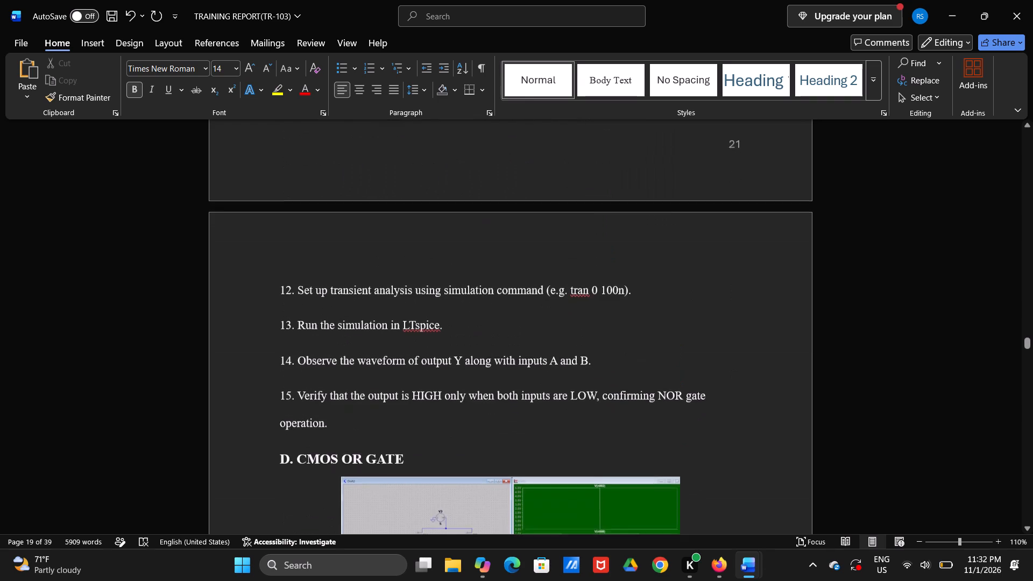
pyautogui.scroll(1, 282, 353)
pyautogui.scroll(-1, 282, 353)
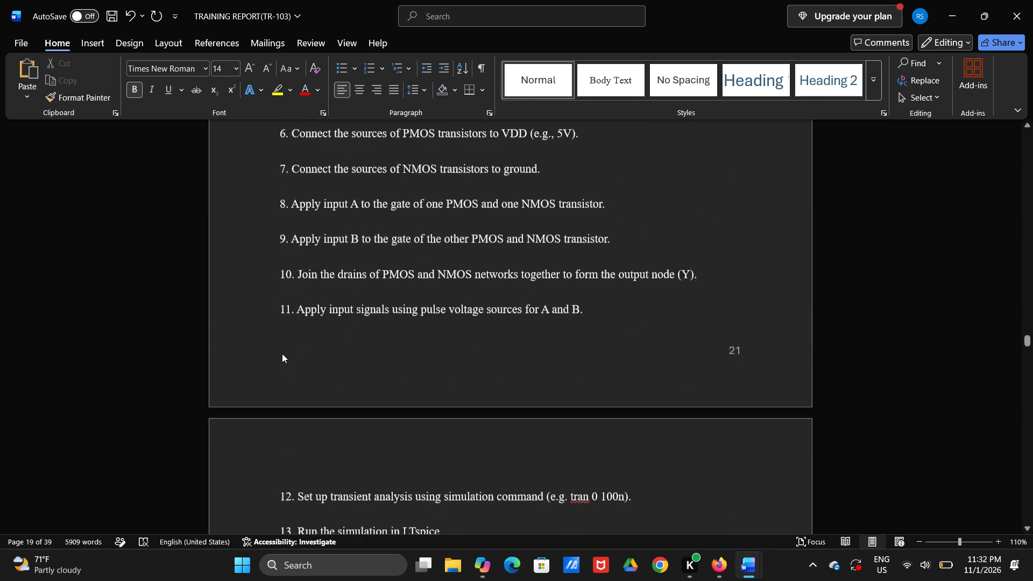
pyautogui.scroll(-2, 282, 353)
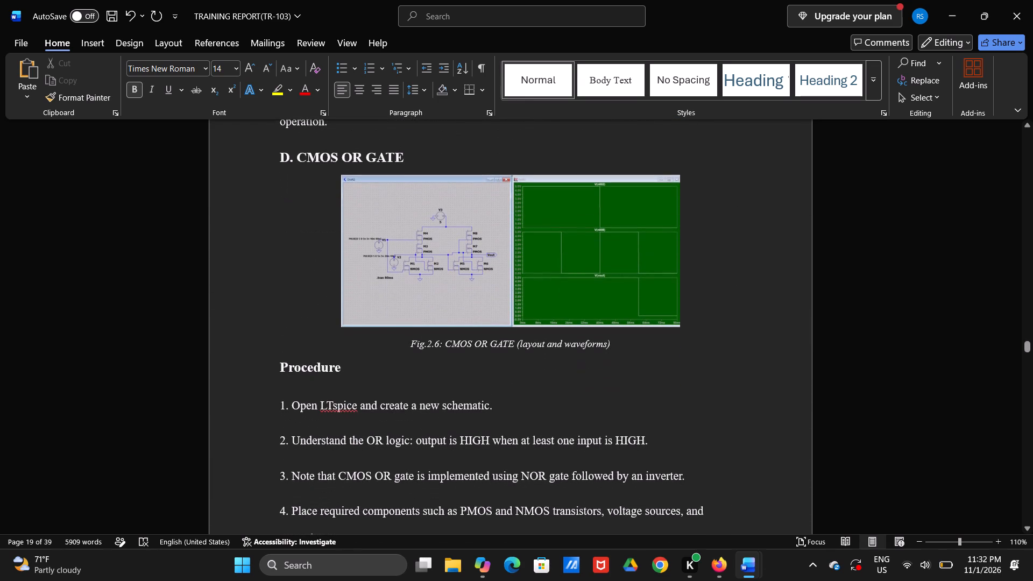
pyautogui.click(278, 152)
pyautogui.press('Return')
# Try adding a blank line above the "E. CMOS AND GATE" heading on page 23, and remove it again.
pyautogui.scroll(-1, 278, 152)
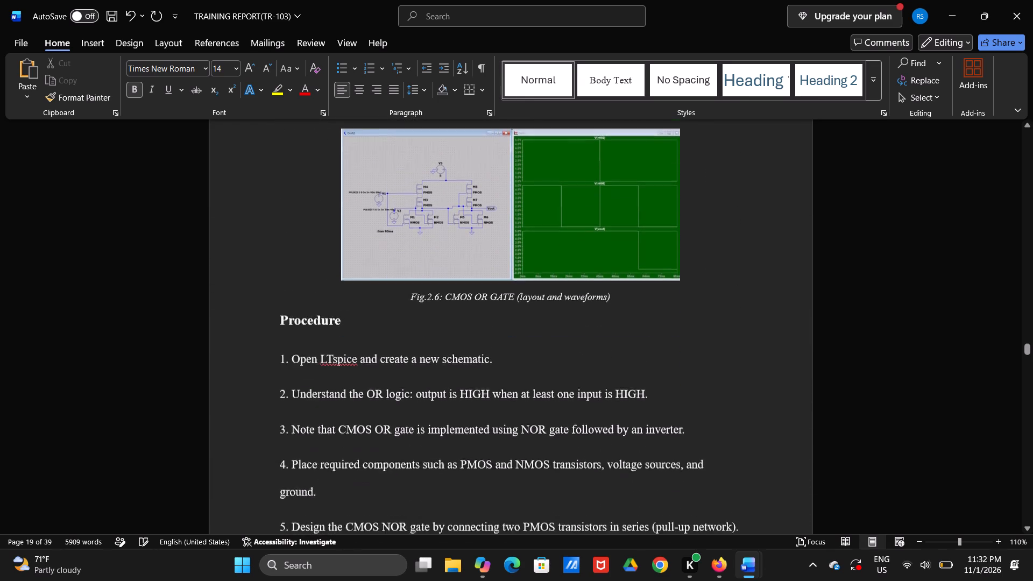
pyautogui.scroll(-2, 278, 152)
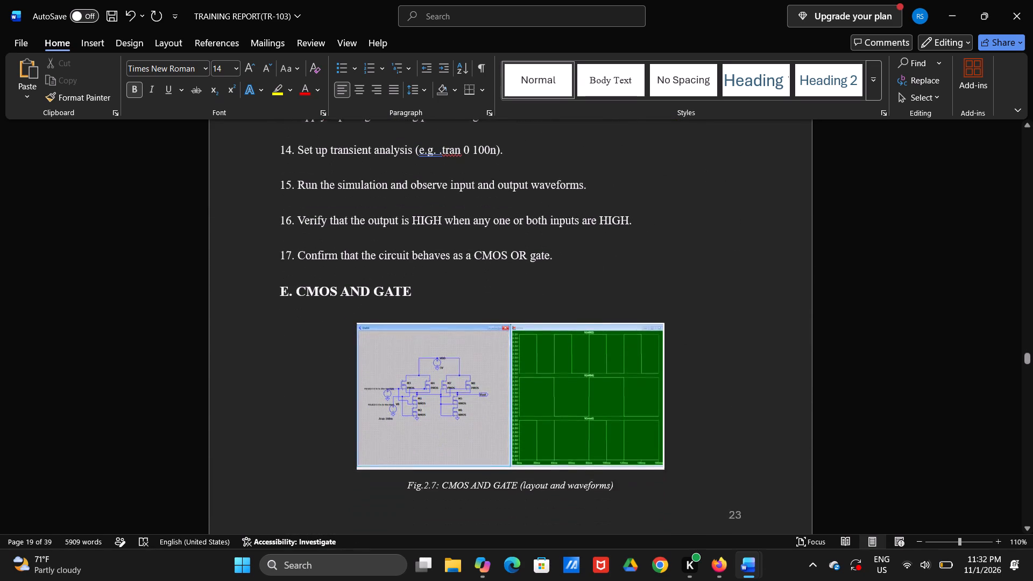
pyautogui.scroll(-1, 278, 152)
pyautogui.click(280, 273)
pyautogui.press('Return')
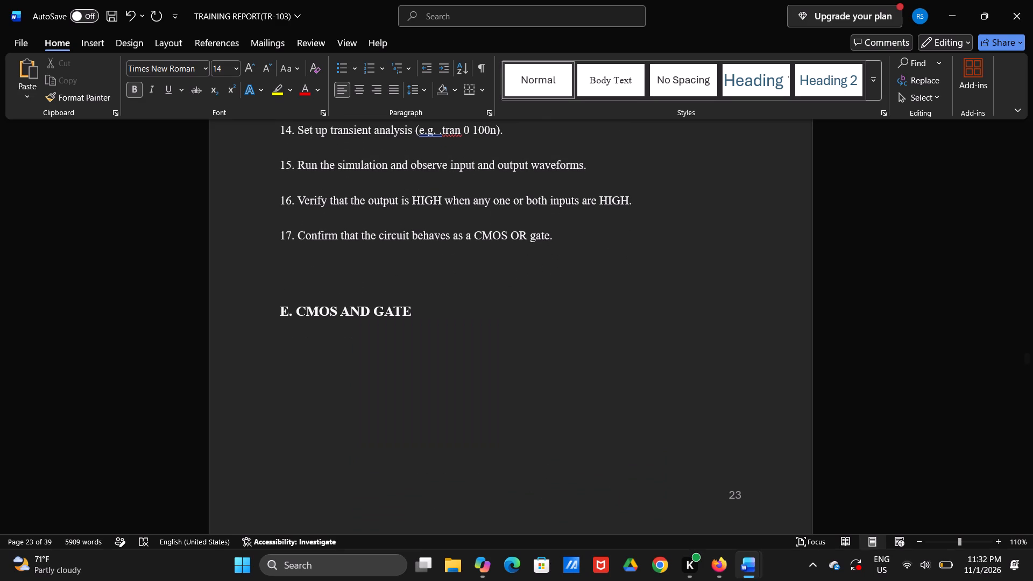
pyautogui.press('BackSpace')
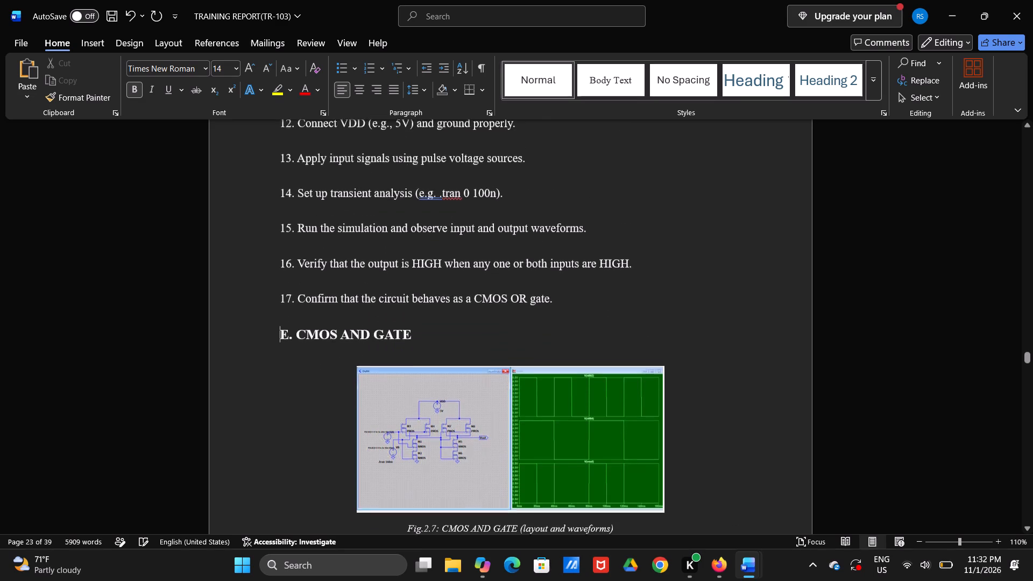
# Check the layout of the CMOS AND gate, half adder and MUX 2:1 sections from page 23 to page 28.
pyautogui.scroll(-2, 275, 263)
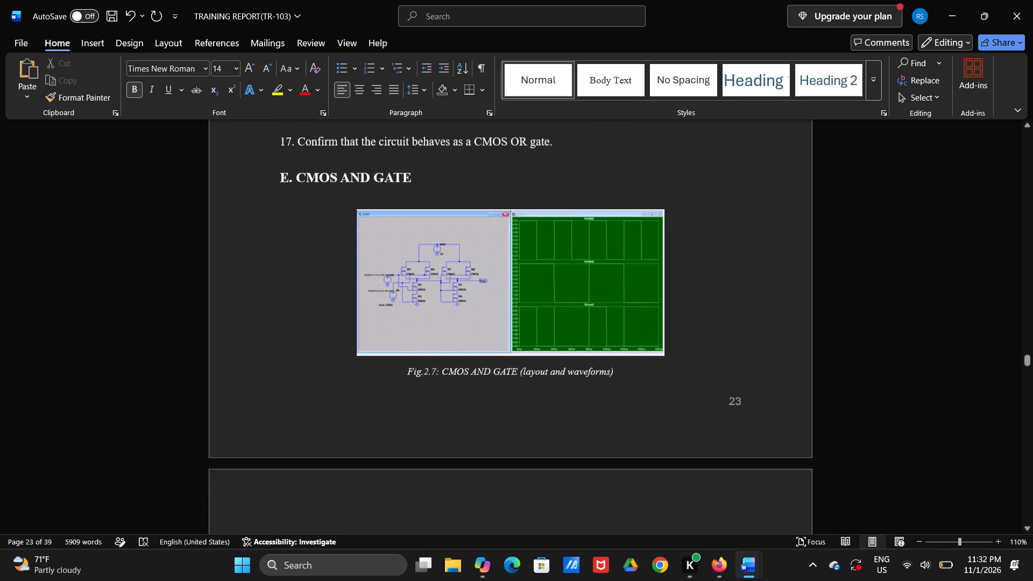
pyautogui.scroll(-6, 275, 263)
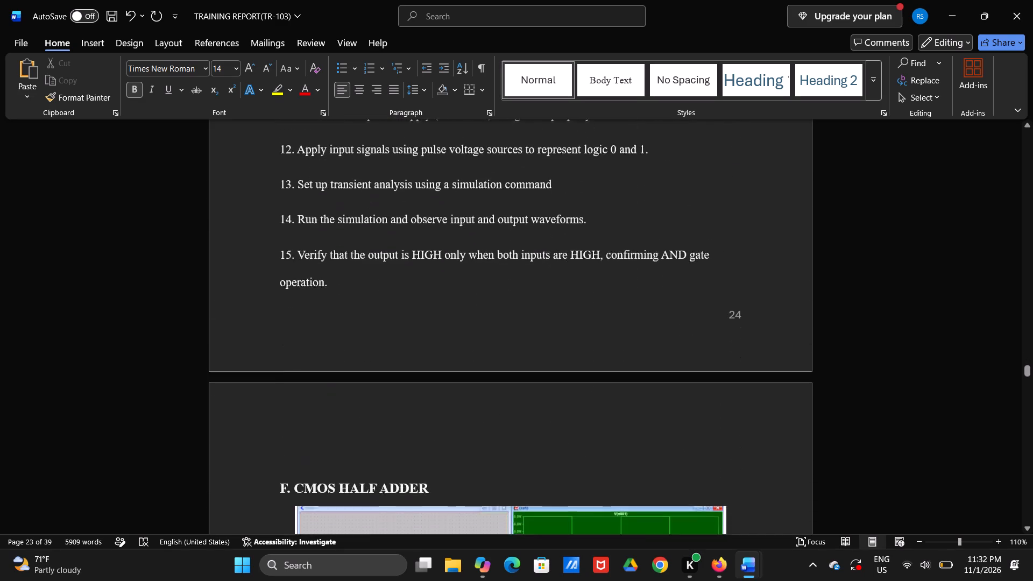
pyautogui.scroll(-2, 275, 263)
pyautogui.scroll(3, 275, 263)
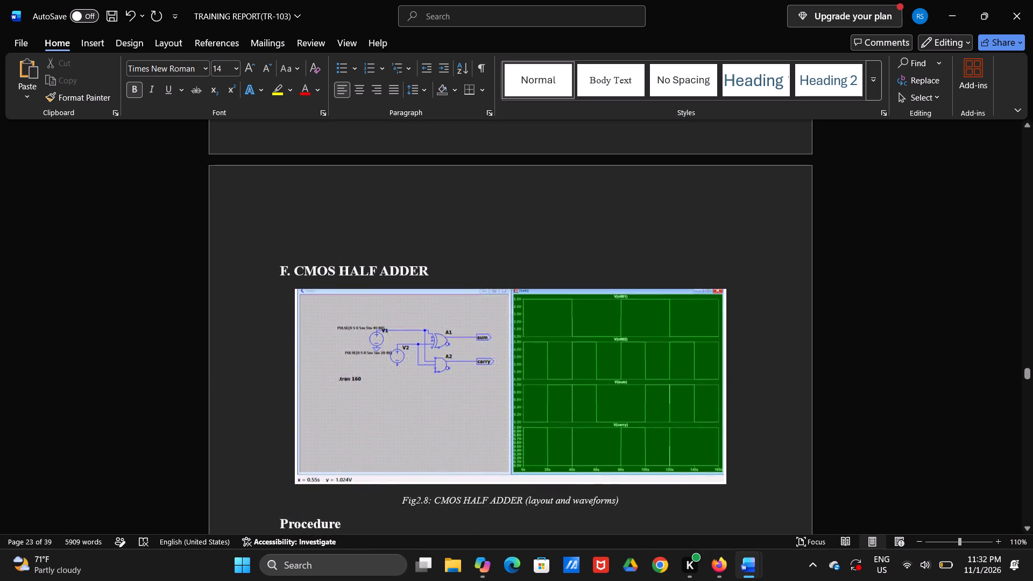
pyautogui.scroll(-5, 275, 263)
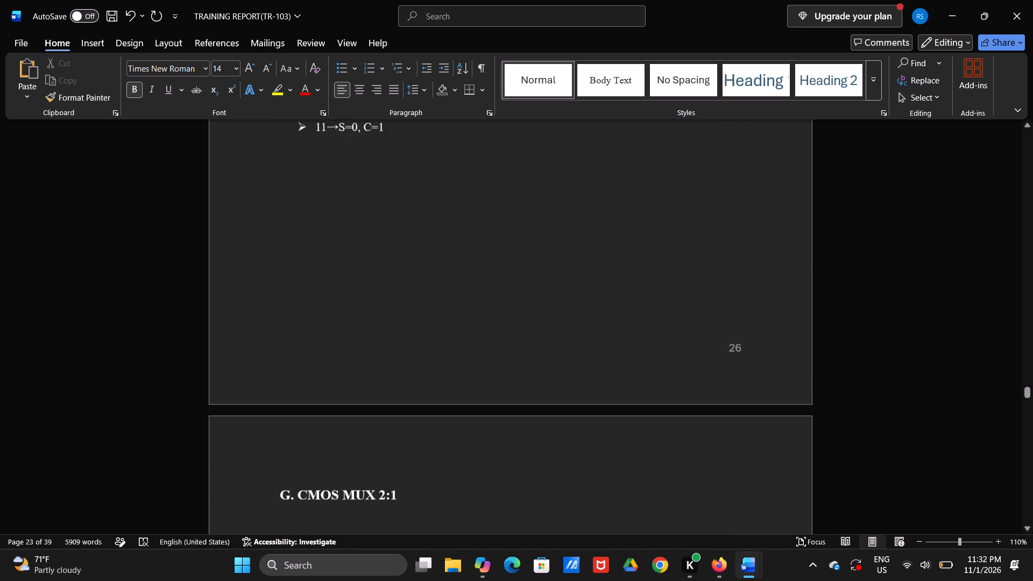
pyautogui.scroll(-3, 275, 263)
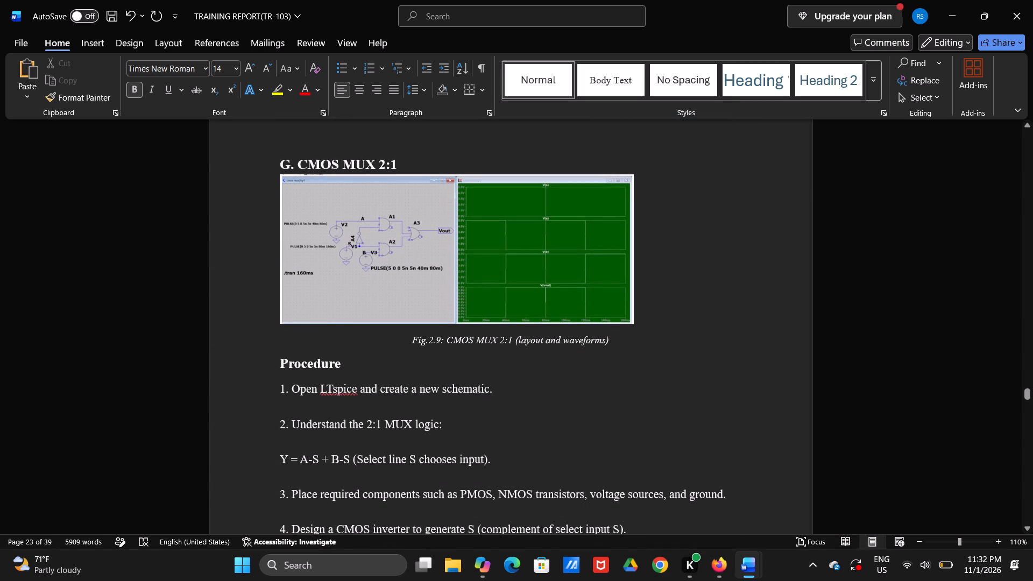
pyautogui.scroll(1, 313, 281)
pyautogui.scroll(-2, 313, 281)
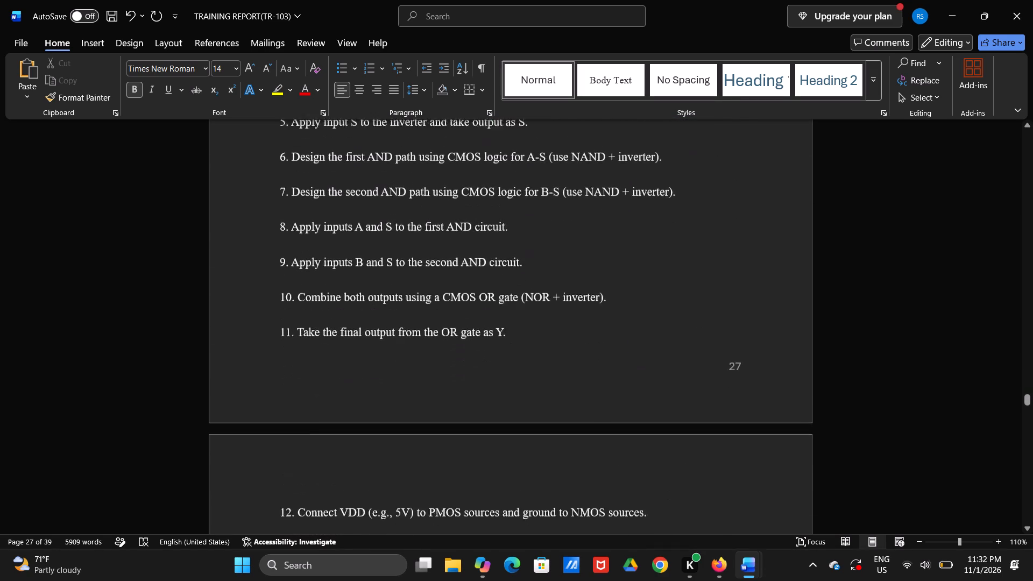
pyautogui.scroll(-3, 313, 281)
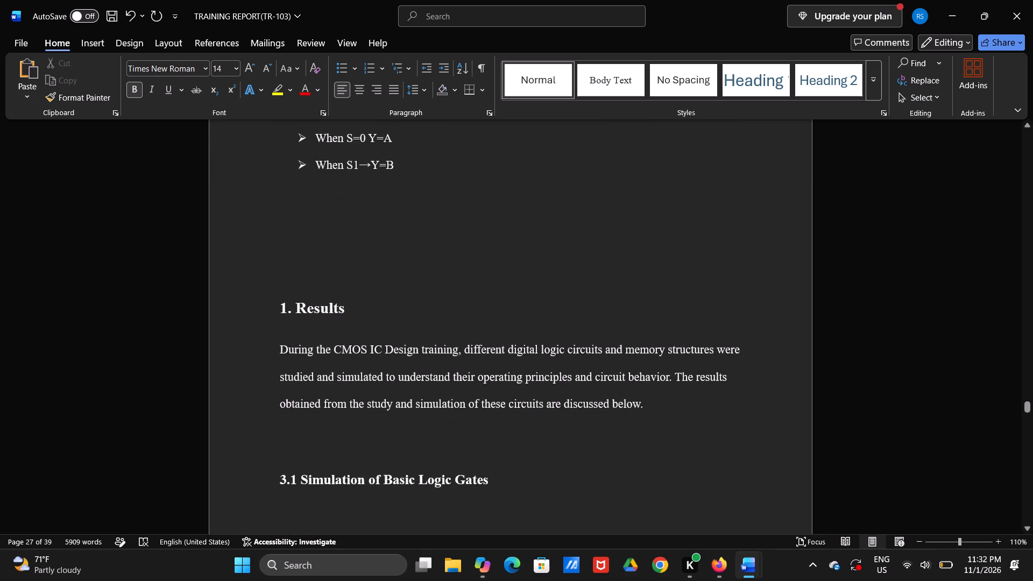
# Remove all blank lines between the last MUX 2:1 bullet and the "1. Results" heading on page 28.
pyautogui.click(285, 273)
pyautogui.press('BackSpace')
pyautogui.press('BackSpace')
pyautogui.press('BackSpace')
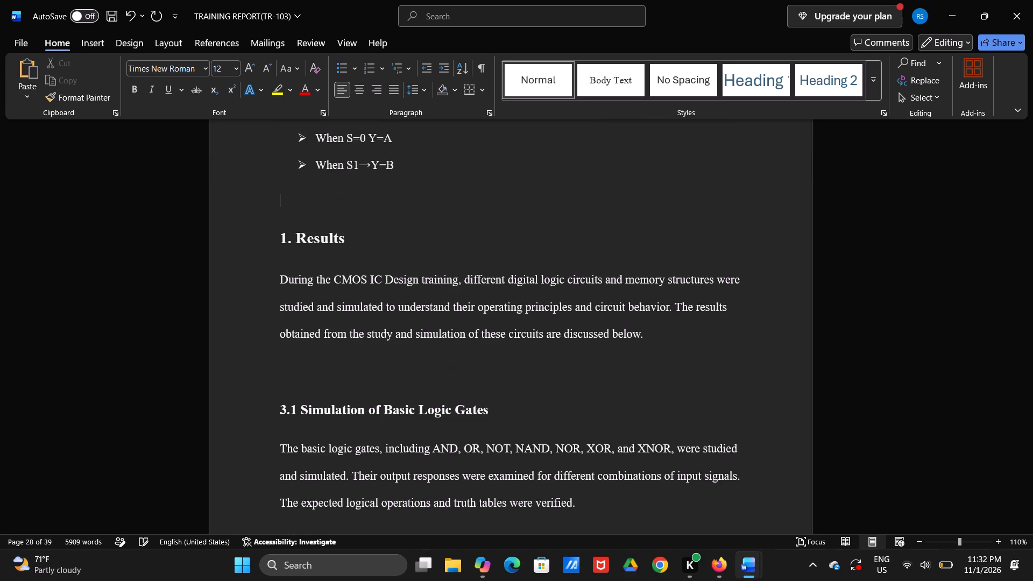
pyautogui.press('Return')
pyautogui.press('BackSpace')
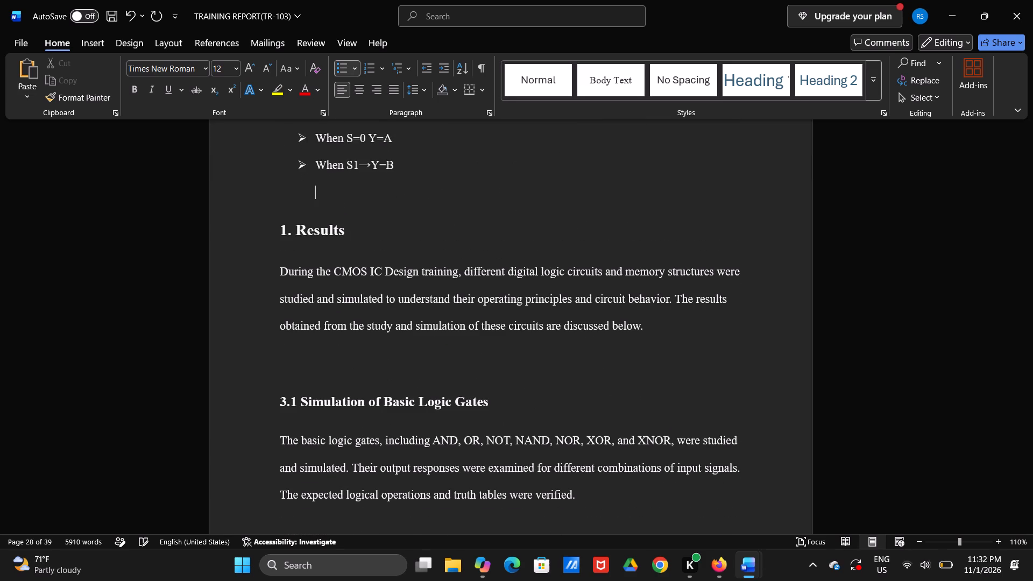
pyautogui.press('BackSpace')
pyautogui.press('BackSpace')
pyautogui.press('BackSpace')
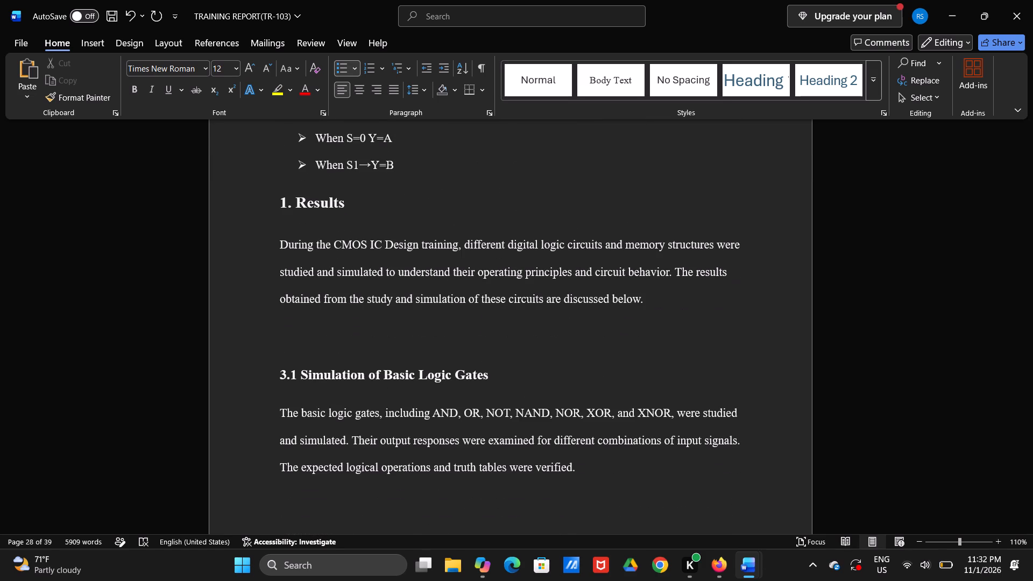
# Insert a blank line above the "3.2 CMOS Inverter" heading to shift it from page 28 onto page 29.
pyautogui.scroll(-2, 285, 273)
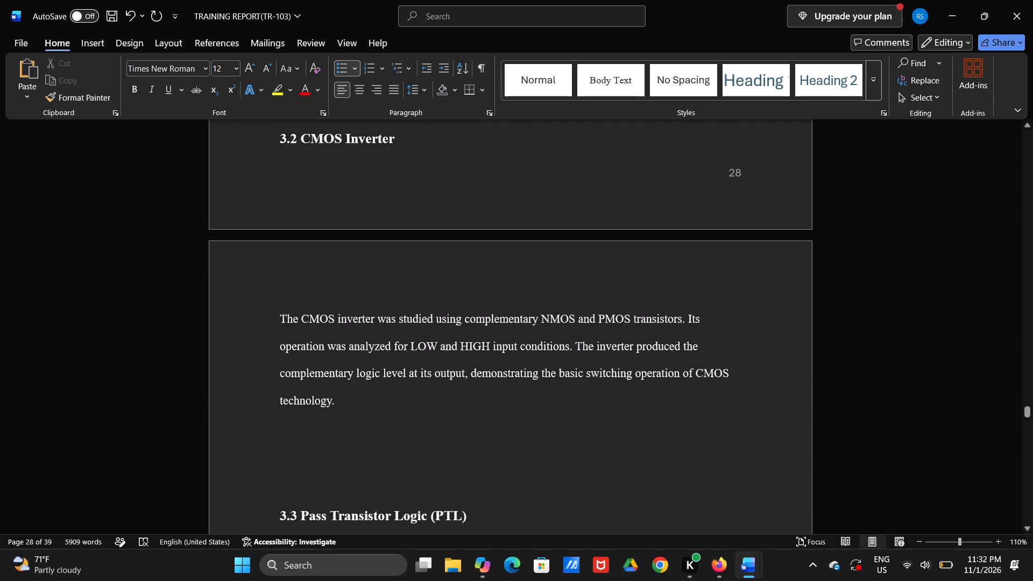
pyautogui.click(283, 137)
pyautogui.press('Return')
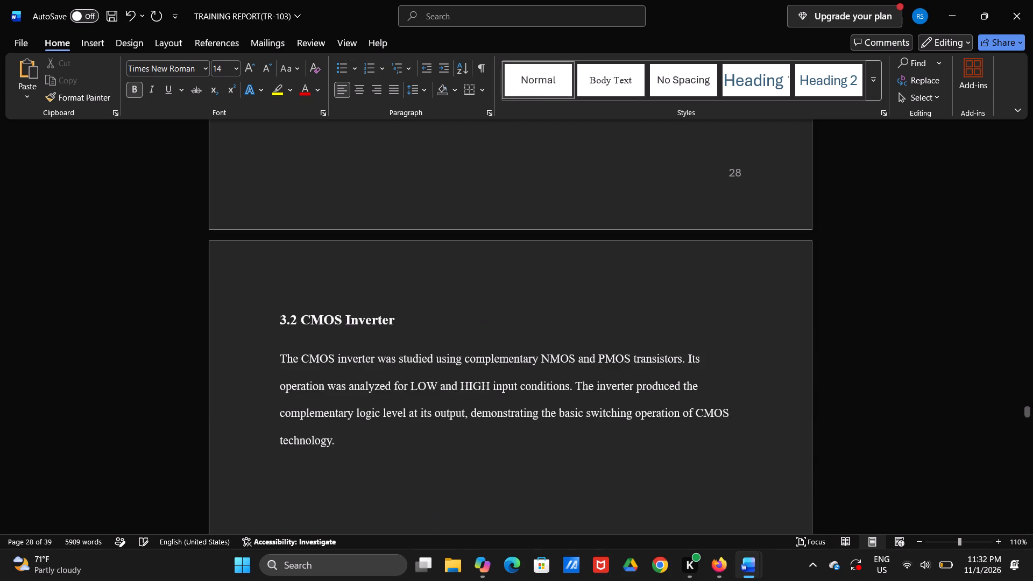
# Reduce the gap above the "3.3 Pass Transistor Logic (PTL)" heading on page 29 to a single blank line.
pyautogui.scroll(-1, 283, 137)
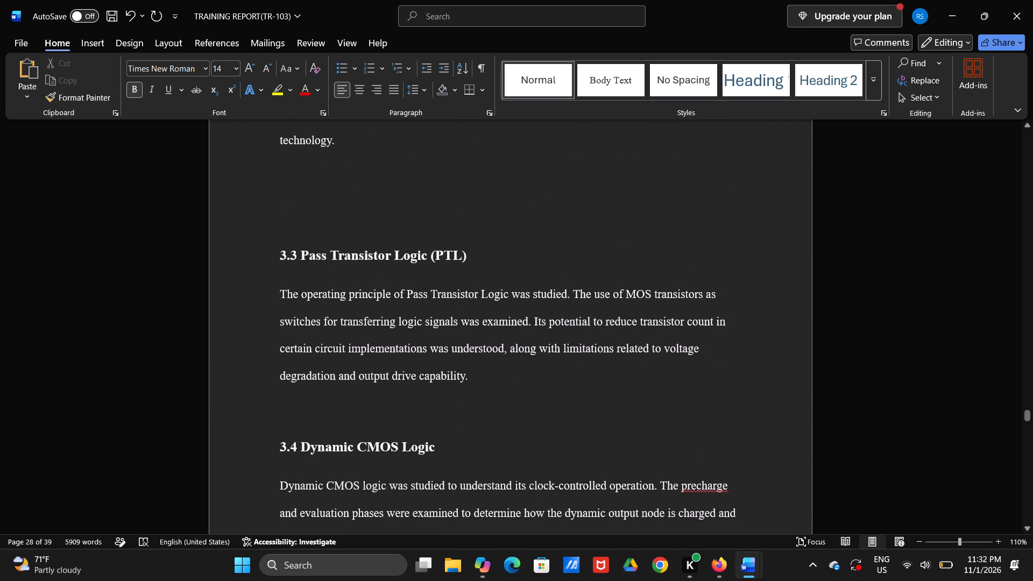
pyautogui.click(270, 207)
pyautogui.click(287, 214)
pyautogui.press('BackSpace')
pyautogui.press('BackSpace')
pyautogui.scroll(1, 287, 214)
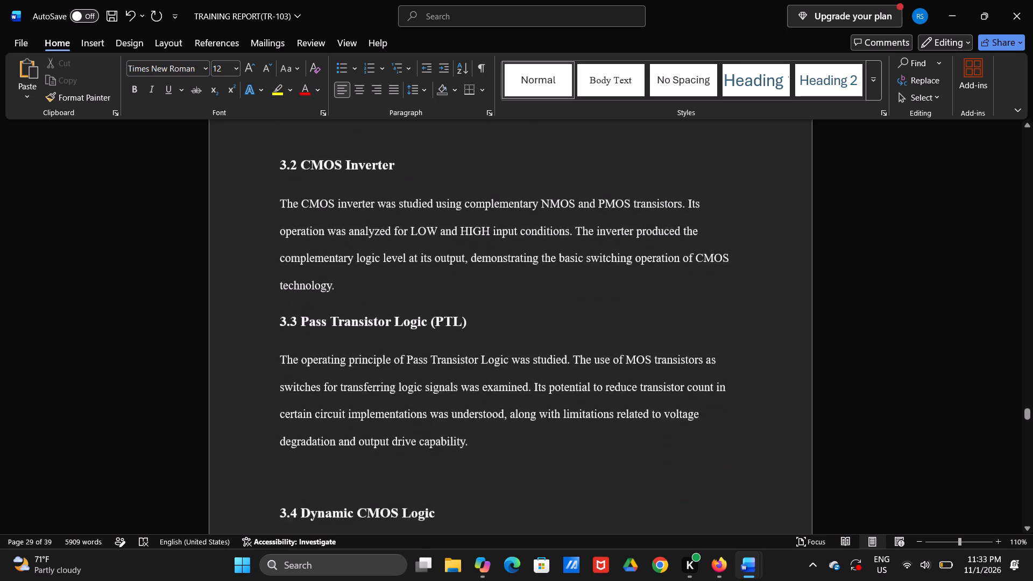
pyautogui.scroll(1, 287, 214)
pyautogui.press('Return')
pyautogui.scroll(-1, 287, 214)
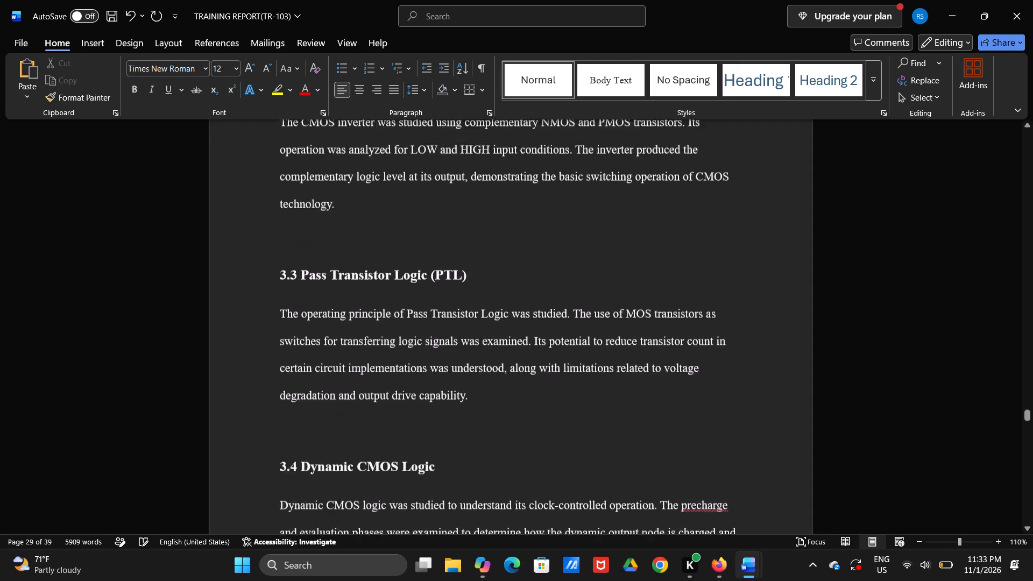
# Remove the blank line above the "3.5 Domino Logic" heading at the bottom of page 29.
pyautogui.scroll(-2, 287, 214)
pyautogui.scroll(1, 274, 175)
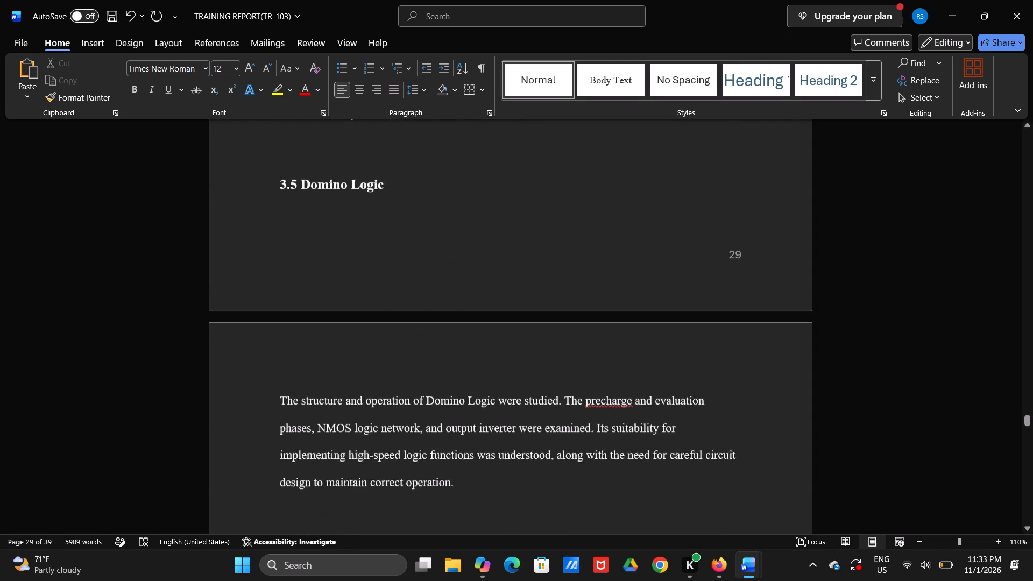
pyautogui.click(279, 229)
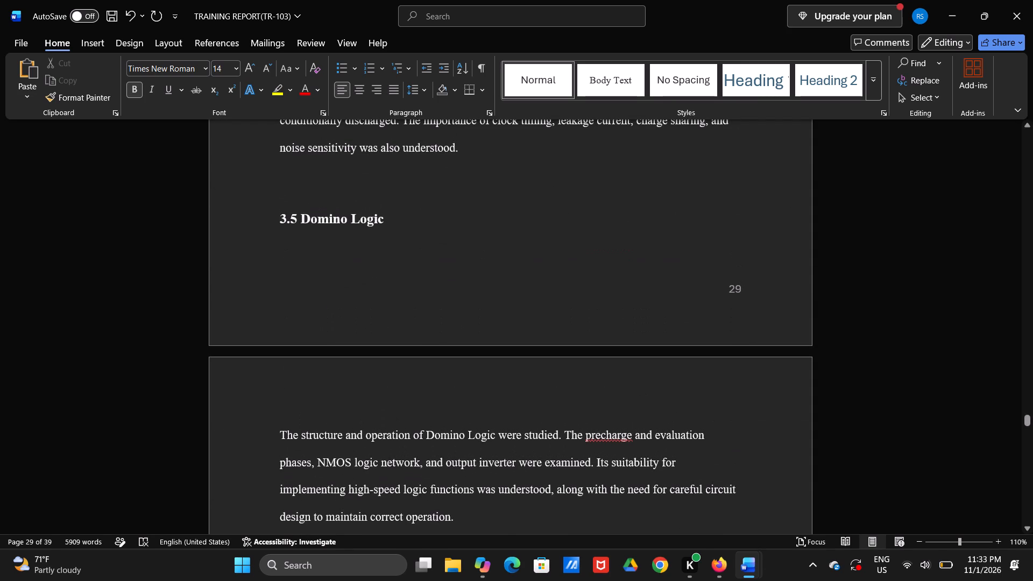
pyautogui.press('BackSpace')
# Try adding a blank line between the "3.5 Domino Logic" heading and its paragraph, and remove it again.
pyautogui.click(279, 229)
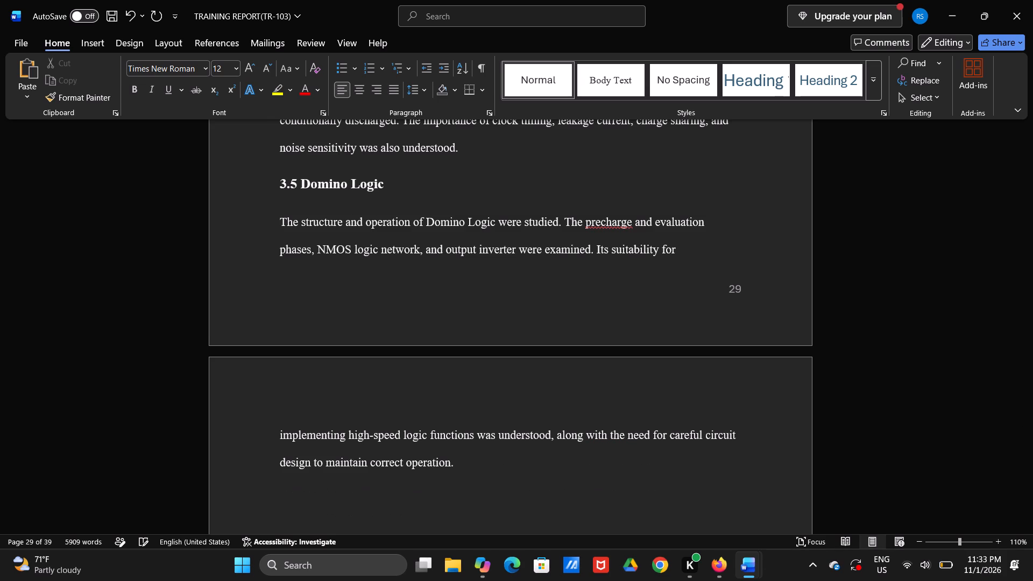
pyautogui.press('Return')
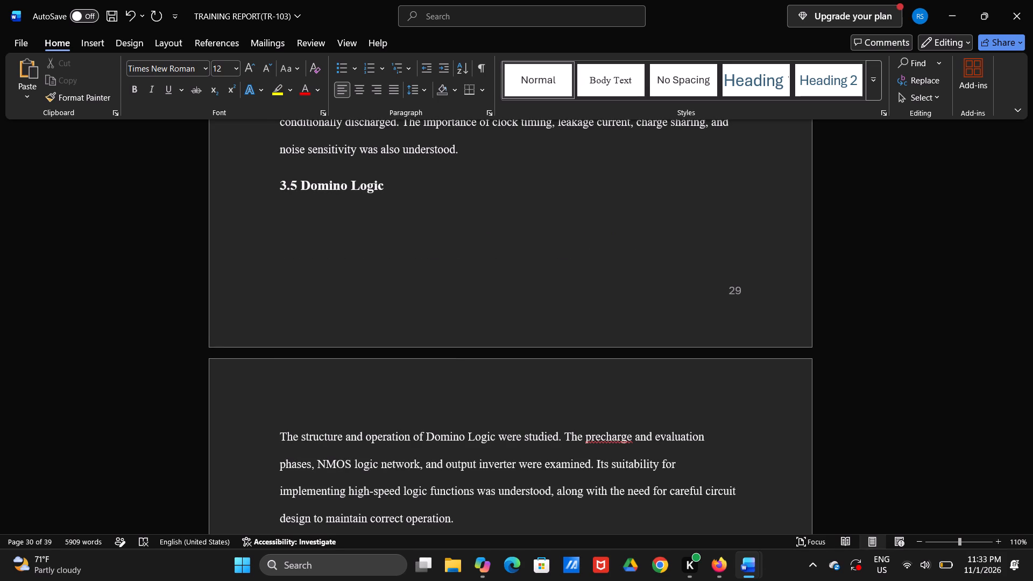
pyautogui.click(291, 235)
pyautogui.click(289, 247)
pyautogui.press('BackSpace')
# Reduce the gap above the "3.6 6T SRAM Cell" heading on page 30 to one blank line, retyping the period after "correct operation".
pyautogui.scroll(-1, 293, 294)
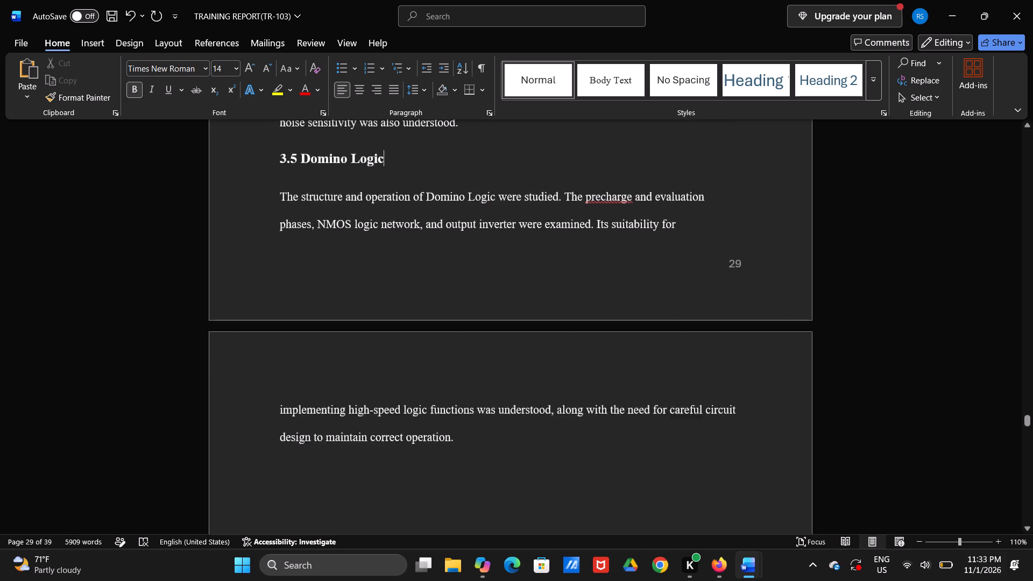
pyautogui.scroll(-1, 293, 294)
pyautogui.click(280, 331)
pyautogui.click(280, 348)
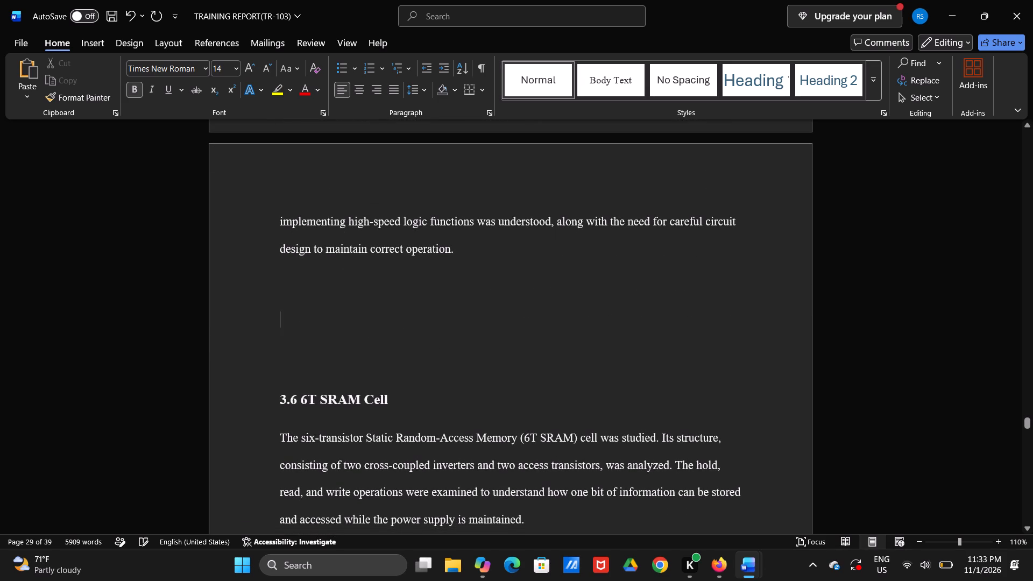
pyautogui.press('BackSpace')
pyautogui.press('BackSpace')
pyautogui.press('BackSpace')
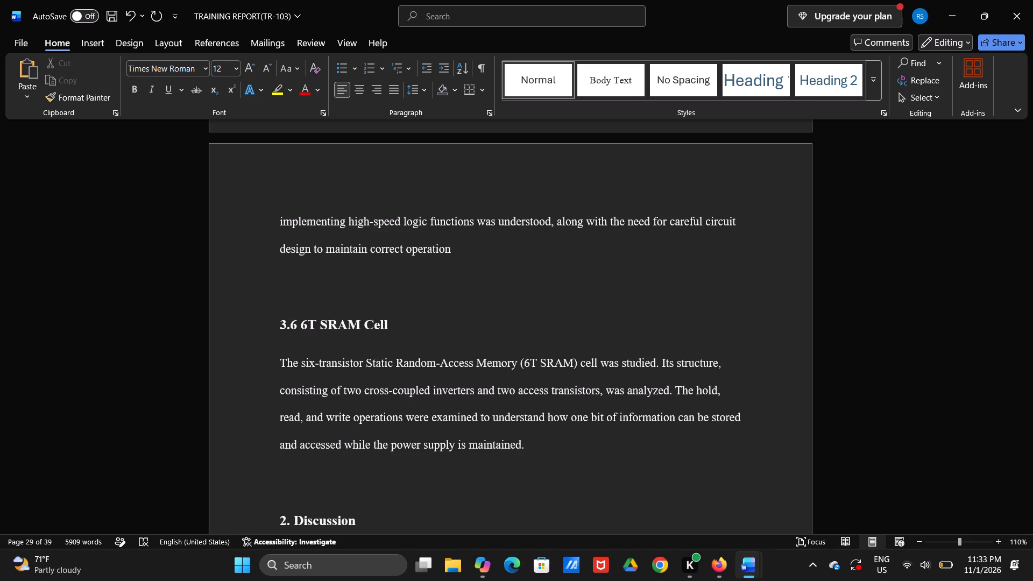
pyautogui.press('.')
pyautogui.click(285, 309)
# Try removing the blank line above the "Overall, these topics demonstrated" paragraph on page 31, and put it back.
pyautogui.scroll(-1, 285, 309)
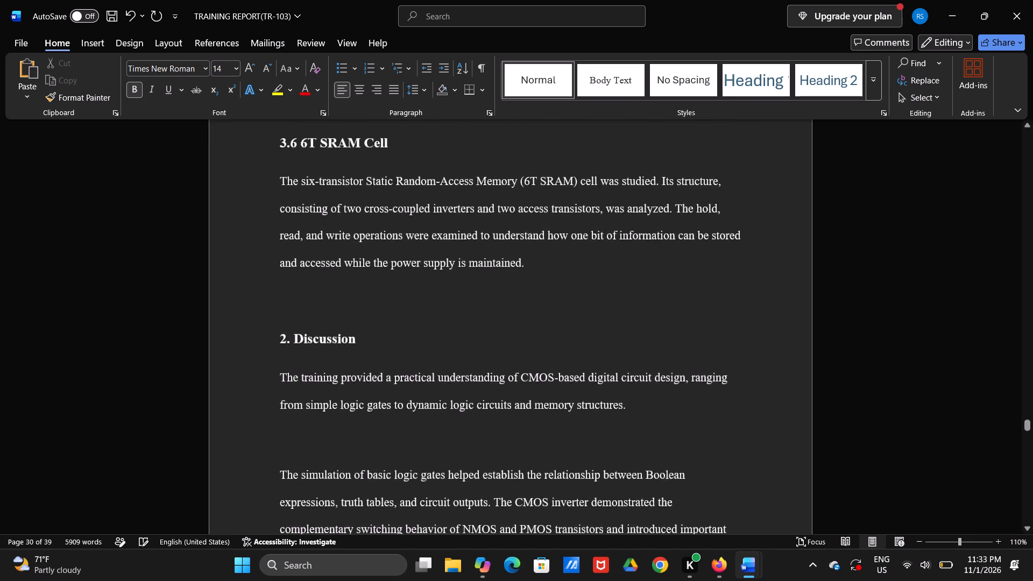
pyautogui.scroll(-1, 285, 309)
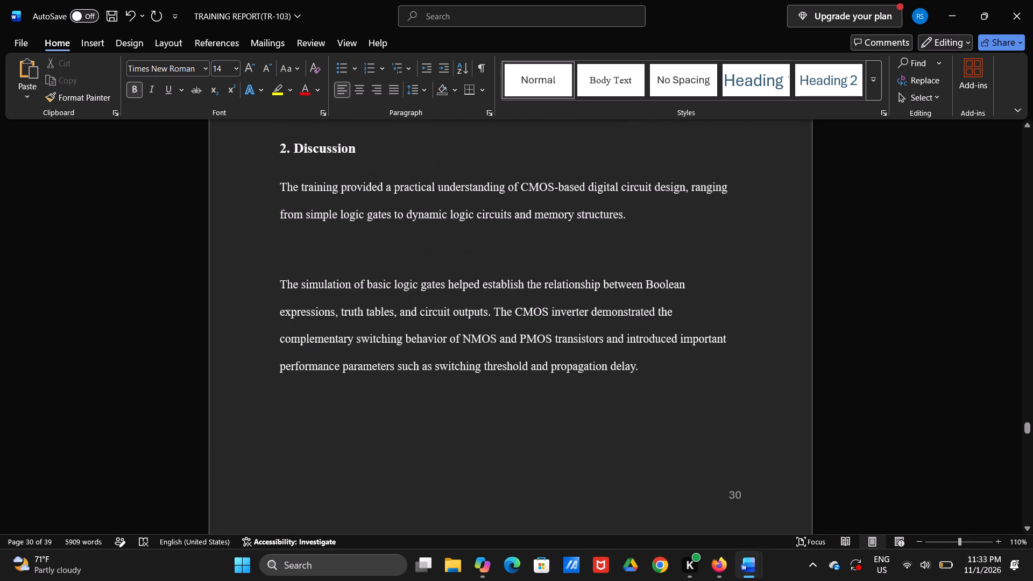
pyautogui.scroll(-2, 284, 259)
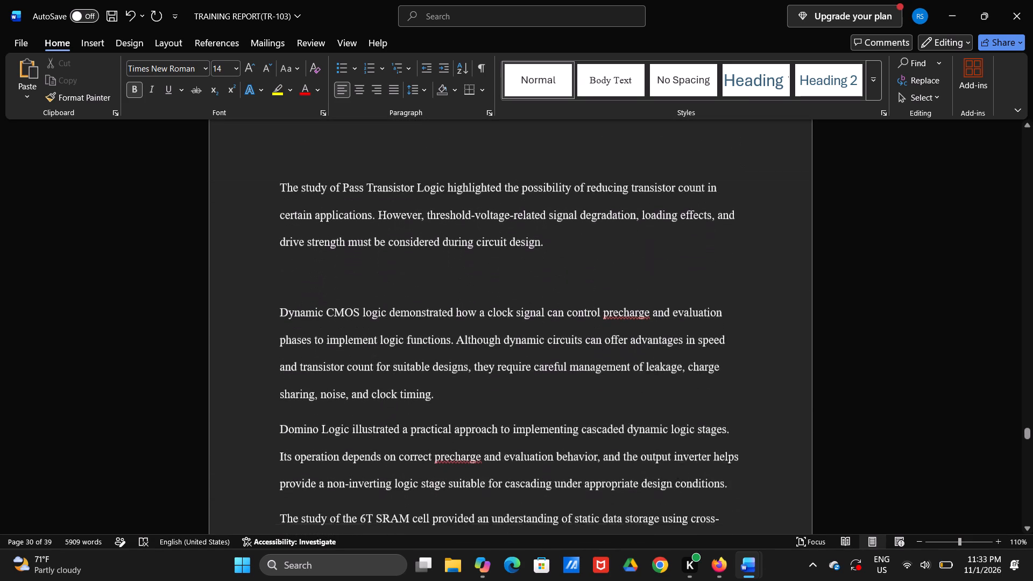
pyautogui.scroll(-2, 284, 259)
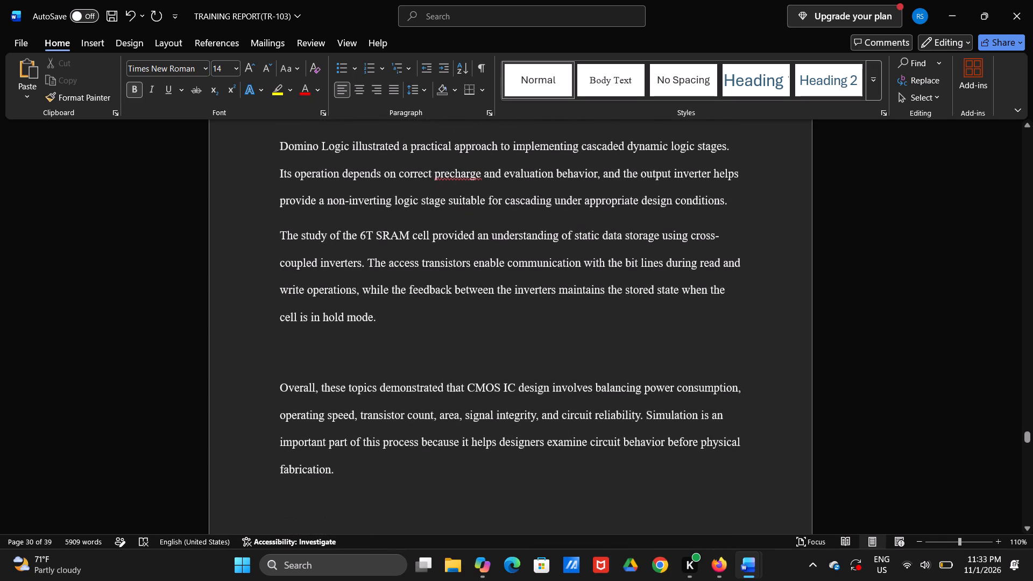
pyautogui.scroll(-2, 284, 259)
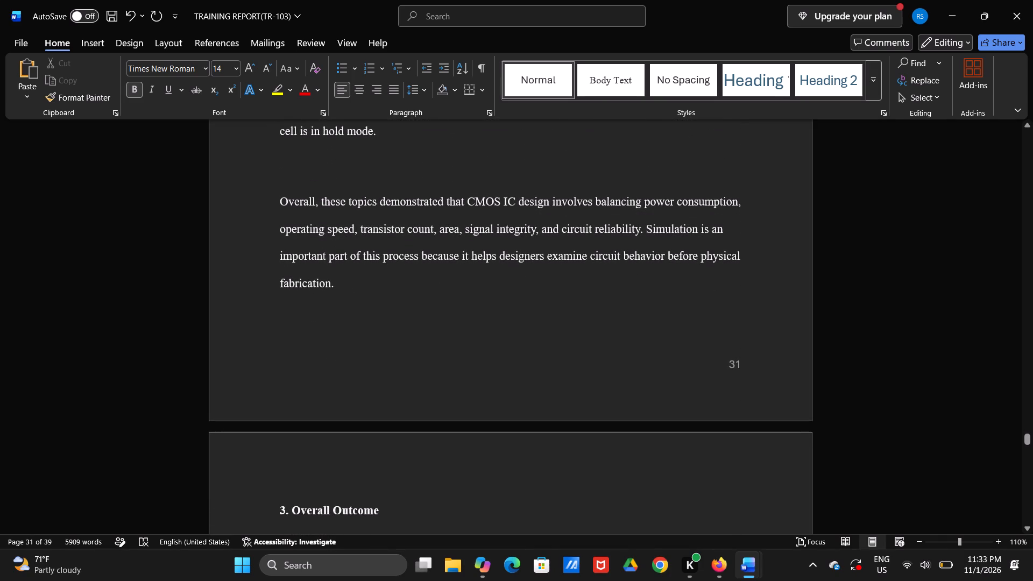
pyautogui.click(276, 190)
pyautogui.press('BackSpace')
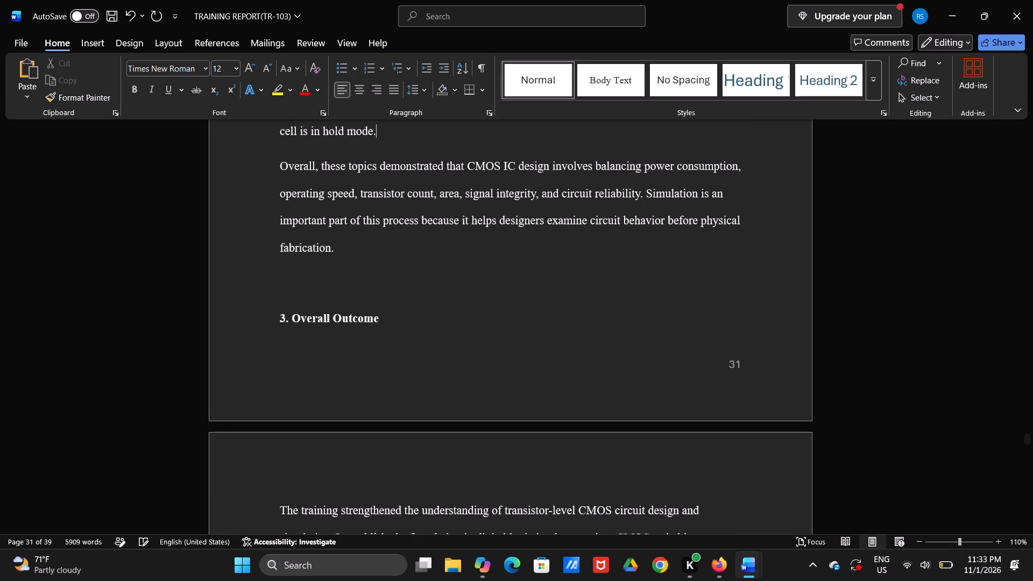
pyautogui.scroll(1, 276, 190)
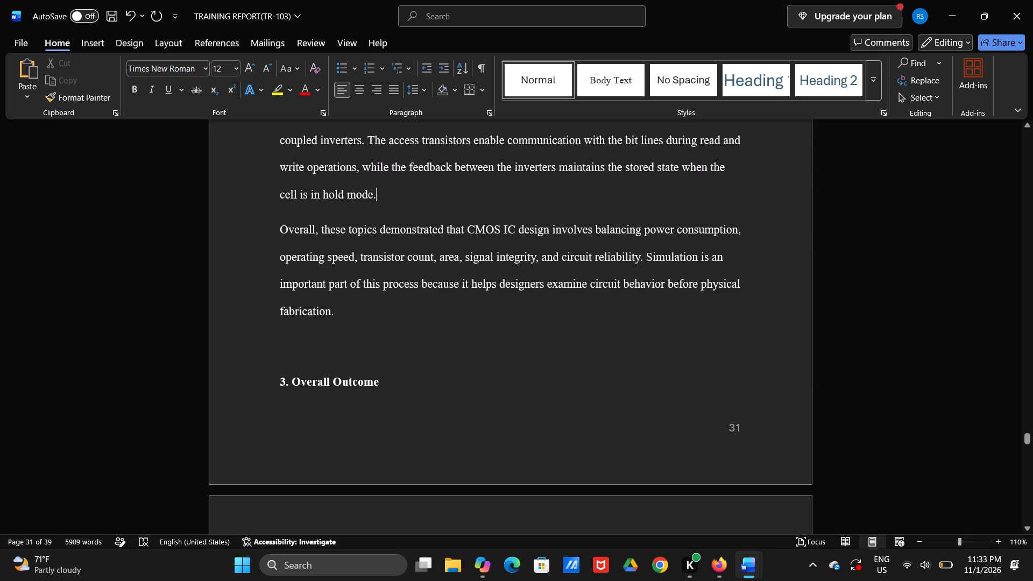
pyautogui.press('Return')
# Insert a blank line above the "Domino Logic illustrated a practical approach" paragraph on page 31.
pyautogui.scroll(2, 303, 248)
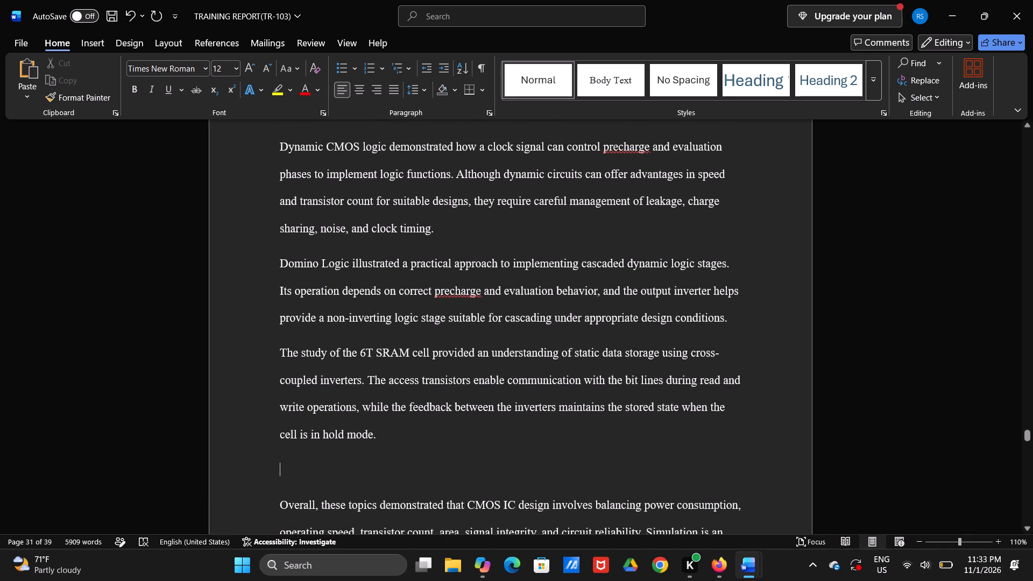
pyautogui.click(280, 260)
pyautogui.press('Return')
# Remove the blank line above the "3. Overall Outcome" heading at the start of page 32.
pyautogui.scroll(-1, 280, 260)
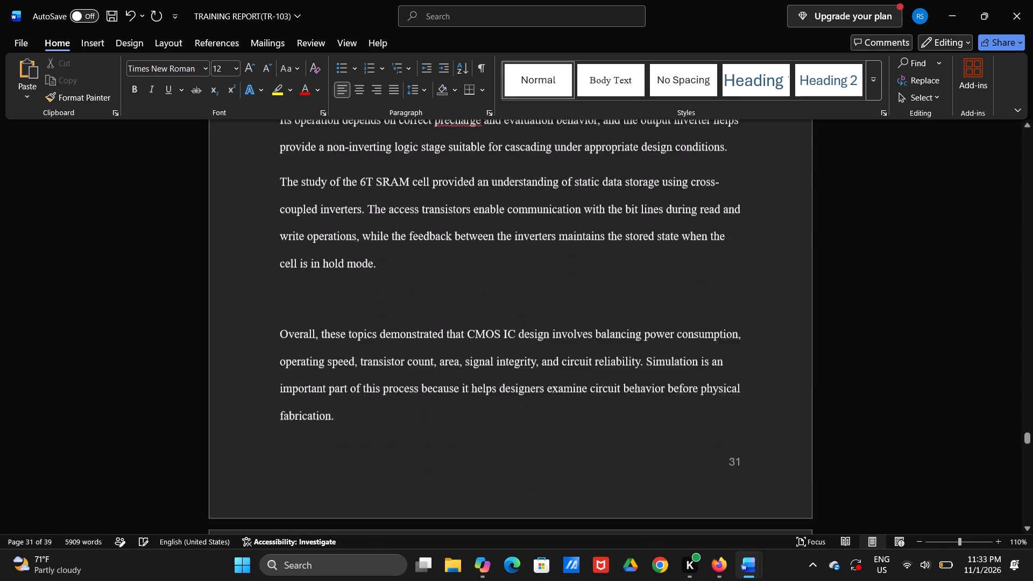
pyautogui.scroll(-1, 280, 260)
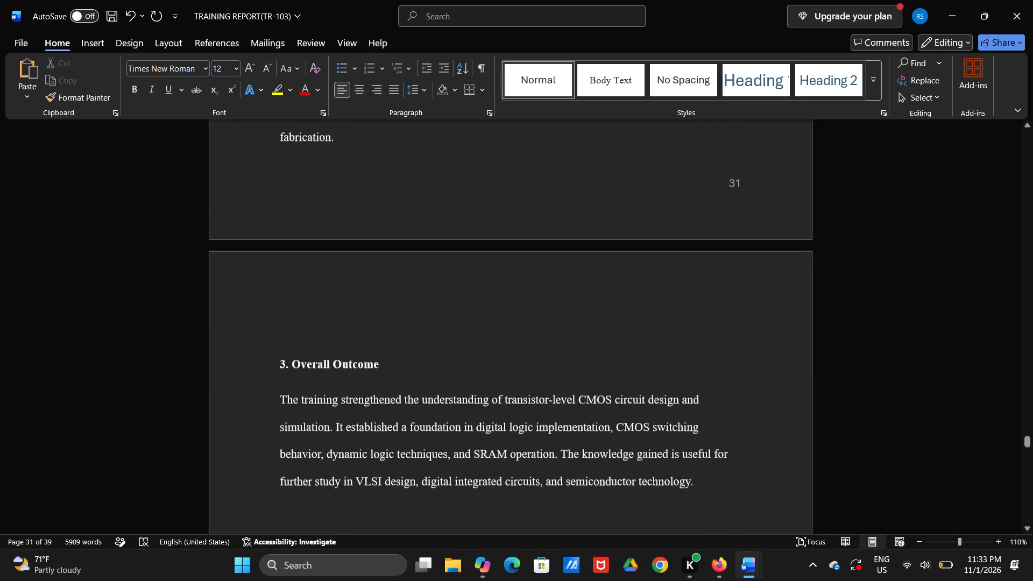
pyautogui.scroll(-1, 280, 260)
pyautogui.click(286, 275)
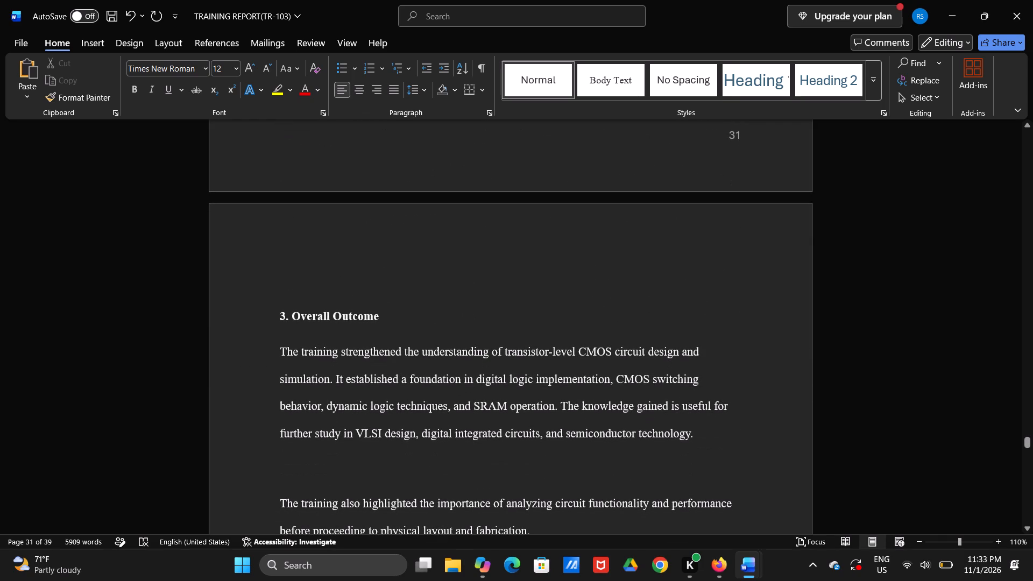
pyautogui.press('BackSpace')
# Delete the blank lines above the "CHAPTER-4 CONCLUSION & FUTURE SCOPE" heading at the start of page 33.
pyautogui.scroll(-2, 286, 275)
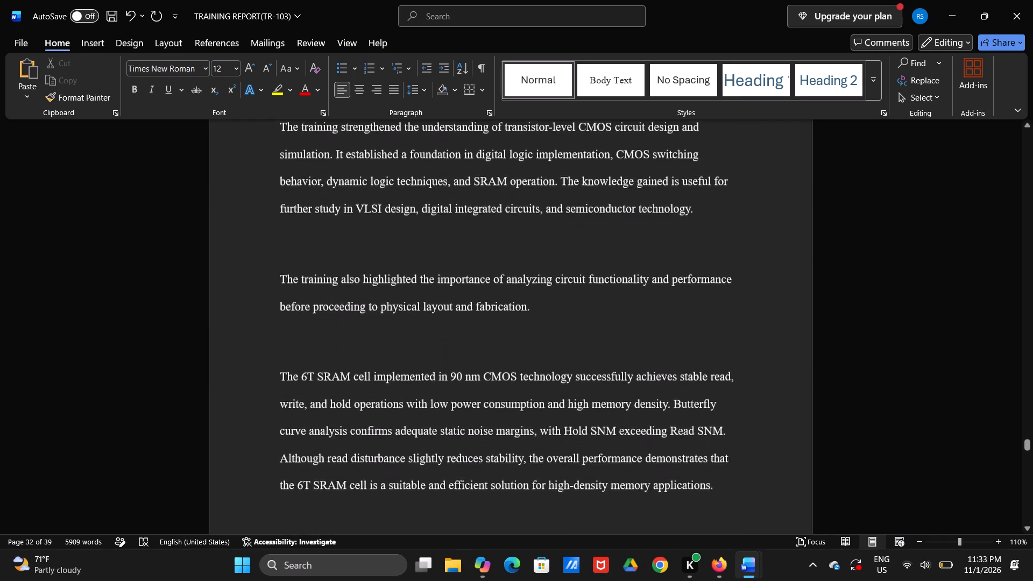
pyautogui.scroll(-2, 286, 275)
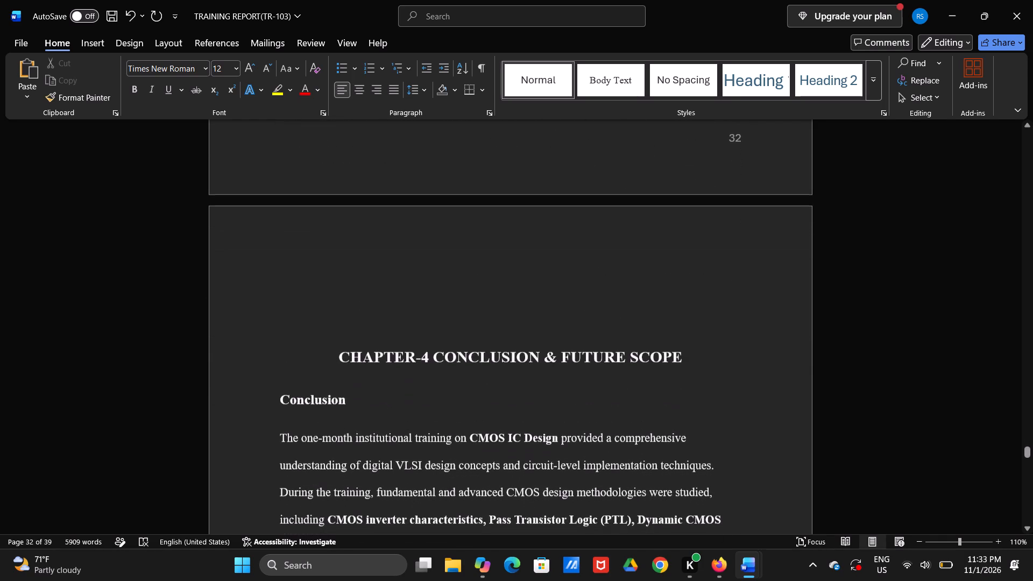
pyautogui.click(329, 291)
pyautogui.press('BackSpace')
pyautogui.press('BackSpace')
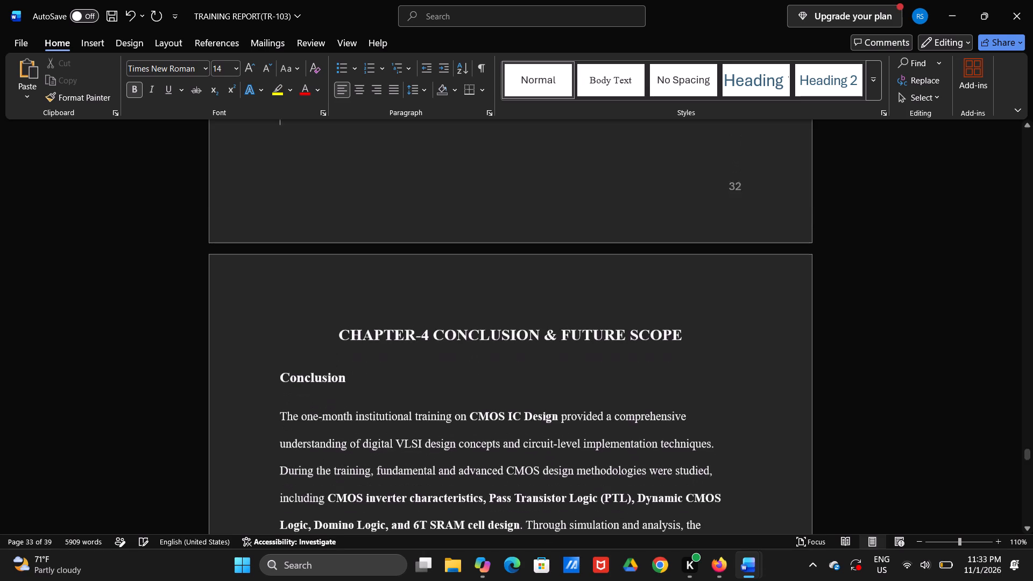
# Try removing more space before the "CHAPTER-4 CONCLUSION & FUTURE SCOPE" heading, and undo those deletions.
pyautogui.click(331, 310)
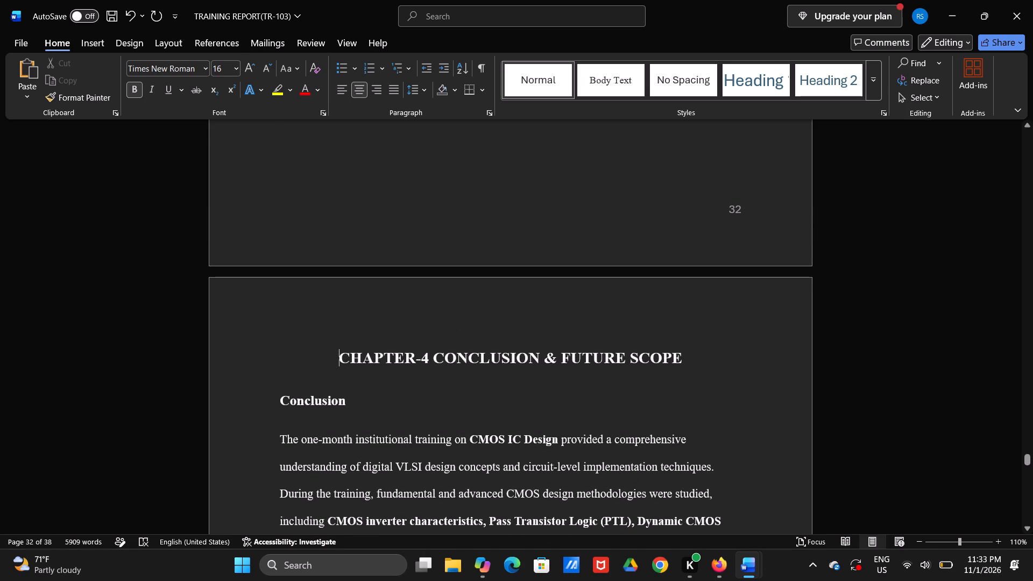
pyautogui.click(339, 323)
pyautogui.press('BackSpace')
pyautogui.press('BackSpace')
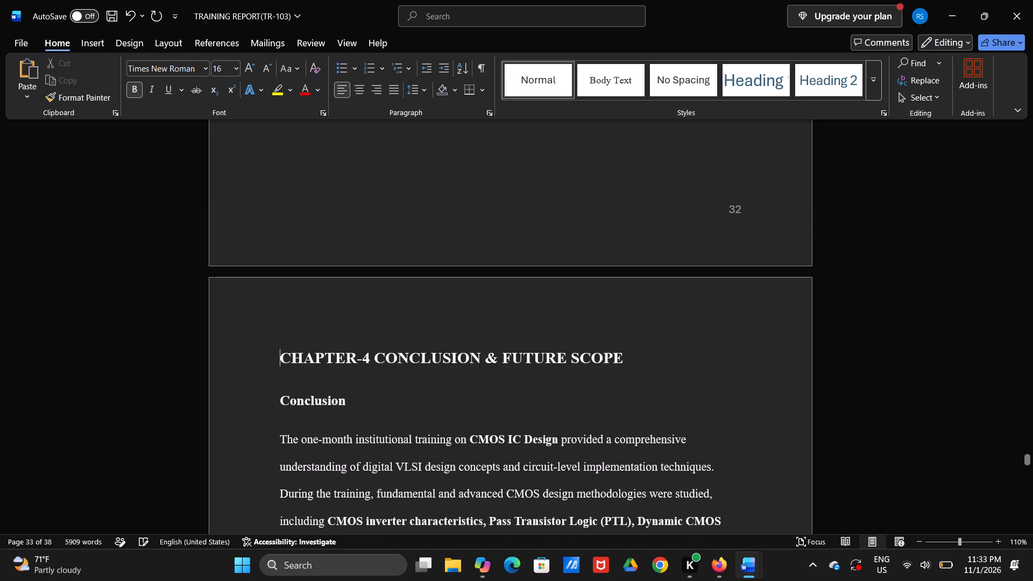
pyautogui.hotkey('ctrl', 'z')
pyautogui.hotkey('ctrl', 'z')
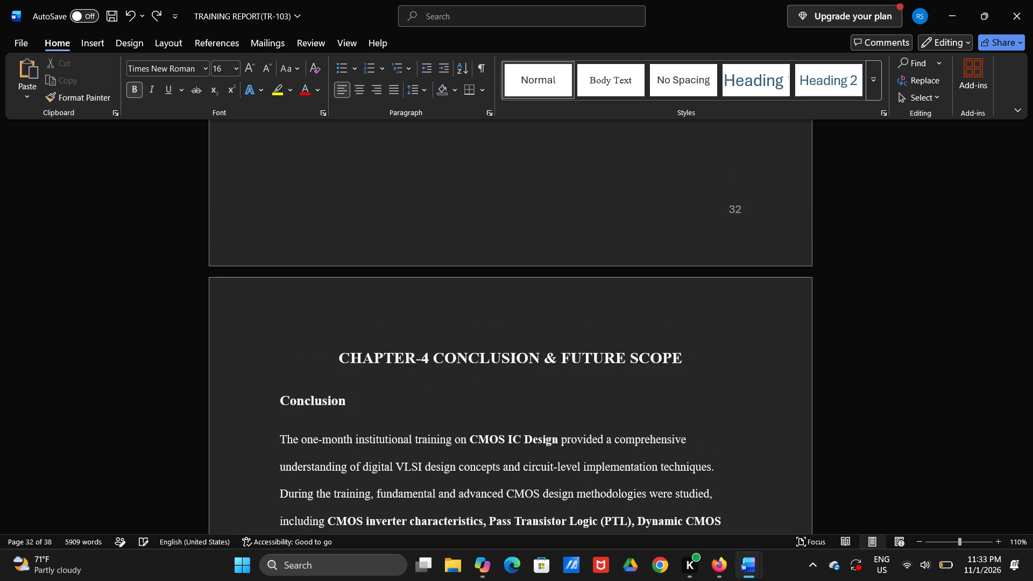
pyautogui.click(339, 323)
# Check the spacing and page layout of the Conclusion, Future Scope and references pages.
pyautogui.scroll(-3, 339, 323)
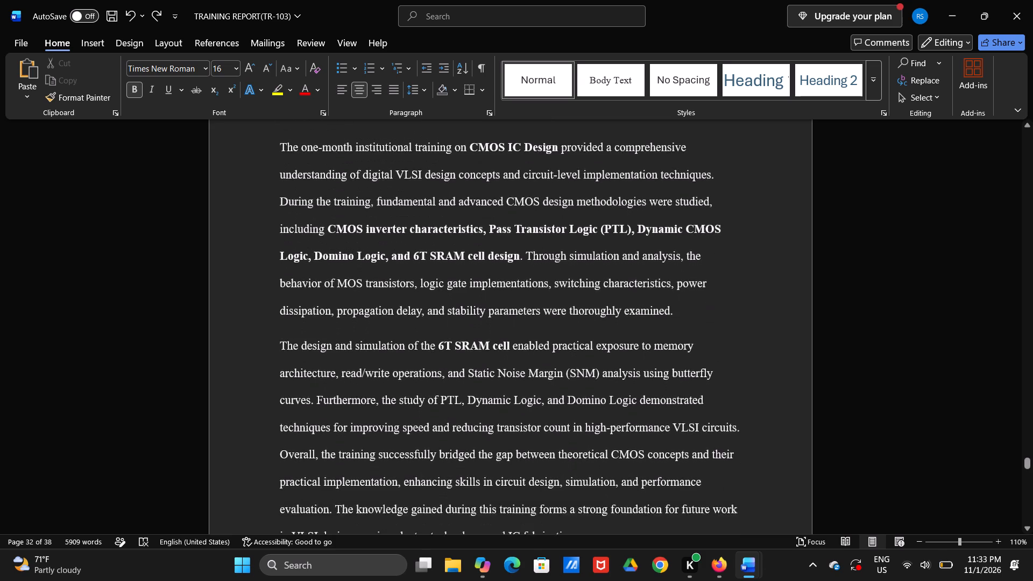
pyautogui.scroll(-5, 339, 323)
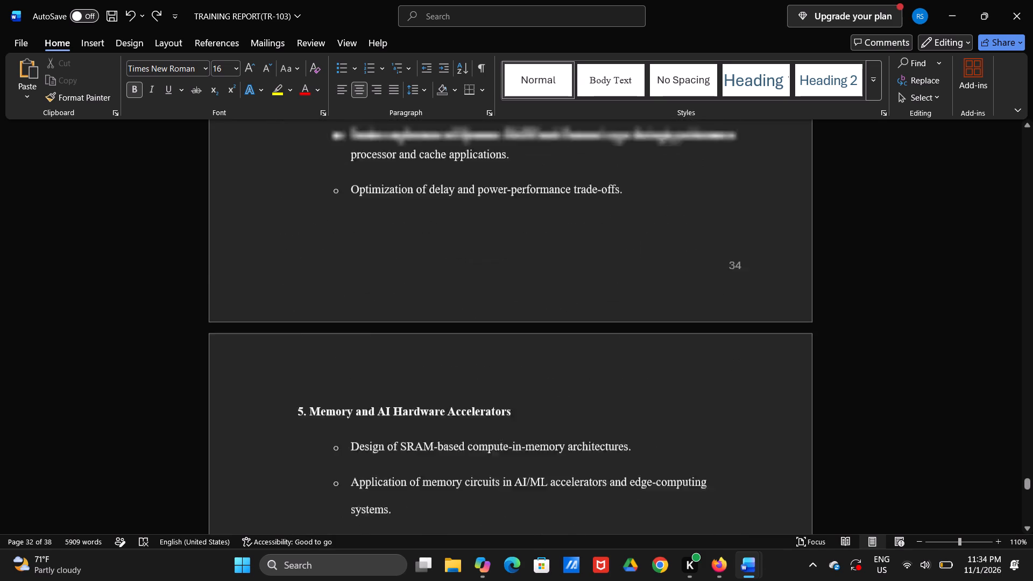
pyautogui.scroll(2, 339, 323)
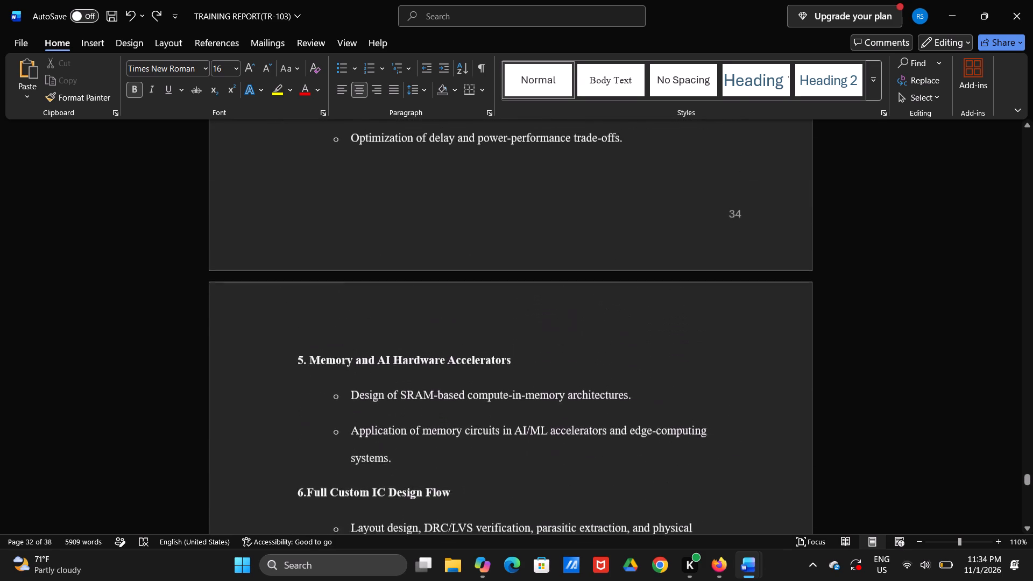
pyautogui.scroll(2, 339, 323)
pyautogui.scroll(-4, 339, 323)
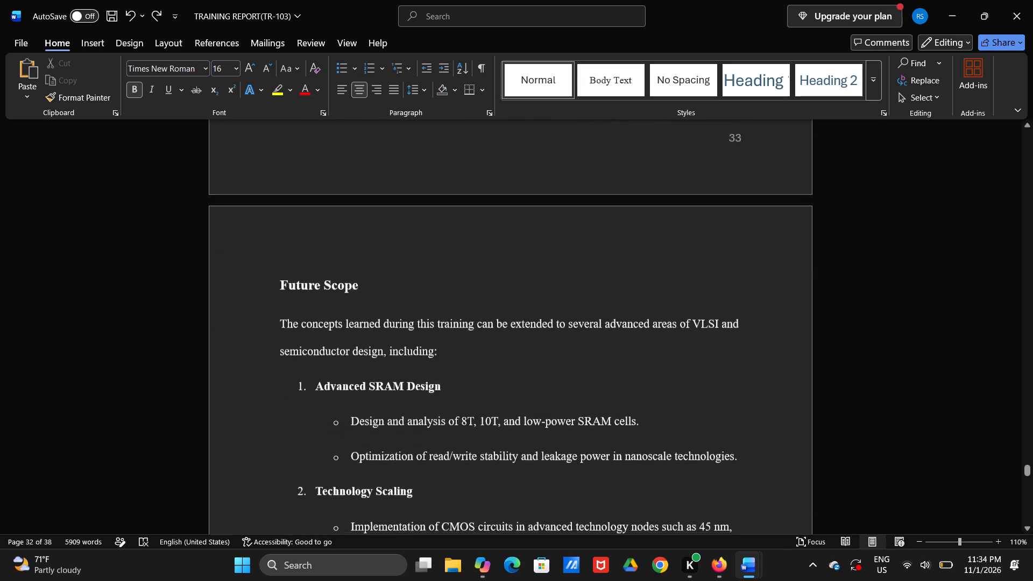
pyautogui.scroll(-5, 339, 323)
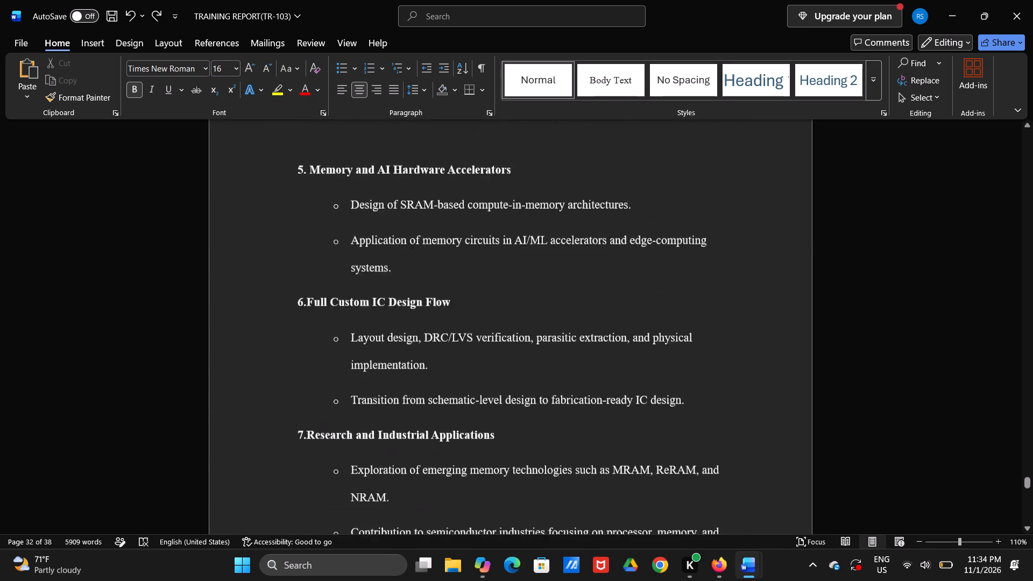
pyautogui.scroll(-5, 339, 323)
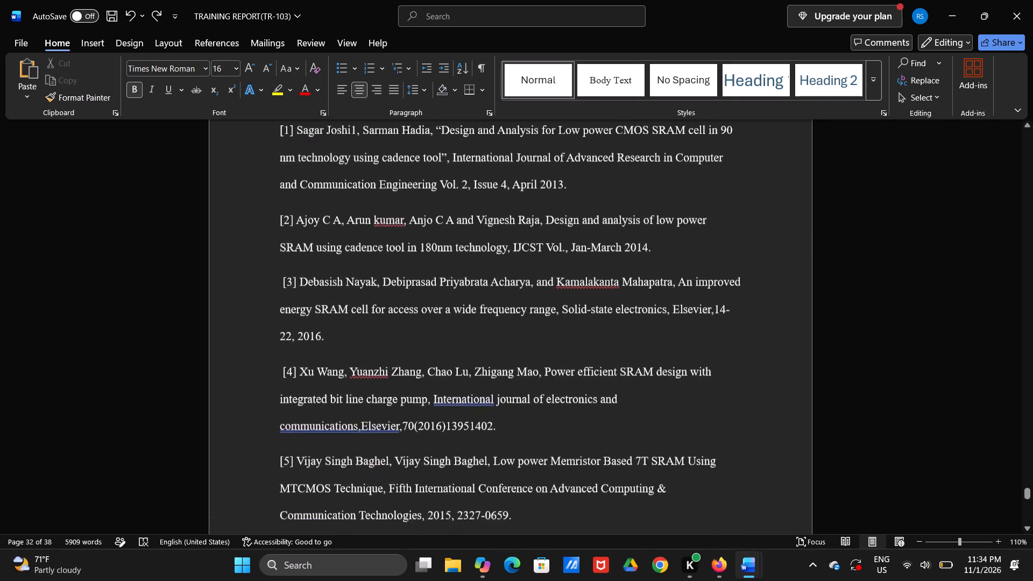